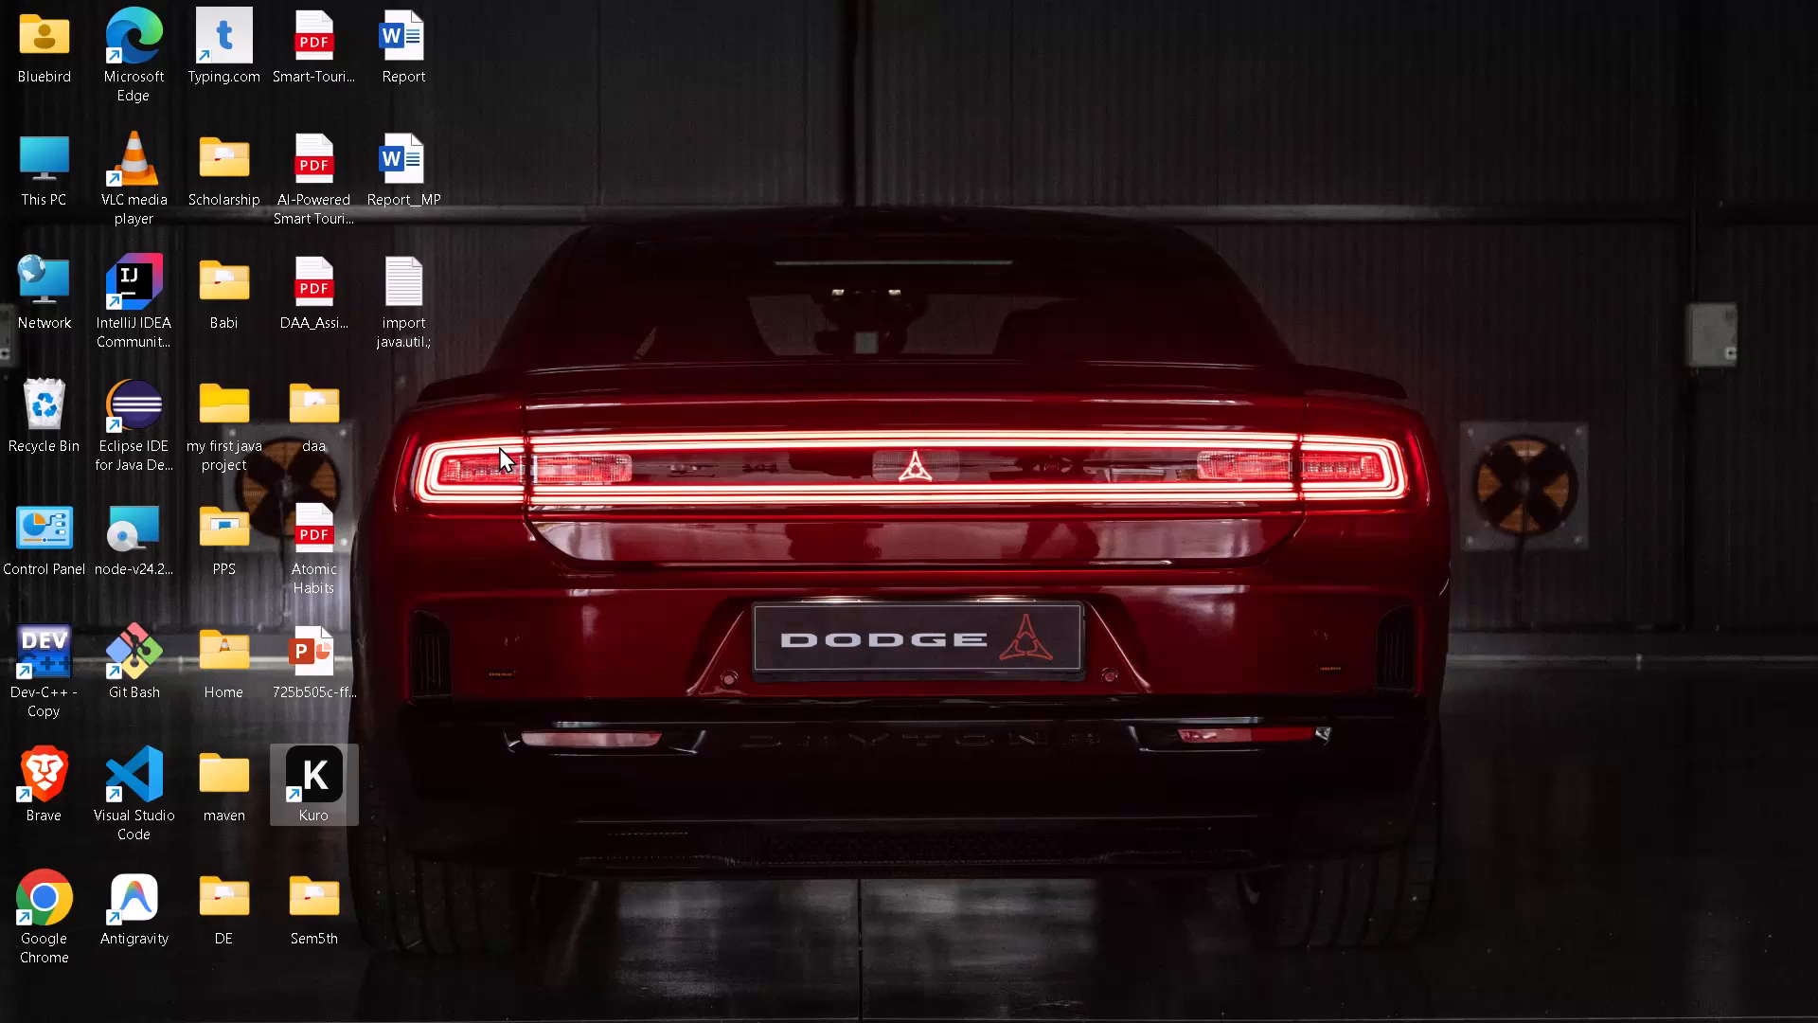
# Open the Report_MP document from the desktop.
pyautogui.doubleClick(394, 168)
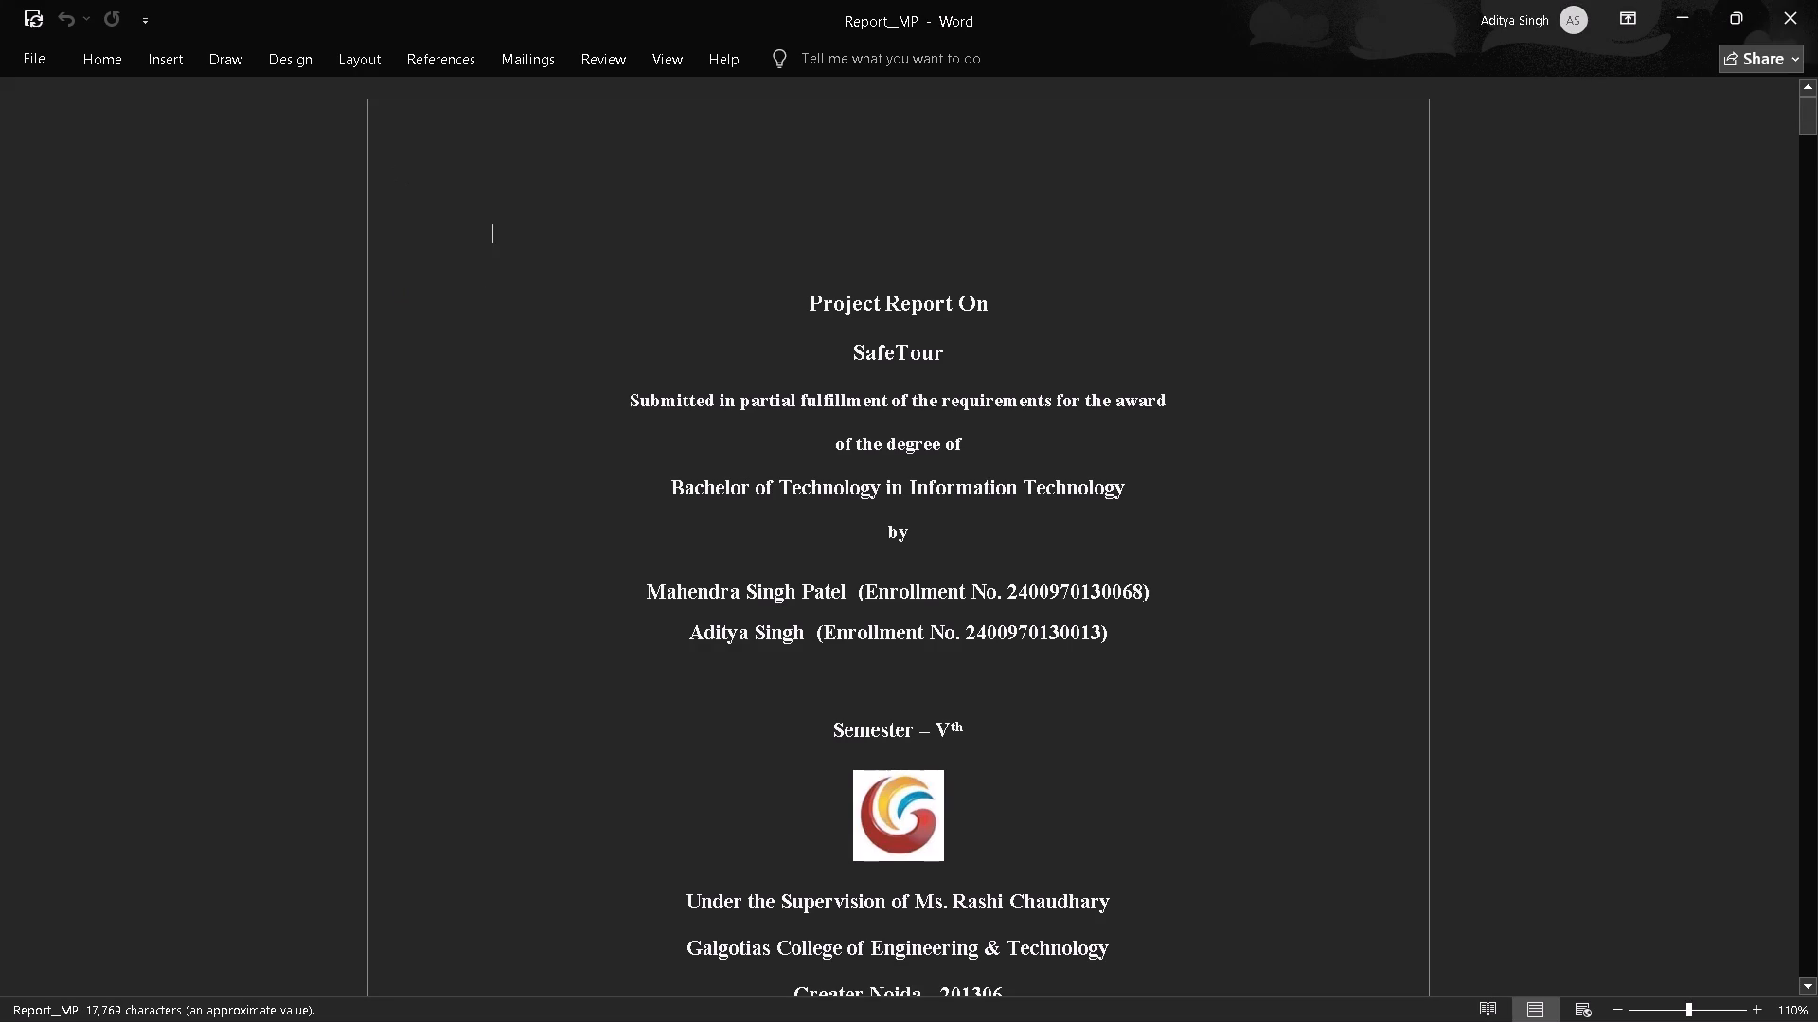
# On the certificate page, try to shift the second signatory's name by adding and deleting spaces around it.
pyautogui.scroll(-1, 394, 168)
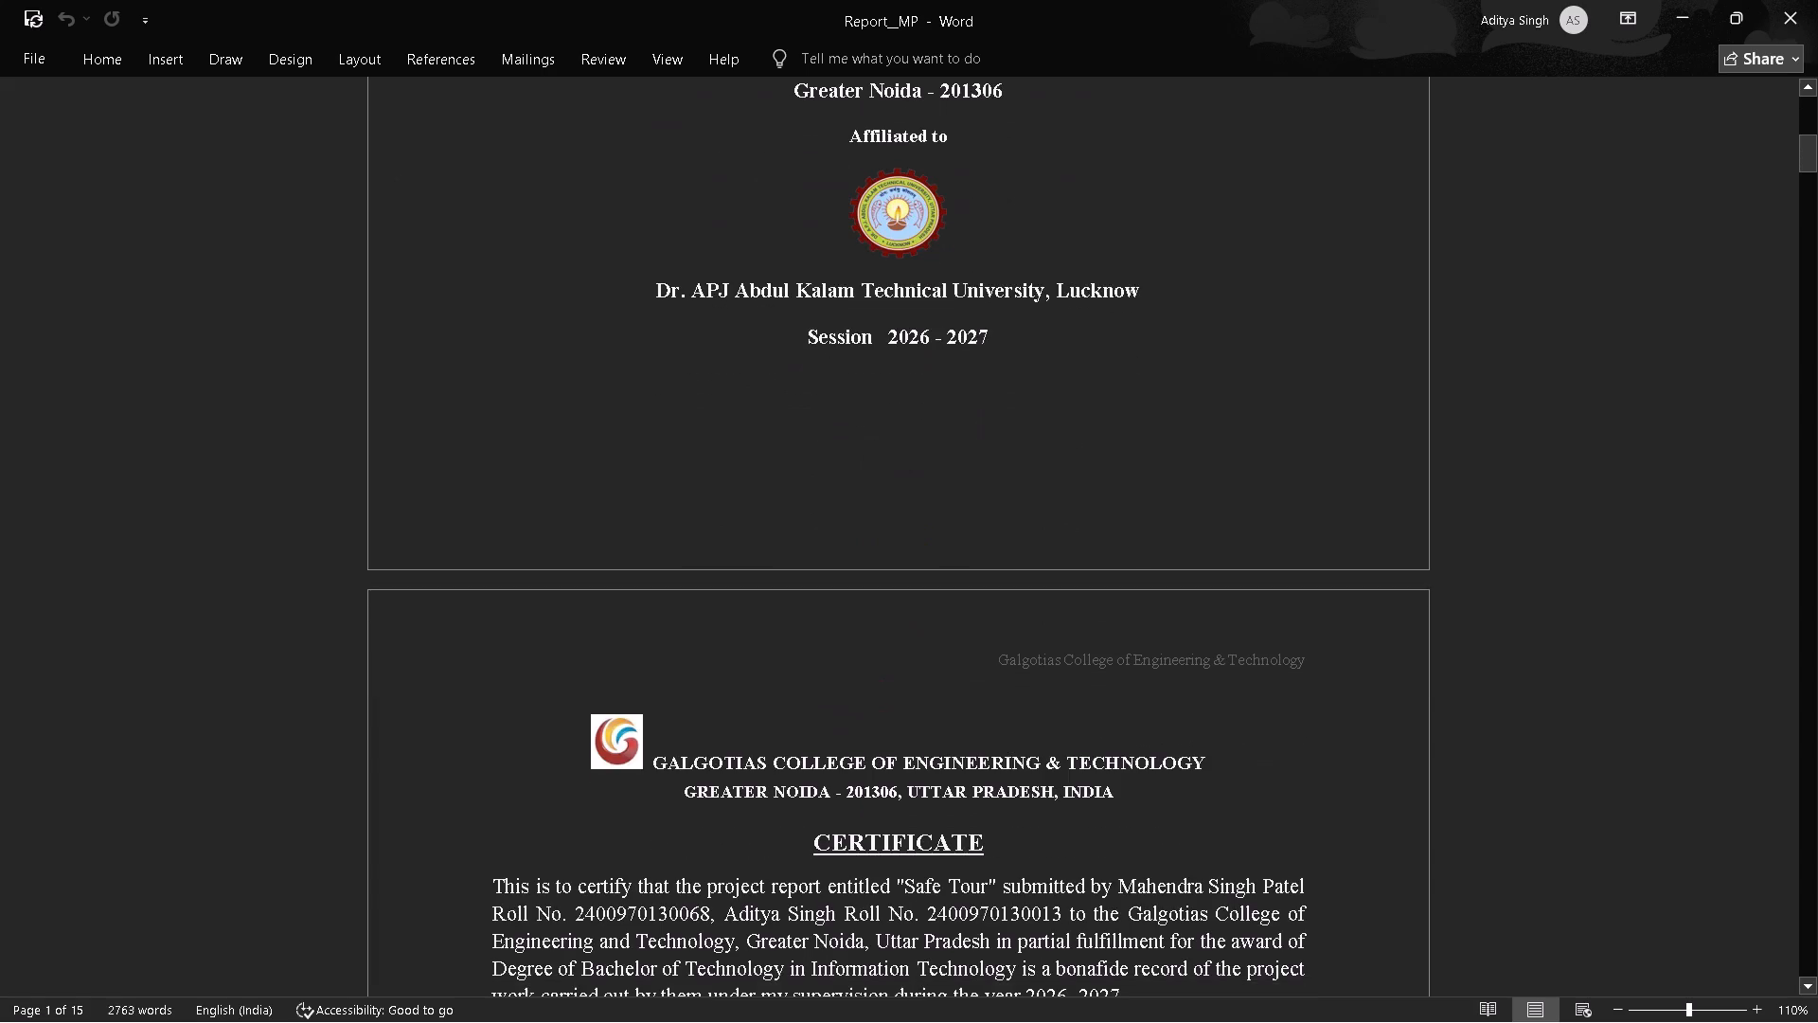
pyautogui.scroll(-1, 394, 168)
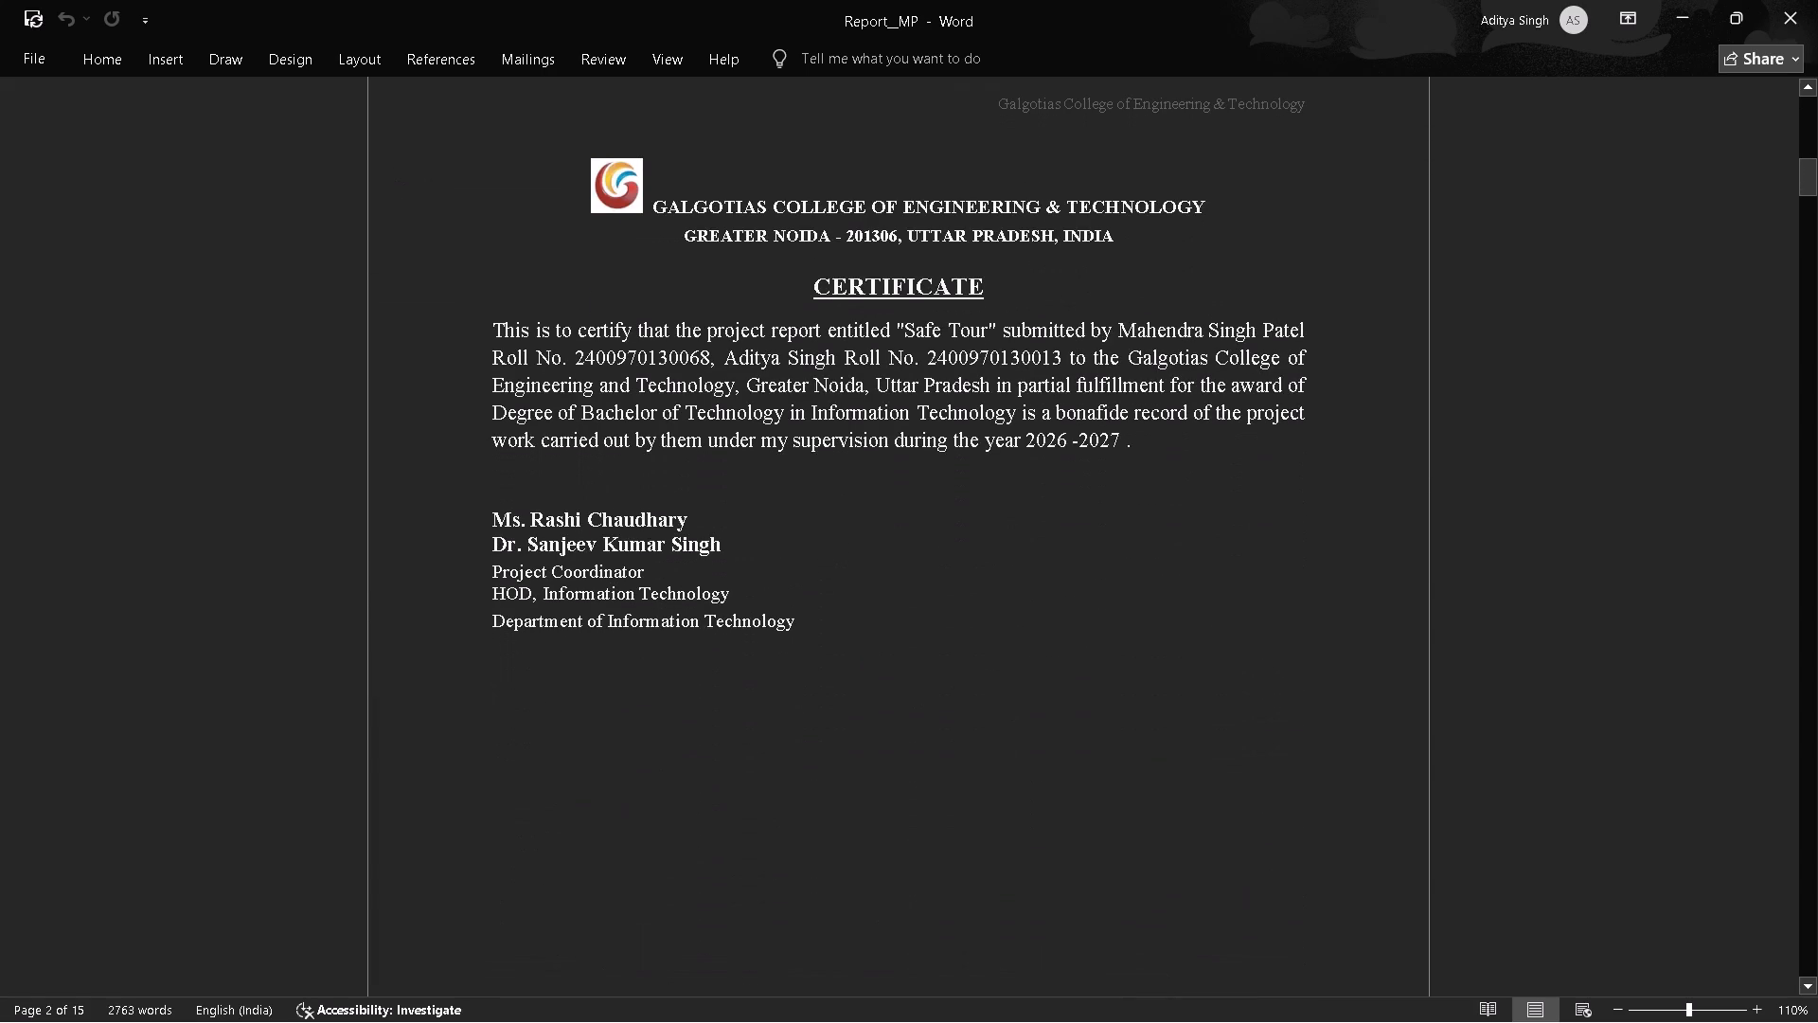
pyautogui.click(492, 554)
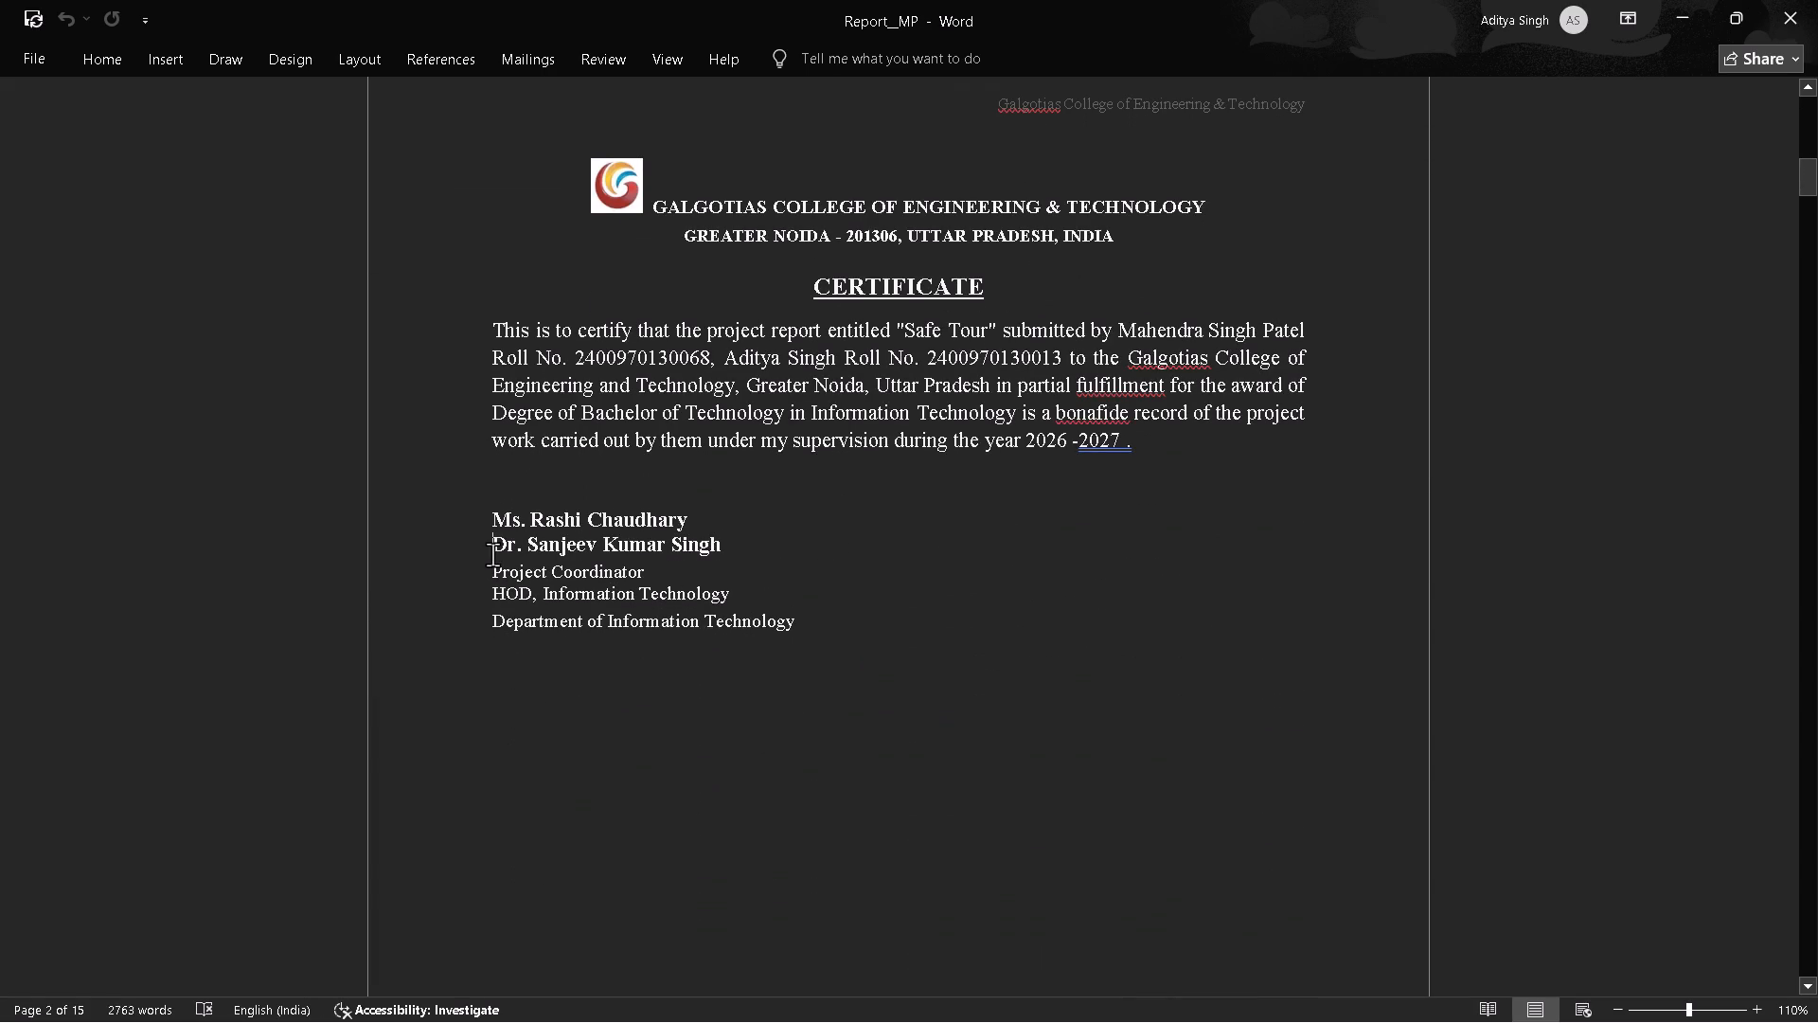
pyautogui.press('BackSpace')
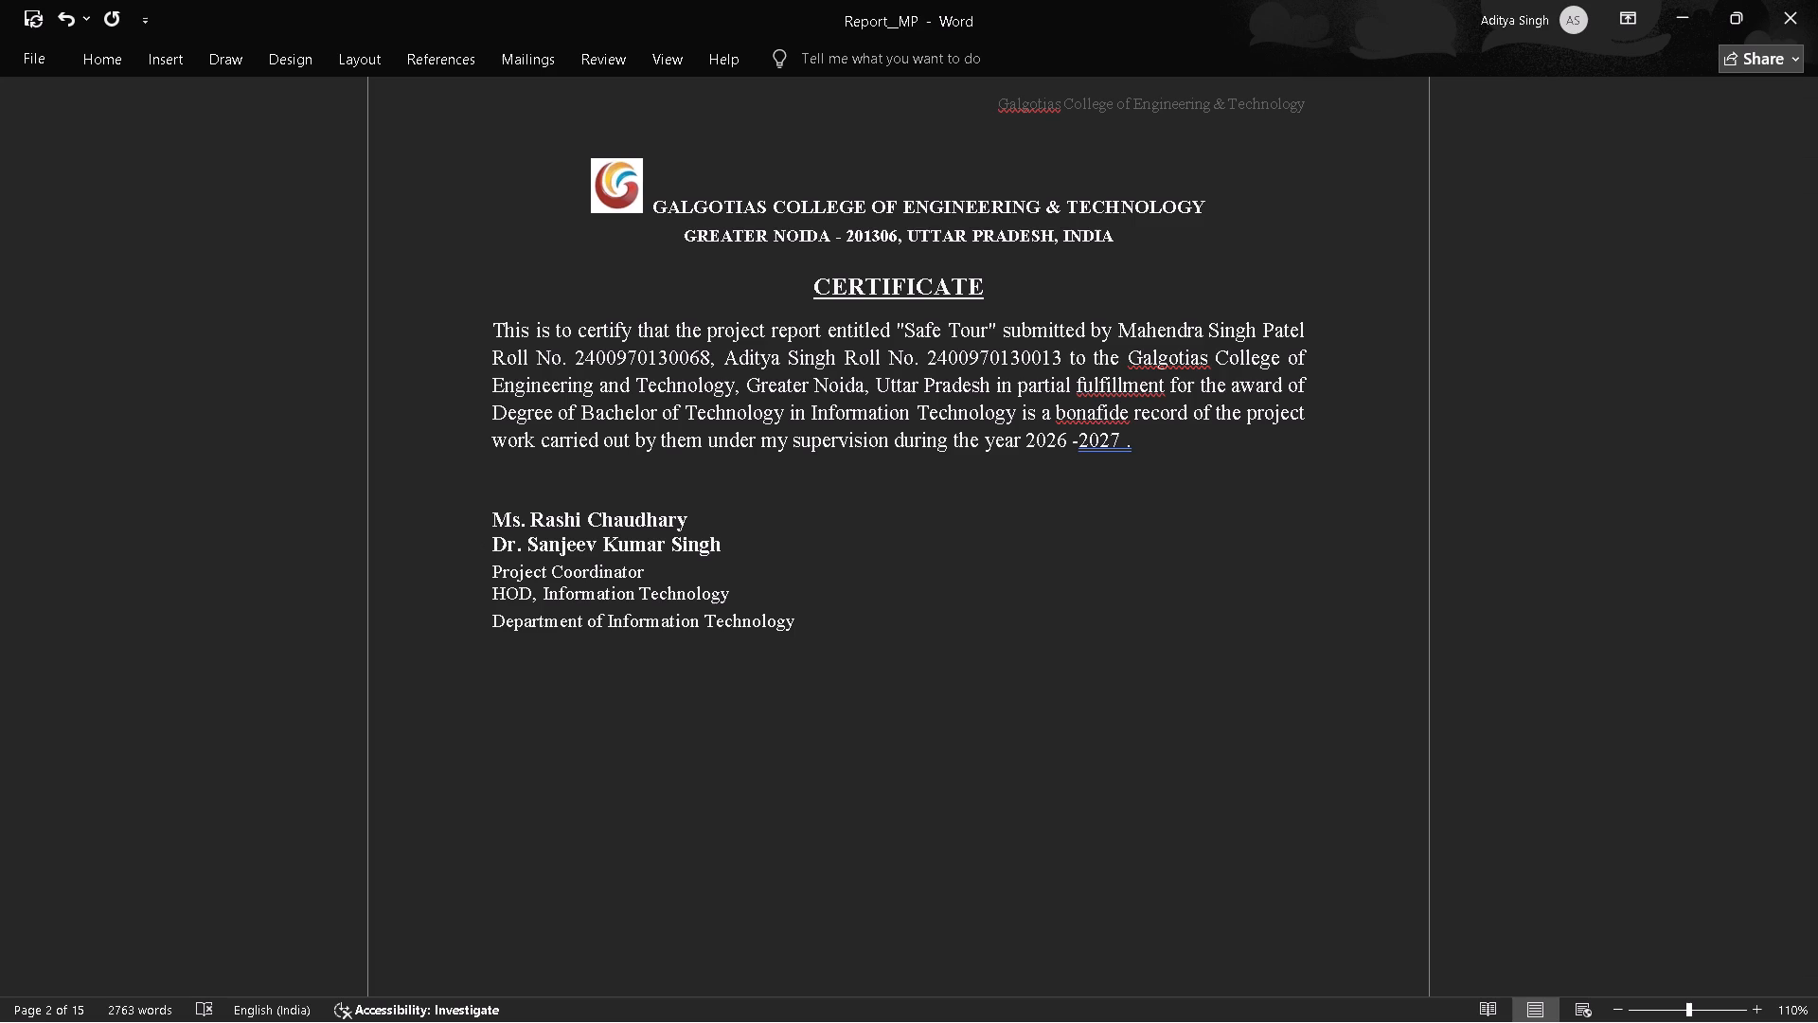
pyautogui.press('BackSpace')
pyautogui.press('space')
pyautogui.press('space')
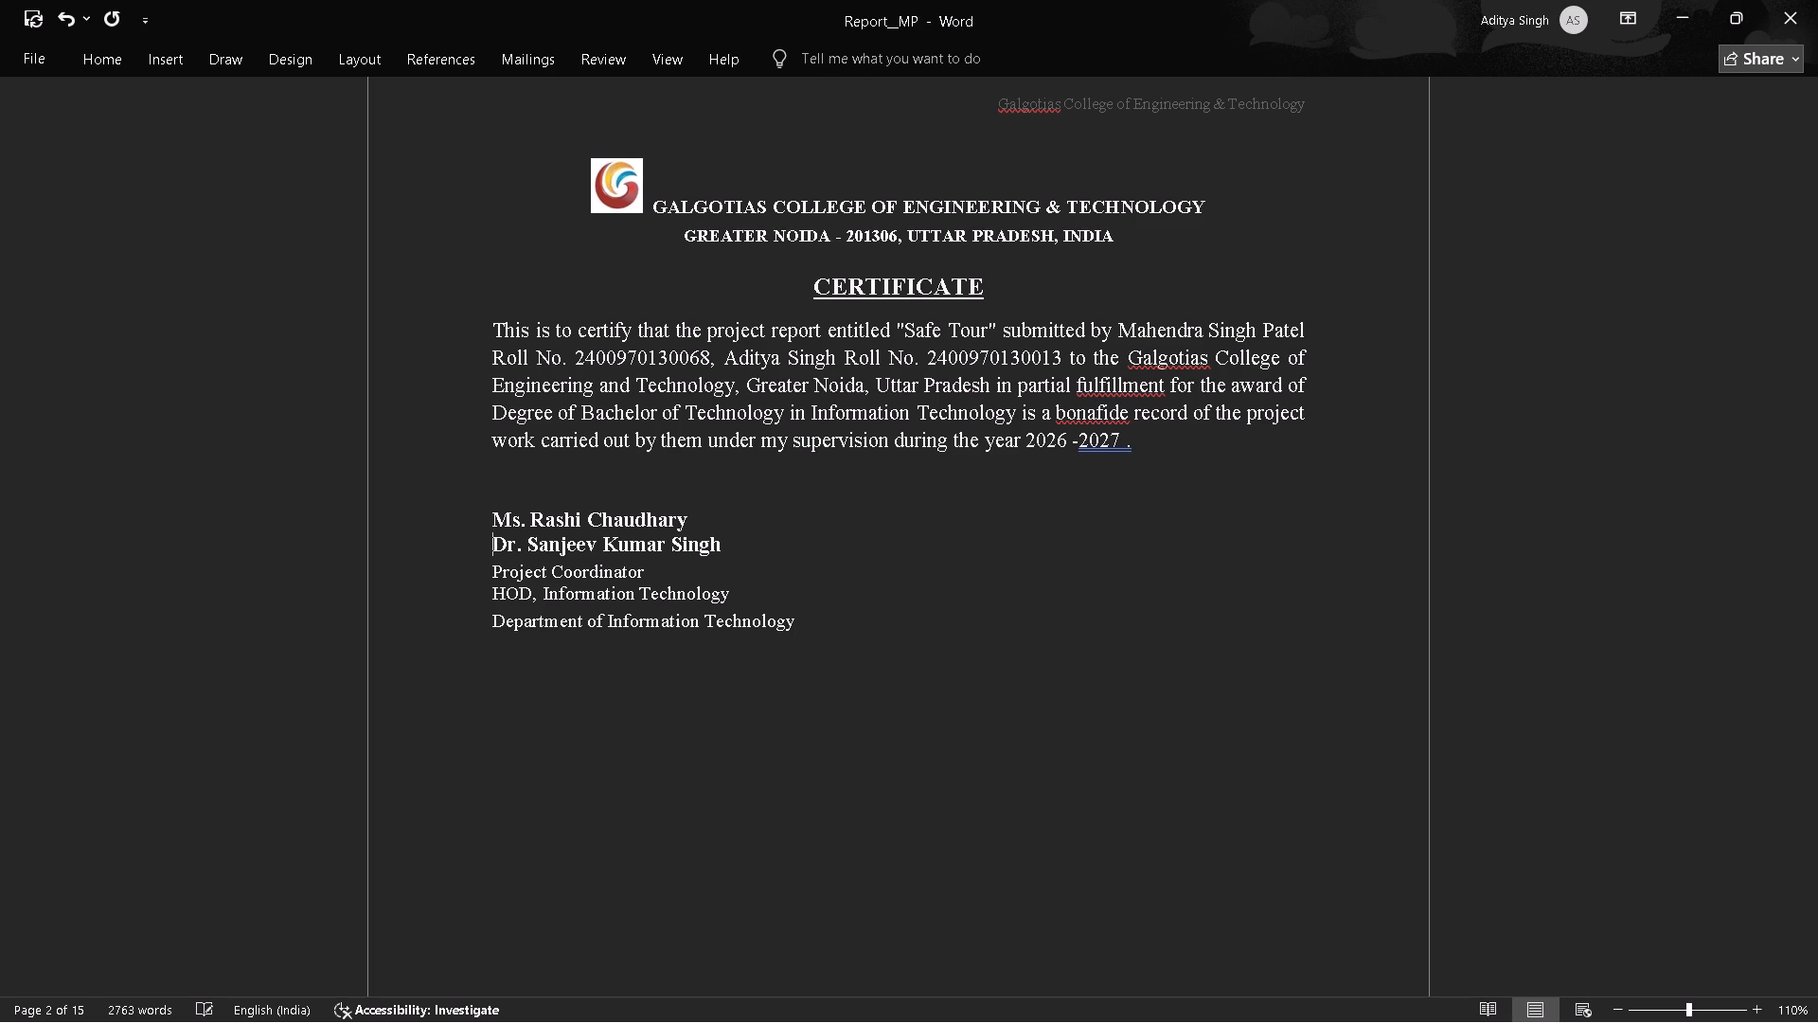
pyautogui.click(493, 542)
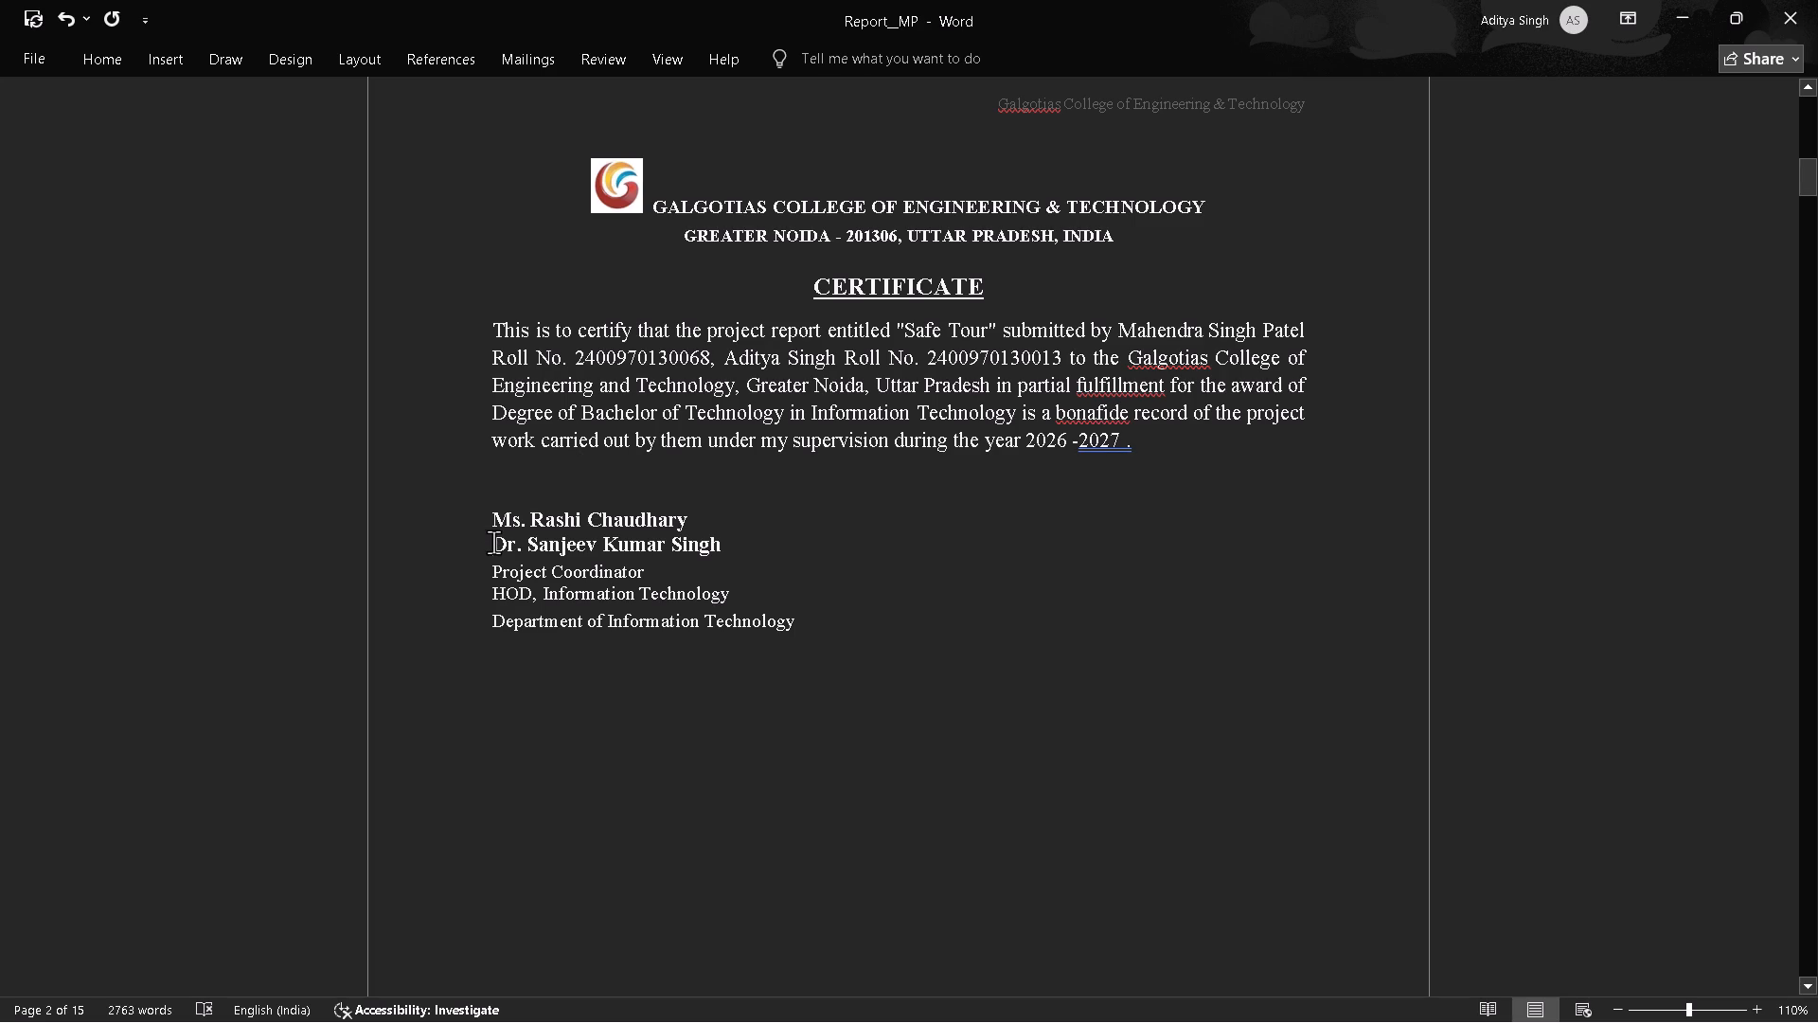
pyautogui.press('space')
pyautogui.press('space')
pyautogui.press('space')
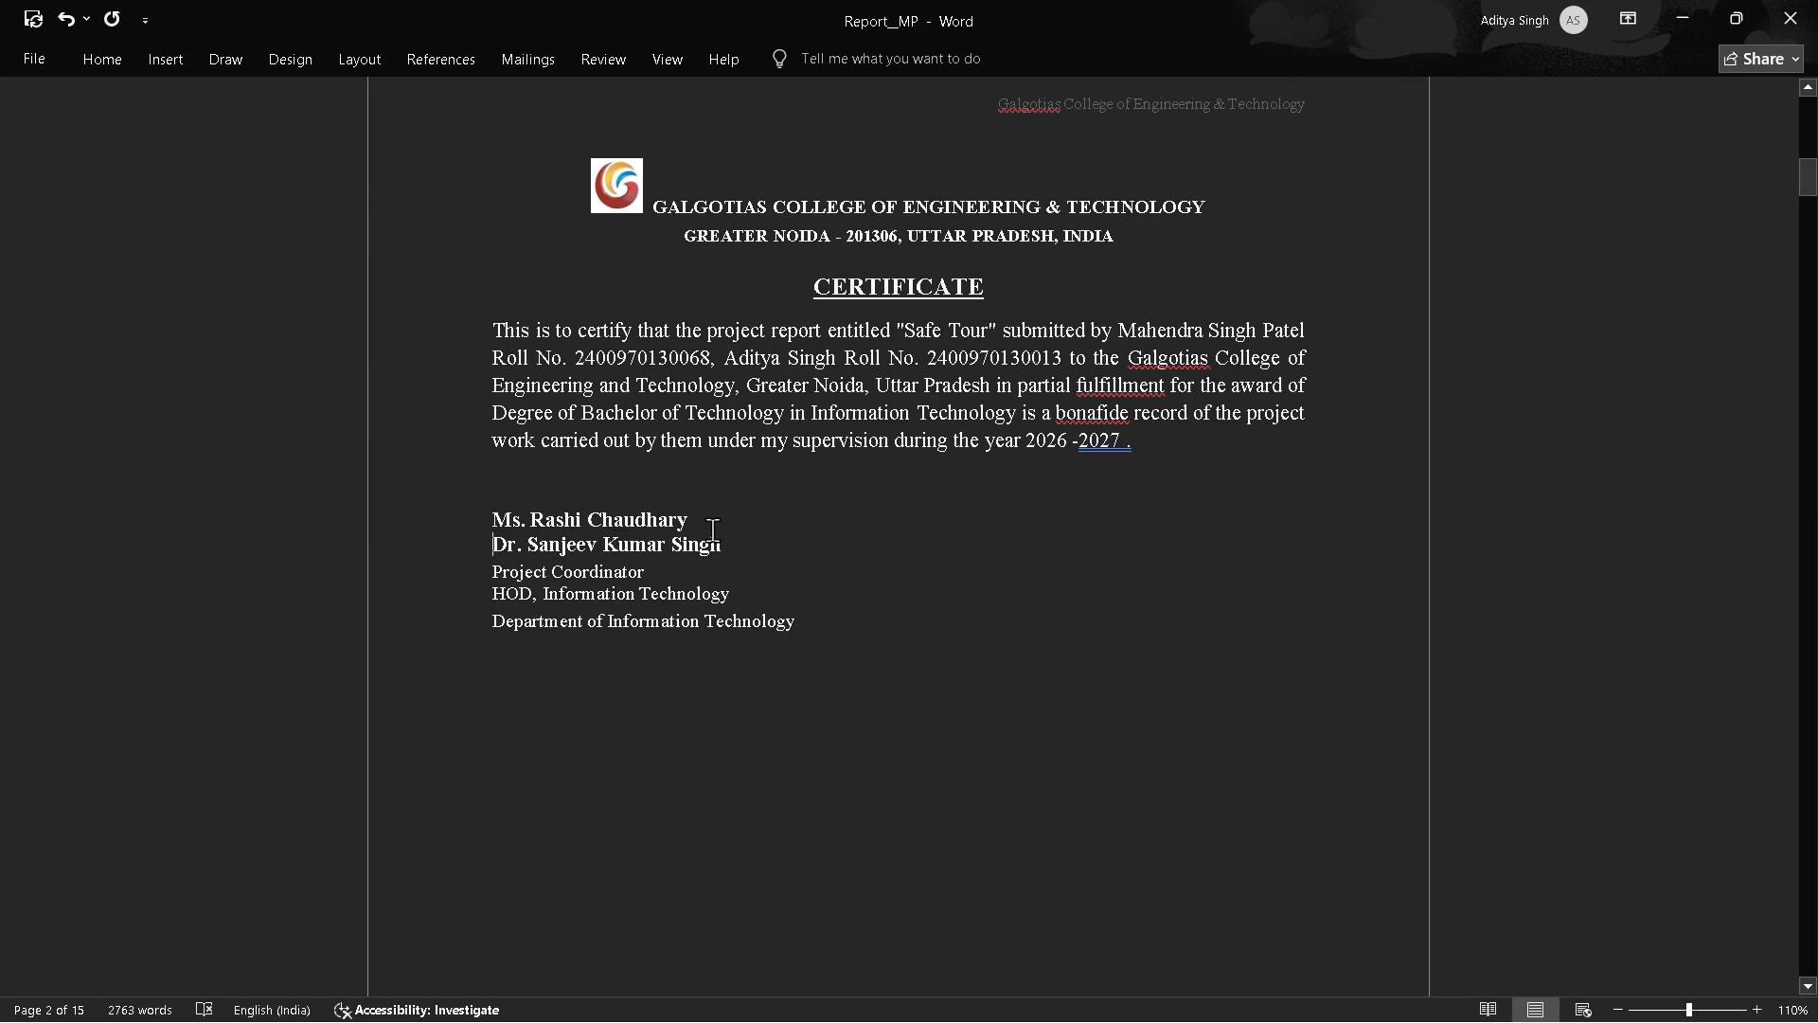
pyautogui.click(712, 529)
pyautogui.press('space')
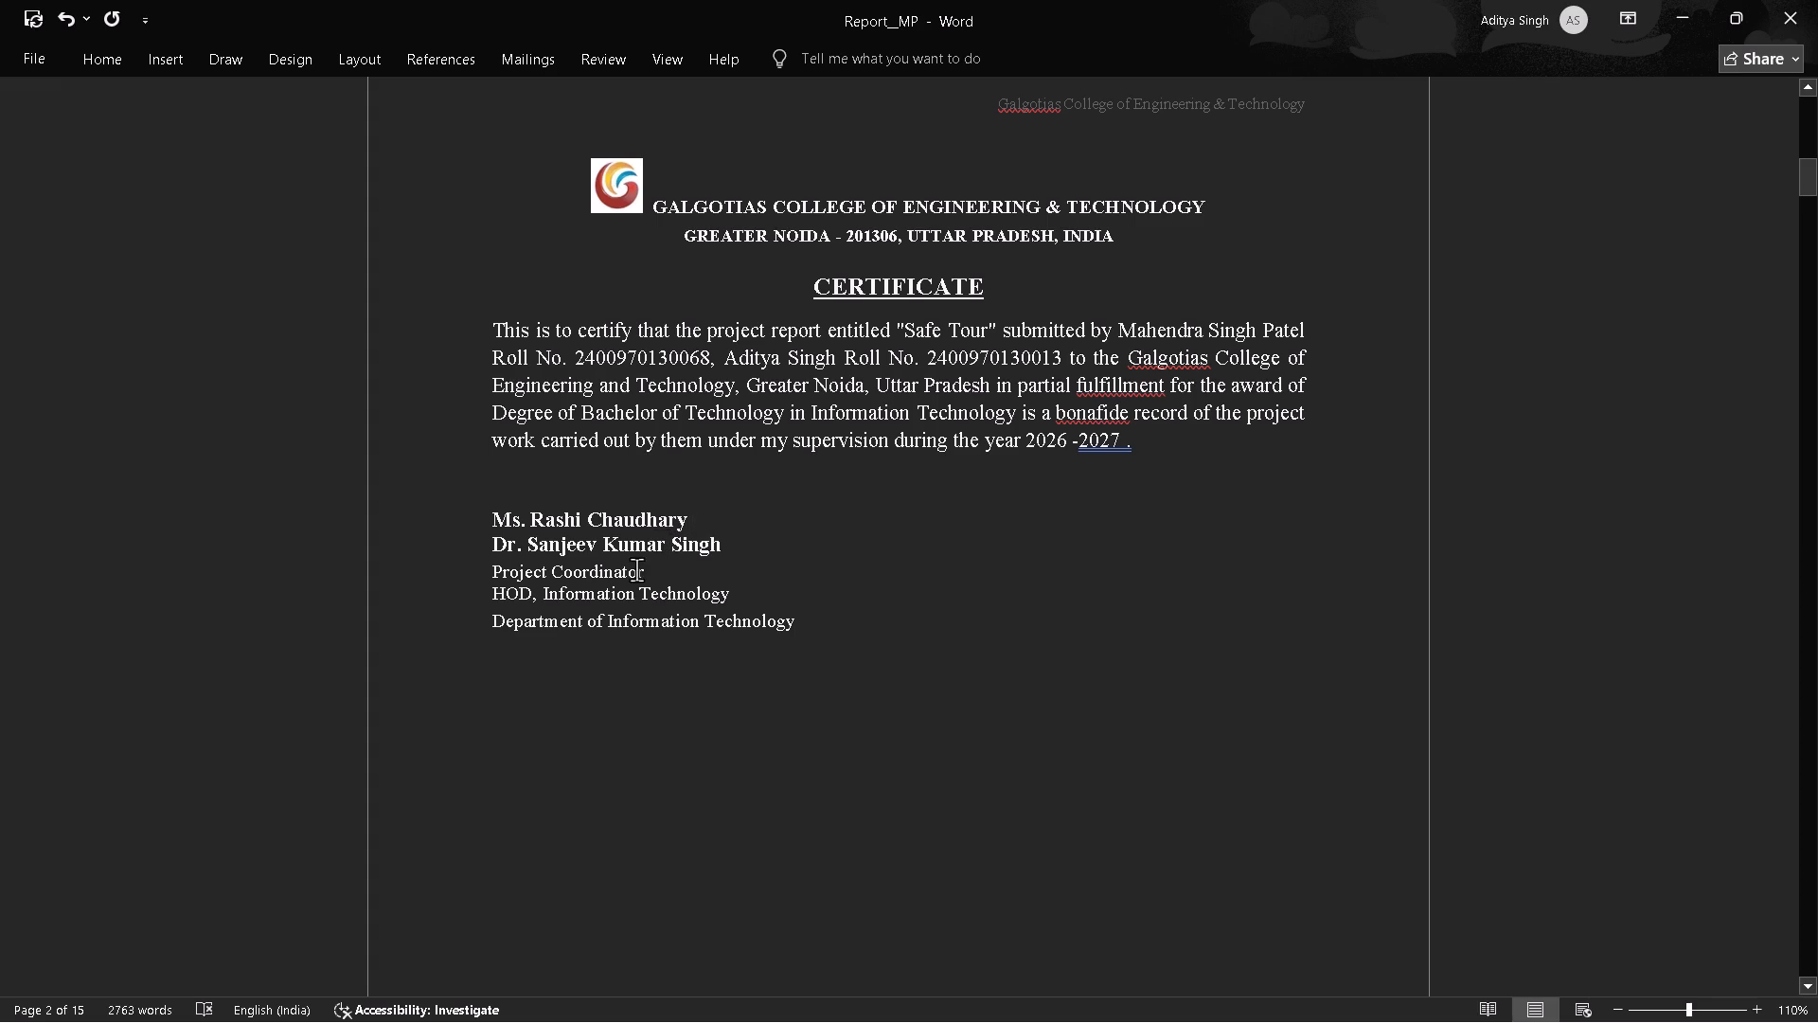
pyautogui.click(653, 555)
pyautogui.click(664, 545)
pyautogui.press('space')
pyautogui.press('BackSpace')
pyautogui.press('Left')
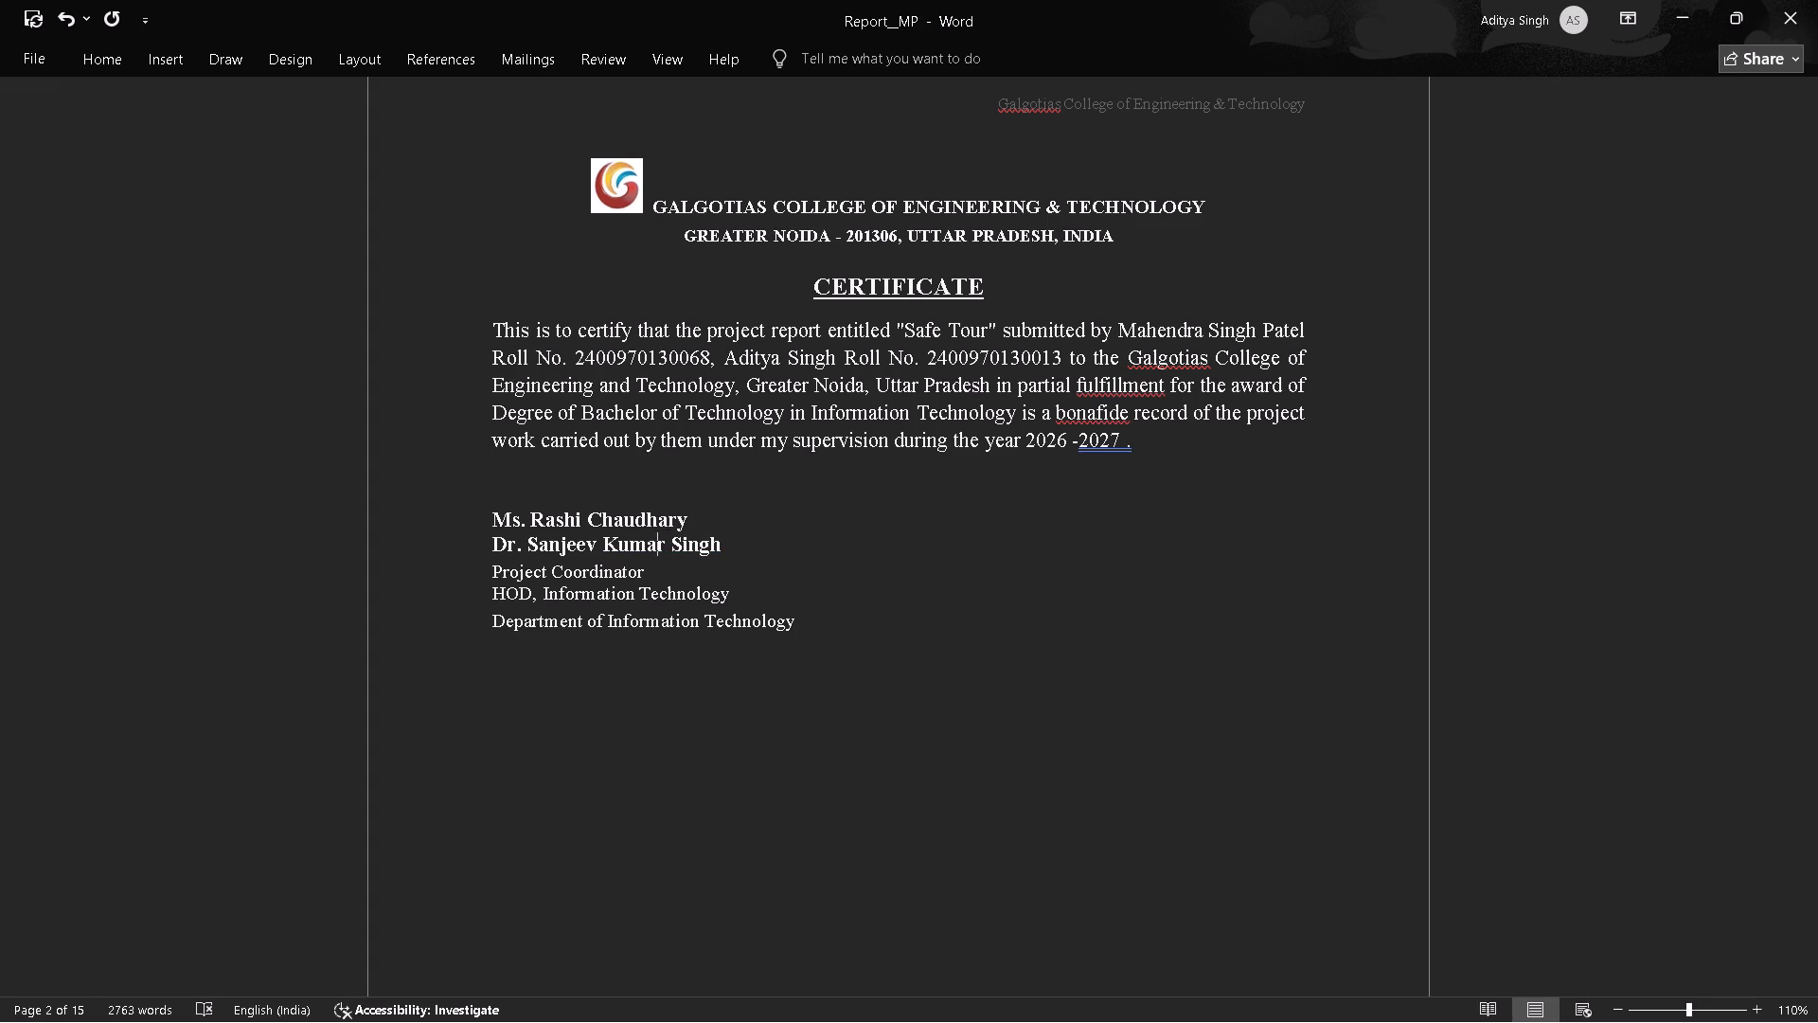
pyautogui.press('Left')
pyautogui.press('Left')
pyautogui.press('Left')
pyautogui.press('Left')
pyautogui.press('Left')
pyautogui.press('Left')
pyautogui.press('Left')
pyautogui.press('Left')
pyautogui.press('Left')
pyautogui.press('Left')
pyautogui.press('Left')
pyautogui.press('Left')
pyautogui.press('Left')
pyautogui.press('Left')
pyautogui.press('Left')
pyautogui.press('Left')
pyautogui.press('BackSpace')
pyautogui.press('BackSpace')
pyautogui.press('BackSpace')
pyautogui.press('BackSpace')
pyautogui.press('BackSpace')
# Copy the second signatory's name and paste it on the first signatory's line, toward the page's right margin.
pyautogui.moveTo(493, 550); pyautogui.dragTo(722, 564)
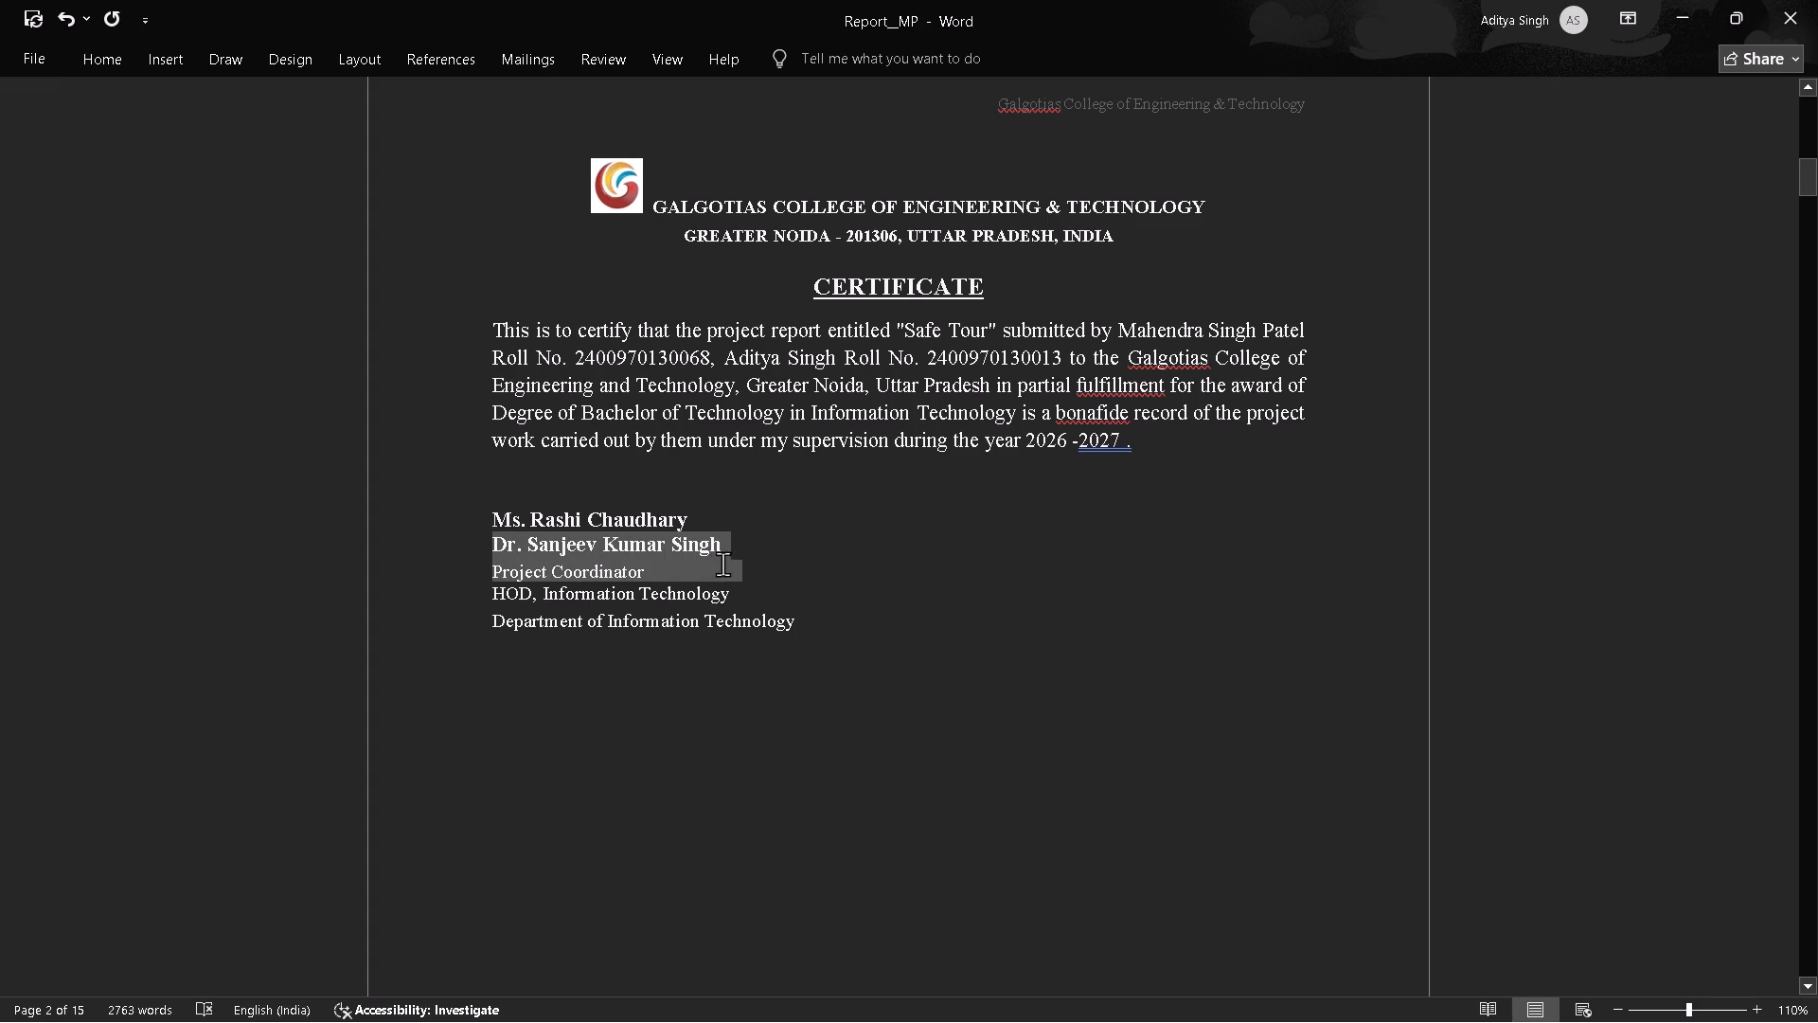
pyautogui.moveTo(722, 564); pyautogui.dragTo(737, 545)
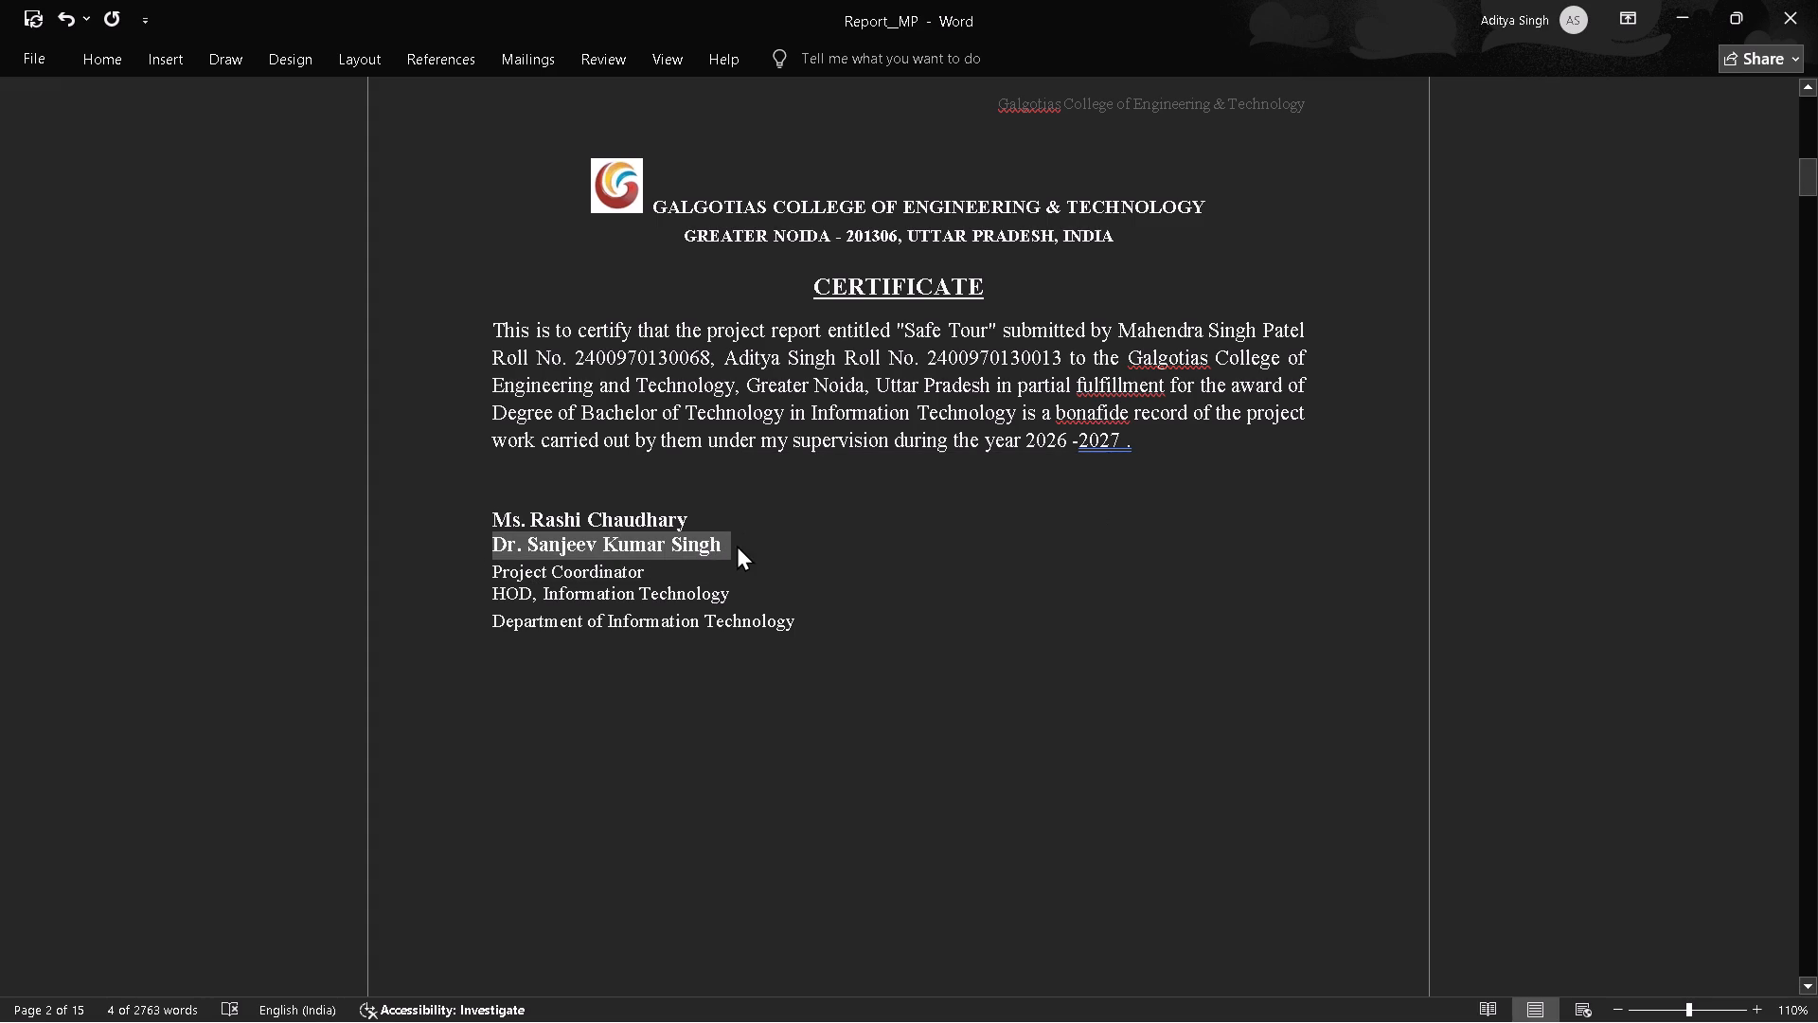
pyautogui.hotkey('ctrl', 'c')
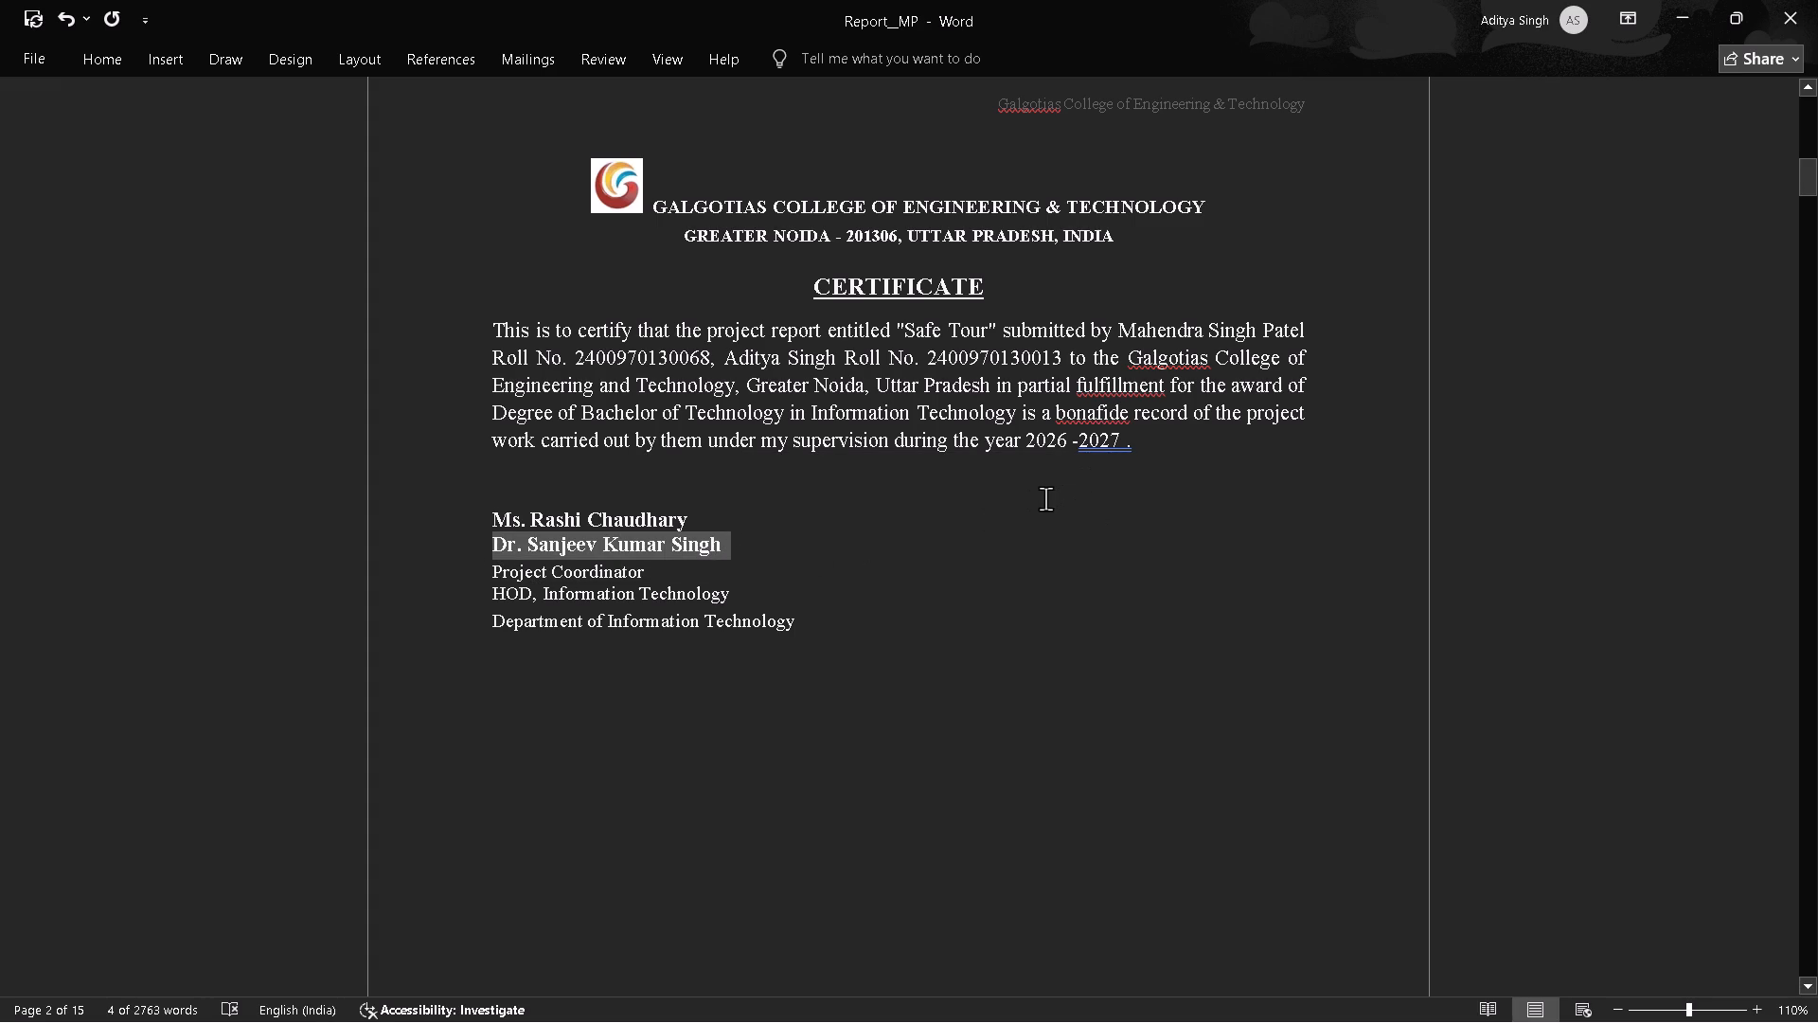
pyautogui.click(1045, 498)
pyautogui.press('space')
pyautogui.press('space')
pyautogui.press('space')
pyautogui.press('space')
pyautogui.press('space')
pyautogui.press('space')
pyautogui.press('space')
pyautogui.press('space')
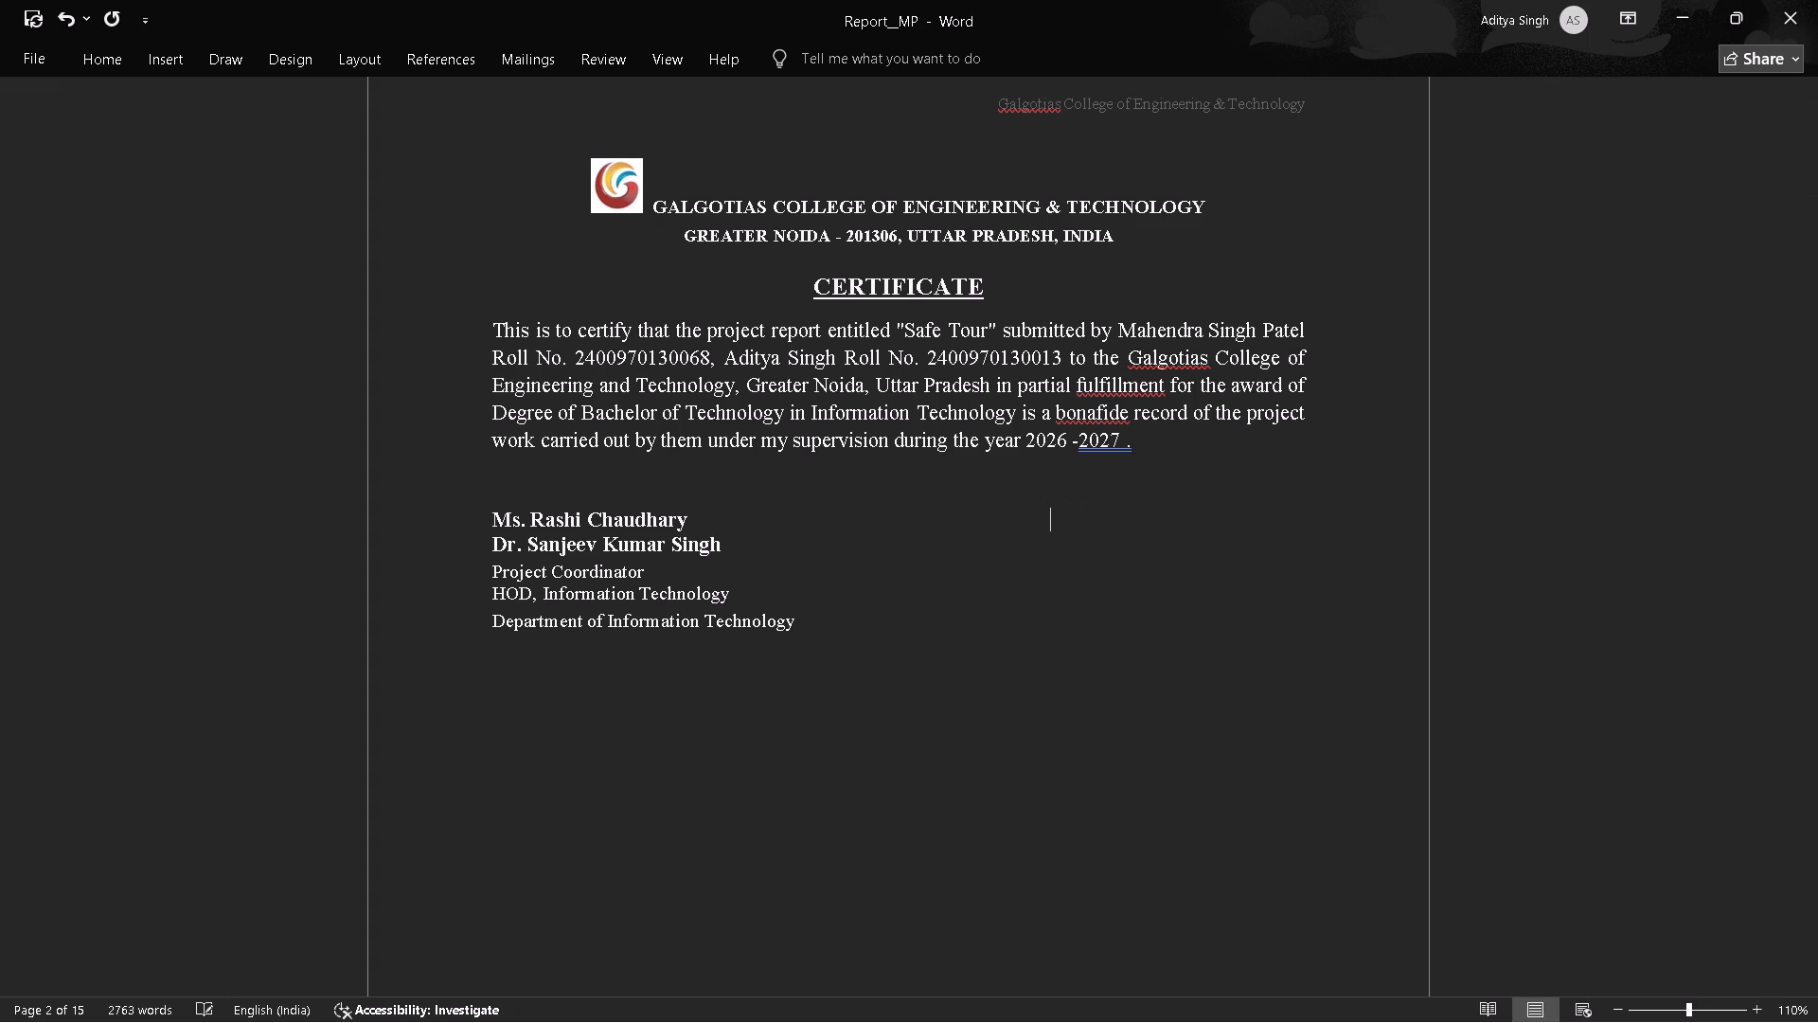
pyautogui.hotkey('ctrl', 'v')
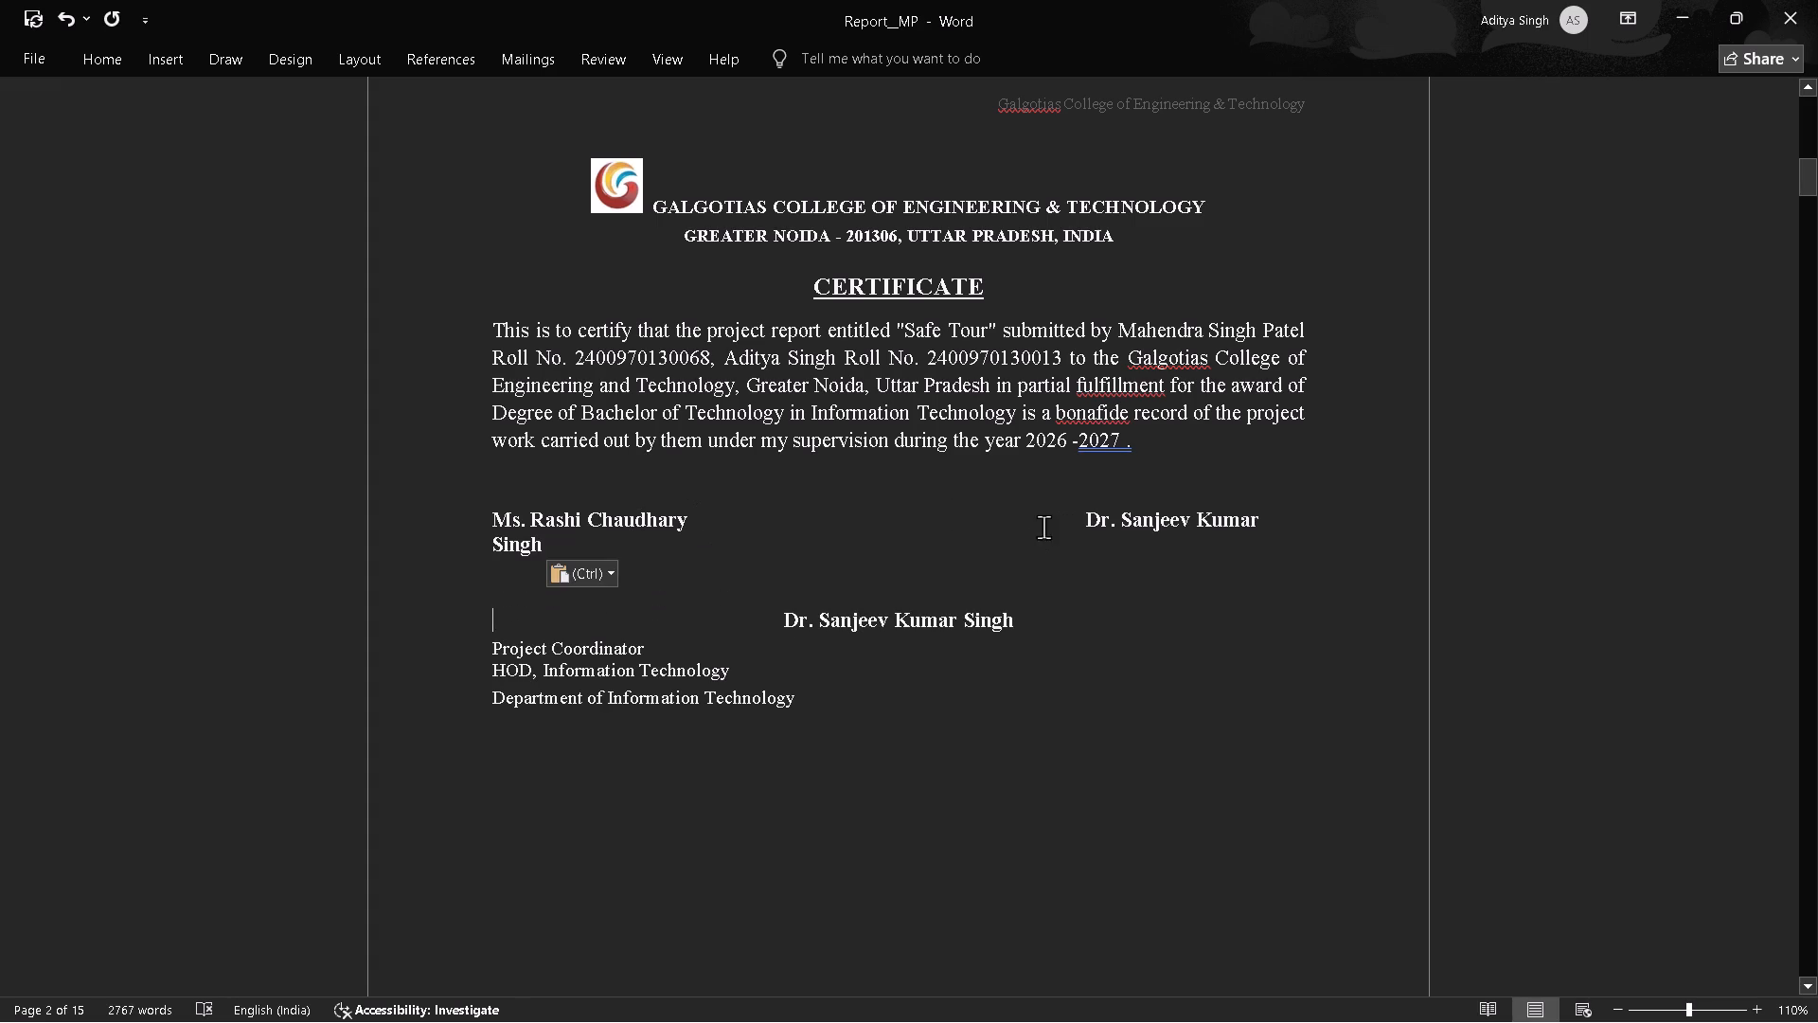
# Delete four spaces before the pasted signatory name so that it fits on the first signatory's line.
pyautogui.click(1075, 521)
pyautogui.press('BackSpace')
pyautogui.press('BackSpace')
pyautogui.press('BackSpace')
pyautogui.press('BackSpace')
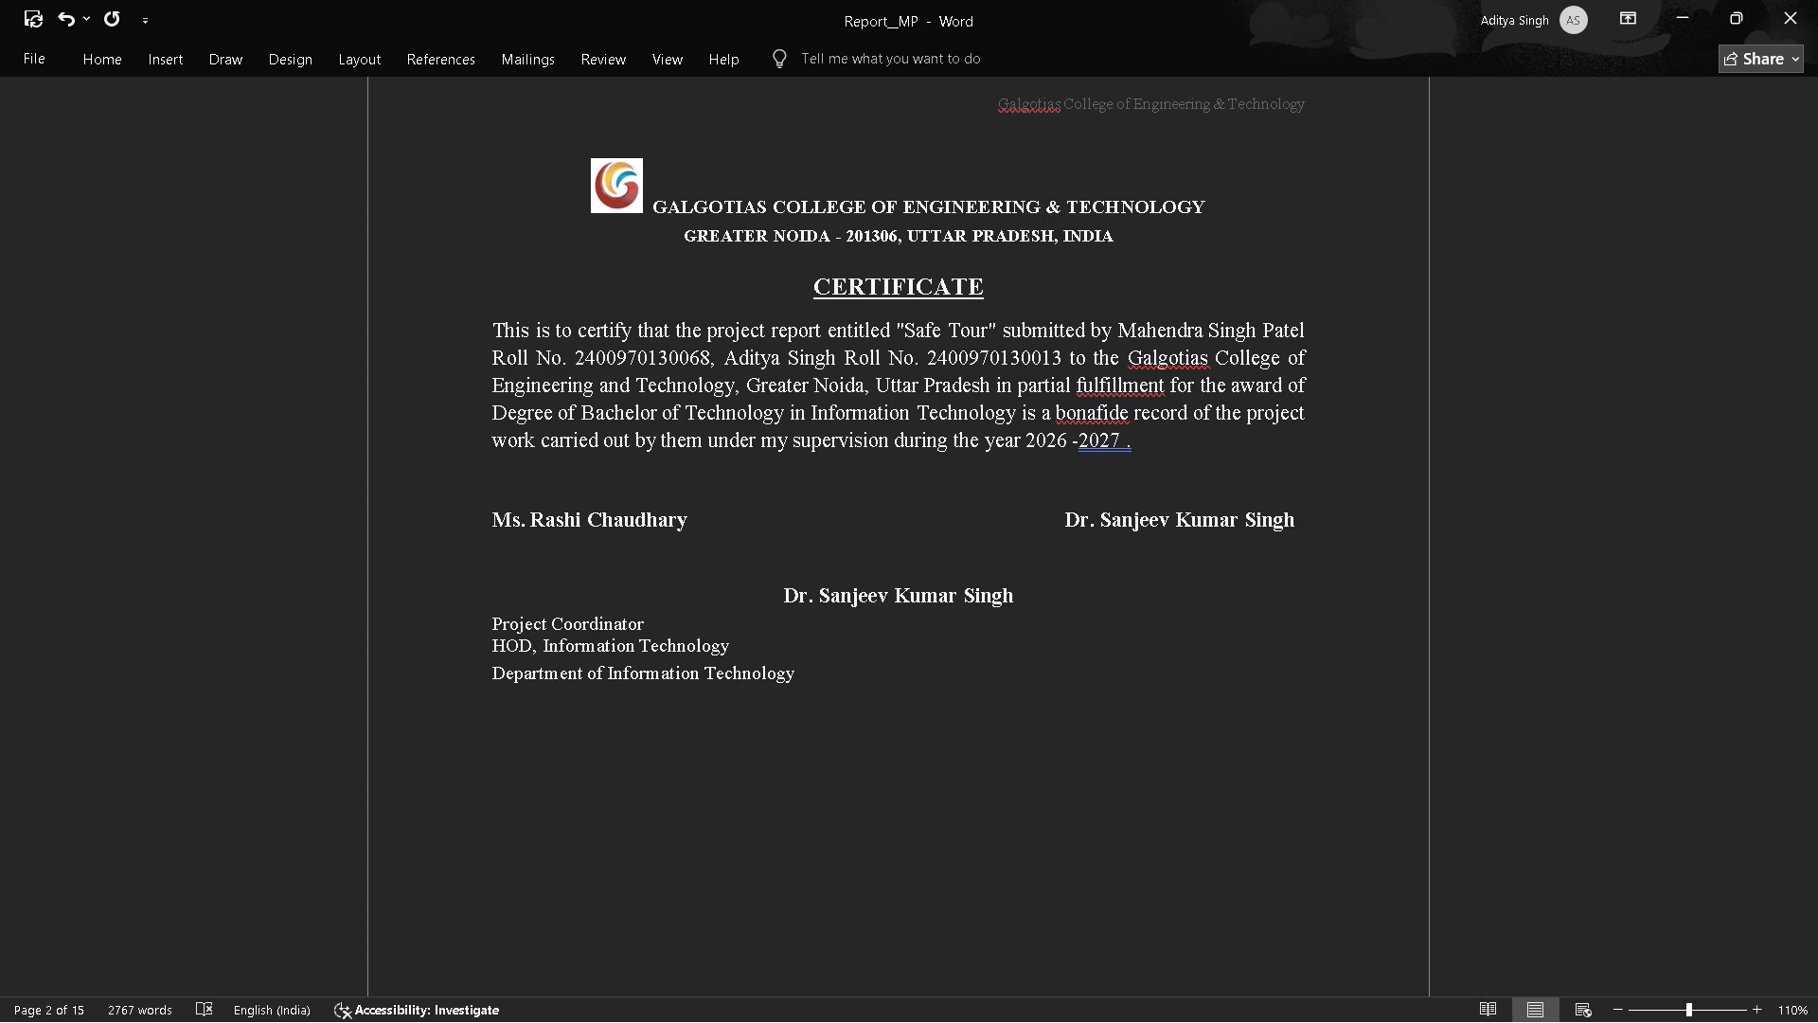
# Widen the gap after the first signatory's name by adding spaces before the pasted name.
pyautogui.press('Up')
pyautogui.press('Up')
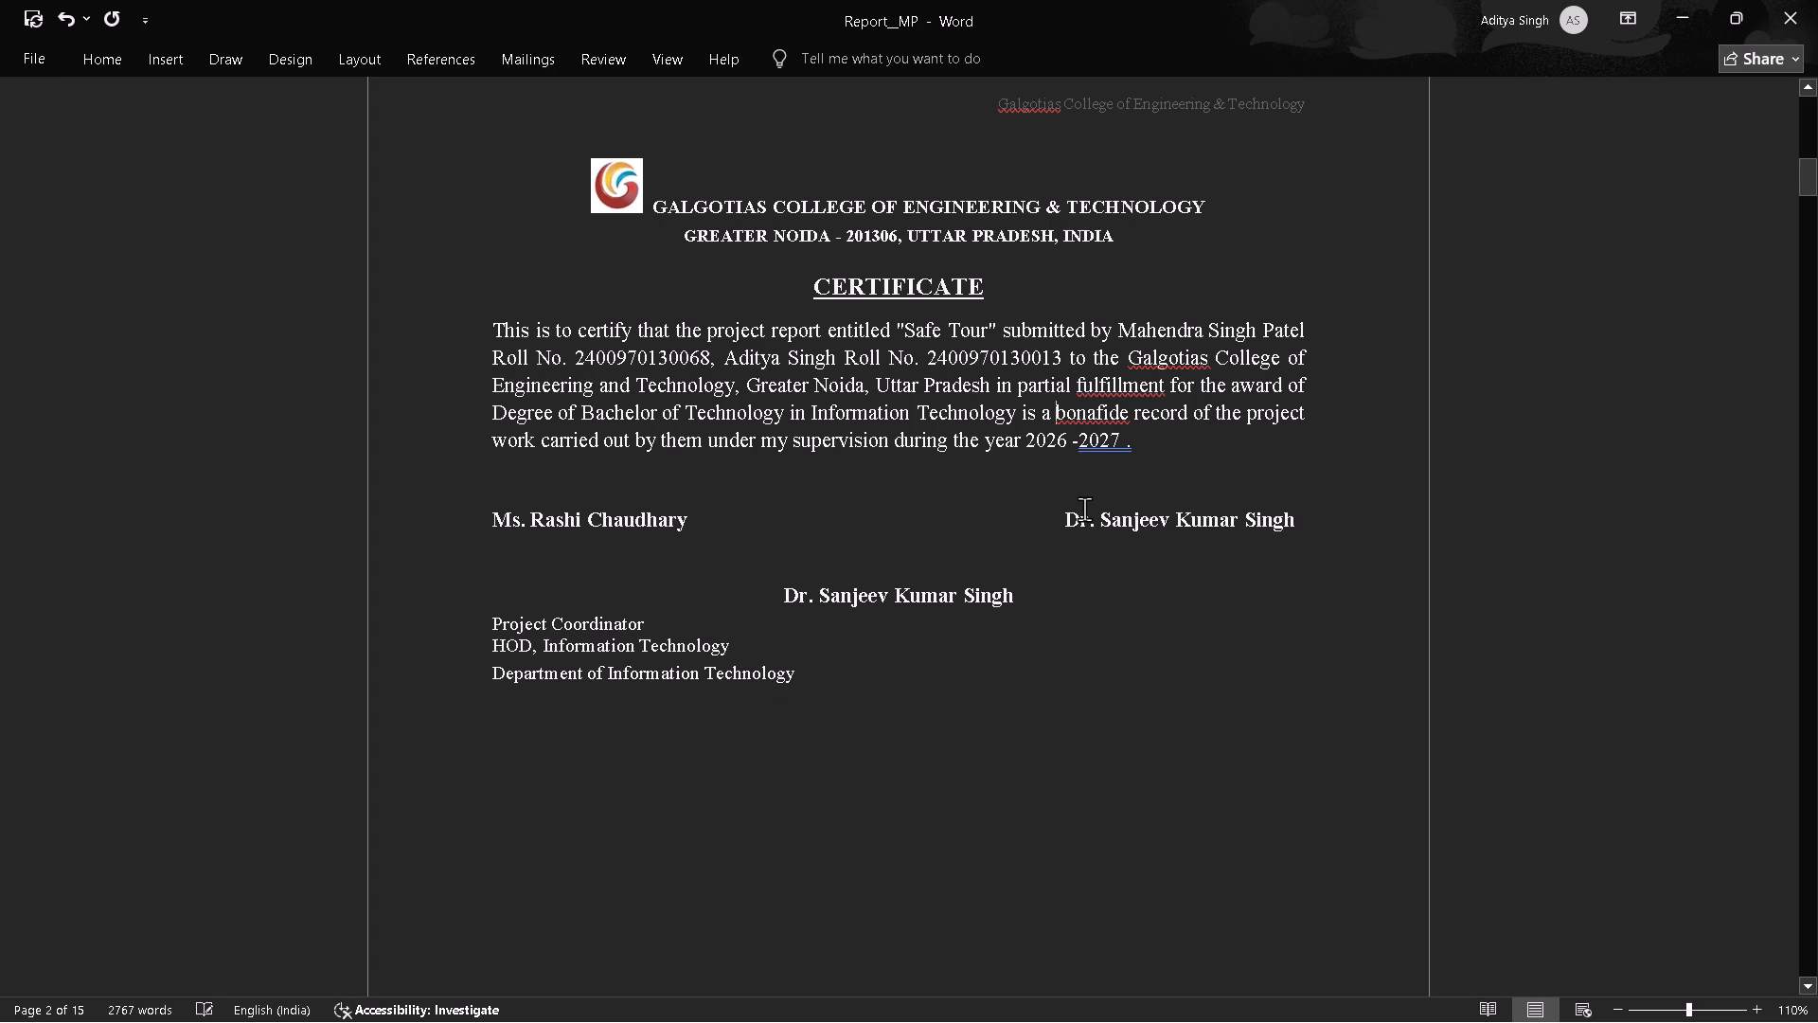
pyautogui.click(1080, 503)
pyautogui.click(1050, 506)
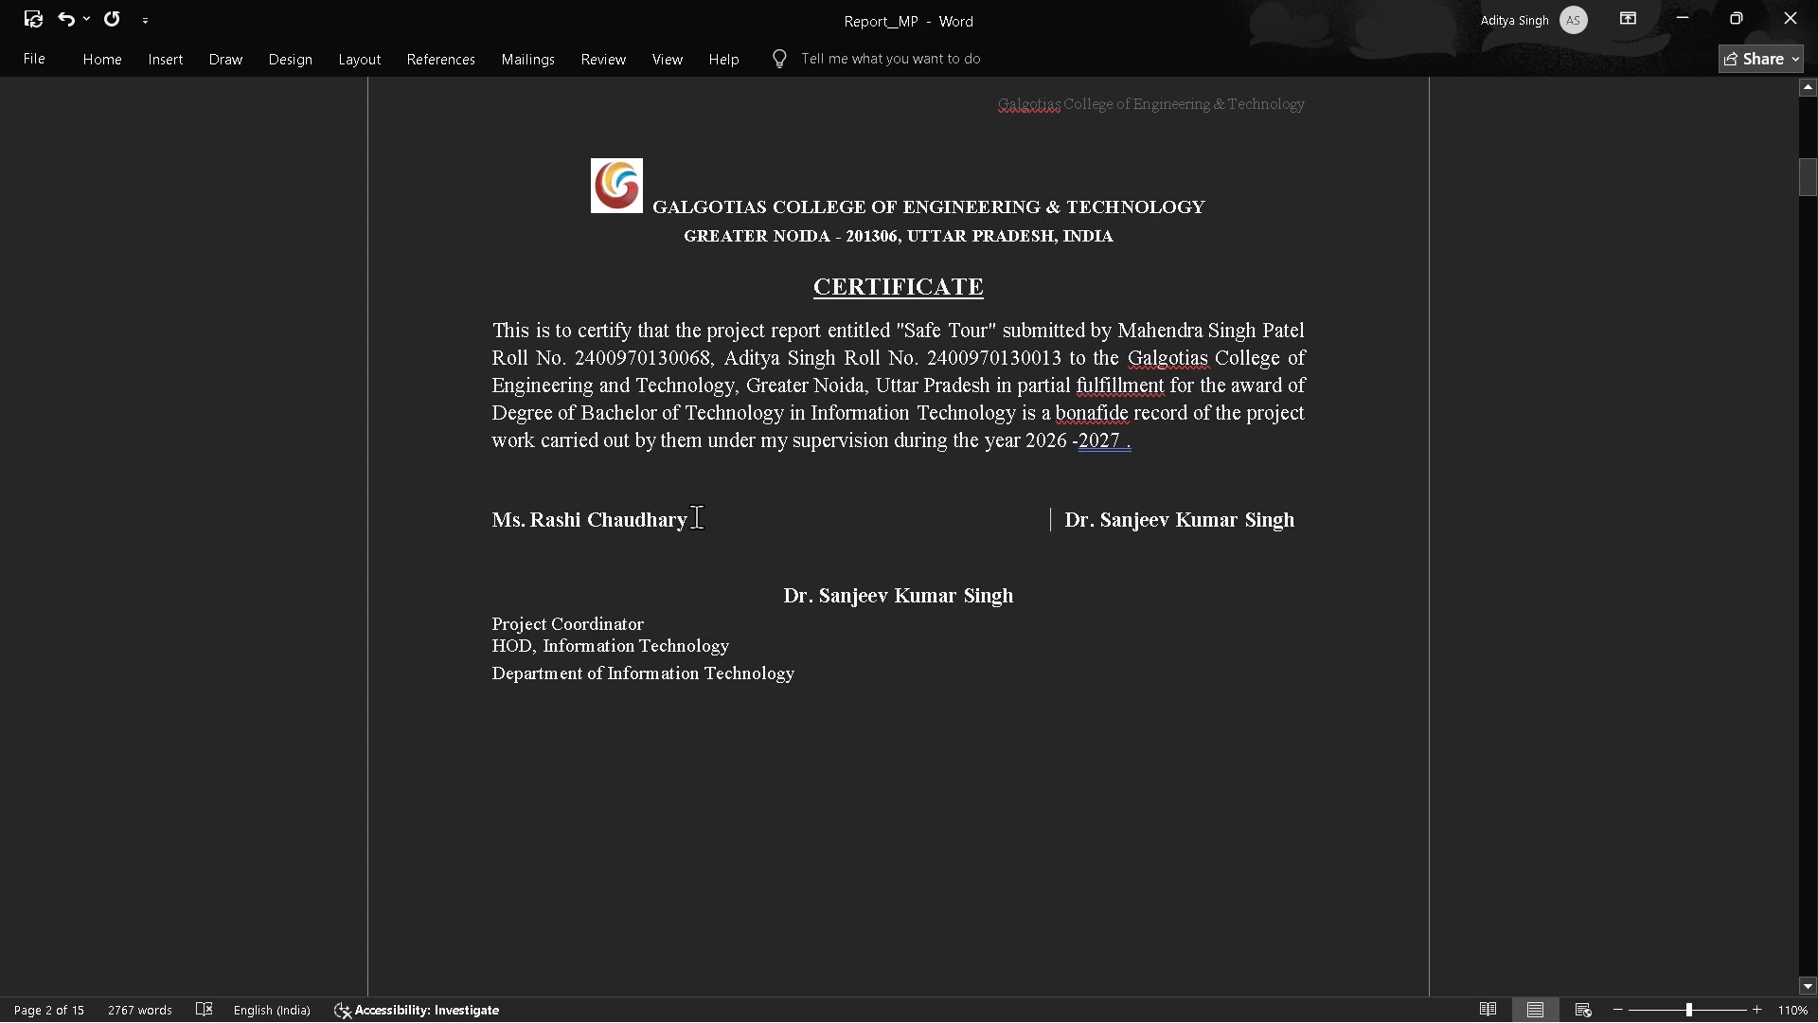
pyautogui.click(696, 516)
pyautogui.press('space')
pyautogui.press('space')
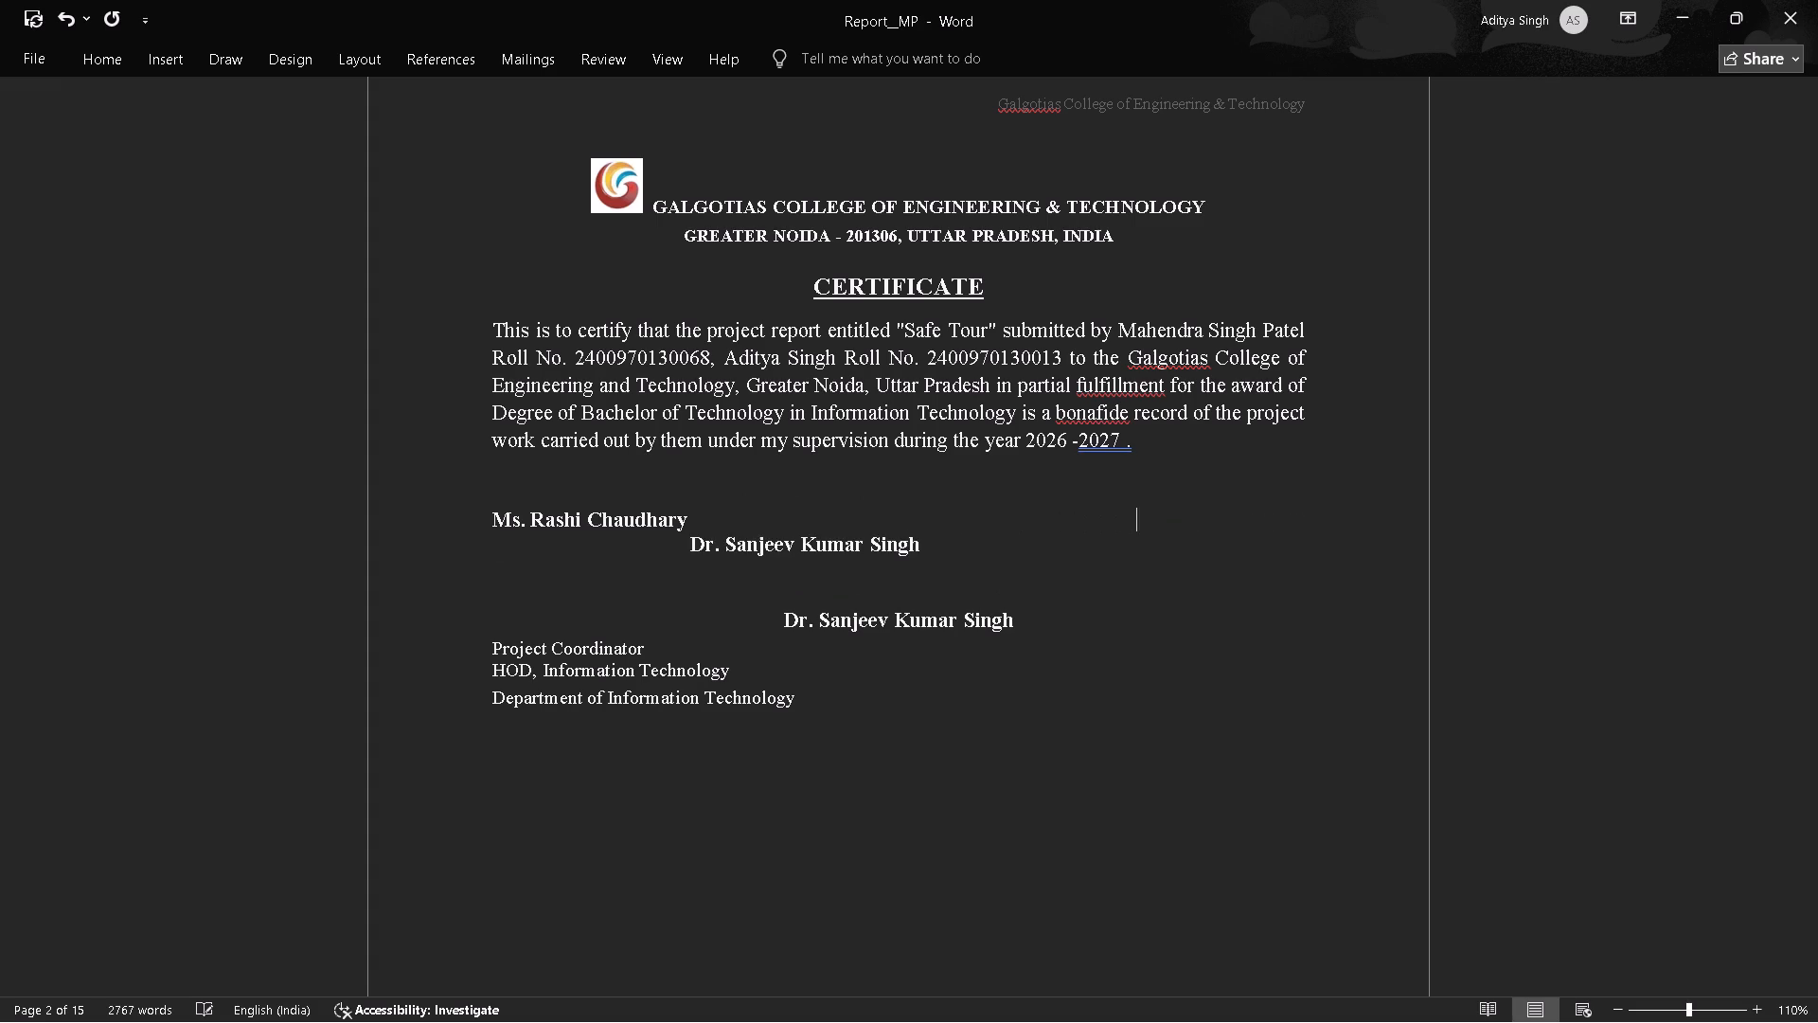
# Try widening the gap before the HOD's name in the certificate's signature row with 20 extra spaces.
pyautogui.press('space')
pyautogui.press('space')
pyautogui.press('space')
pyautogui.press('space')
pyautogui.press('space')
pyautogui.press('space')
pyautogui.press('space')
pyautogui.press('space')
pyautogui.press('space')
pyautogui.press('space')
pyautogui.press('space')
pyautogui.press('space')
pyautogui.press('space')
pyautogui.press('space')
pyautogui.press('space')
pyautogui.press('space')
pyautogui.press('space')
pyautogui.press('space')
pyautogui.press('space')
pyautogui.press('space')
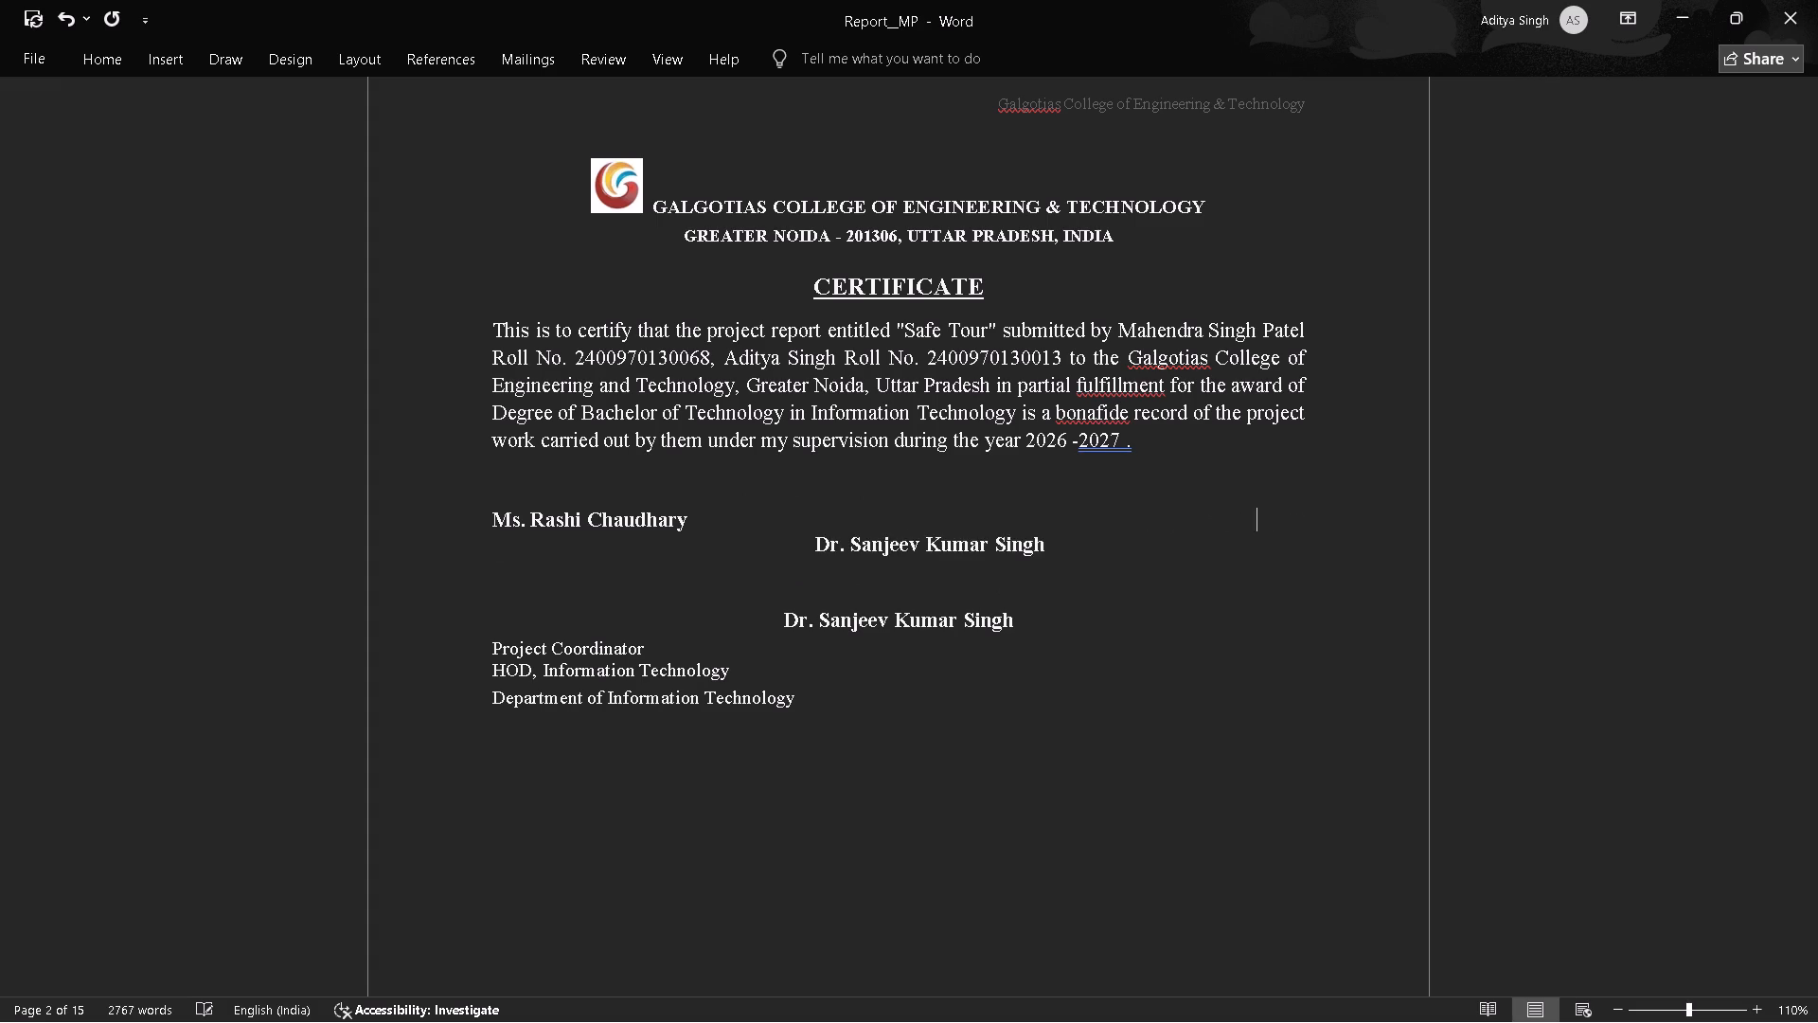
# Remove surplus spaces before the HOD's name so the full name fits on the same line as the coordinator's name.
pyautogui.press('BackSpace')
pyautogui.press('BackSpace')
pyautogui.press('BackSpace')
pyautogui.press('BackSpace')
pyautogui.press('BackSpace')
pyautogui.press('BackSpace')
pyautogui.press('BackSpace')
pyautogui.press('BackSpace')
pyautogui.press('BackSpace')
pyautogui.press('BackSpace')
pyautogui.press('BackSpace')
pyautogui.press('BackSpace')
pyautogui.press('BackSpace')
pyautogui.press('BackSpace')
pyautogui.press('BackSpace')
pyautogui.press('BackSpace')
pyautogui.press('BackSpace')
pyautogui.press('BackSpace')
pyautogui.press('BackSpace')
pyautogui.press('BackSpace')
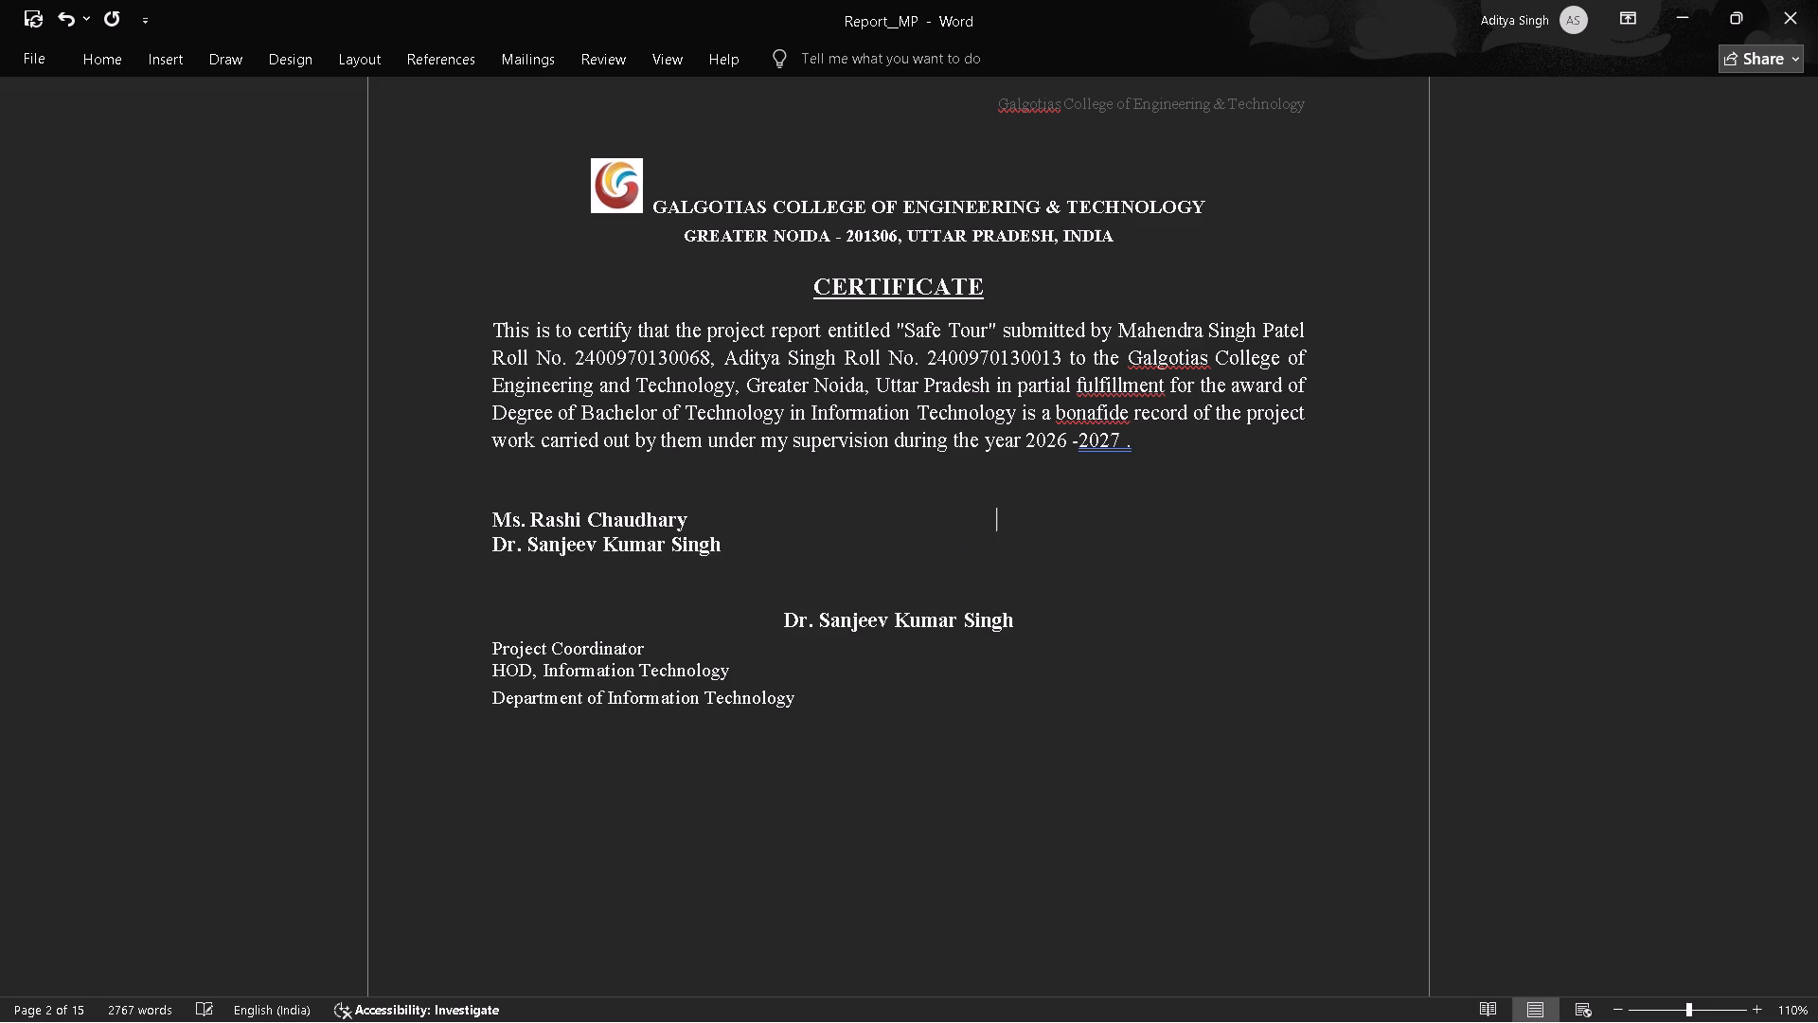
pyautogui.press('BackSpace')
pyautogui.press('BackSpace')
pyautogui.press('BackSpace')
pyautogui.press('BackSpace')
pyautogui.press('BackSpace')
pyautogui.press('BackSpace')
pyautogui.press('BackSpace')
pyautogui.press('BackSpace')
pyautogui.press('BackSpace')
pyautogui.press('BackSpace')
pyautogui.press('BackSpace')
pyautogui.press('BackSpace')
pyautogui.press('BackSpace')
pyautogui.press('BackSpace')
pyautogui.press('BackSpace')
pyautogui.press('BackSpace')
pyautogui.press('BackSpace')
pyautogui.press('BackSpace')
pyautogui.press('BackSpace')
pyautogui.press('BackSpace')
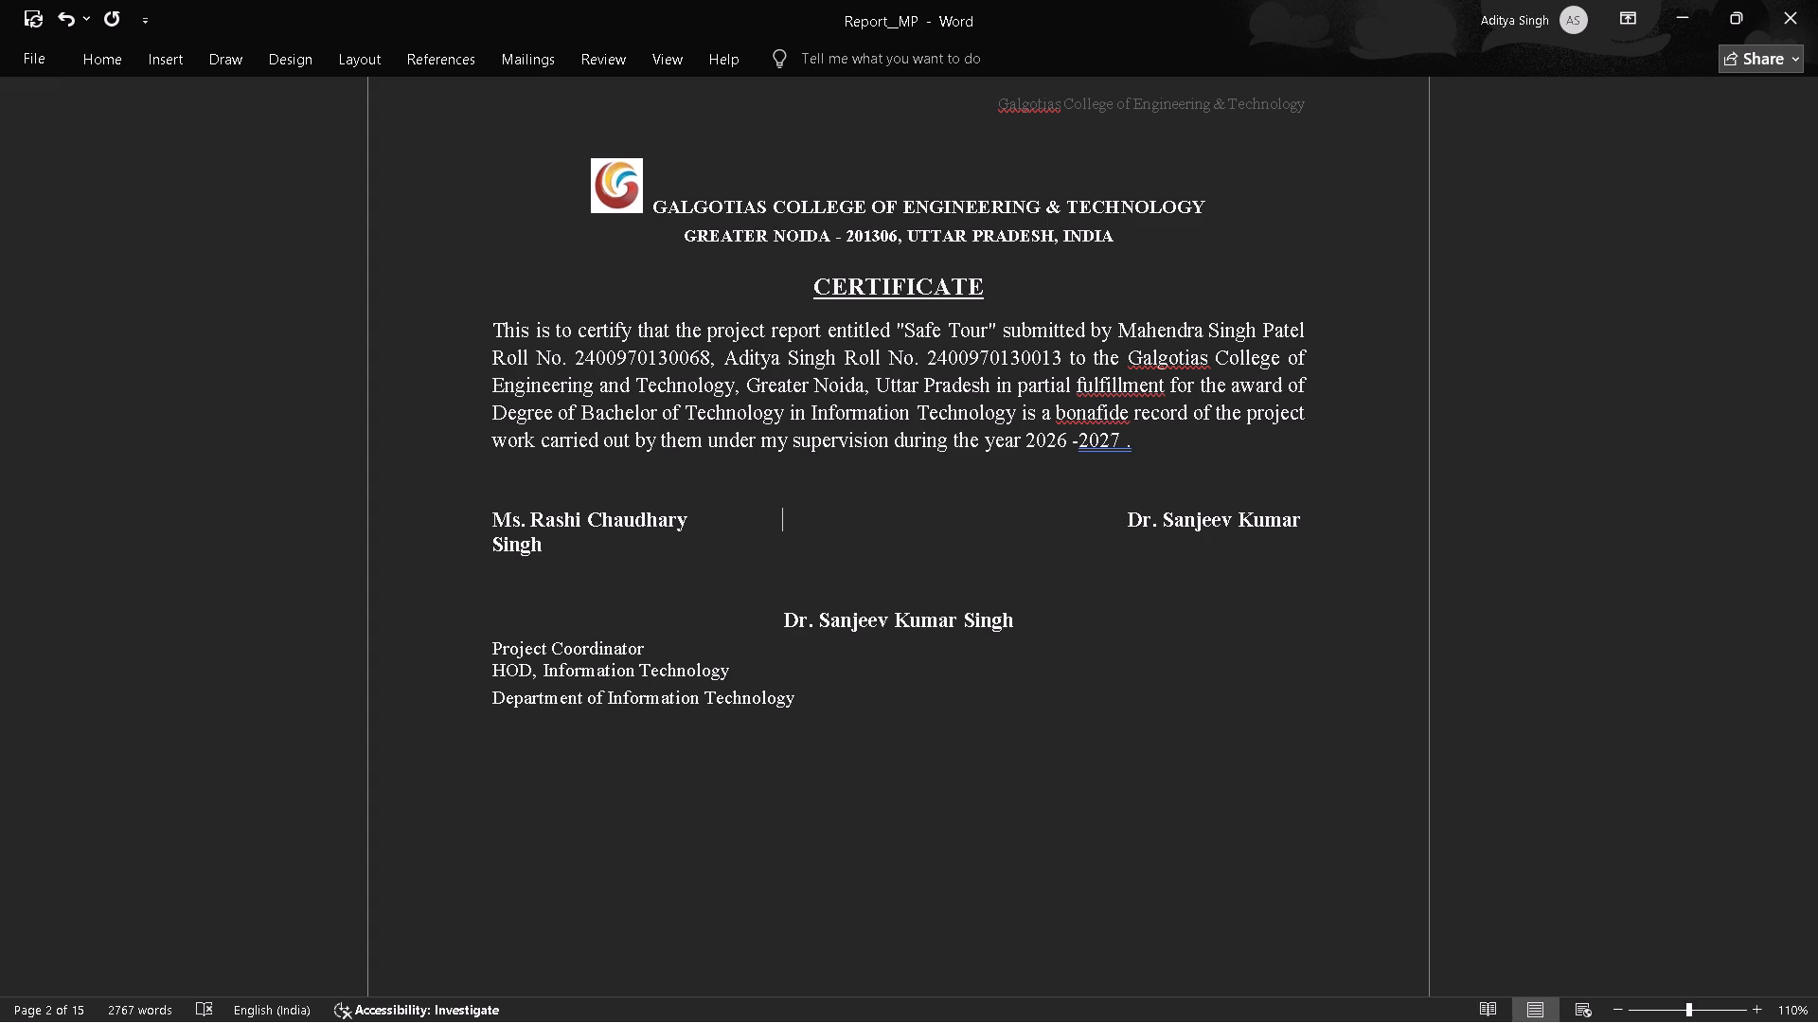
pyautogui.press('BackSpace')
pyautogui.press('BackSpace')
pyautogui.press('BackSpace')
pyautogui.press('Right')
pyautogui.press('Right')
pyautogui.press('Right')
pyautogui.press('Right')
pyautogui.press('Right')
pyautogui.press('Right')
pyautogui.press('Right')
pyautogui.press('Right')
pyautogui.press('Right')
pyautogui.press('BackSpace')
pyautogui.press('BackSpace')
pyautogui.press('BackSpace')
pyautogui.press('BackSpace')
pyautogui.press('BackSpace')
pyautogui.press('BackSpace')
pyautogui.press('BackSpace')
pyautogui.press('BackSpace')
pyautogui.press('BackSpace')
pyautogui.press('BackSpace')
pyautogui.press('BackSpace')
pyautogui.press('BackSpace')
pyautogui.press('BackSpace')
pyautogui.press('BackSpace')
pyautogui.press('BackSpace')
pyautogui.press('BackSpace')
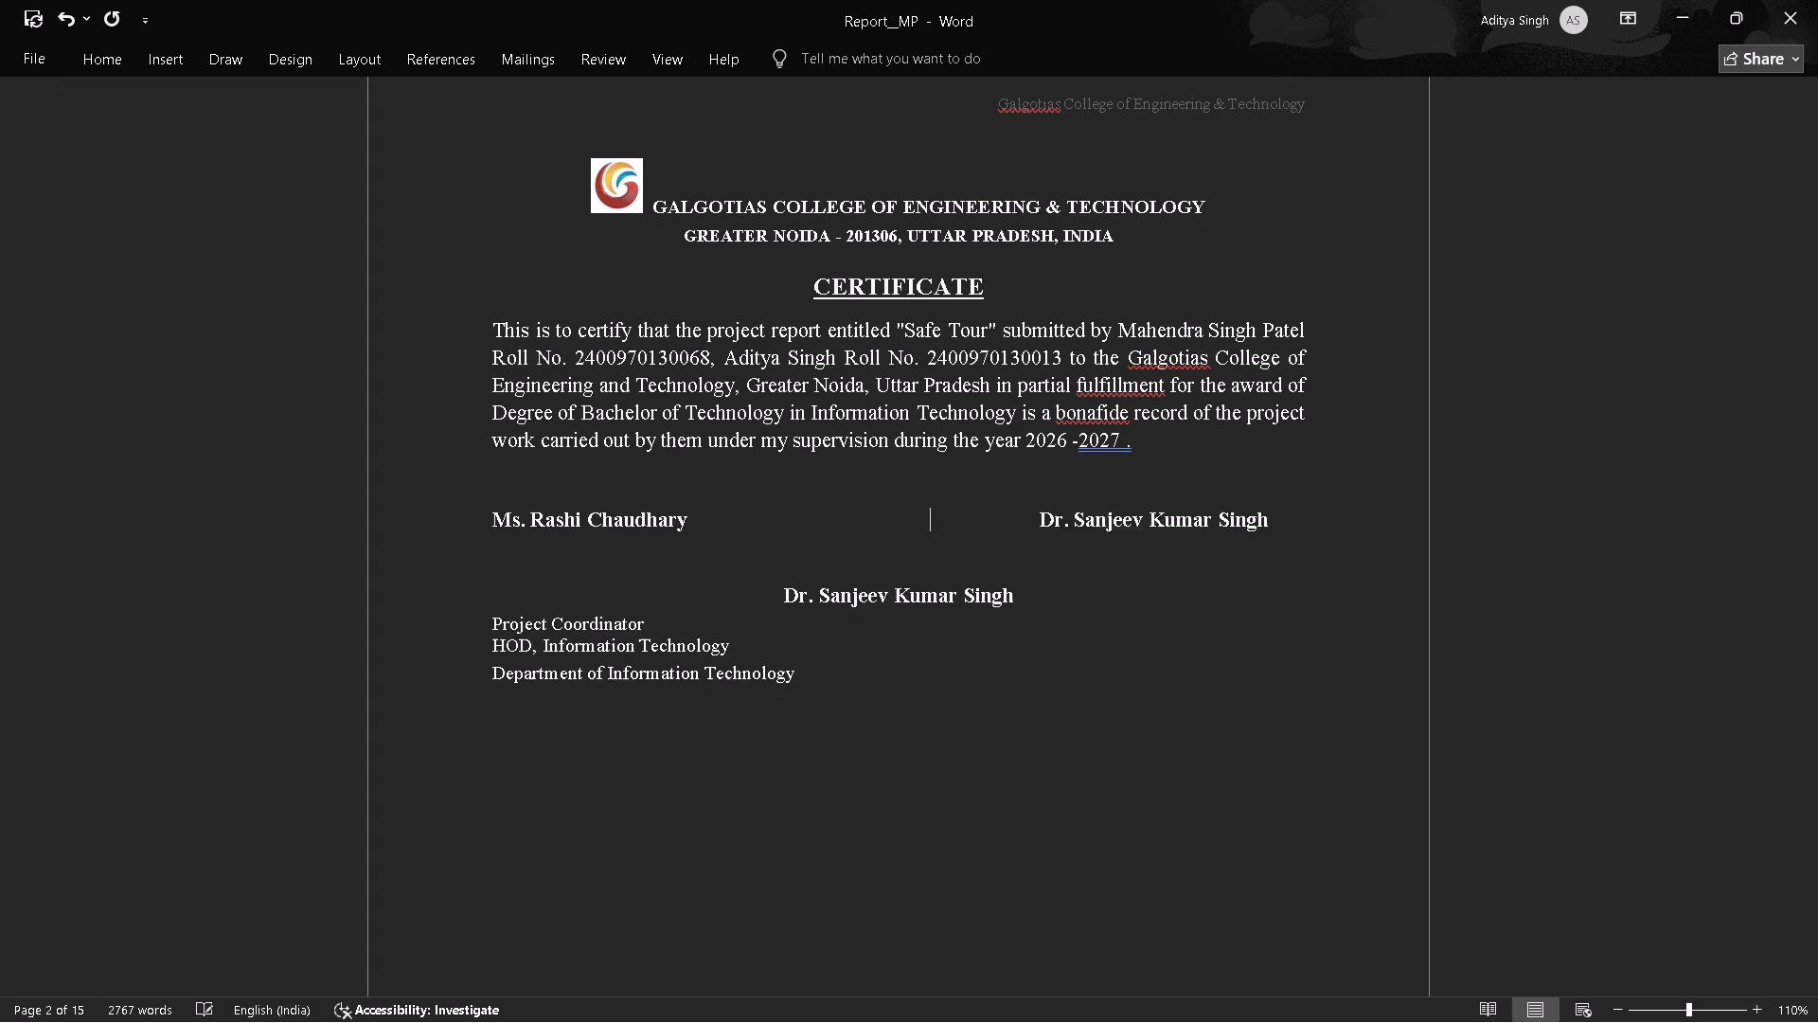
# Adjust the spacing between the two signatory names so the HOD's full name ends at the text's right margin.
pyautogui.press('space')
pyautogui.press('space')
pyautogui.press('space')
pyautogui.press('space')
pyautogui.press('space')
pyautogui.press('space')
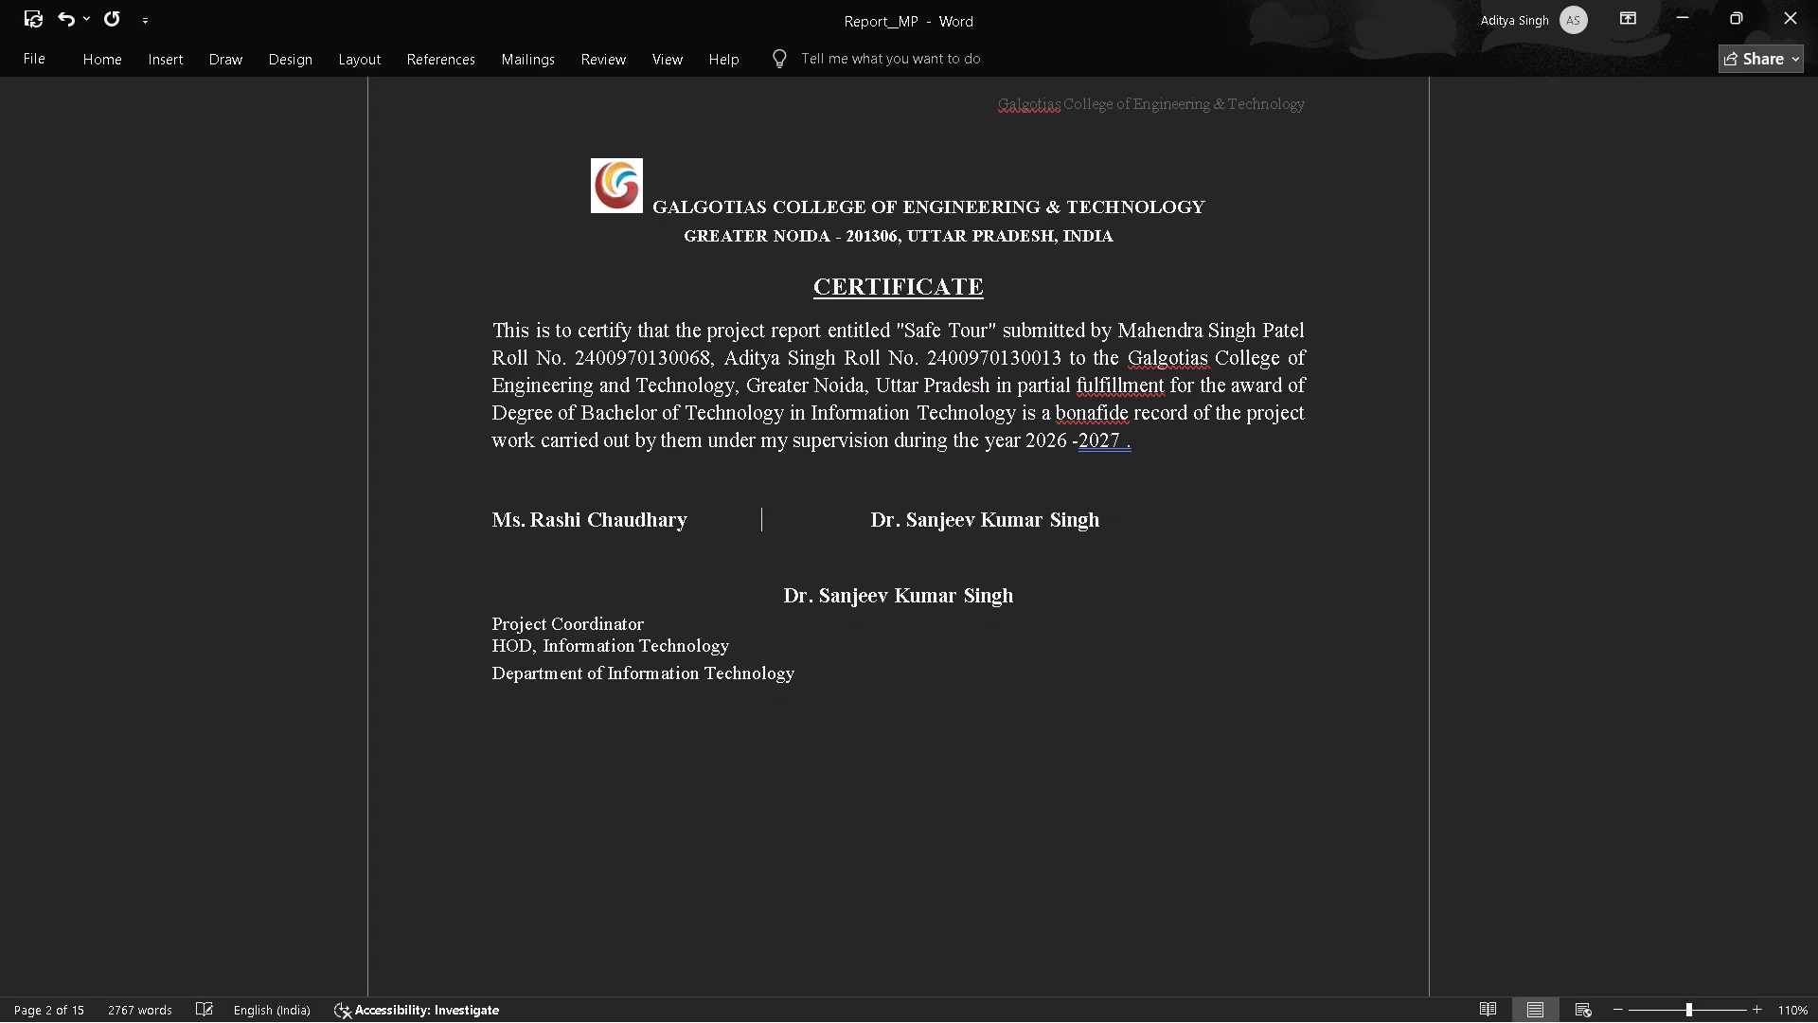
pyautogui.press('space')
pyautogui.press('space')
pyautogui.press('space')
pyautogui.press('space')
pyautogui.press('space')
pyautogui.press('space')
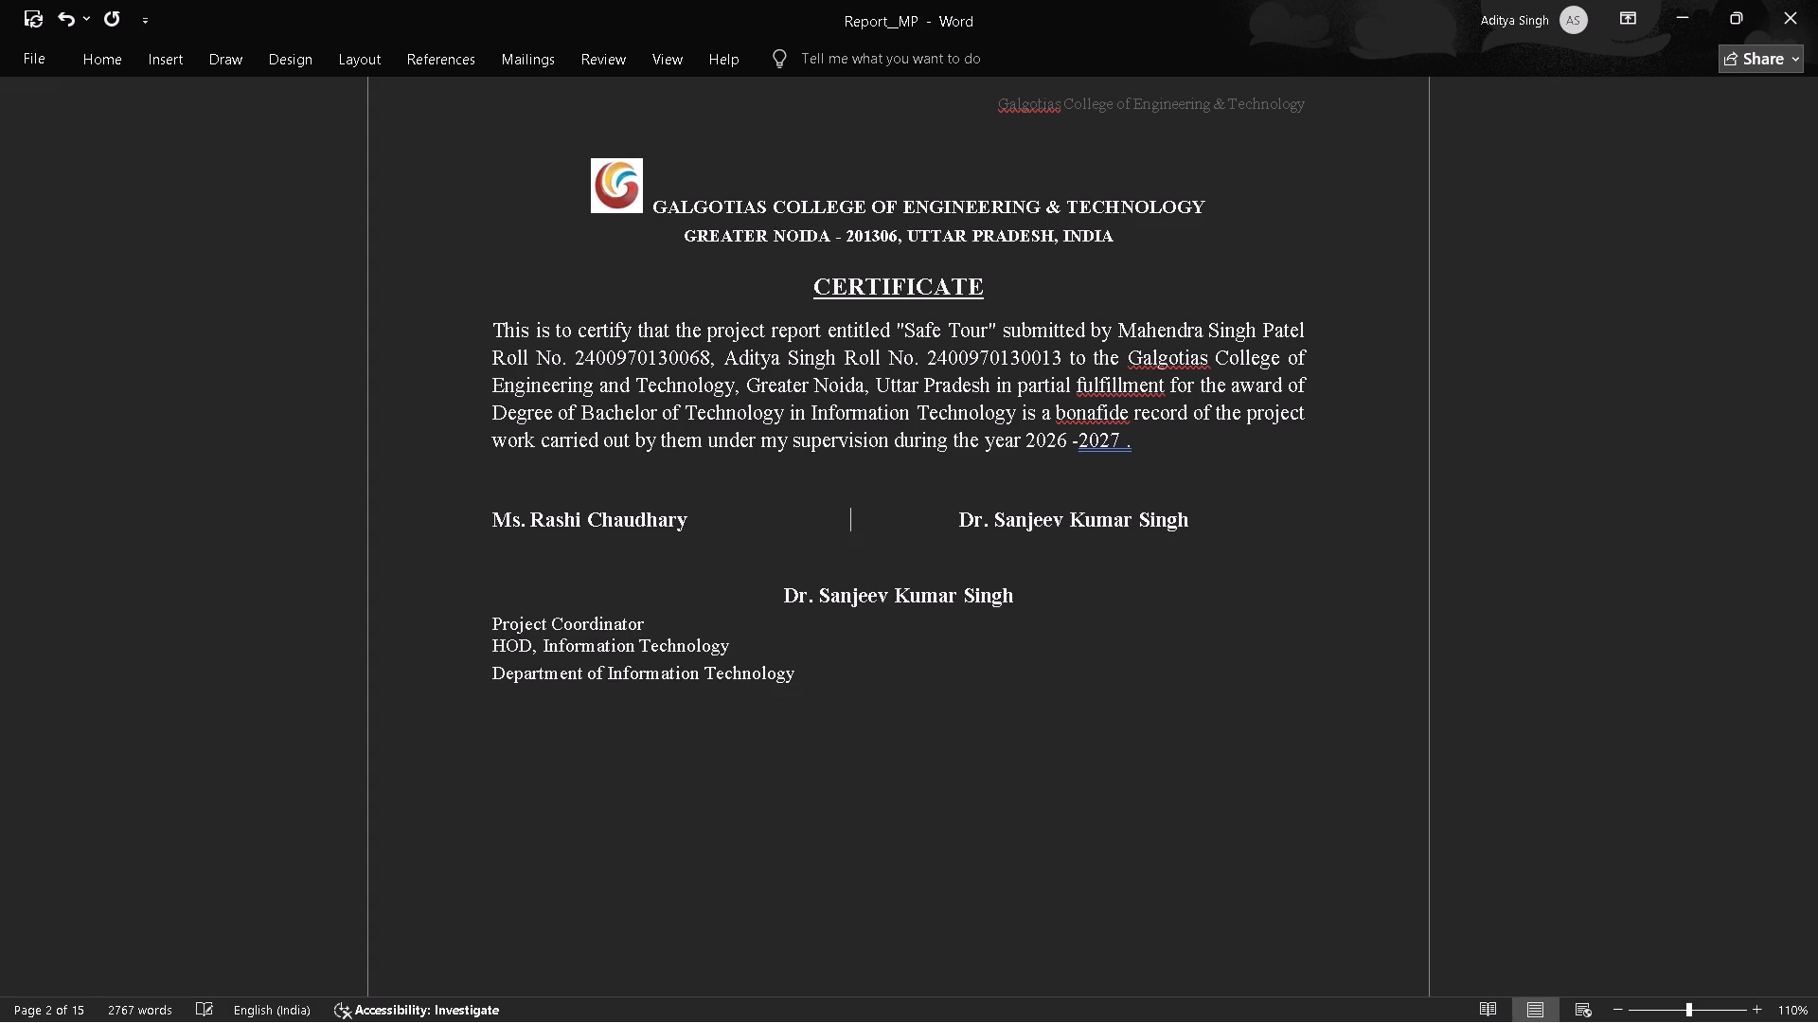
pyautogui.press('space')
pyautogui.press('space')
pyautogui.press('space')
pyautogui.press('space')
pyautogui.press('space')
pyautogui.press('space')
pyautogui.press('space')
pyautogui.press('space')
pyautogui.press('space')
pyautogui.press('space')
pyautogui.press('space')
pyautogui.press('space')
pyautogui.press('space')
pyautogui.press('space')
pyautogui.press('space')
pyautogui.press('space')
pyautogui.press('space')
pyautogui.press('space')
pyautogui.press('space')
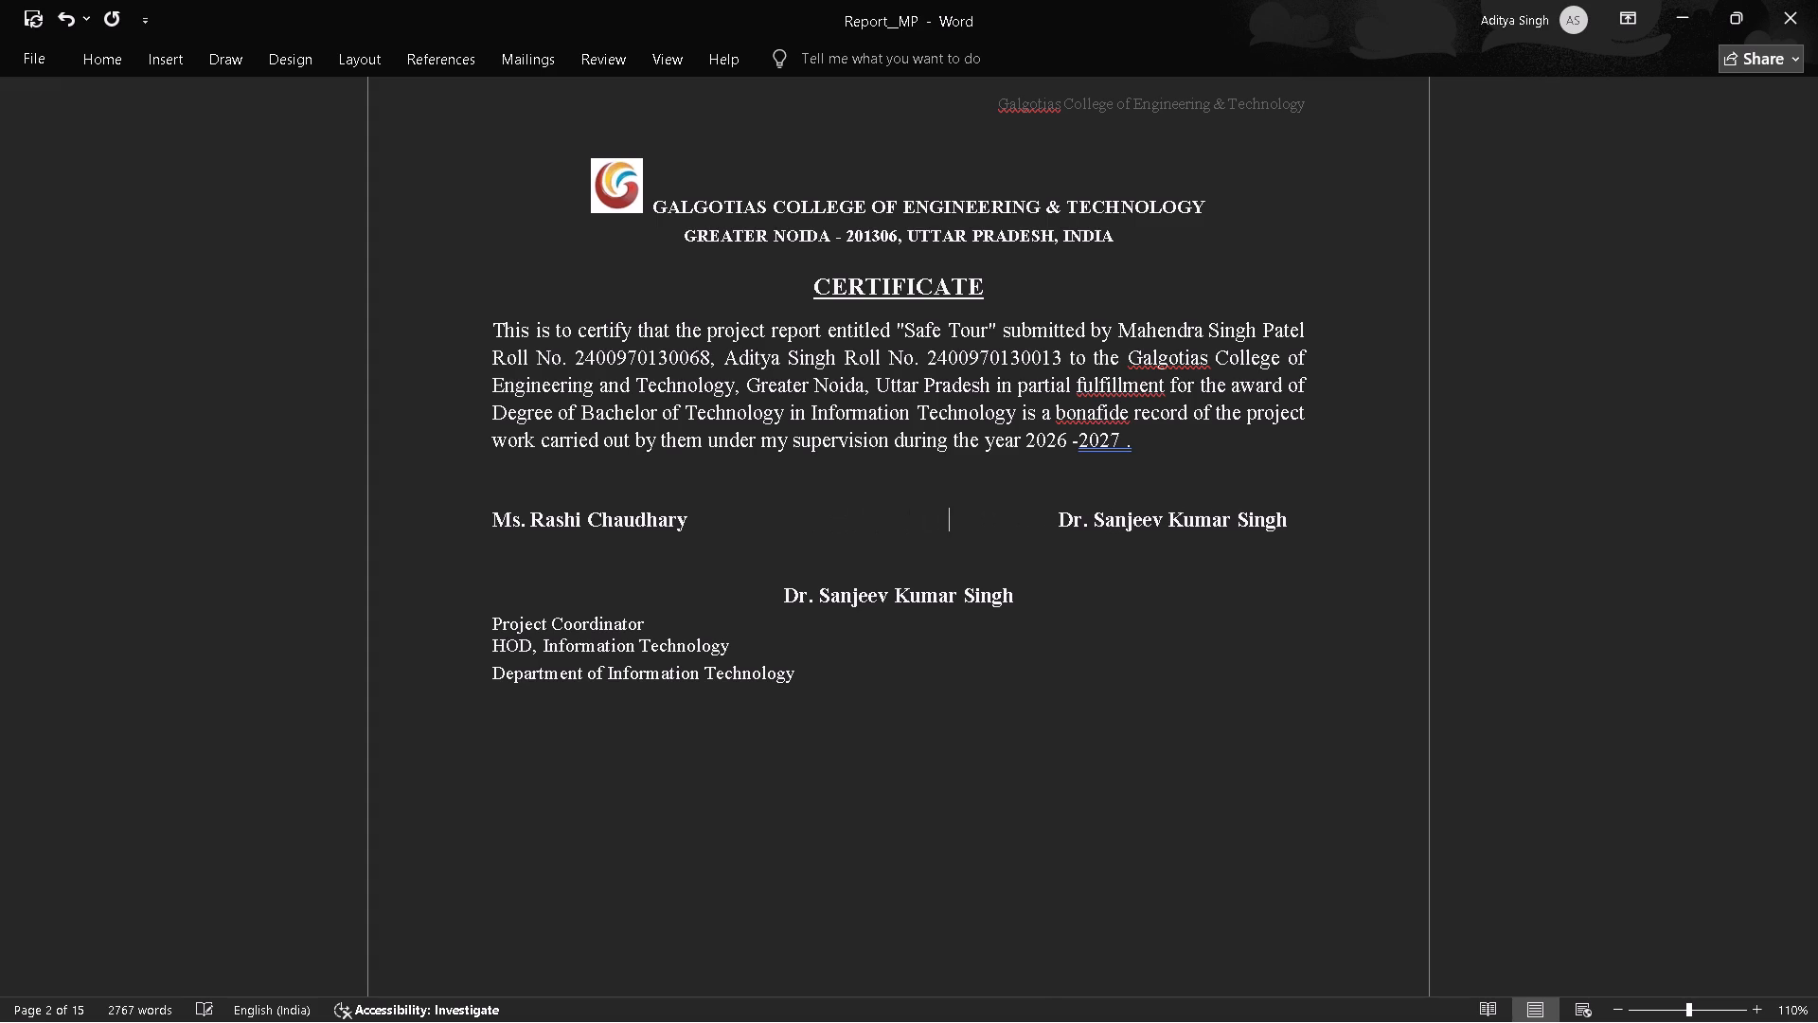
pyautogui.press('space')
pyautogui.press('space')
pyautogui.press('space')
pyautogui.press('space')
pyautogui.press('space')
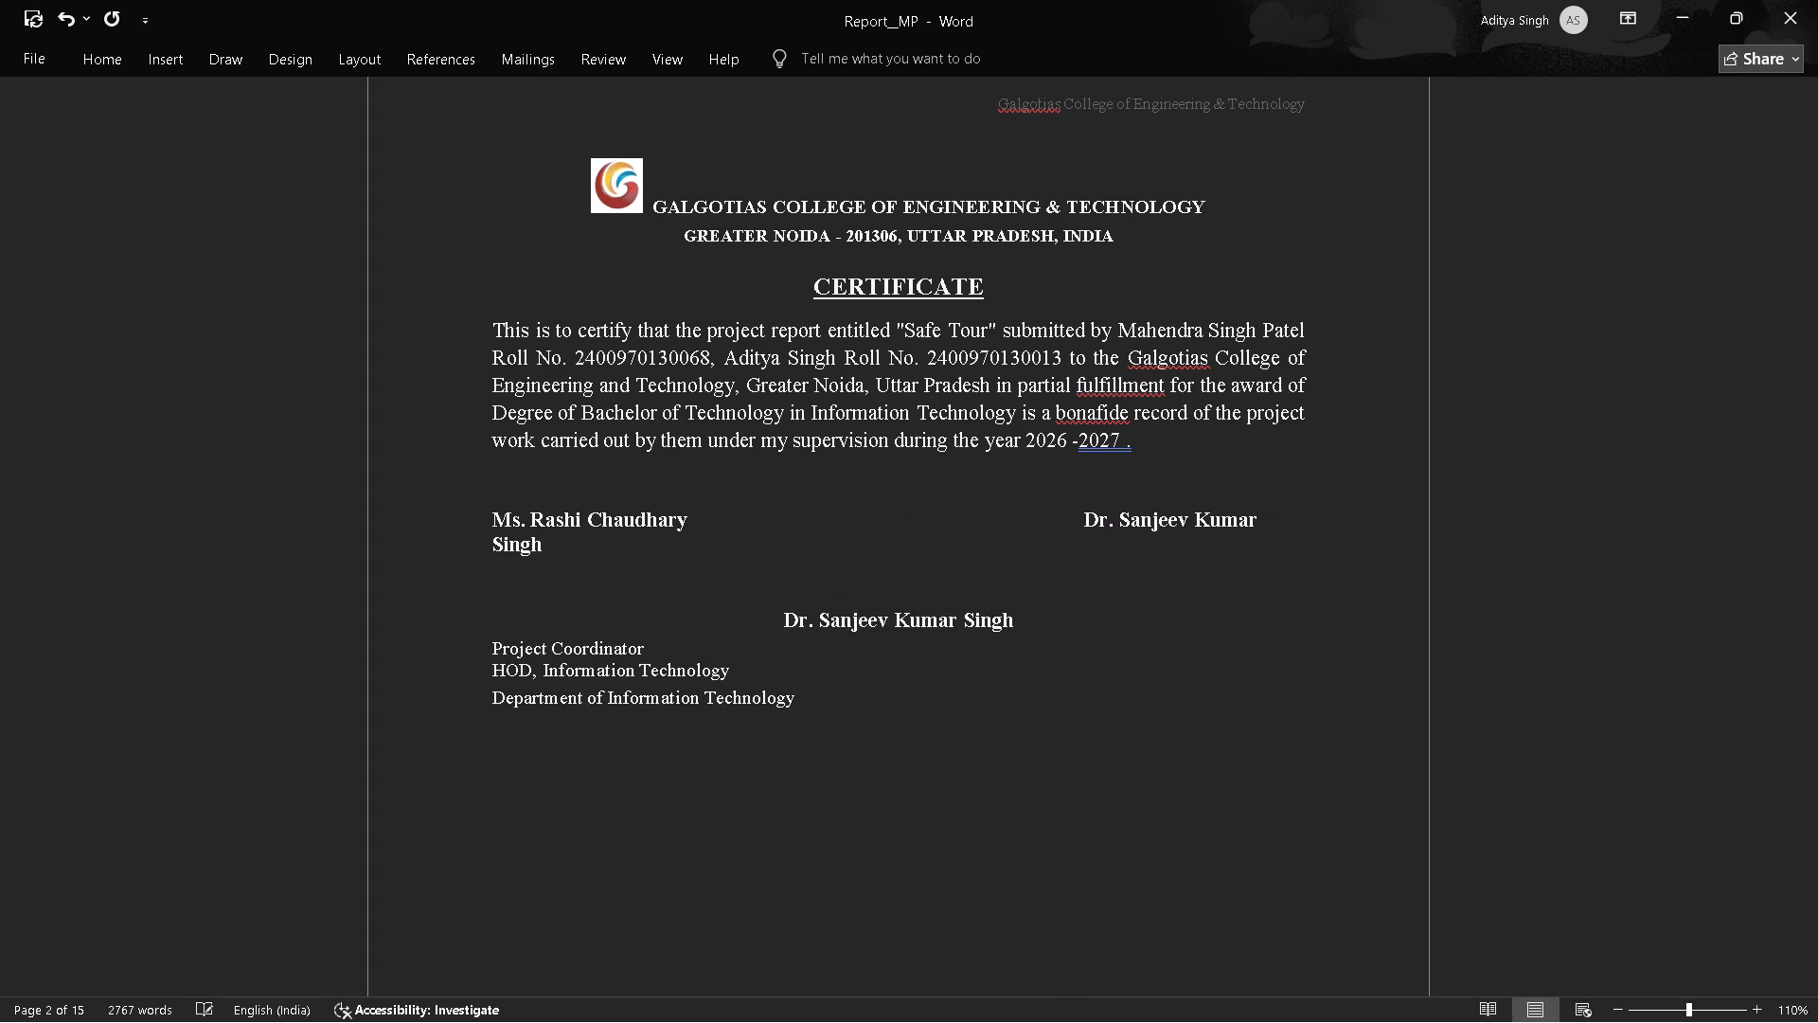
pyautogui.press('BackSpace')
pyautogui.press('BackSpace')
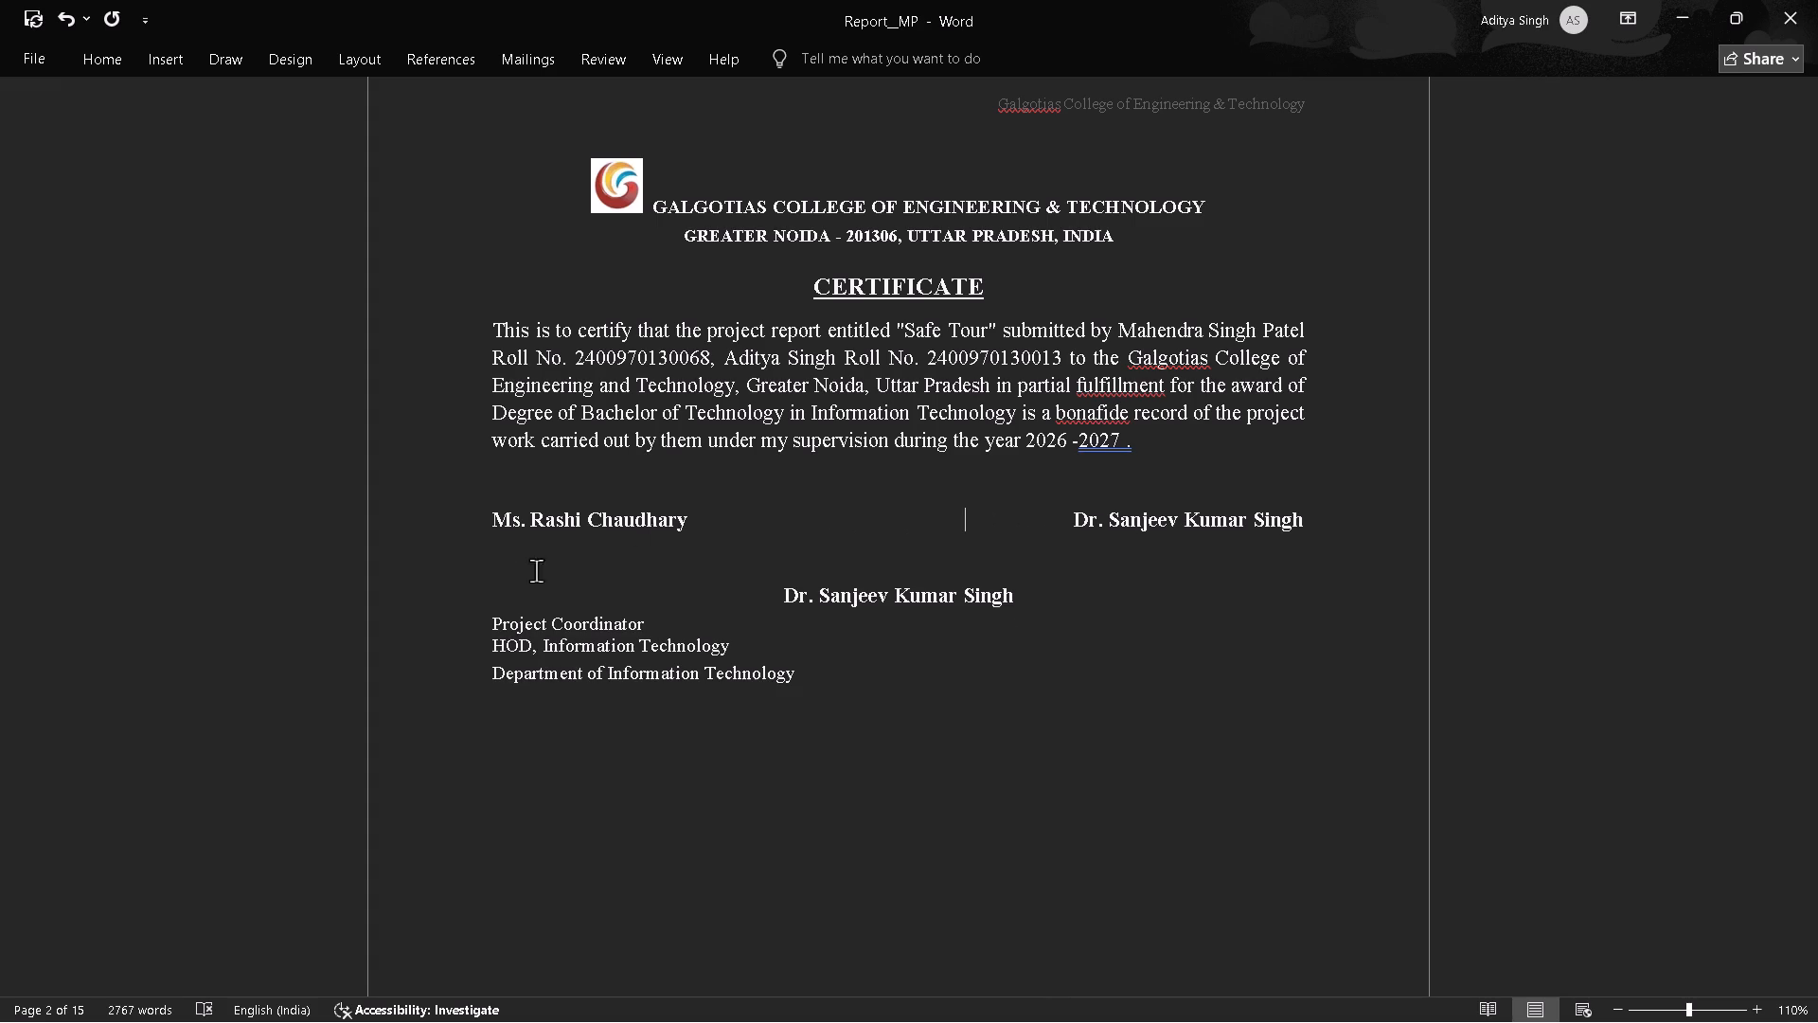
# Delete the duplicate HOD name centred below the signature row.
pyautogui.moveTo(783, 605); pyautogui.dragTo(969, 607)
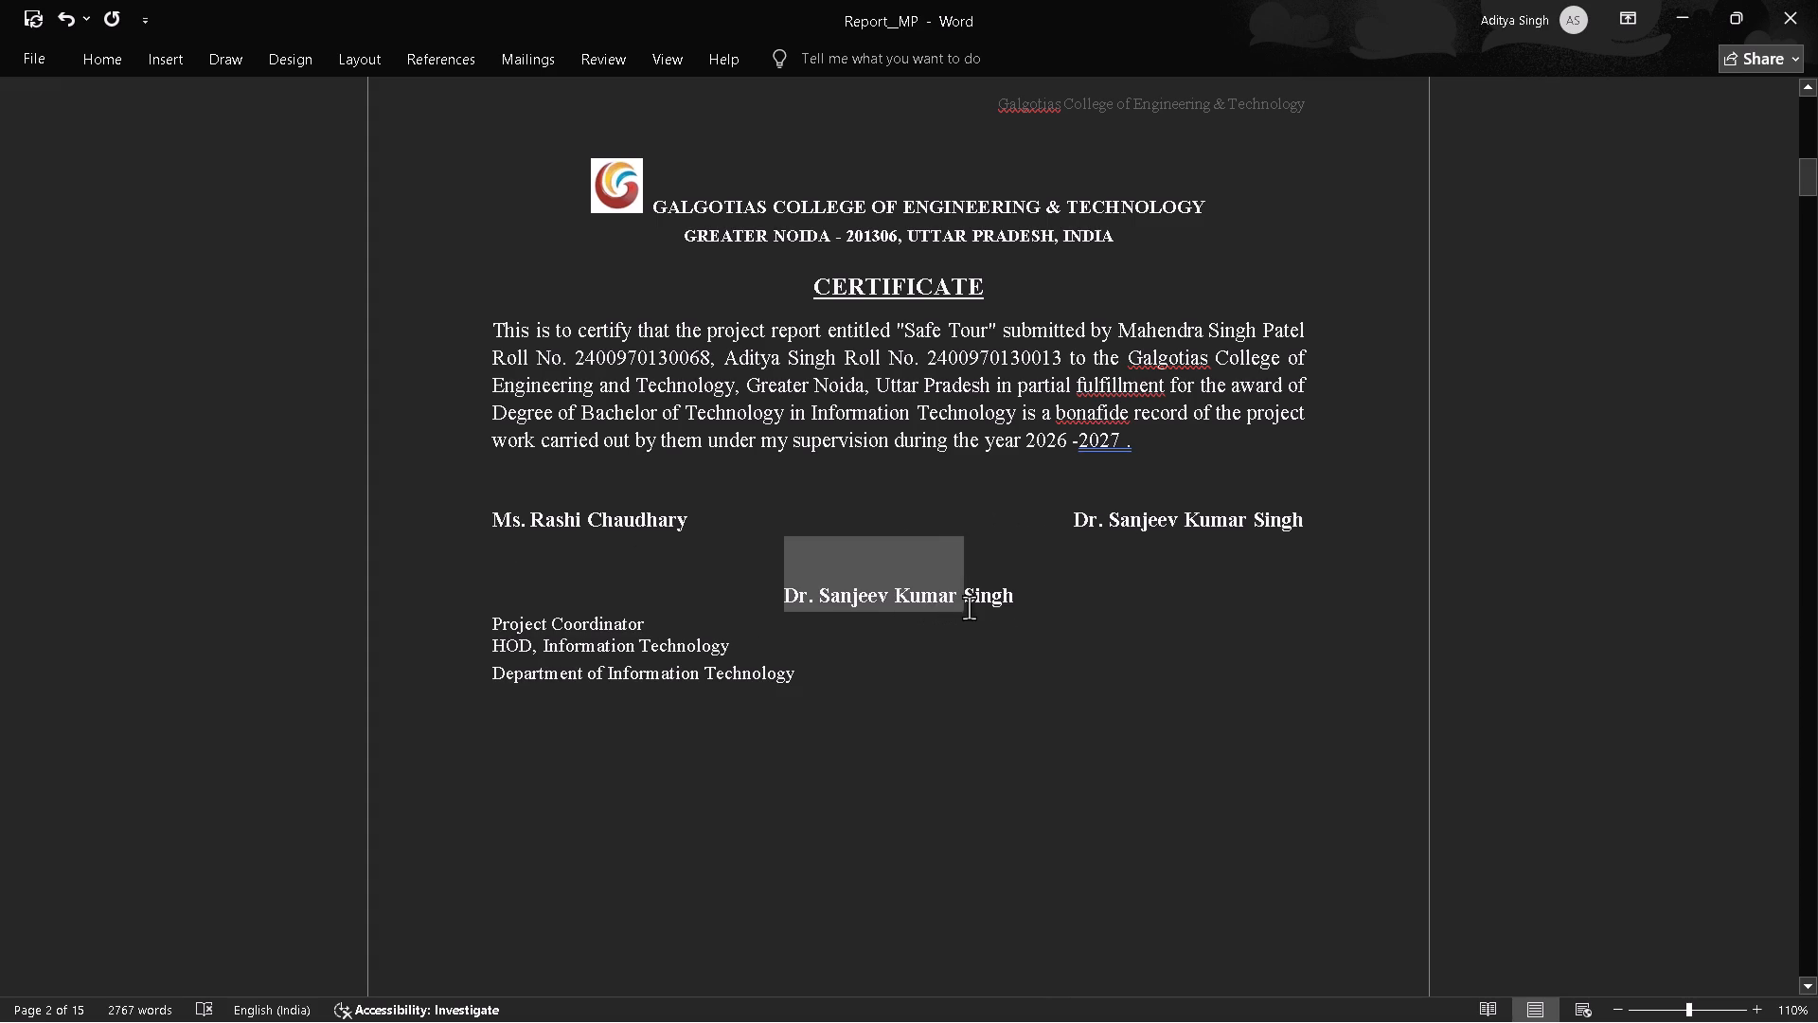
pyautogui.moveTo(969, 607); pyautogui.dragTo(996, 602)
pyautogui.press('BackSpace')
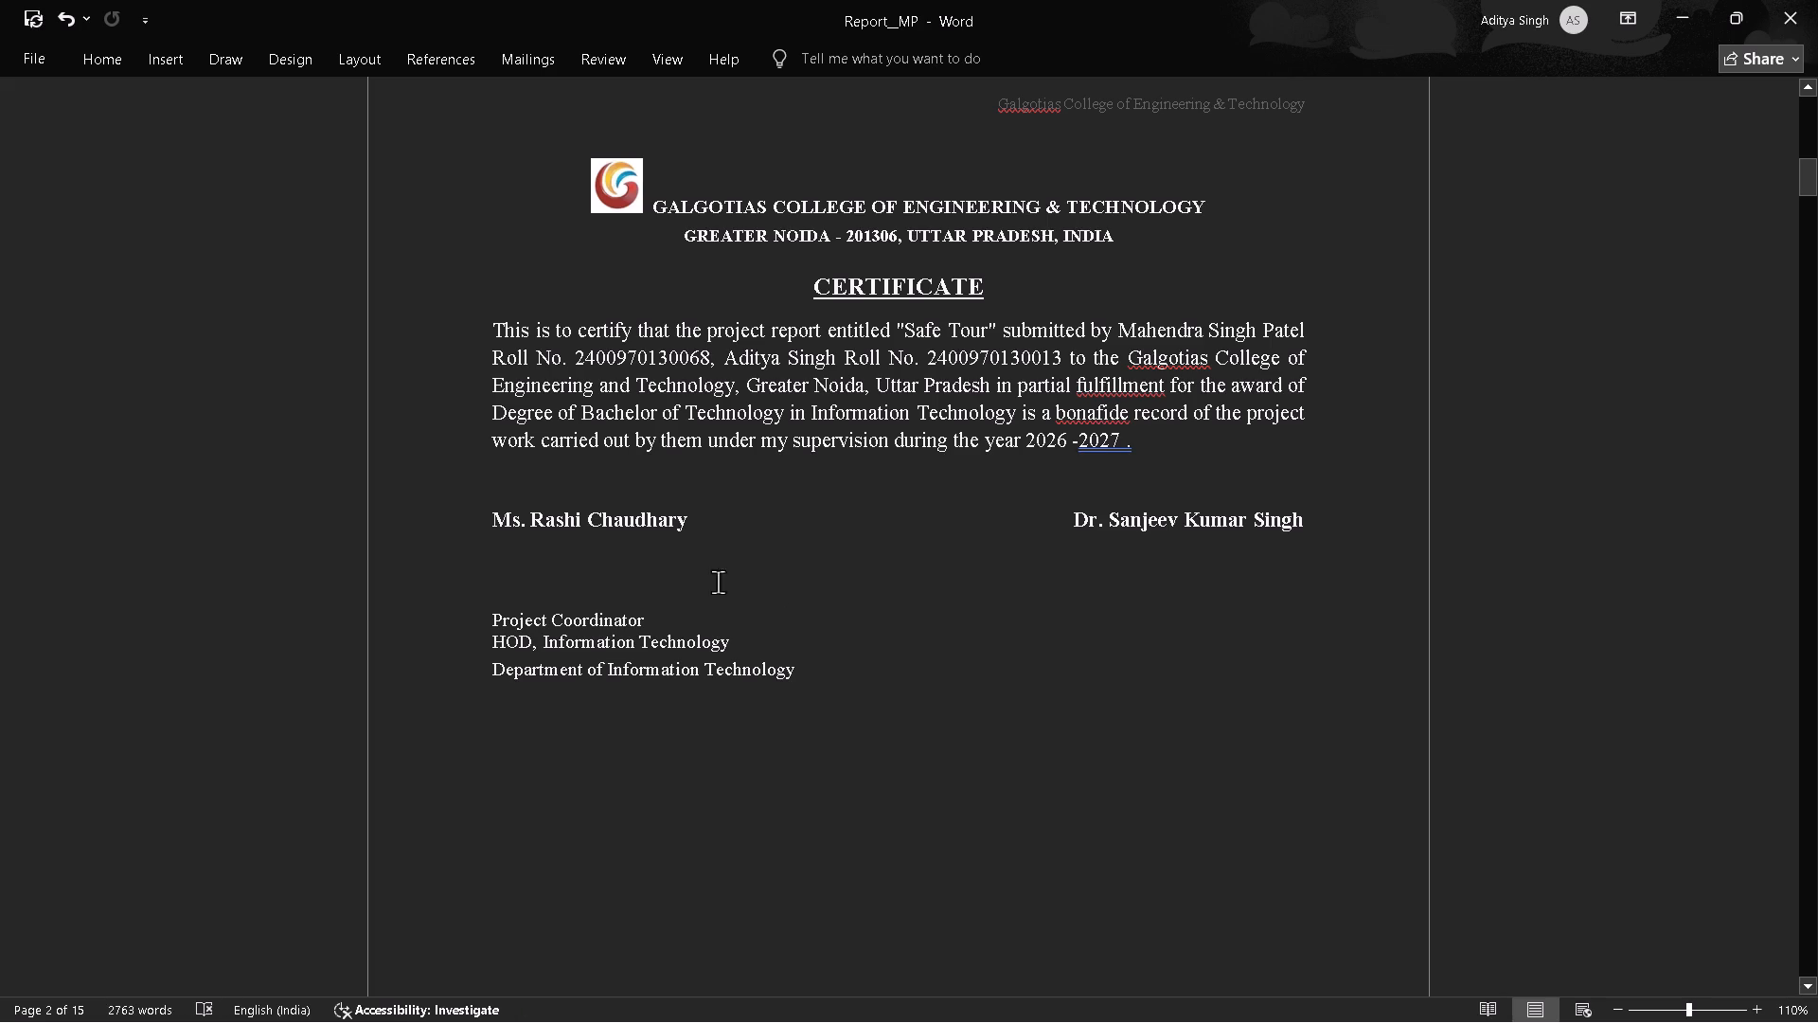
# Select the Project Coordinator title below the signatory names.
pyautogui.moveTo(483, 617); pyautogui.dragTo(622, 620)
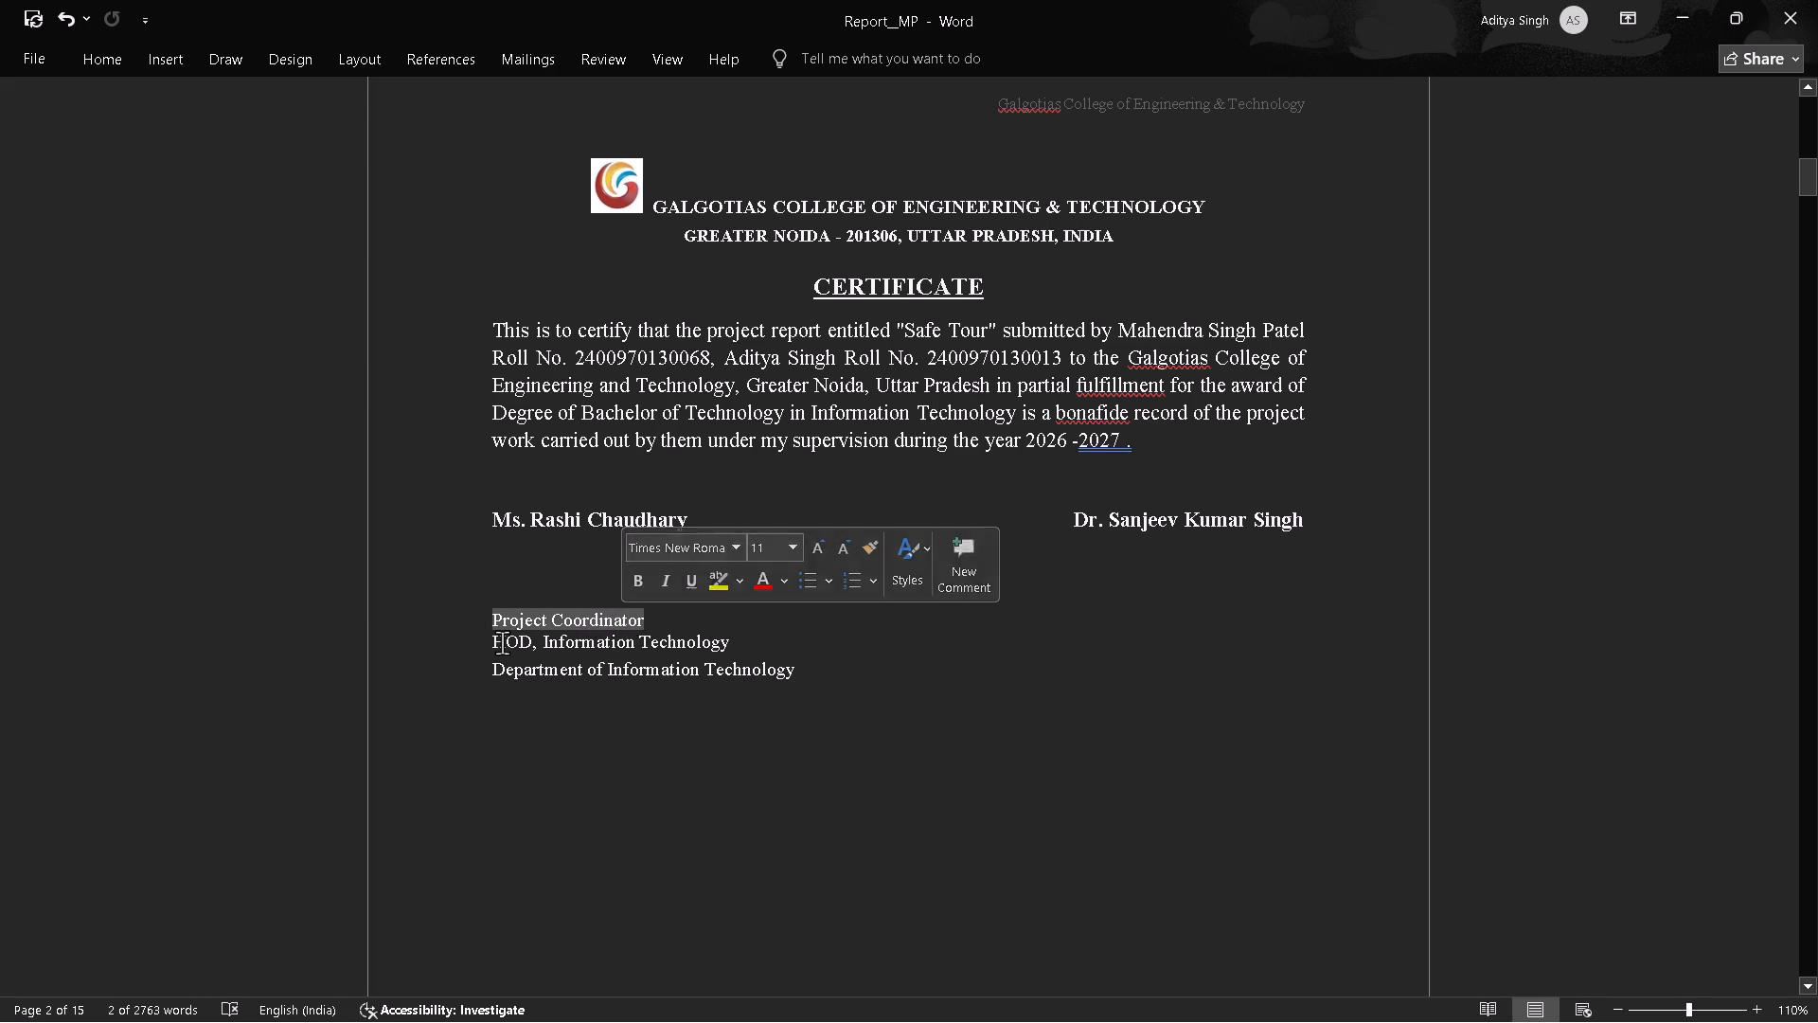
# Delete the blank lines between the signatory names row and the Project Coordinator title.
pyautogui.click(498, 587)
pyautogui.click(490, 613)
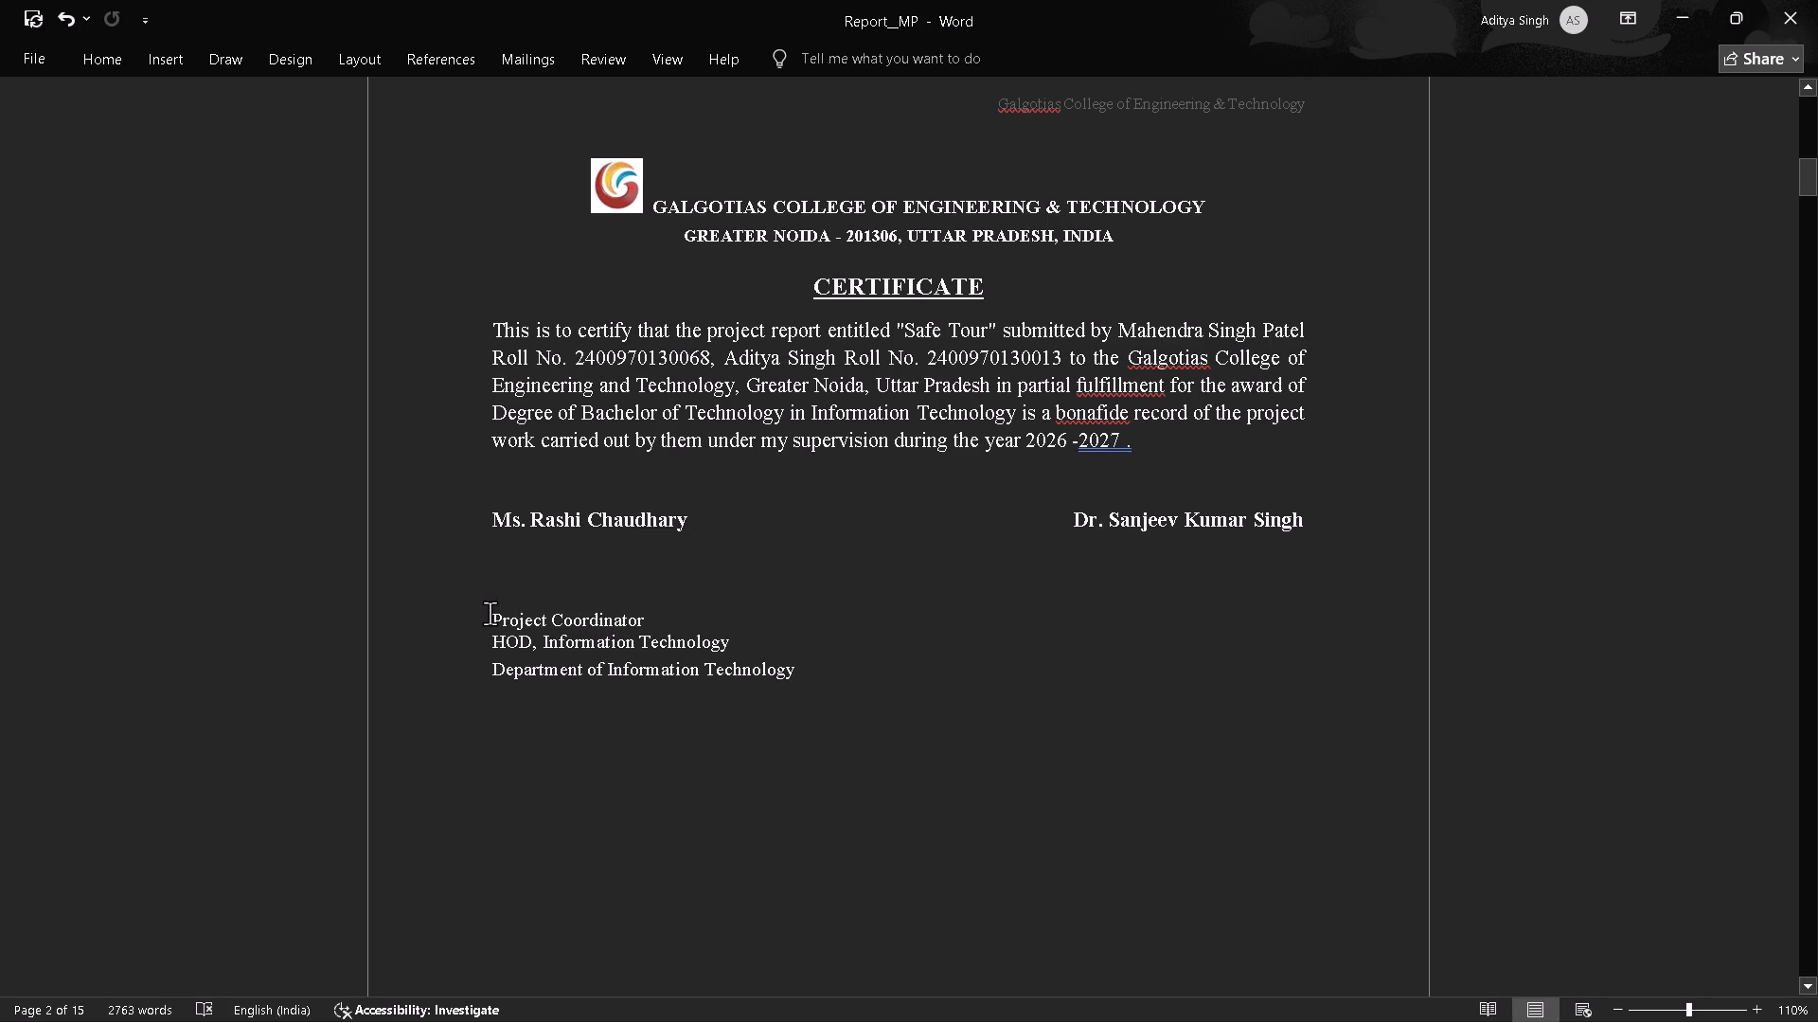
pyautogui.press('BackSpace')
pyautogui.press('BackSpace')
pyautogui.press('BackSpace')
pyautogui.press('BackSpace')
pyautogui.press('BackSpace')
pyautogui.press('BackSpace')
pyautogui.press('BackSpace')
pyautogui.press('BackSpace')
pyautogui.press('BackSpace')
pyautogui.press('BackSpace')
pyautogui.press('BackSpace')
pyautogui.press('BackSpace')
pyautogui.press('BackSpace')
pyautogui.press('BackSpace')
pyautogui.press('BackSpace')
pyautogui.press('BackSpace')
pyautogui.press('BackSpace')
pyautogui.press('BackSpace')
pyautogui.press('BackSpace')
pyautogui.press('BackSpace')
pyautogui.press('BackSpace')
pyautogui.press('BackSpace')
pyautogui.press('BackSpace')
pyautogui.press('BackSpace')
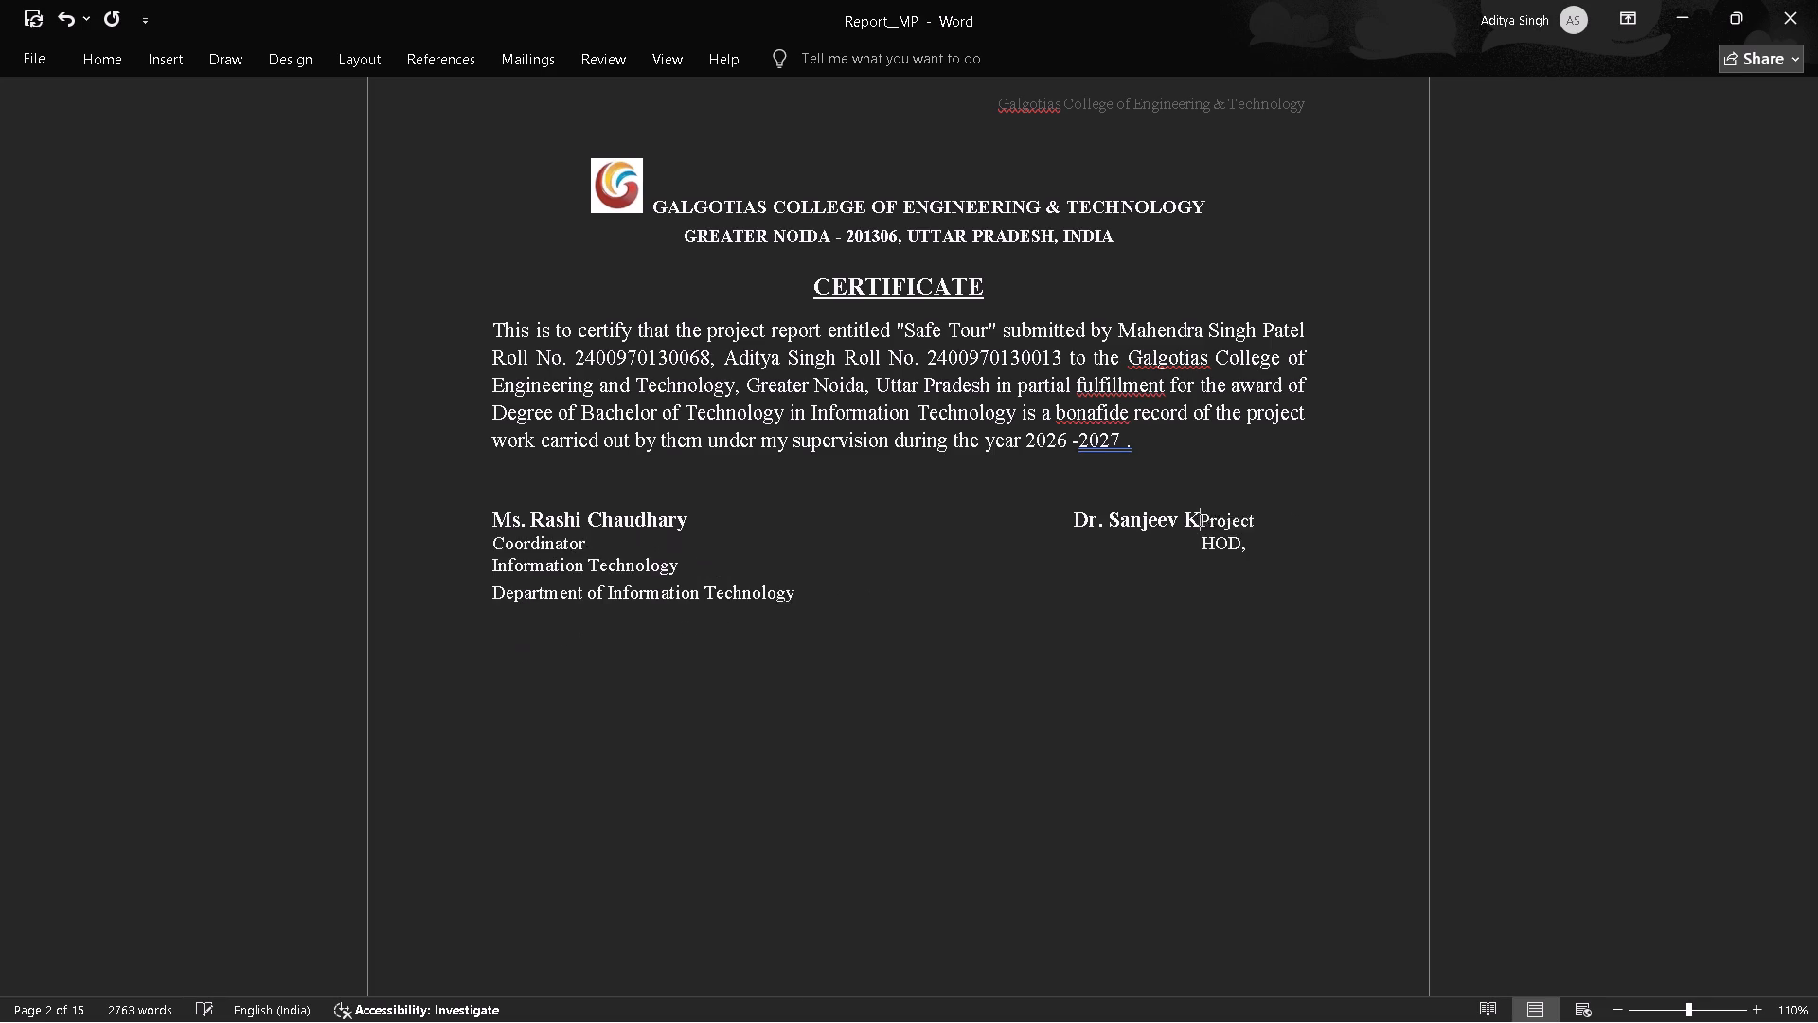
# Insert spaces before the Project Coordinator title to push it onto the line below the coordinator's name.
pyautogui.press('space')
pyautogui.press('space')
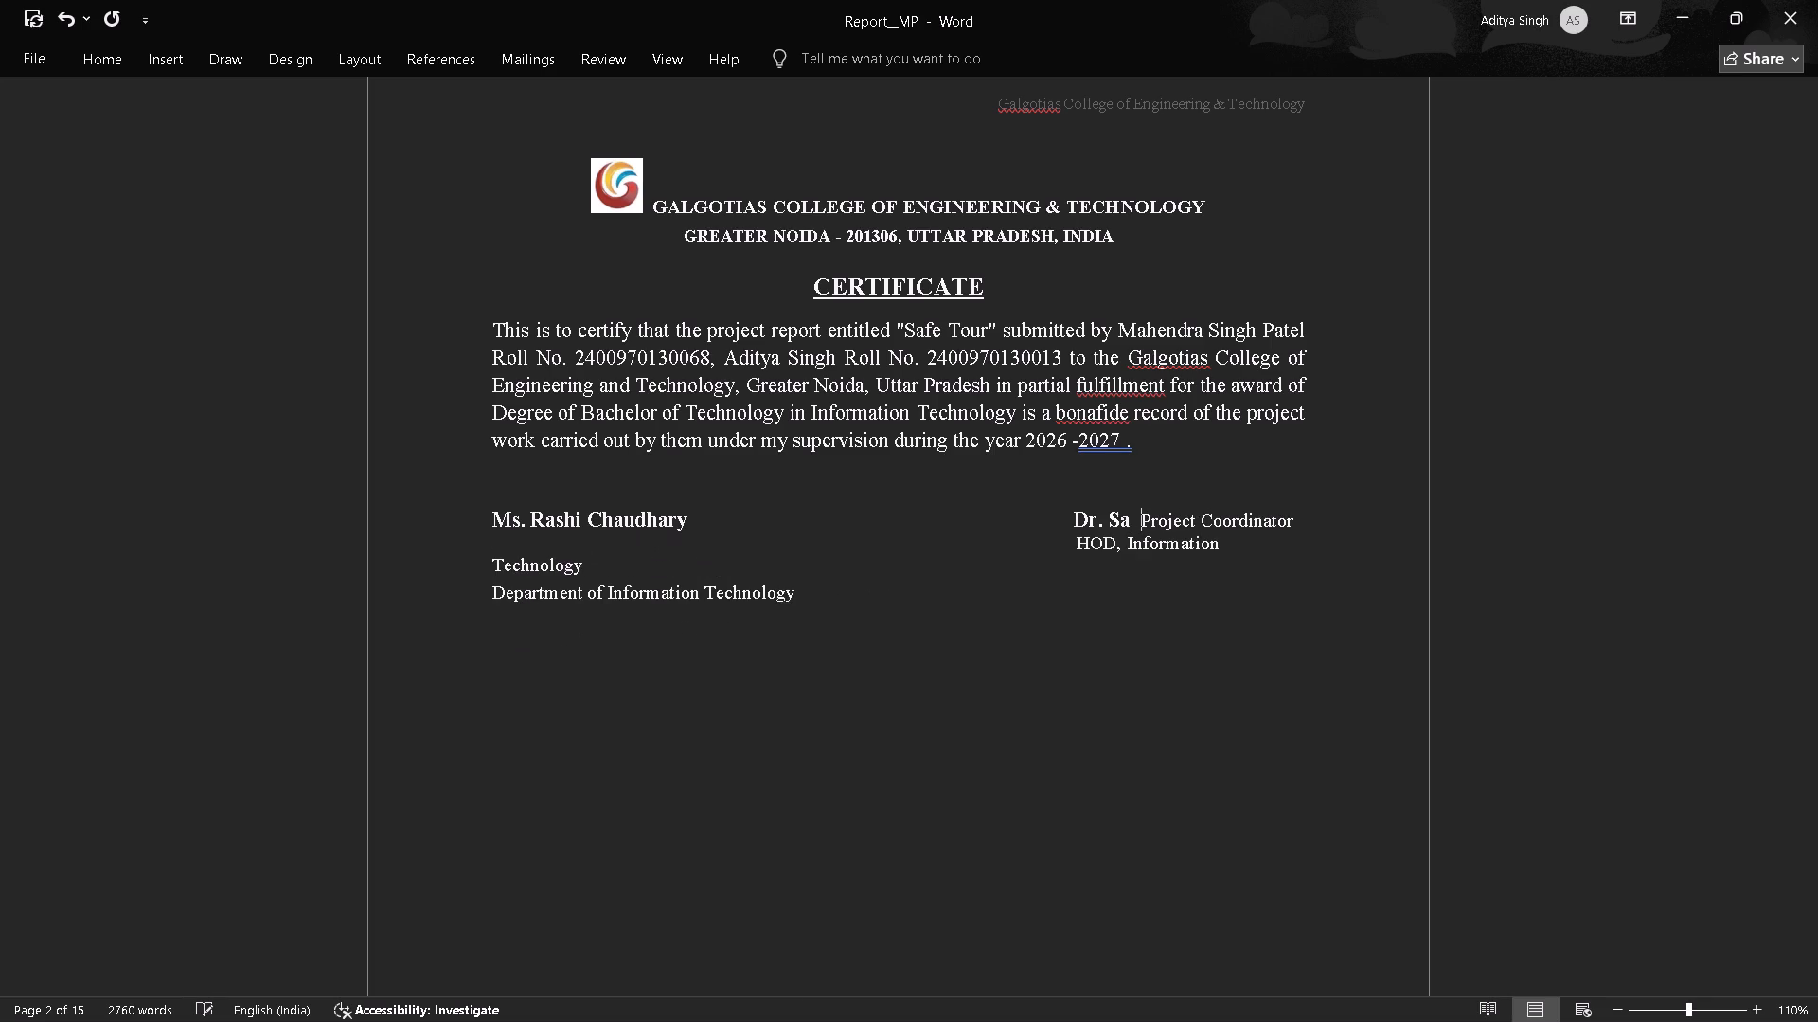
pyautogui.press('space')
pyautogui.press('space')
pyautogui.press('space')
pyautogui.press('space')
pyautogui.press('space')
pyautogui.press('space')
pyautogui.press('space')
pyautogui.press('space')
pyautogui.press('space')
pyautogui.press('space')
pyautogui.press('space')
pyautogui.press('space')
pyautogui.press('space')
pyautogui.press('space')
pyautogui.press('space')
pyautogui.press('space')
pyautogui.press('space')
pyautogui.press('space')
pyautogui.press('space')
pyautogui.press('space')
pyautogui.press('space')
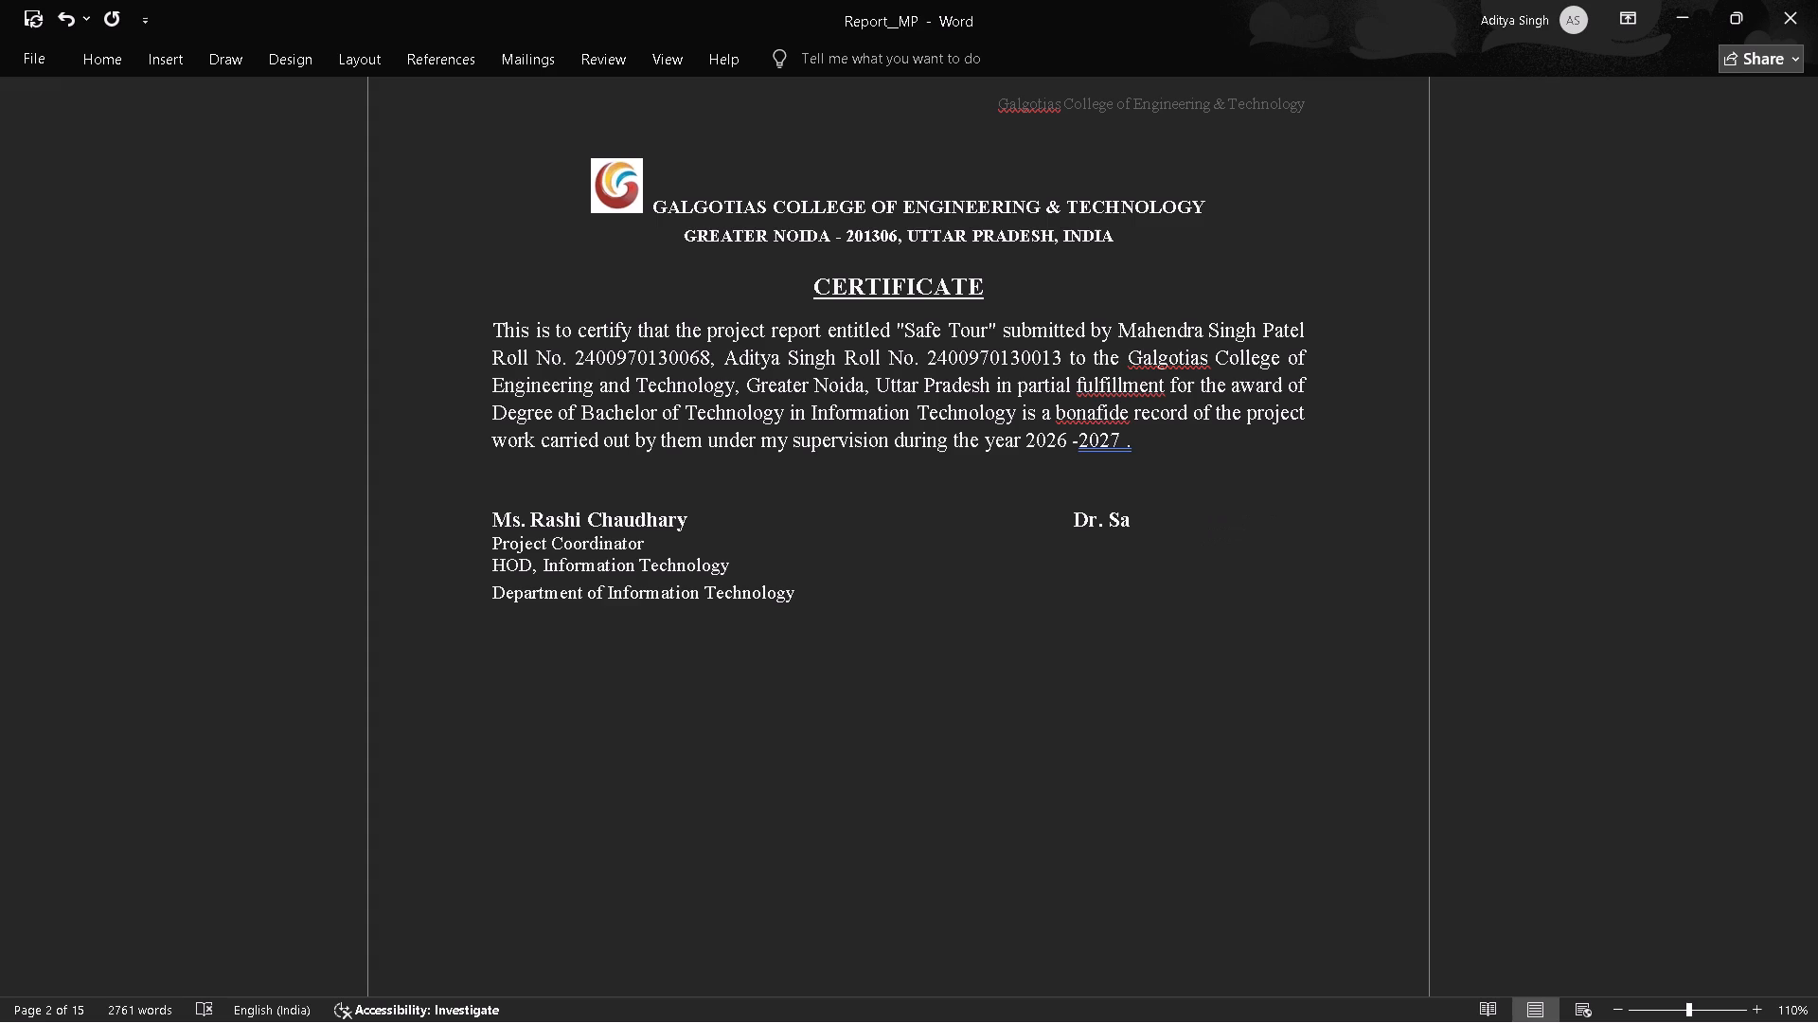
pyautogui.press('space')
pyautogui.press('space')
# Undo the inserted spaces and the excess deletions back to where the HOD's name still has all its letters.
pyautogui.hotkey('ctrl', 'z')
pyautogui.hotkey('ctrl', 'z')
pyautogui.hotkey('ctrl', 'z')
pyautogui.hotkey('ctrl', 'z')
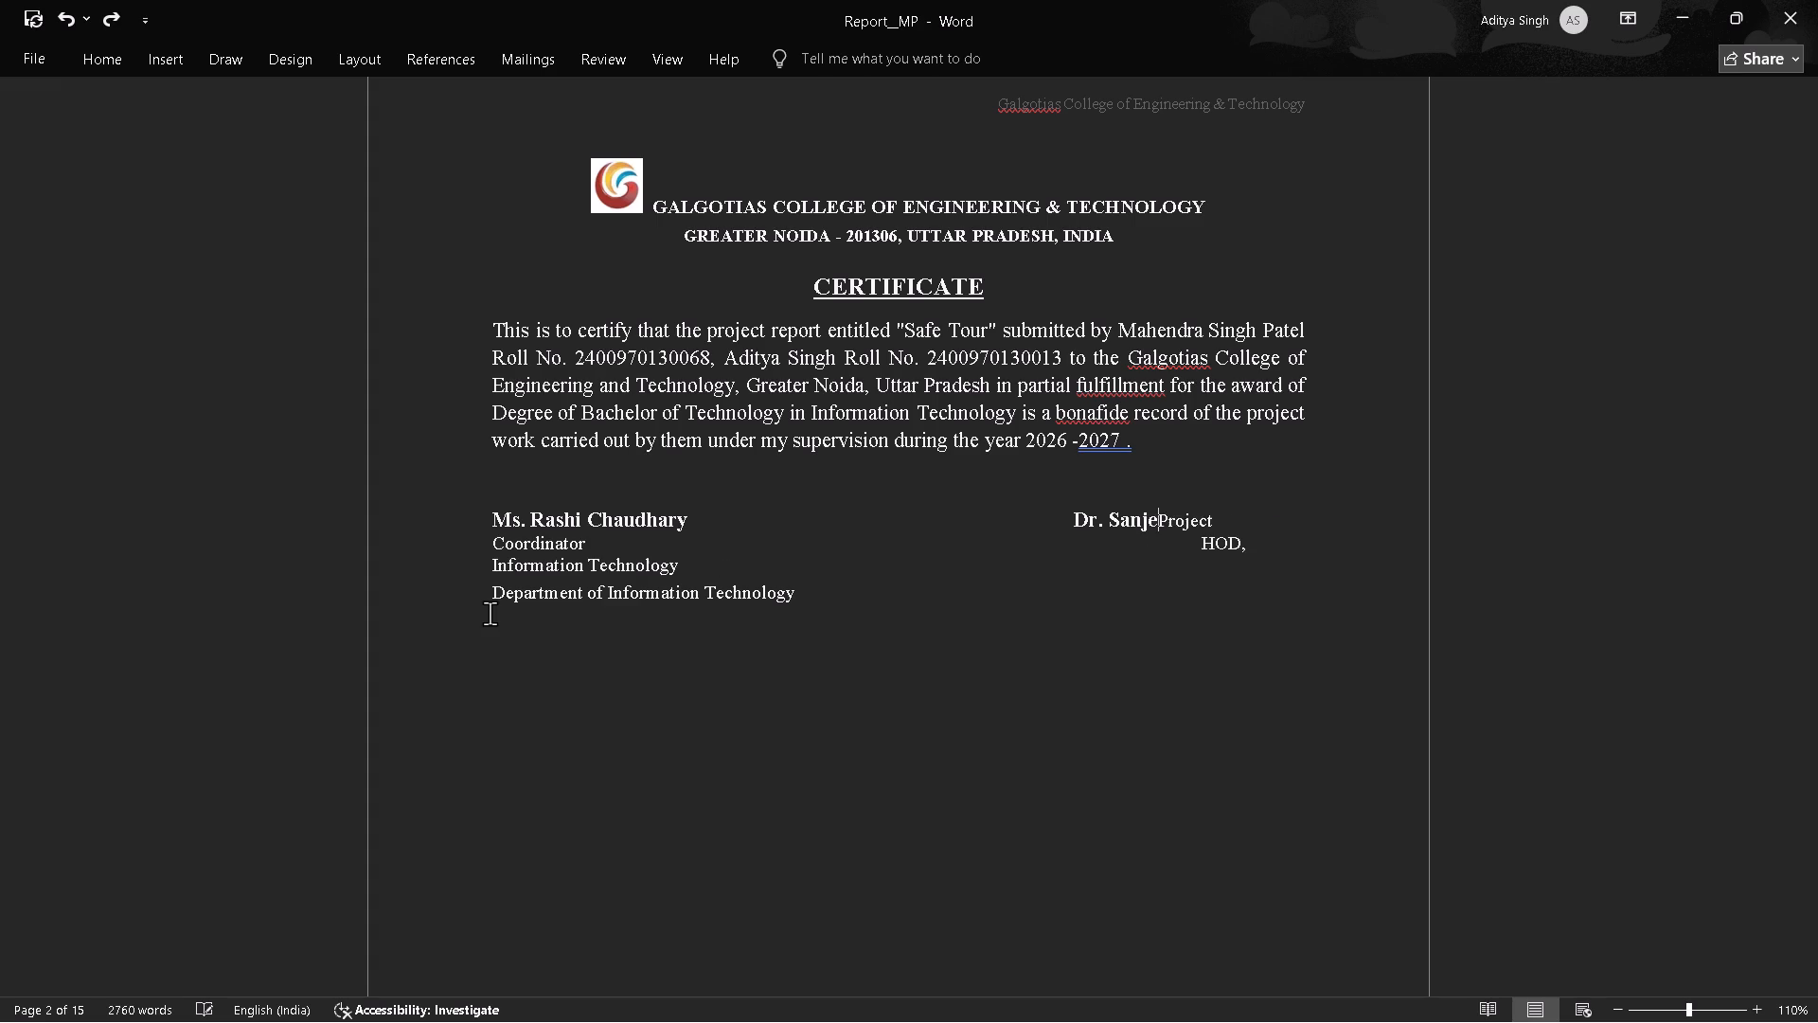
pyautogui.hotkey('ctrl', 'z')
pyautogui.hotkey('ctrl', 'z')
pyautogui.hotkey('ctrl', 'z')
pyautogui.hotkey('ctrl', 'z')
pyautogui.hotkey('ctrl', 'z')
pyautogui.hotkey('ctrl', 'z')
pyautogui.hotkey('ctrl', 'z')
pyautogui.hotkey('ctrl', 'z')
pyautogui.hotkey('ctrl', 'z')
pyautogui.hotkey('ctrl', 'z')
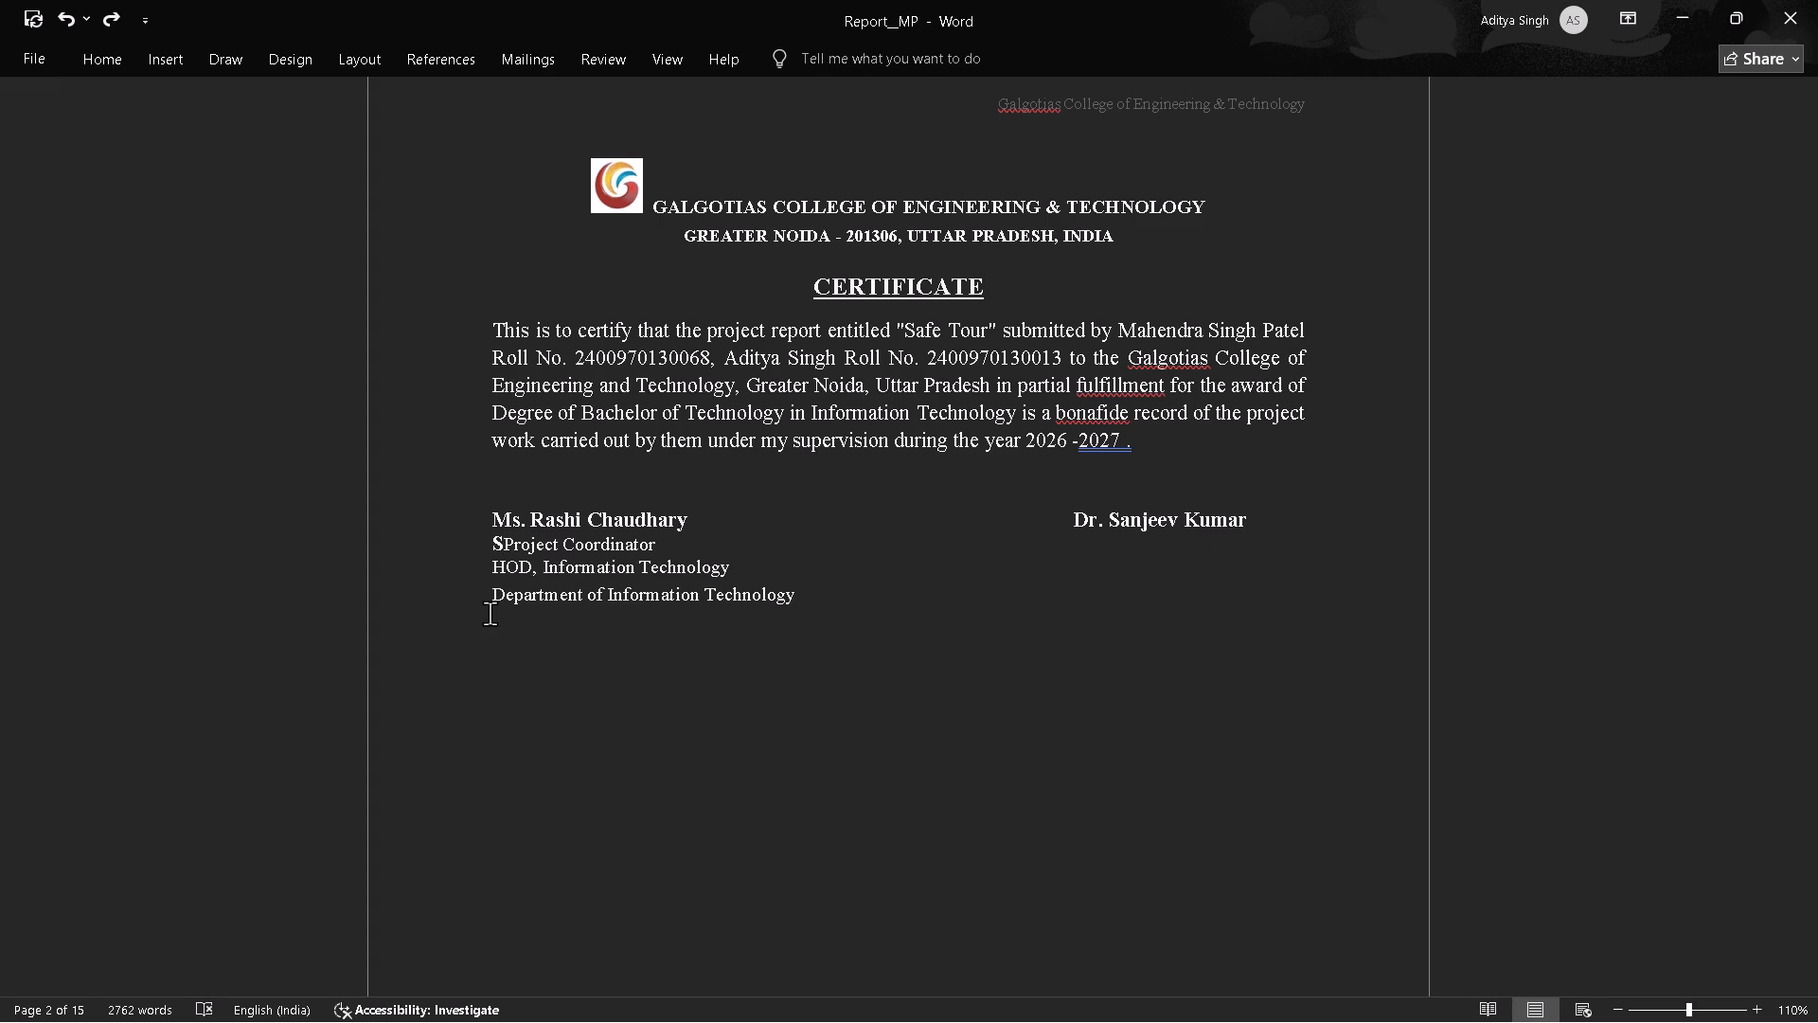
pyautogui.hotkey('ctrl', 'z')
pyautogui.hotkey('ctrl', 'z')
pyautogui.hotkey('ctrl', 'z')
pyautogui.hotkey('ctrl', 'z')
# Remove about ten spaces before the HOD's name to make room for the surname on the same line.
pyautogui.click(1078, 516)
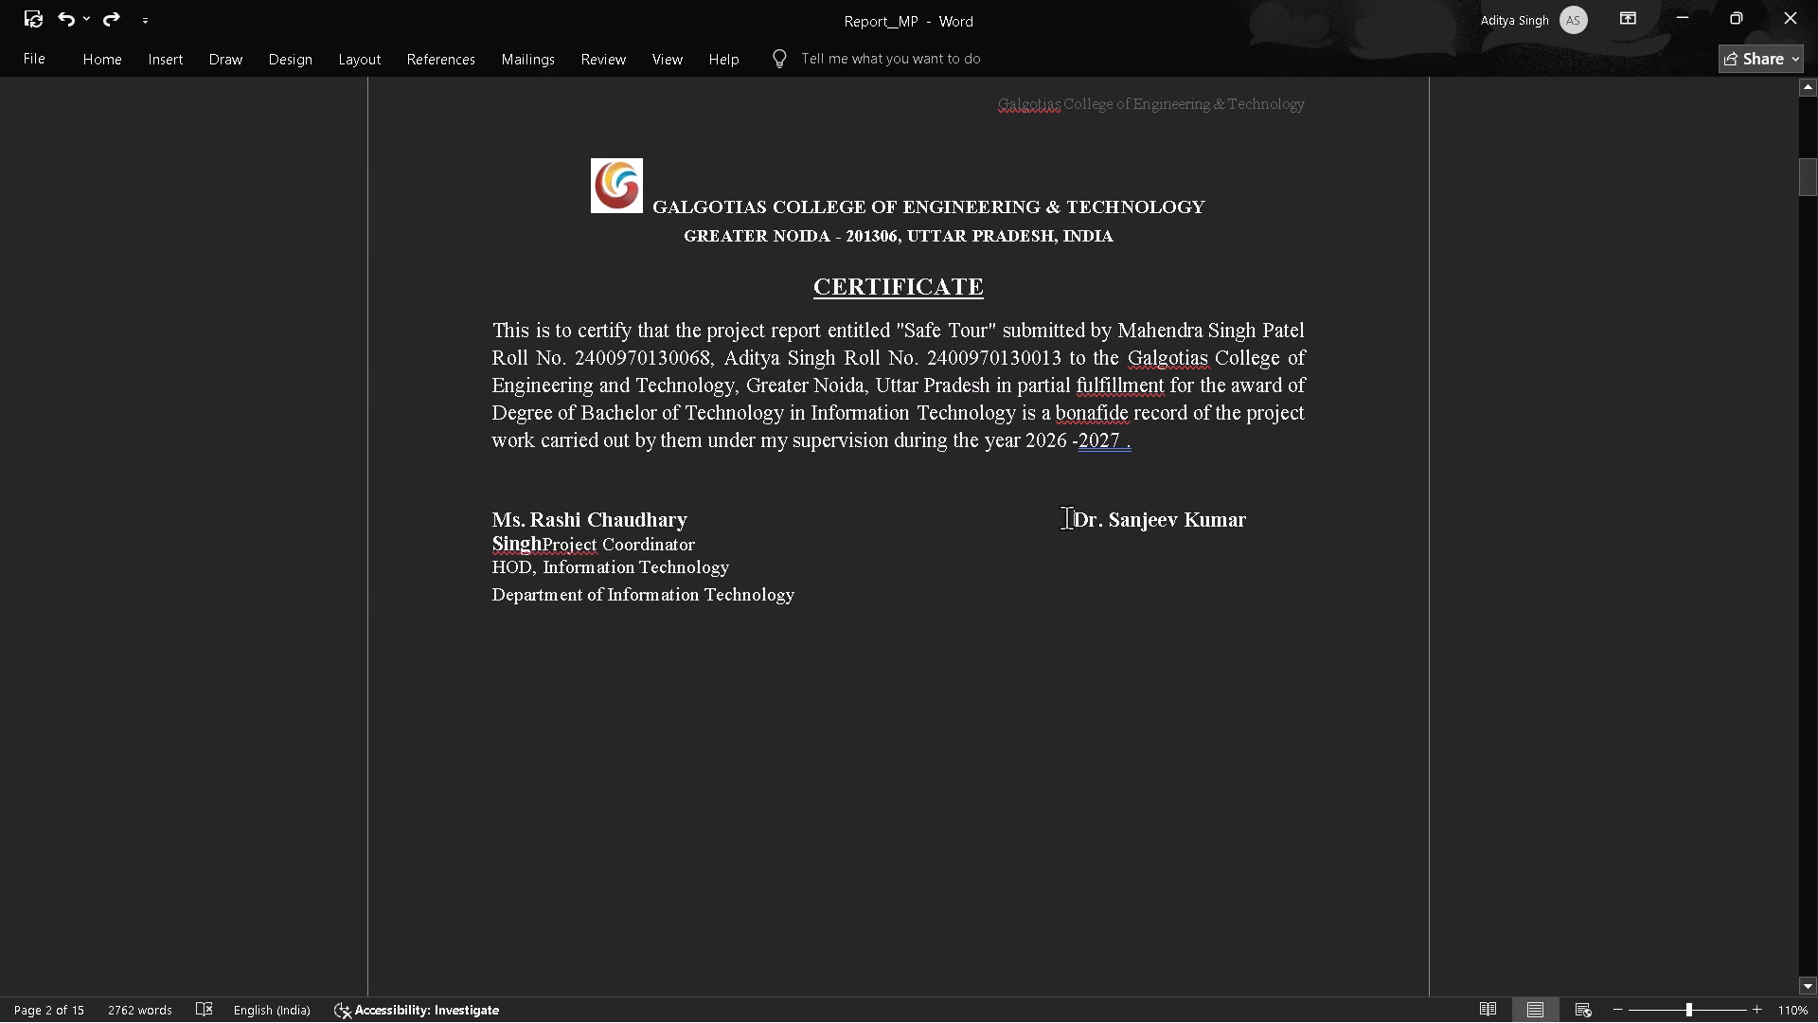
pyautogui.press('BackSpace')
pyautogui.press('BackSpace')
pyautogui.press('BackSpace')
pyautogui.press('BackSpace')
pyautogui.press('BackSpace')
pyautogui.press('BackSpace')
pyautogui.press('BackSpace')
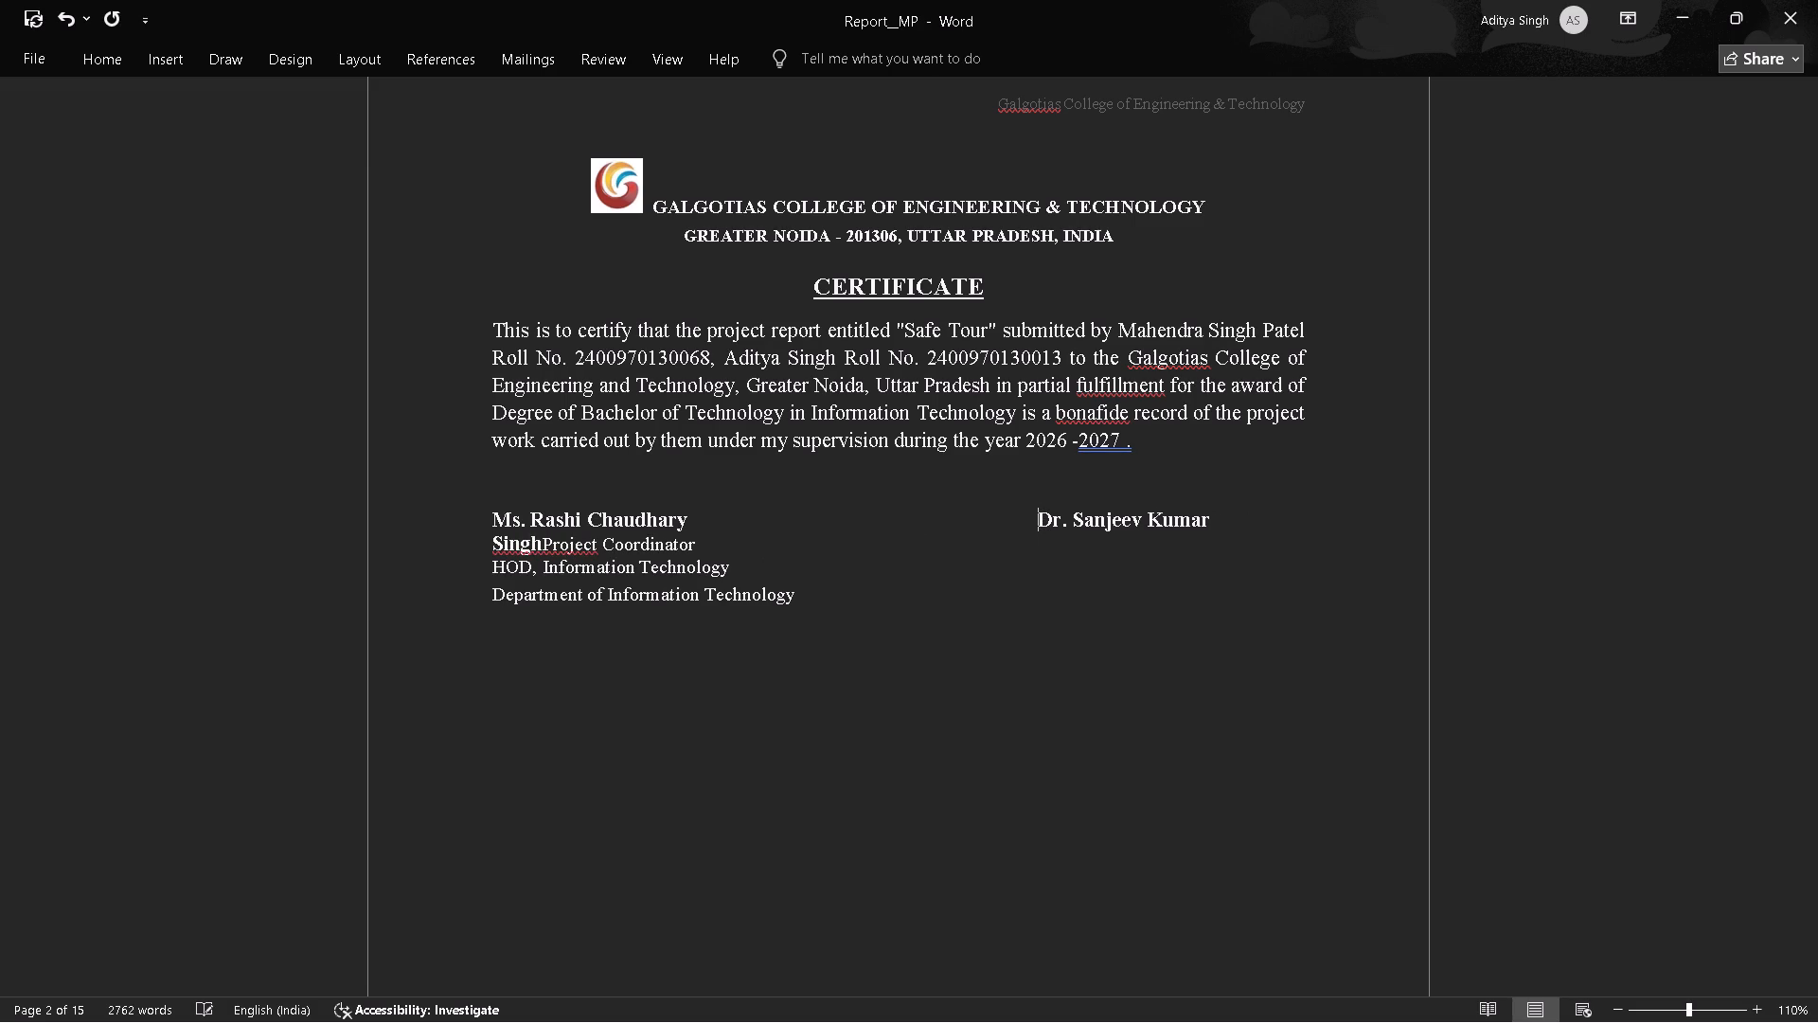
pyautogui.press('BackSpace')
pyautogui.press('BackSpace')
pyautogui.press('BackSpace')
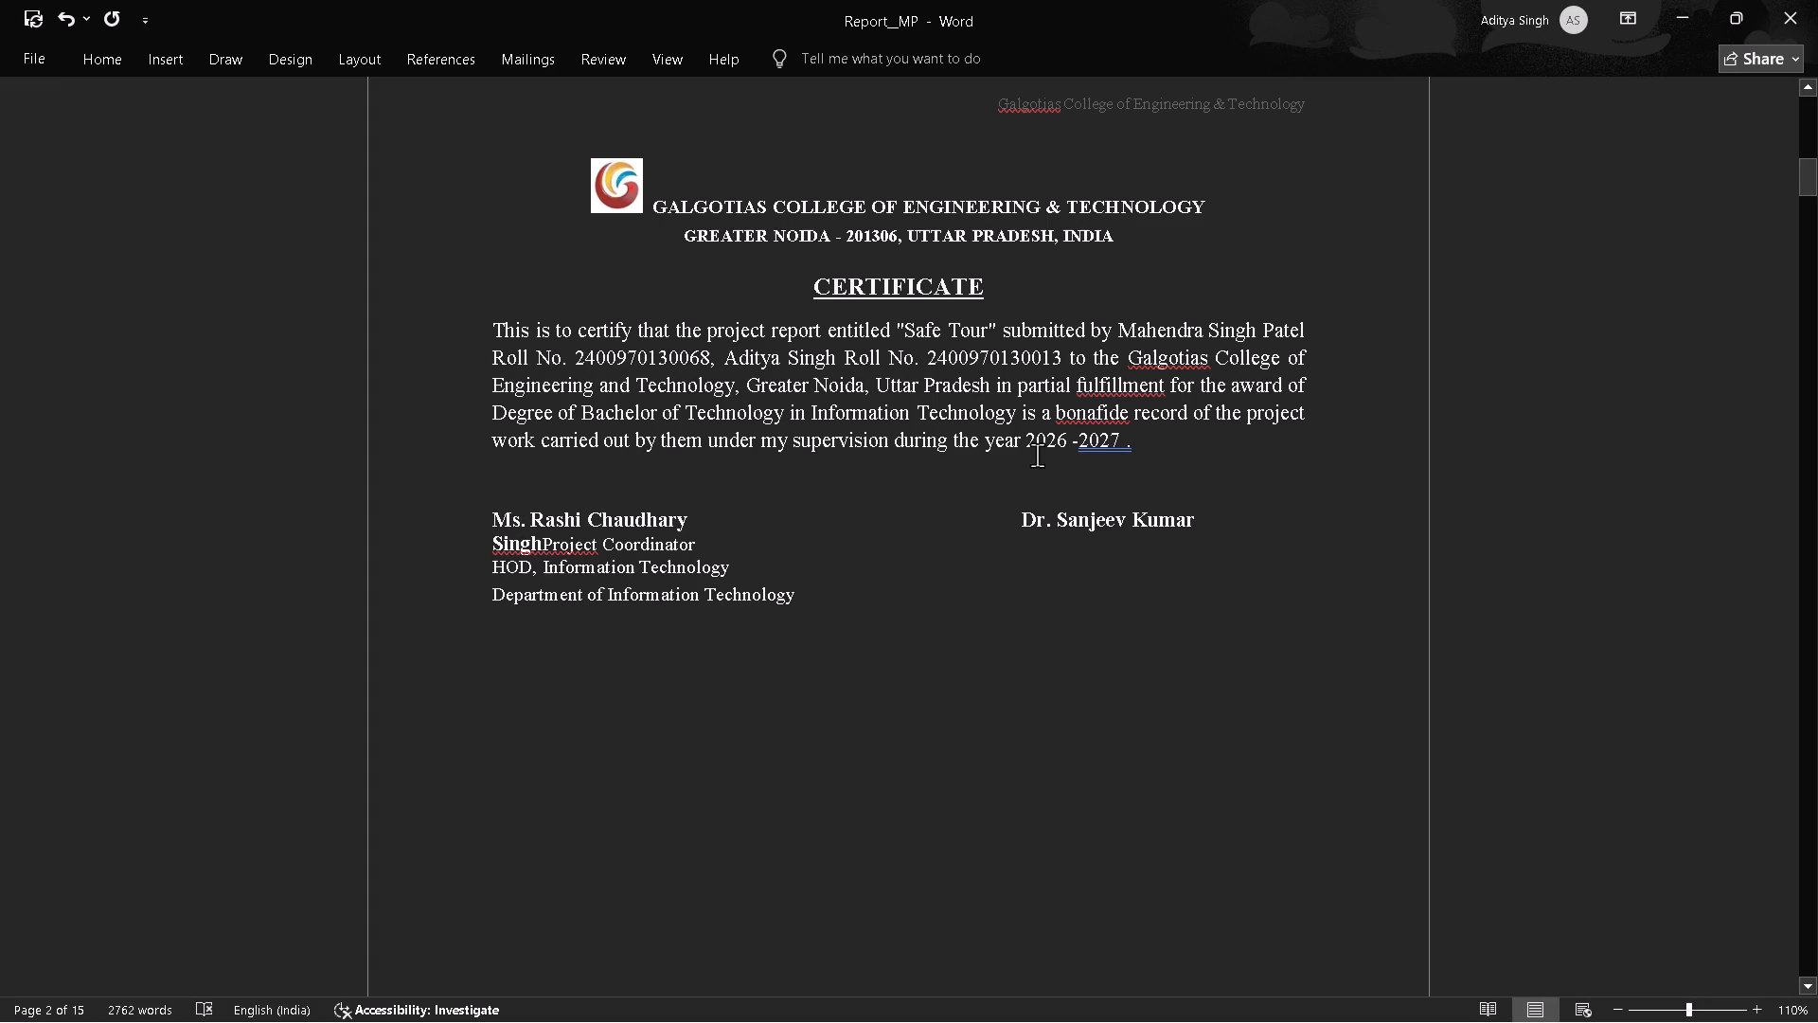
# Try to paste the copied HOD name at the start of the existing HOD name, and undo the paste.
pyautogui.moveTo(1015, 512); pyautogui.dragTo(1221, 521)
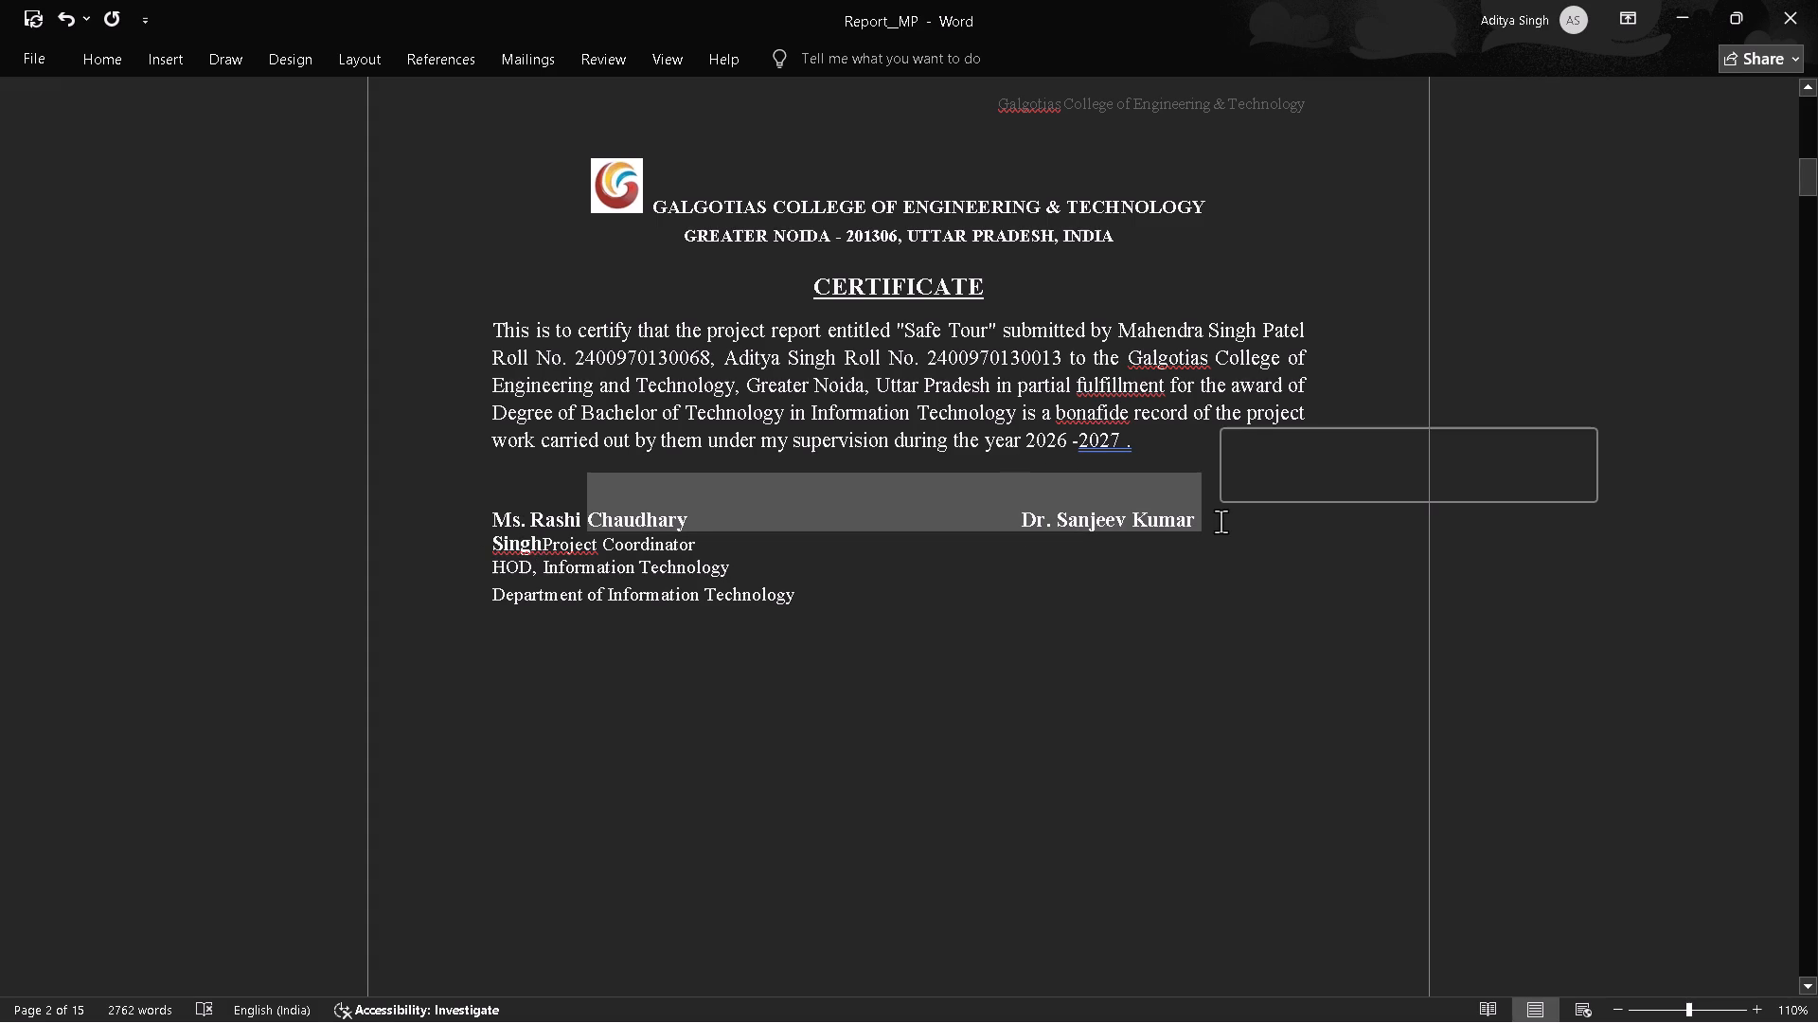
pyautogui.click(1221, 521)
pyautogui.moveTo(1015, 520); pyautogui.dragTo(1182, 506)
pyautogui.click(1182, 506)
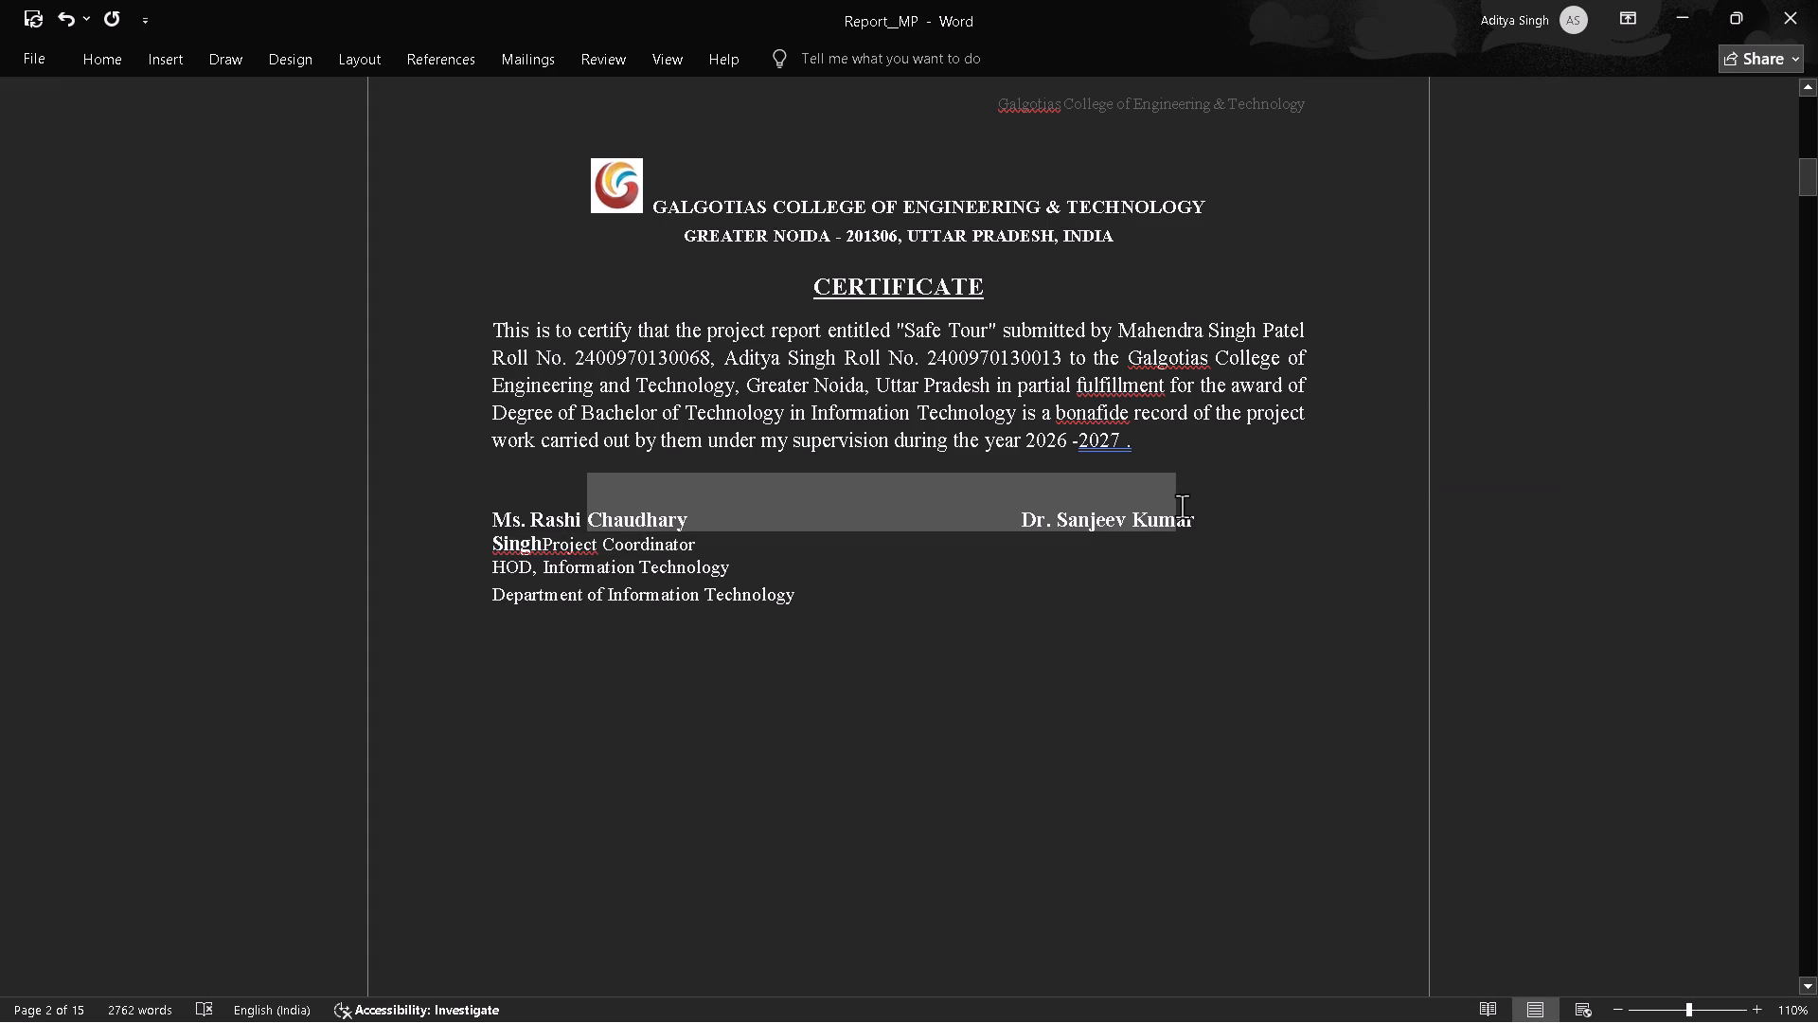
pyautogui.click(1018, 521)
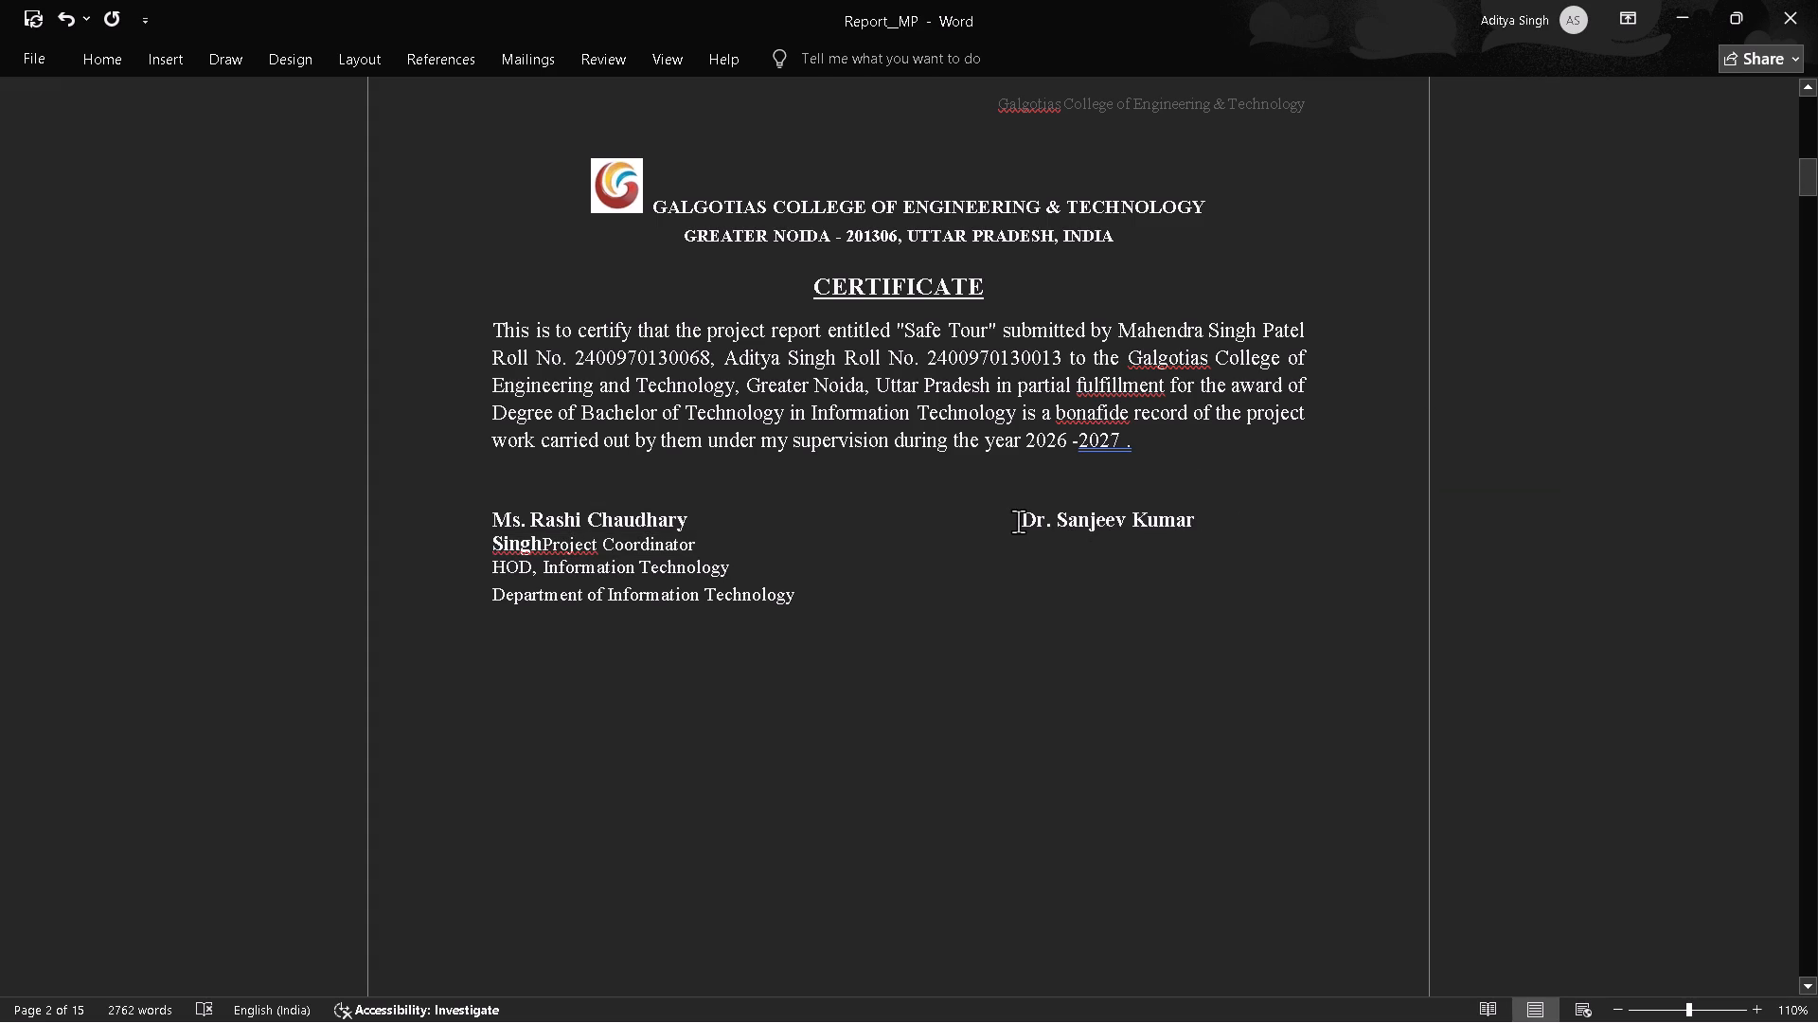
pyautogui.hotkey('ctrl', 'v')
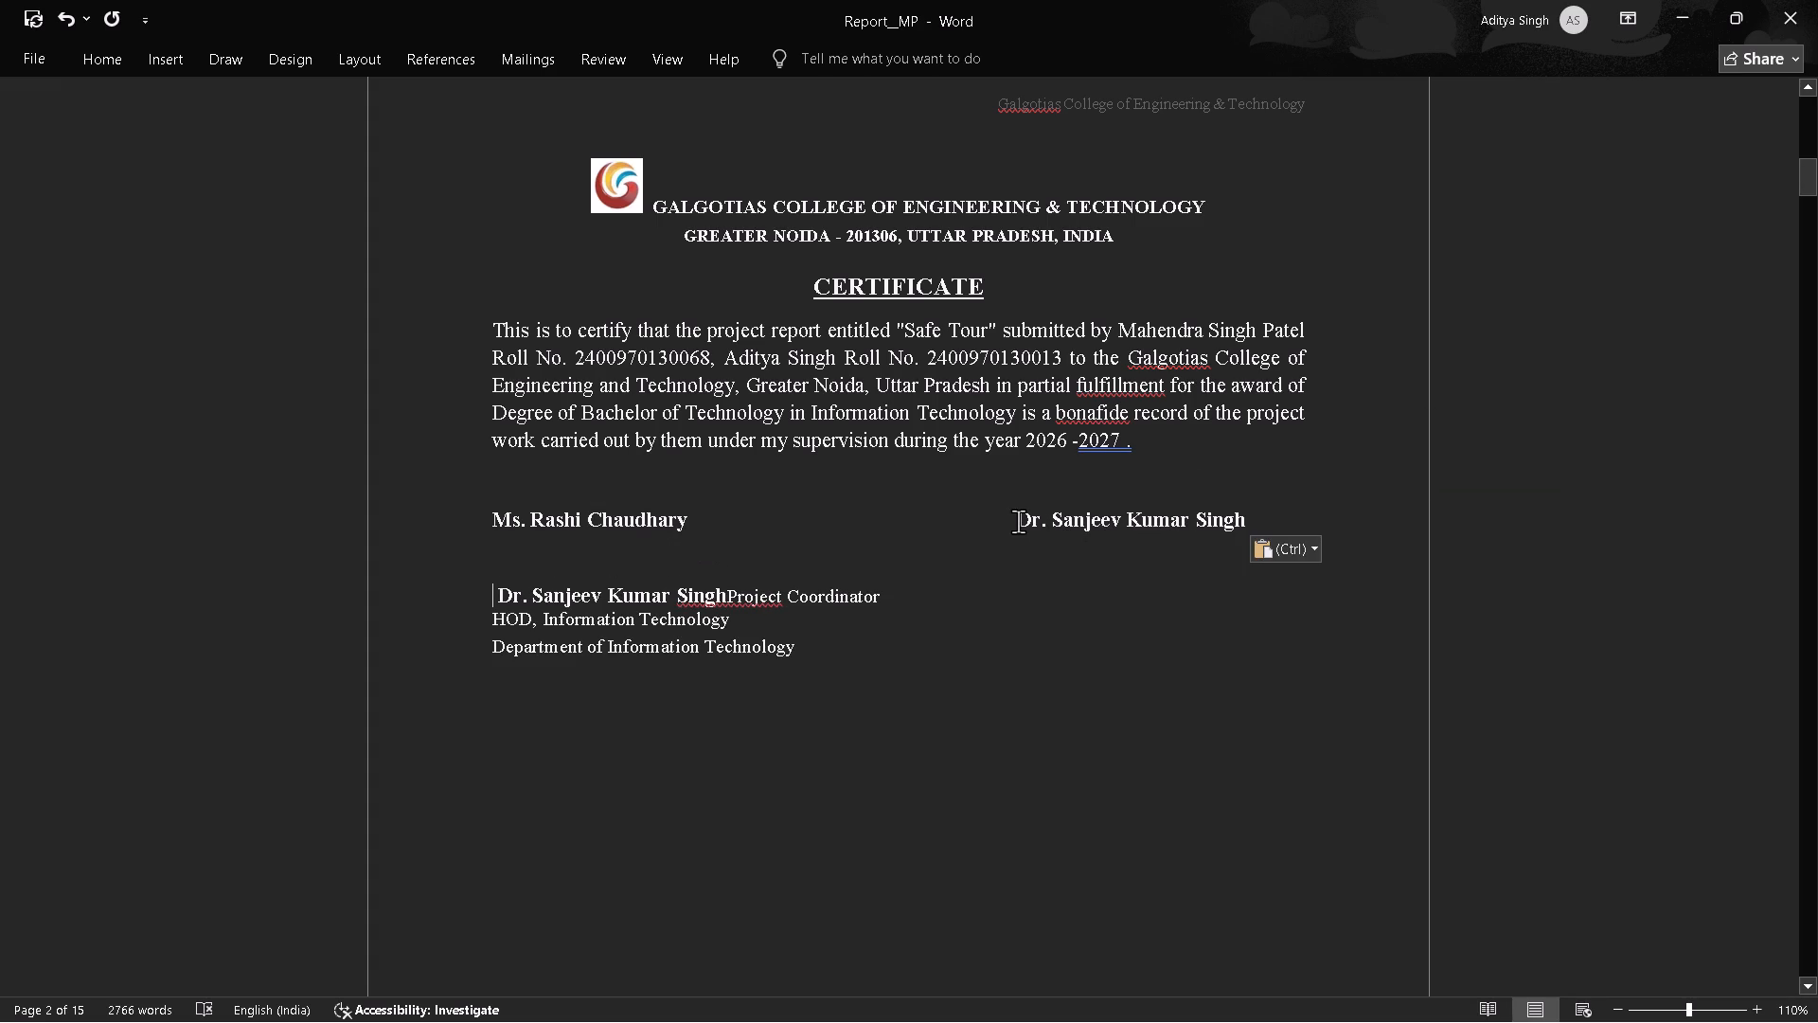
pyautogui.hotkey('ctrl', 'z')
# Delete the gap before the HOD's surname to rejoin it with the rest of the name on the signatory row.
pyautogui.click(1208, 519)
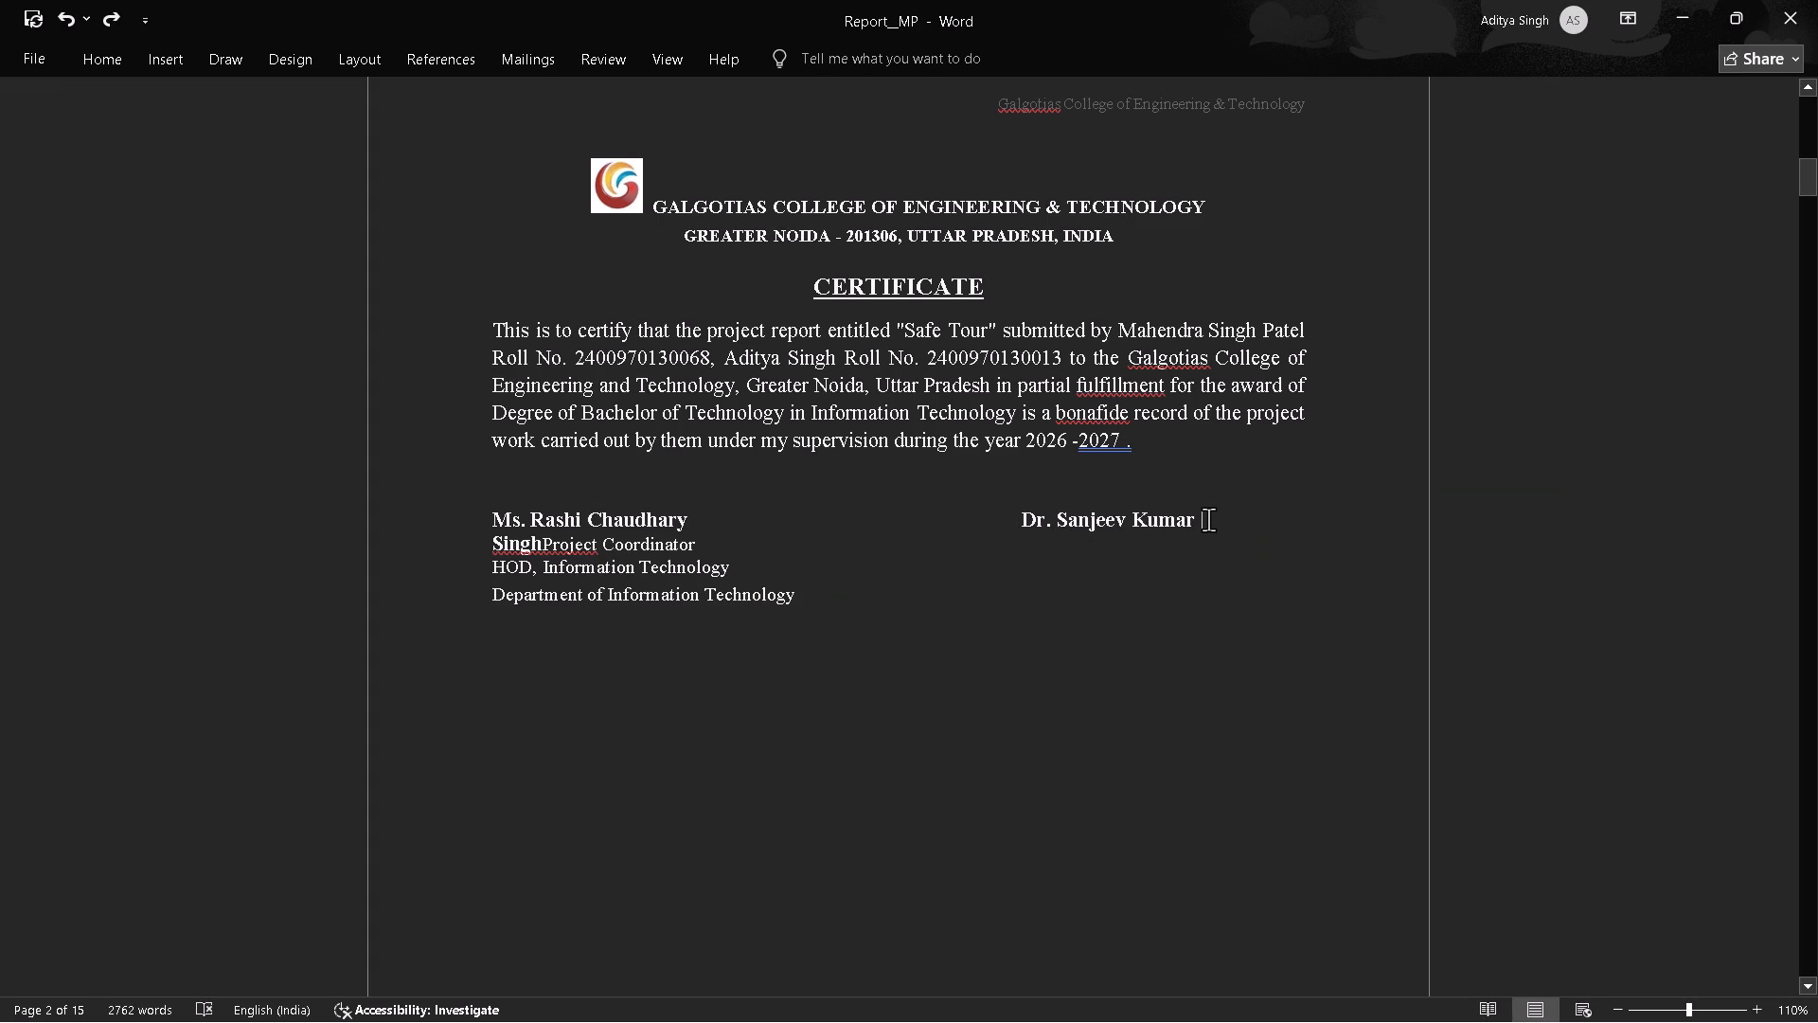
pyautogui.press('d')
pyautogui.press('BackSpace')
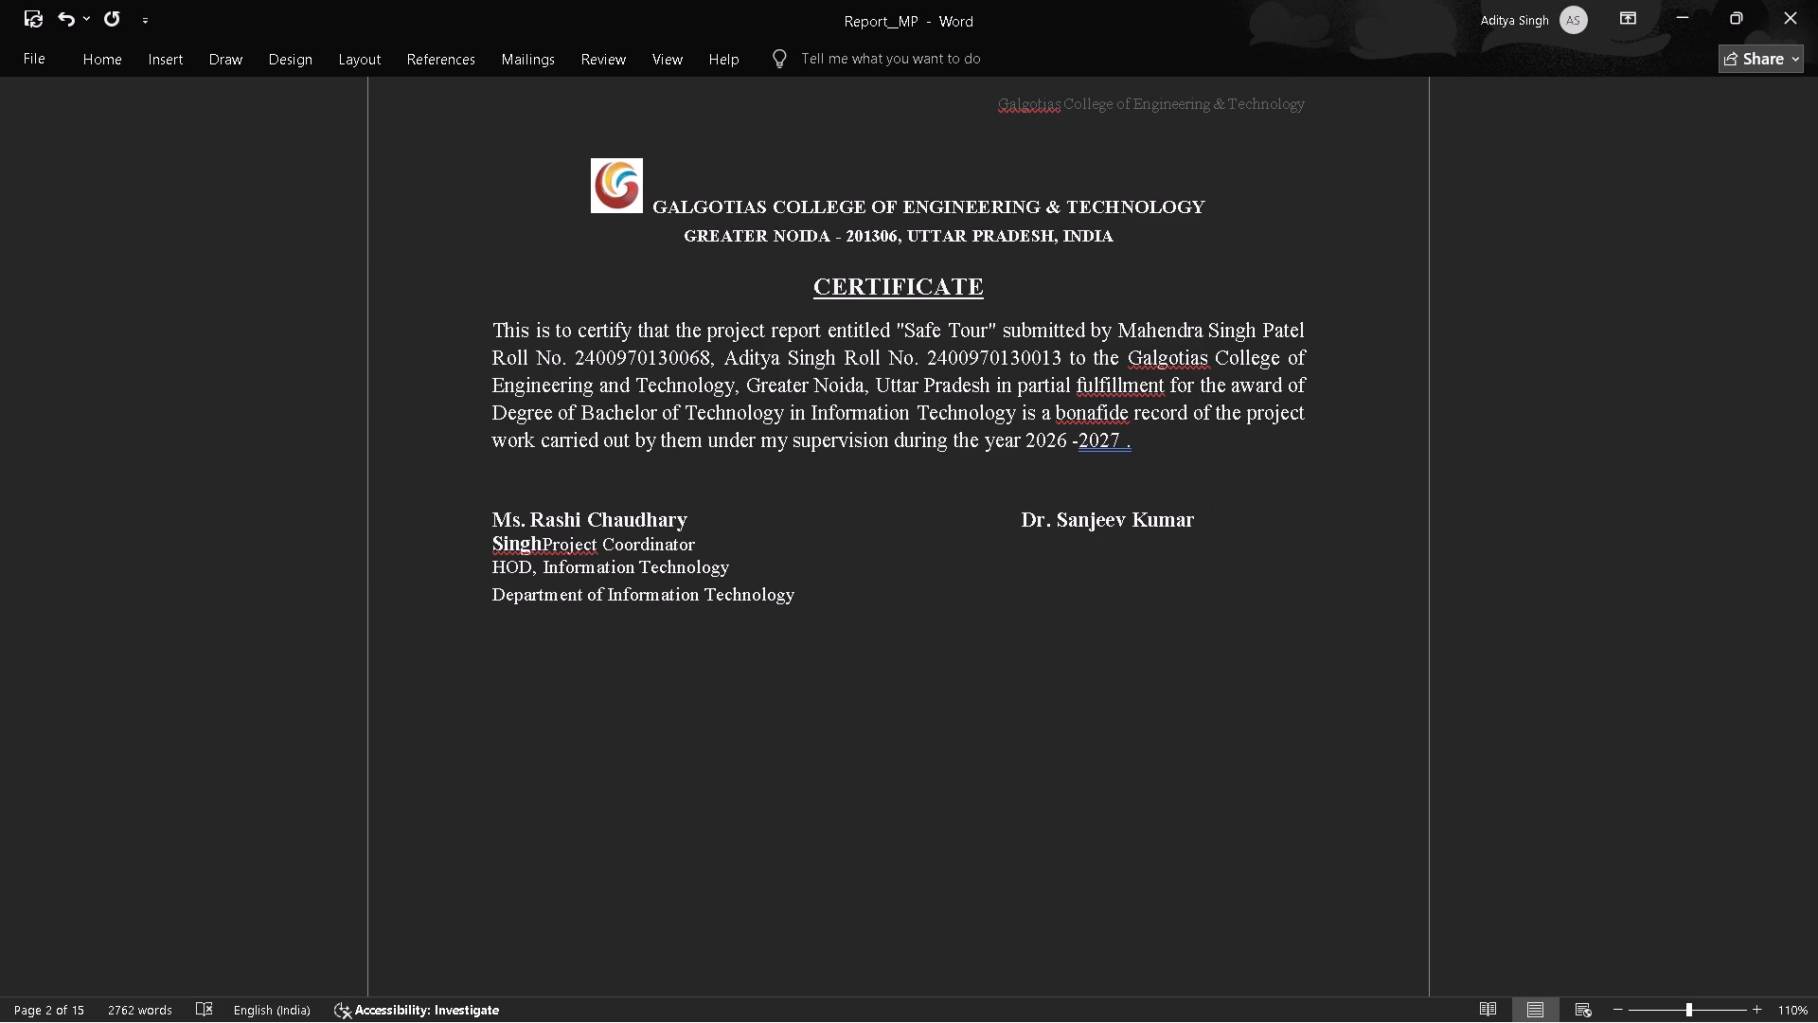
pyautogui.press('BackSpace')
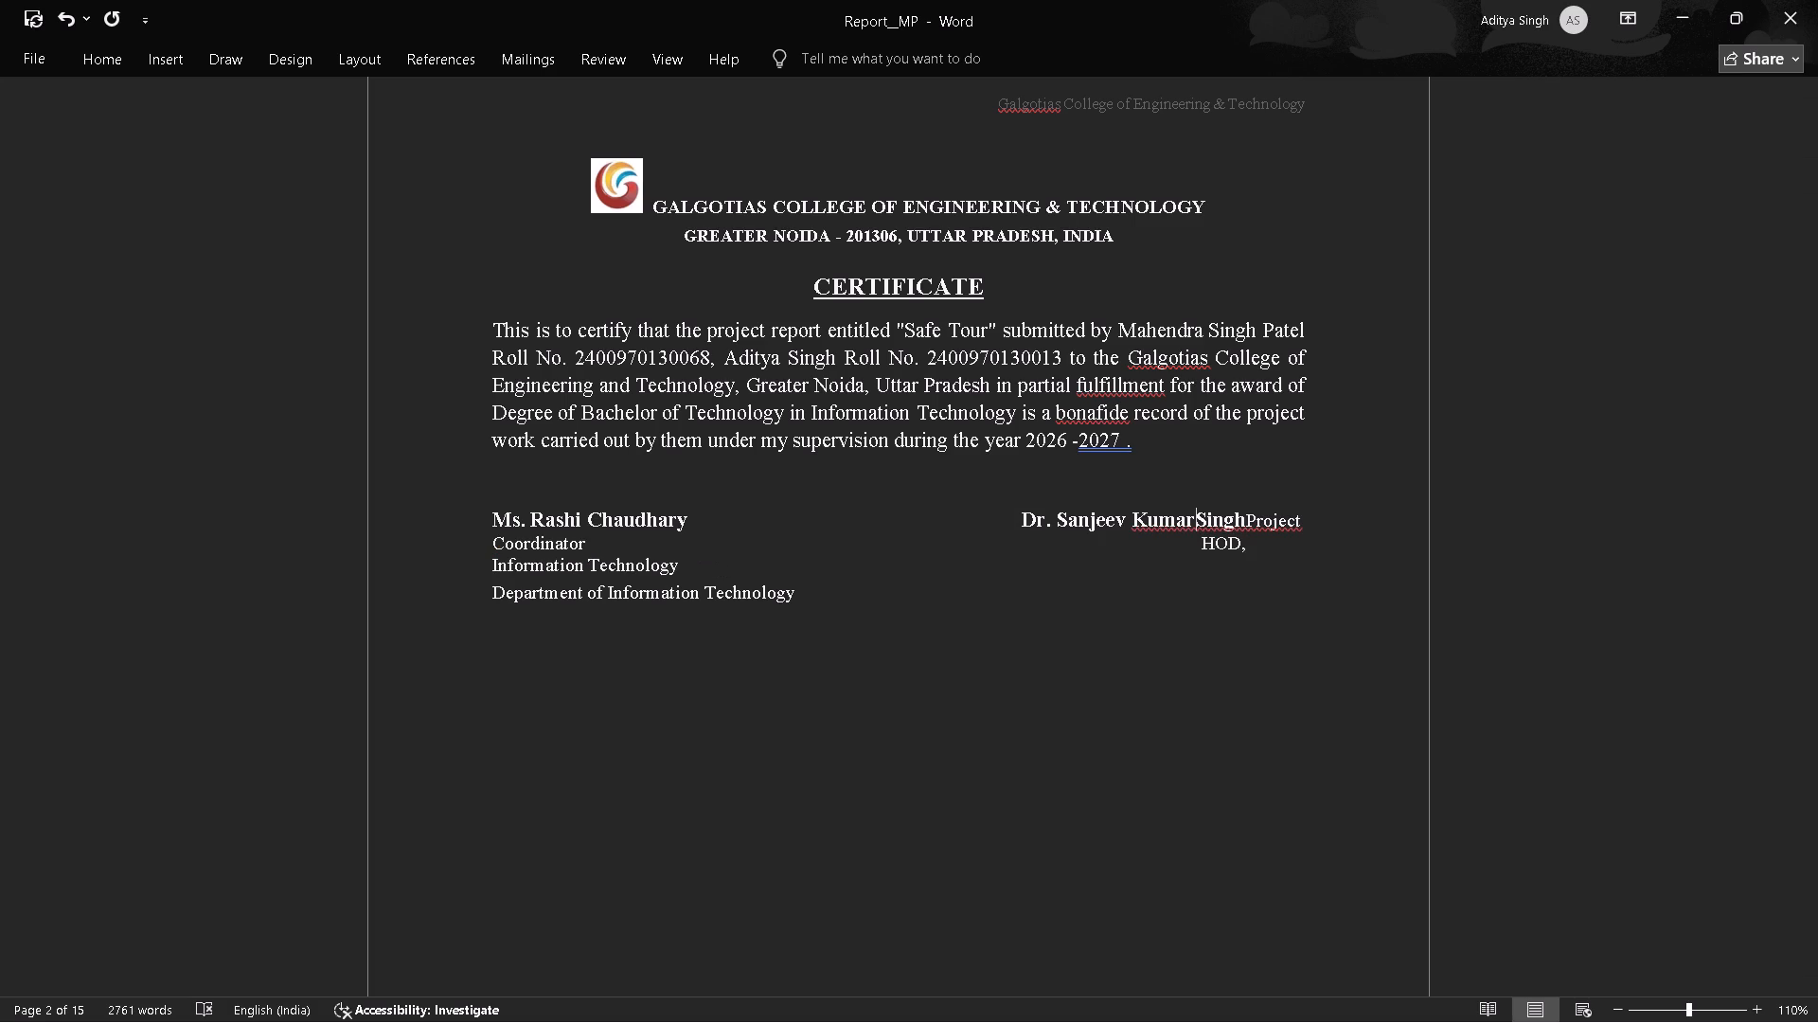
pyautogui.press('BackSpace')
pyautogui.press('BackSpace')
pyautogui.press('BackSpace')
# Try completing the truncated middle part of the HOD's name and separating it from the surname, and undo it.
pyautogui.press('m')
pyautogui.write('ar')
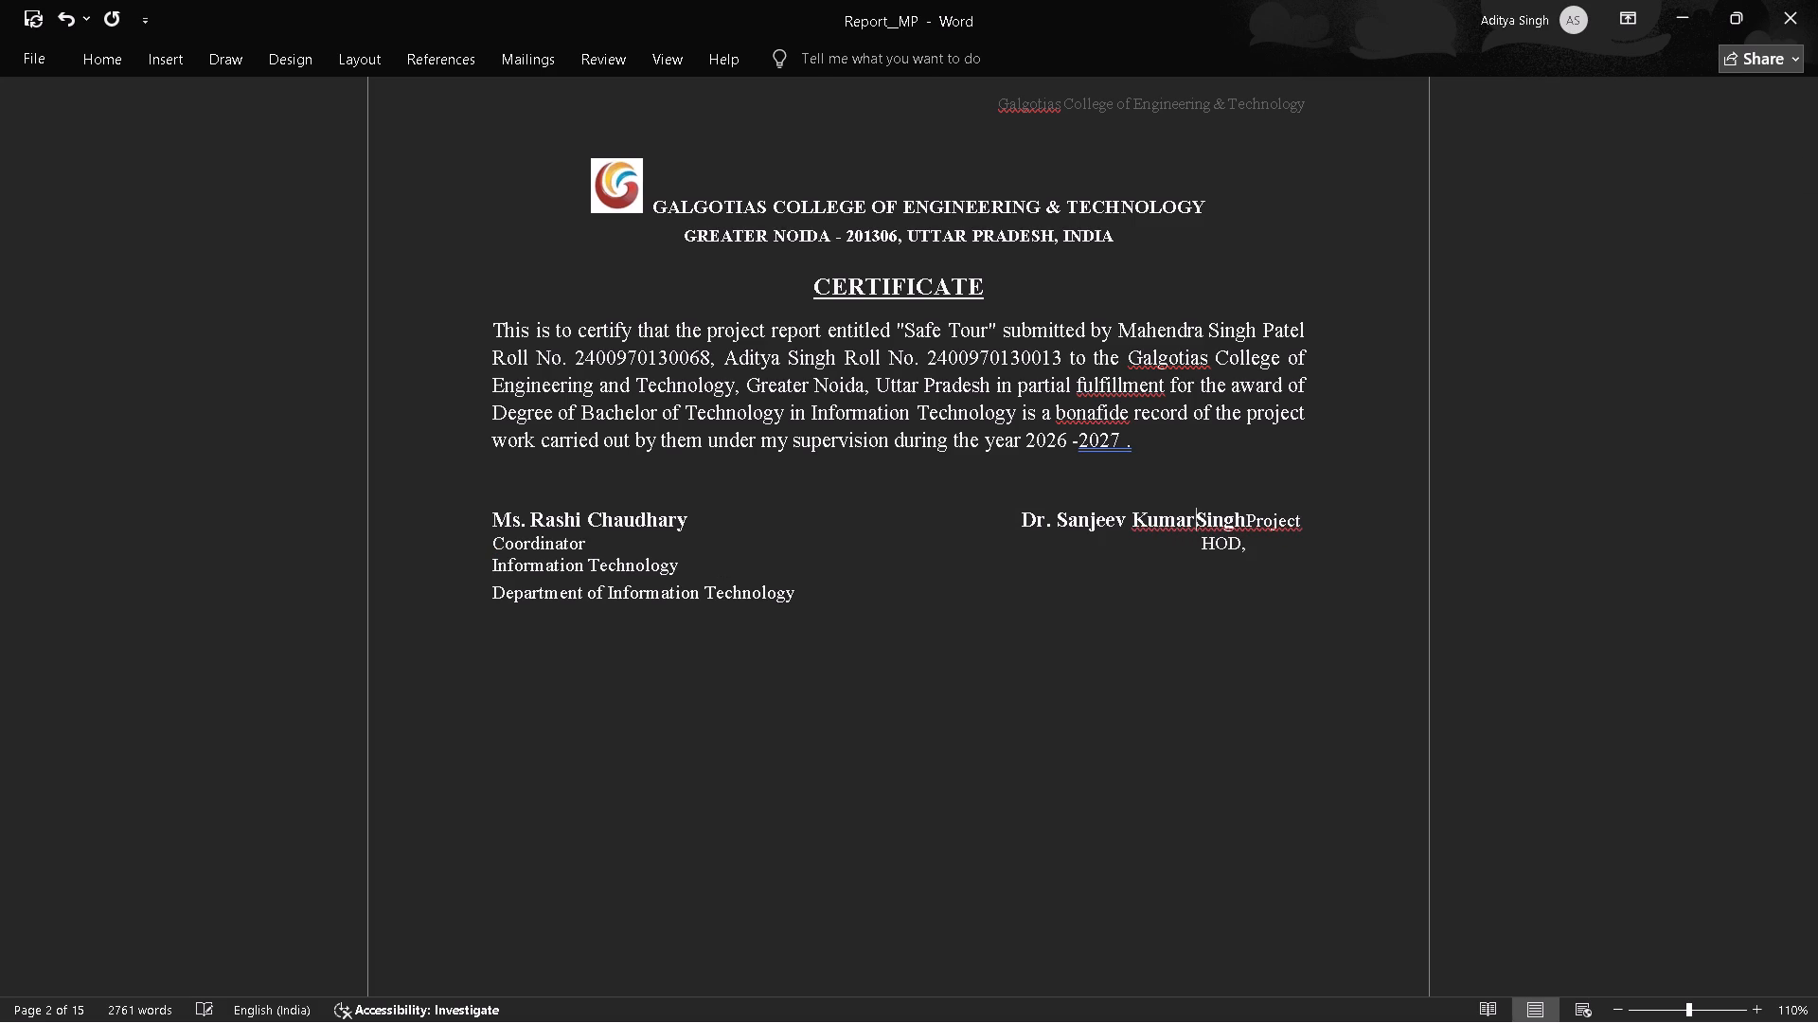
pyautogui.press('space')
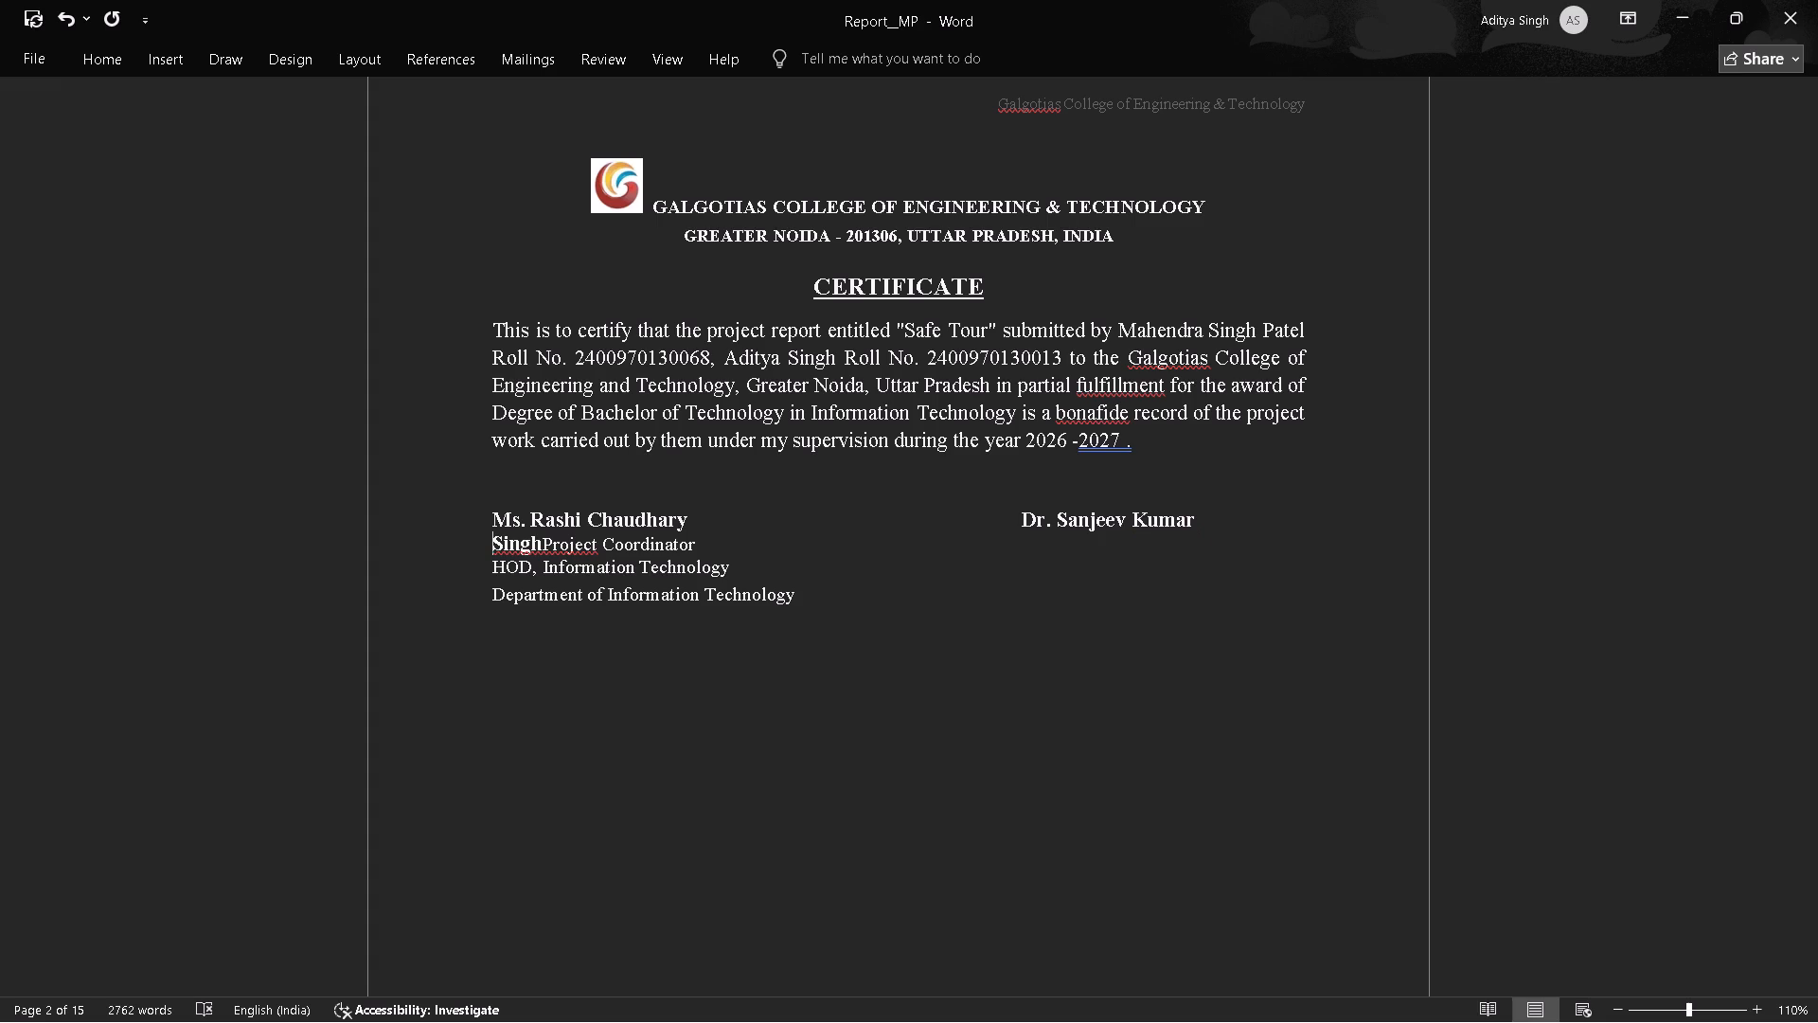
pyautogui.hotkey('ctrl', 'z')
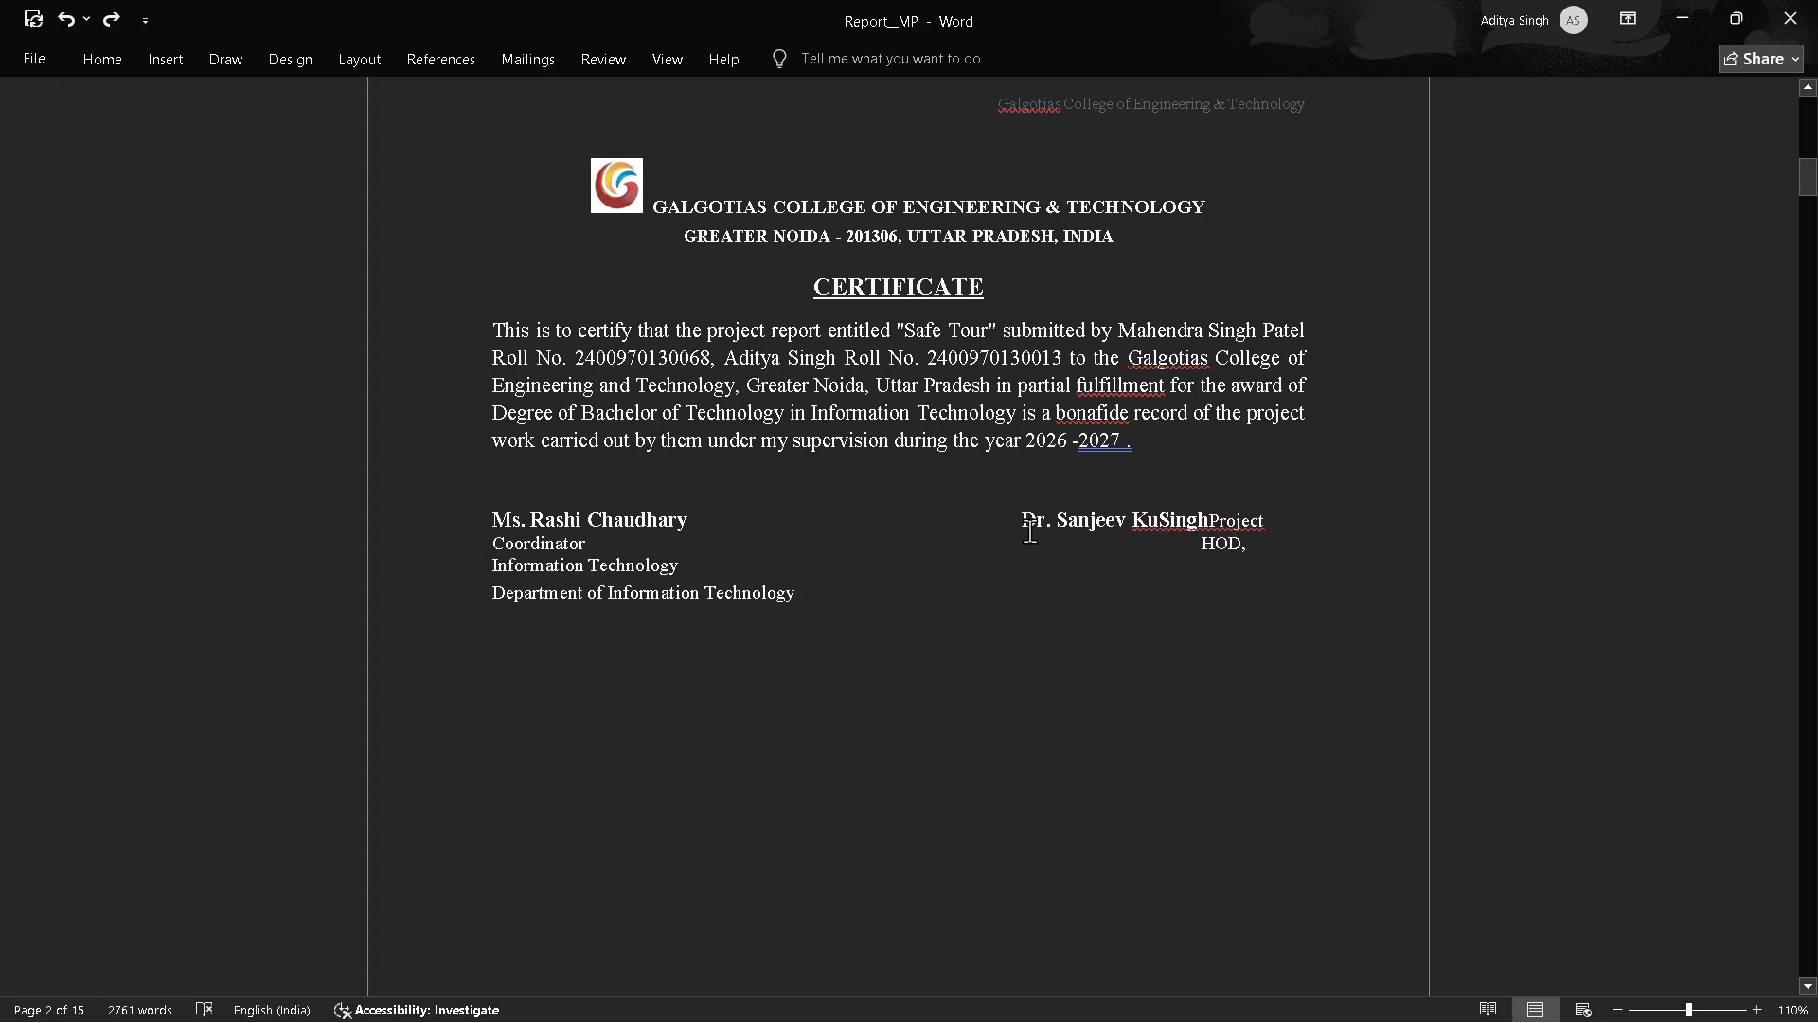
# Remove two spaces directly before the HOD's name in the signature row.
pyautogui.click(1019, 519)
pyautogui.press('BackSpace')
pyautogui.press('BackSpace')
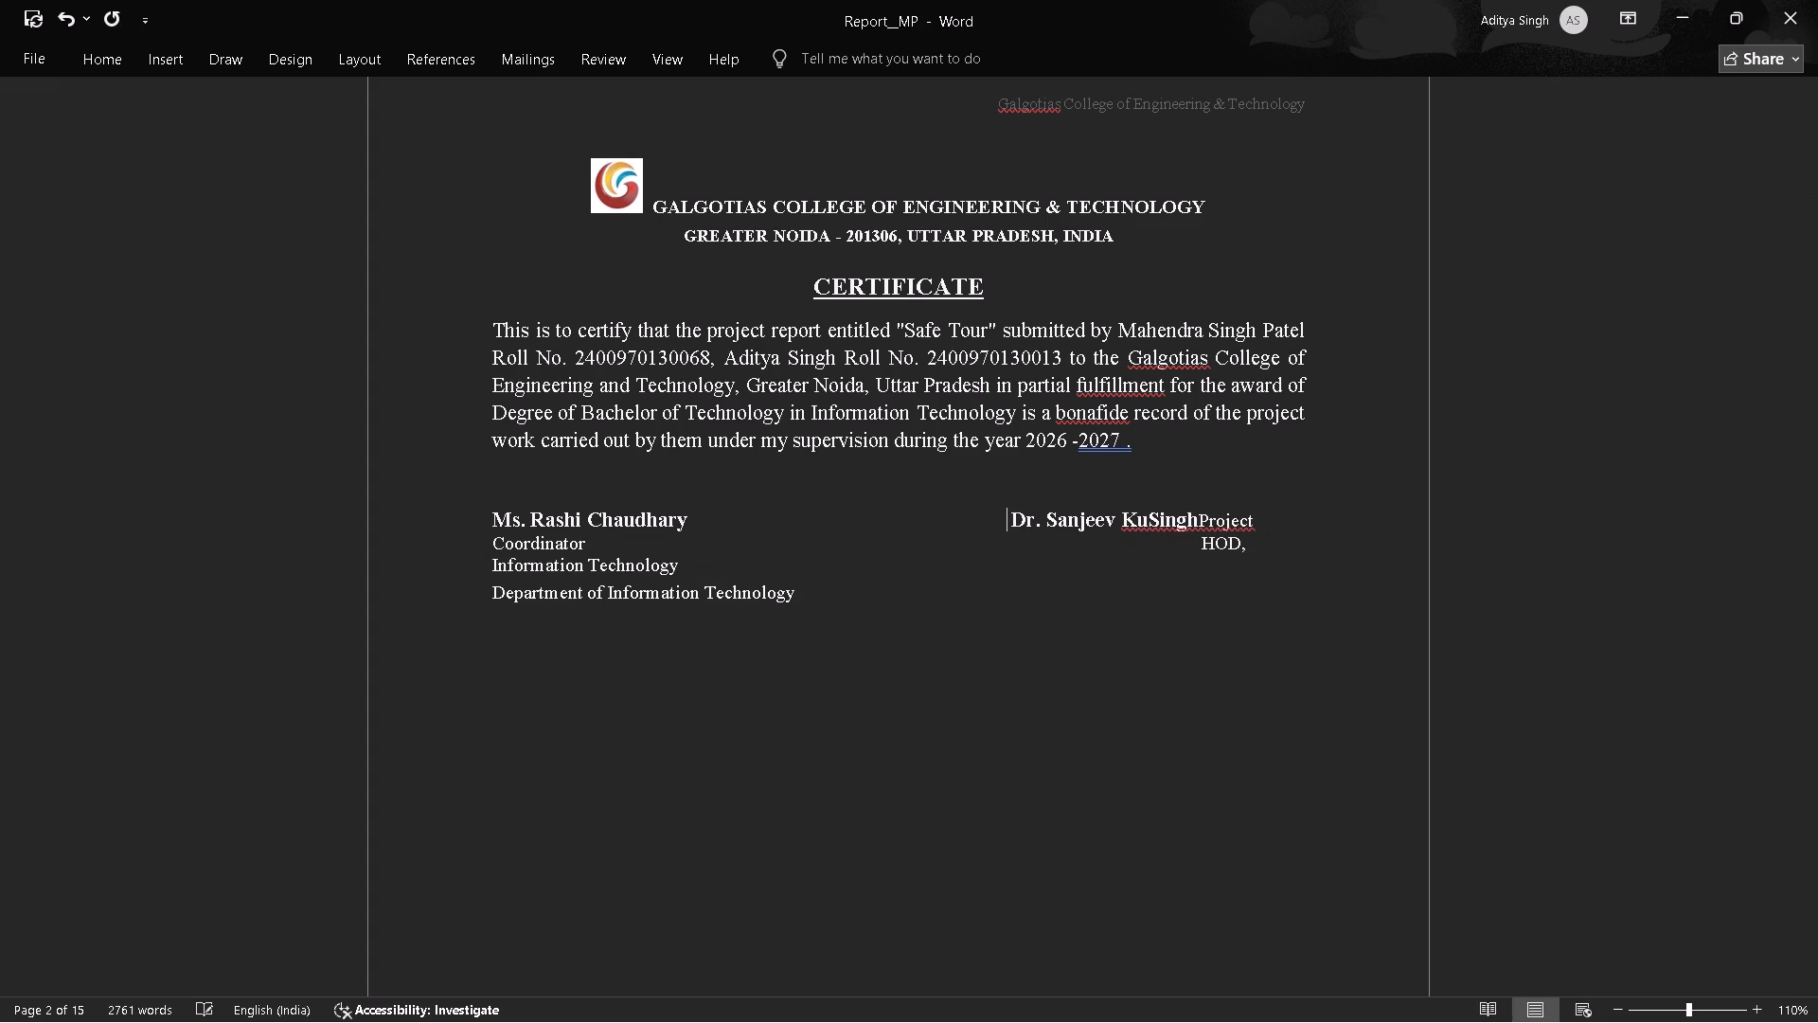
# Delete the "HOD," text and two spaces preceding it, ahead of Information Technology in the signatory titles.
pyautogui.click(1254, 543)
pyautogui.press('BackSpace')
pyautogui.press('BackSpace')
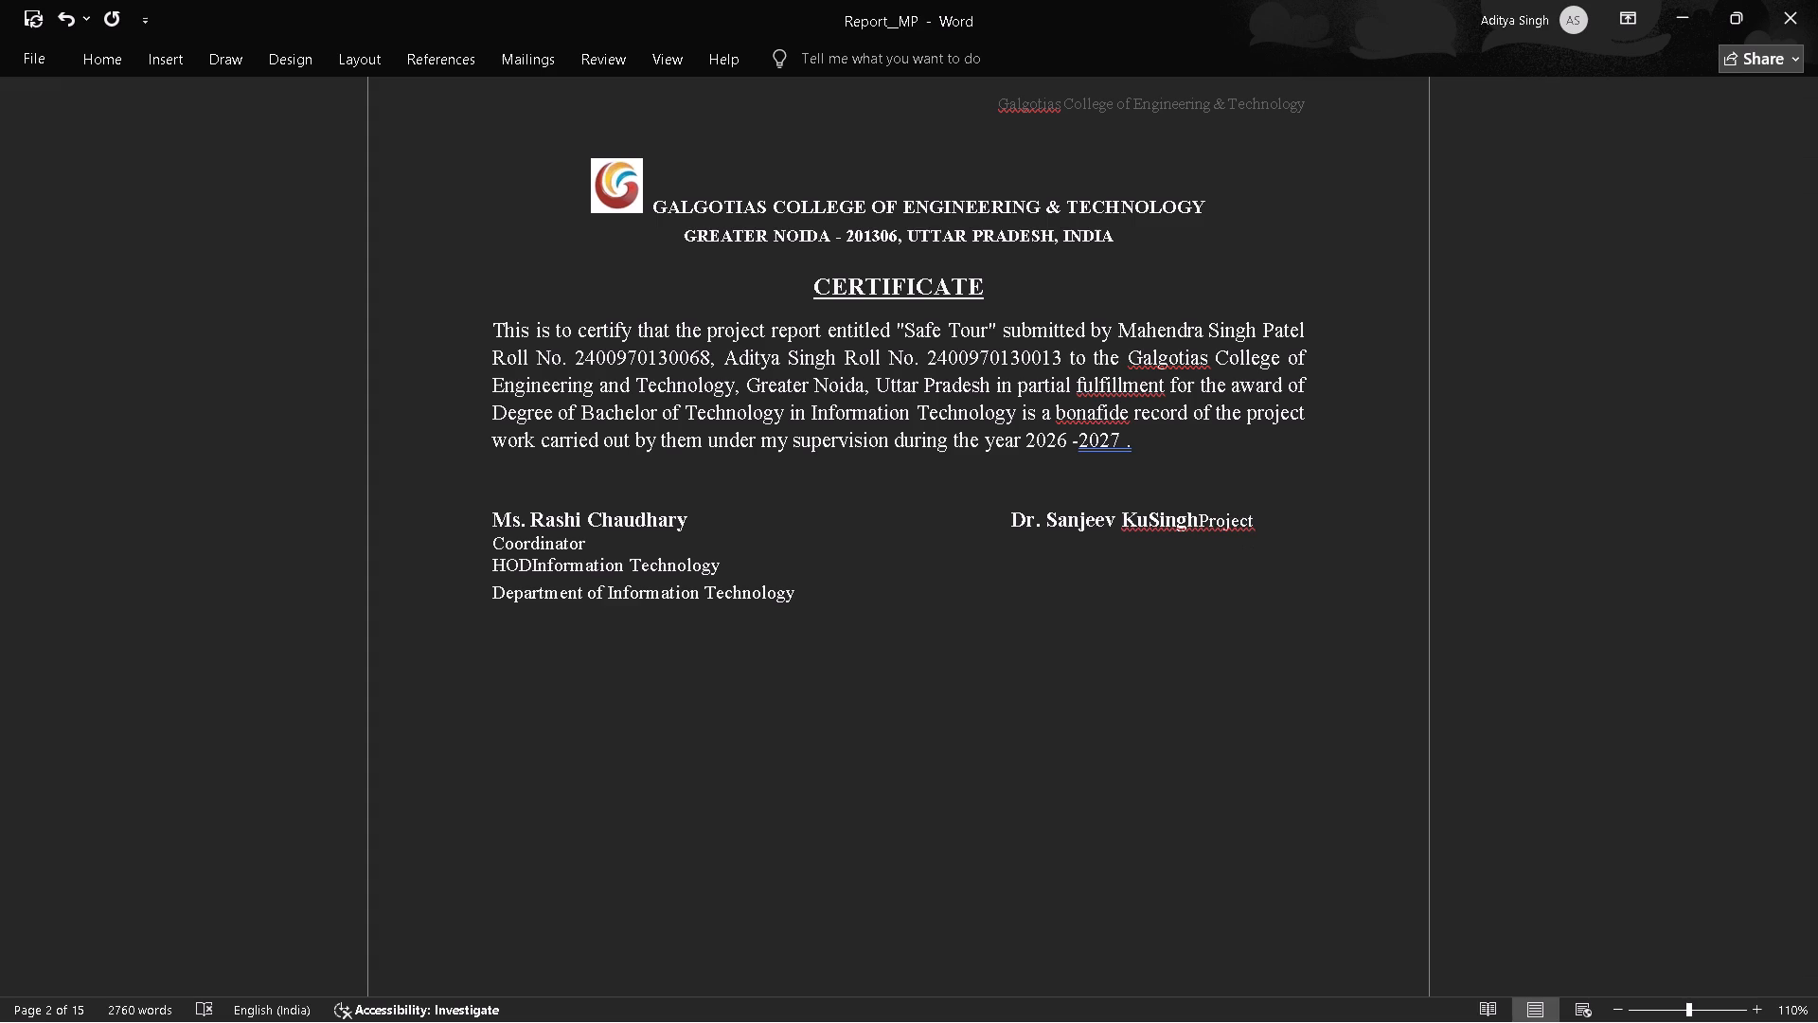
pyautogui.press('BackSpace')
pyautogui.press('BackSpace')
pyautogui.press('BackSpace')
pyautogui.press('BackSpace')
pyautogui.press('BackSpace')
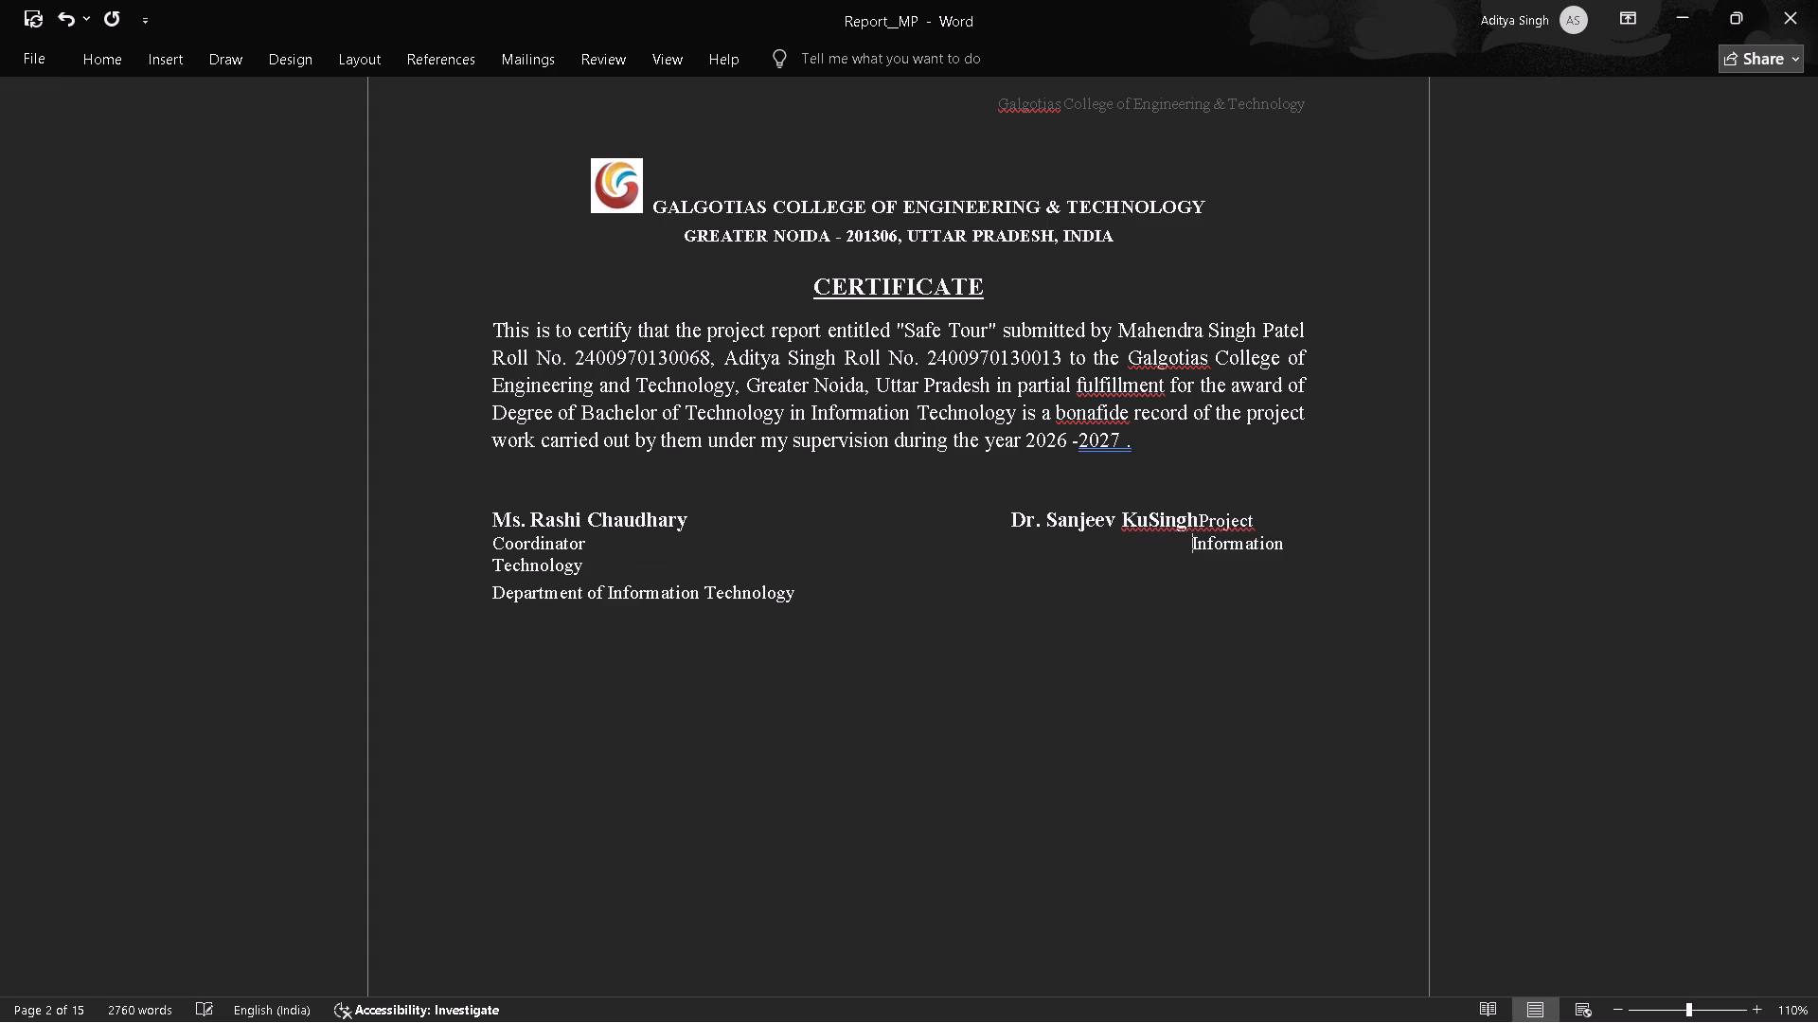
# Remove 21 spaces directly before Information Technology in the signatory titles line, bringing it closer to the Coordinator title.
pyautogui.press('BackSpace')
pyautogui.press('BackSpace')
pyautogui.press('BackSpace')
pyautogui.press('BackSpace')
pyautogui.press('BackSpace')
pyautogui.press('BackSpace')
pyautogui.press('BackSpace')
pyautogui.press('BackSpace')
pyautogui.press('BackSpace')
pyautogui.press('BackSpace')
pyautogui.press('BackSpace')
pyautogui.press('BackSpace')
pyautogui.press('BackSpace')
pyautogui.press('BackSpace')
pyautogui.press('BackSpace')
pyautogui.press('BackSpace')
pyautogui.press('BackSpace')
pyautogui.press('BackSpace')
pyautogui.press('BackSpace')
pyautogui.press('BackSpace')
pyautogui.press('BackSpace')
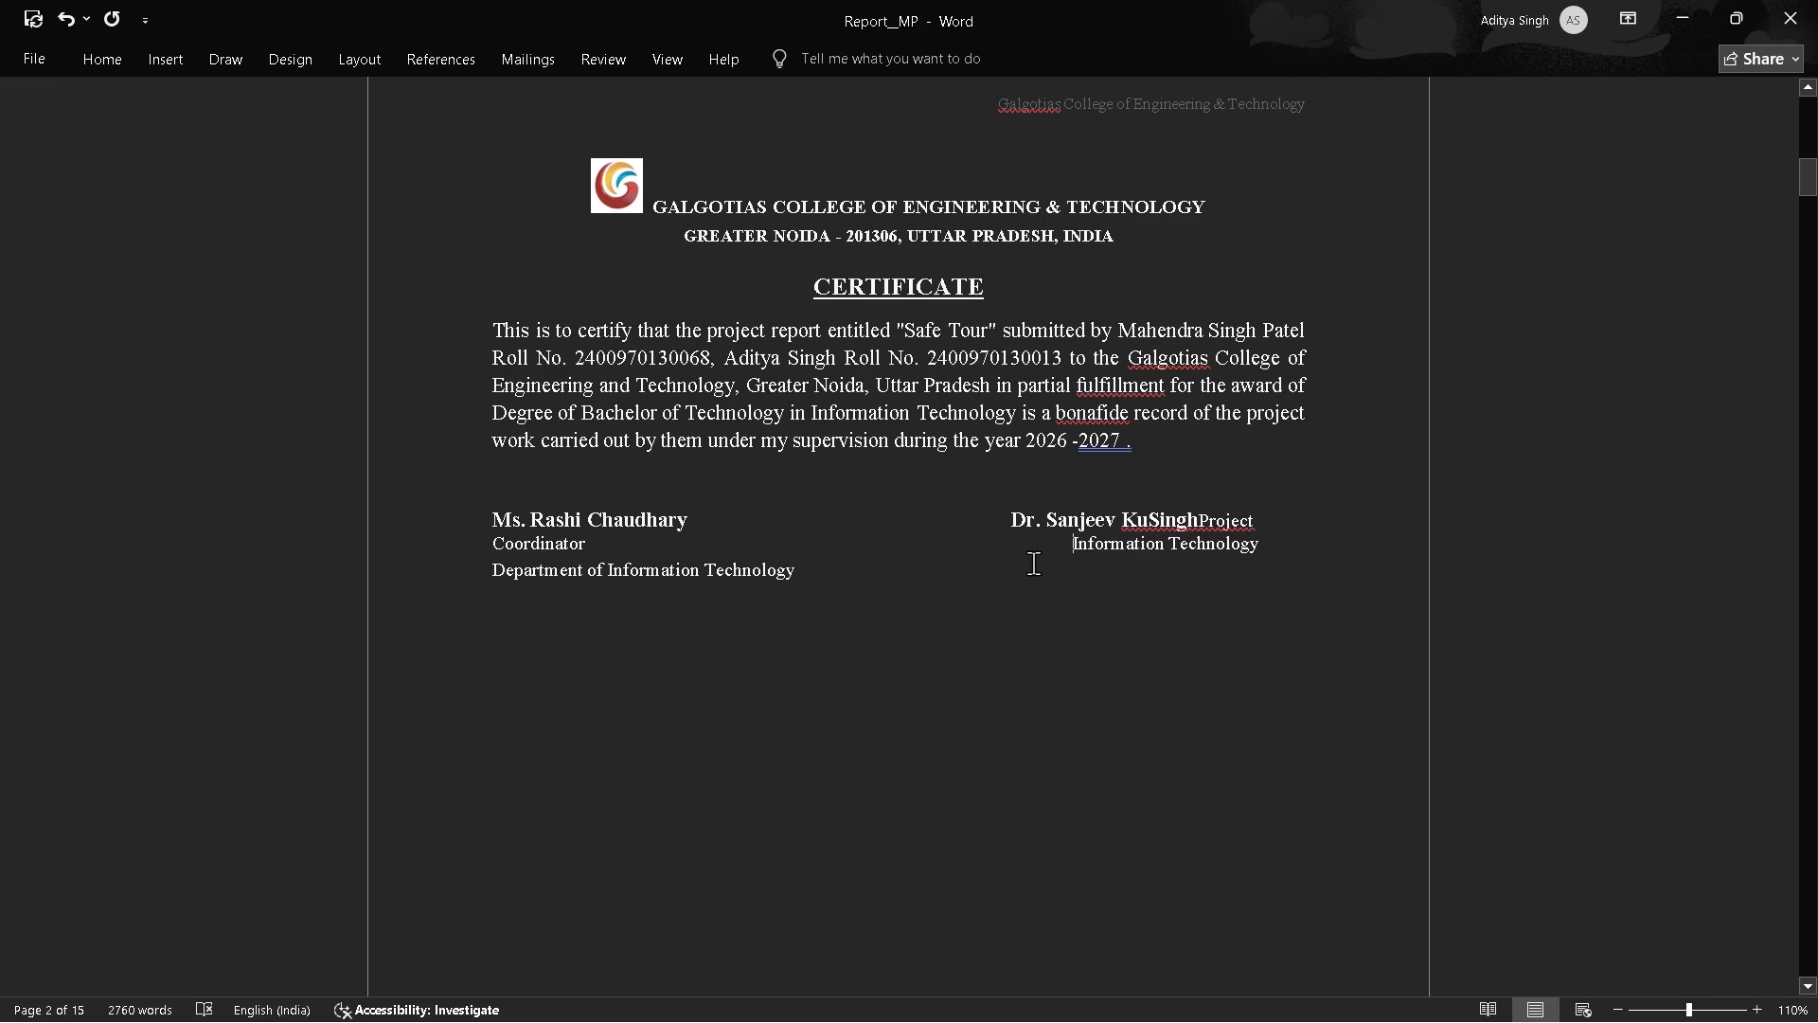
# Delete the words Information Technology that follow Coordinator in the signatory titles line.
pyautogui.moveTo(1054, 552); pyautogui.dragTo(1258, 551)
pyautogui.press('BackSpace')
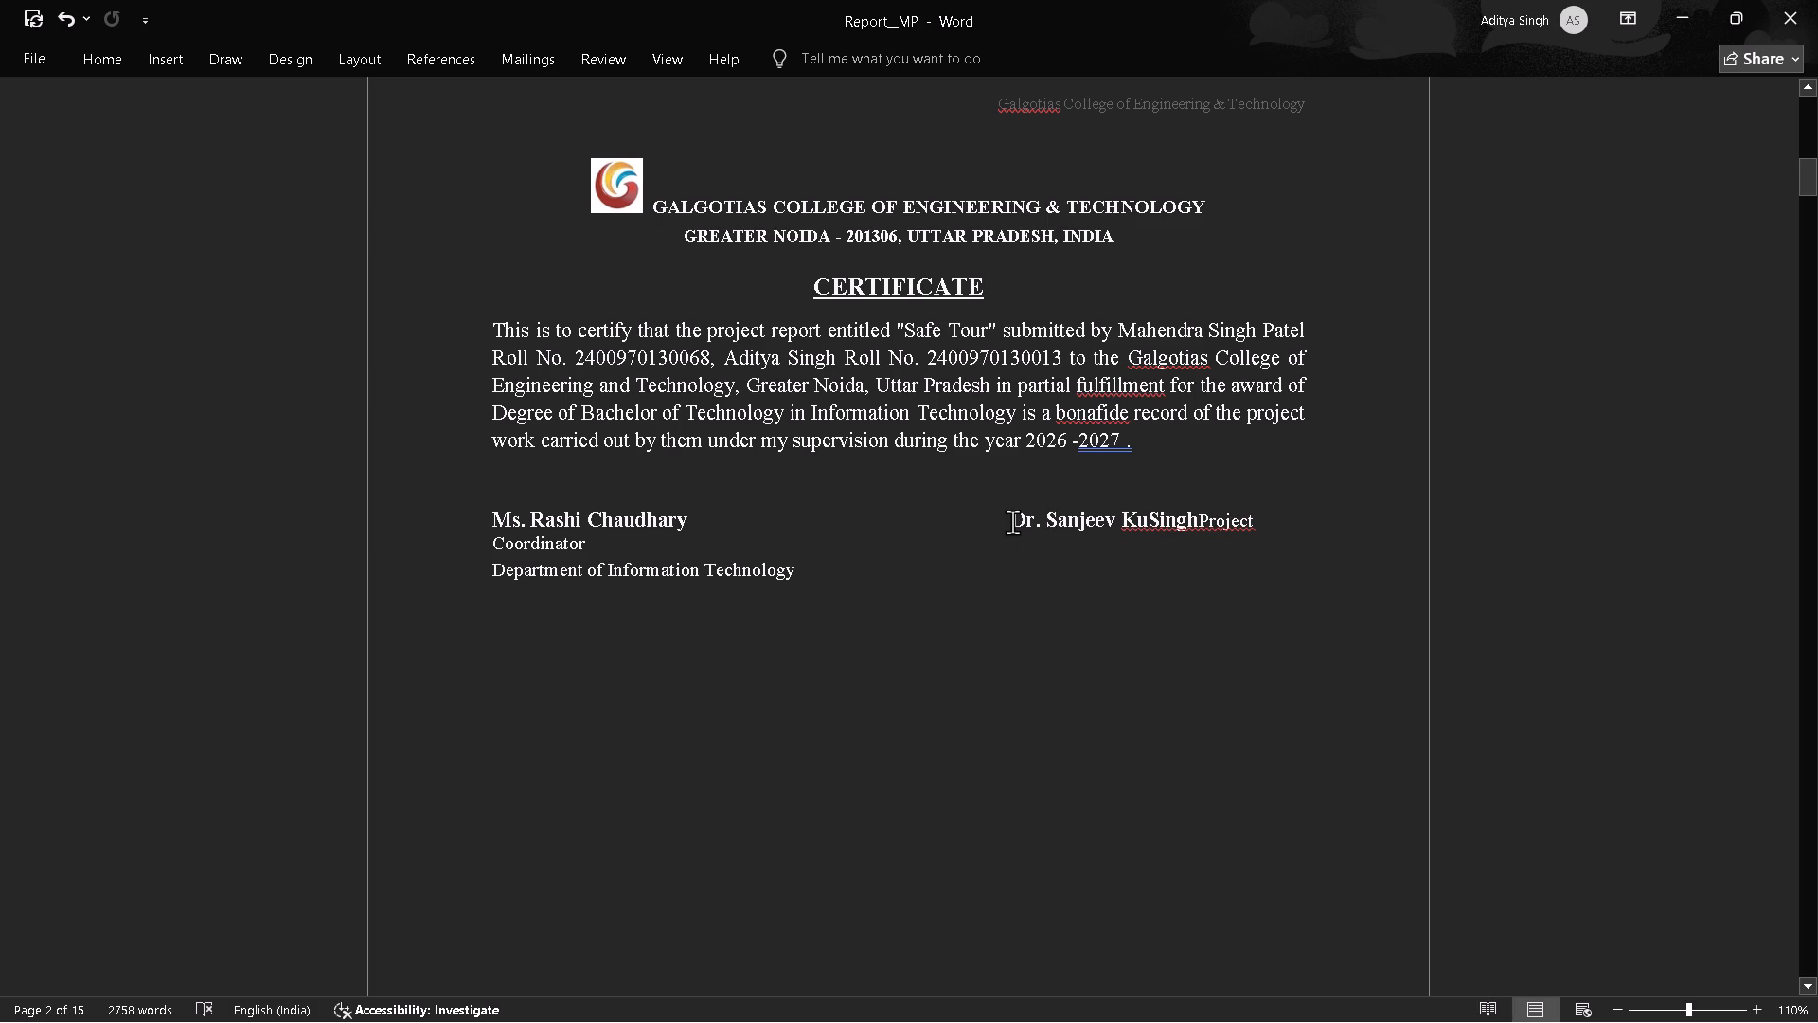
# Delete the HOD's name and the adjoining word Project from the signature row.
pyautogui.moveTo(1012, 522); pyautogui.dragTo(1265, 521)
pyautogui.press('BackSpace')
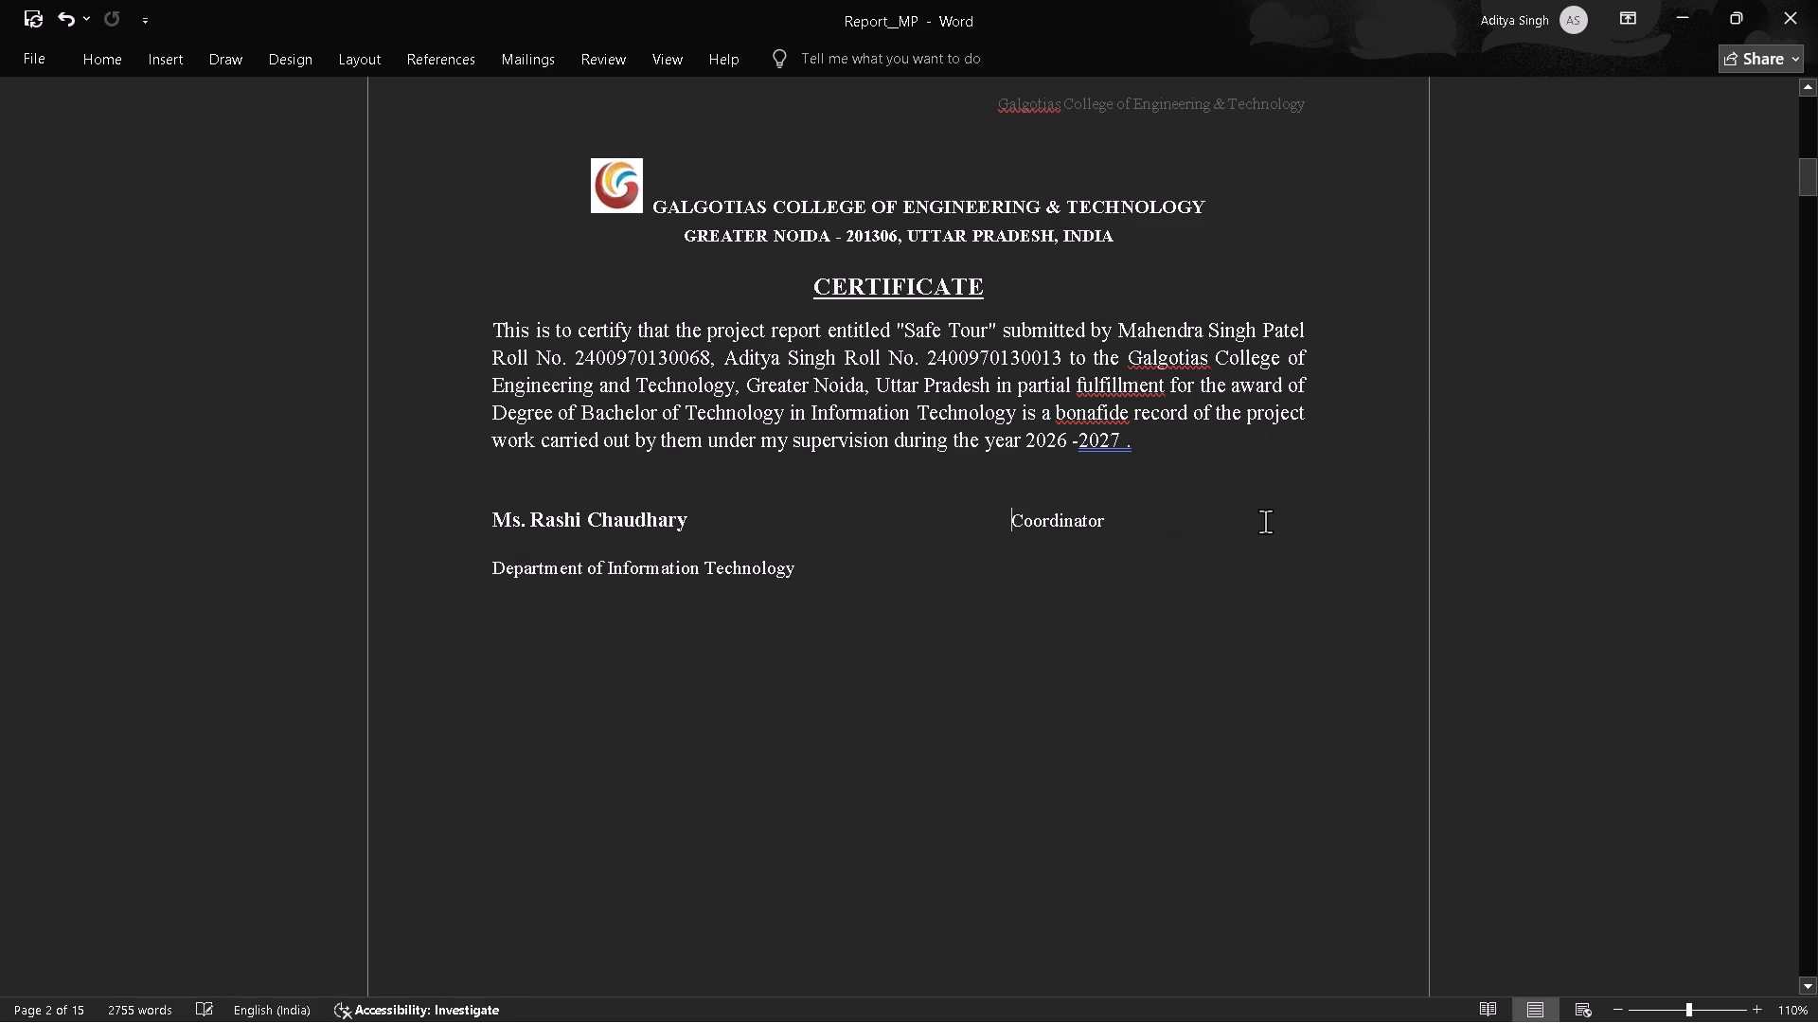
# Delete the word Coordinator and two spaces before it from the signature row.
pyautogui.moveTo(1016, 531); pyautogui.dragTo(1077, 529)
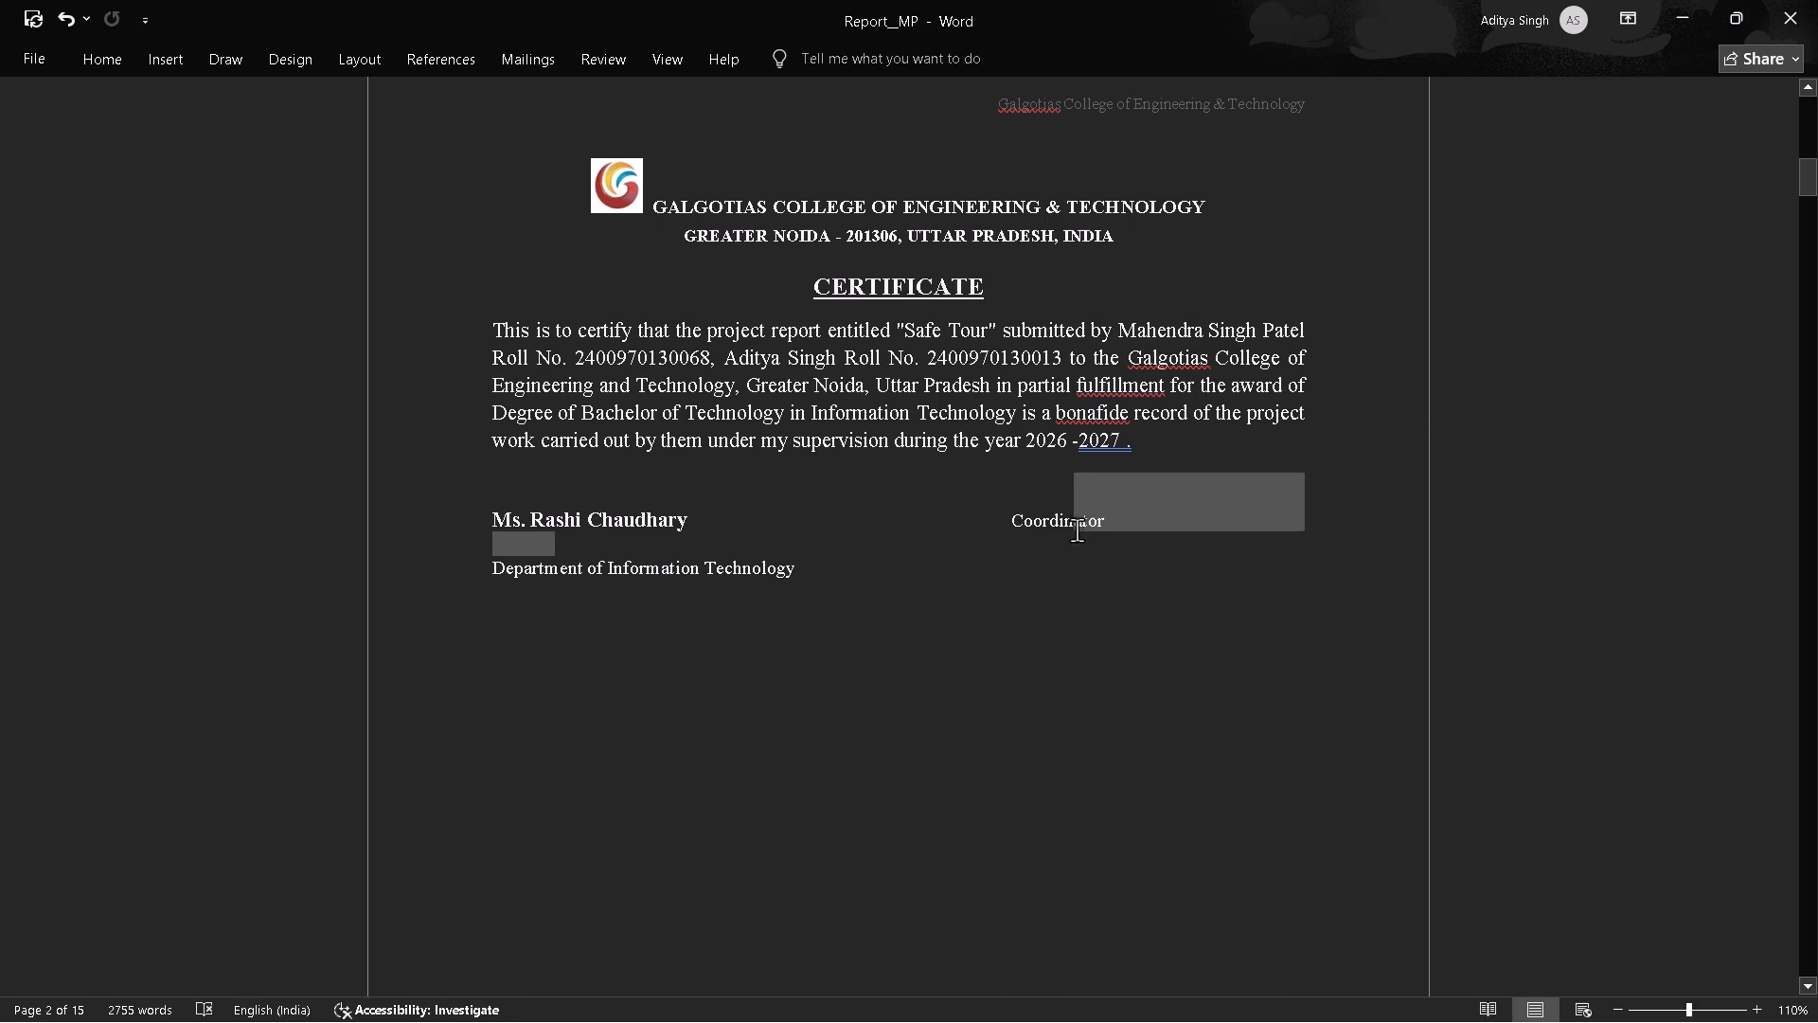
pyautogui.moveTo(1077, 529); pyautogui.dragTo(1090, 523)
pyautogui.click(1090, 523)
pyautogui.click(1090, 523)
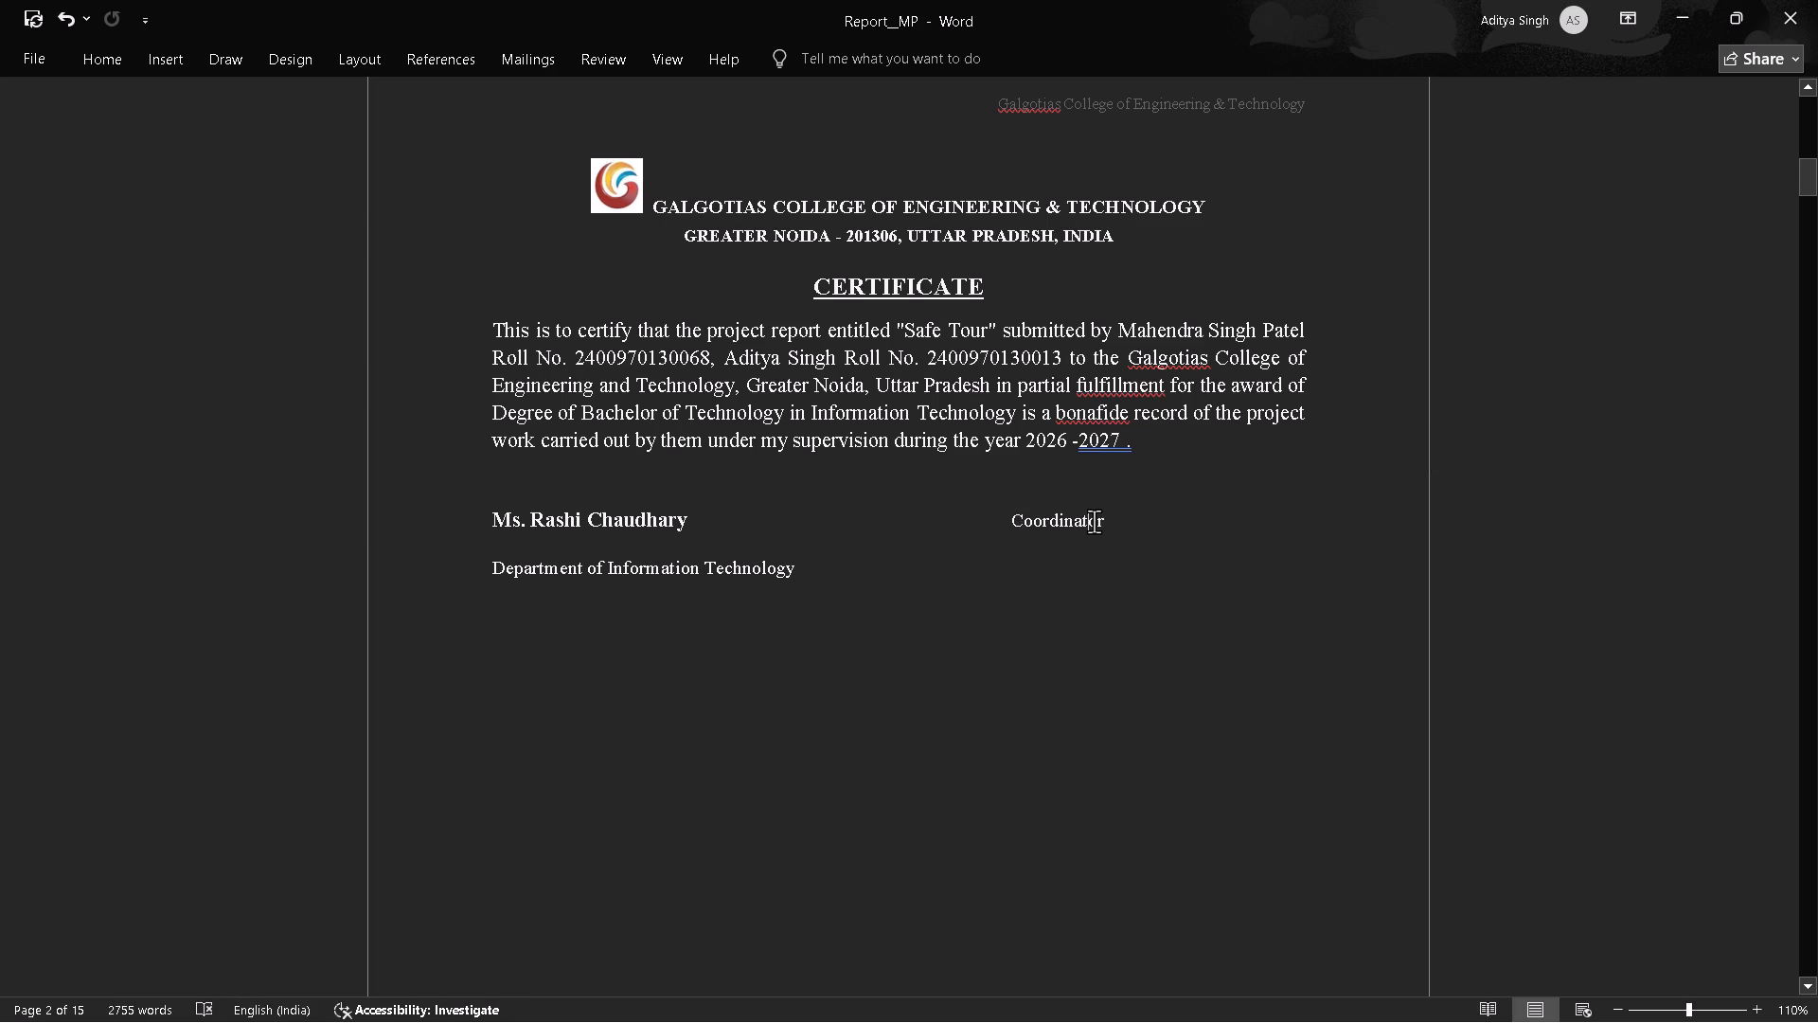
pyautogui.click(1105, 523)
pyautogui.press('BackSpace')
pyautogui.press('BackSpace')
pyautogui.press('BackSpace')
pyautogui.press('BackSpace')
pyautogui.press('BackSpace')
pyautogui.press('BackSpace')
pyautogui.press('BackSpace')
pyautogui.press('BackSpace')
pyautogui.press('BackSpace')
pyautogui.press('BackSpace')
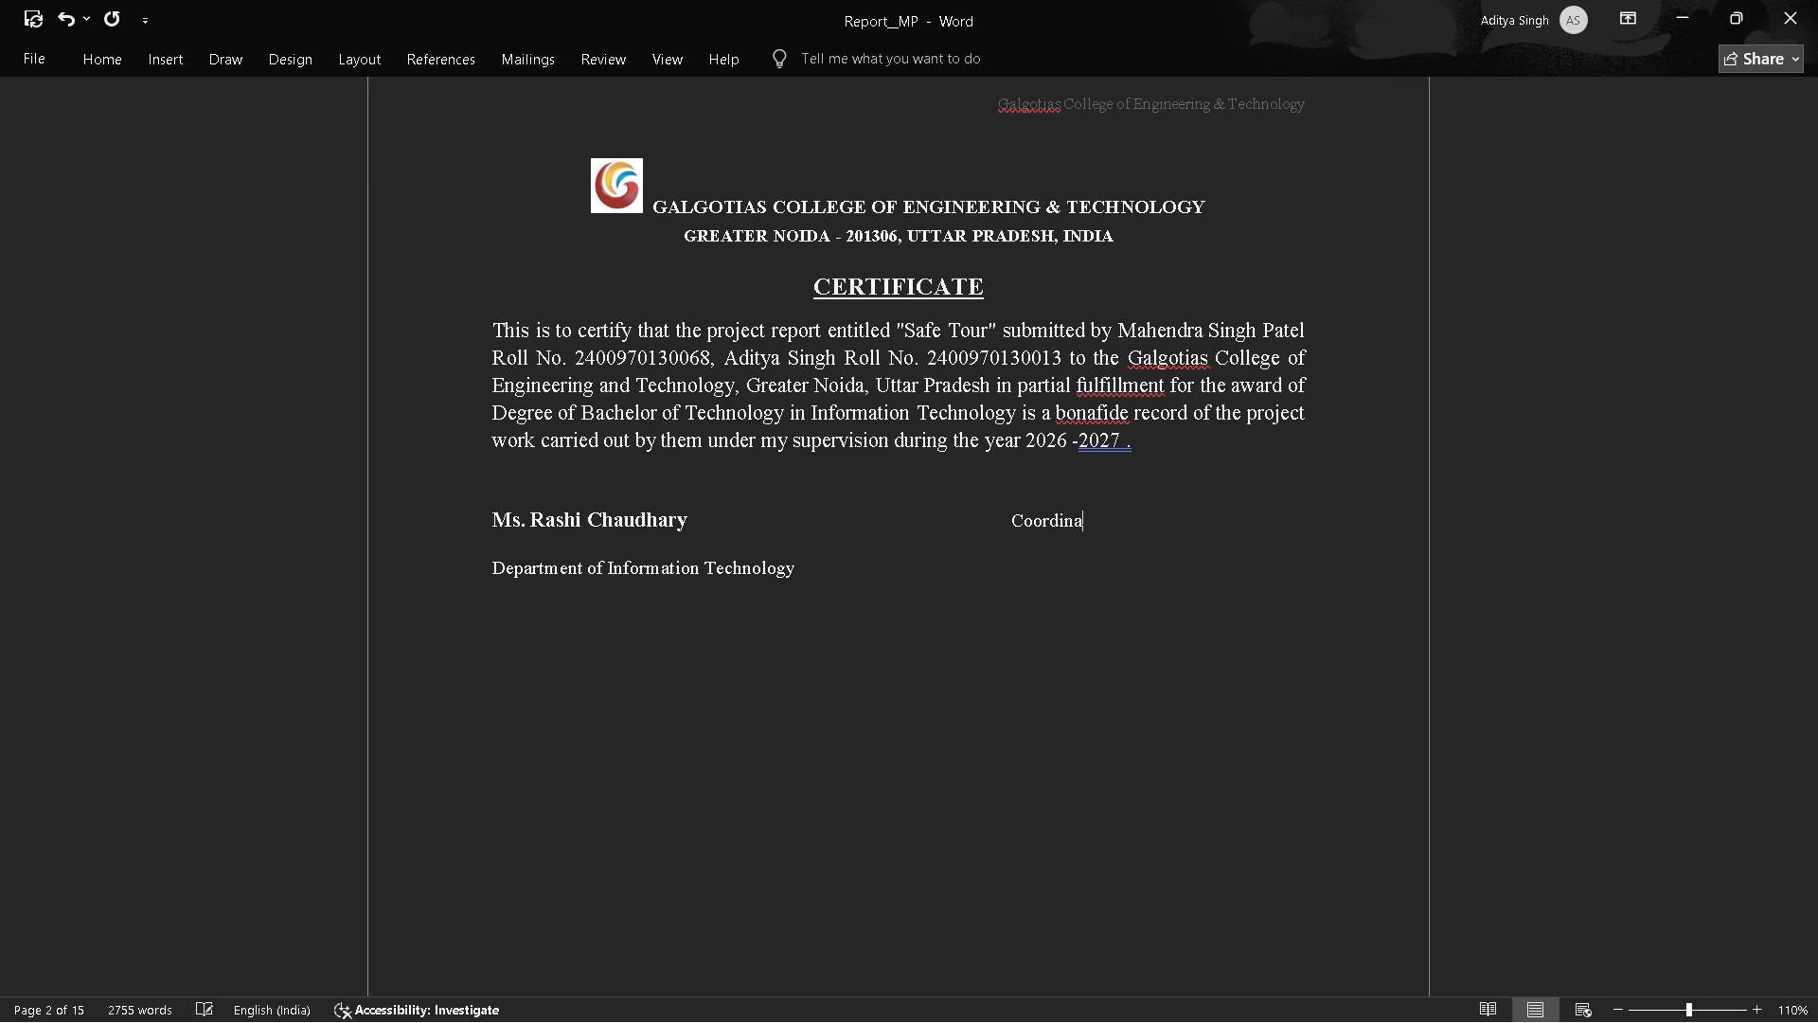
pyautogui.press('BackSpace')
pyautogui.press('BackSpace')
pyautogui.press('BackSpace')
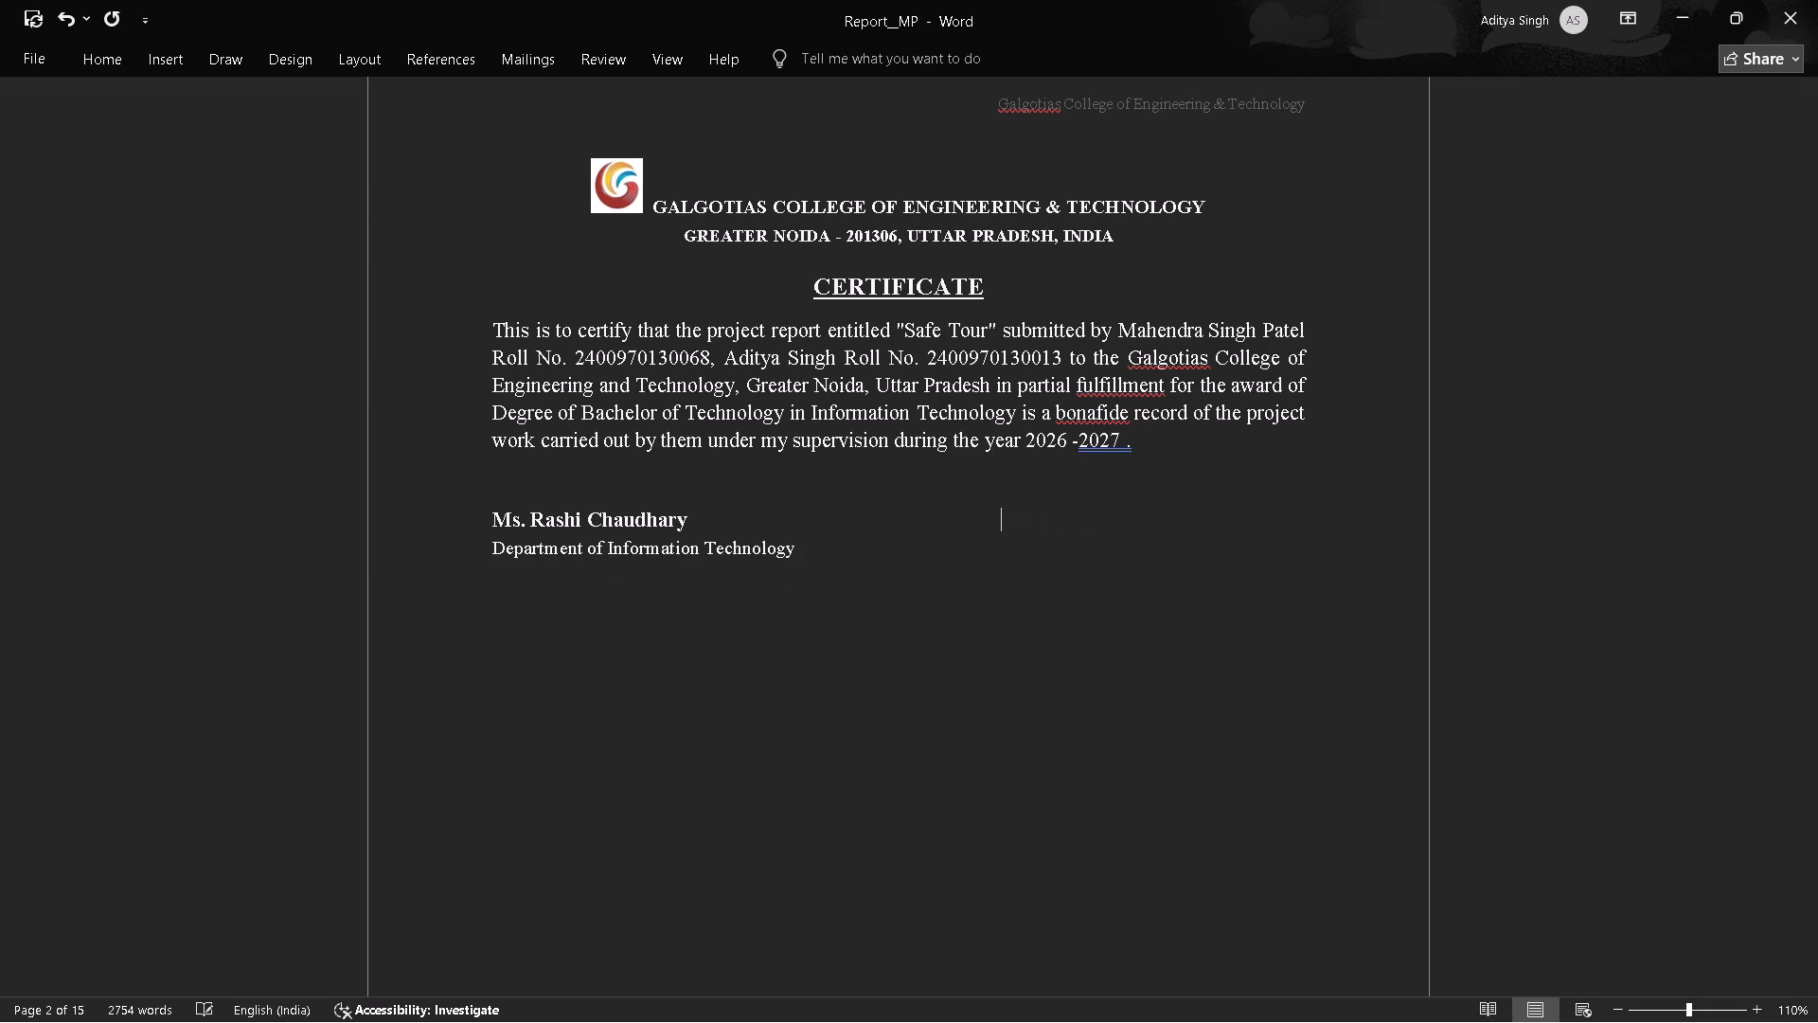
# Remove 28 trailing spaces after the coordinator's name in the signature row.
pyautogui.press('BackSpace')
pyautogui.press('BackSpace')
pyautogui.press('BackSpace')
pyautogui.press('BackSpace')
pyautogui.press('BackSpace')
pyautogui.press('BackSpace')
pyautogui.press('BackSpace')
pyautogui.press('BackSpace')
pyautogui.press('BackSpace')
pyautogui.press('BackSpace')
pyautogui.press('BackSpace')
pyautogui.press('BackSpace')
pyautogui.press('BackSpace')
pyautogui.press('BackSpace')
pyautogui.press('BackSpace')
pyautogui.press('BackSpace')
pyautogui.press('BackSpace')
pyautogui.press('BackSpace')
pyautogui.press('BackSpace')
pyautogui.press('BackSpace')
pyautogui.press('BackSpace')
pyautogui.press('BackSpace')
pyautogui.press('BackSpace')
pyautogui.press('BackSpace')
pyautogui.press('BackSpace')
pyautogui.press('BackSpace')
pyautogui.press('BackSpace')
pyautogui.press('BackSpace')
# Pad the signature row after the coordinator's name with 40 spaces, and trim 21 of them back.
pyautogui.press('space')
pyautogui.press('space')
pyautogui.press('space')
pyautogui.press('space')
pyautogui.press('space')
pyautogui.press('space')
pyautogui.press('space')
pyautogui.press('space')
pyautogui.press('space')
pyautogui.press('space')
pyautogui.press('space')
pyautogui.press('space')
pyautogui.press('space')
pyautogui.press('space')
pyautogui.press('space')
pyautogui.press('space')
pyautogui.press('space')
pyautogui.press('space')
pyautogui.press('space')
pyautogui.press('space')
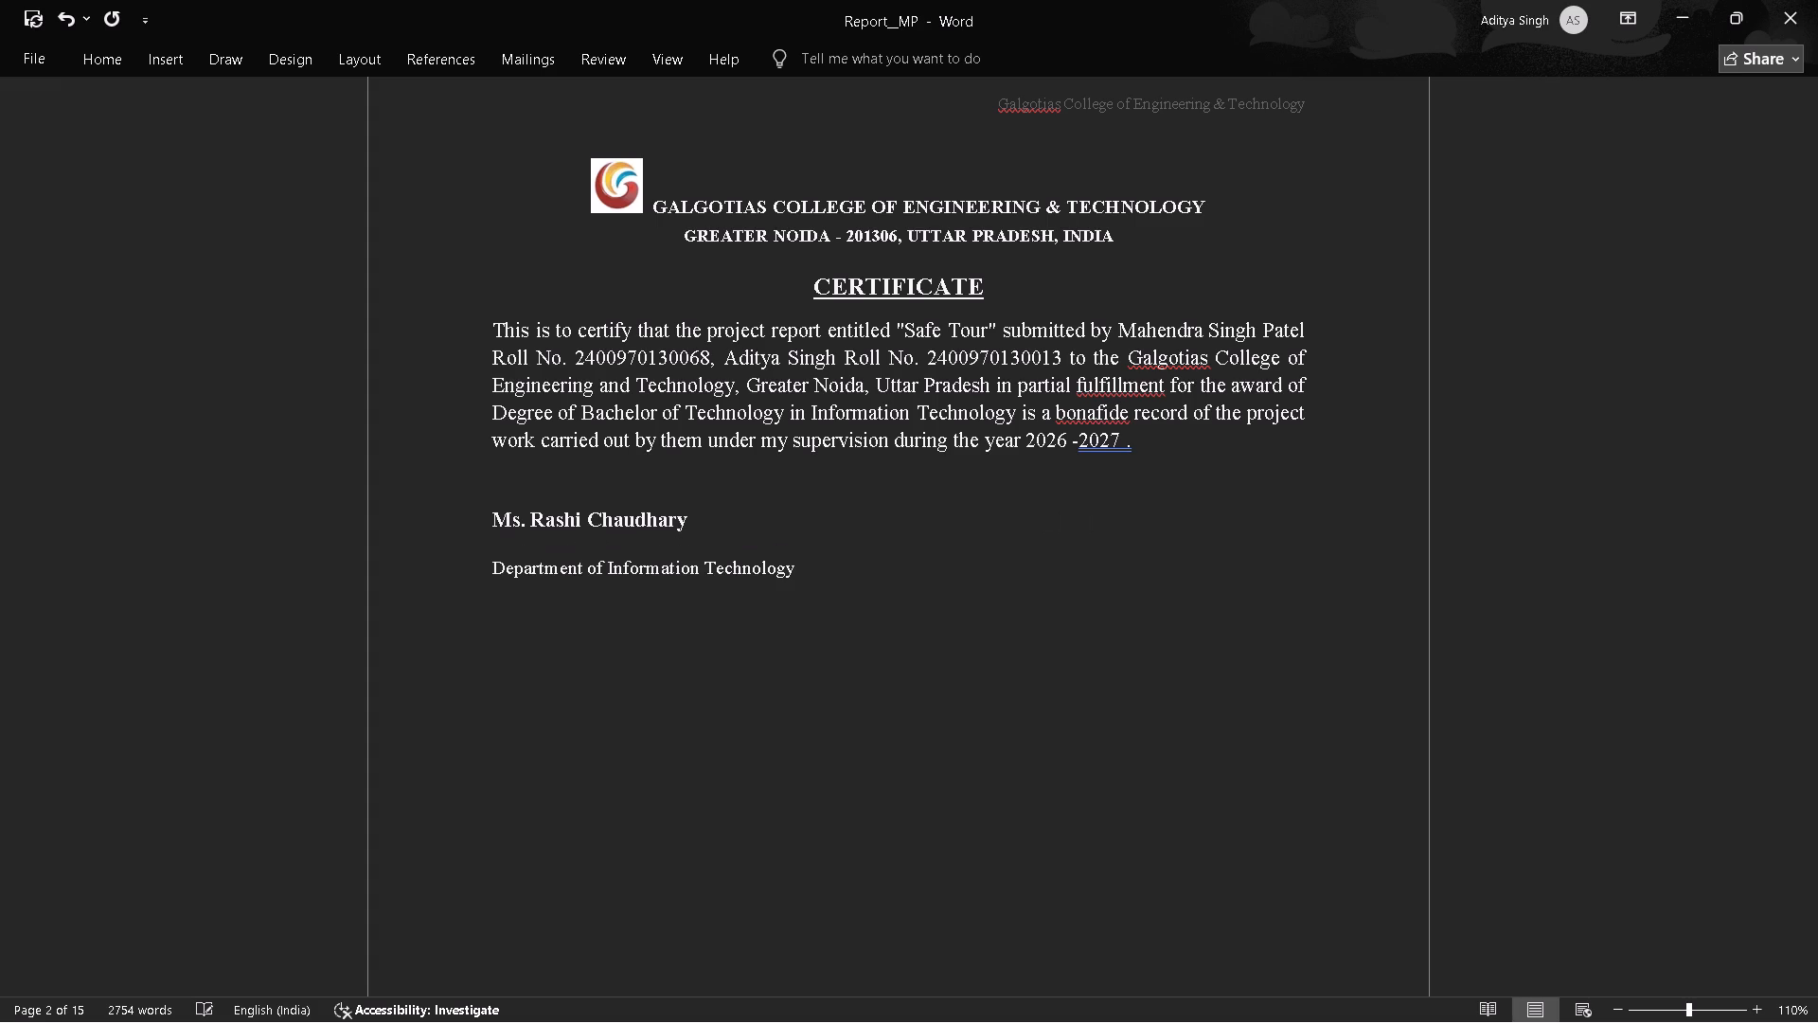
pyautogui.press('space')
pyautogui.press('space')
pyautogui.press('space')
pyautogui.press('space')
pyautogui.press('space')
pyautogui.press('space')
pyautogui.press('space')
pyautogui.press('space')
pyautogui.press('space')
pyautogui.press('space')
pyautogui.press('space')
pyautogui.press('space')
pyautogui.press('space')
pyautogui.press('space')
pyautogui.press('space')
pyautogui.press('space')
pyautogui.press('space')
pyautogui.press('space')
pyautogui.press('space')
pyautogui.press('space')
pyautogui.press('BackSpace')
pyautogui.press('BackSpace')
pyautogui.press('BackSpace')
pyautogui.press('BackSpace')
pyautogui.press('BackSpace')
pyautogui.press('BackSpace')
pyautogui.press('BackSpace')
pyautogui.press('BackSpace')
pyautogui.press('BackSpace')
pyautogui.press('BackSpace')
pyautogui.press('BackSpace')
pyautogui.press('BackSpace')
pyautogui.press('BackSpace')
pyautogui.press('BackSpace')
pyautogui.press('BackSpace')
pyautogui.press('BackSpace')
pyautogui.press('BackSpace')
pyautogui.press('BackSpace')
pyautogui.press('BackSpace')
pyautogui.press('BackSpace')
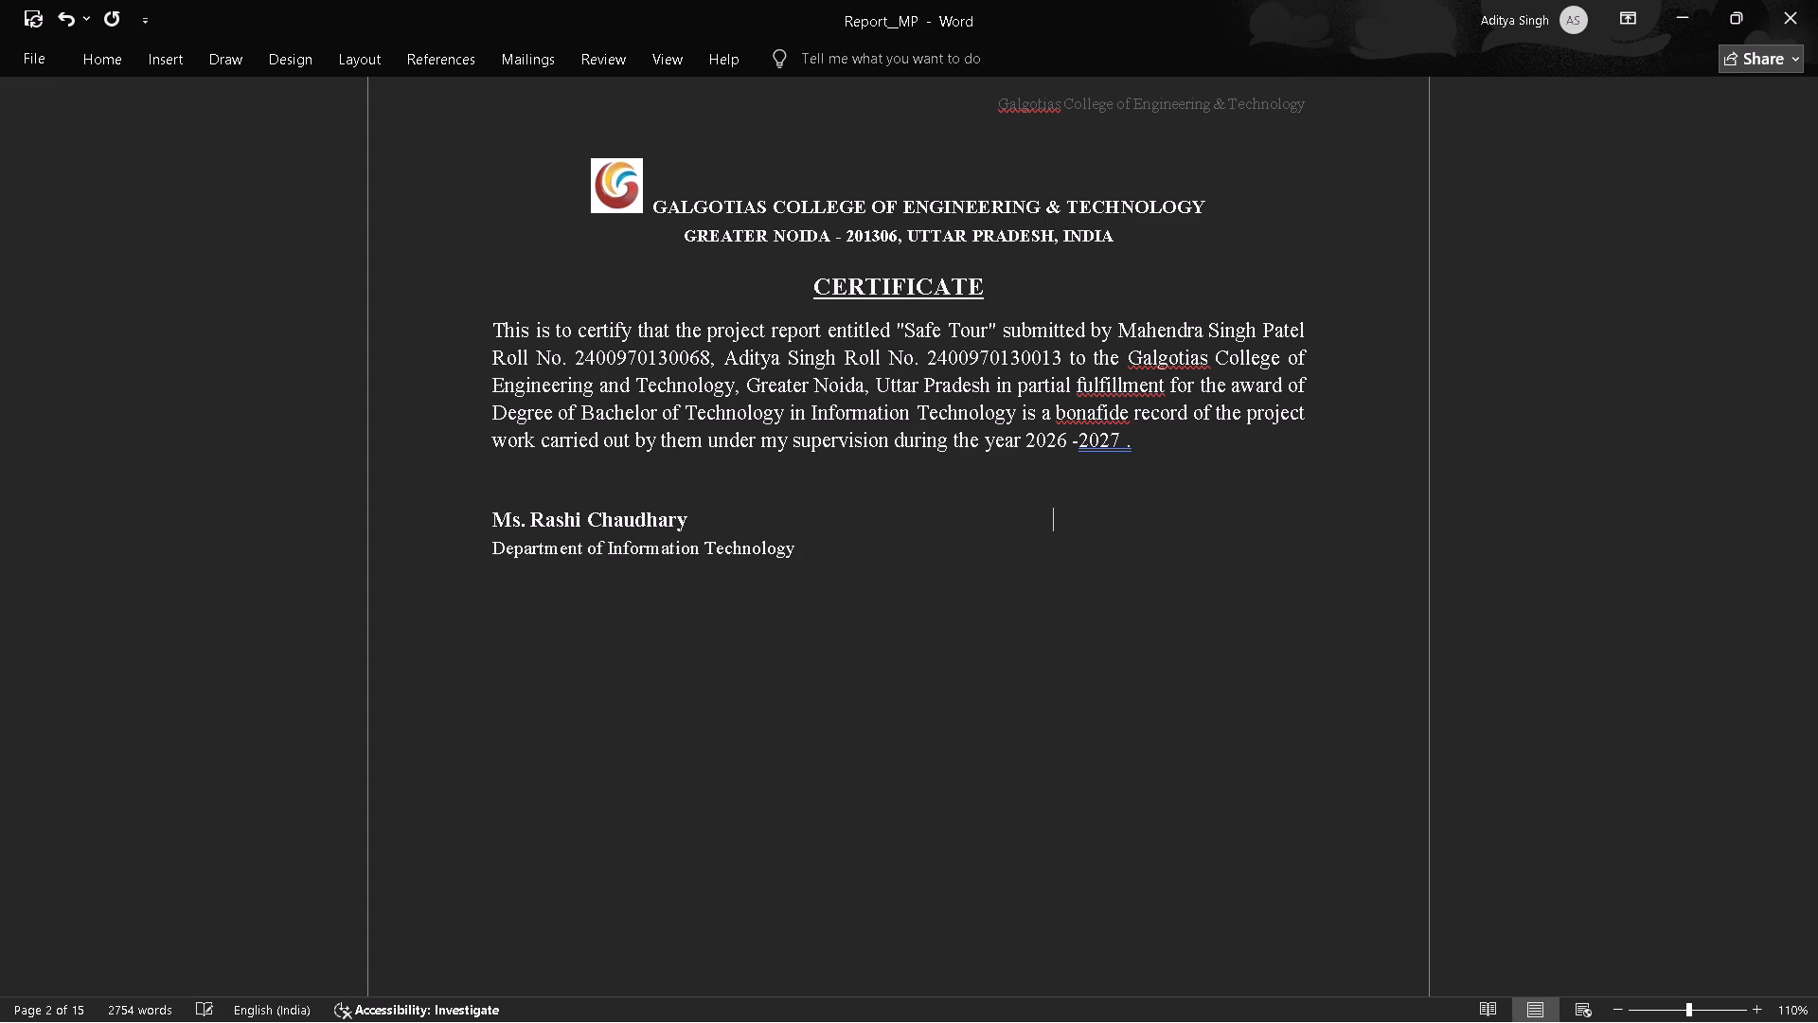
pyautogui.press('BackSpace')
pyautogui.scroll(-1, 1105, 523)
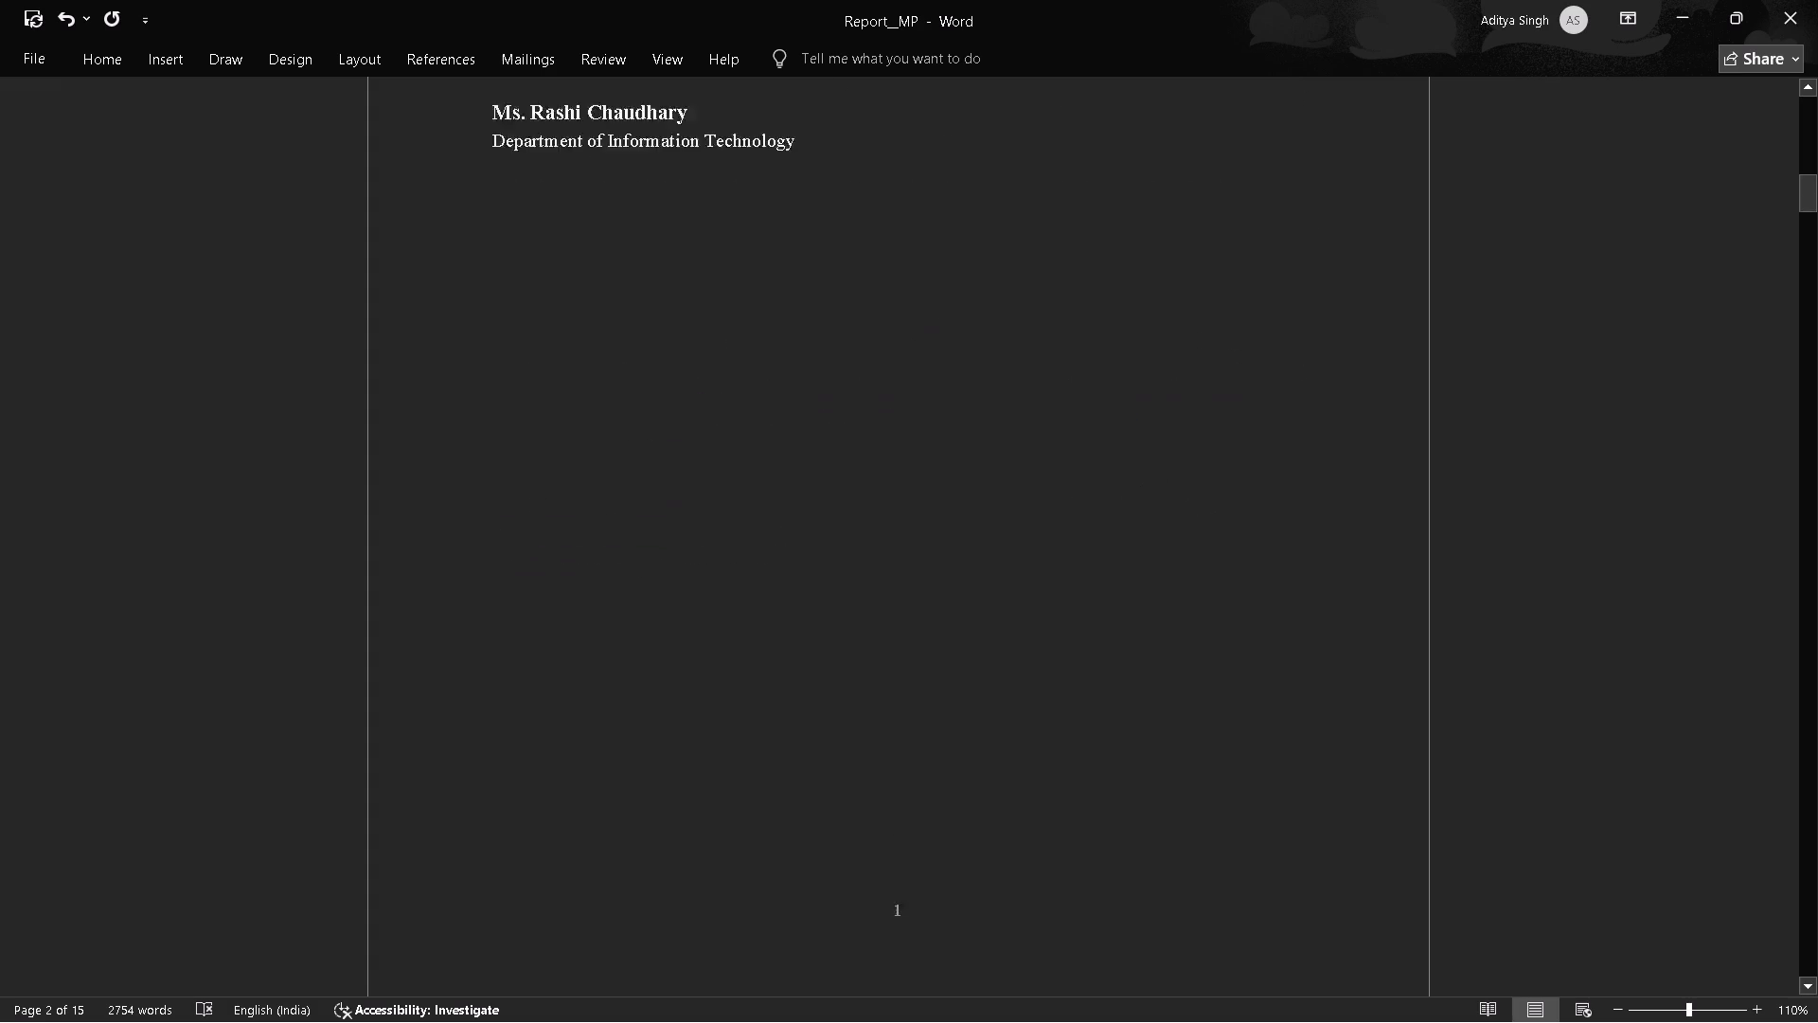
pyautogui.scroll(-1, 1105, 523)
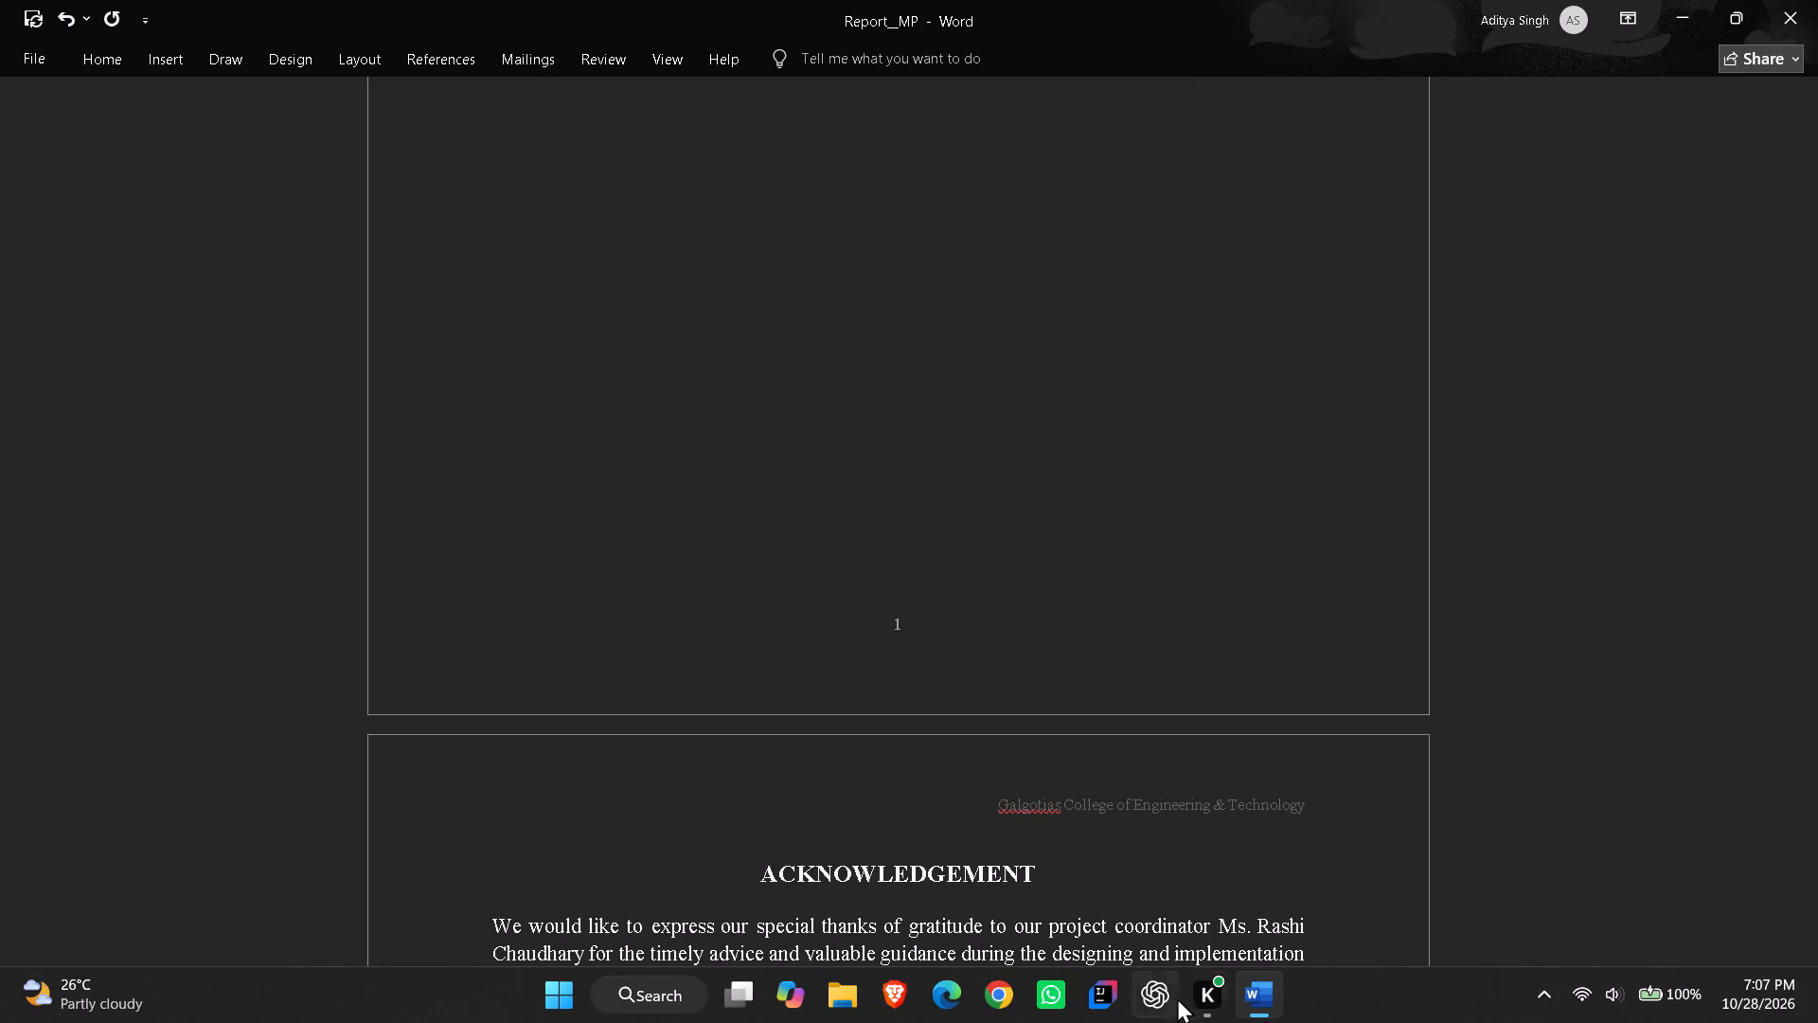
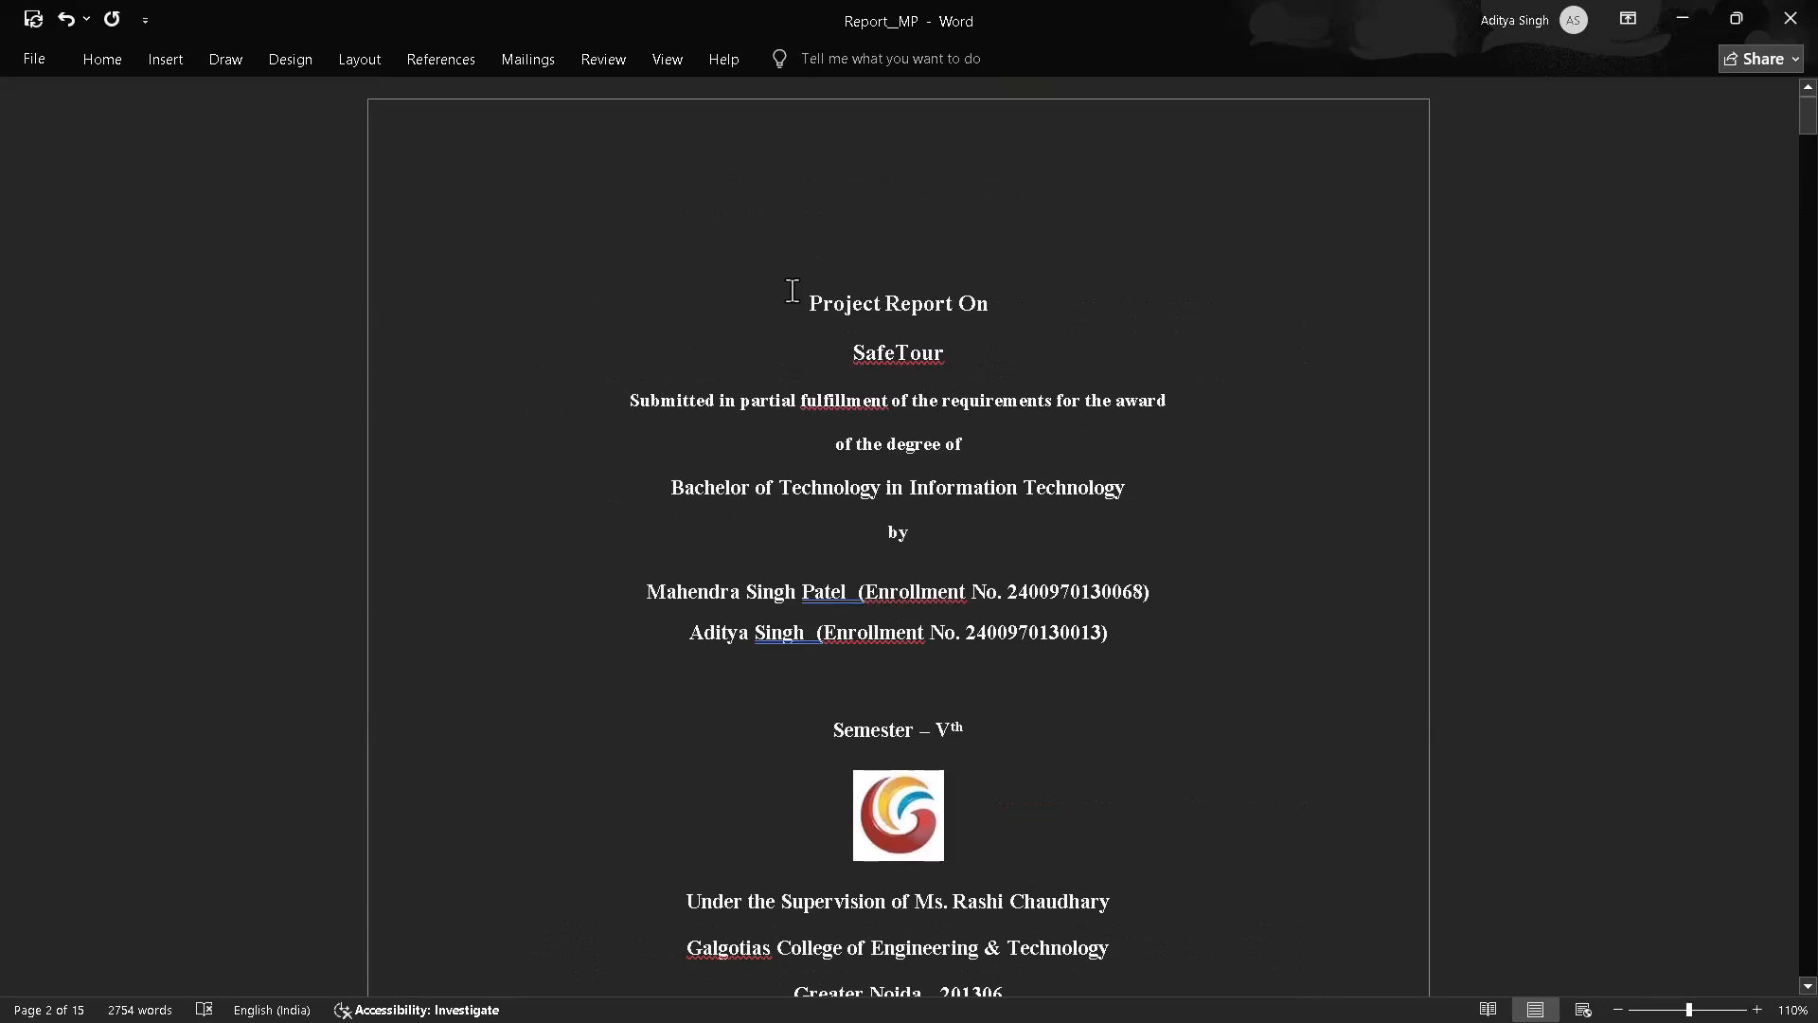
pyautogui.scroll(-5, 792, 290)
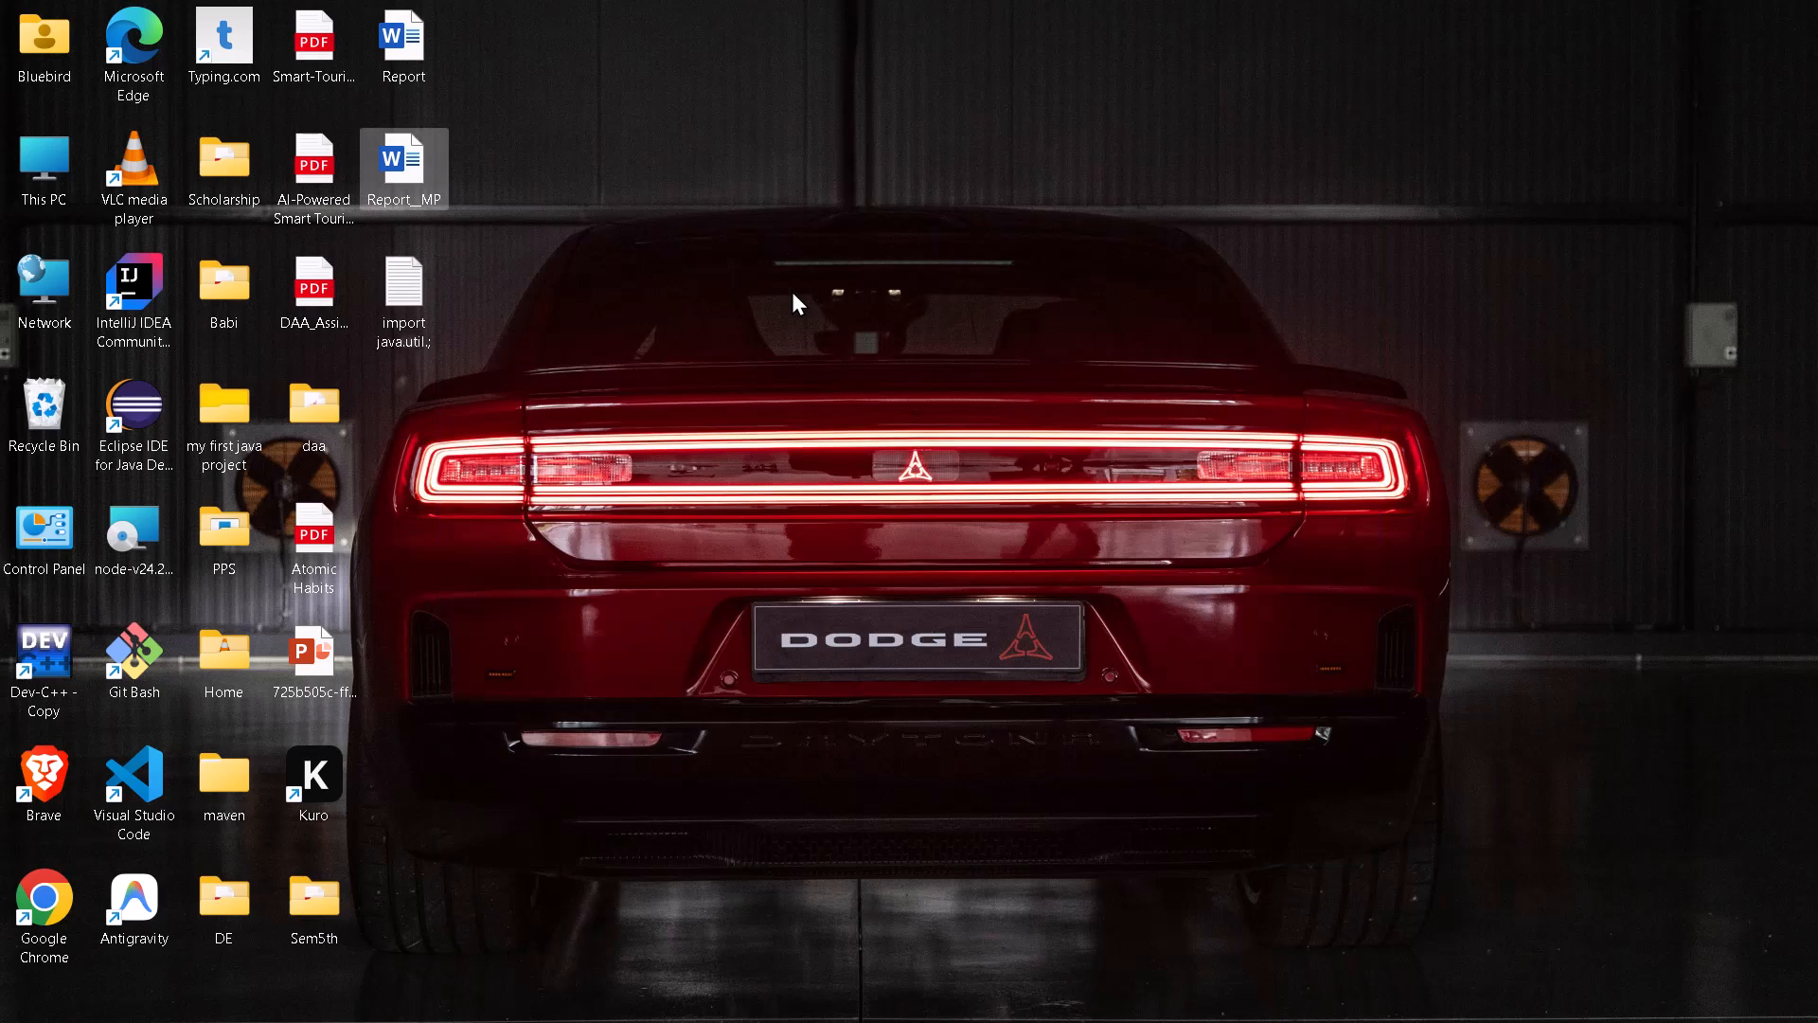
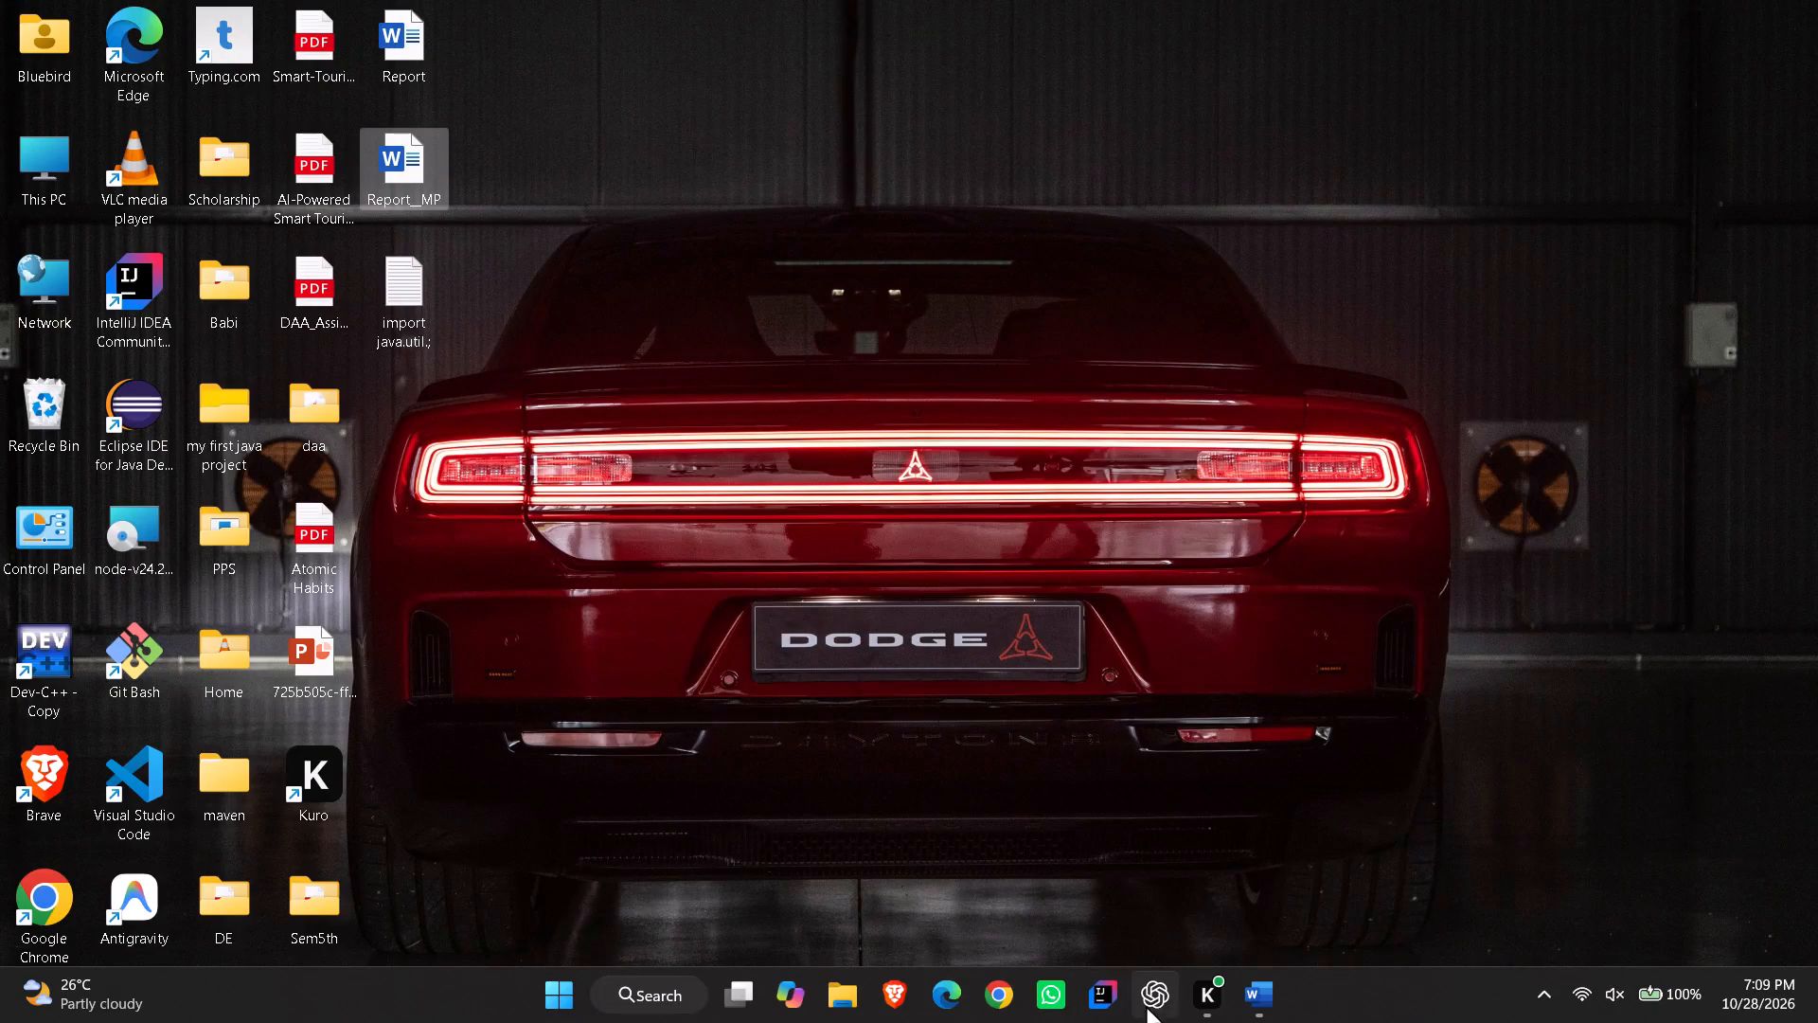
# Bring the open Report_MP document in Word back to the front.
pyautogui.click(1256, 989)
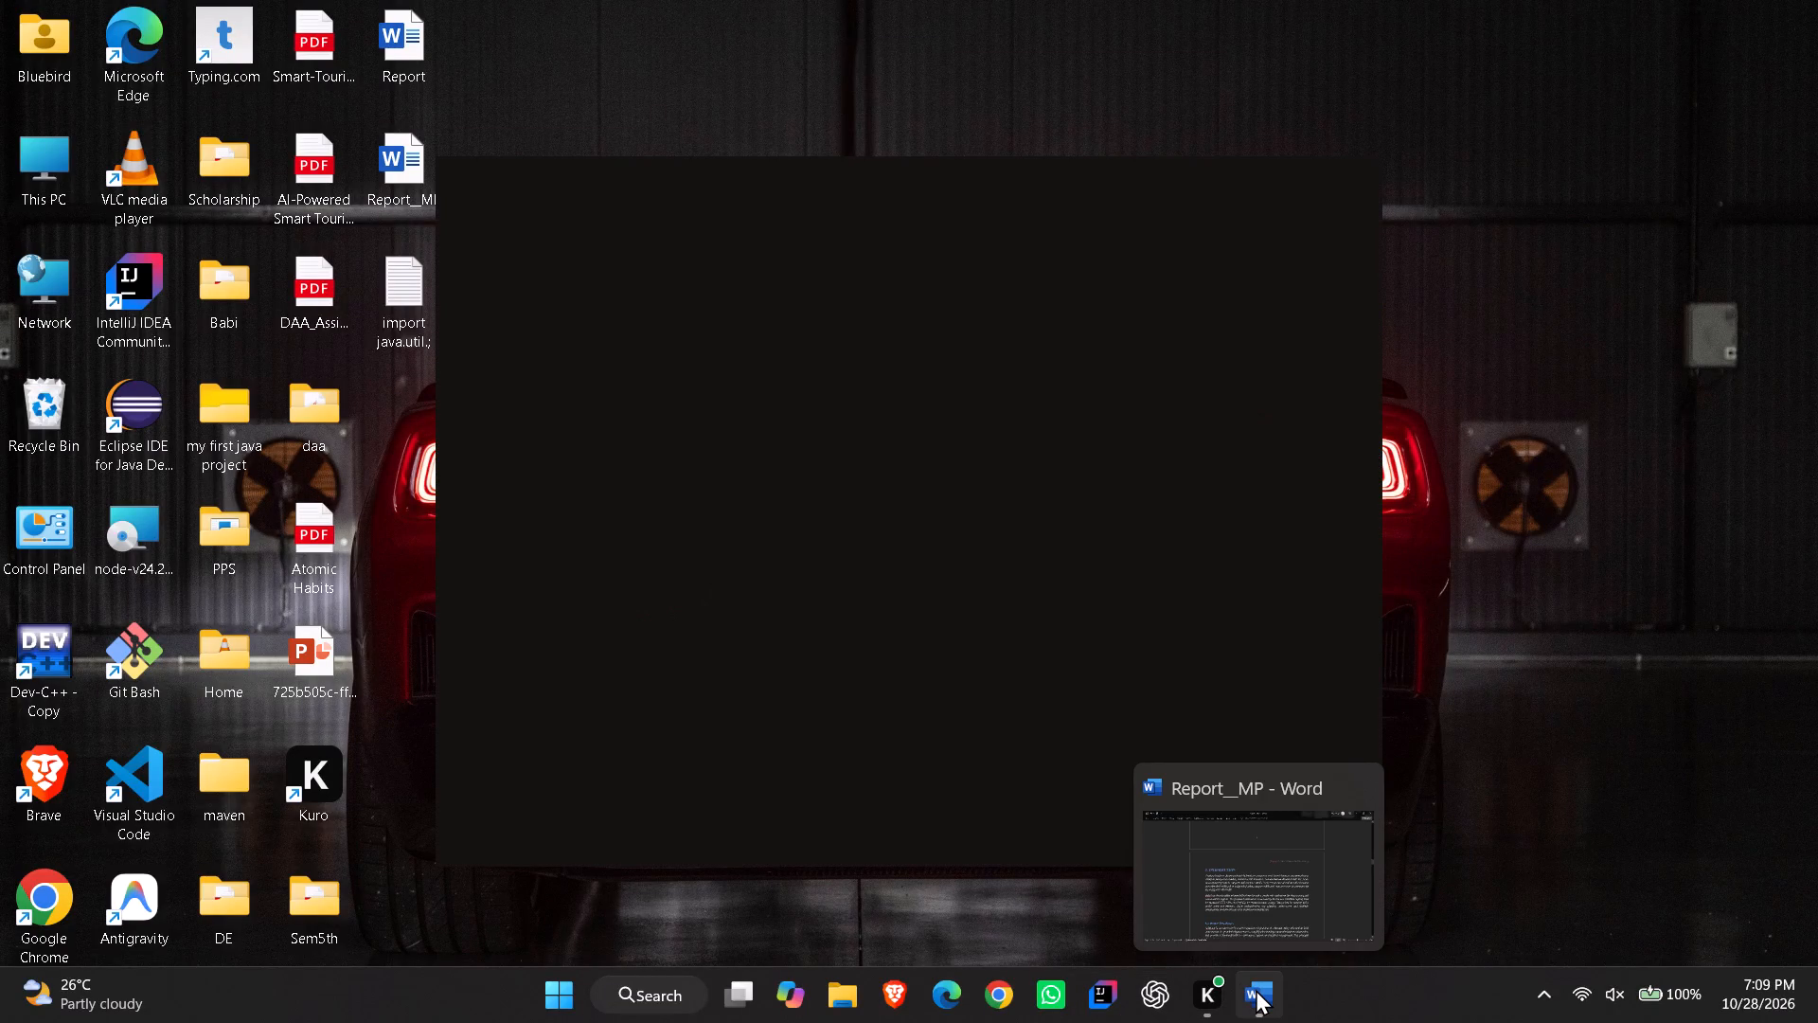
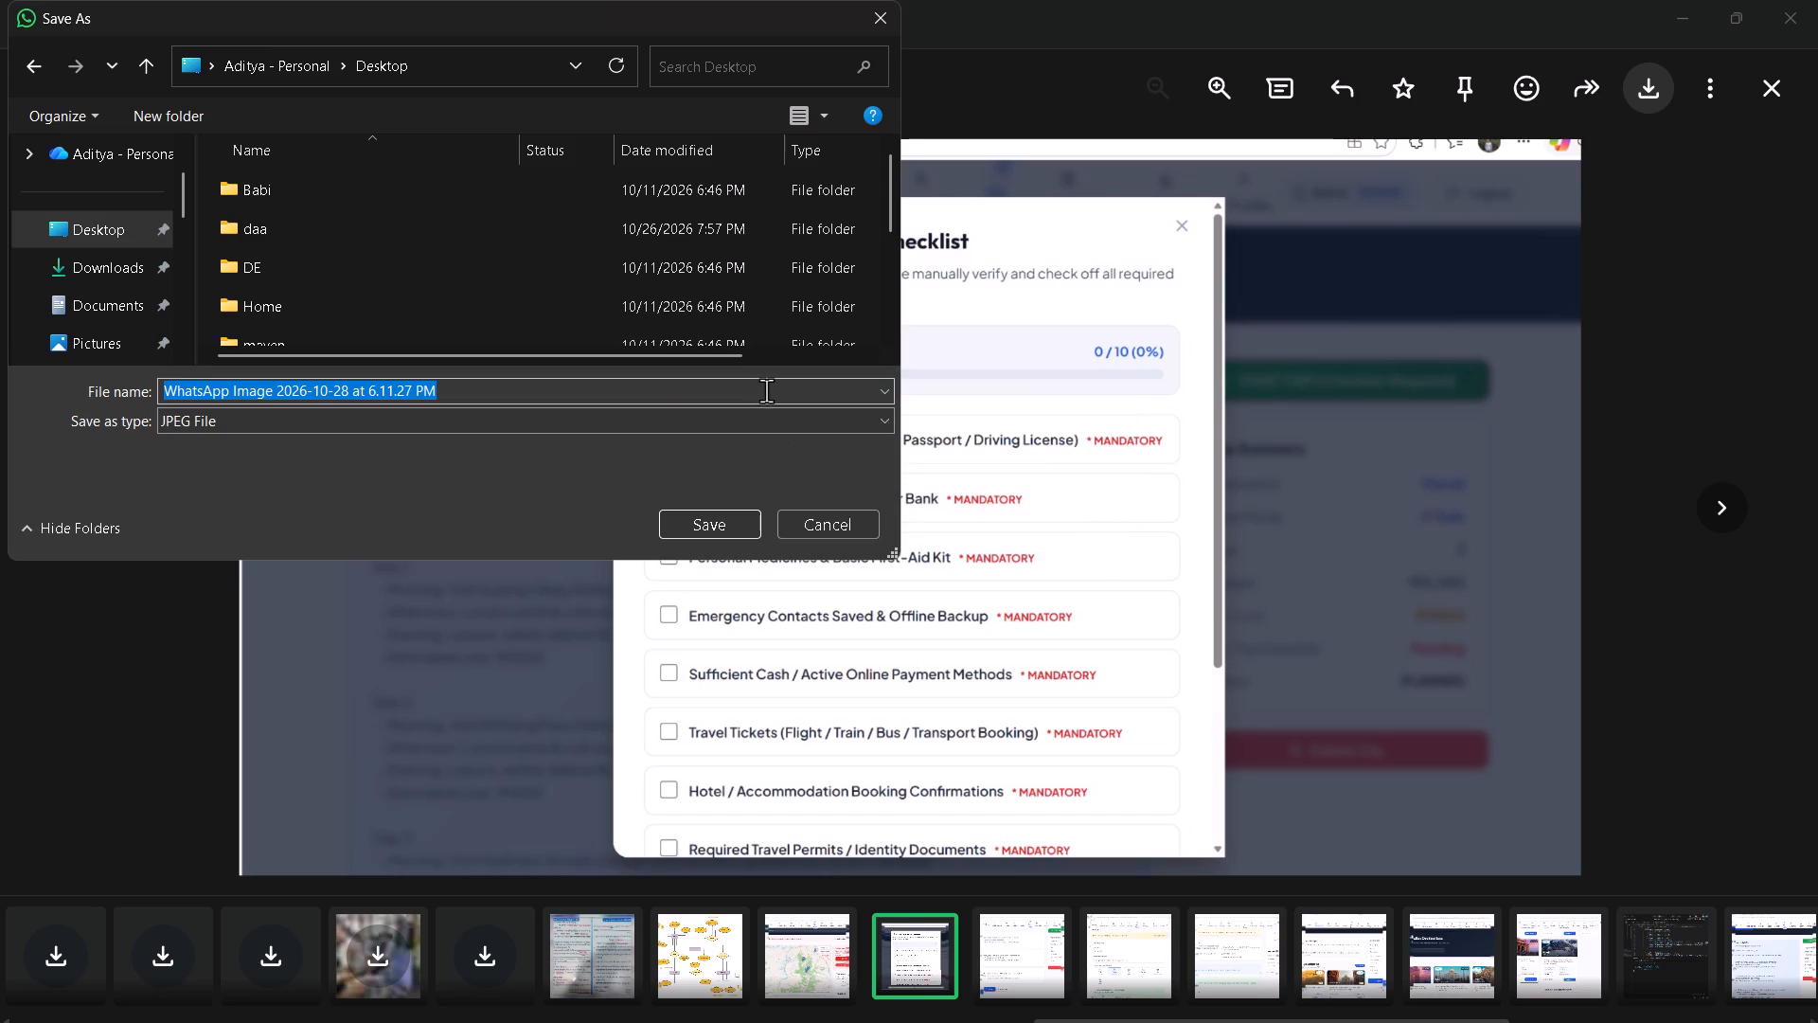
# Replace the default file name of the checklist screenshot with kl for saving it to the Desktop.
pyautogui.click(766, 391)
pyautogui.press('BackSpace')
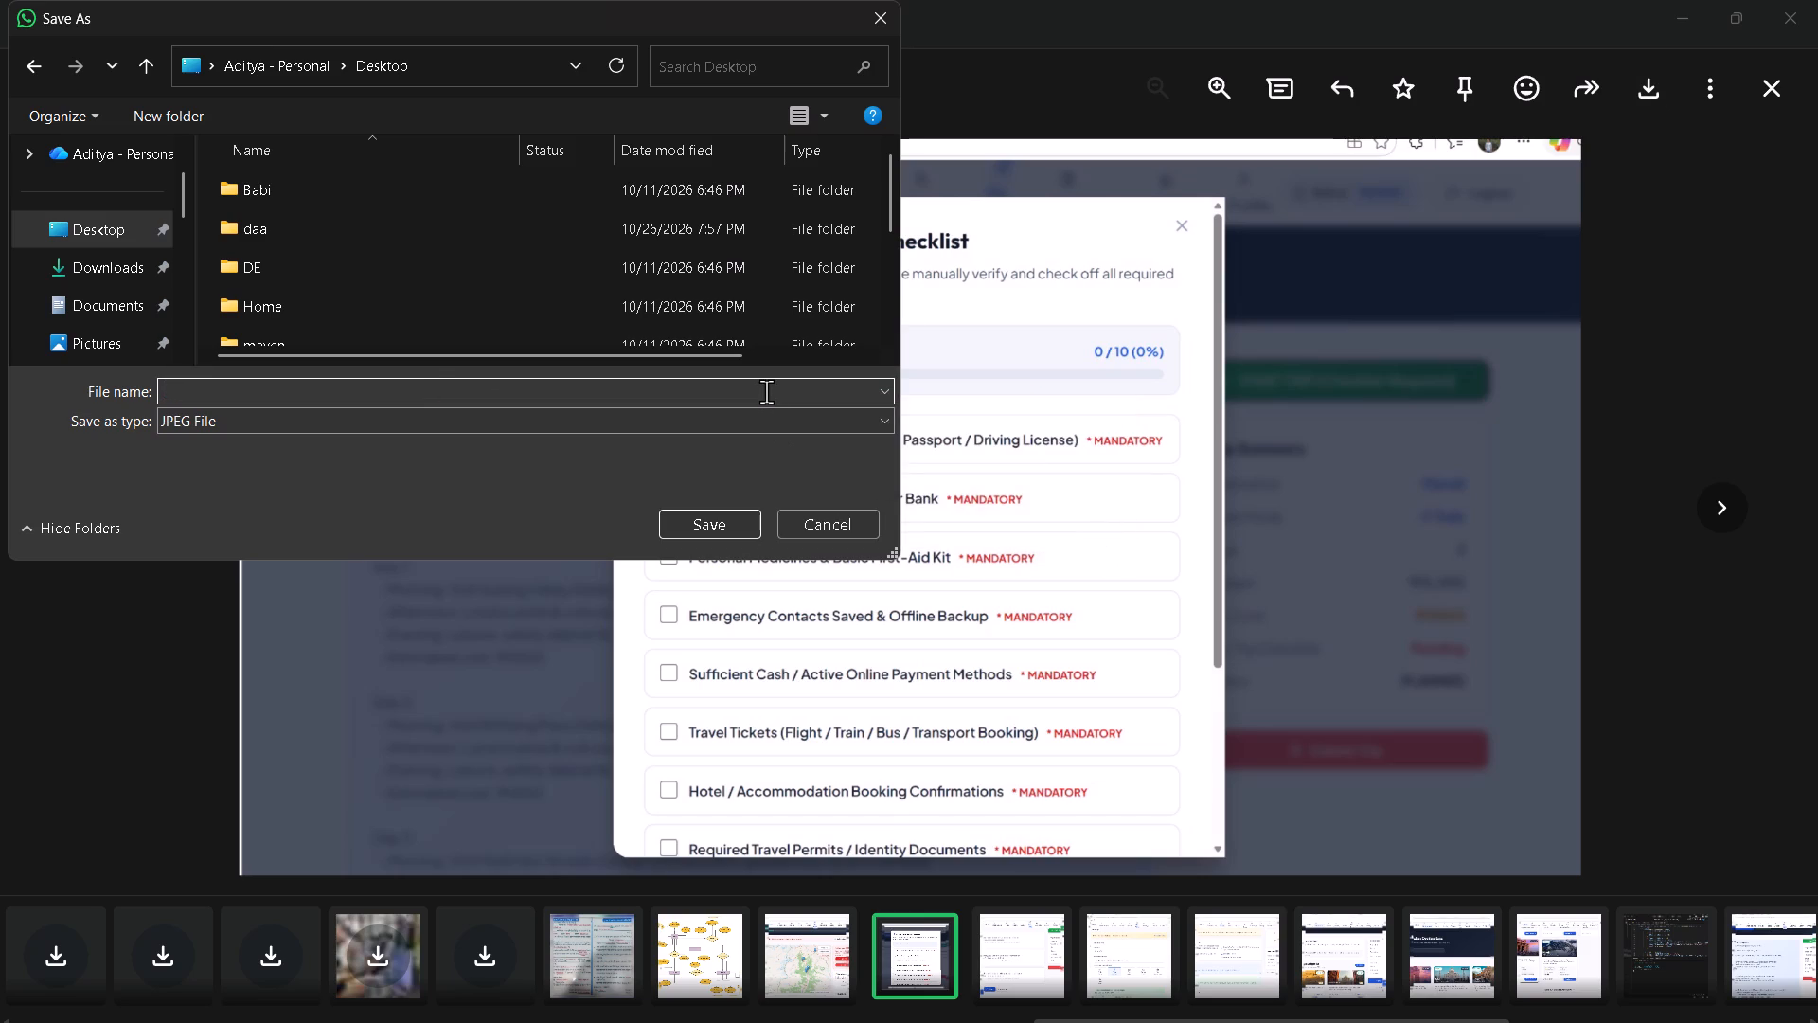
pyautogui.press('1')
pyautogui.press('BackSpace')
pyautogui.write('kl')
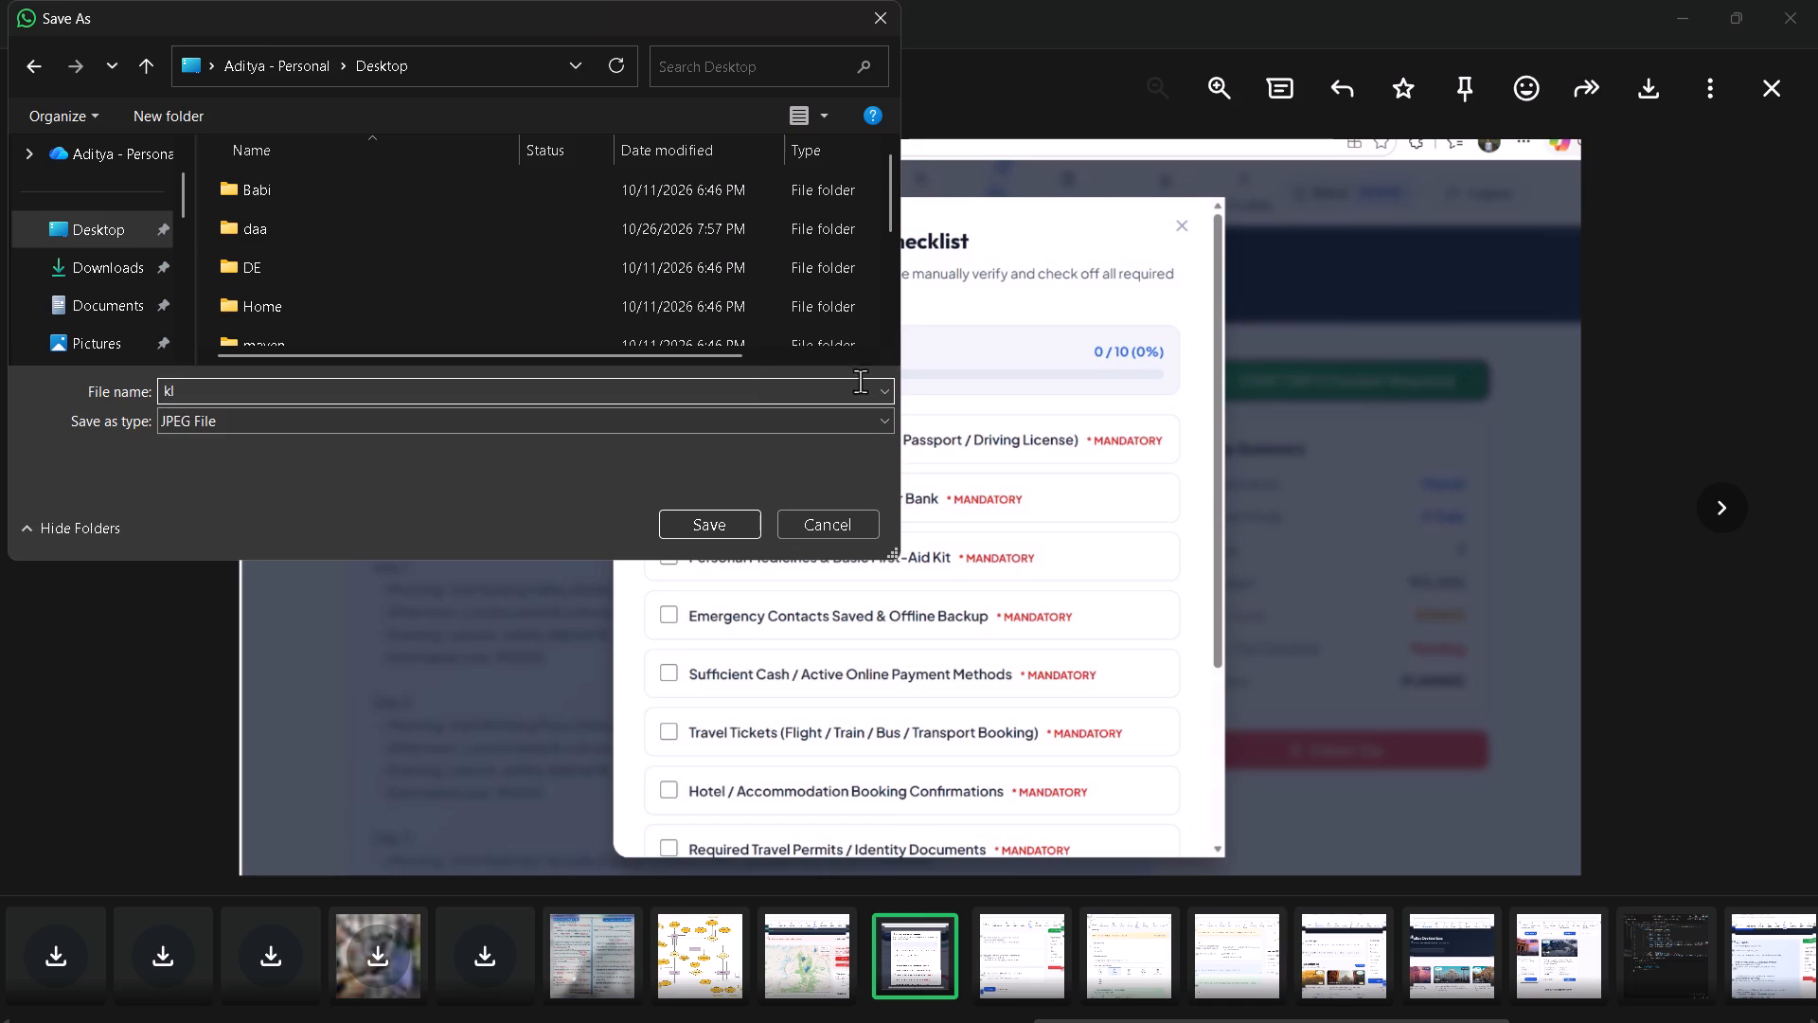
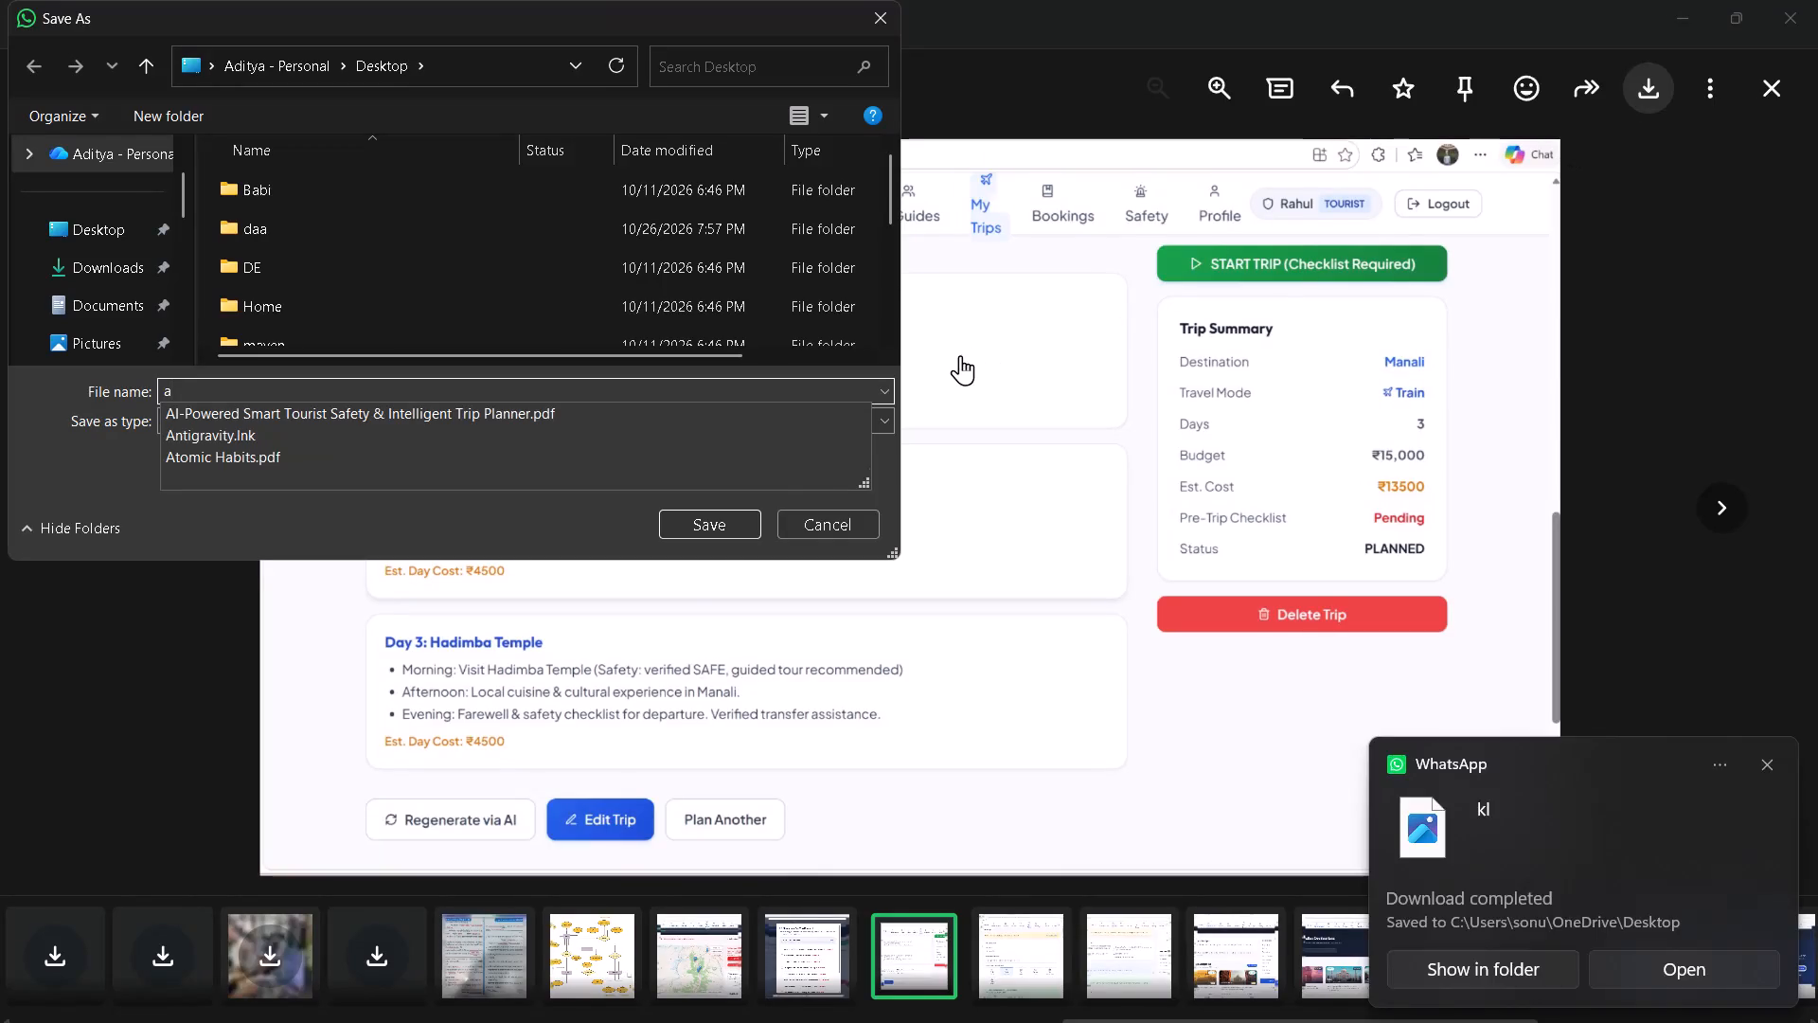
# Choose the Desktop folder as the save location for the trip itinerary screenshot.
pyautogui.click(124, 242)
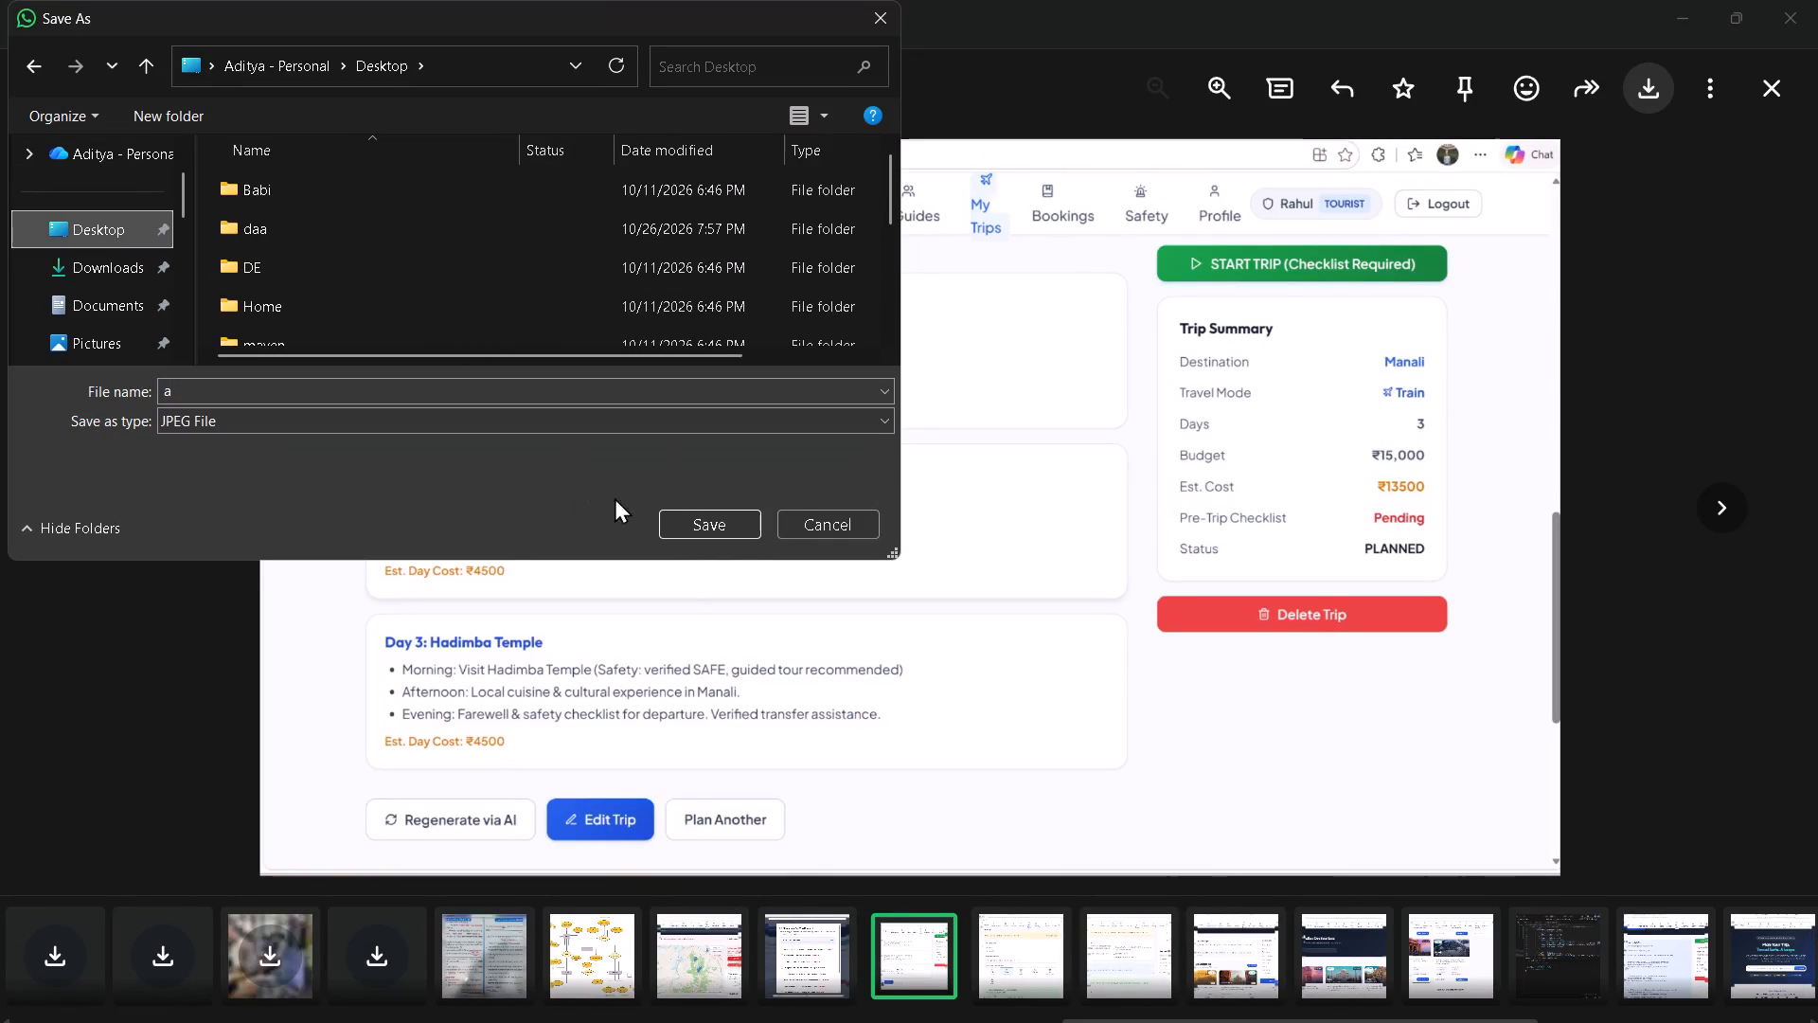
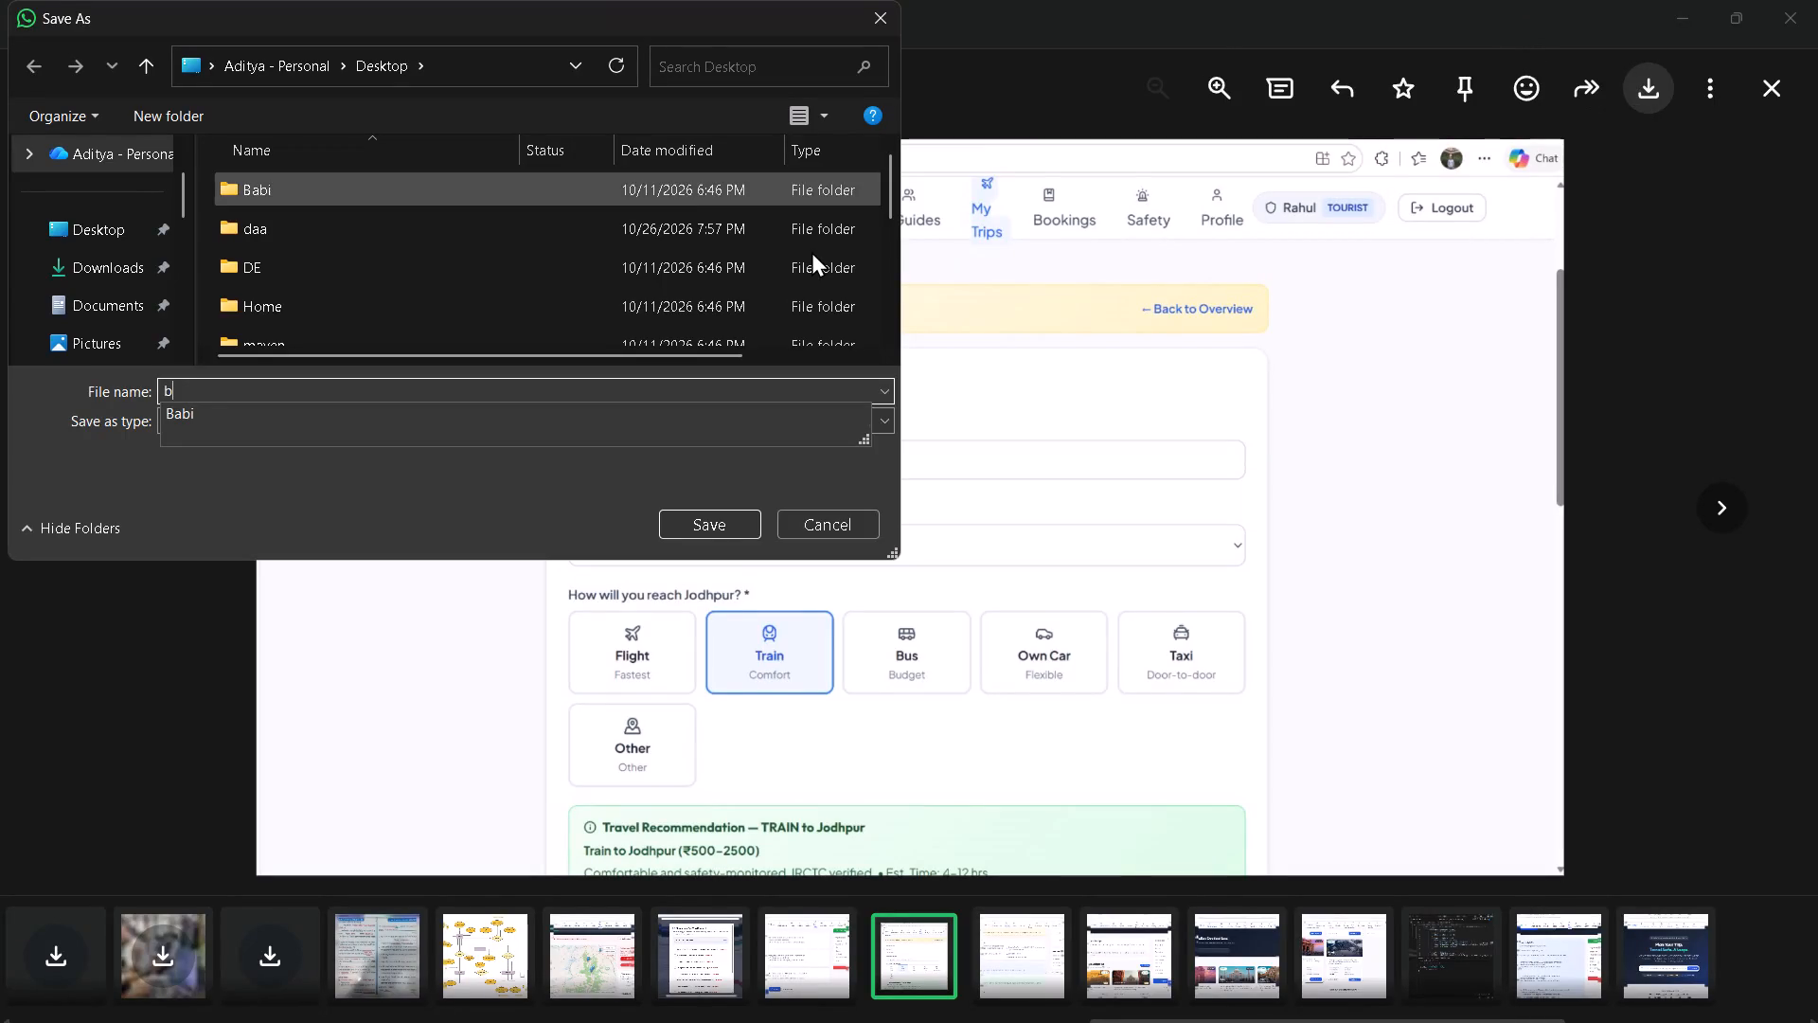
# Choose the Desktop folder as the save location for the trip planner screenshot named b.
pyautogui.click(49, 244)
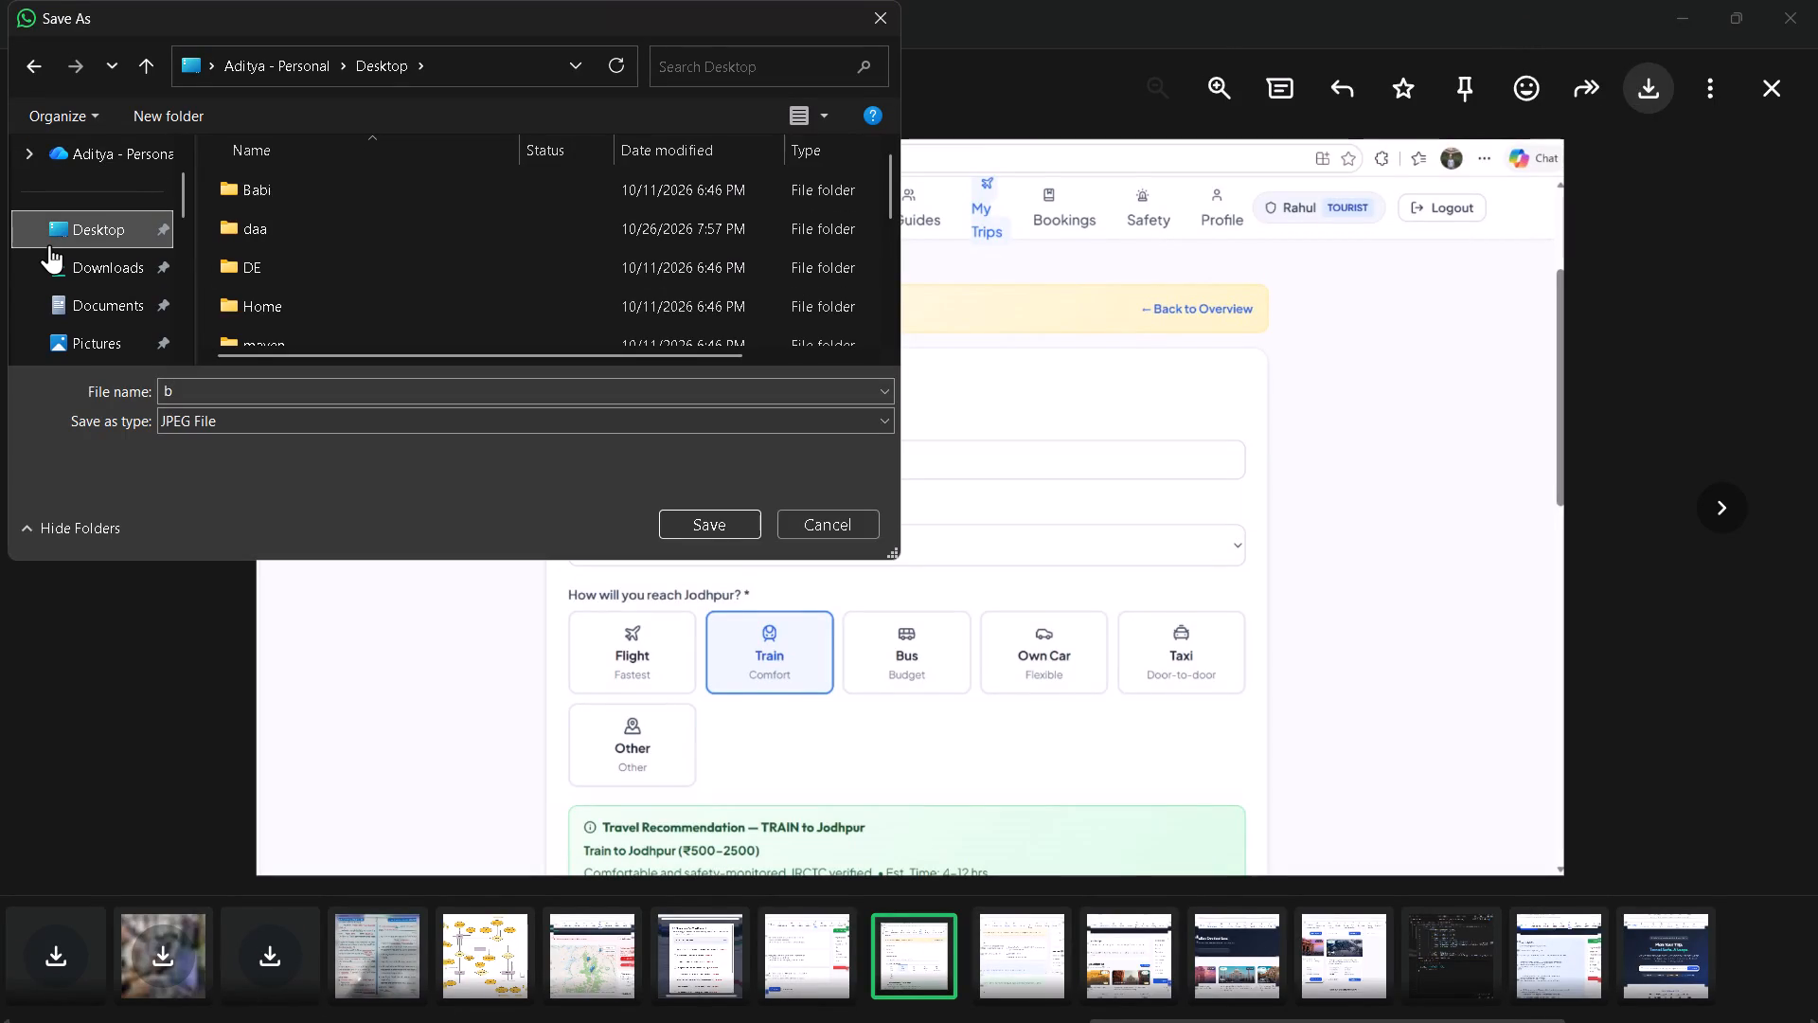
pyautogui.click(49, 244)
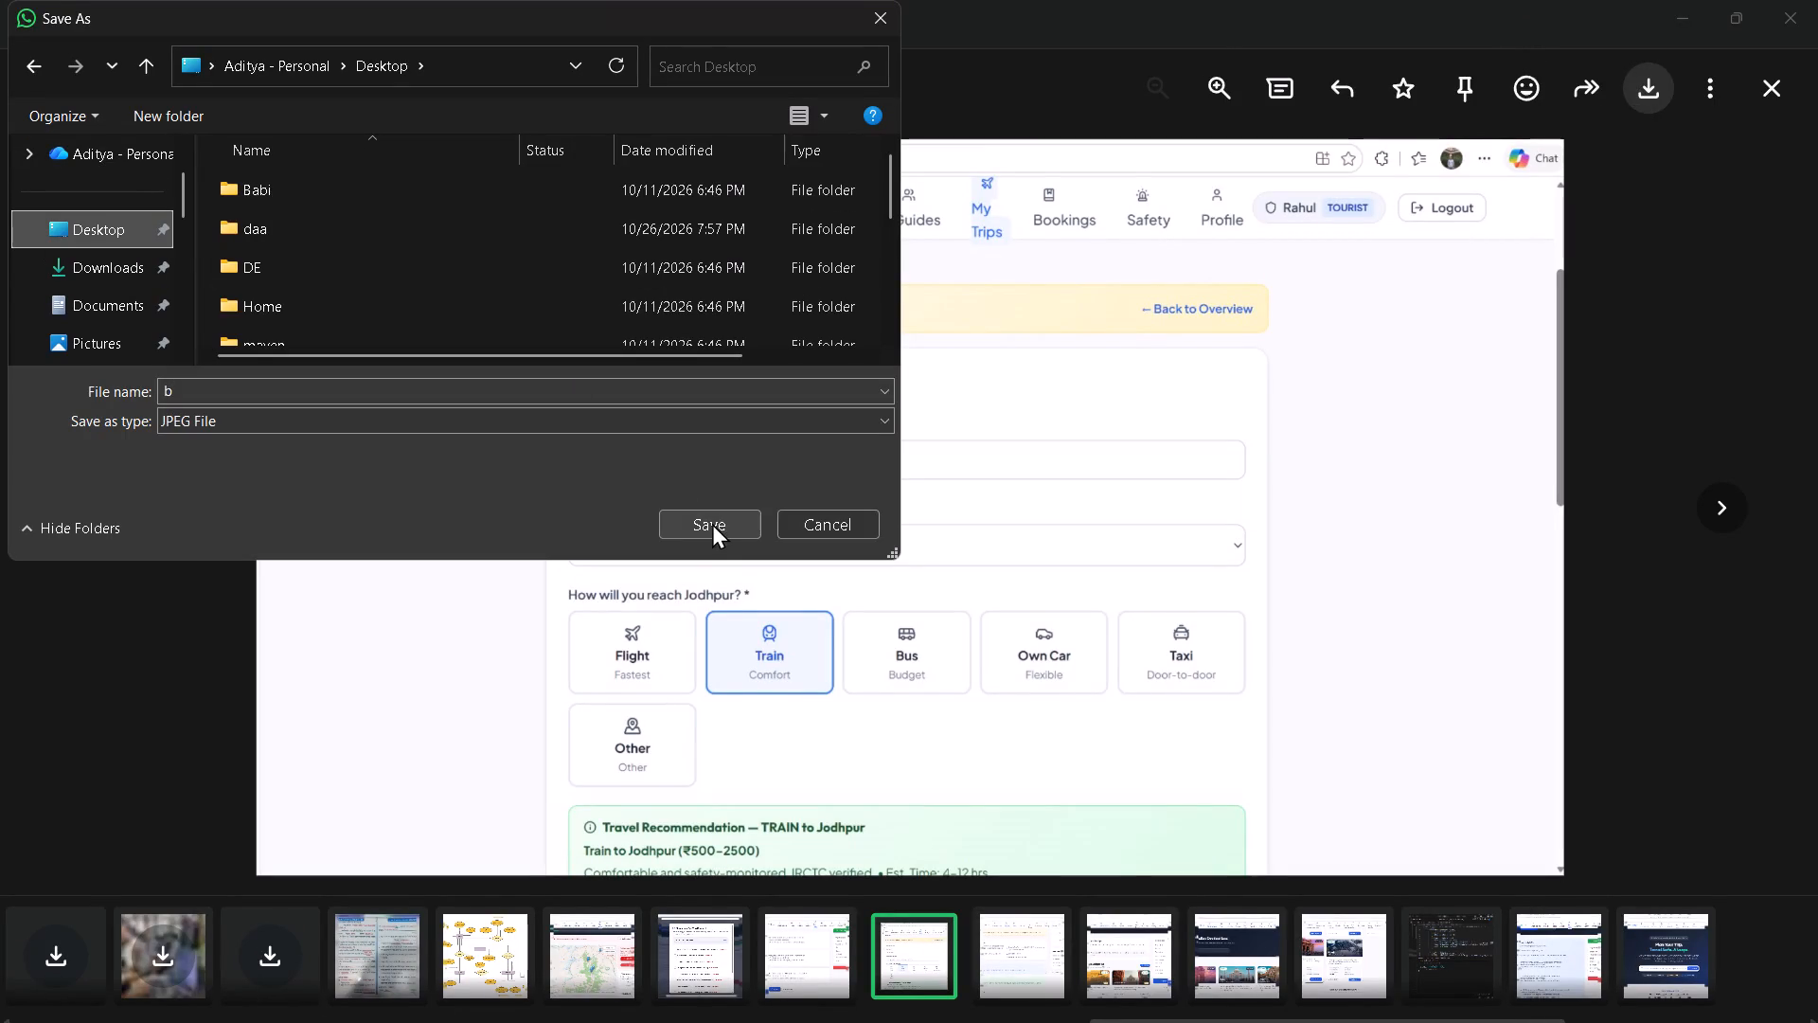
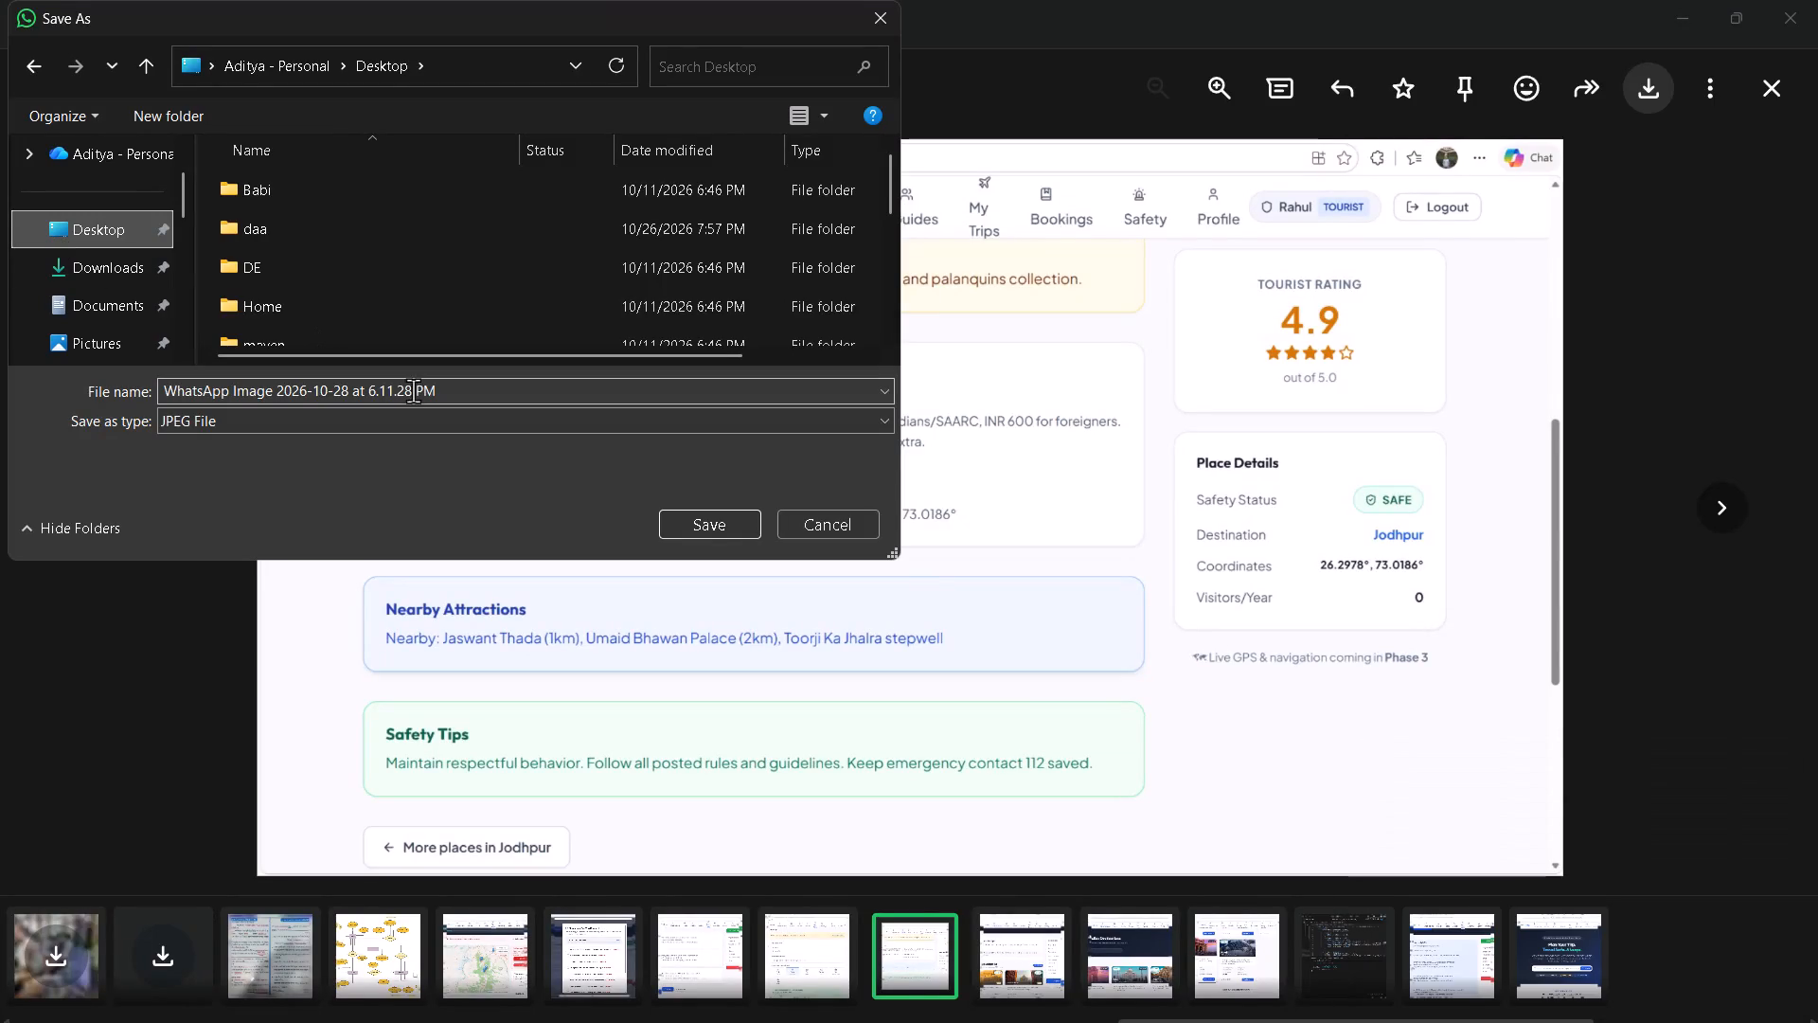
# Name the Jodhpur place details screenshot c for saving as a JPEG file on the Desktop.
pyautogui.click(410, 395)
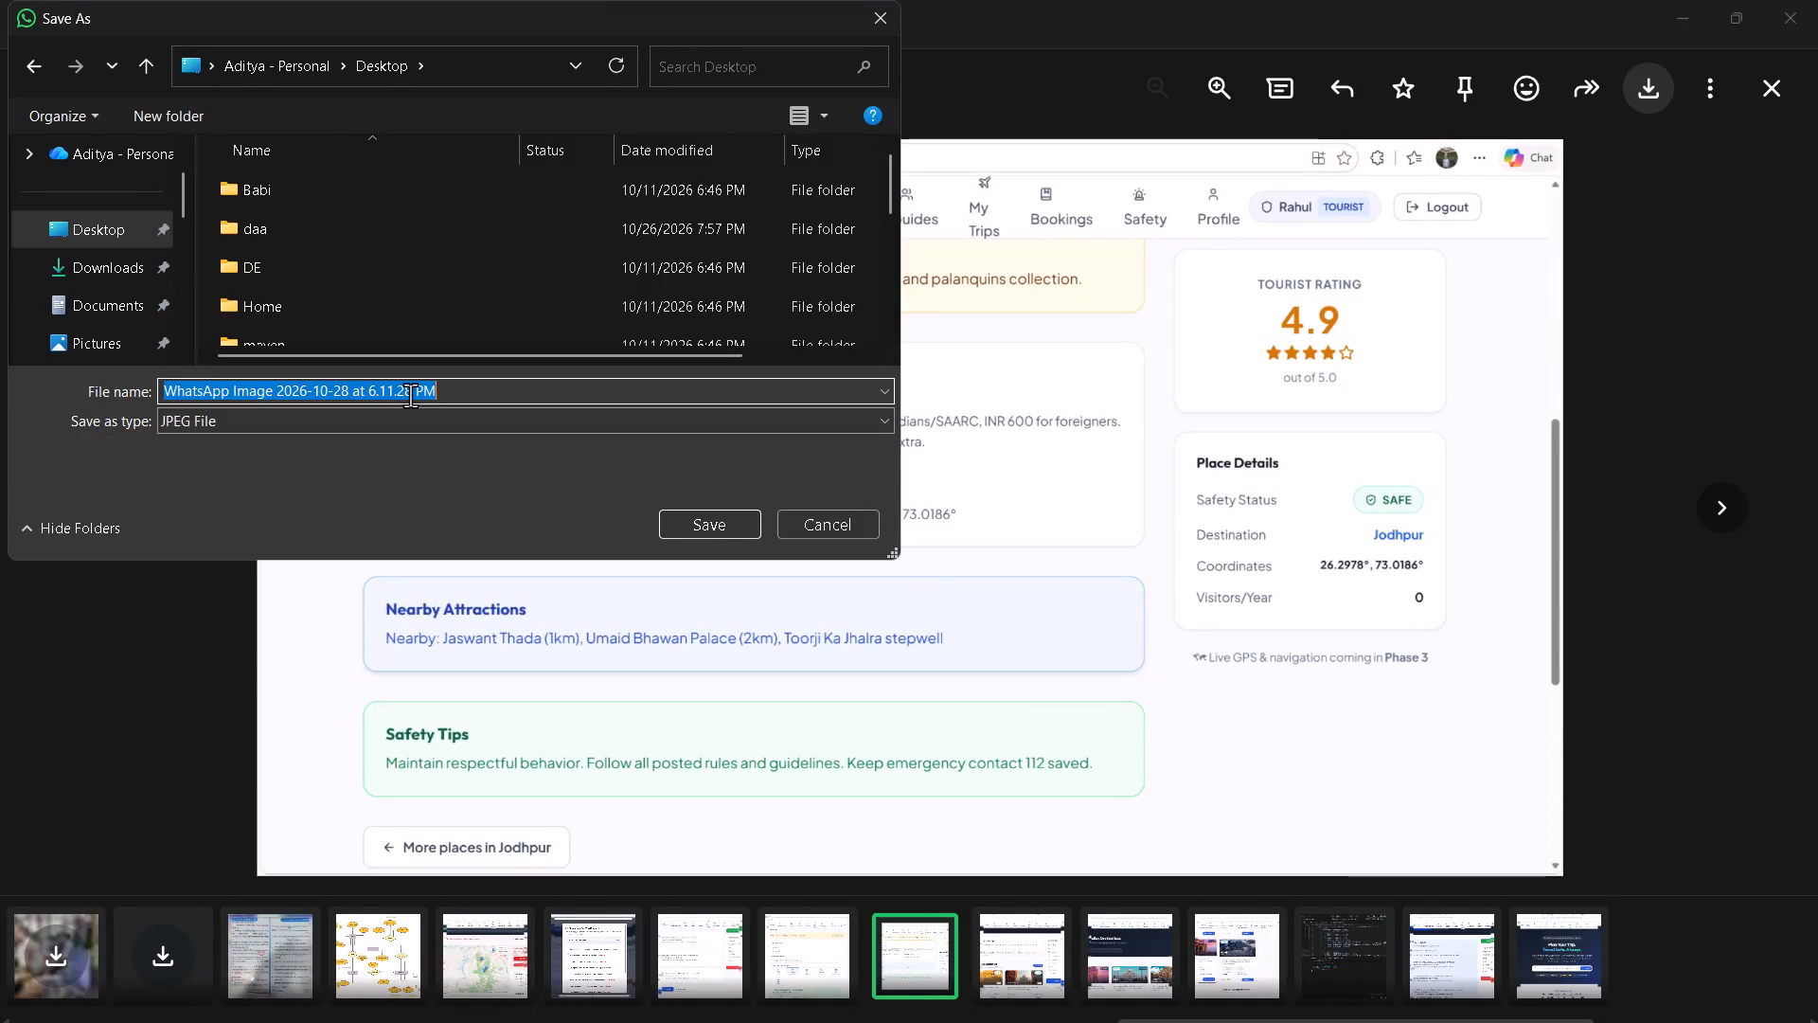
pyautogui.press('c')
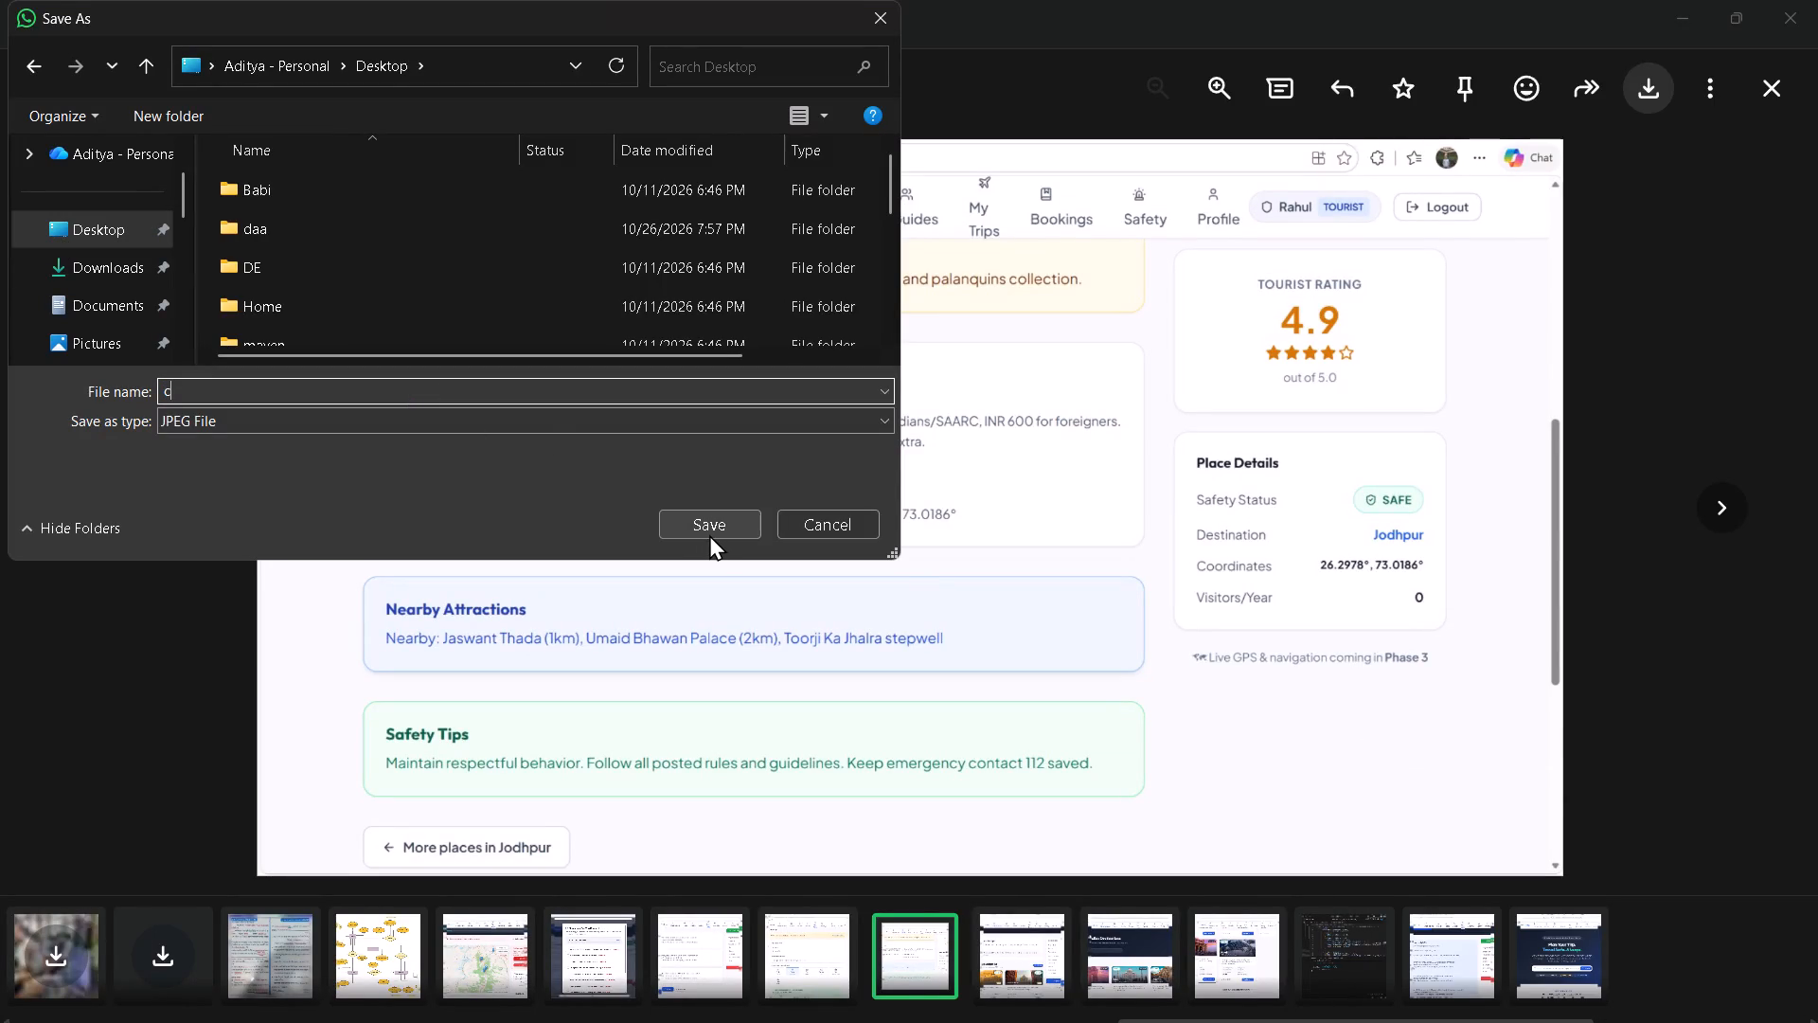
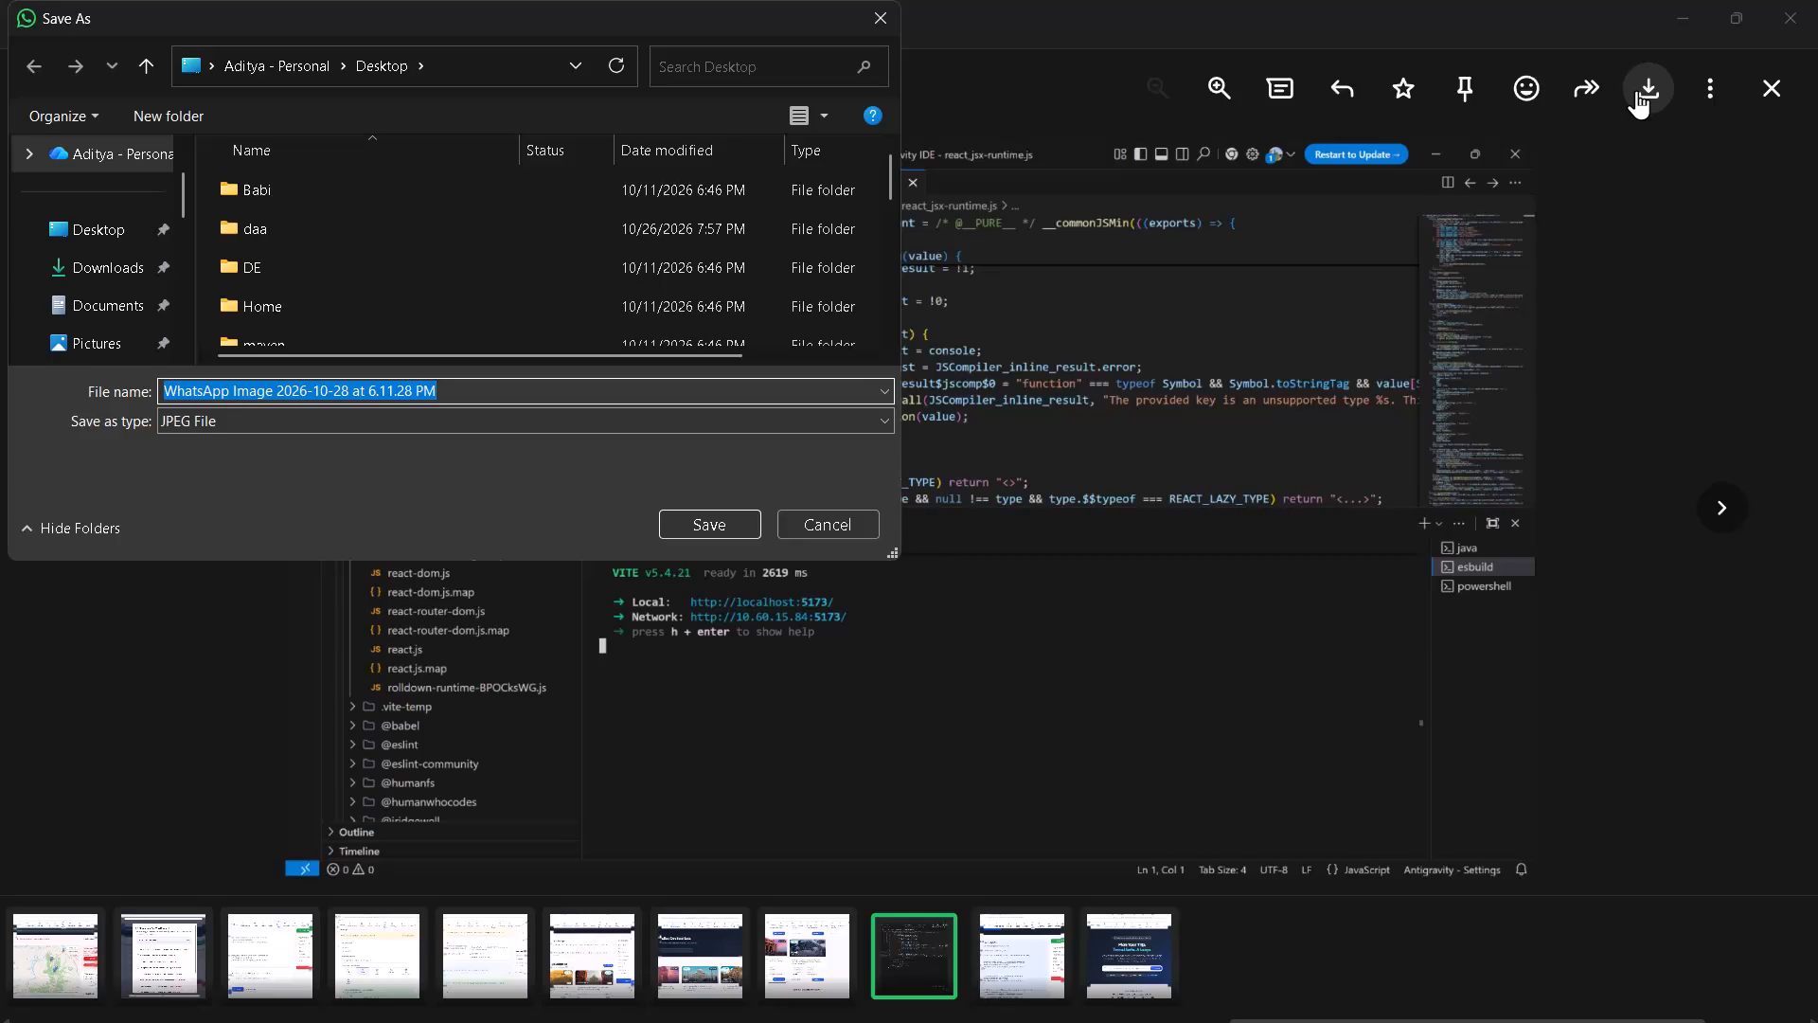
# Name the code editor screenshot sc and choose the Desktop folder as its save location.
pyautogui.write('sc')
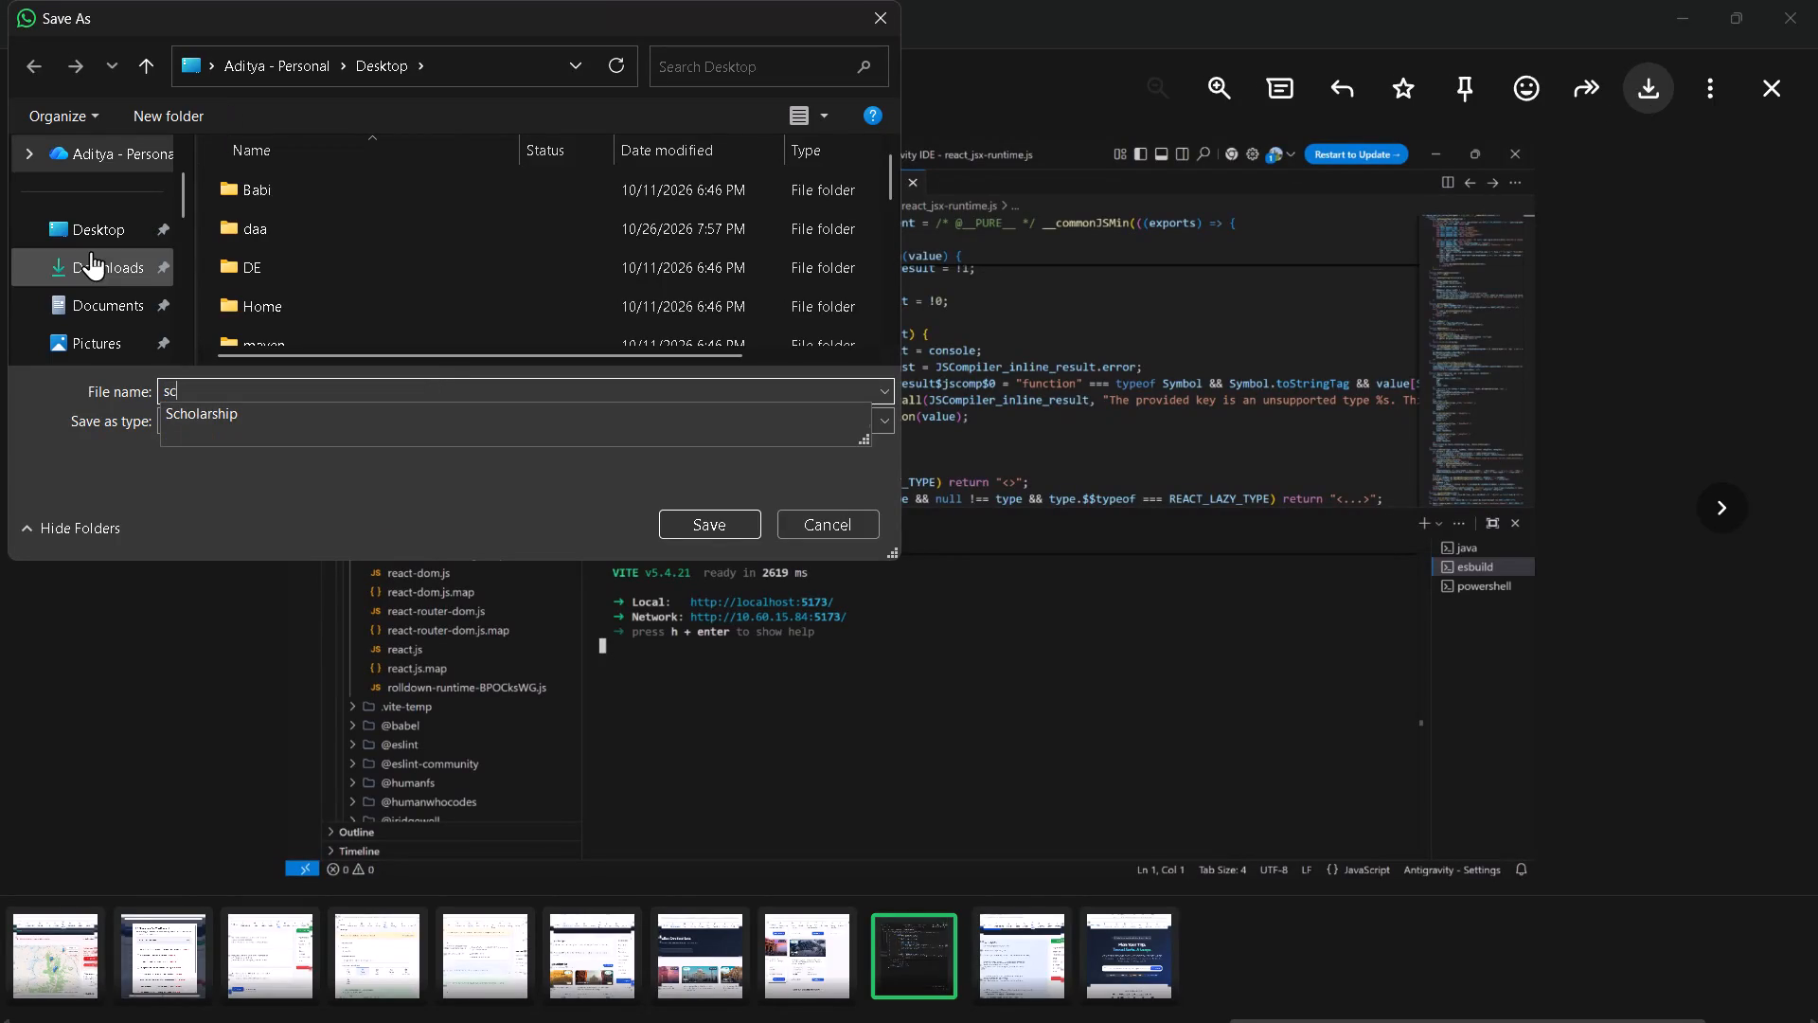
pyautogui.click(115, 217)
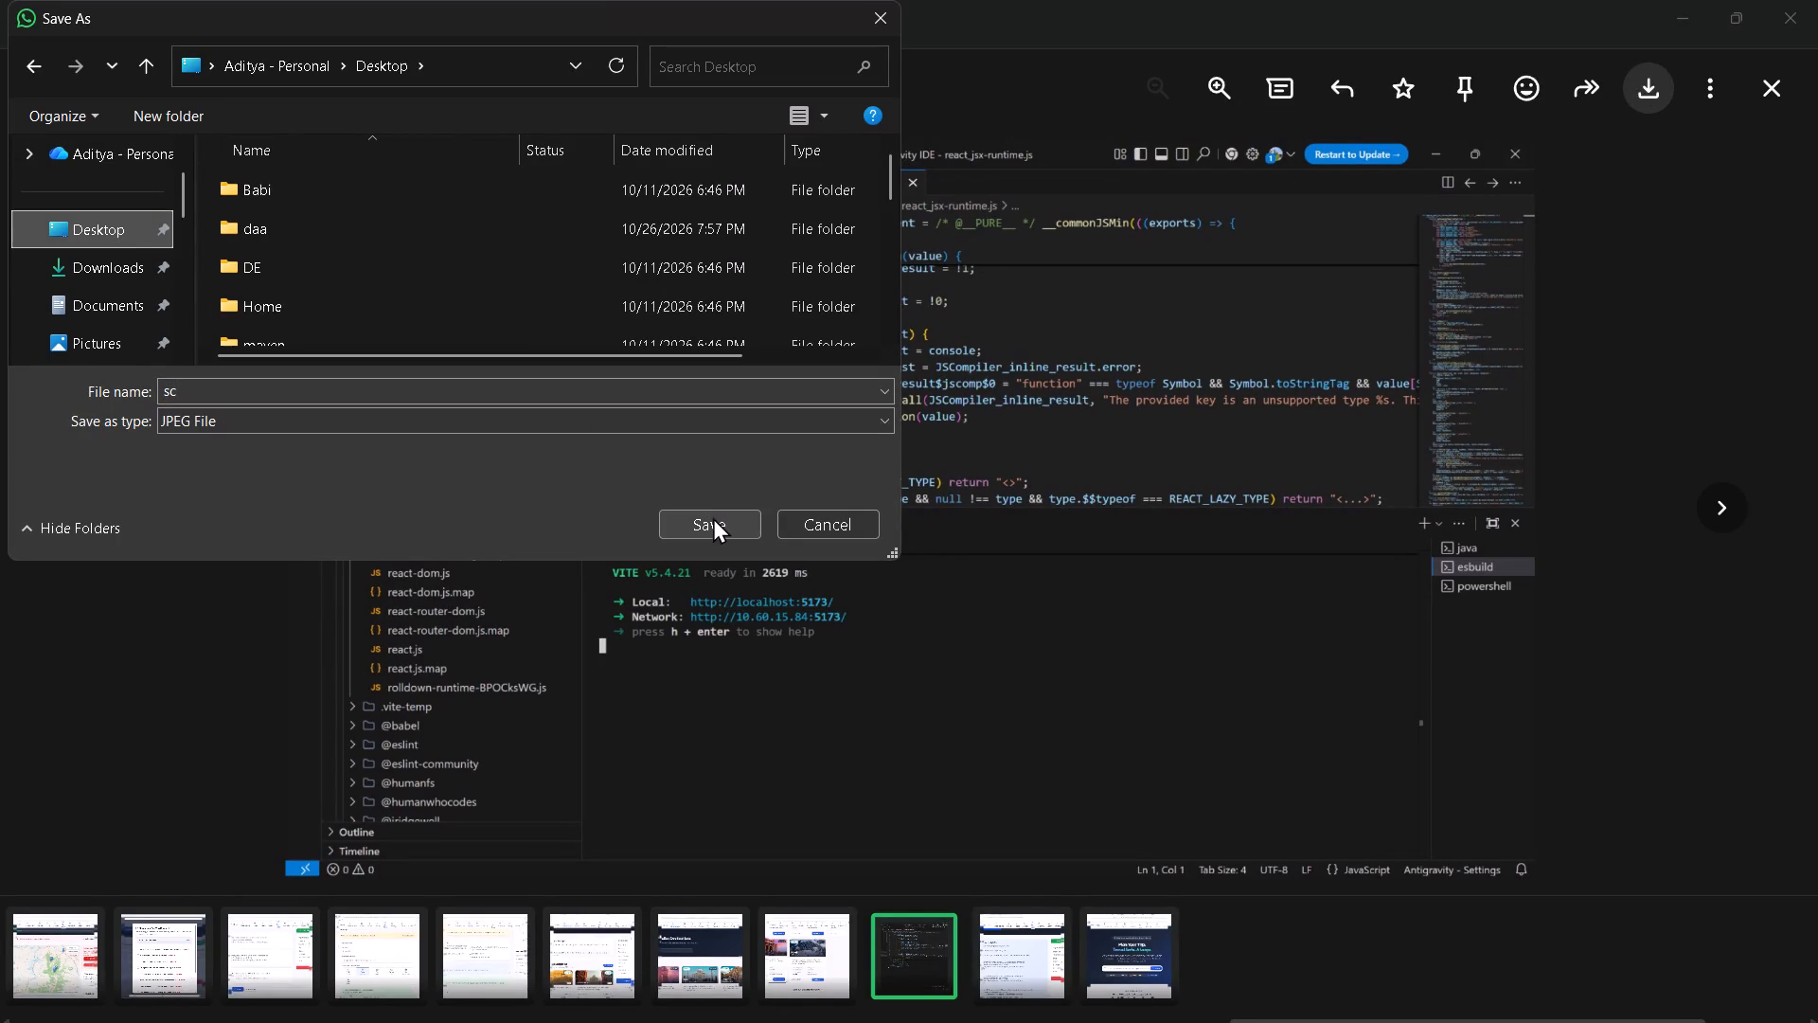
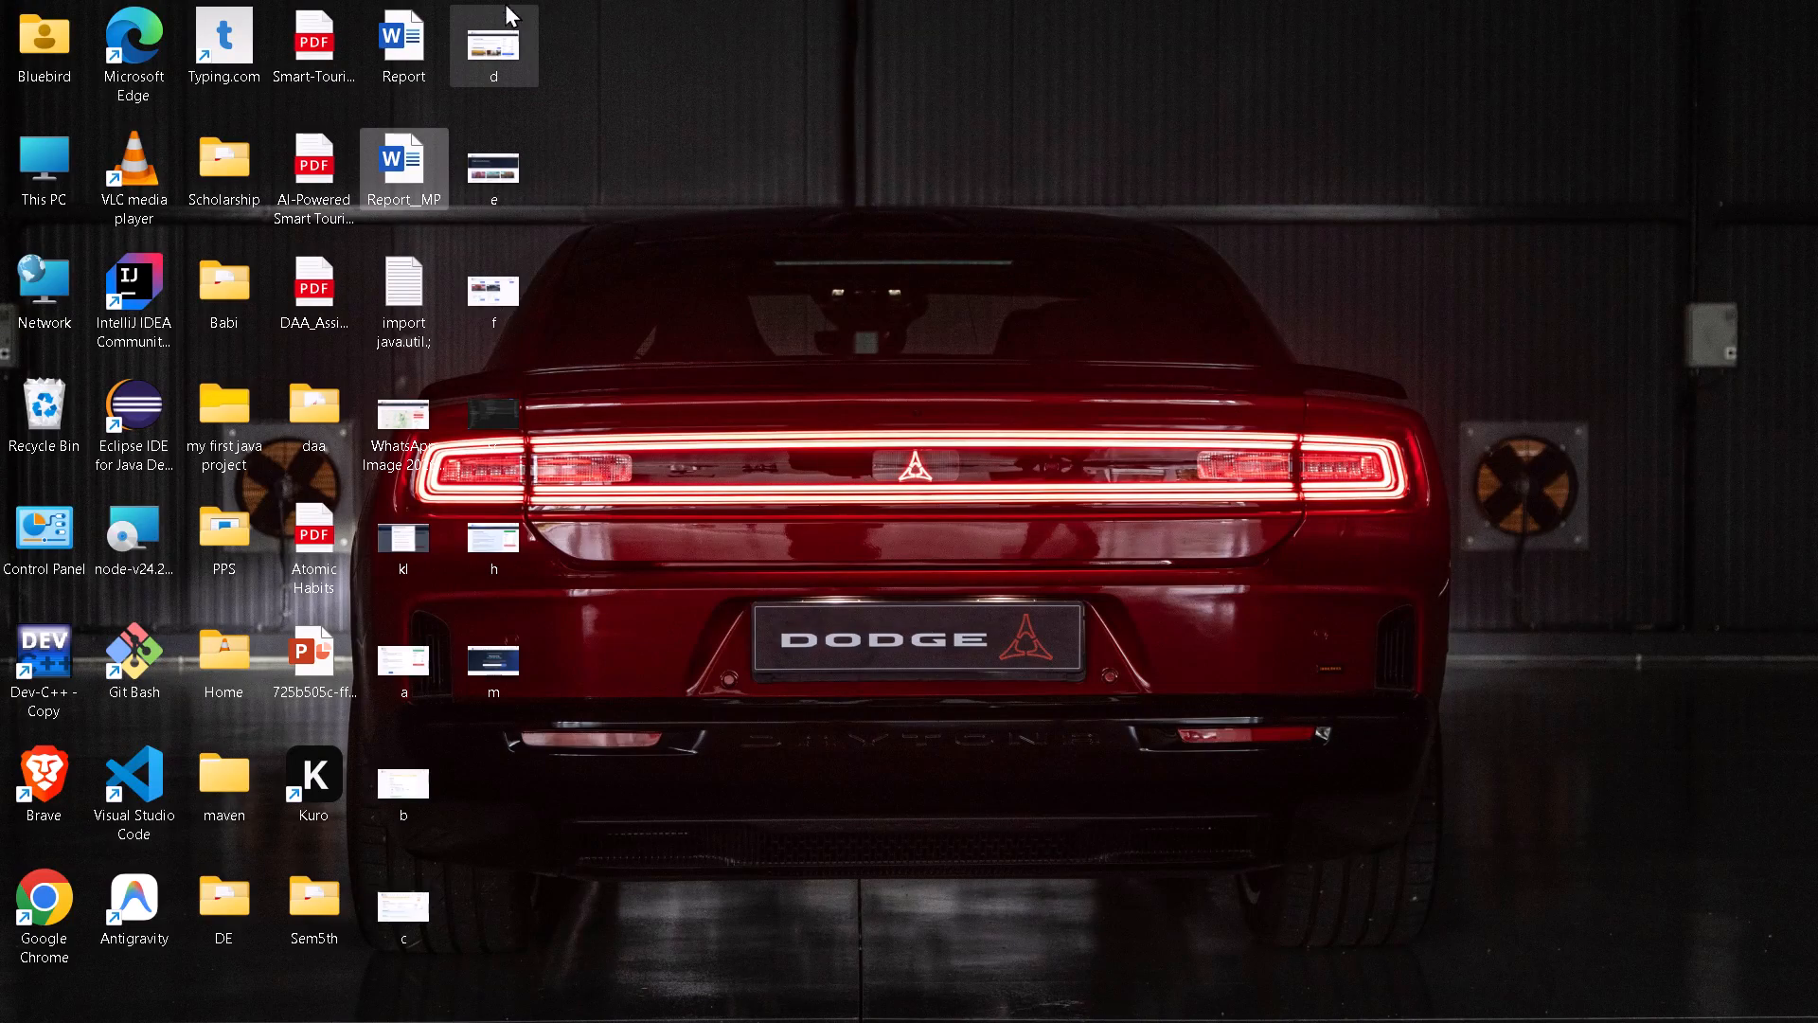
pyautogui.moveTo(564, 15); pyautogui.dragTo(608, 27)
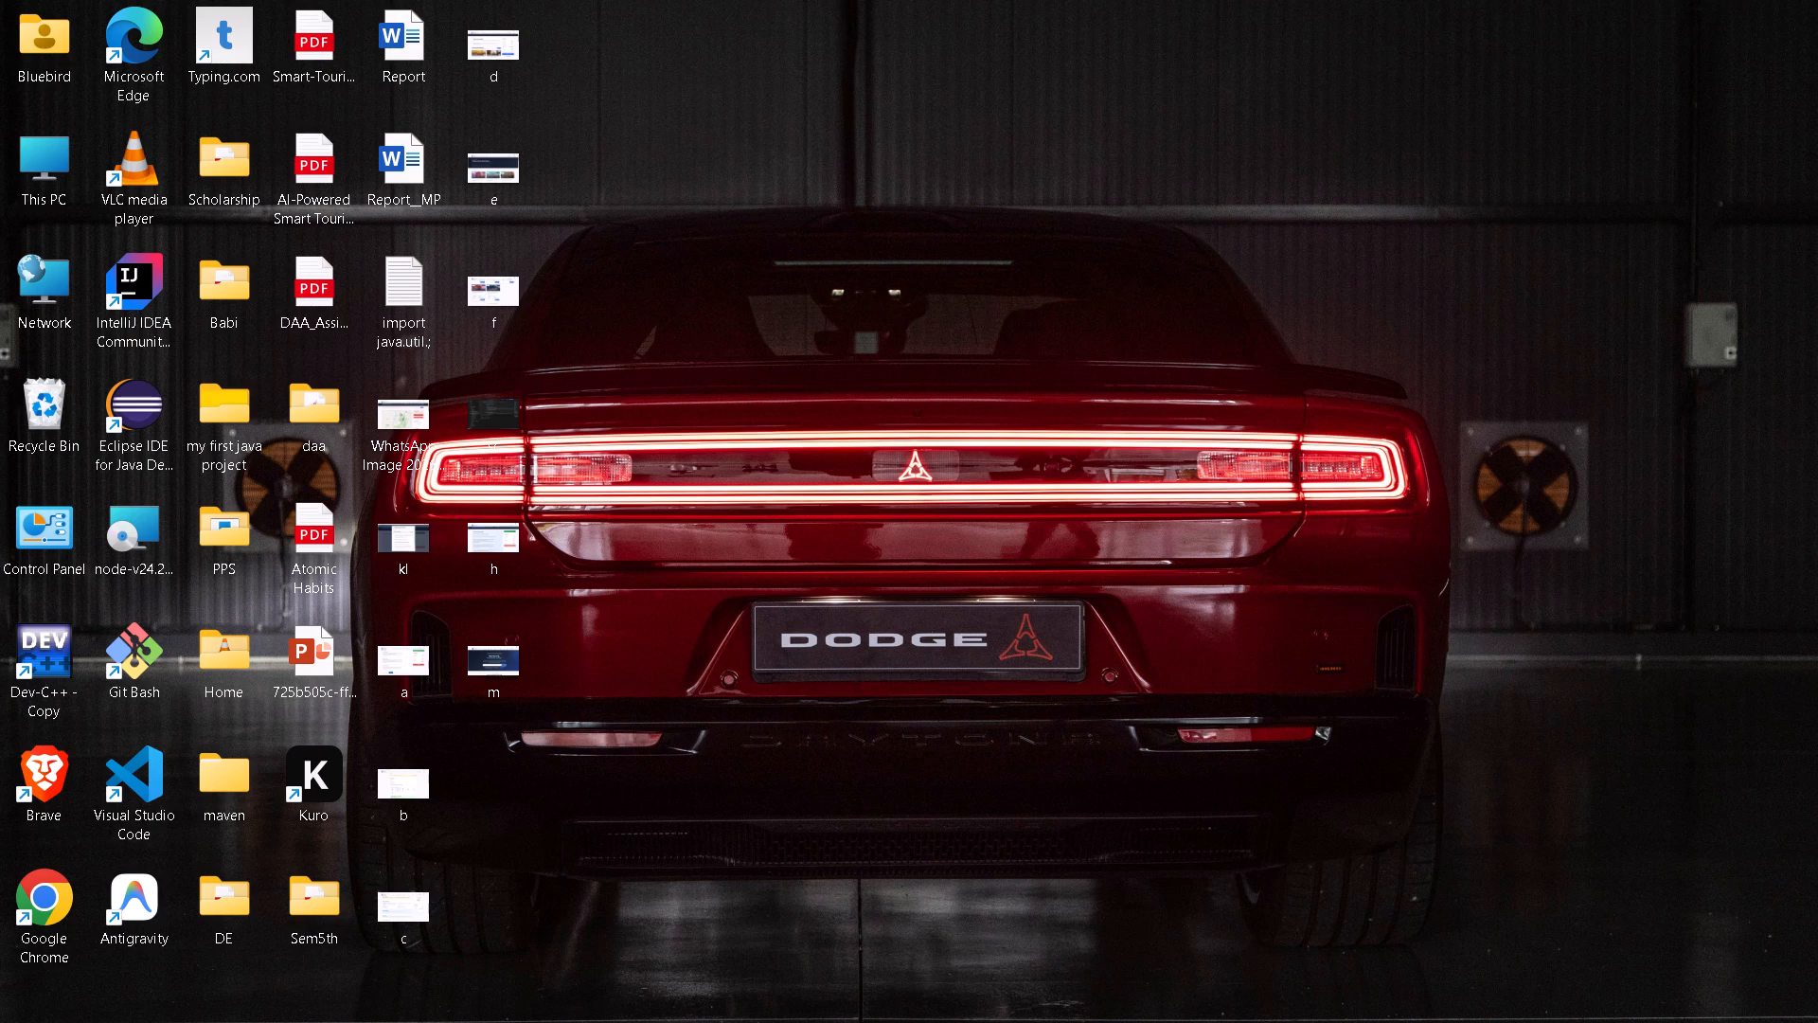
# Switch to the Report_MP document in Word and go to the Table of Contents page.
pyautogui.click(1249, 998)
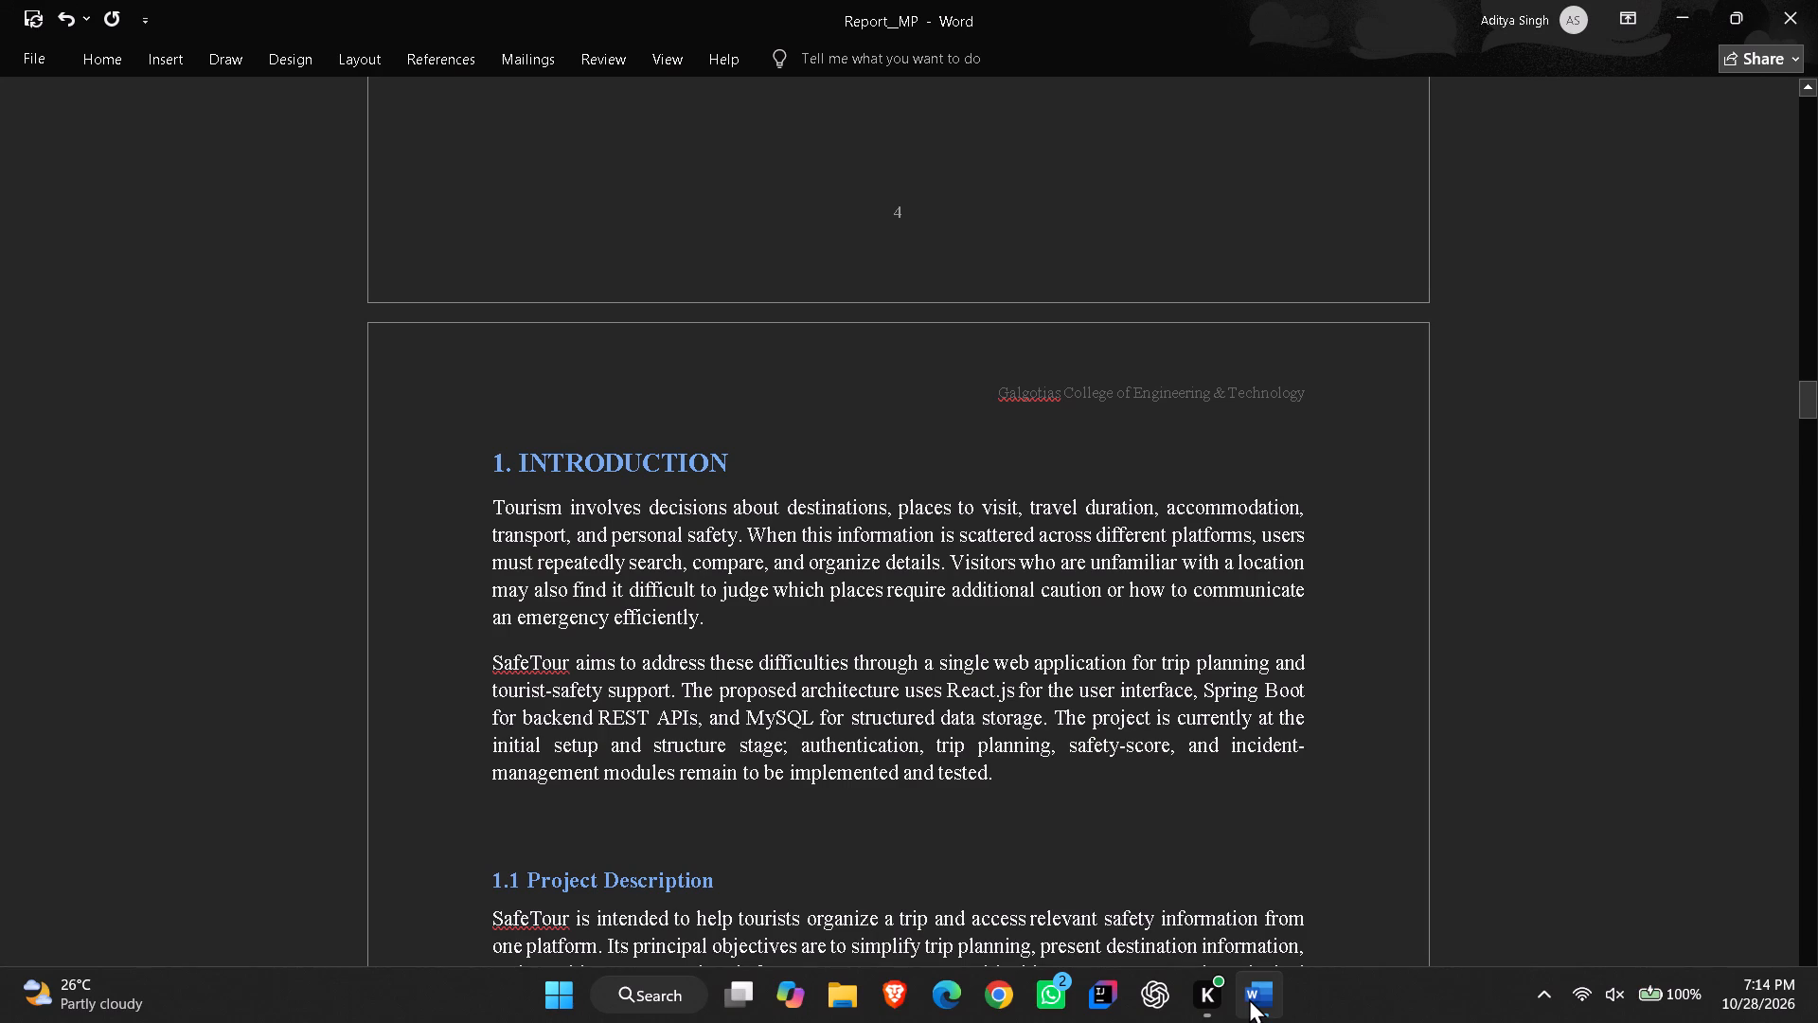
pyautogui.scroll(2, 1127, 669)
pyautogui.scroll(-2, 1127, 669)
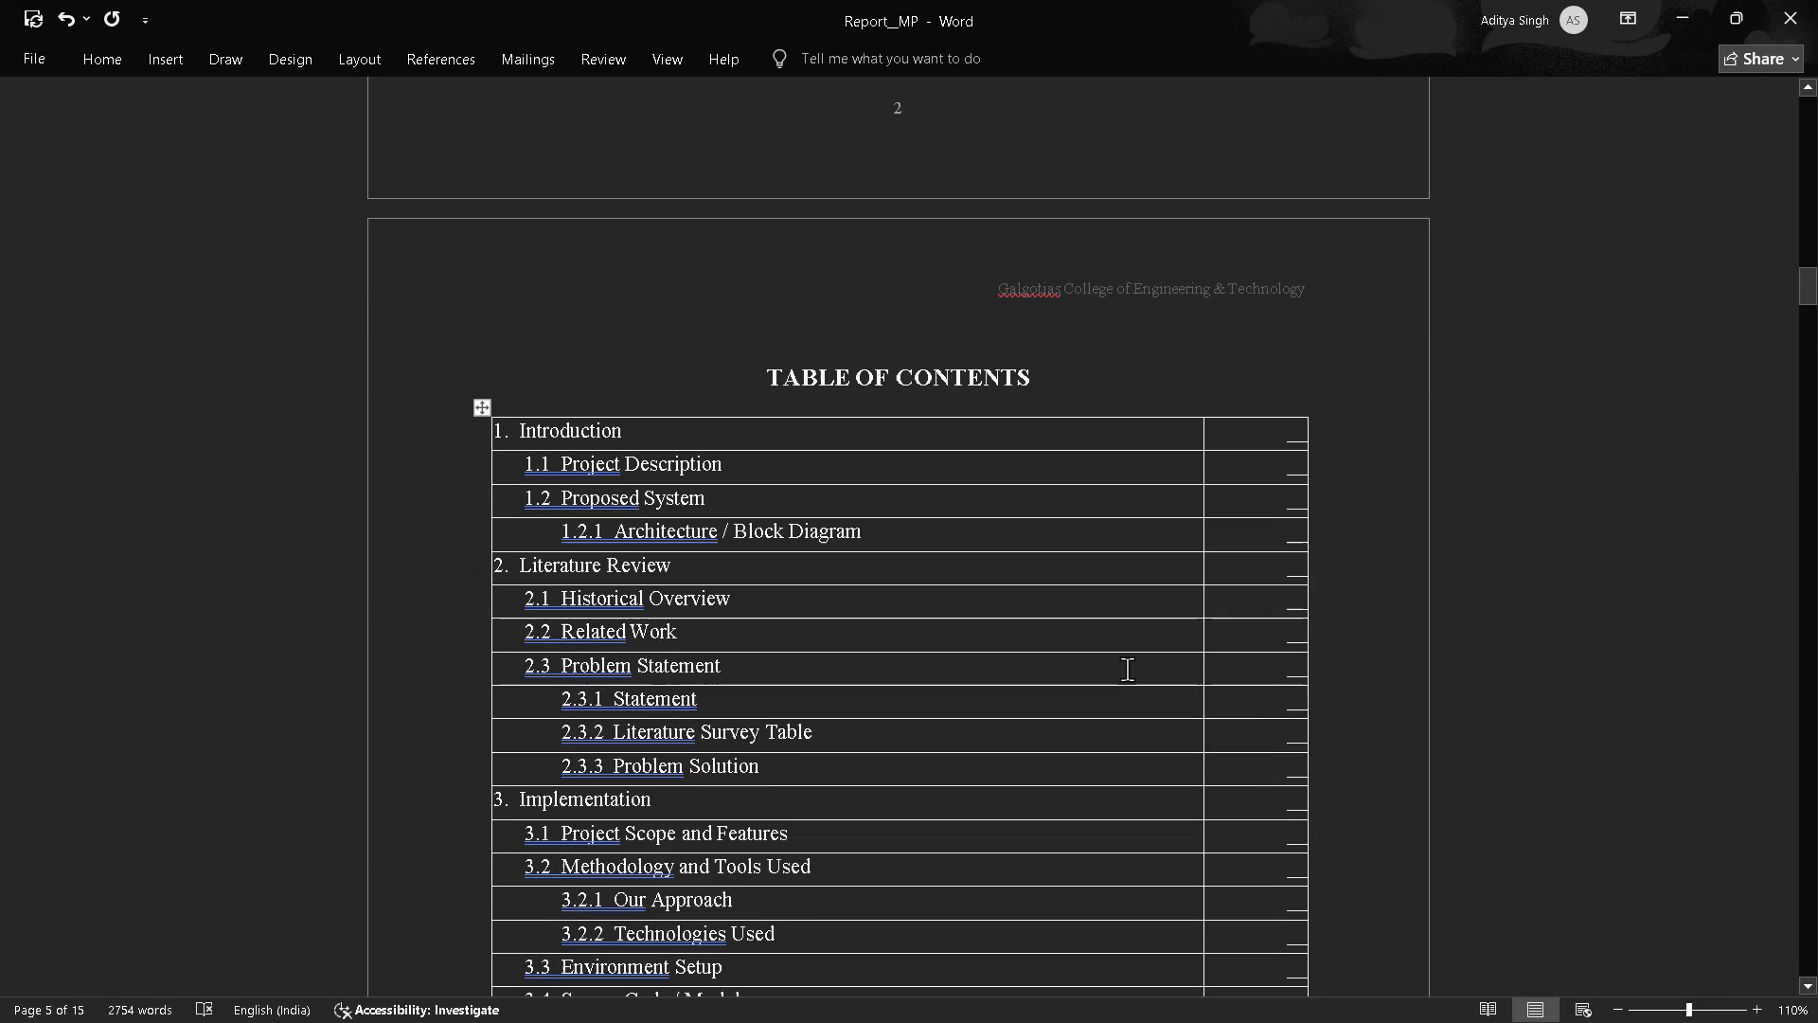
pyautogui.scroll(-1, 1127, 669)
pyautogui.scroll(1, 1127, 669)
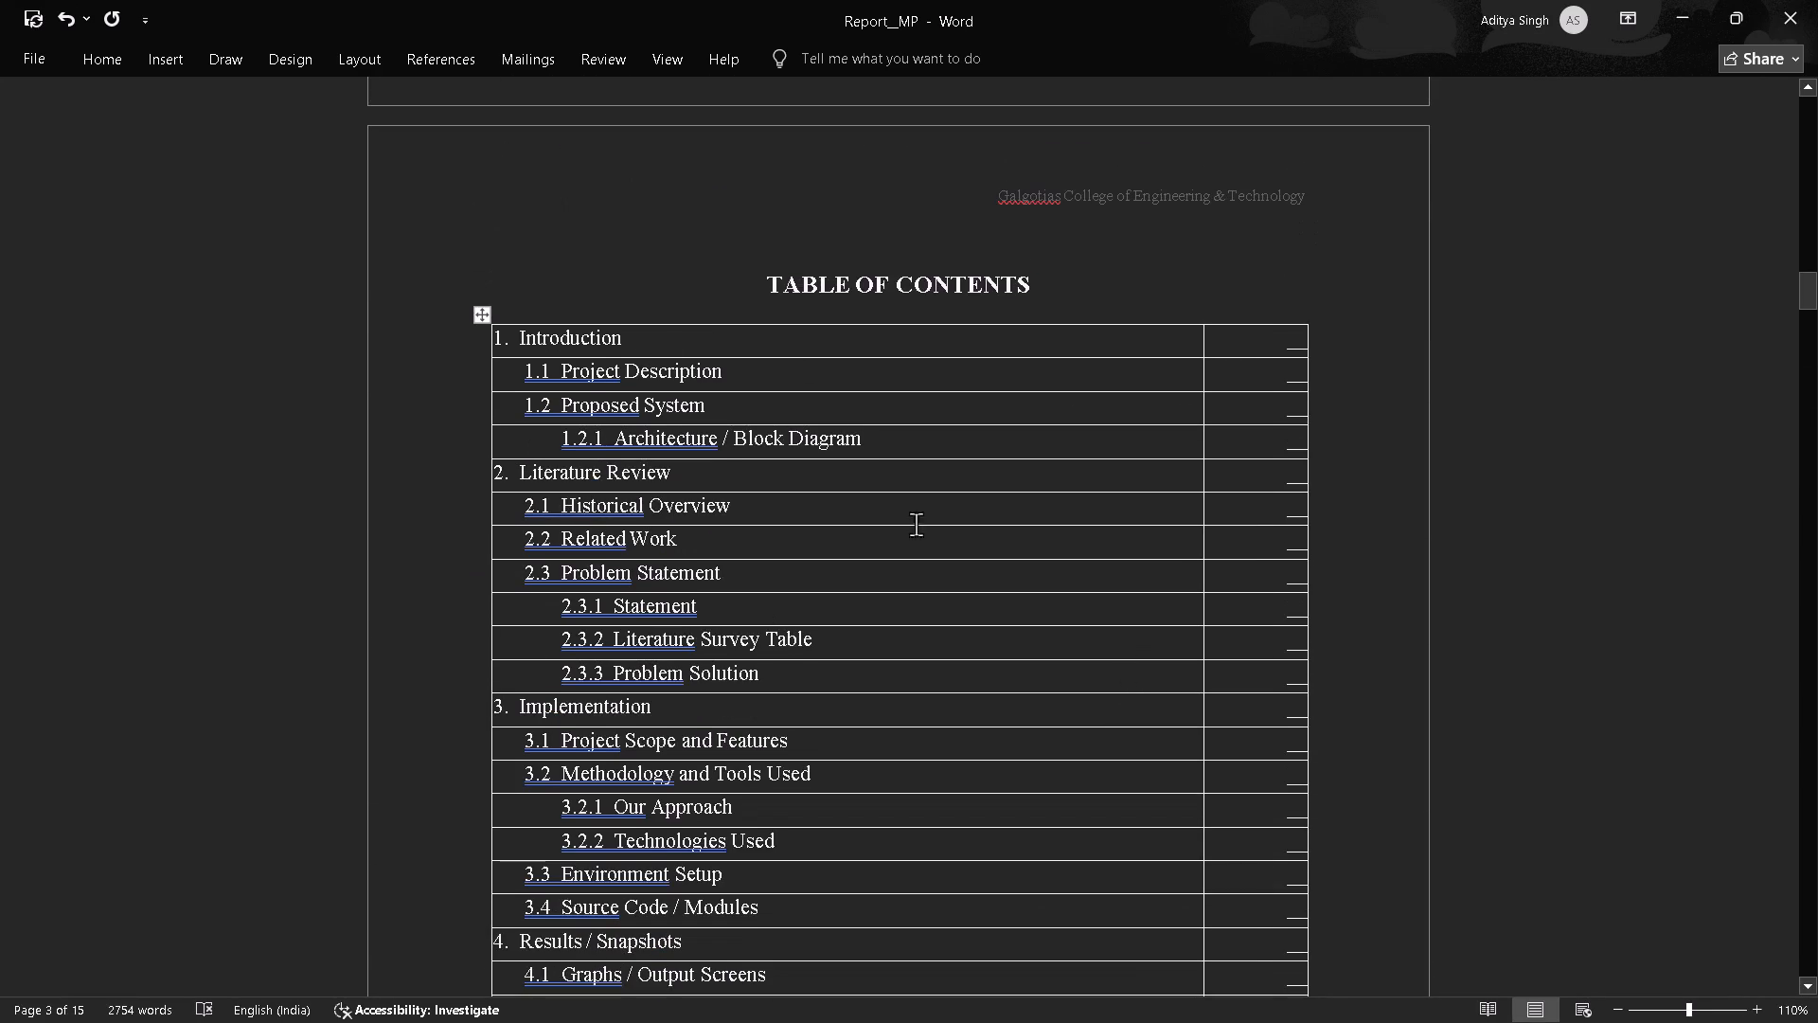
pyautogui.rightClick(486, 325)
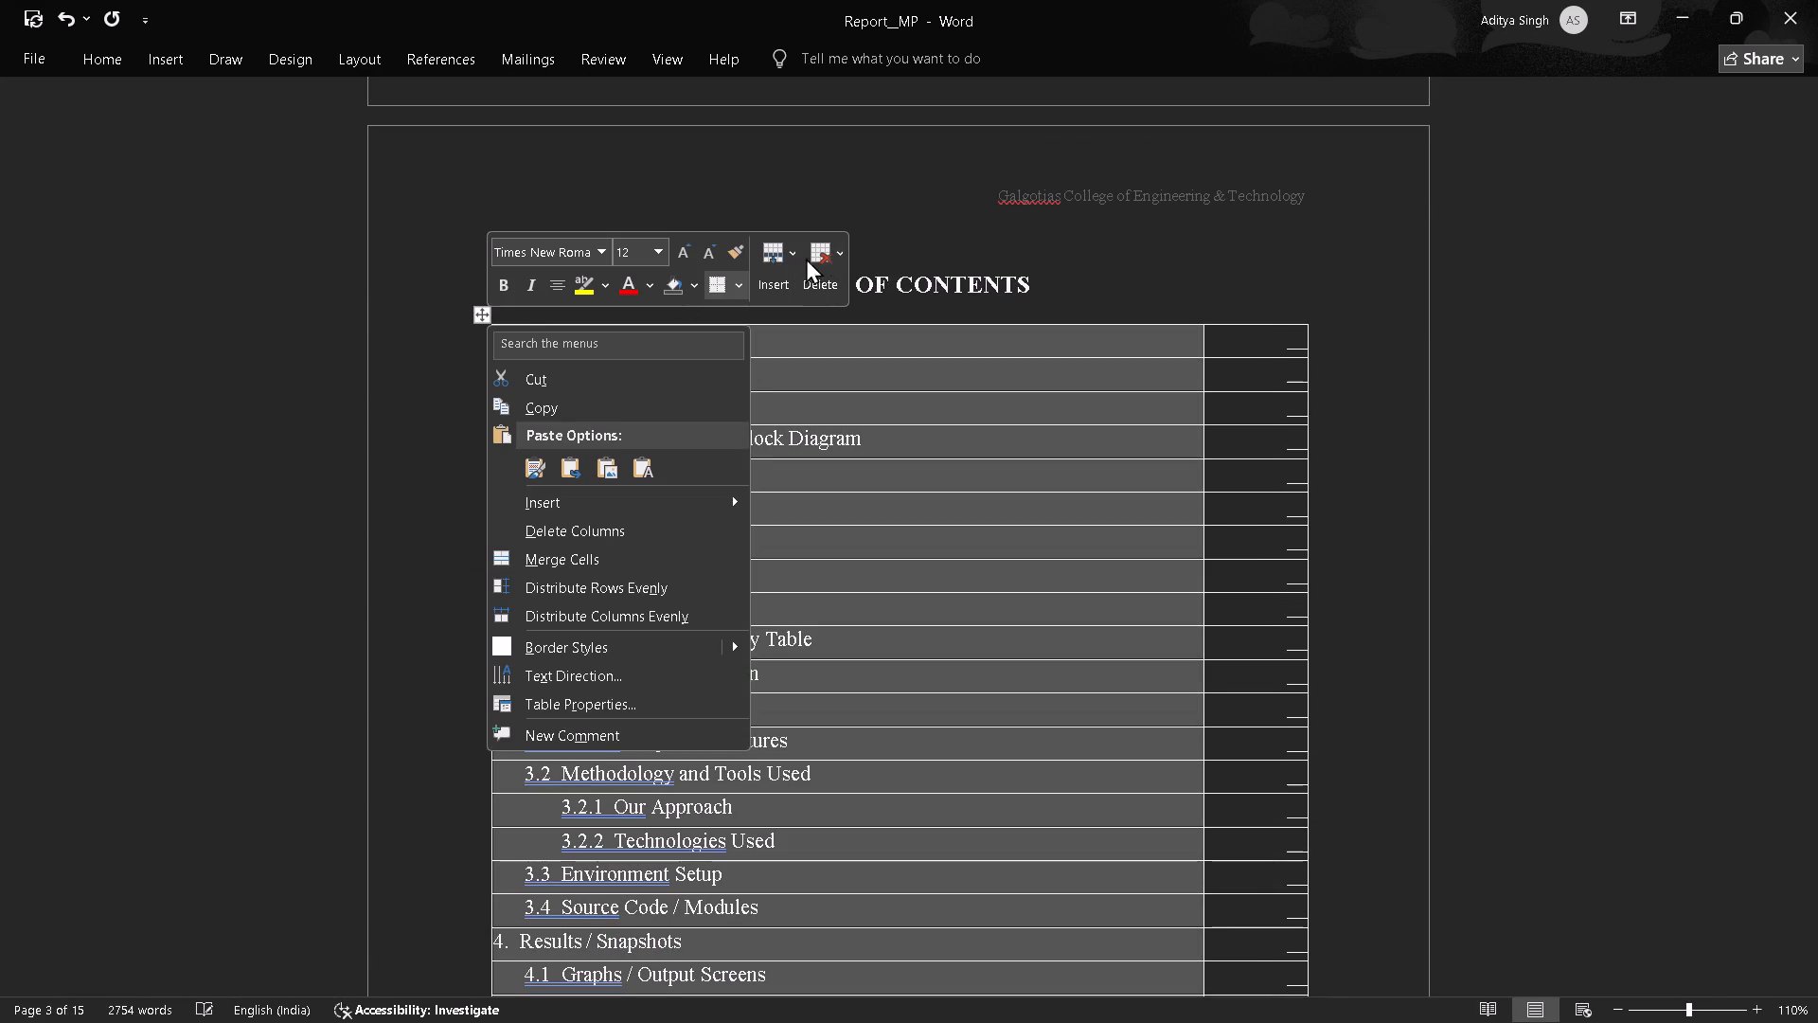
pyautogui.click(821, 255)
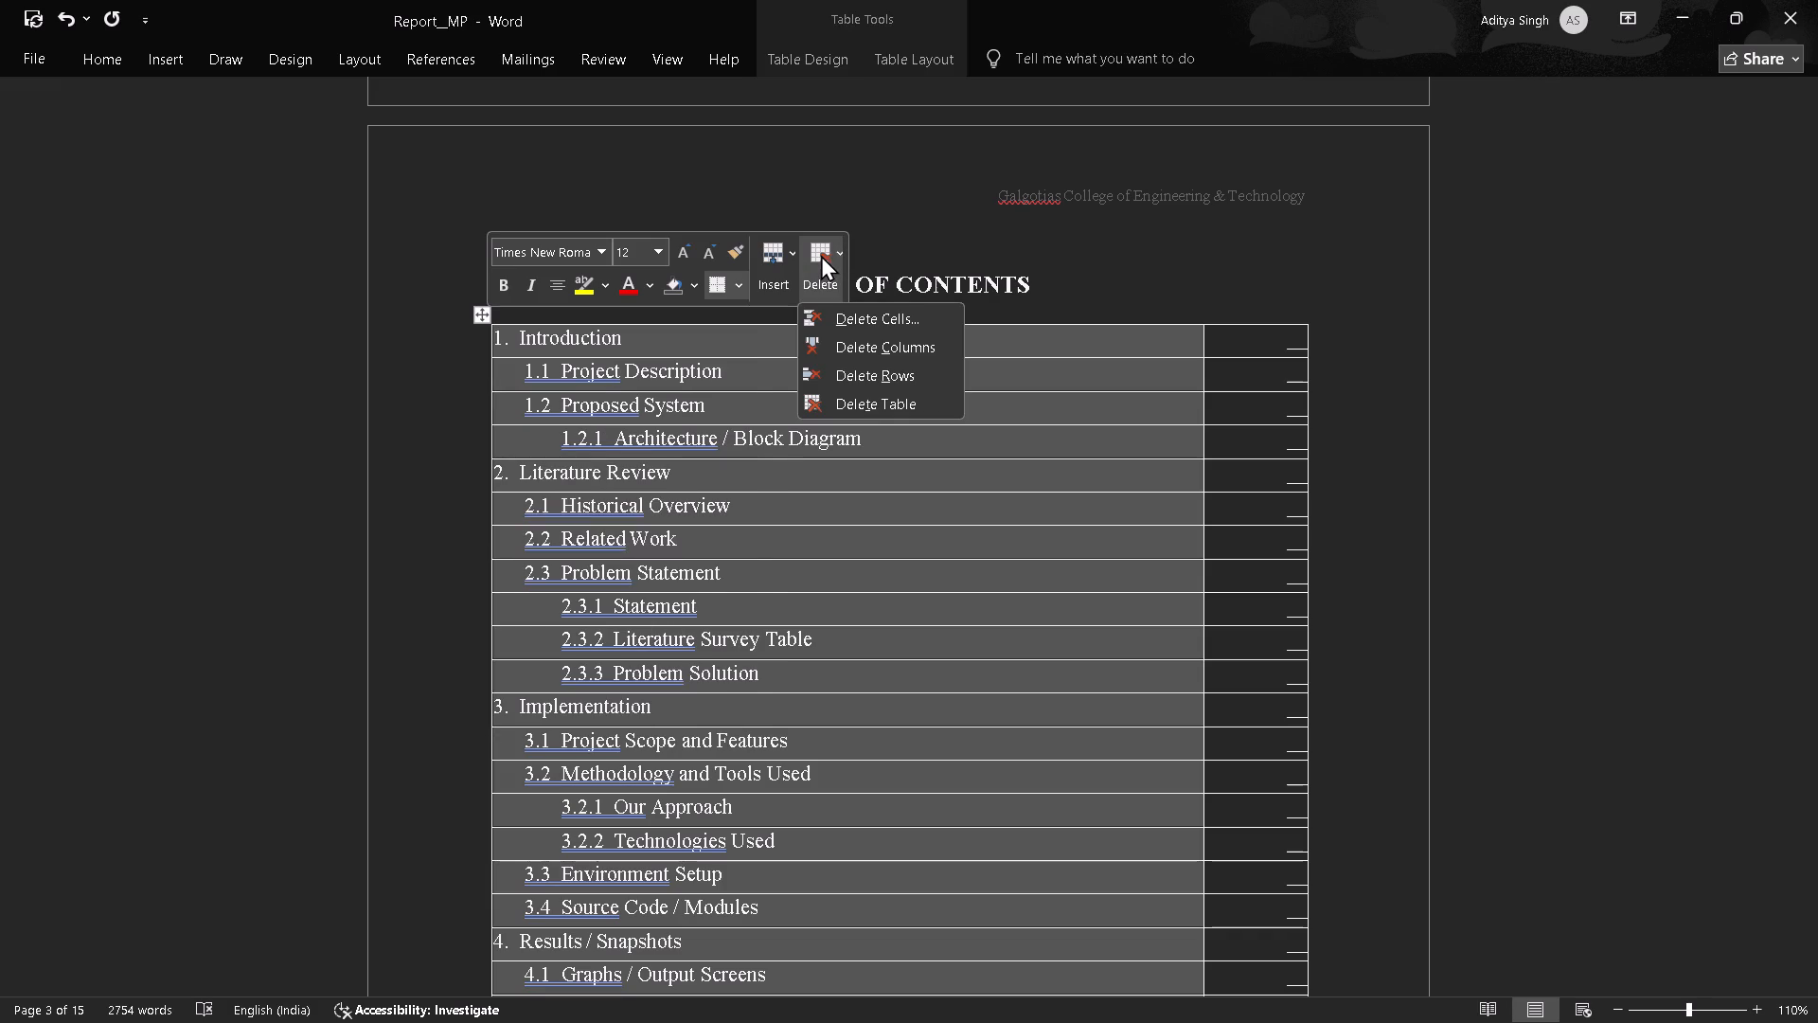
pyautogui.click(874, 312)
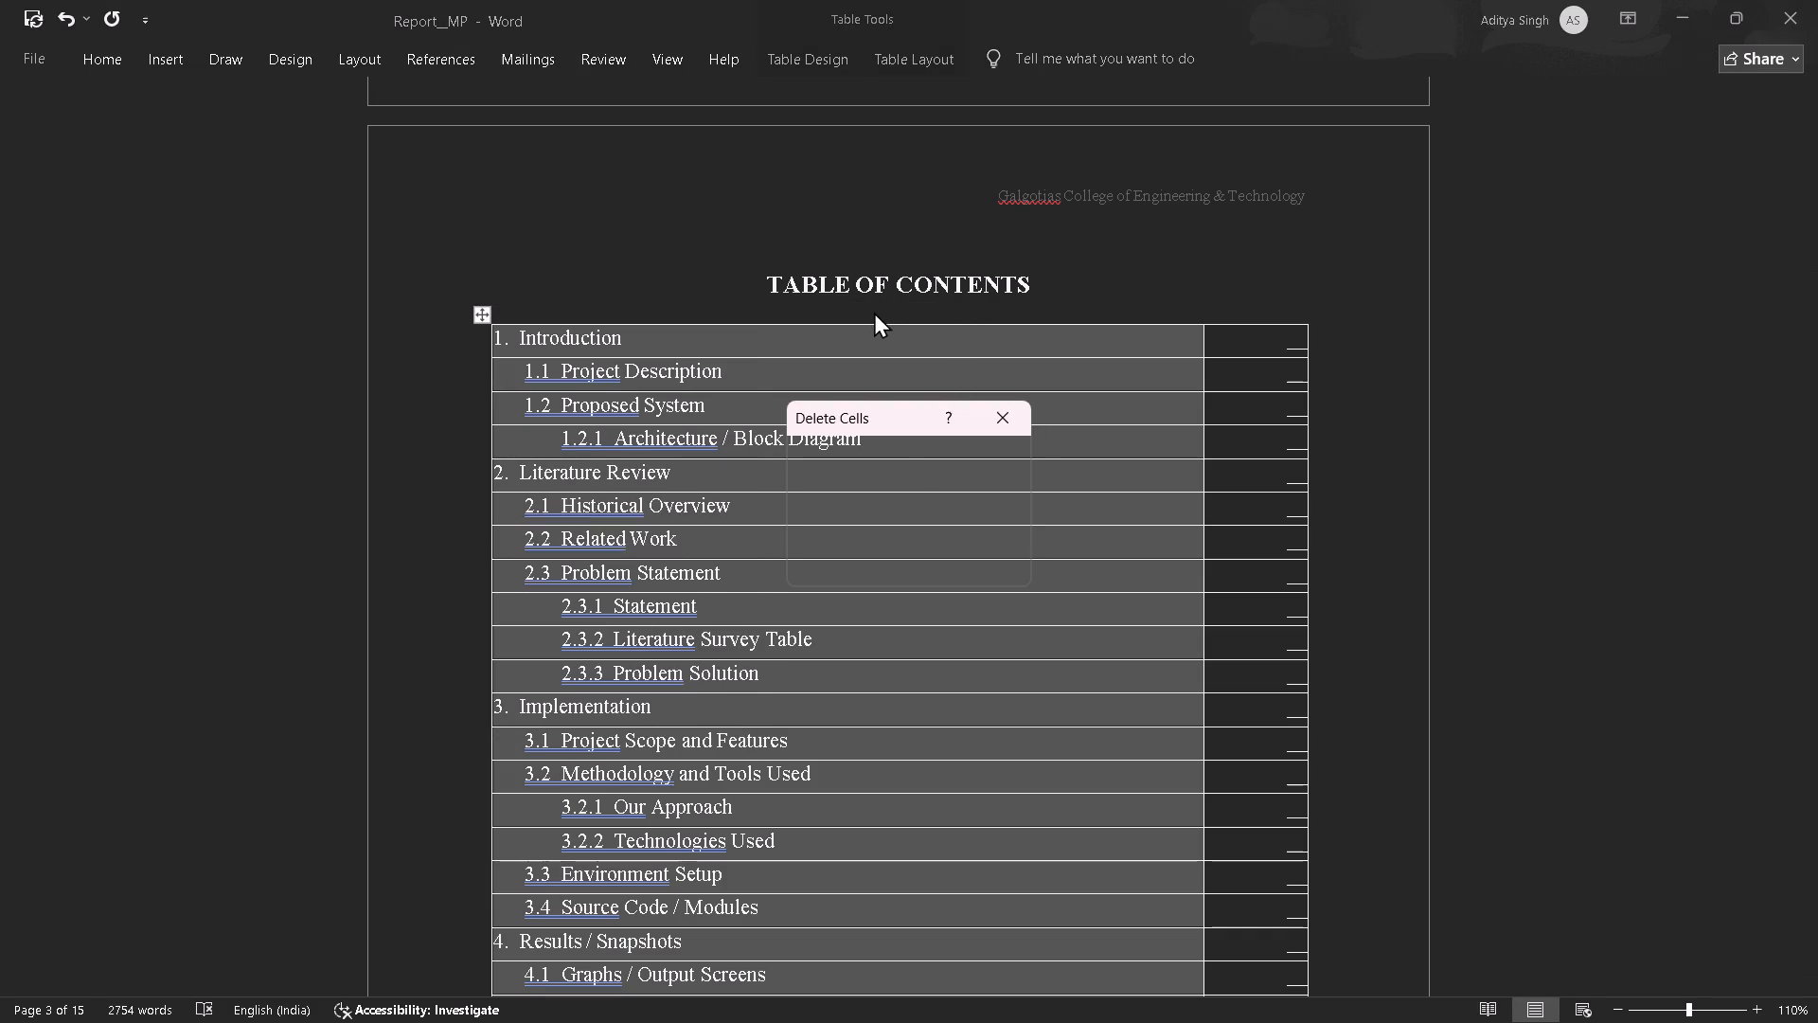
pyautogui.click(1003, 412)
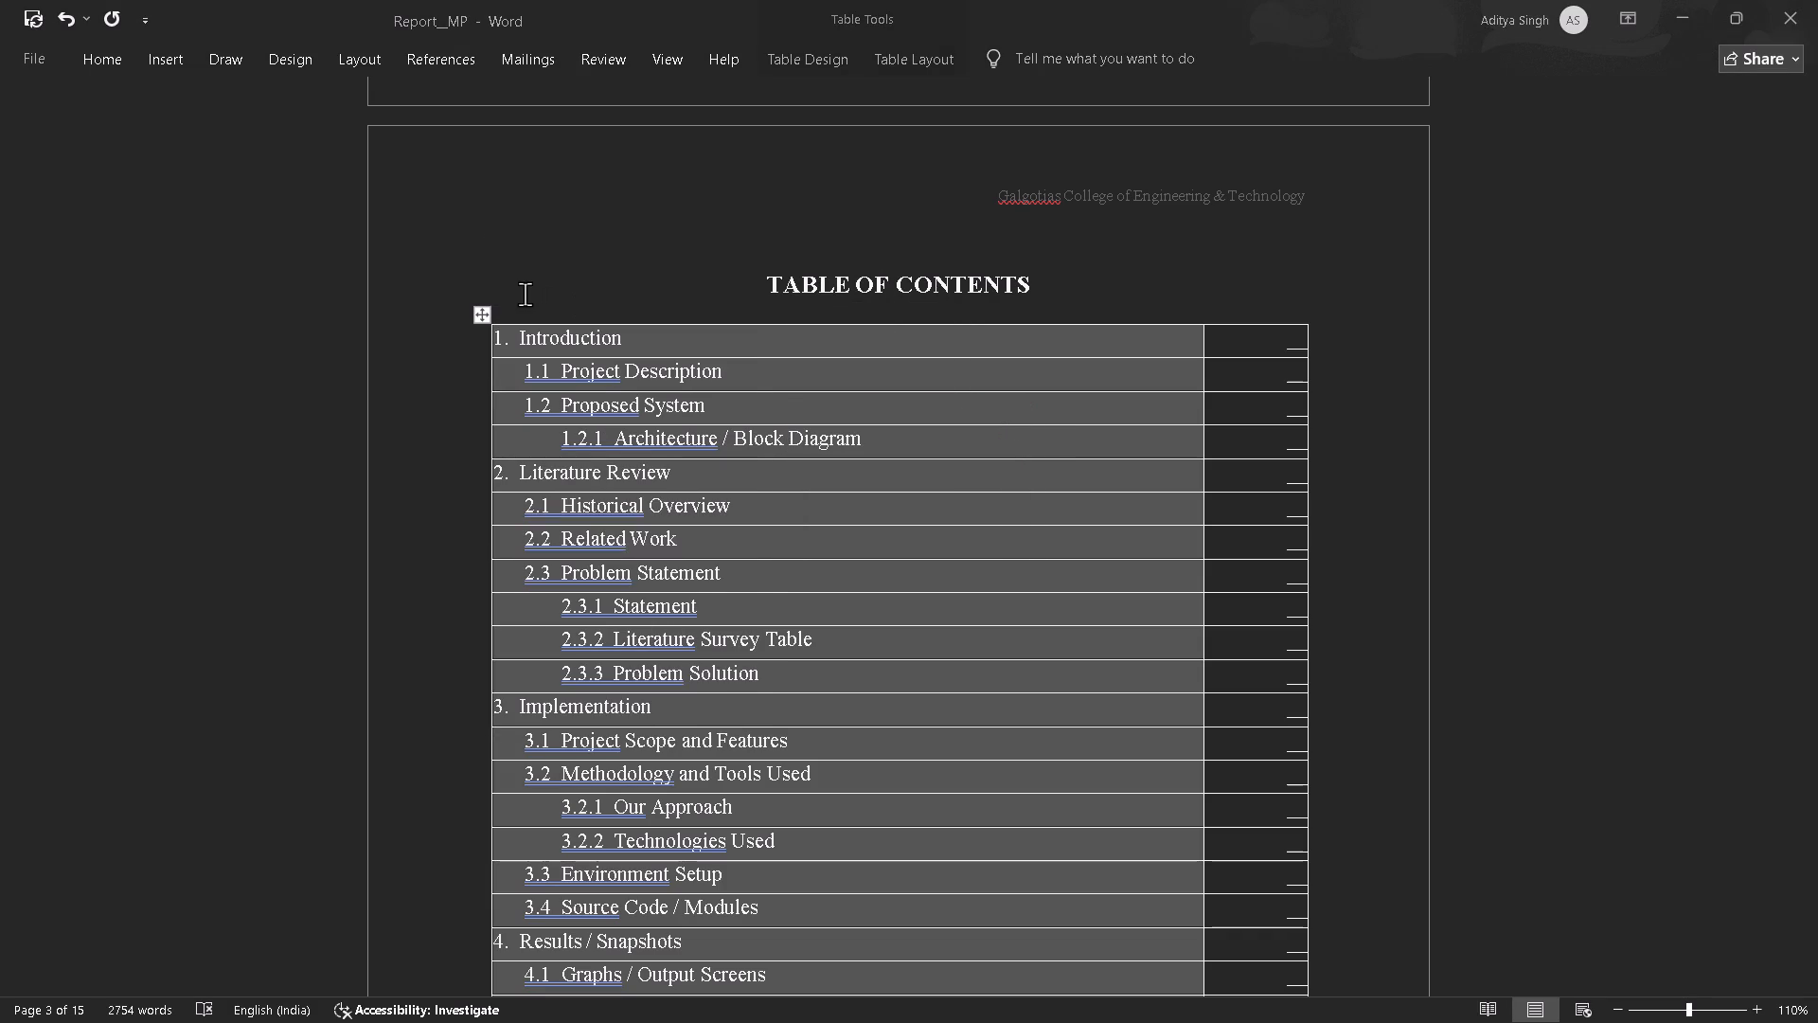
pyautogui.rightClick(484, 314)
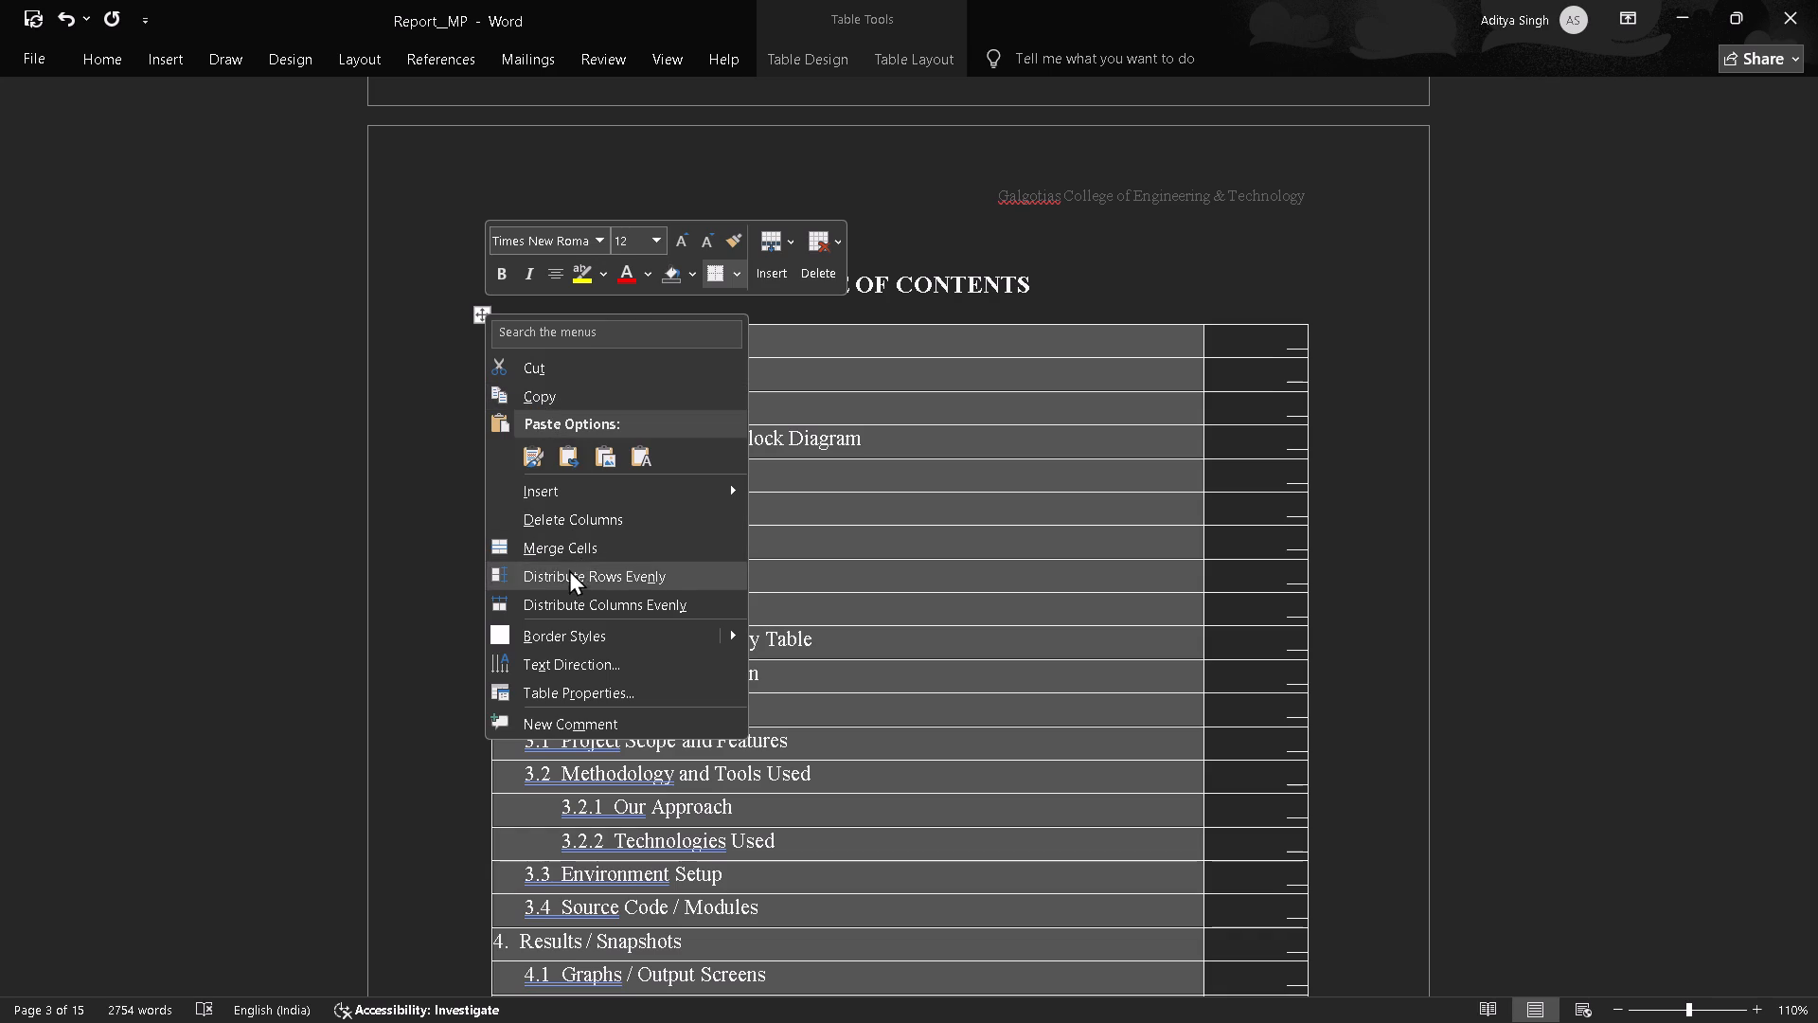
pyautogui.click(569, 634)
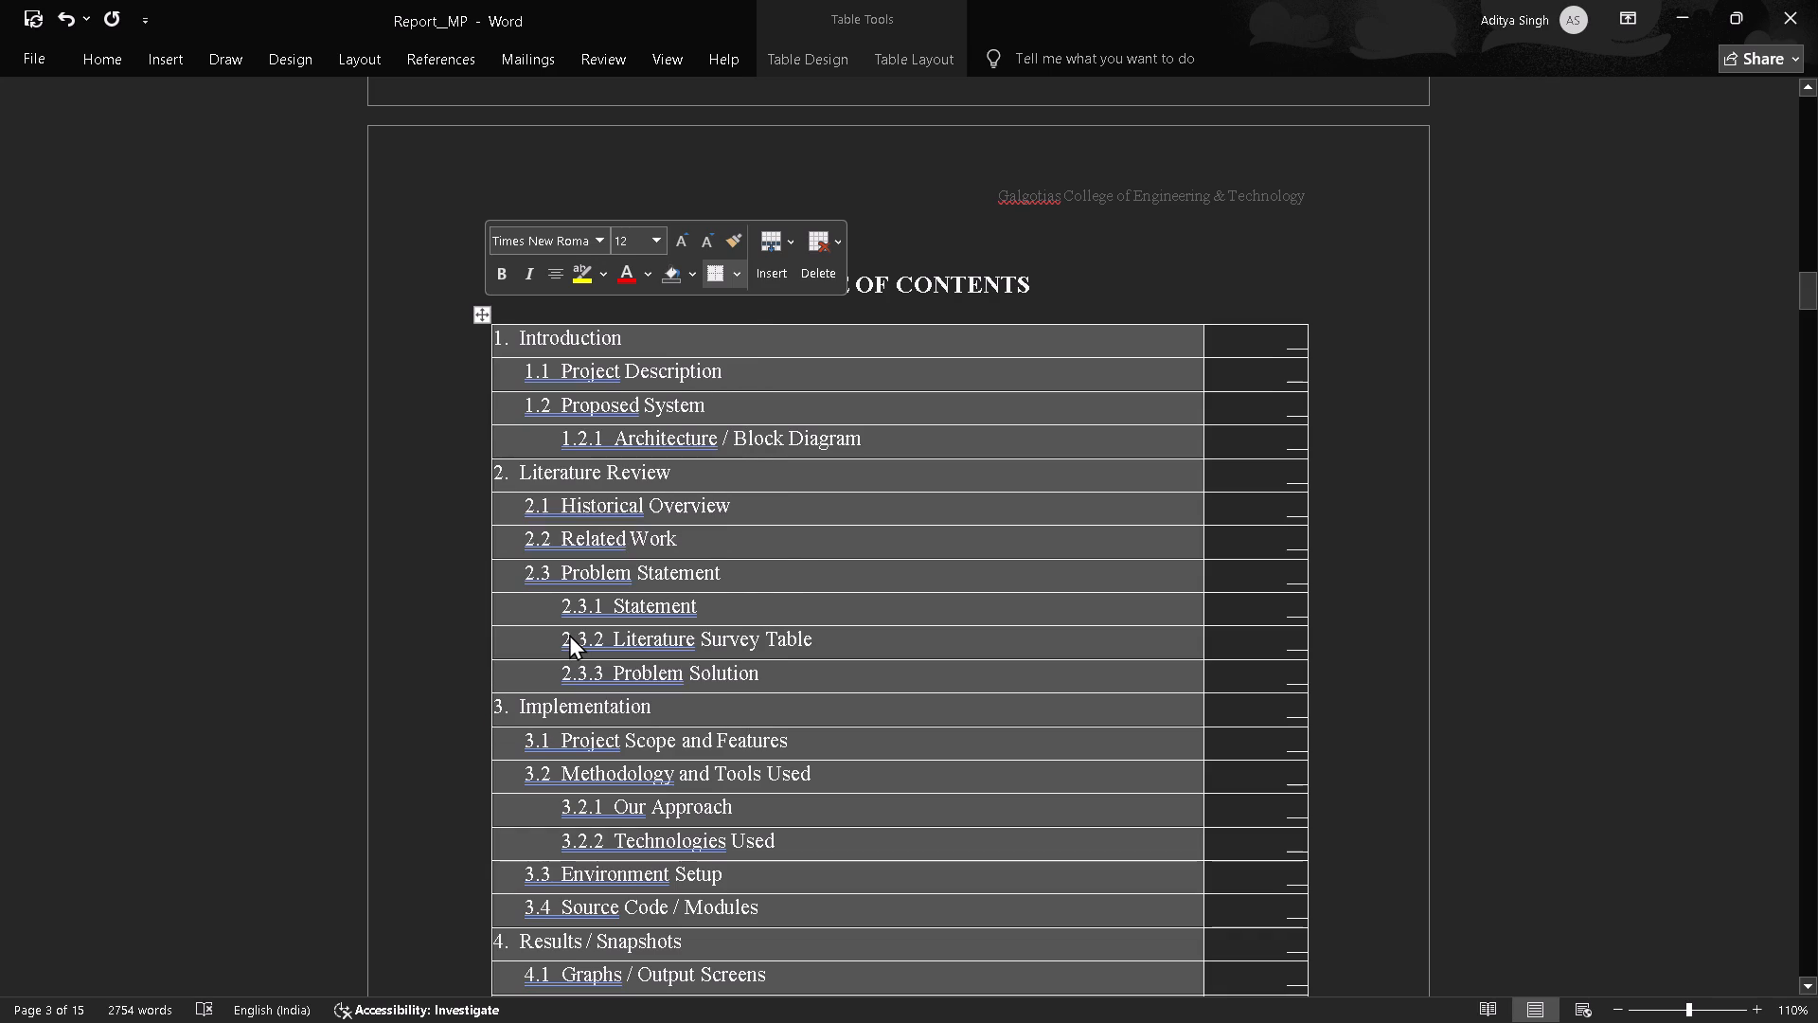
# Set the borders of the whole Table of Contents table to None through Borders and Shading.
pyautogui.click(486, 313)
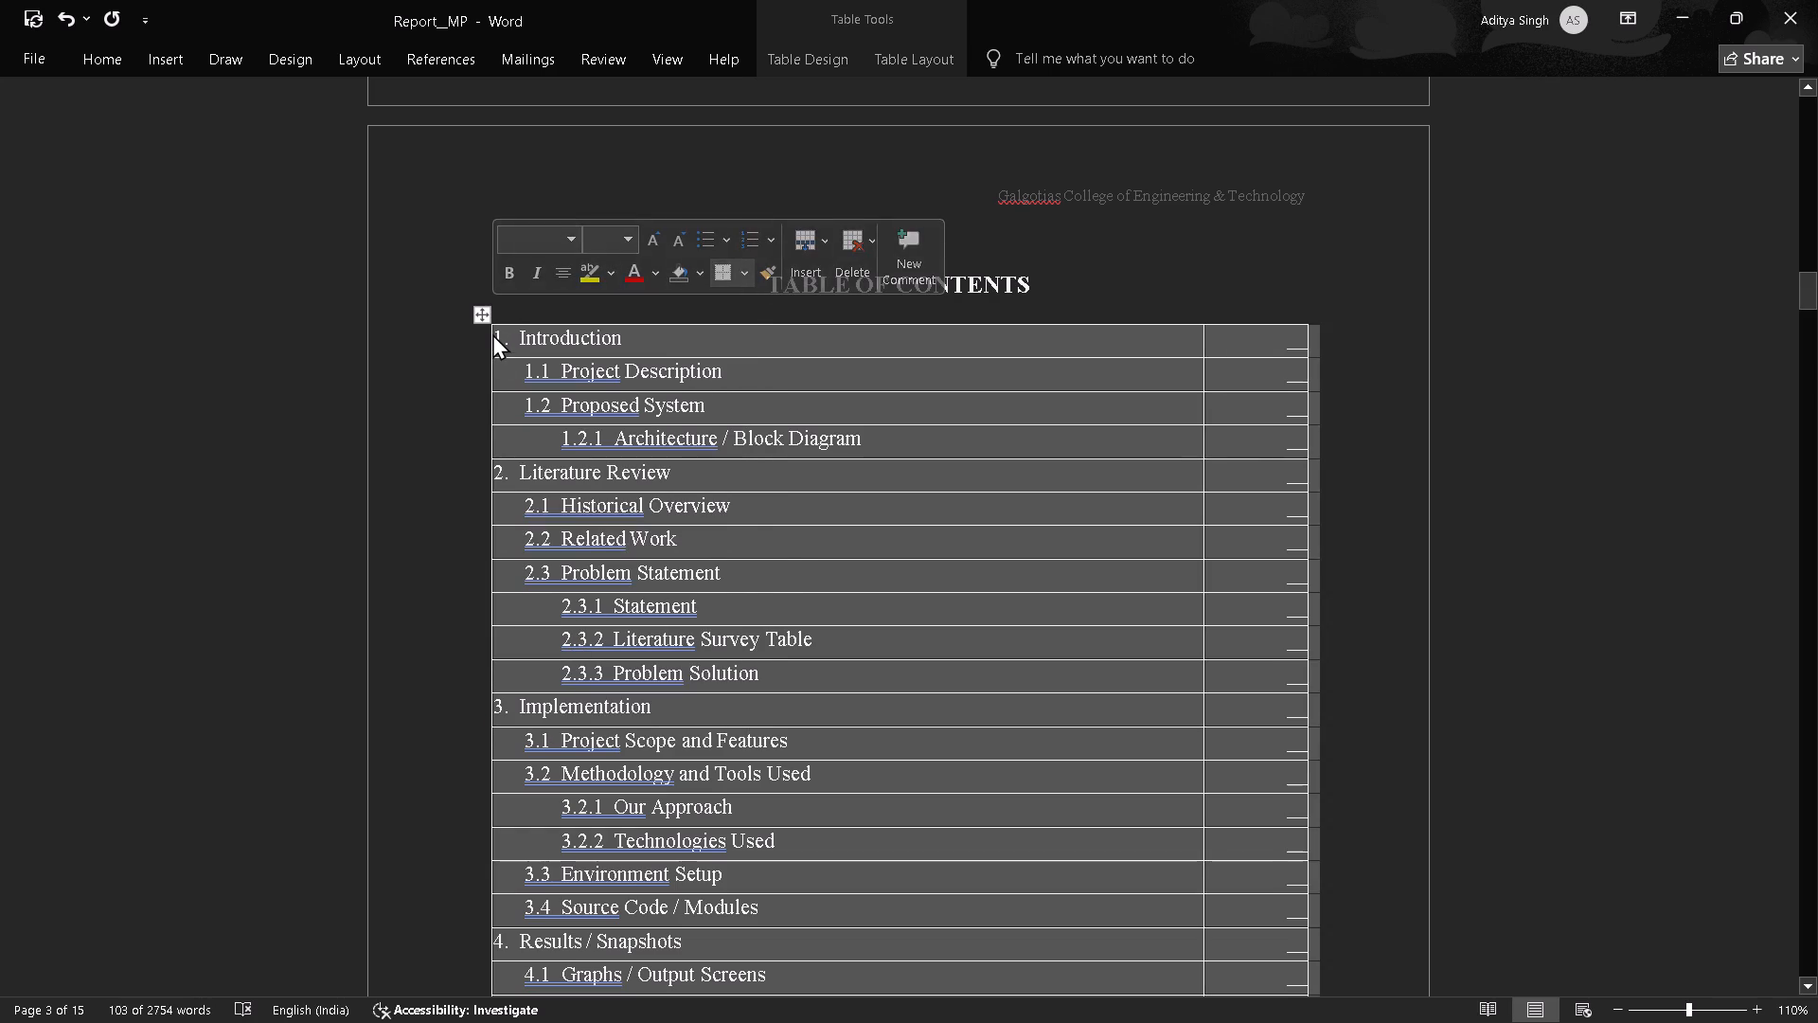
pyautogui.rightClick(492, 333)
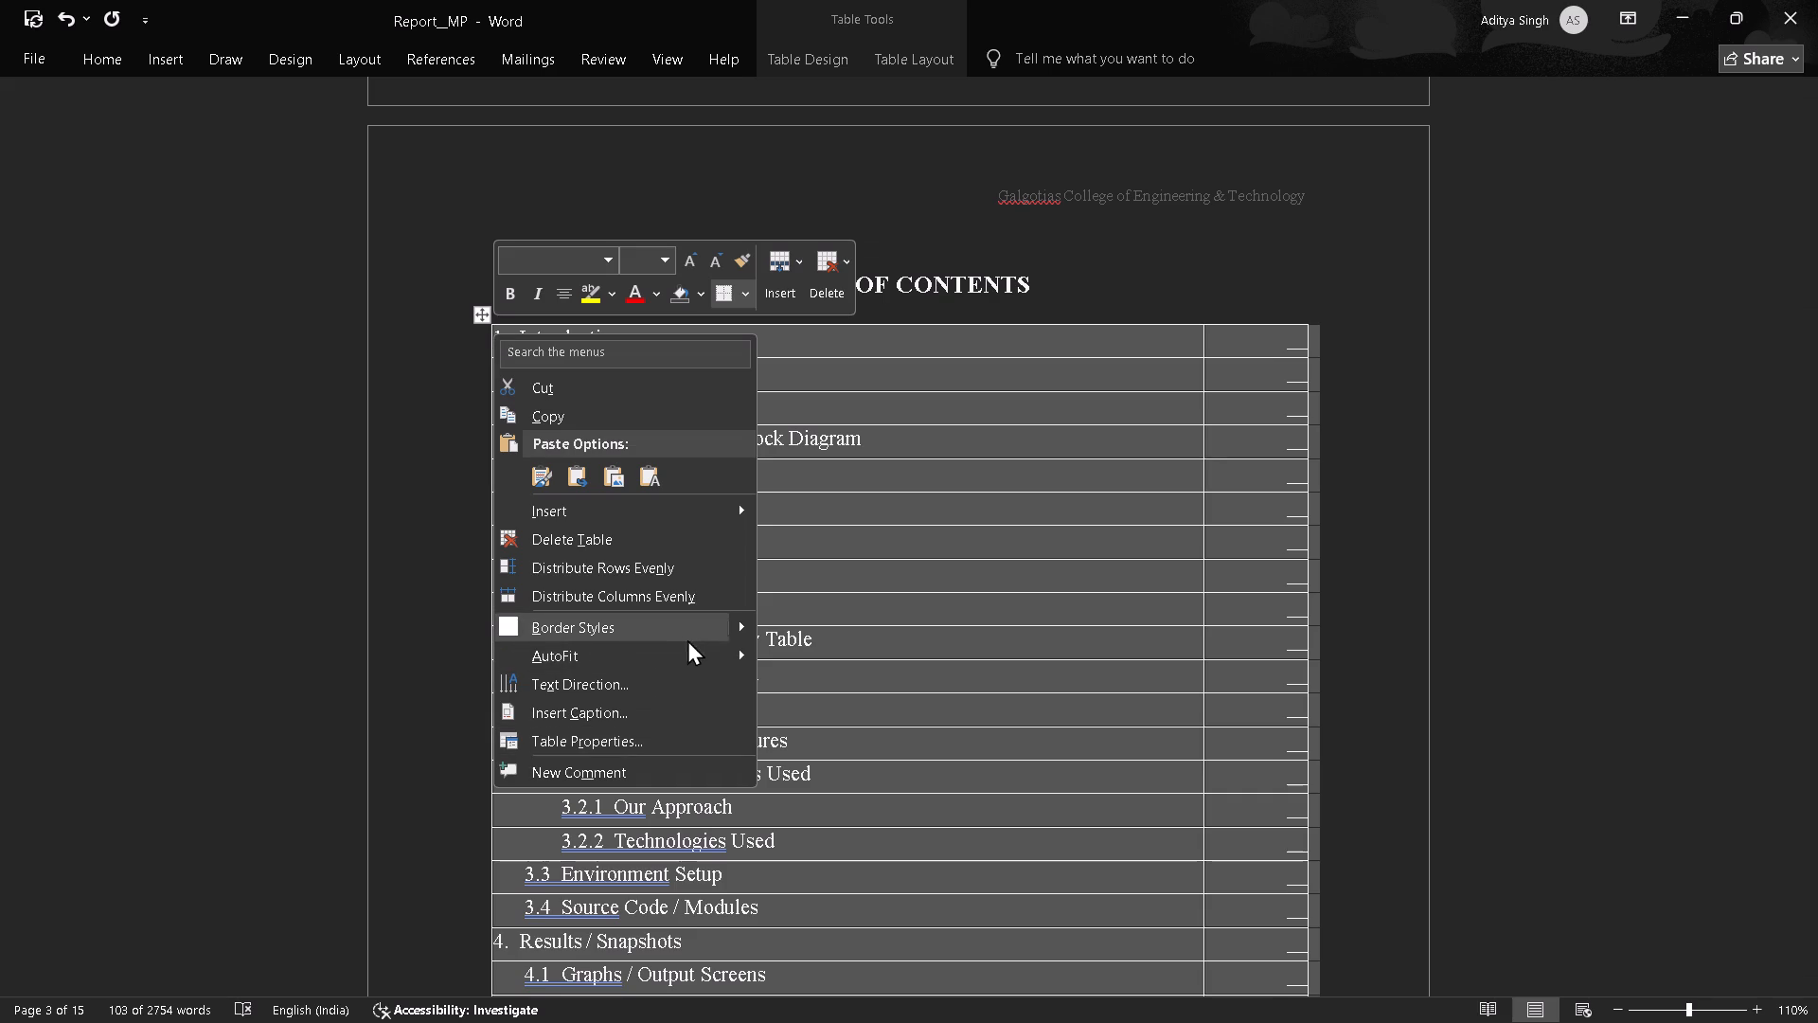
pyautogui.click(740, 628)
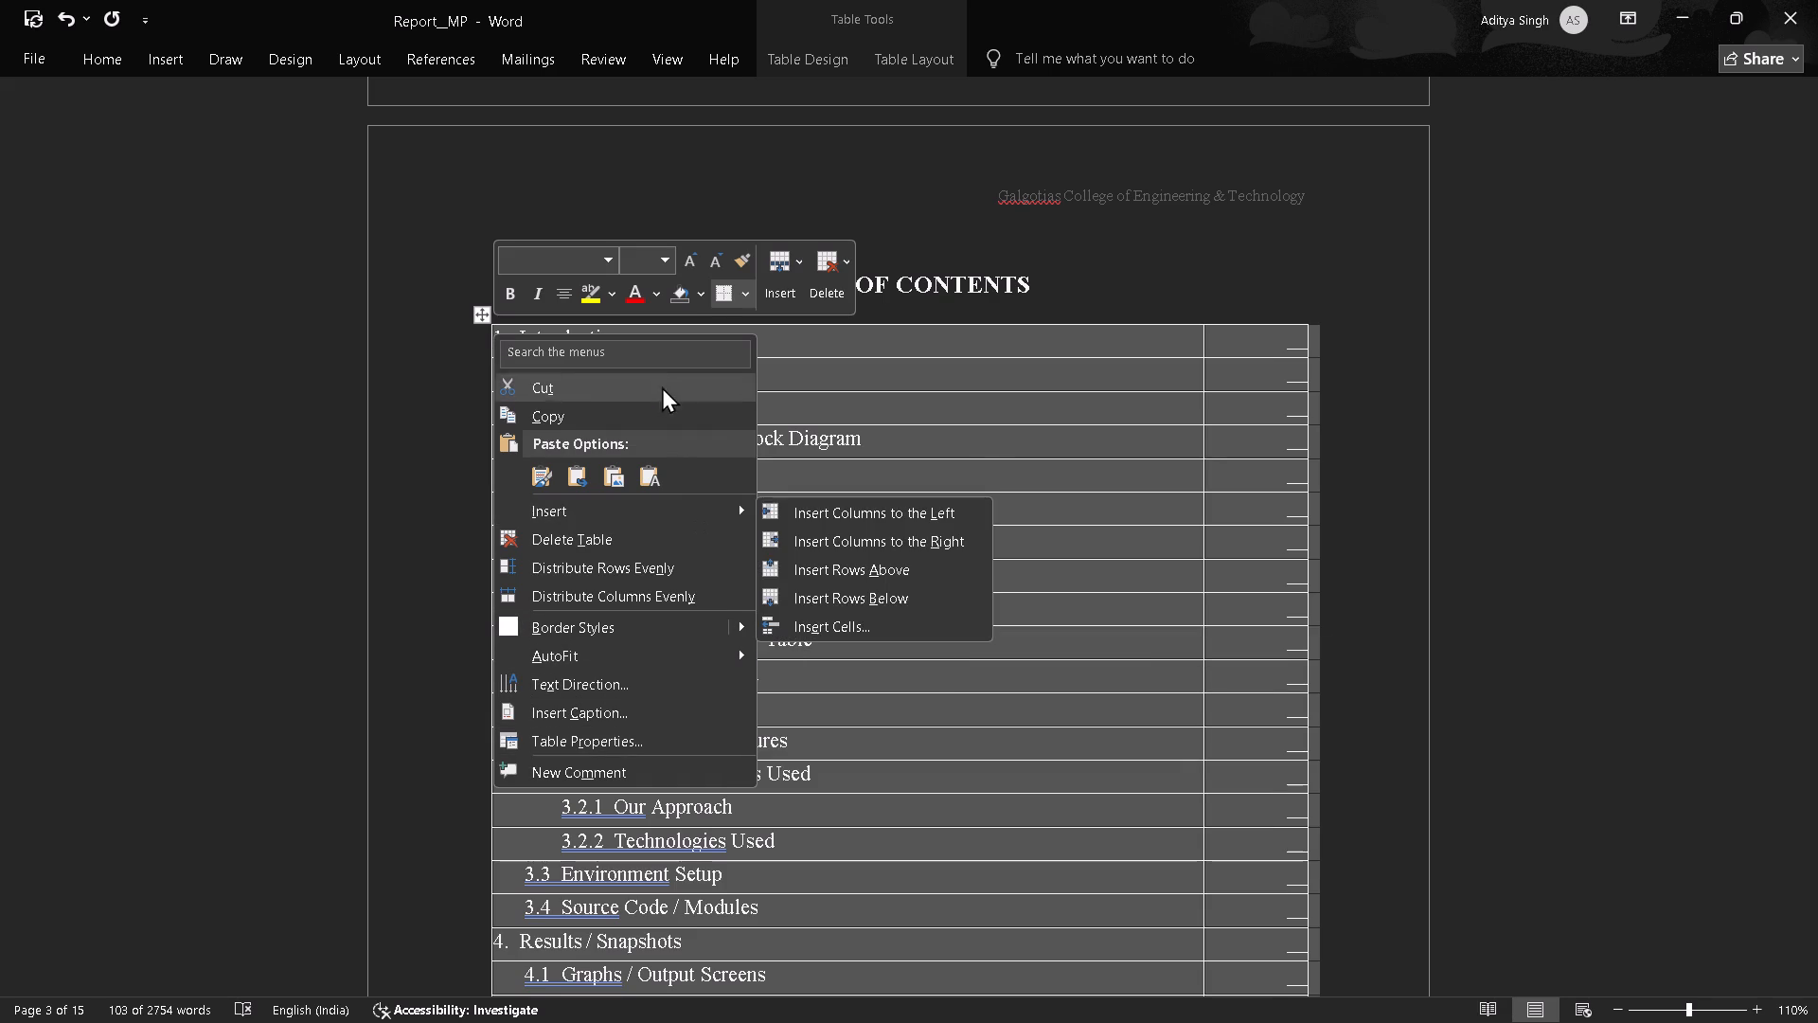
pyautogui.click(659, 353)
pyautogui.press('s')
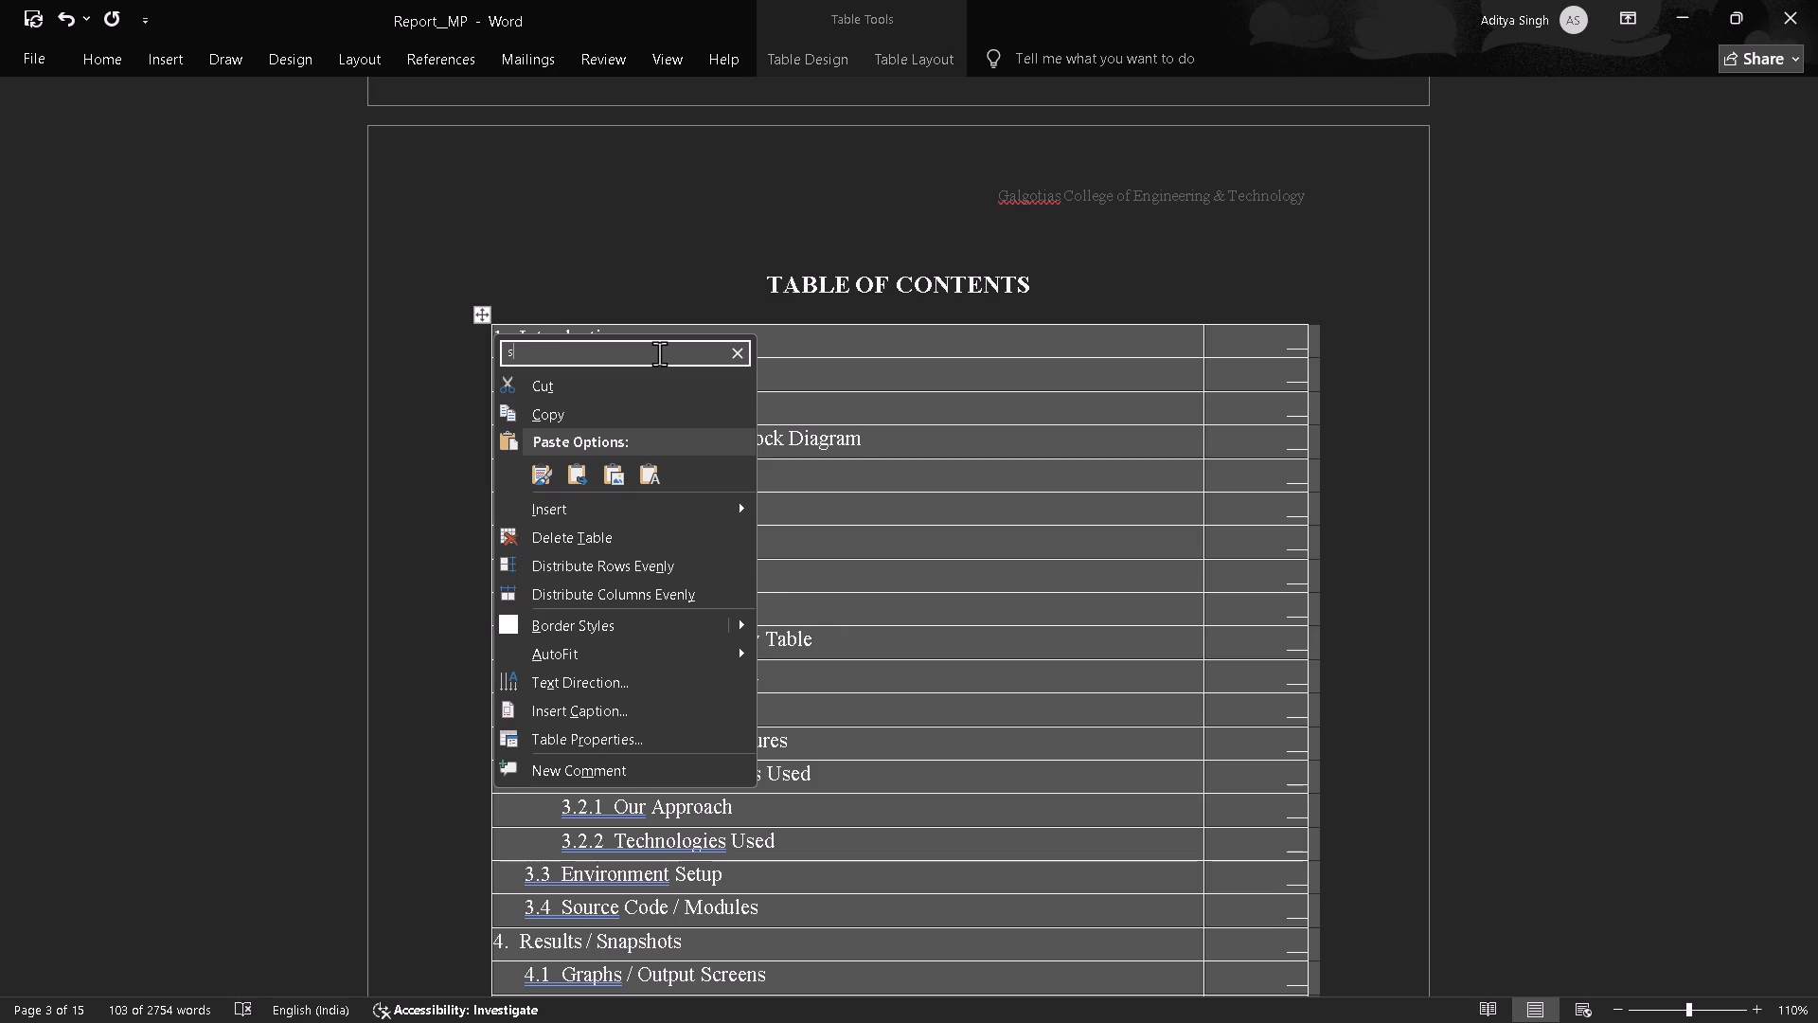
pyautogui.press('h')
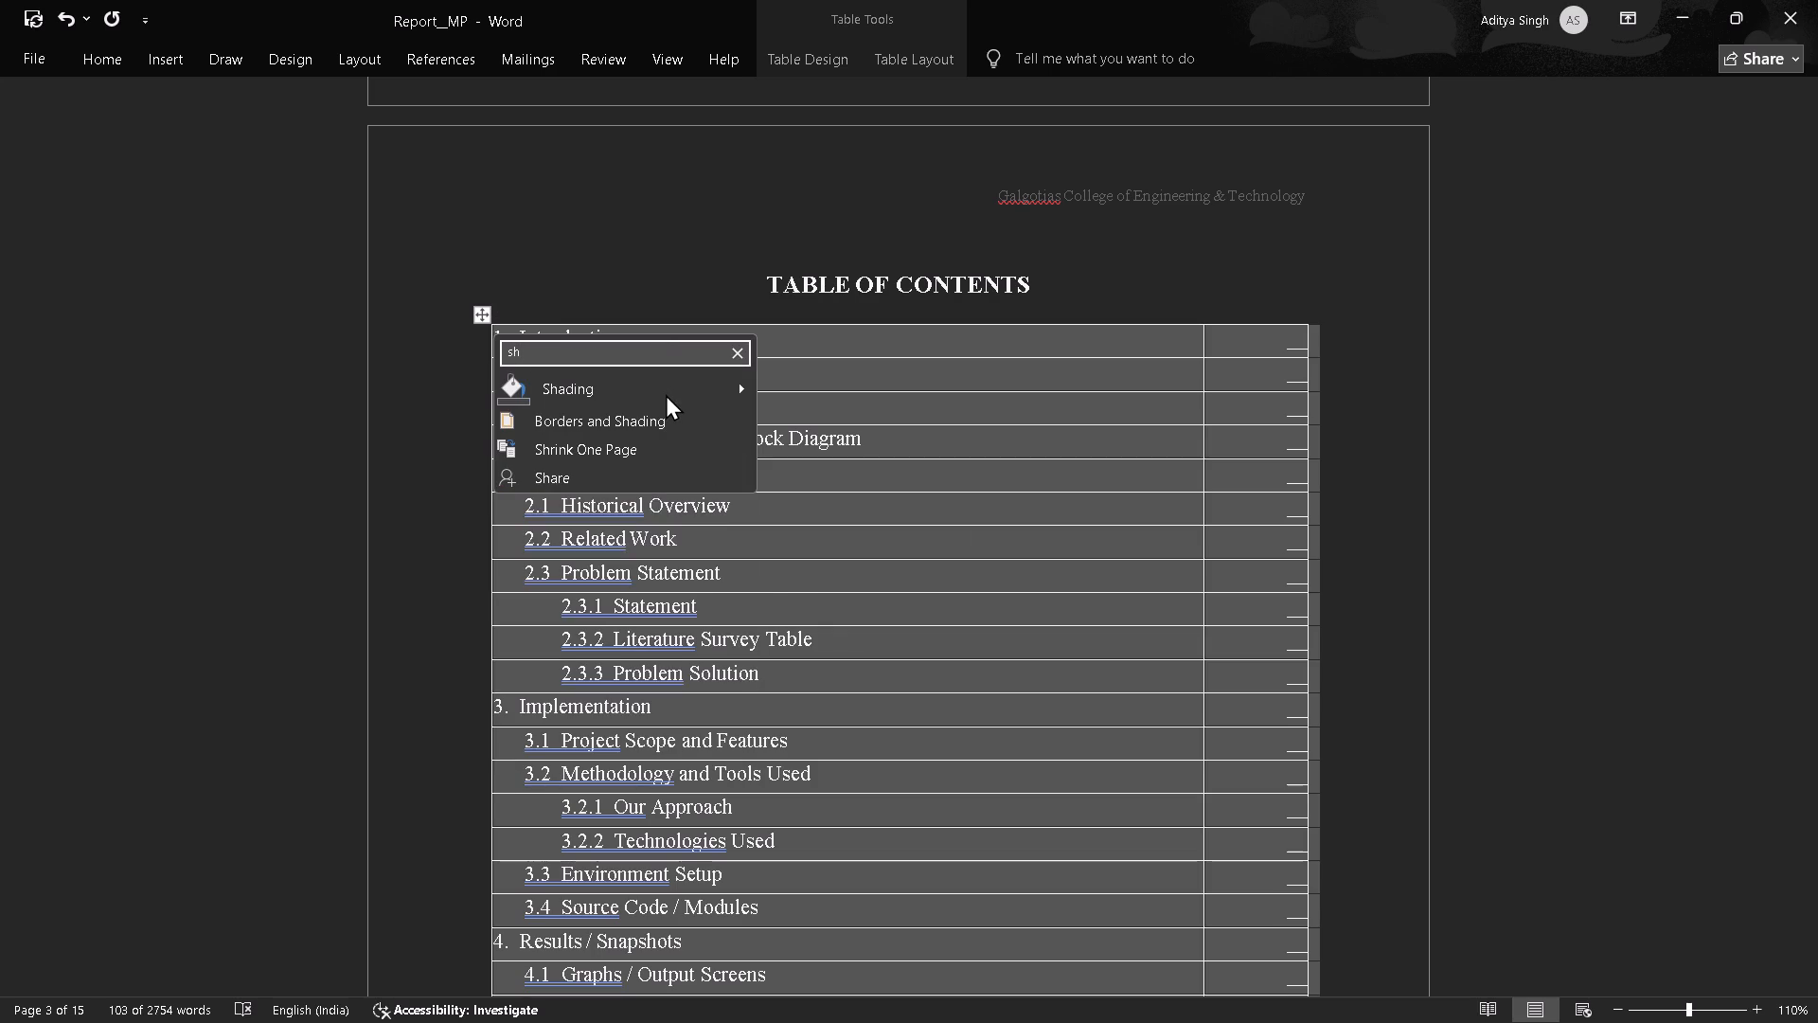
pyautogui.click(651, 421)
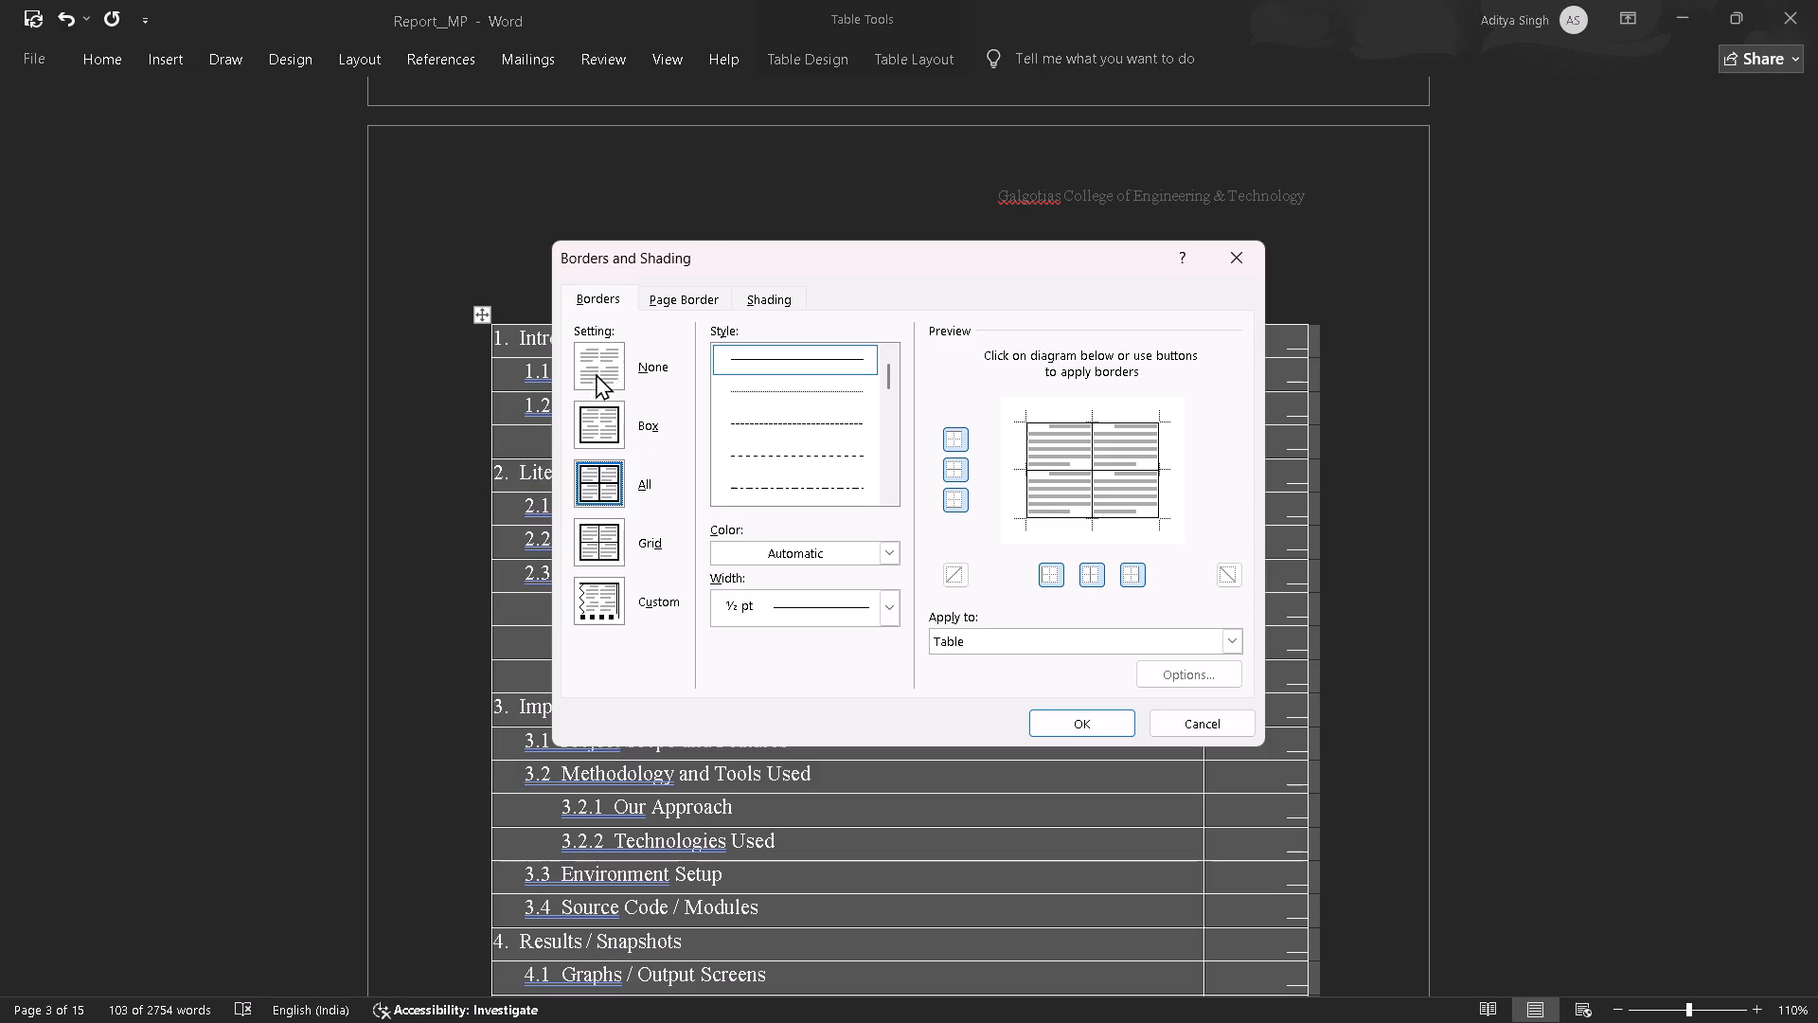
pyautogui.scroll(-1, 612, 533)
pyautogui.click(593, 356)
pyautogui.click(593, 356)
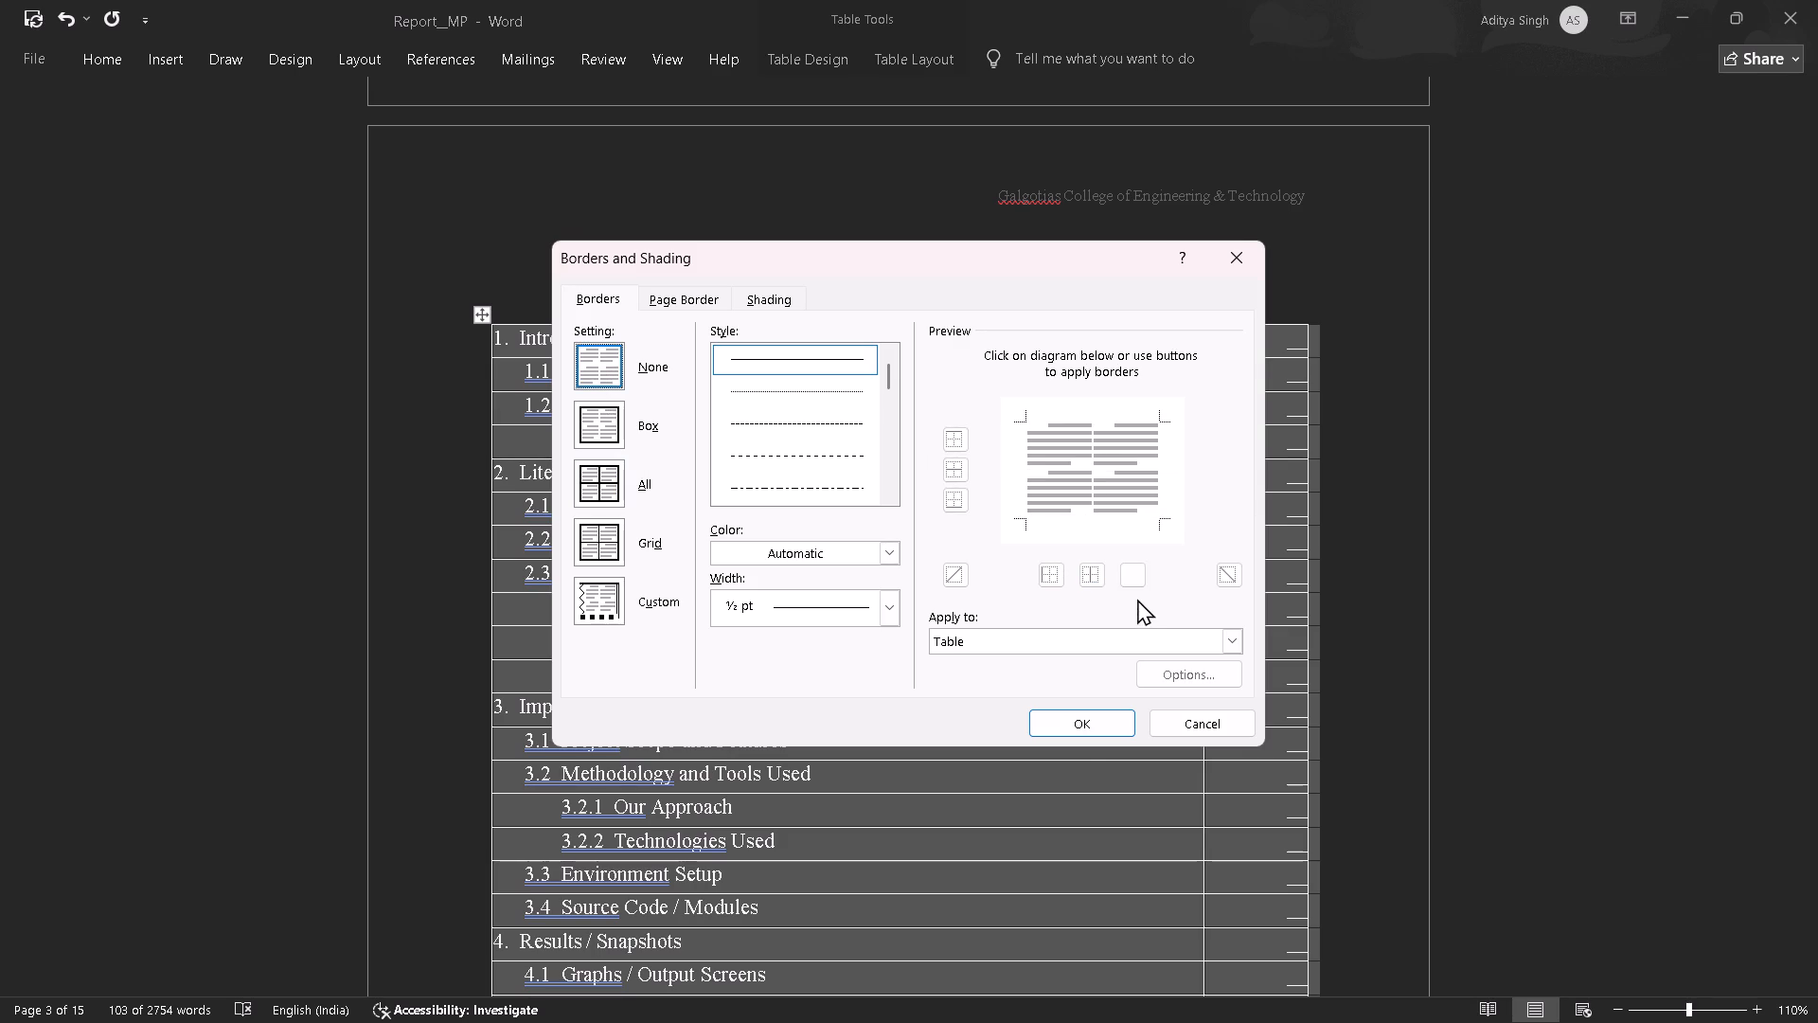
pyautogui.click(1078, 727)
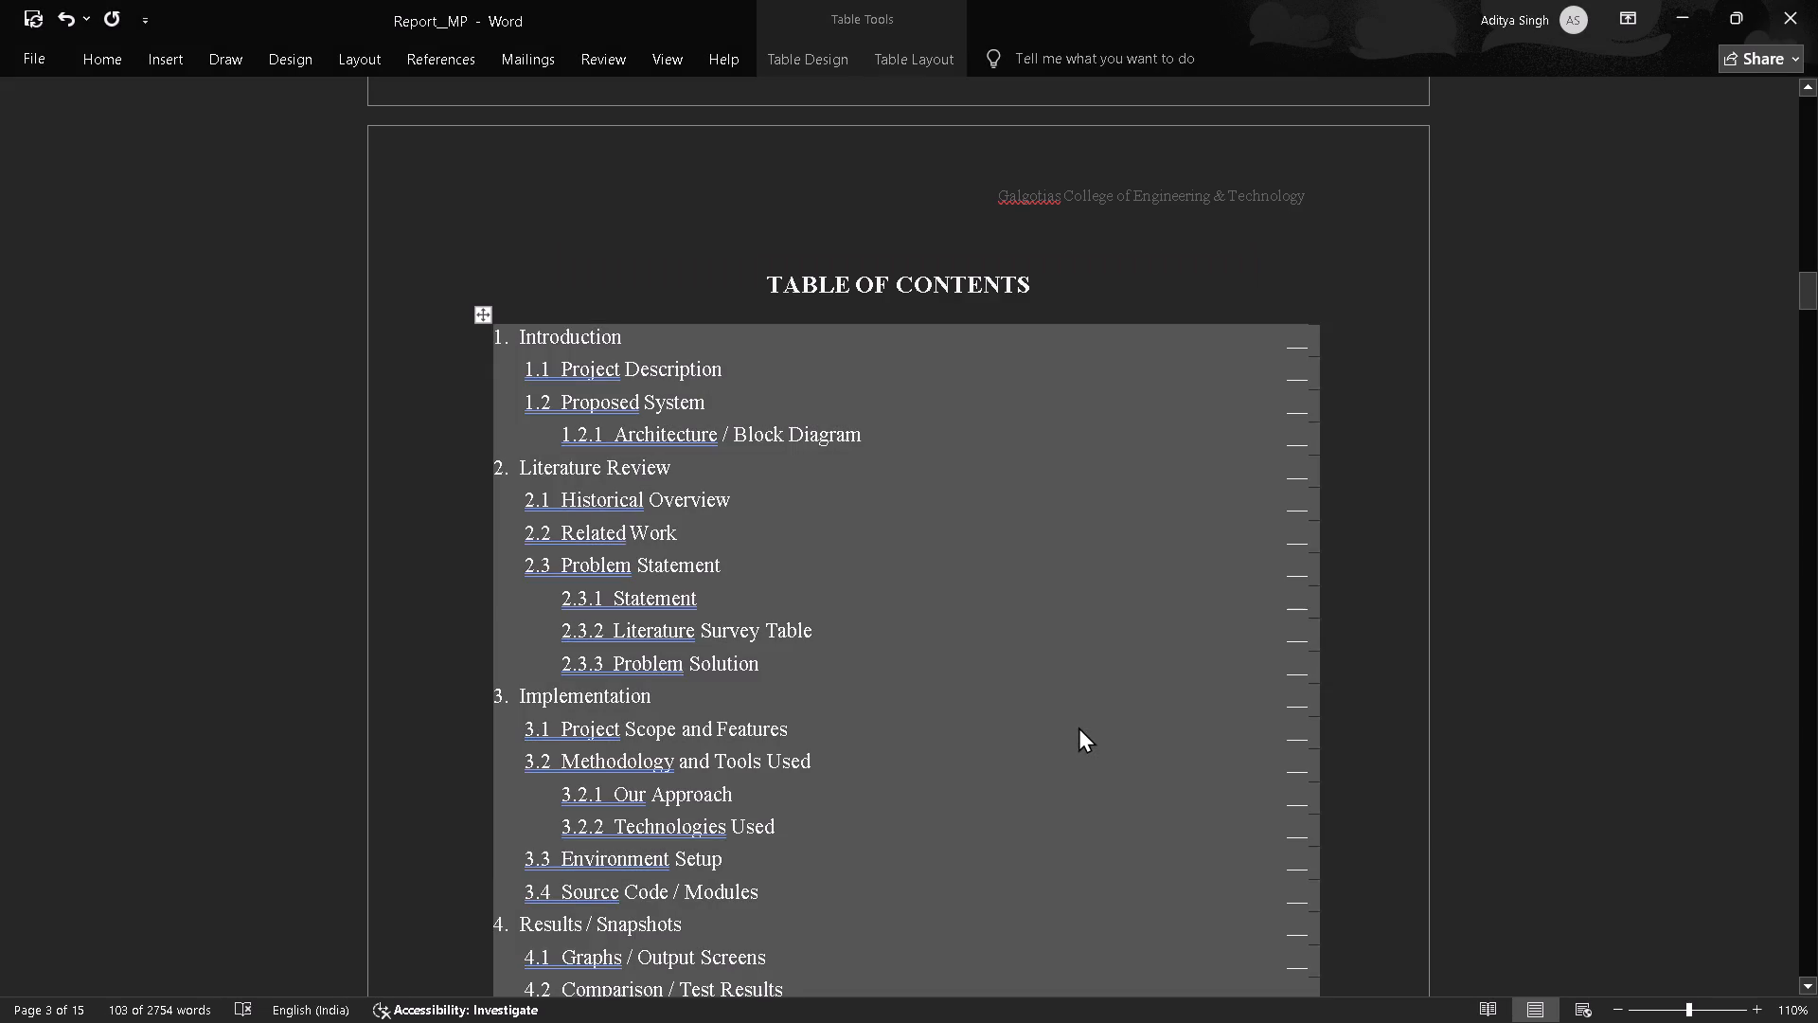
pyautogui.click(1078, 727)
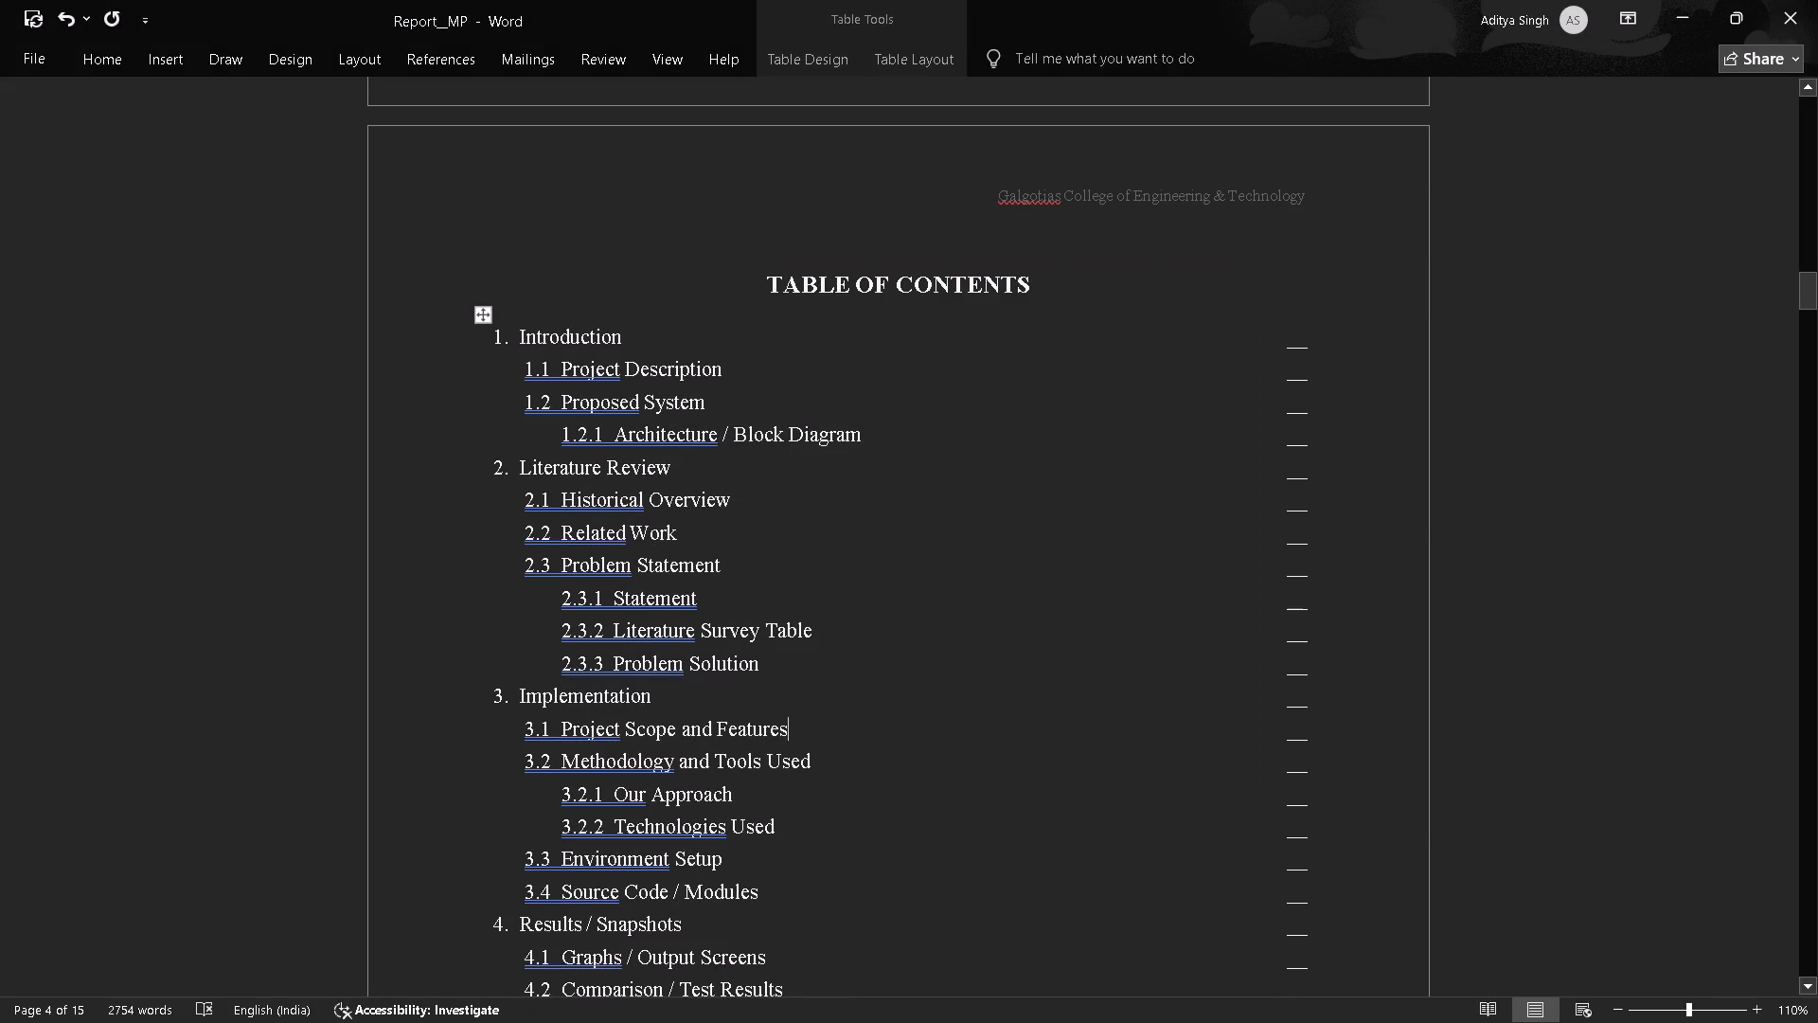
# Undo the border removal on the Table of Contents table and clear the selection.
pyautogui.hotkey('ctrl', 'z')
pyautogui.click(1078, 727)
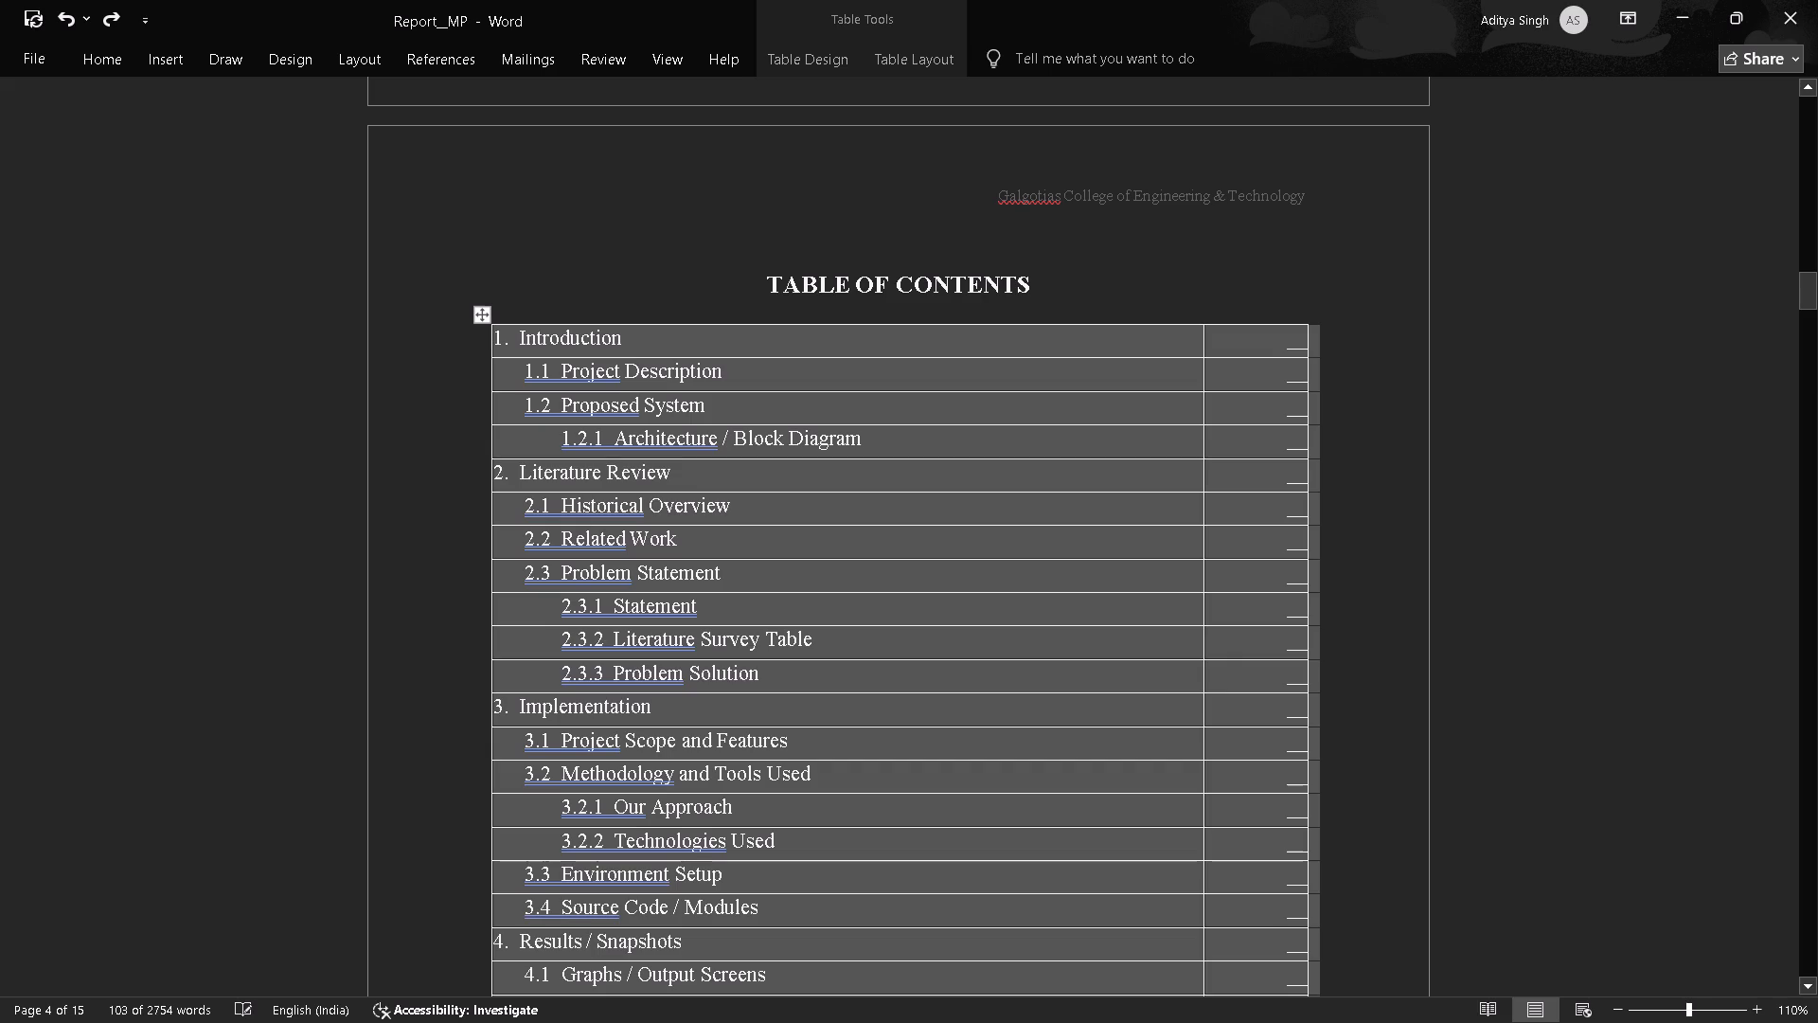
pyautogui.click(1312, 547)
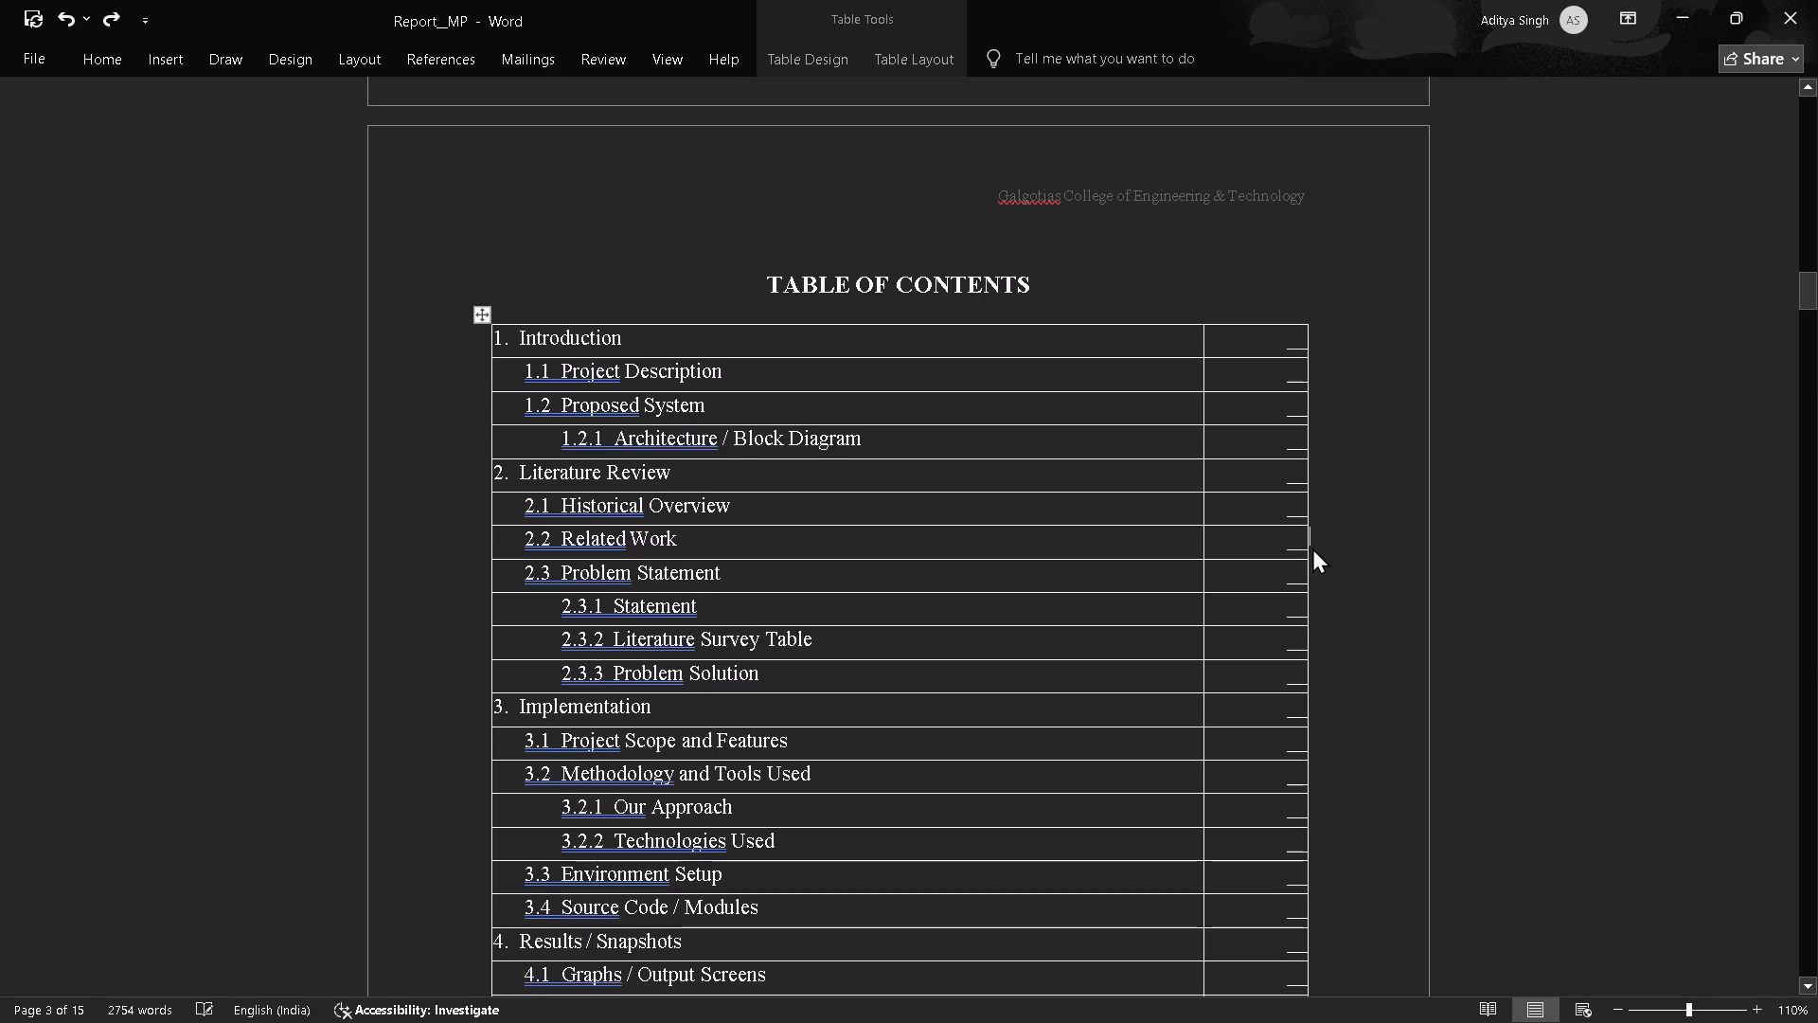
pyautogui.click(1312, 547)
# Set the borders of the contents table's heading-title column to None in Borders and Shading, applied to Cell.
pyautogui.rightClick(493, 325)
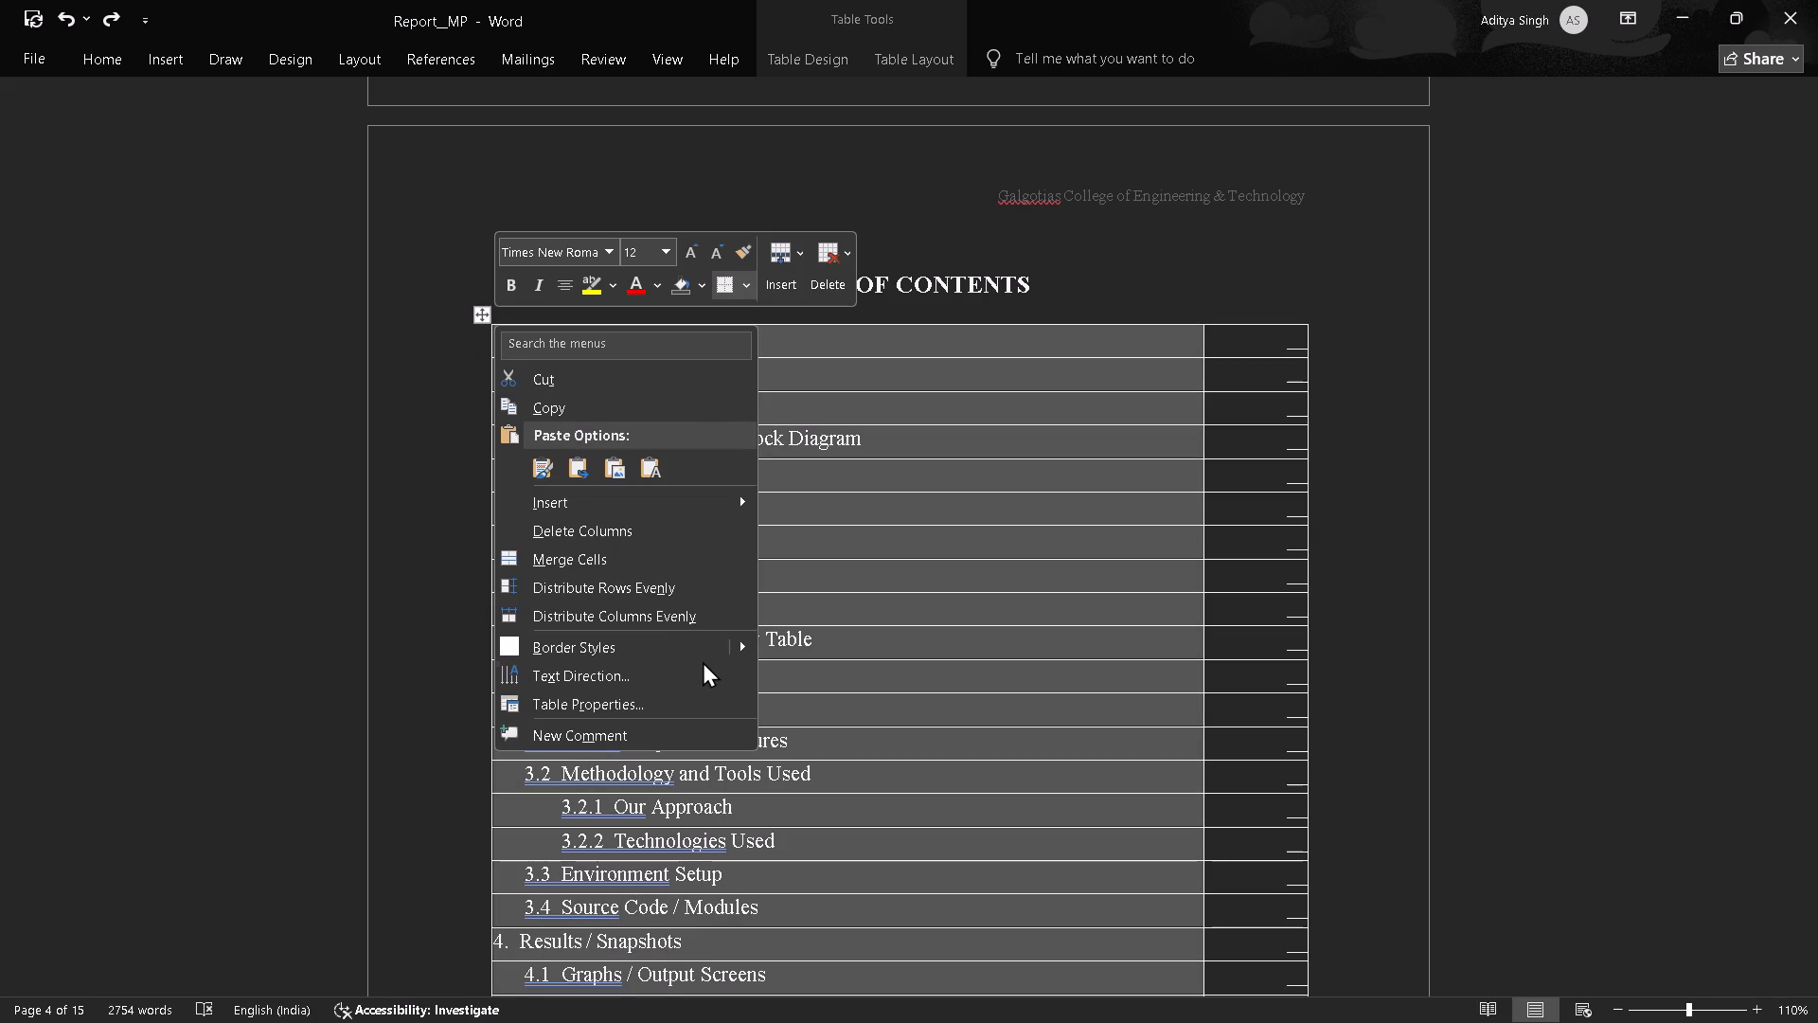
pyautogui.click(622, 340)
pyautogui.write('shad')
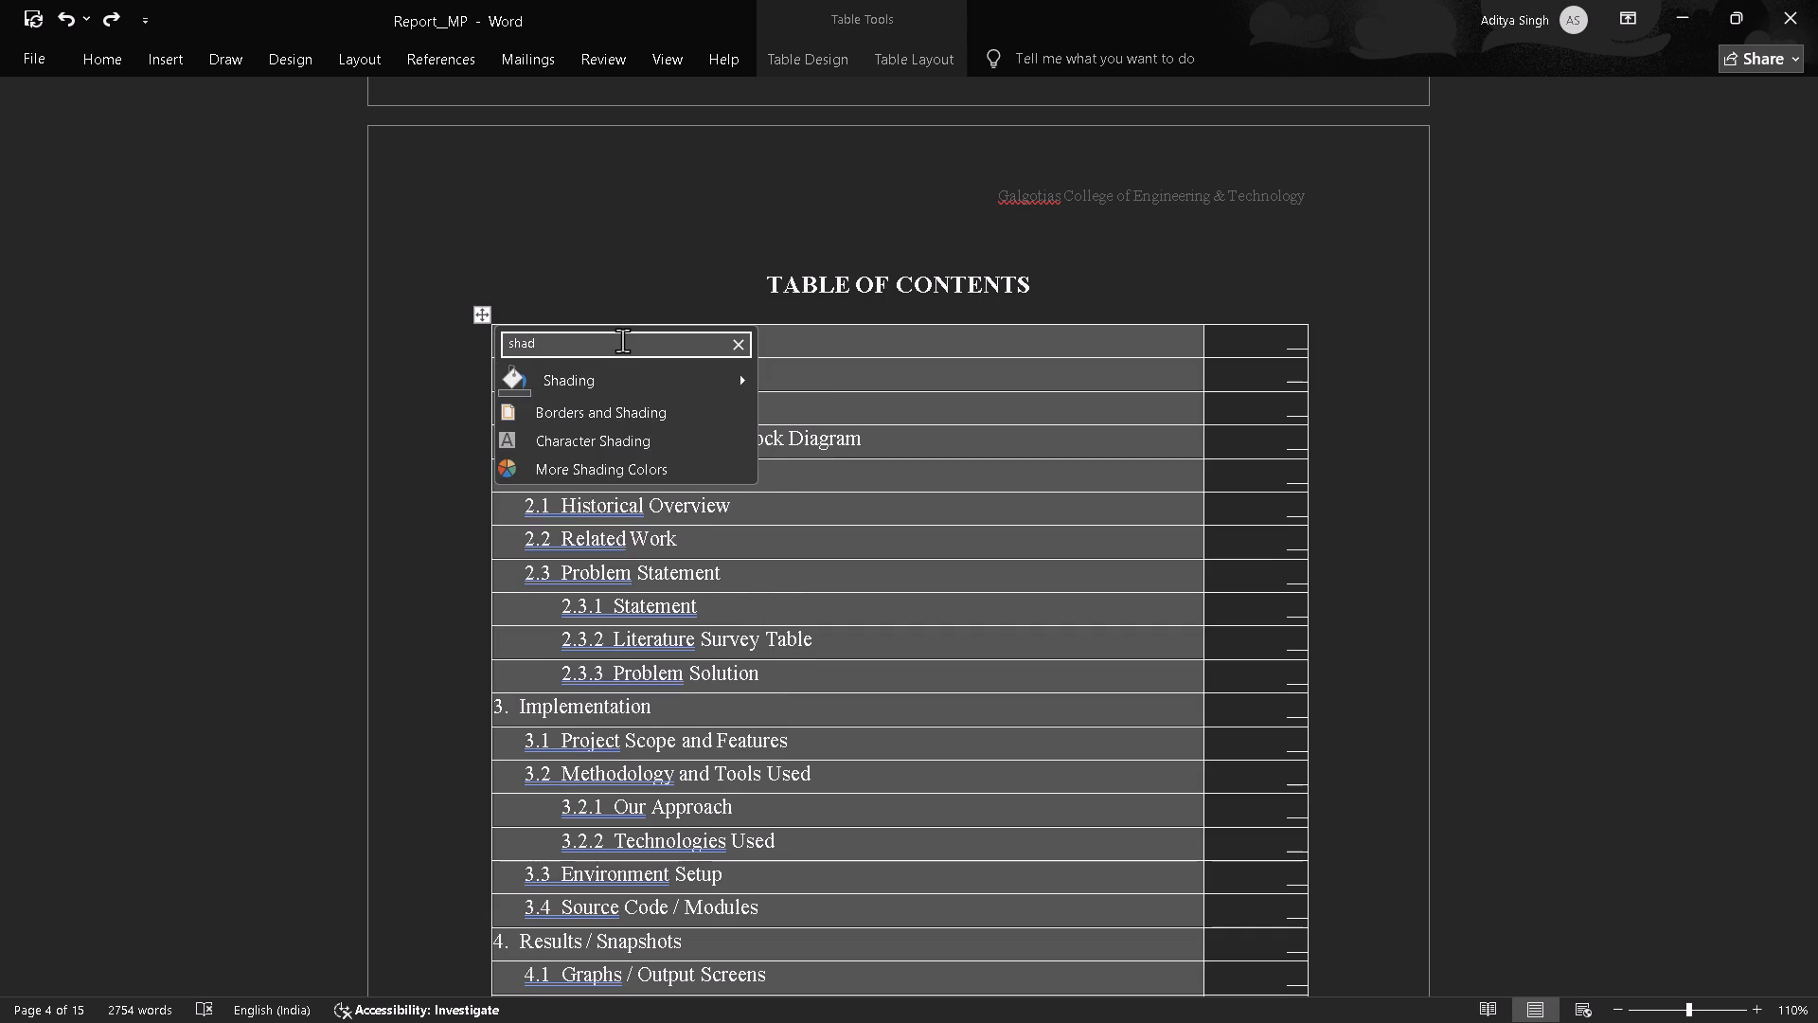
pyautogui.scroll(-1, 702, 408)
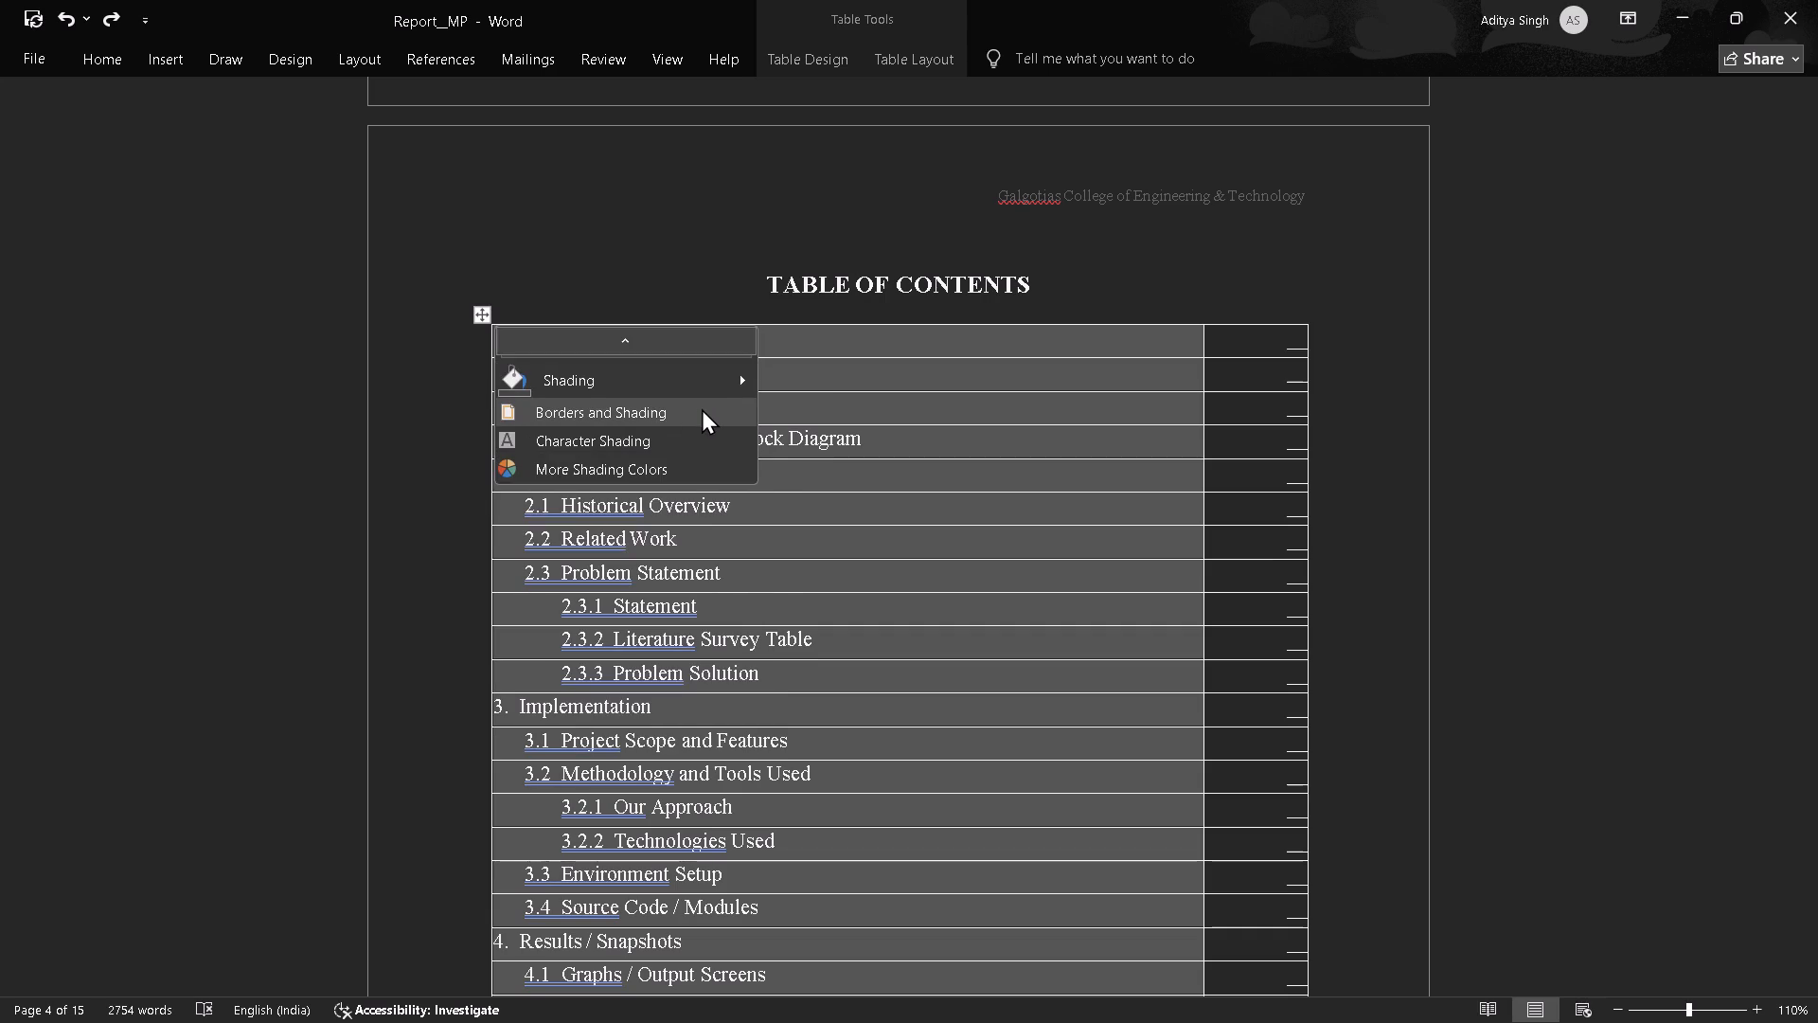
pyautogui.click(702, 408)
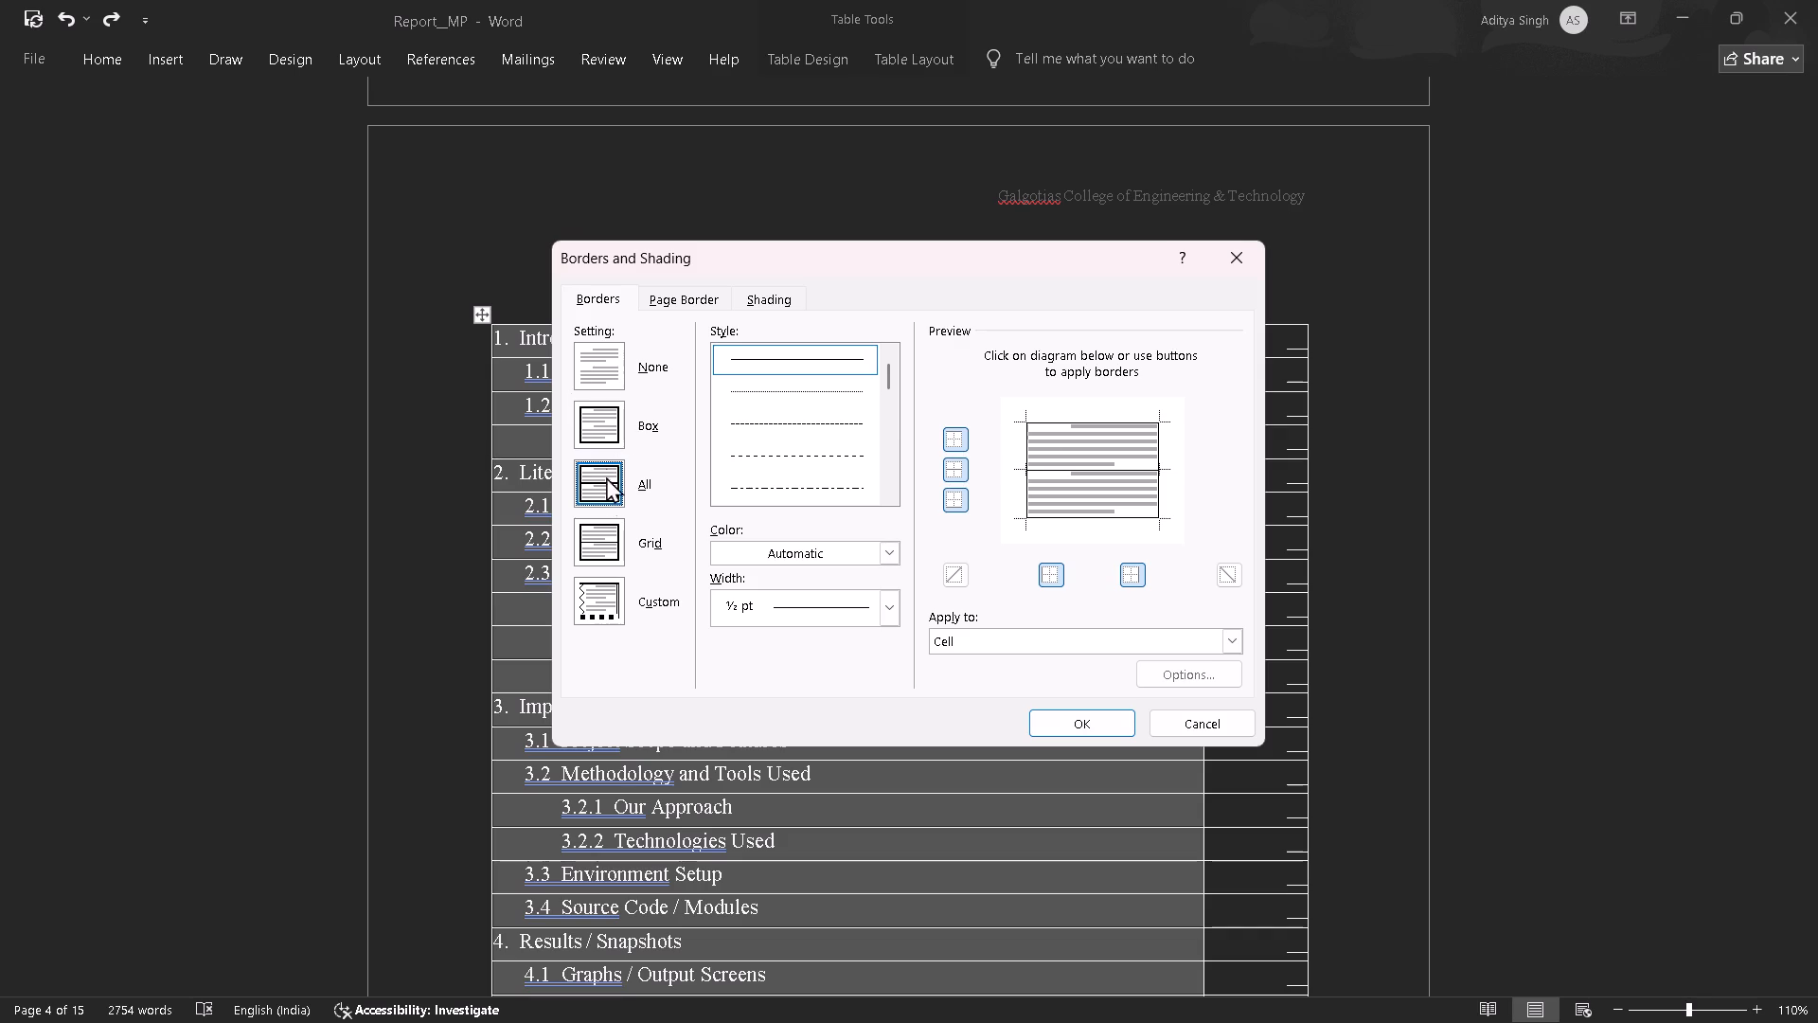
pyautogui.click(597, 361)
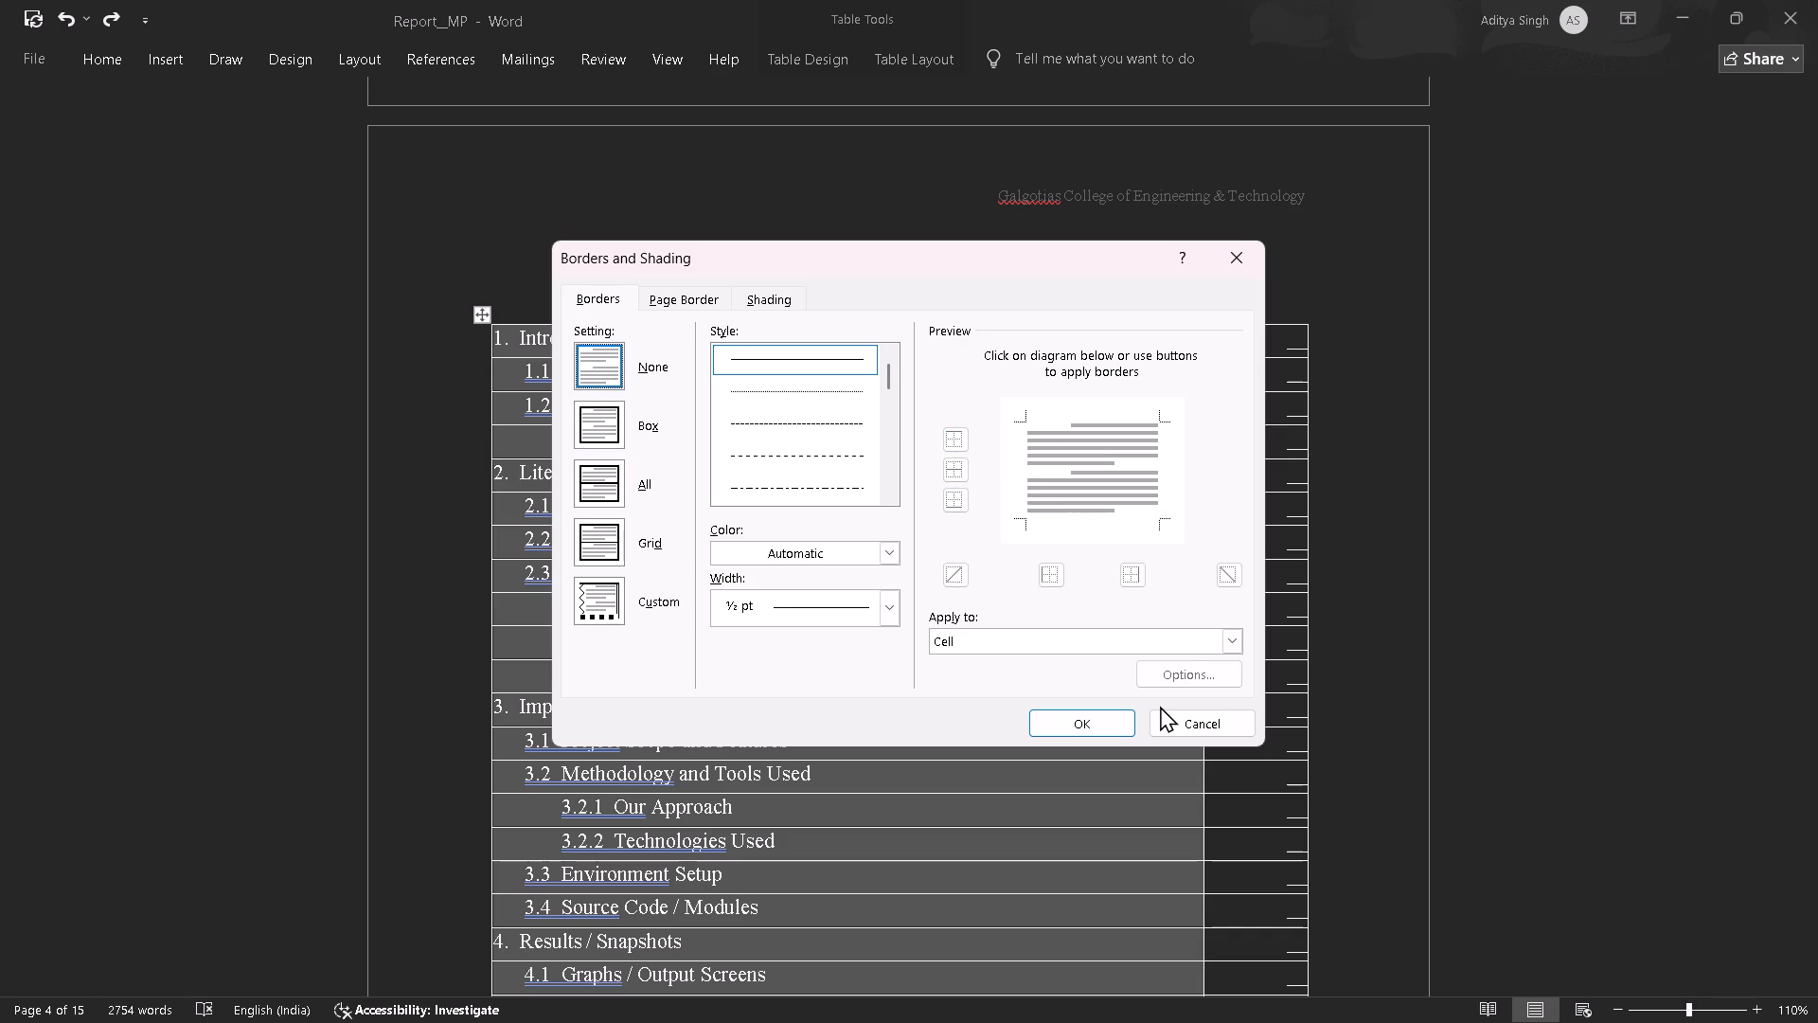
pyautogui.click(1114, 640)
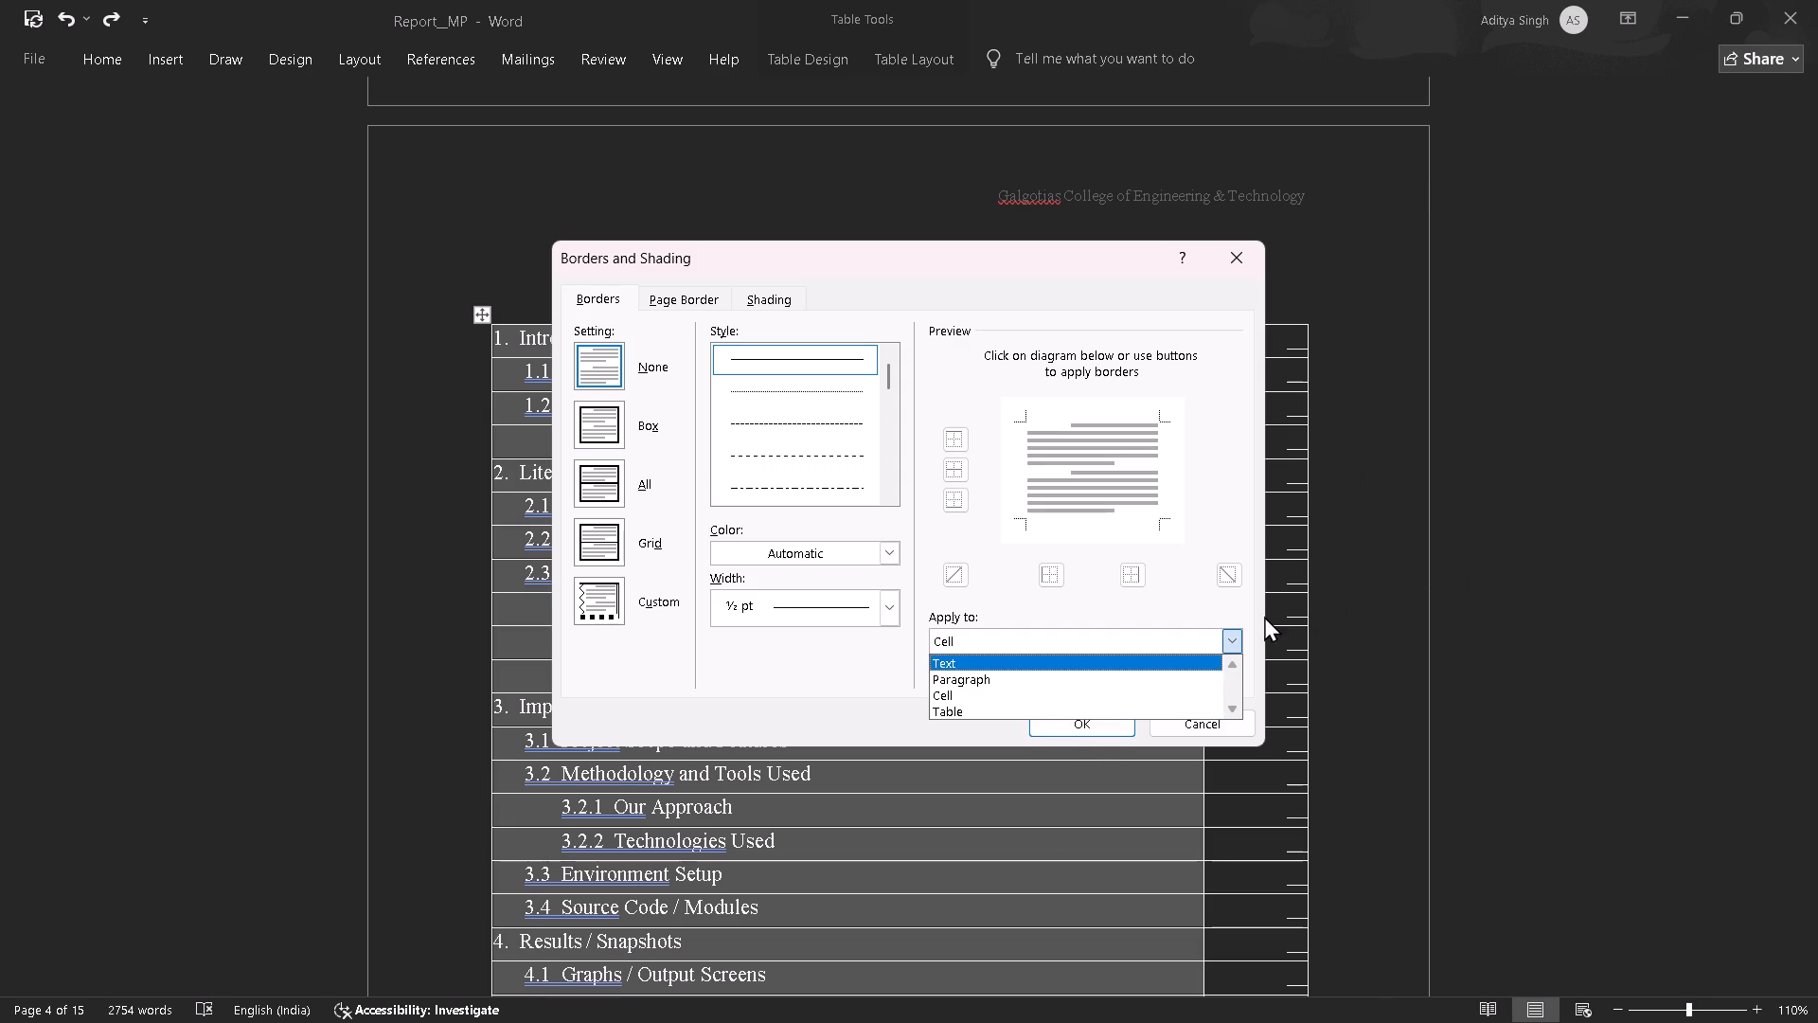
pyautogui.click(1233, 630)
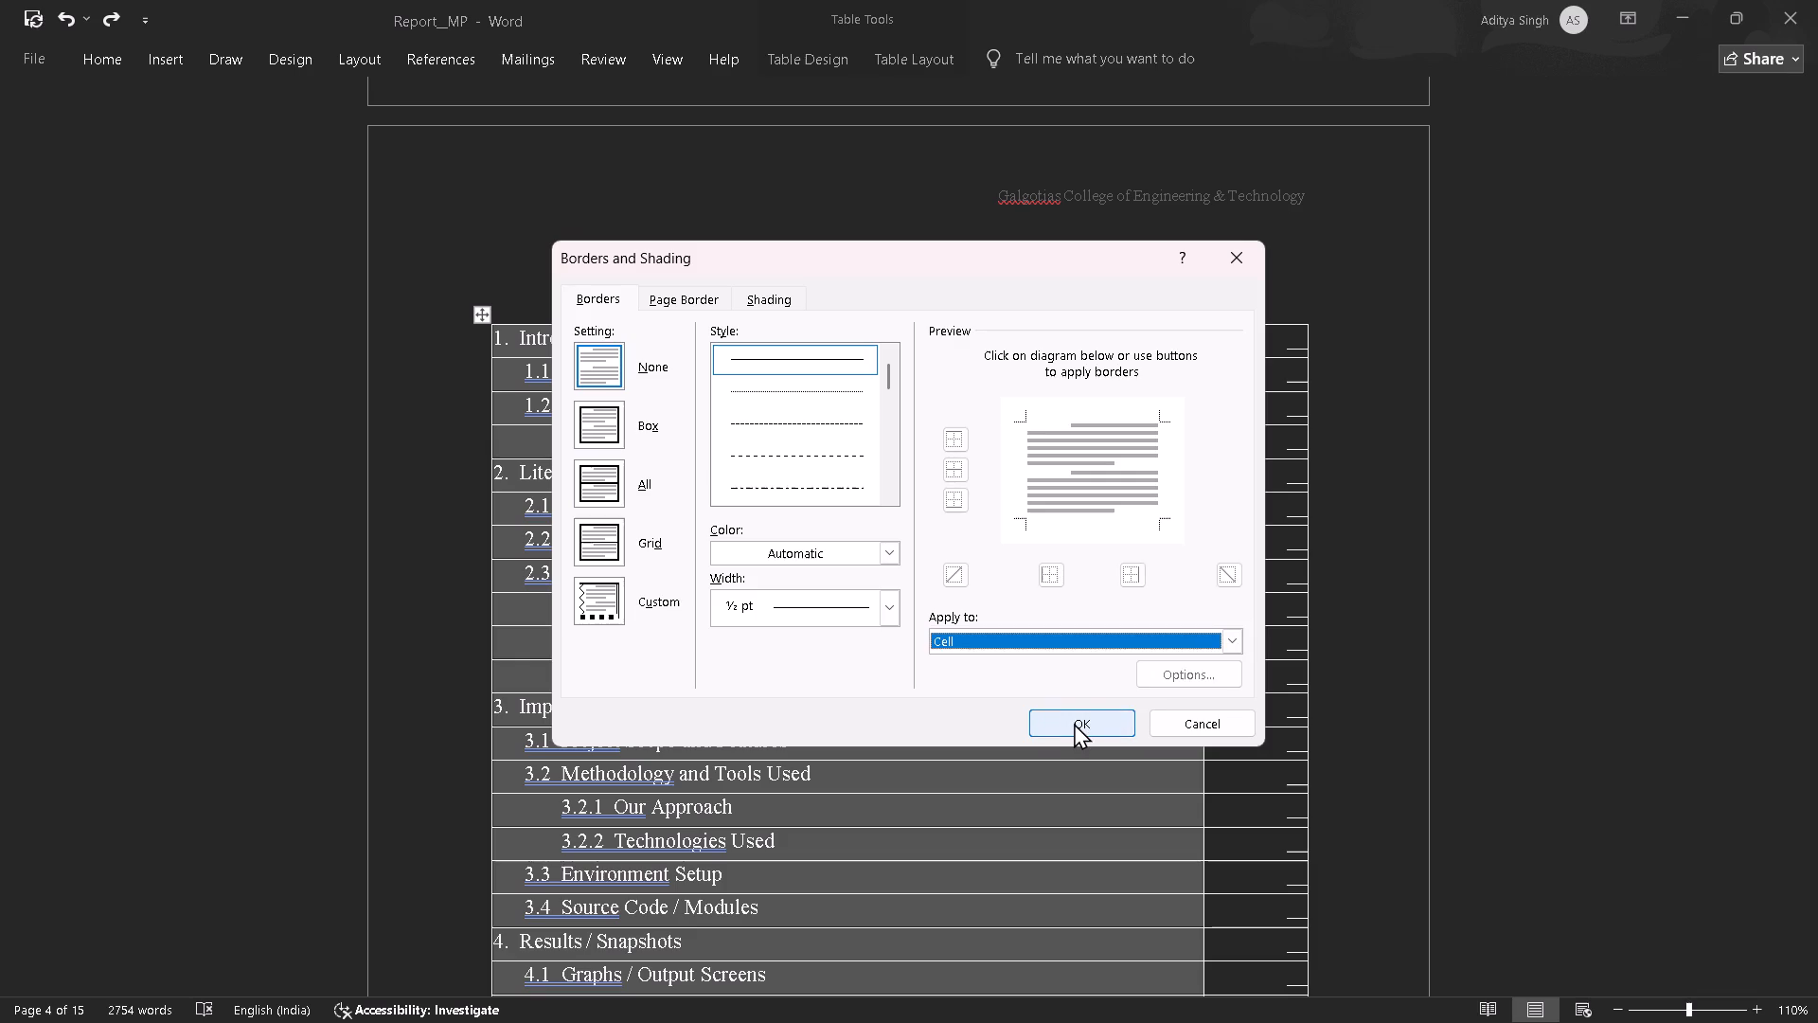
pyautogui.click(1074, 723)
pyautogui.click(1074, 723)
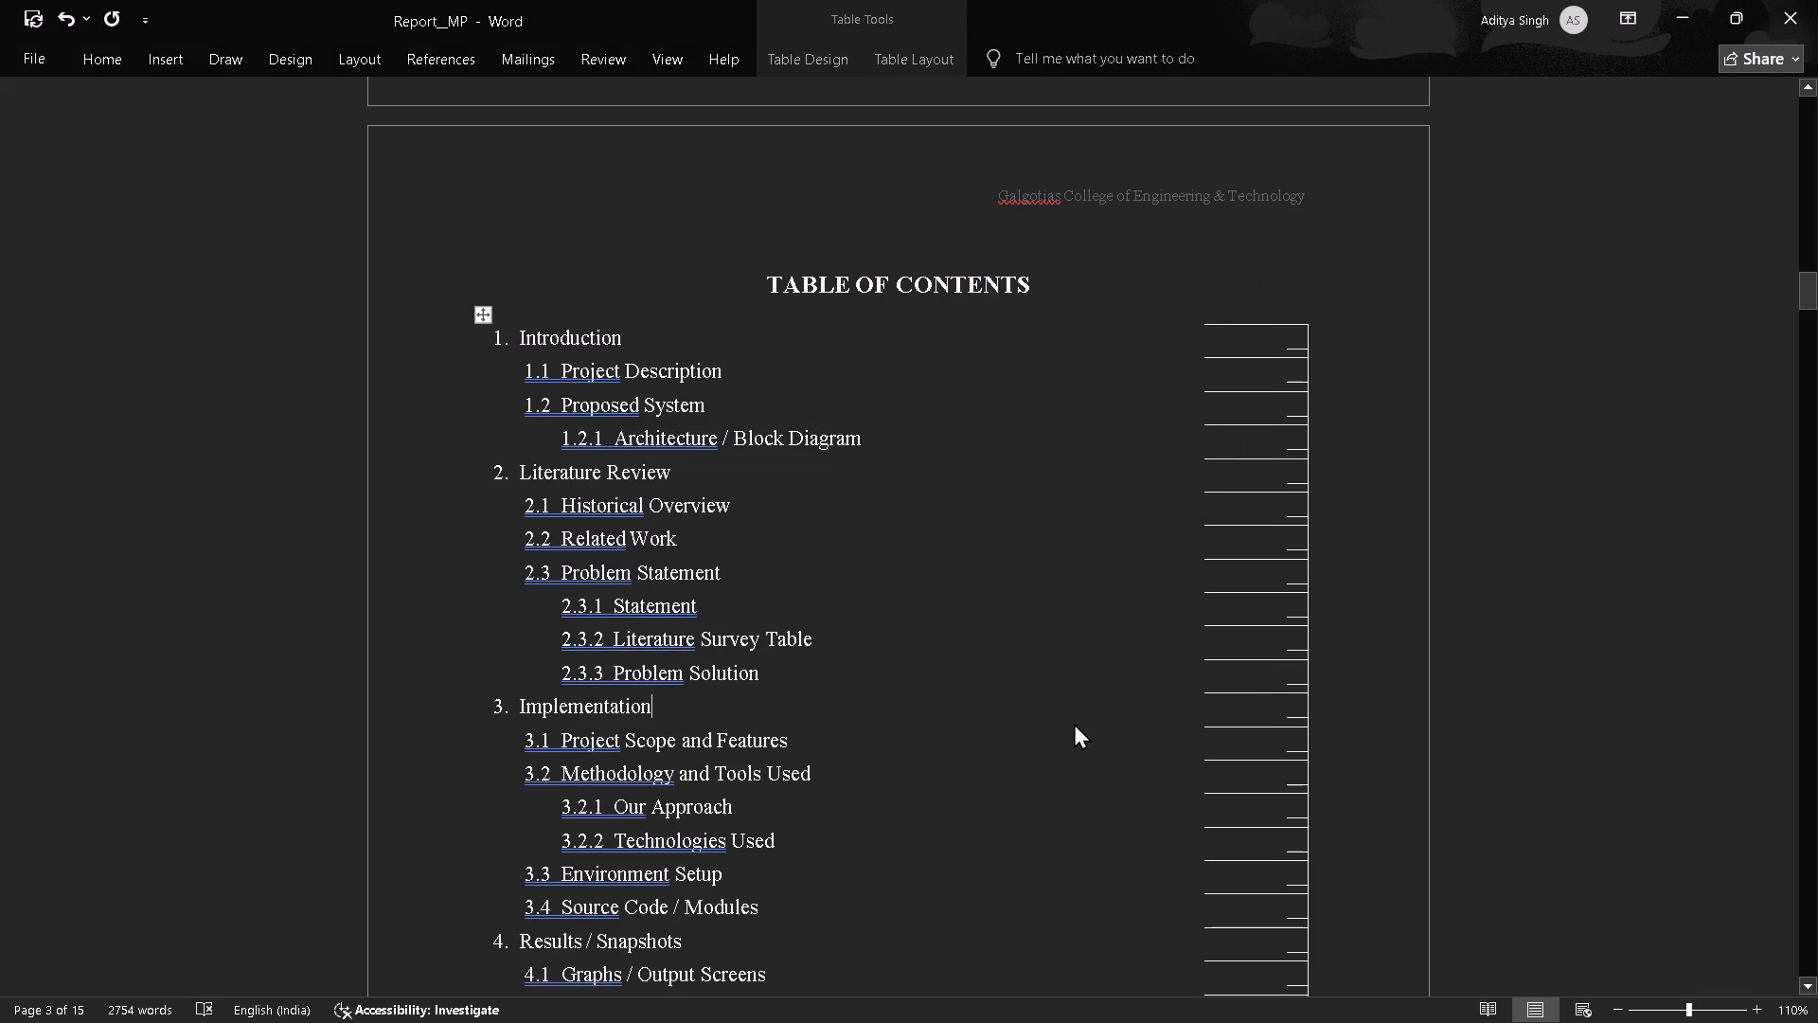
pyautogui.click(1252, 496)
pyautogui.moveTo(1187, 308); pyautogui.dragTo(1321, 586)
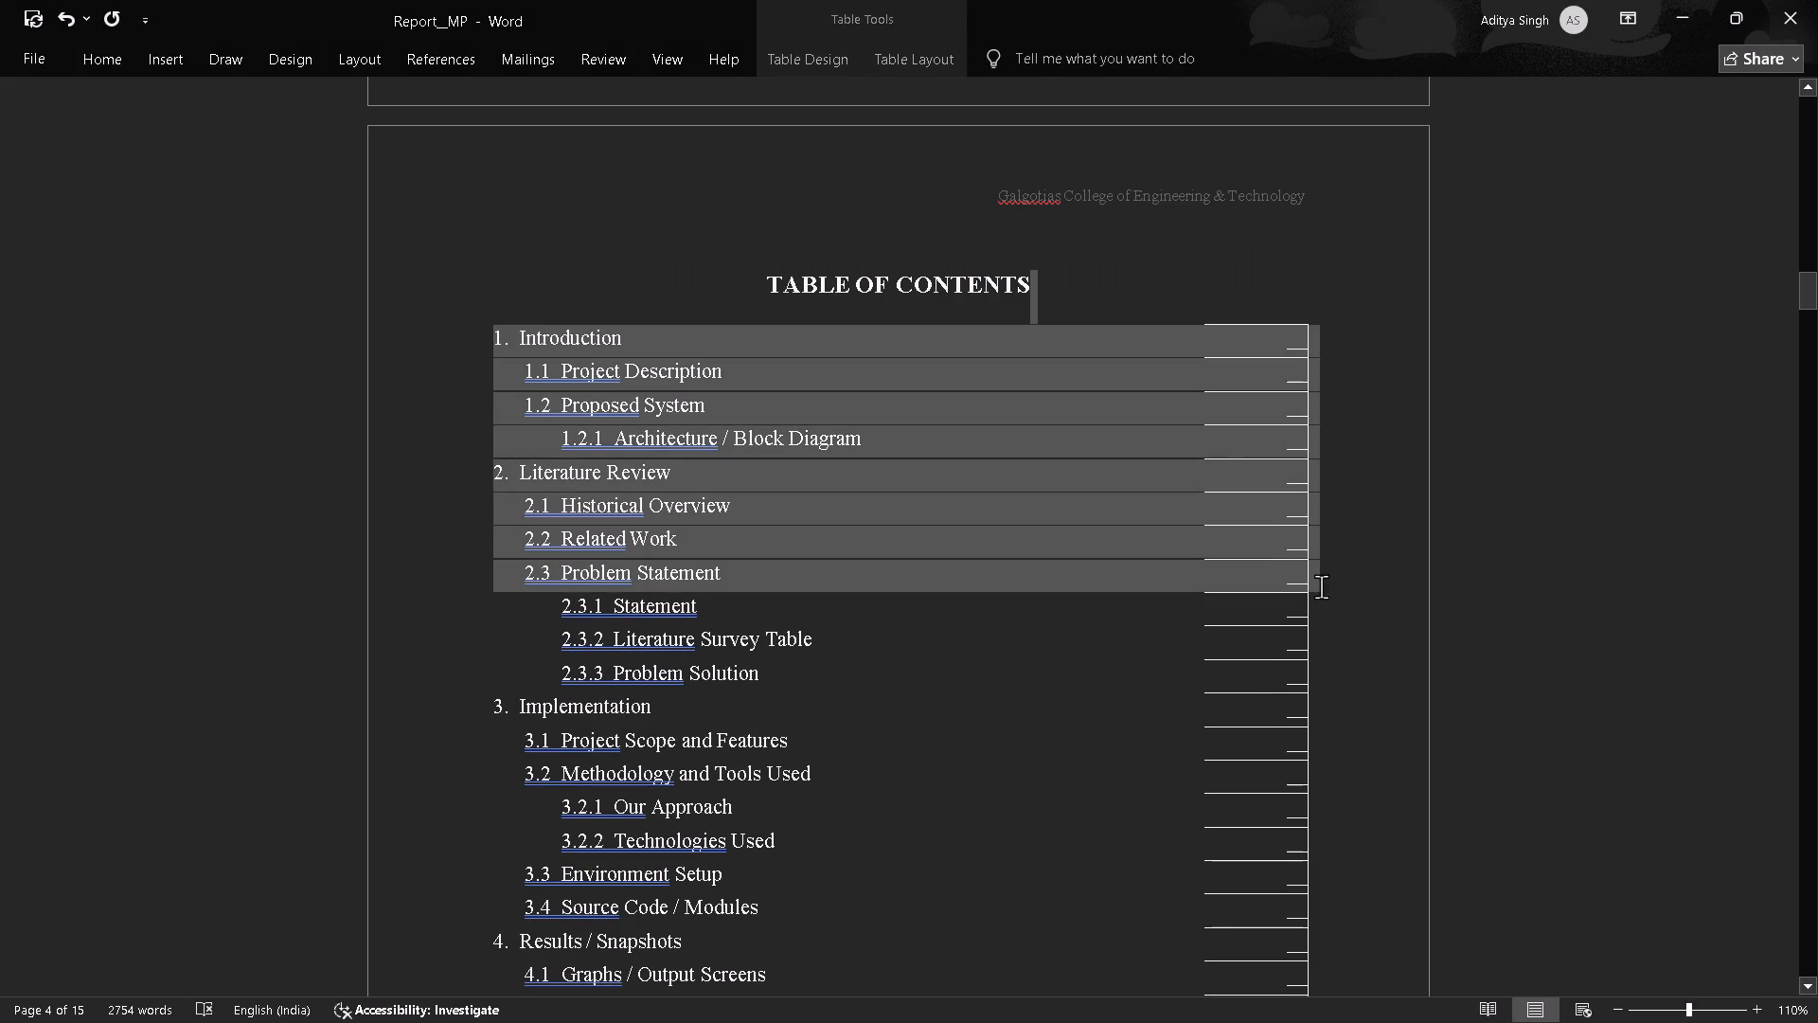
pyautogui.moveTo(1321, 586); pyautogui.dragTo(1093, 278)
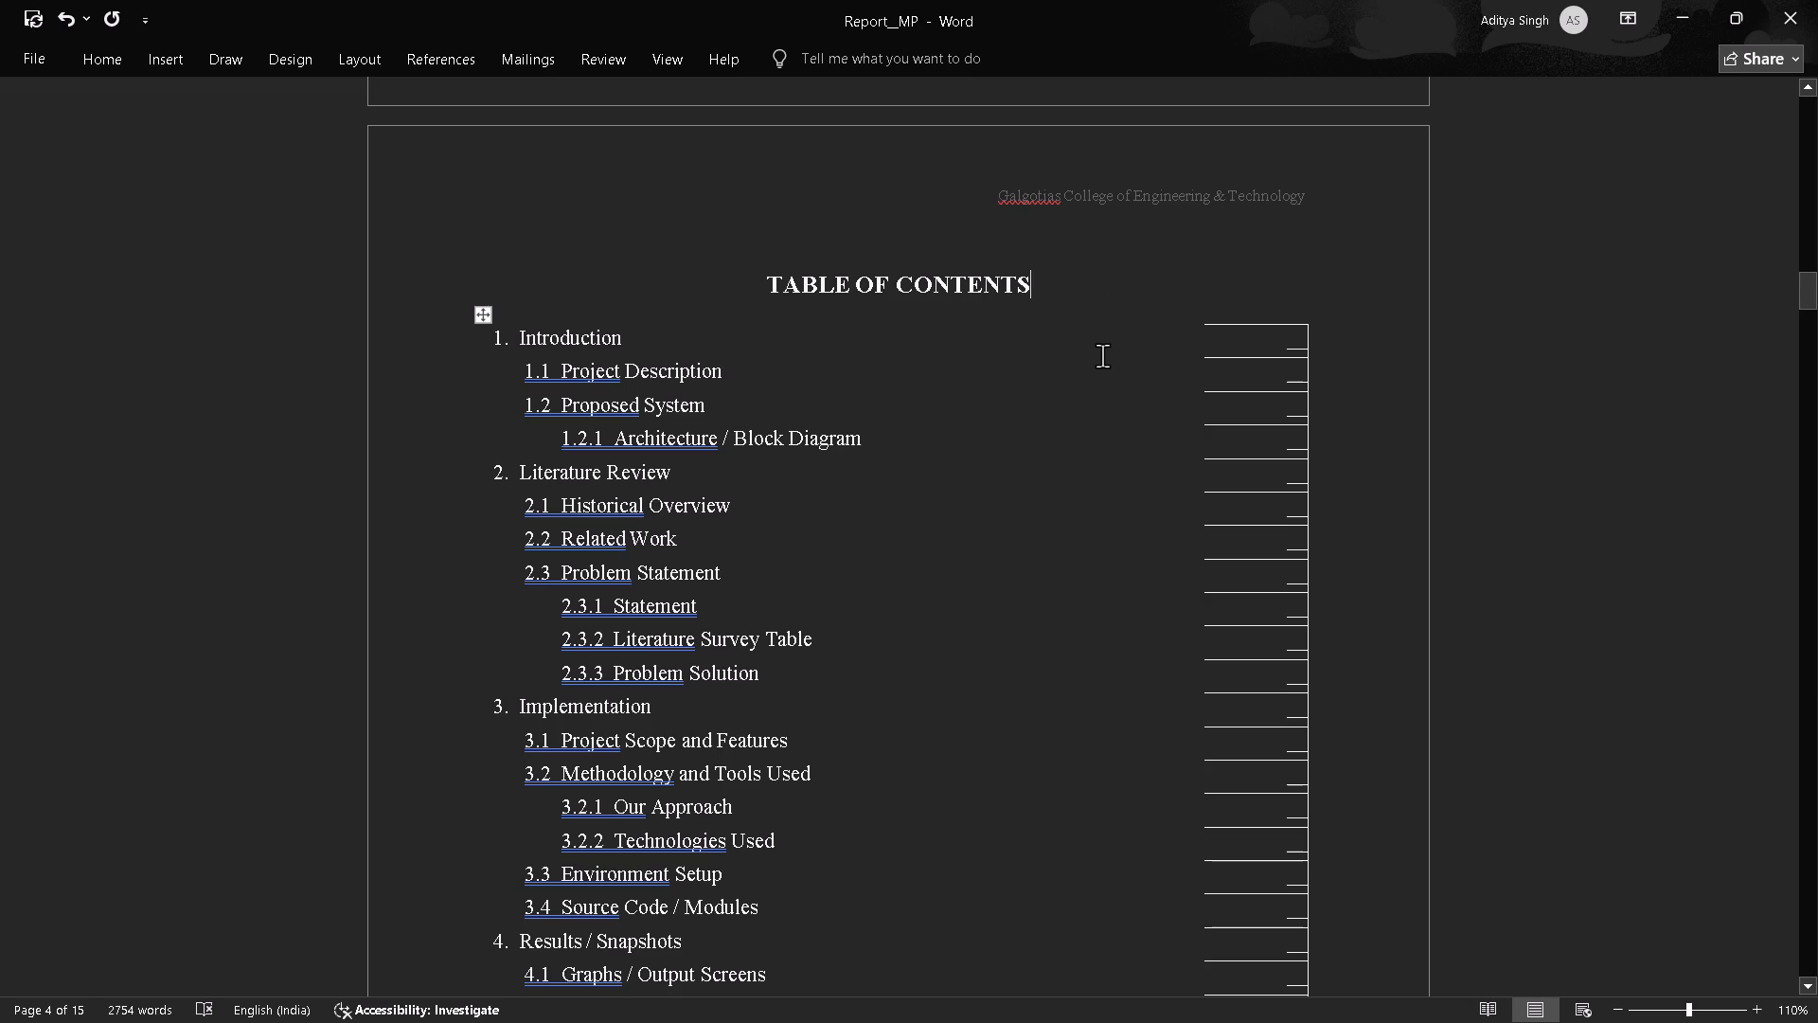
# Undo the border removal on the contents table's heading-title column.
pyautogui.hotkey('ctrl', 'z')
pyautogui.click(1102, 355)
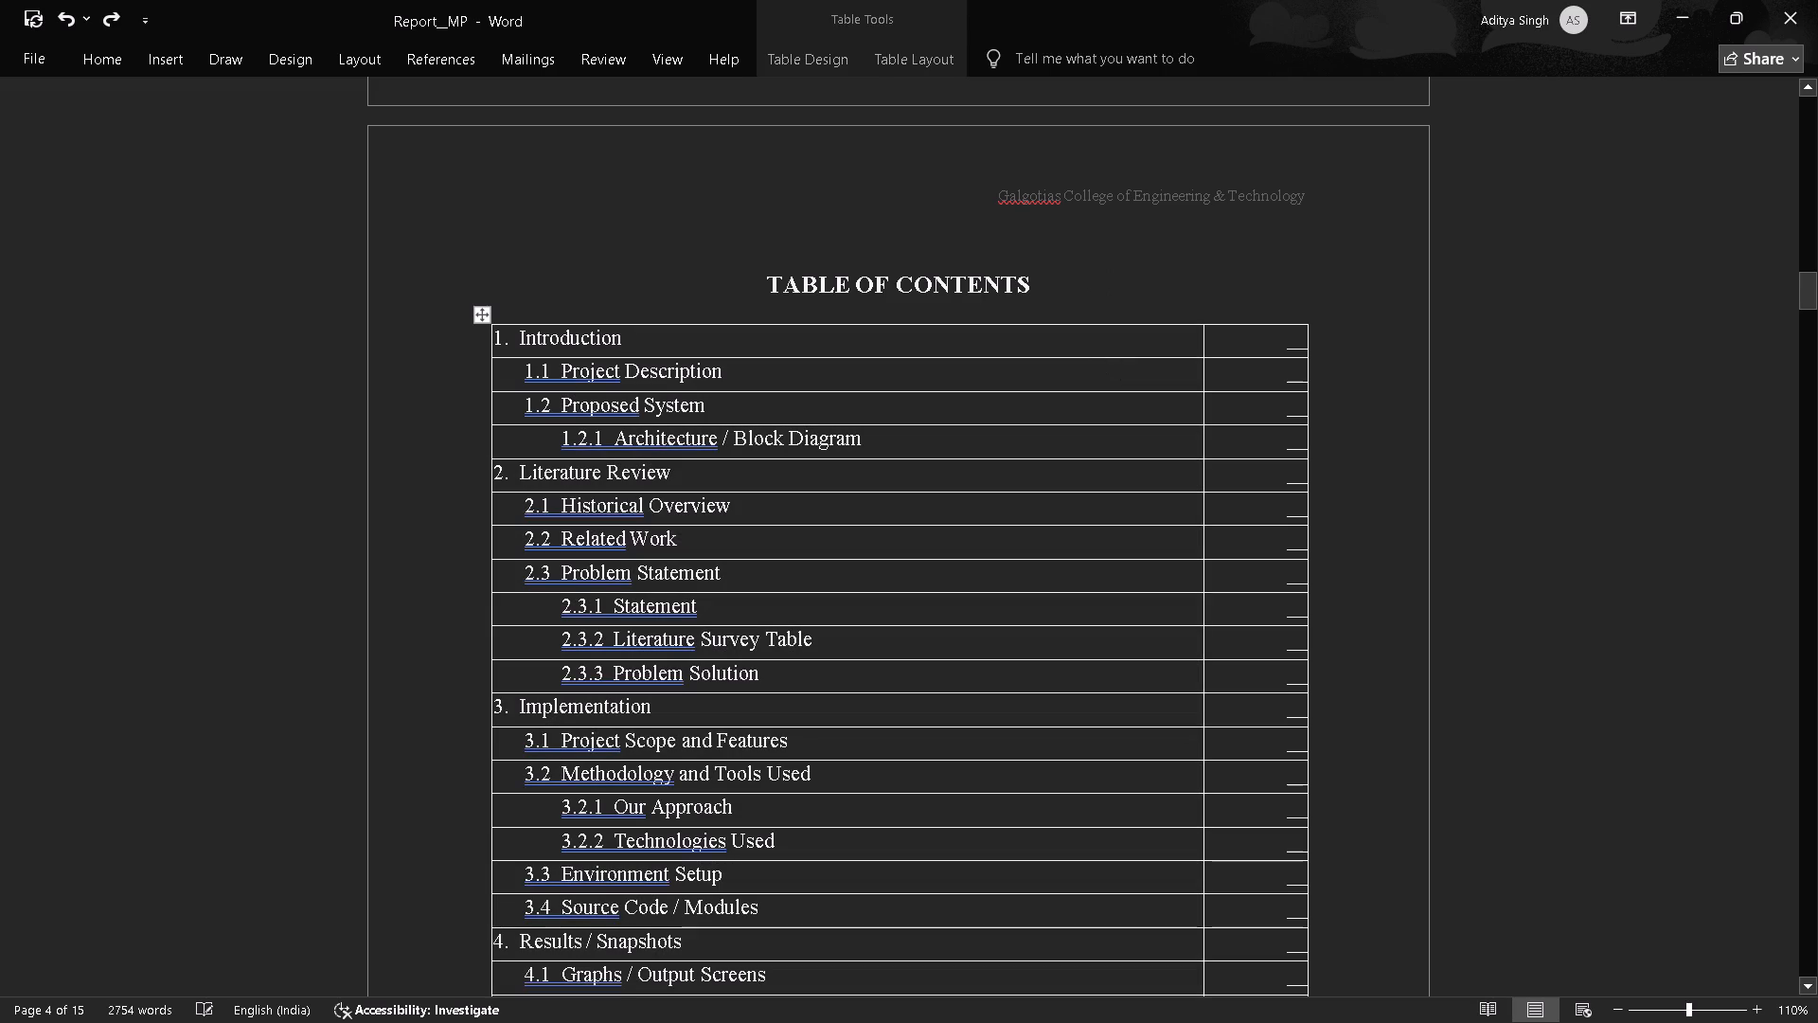
# Review the report pages from the Table of Contents through the 1.2.1 Architecture diagram to section 3.4 Source Code.
pyautogui.scroll(-1, 1102, 355)
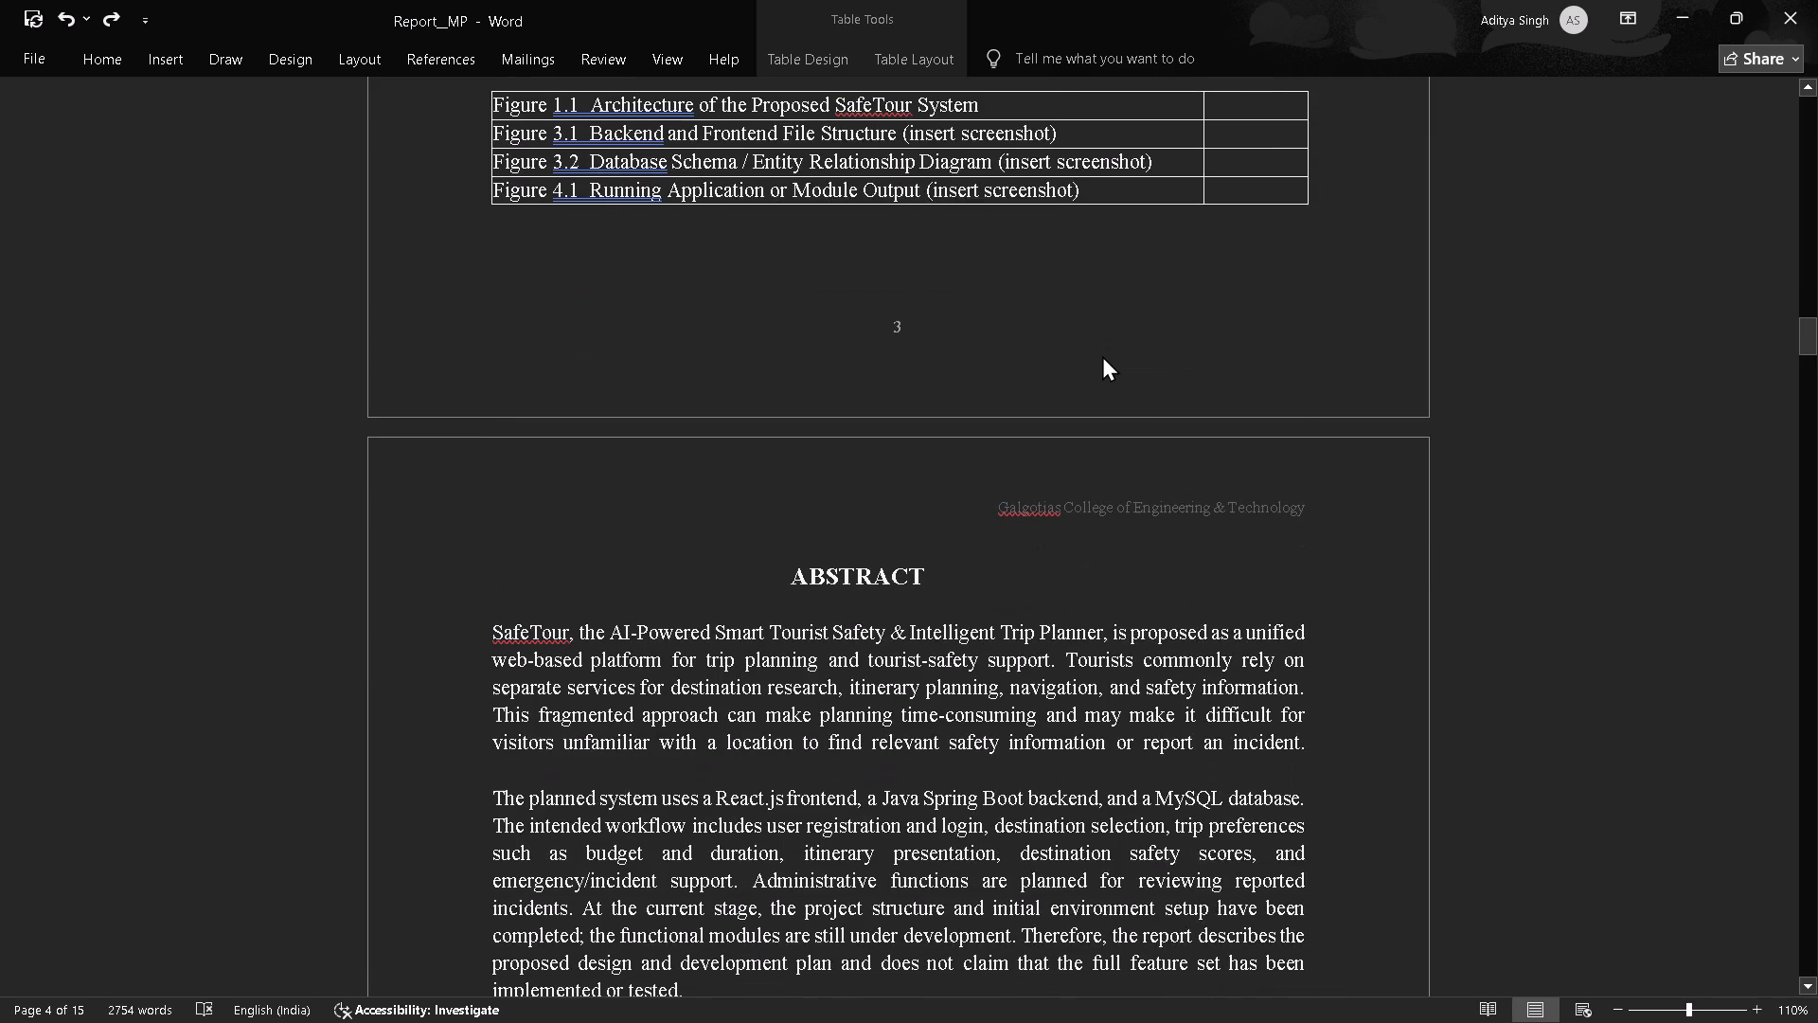
pyautogui.scroll(-1, 1102, 355)
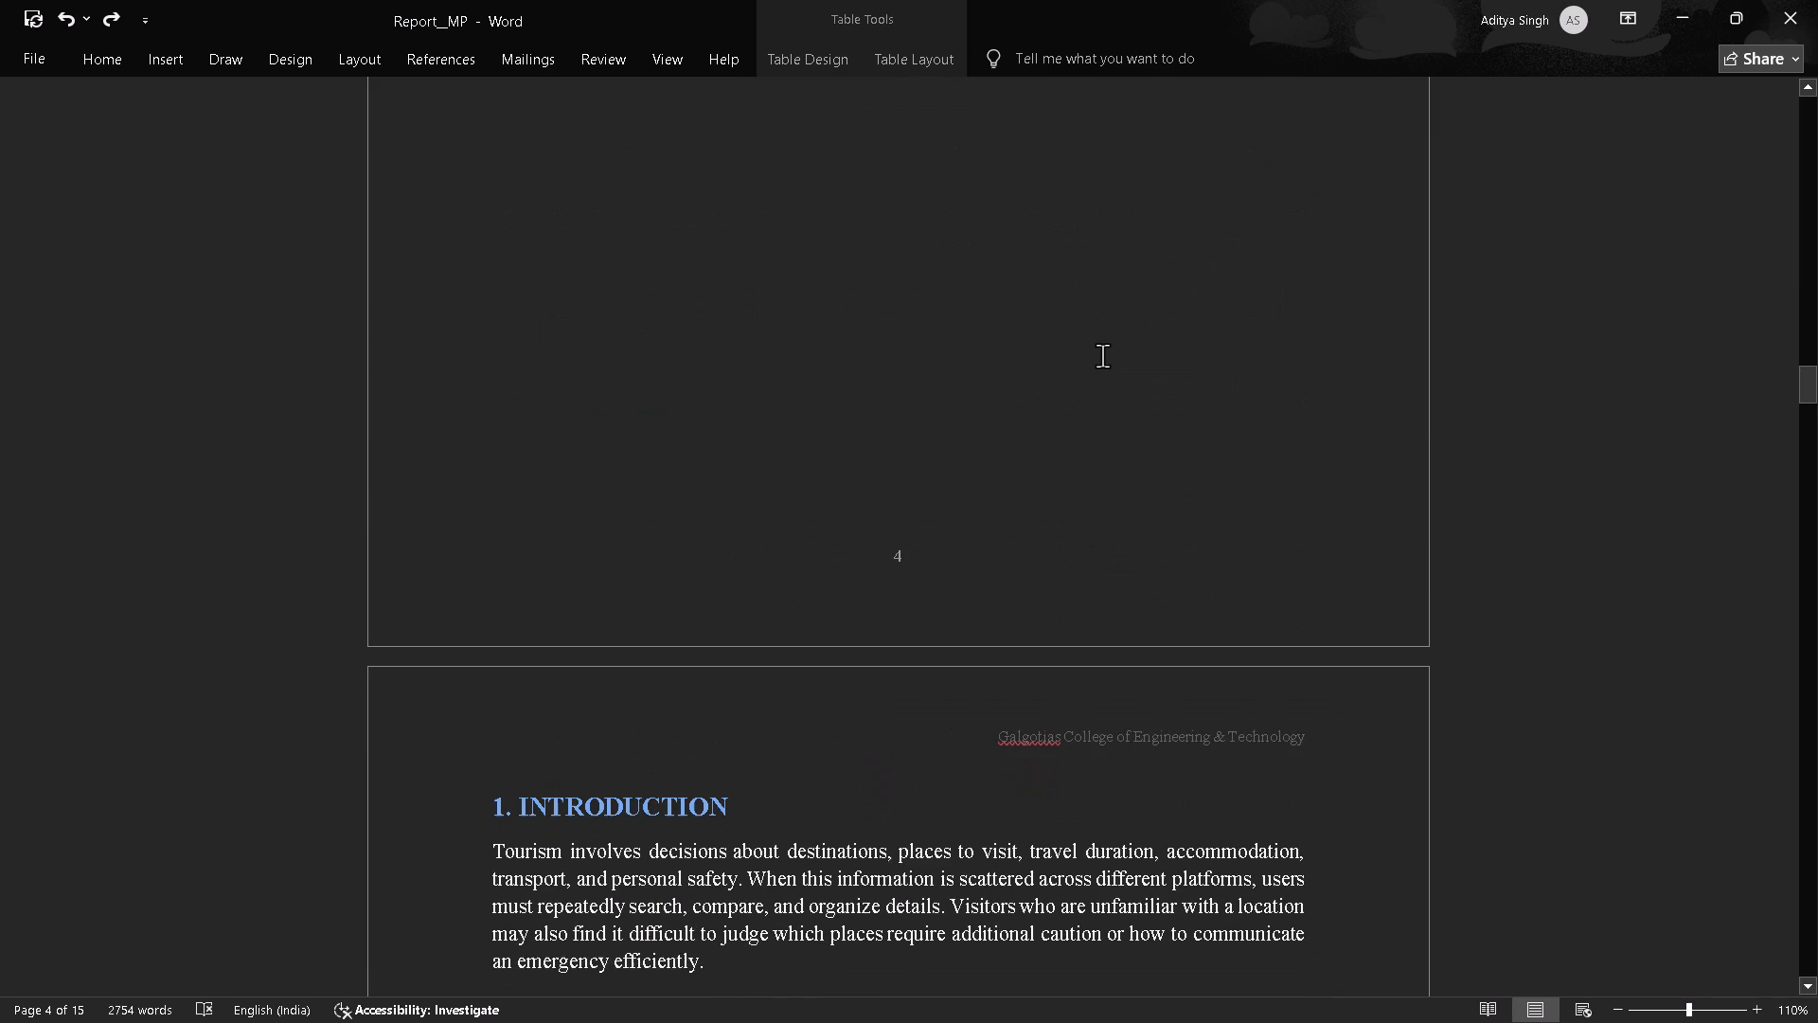
pyautogui.scroll(-2, 1102, 355)
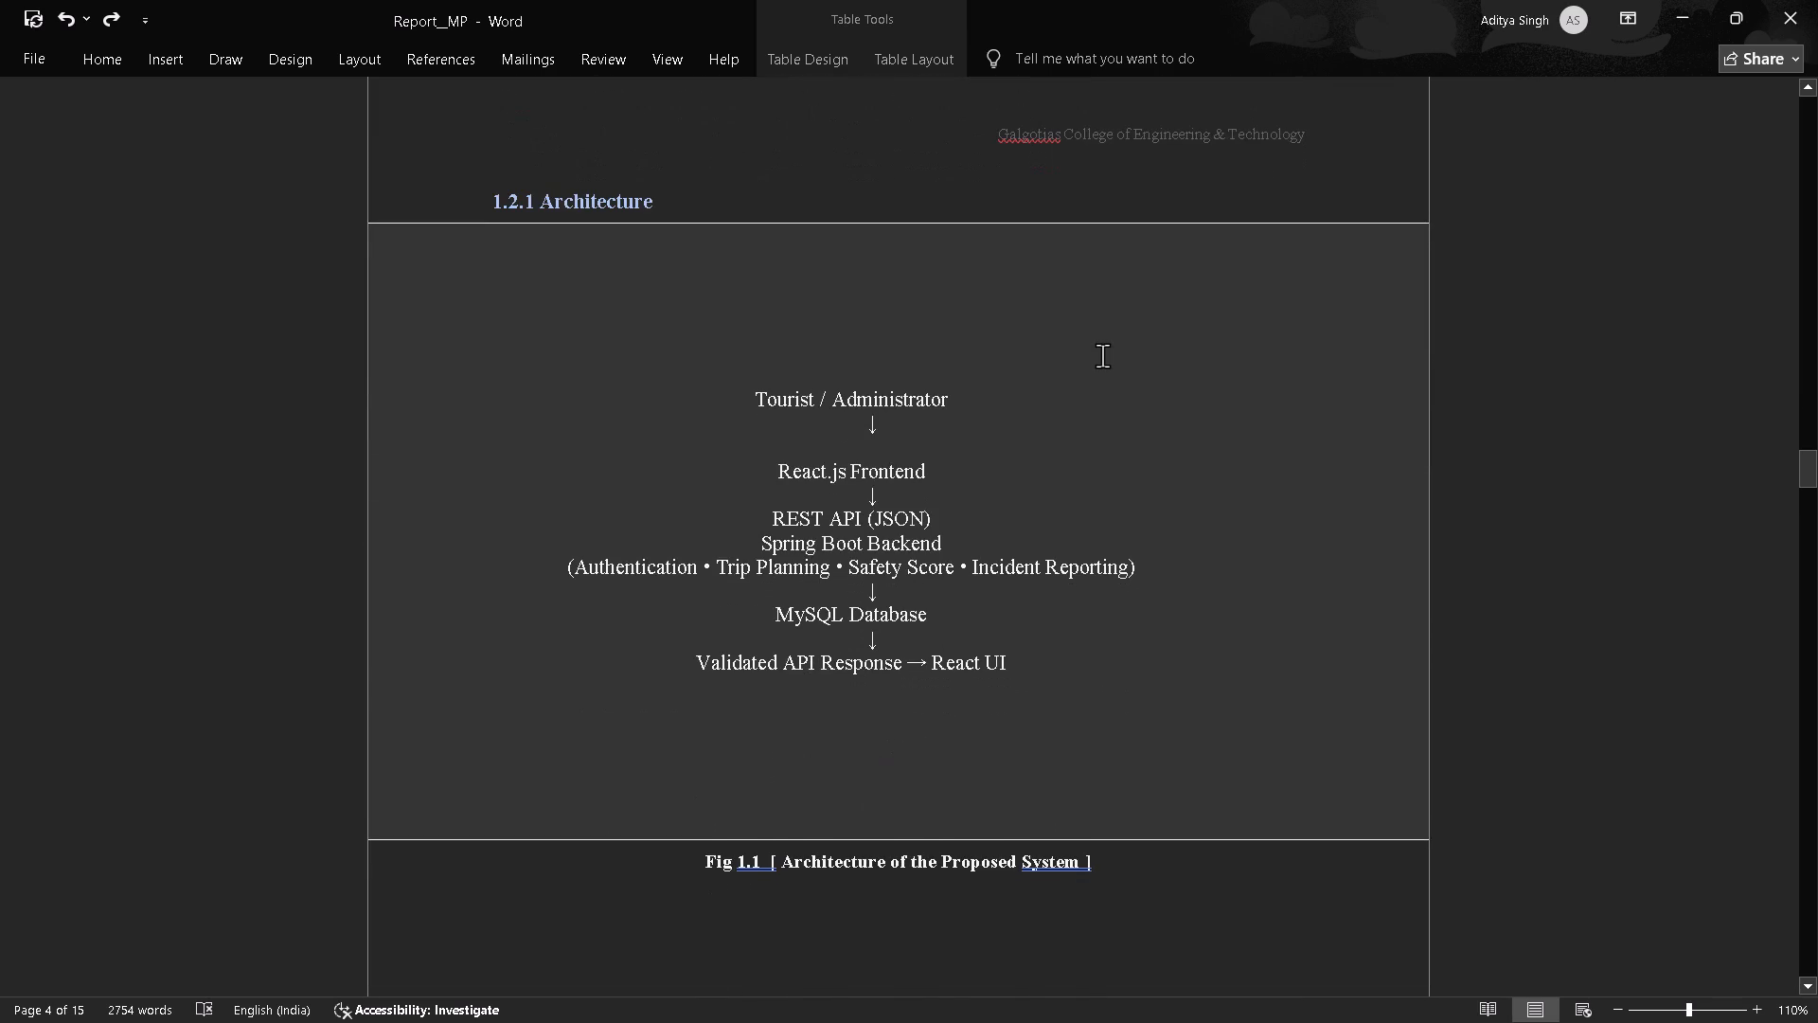
pyautogui.moveTo(713, 368); pyautogui.dragTo(888, 471)
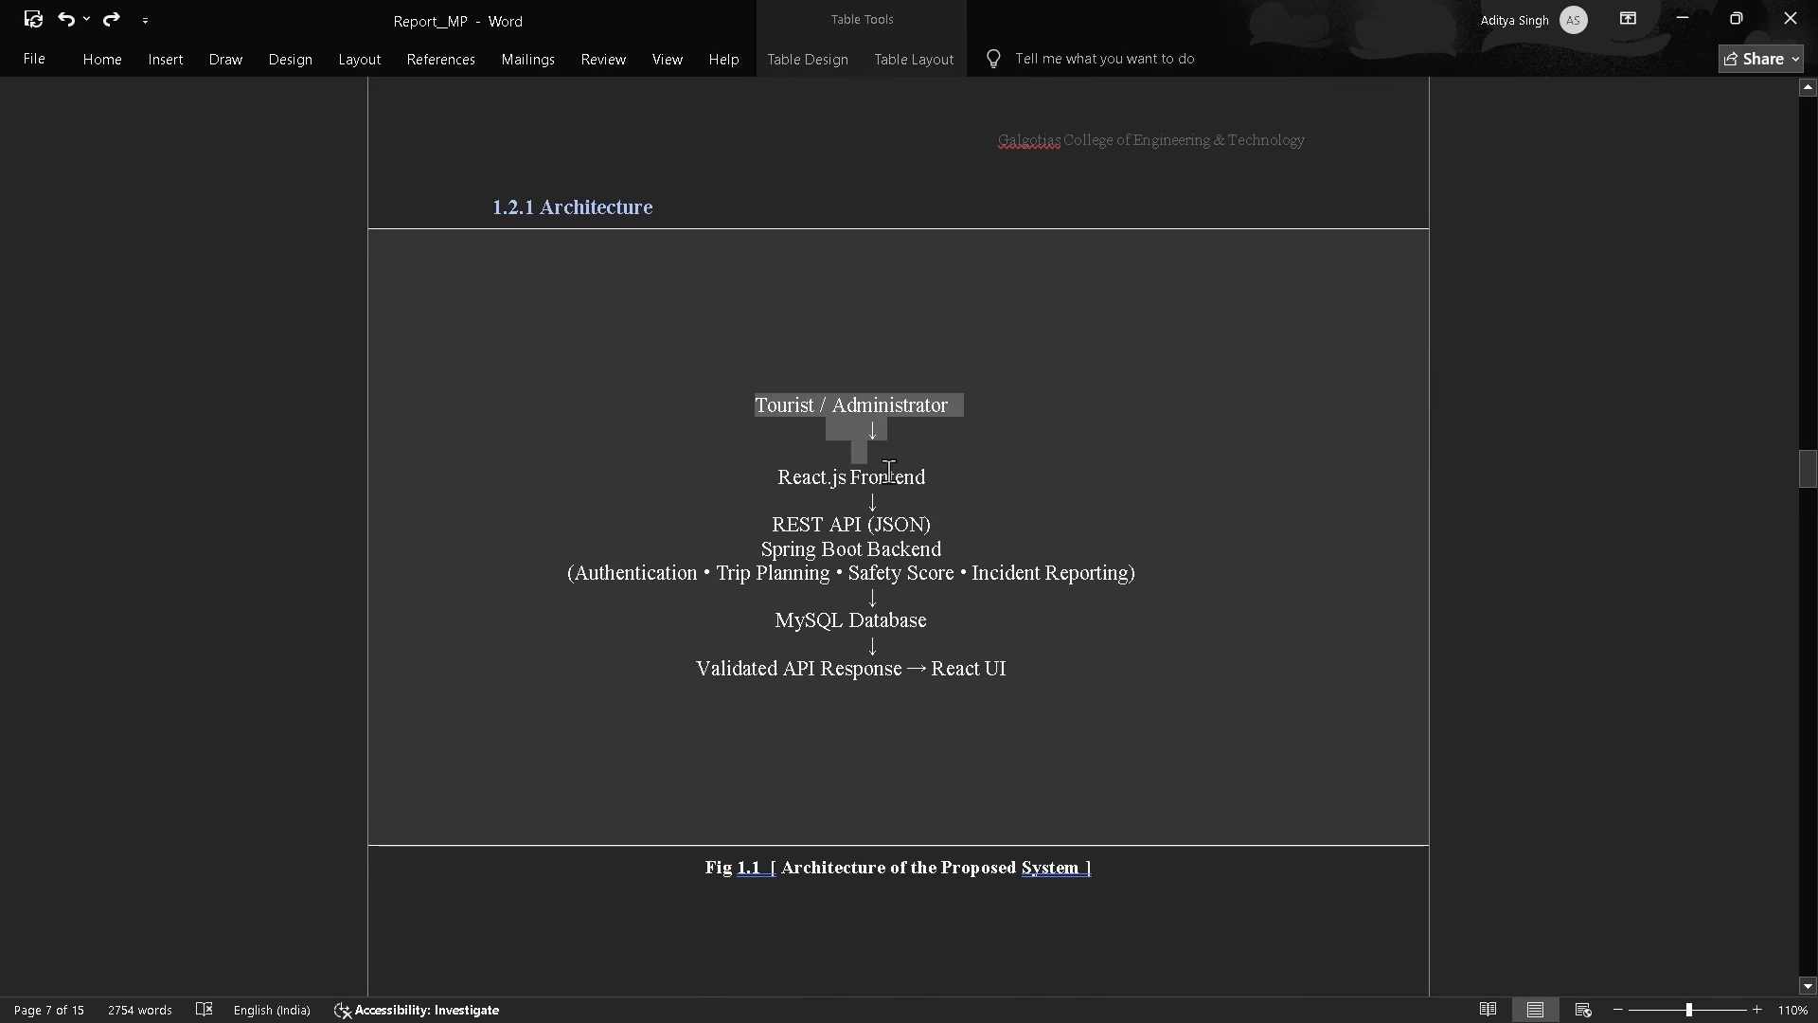
pyautogui.moveTo(888, 471); pyautogui.dragTo(1004, 684)
pyautogui.click(1004, 684)
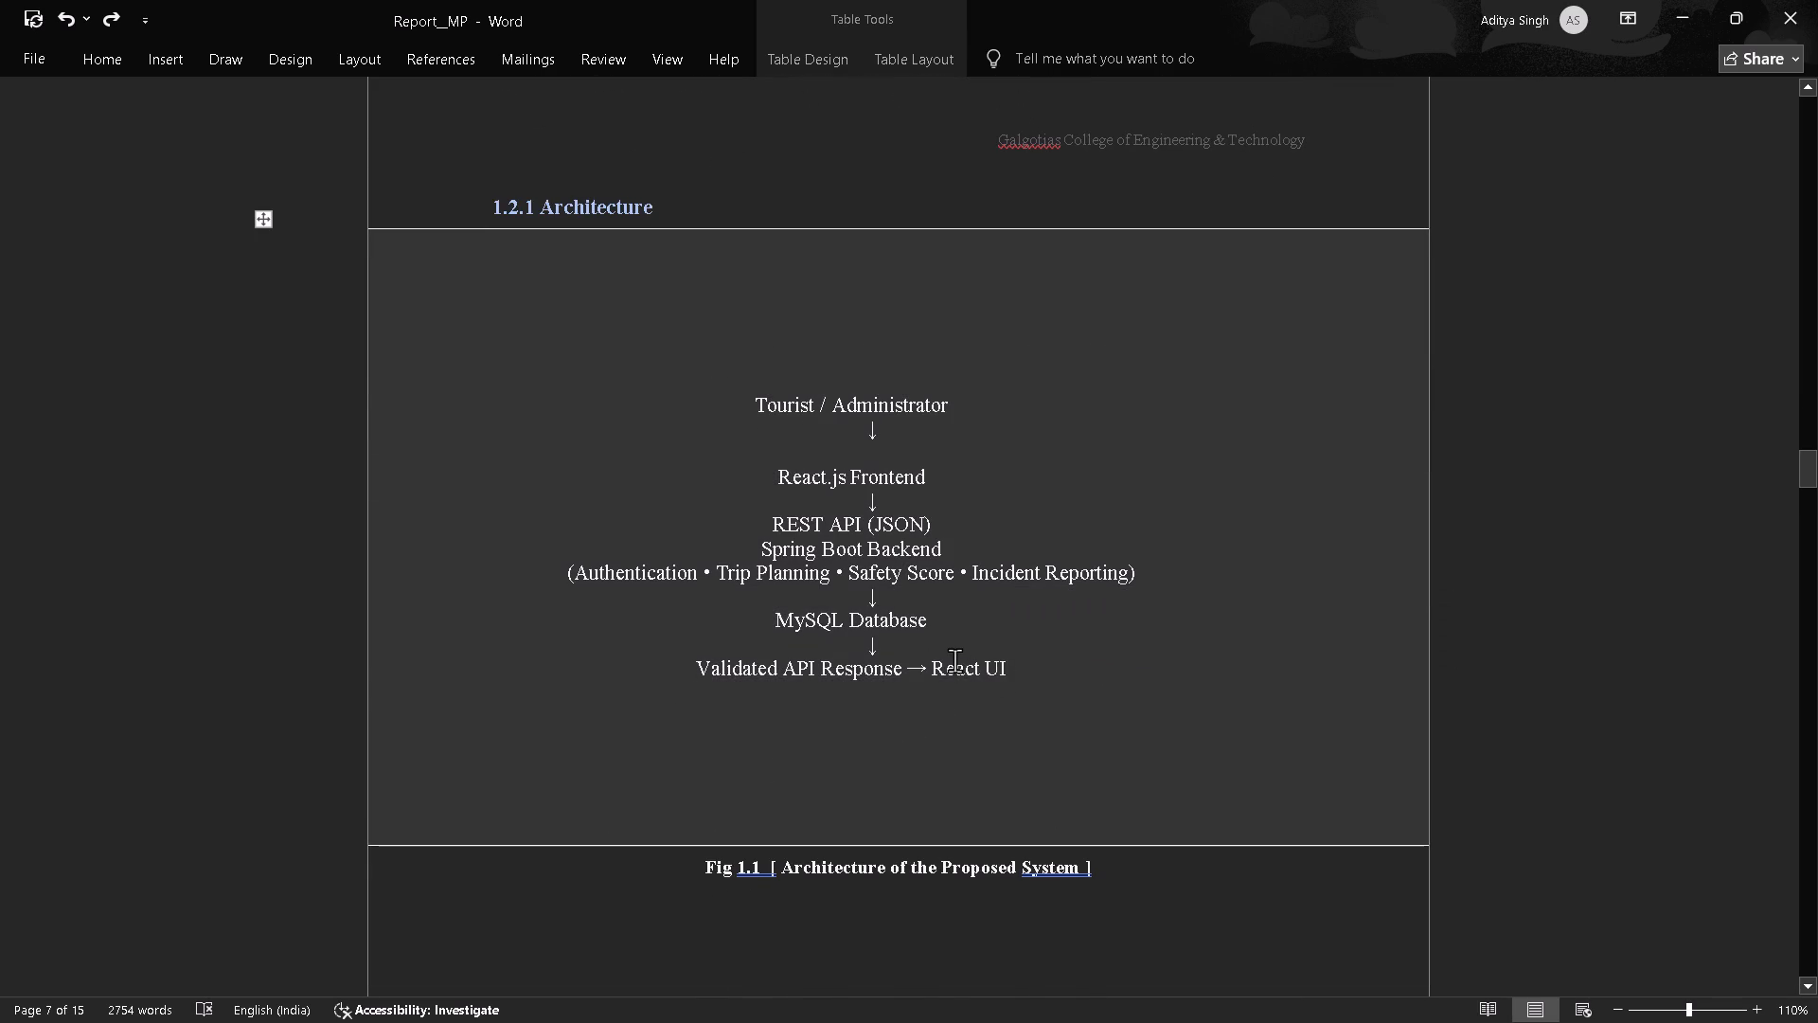
pyautogui.scroll(-2, 954, 660)
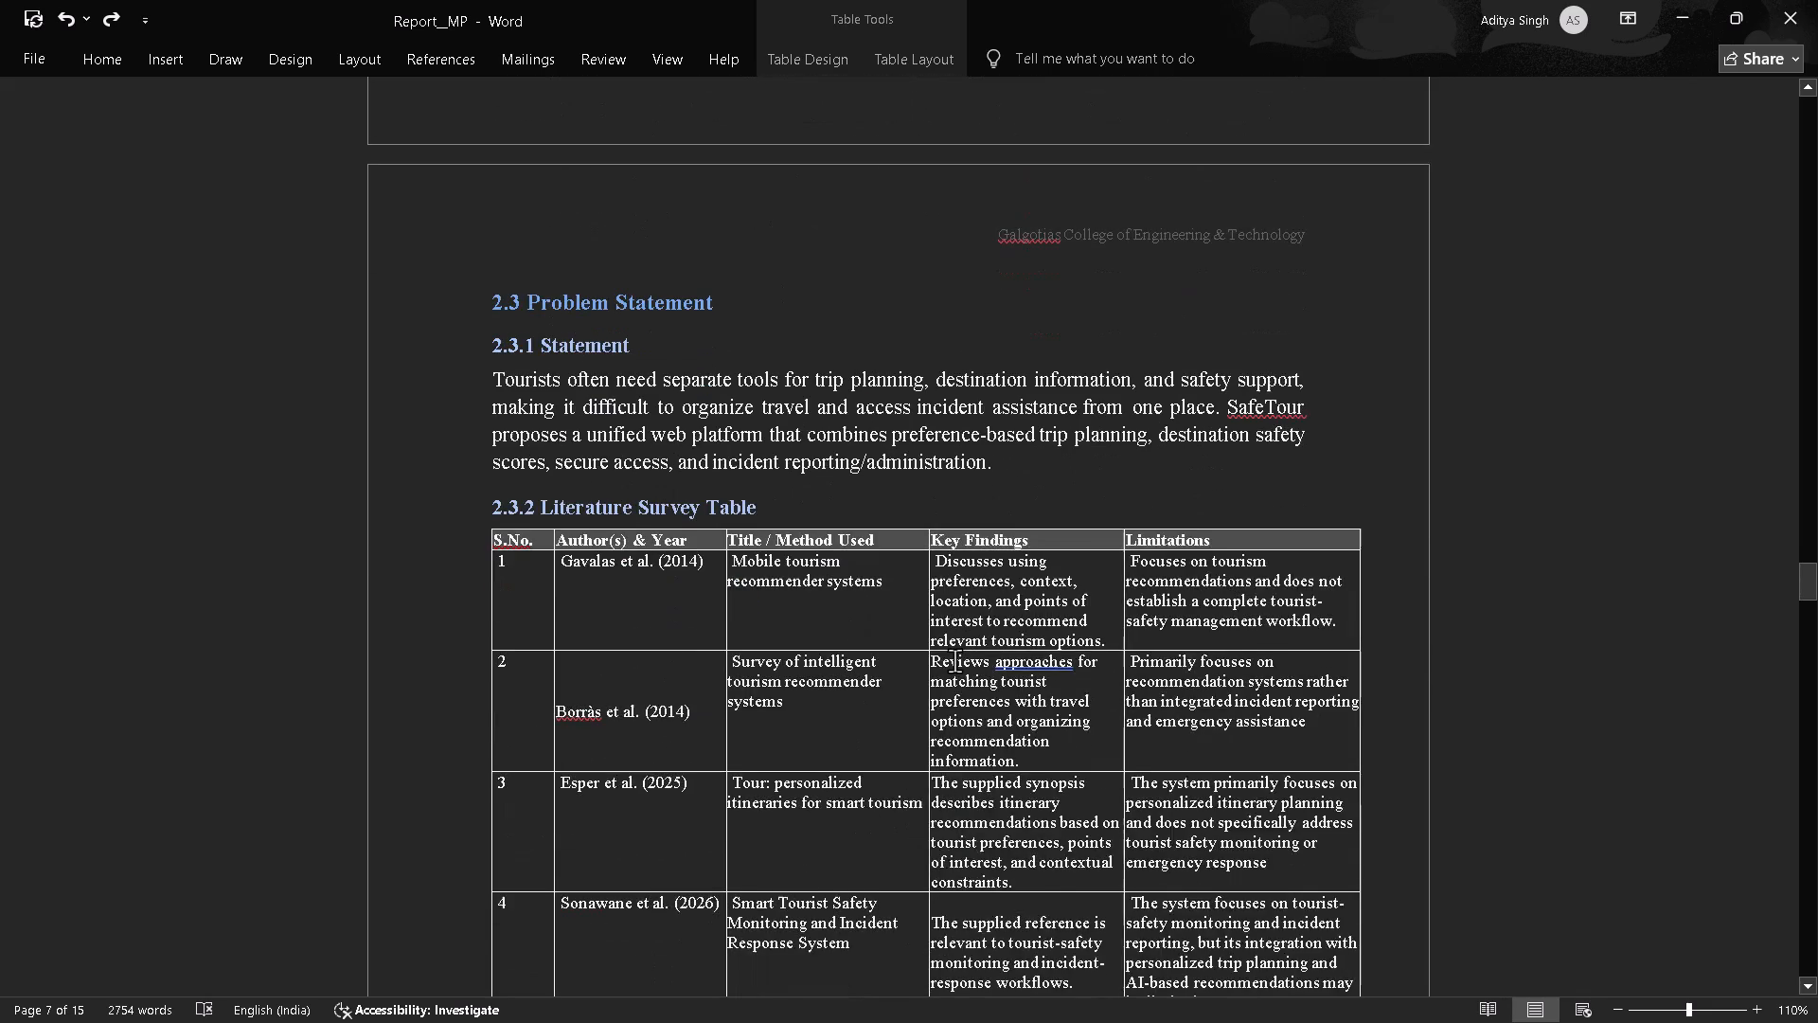
pyautogui.scroll(-3, 954, 660)
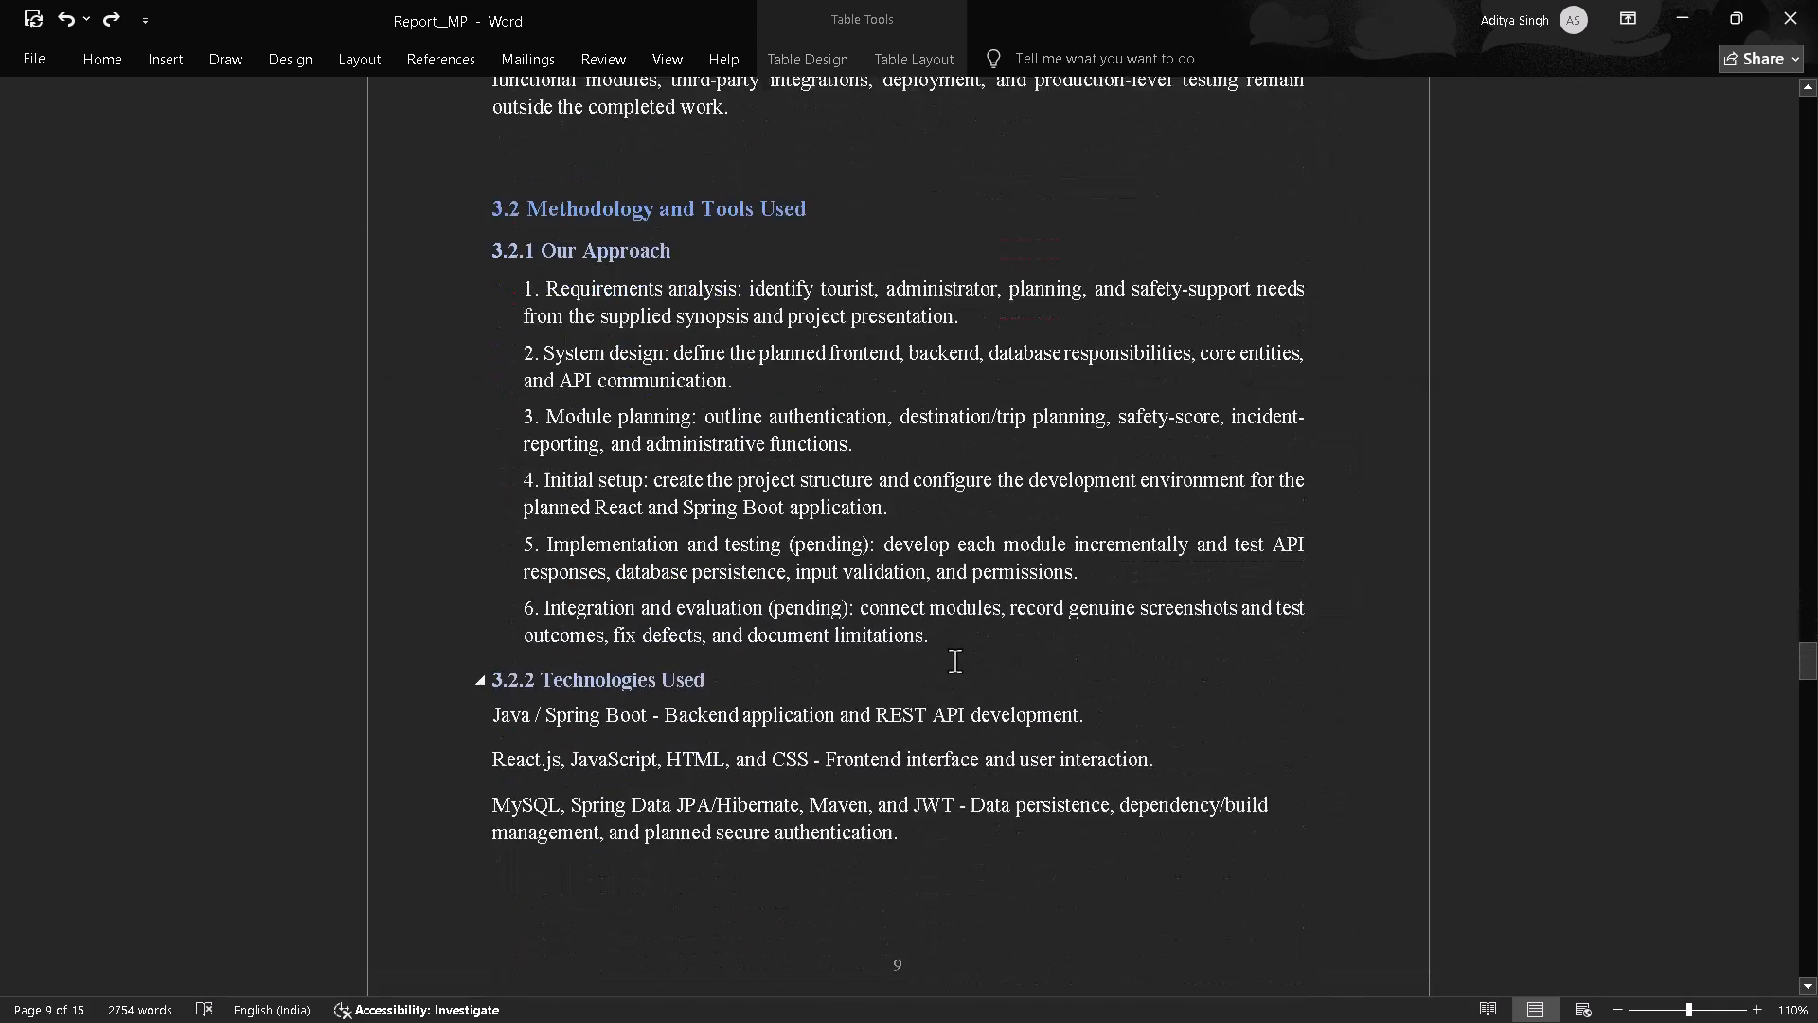
pyautogui.scroll(-2, 954, 660)
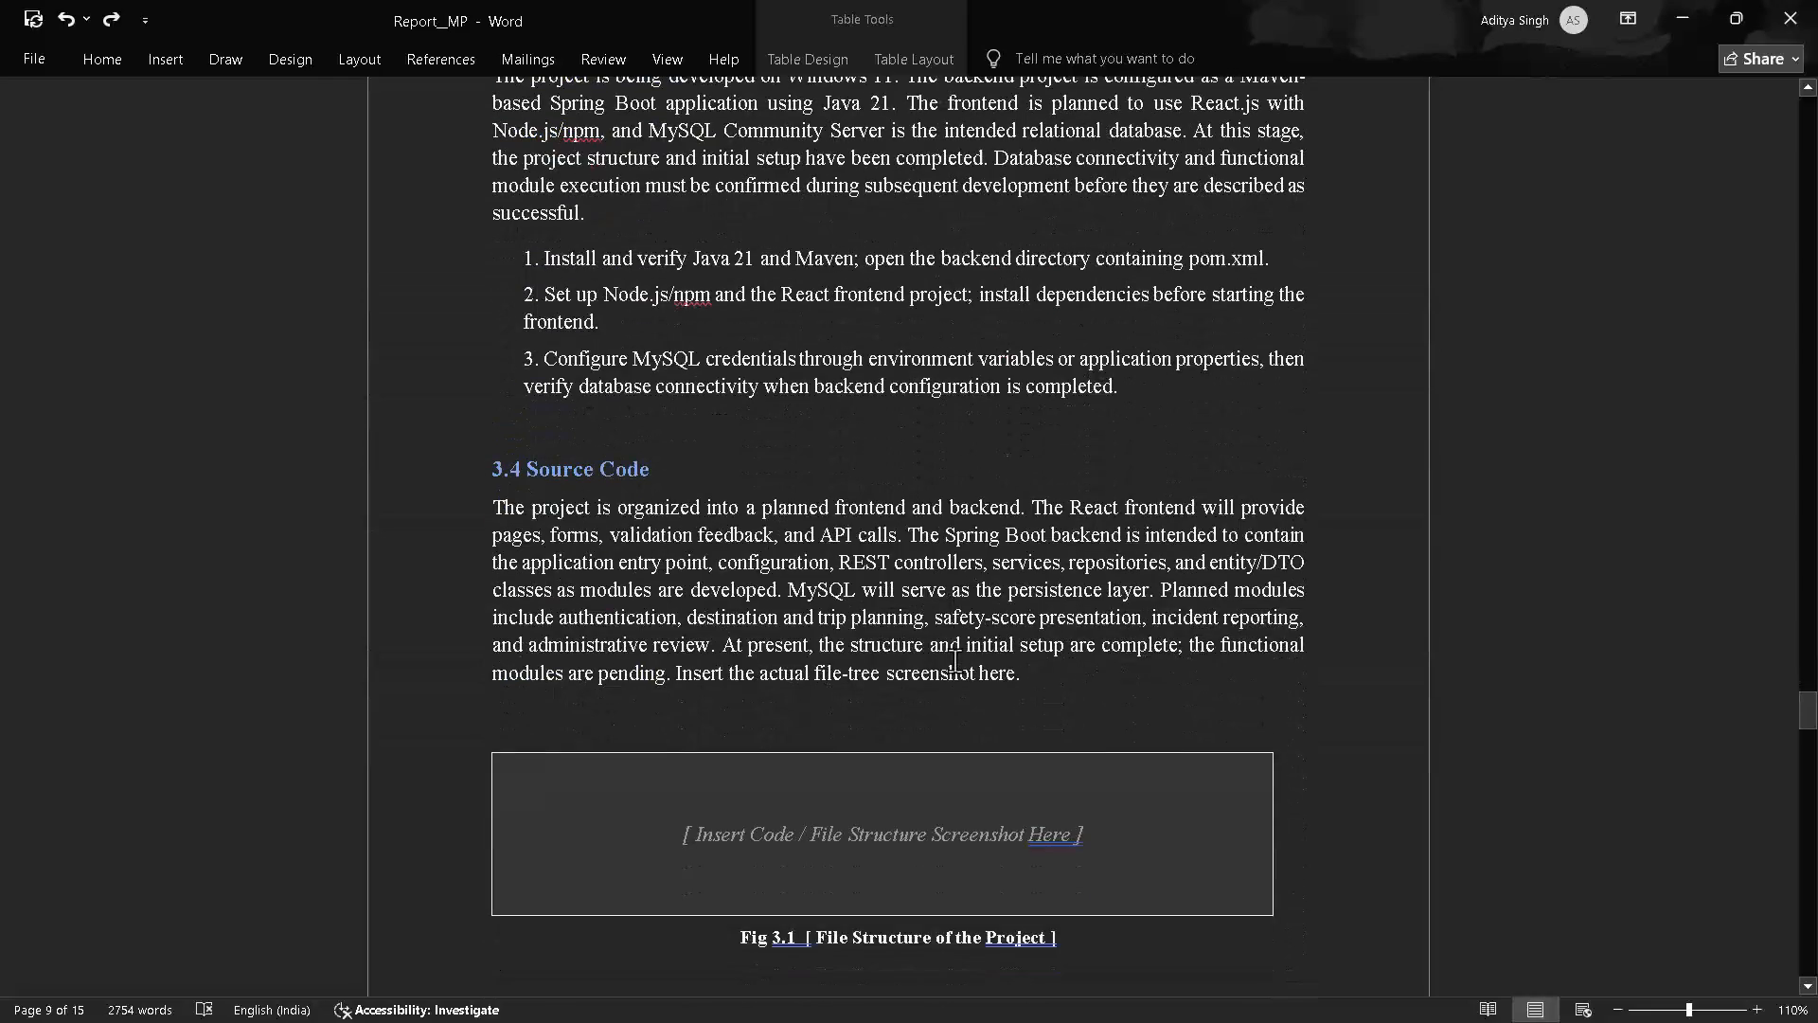
pyautogui.scroll(-1, 954, 660)
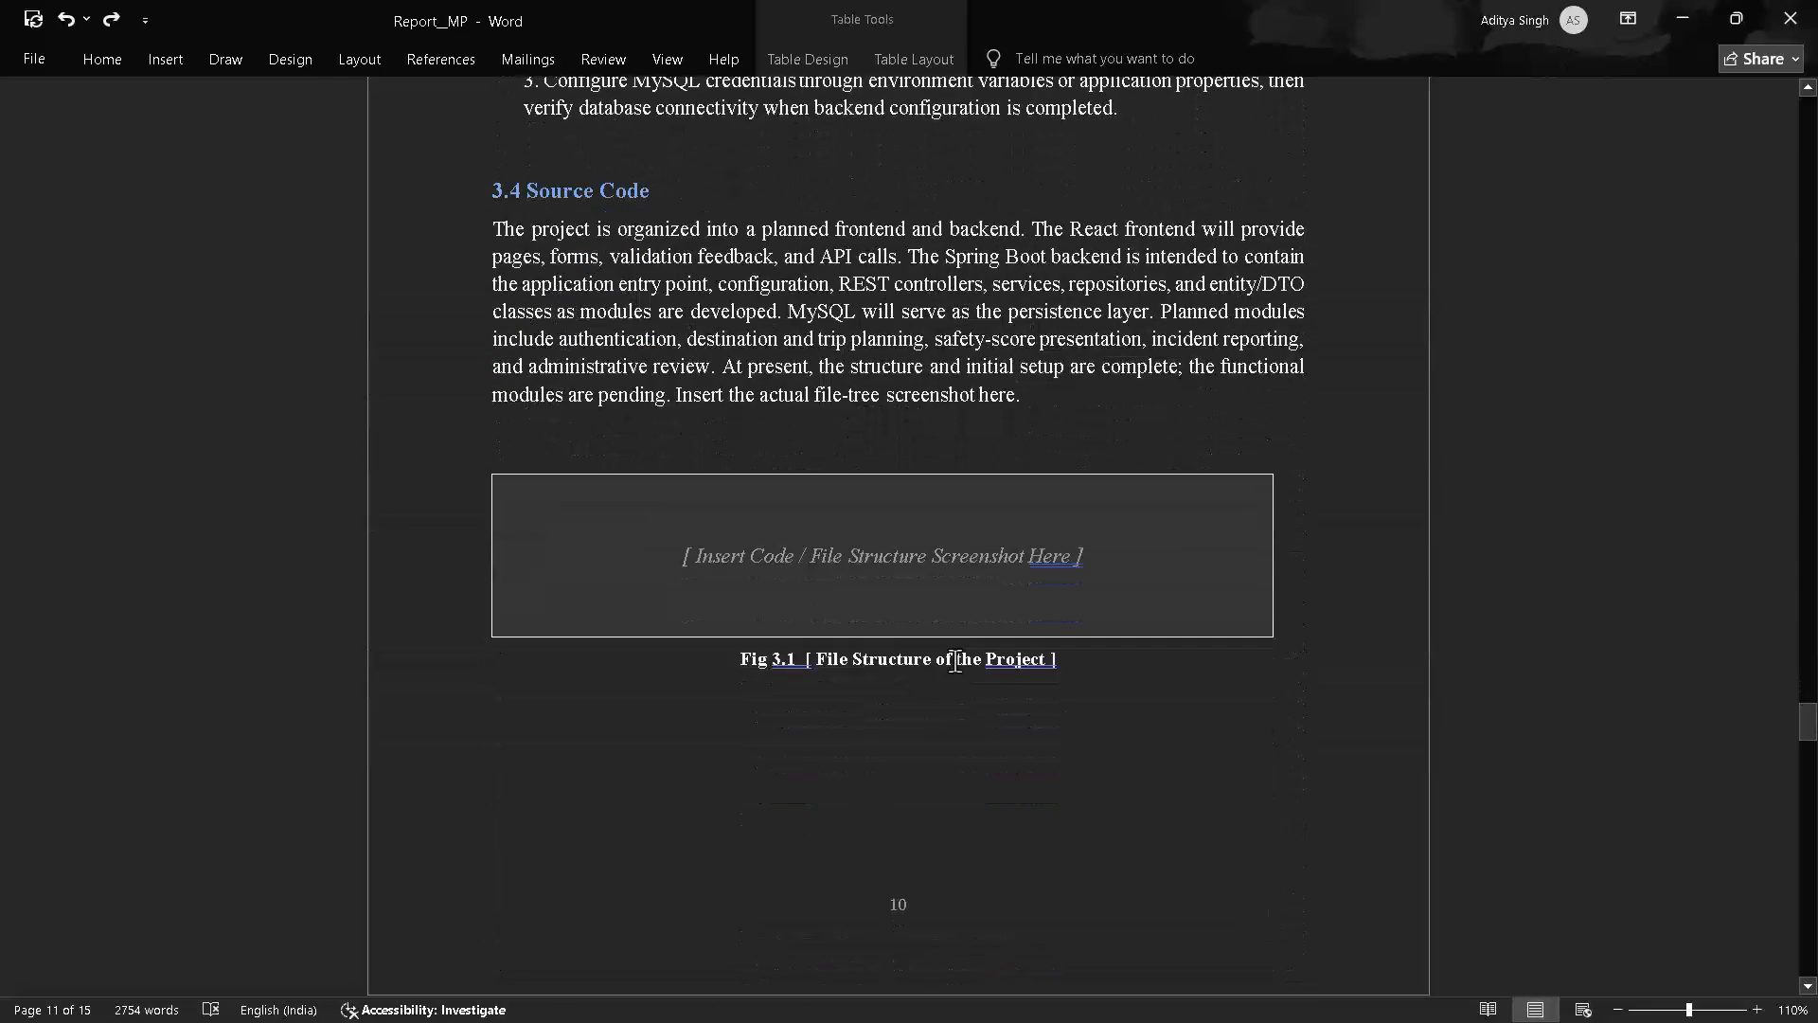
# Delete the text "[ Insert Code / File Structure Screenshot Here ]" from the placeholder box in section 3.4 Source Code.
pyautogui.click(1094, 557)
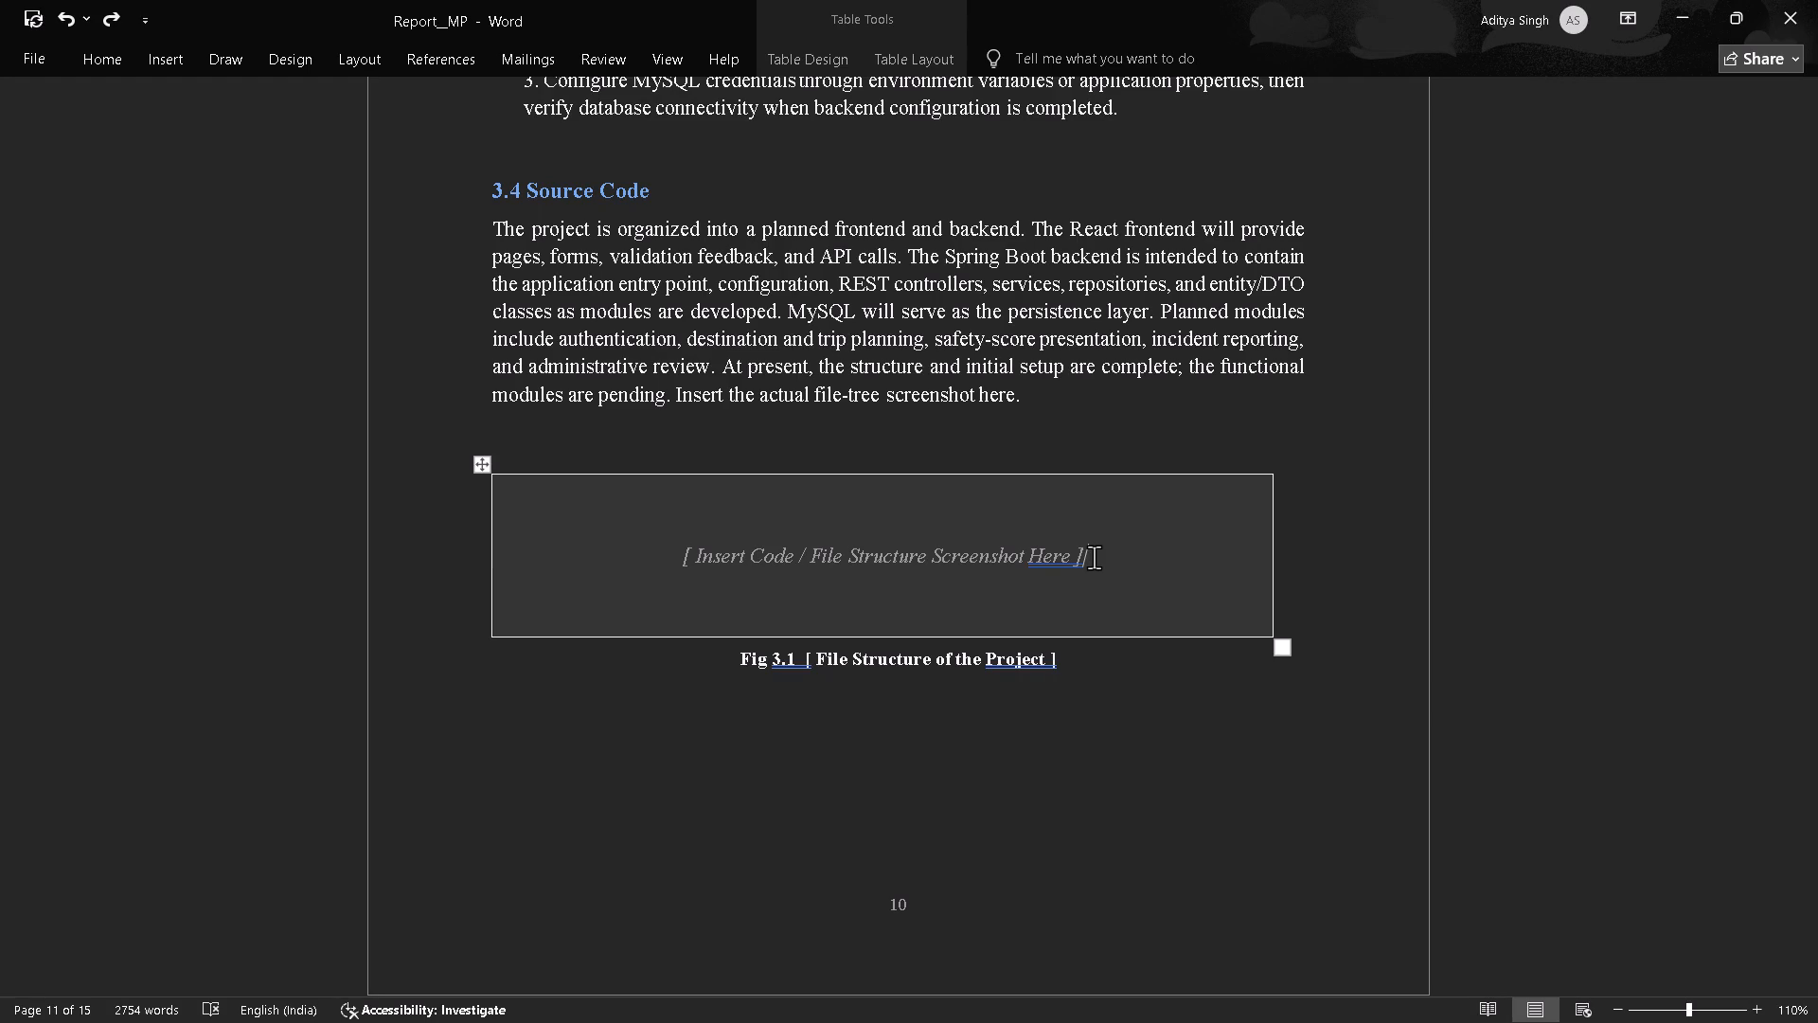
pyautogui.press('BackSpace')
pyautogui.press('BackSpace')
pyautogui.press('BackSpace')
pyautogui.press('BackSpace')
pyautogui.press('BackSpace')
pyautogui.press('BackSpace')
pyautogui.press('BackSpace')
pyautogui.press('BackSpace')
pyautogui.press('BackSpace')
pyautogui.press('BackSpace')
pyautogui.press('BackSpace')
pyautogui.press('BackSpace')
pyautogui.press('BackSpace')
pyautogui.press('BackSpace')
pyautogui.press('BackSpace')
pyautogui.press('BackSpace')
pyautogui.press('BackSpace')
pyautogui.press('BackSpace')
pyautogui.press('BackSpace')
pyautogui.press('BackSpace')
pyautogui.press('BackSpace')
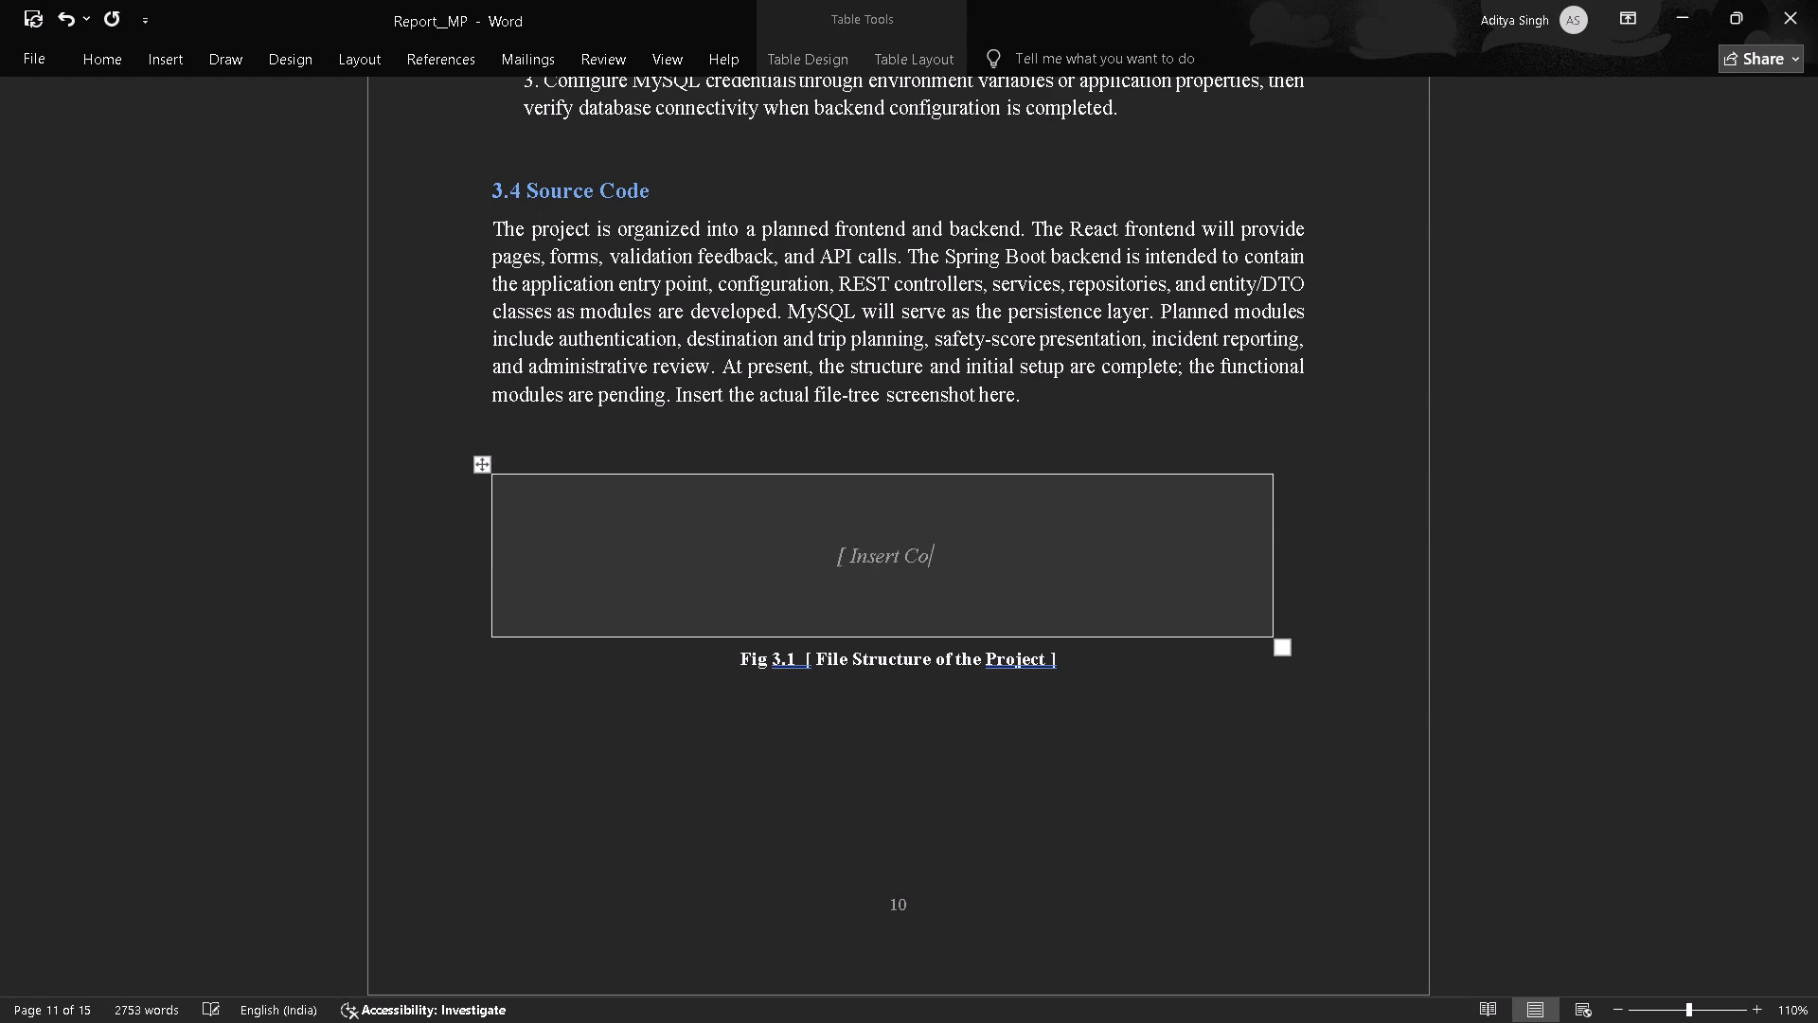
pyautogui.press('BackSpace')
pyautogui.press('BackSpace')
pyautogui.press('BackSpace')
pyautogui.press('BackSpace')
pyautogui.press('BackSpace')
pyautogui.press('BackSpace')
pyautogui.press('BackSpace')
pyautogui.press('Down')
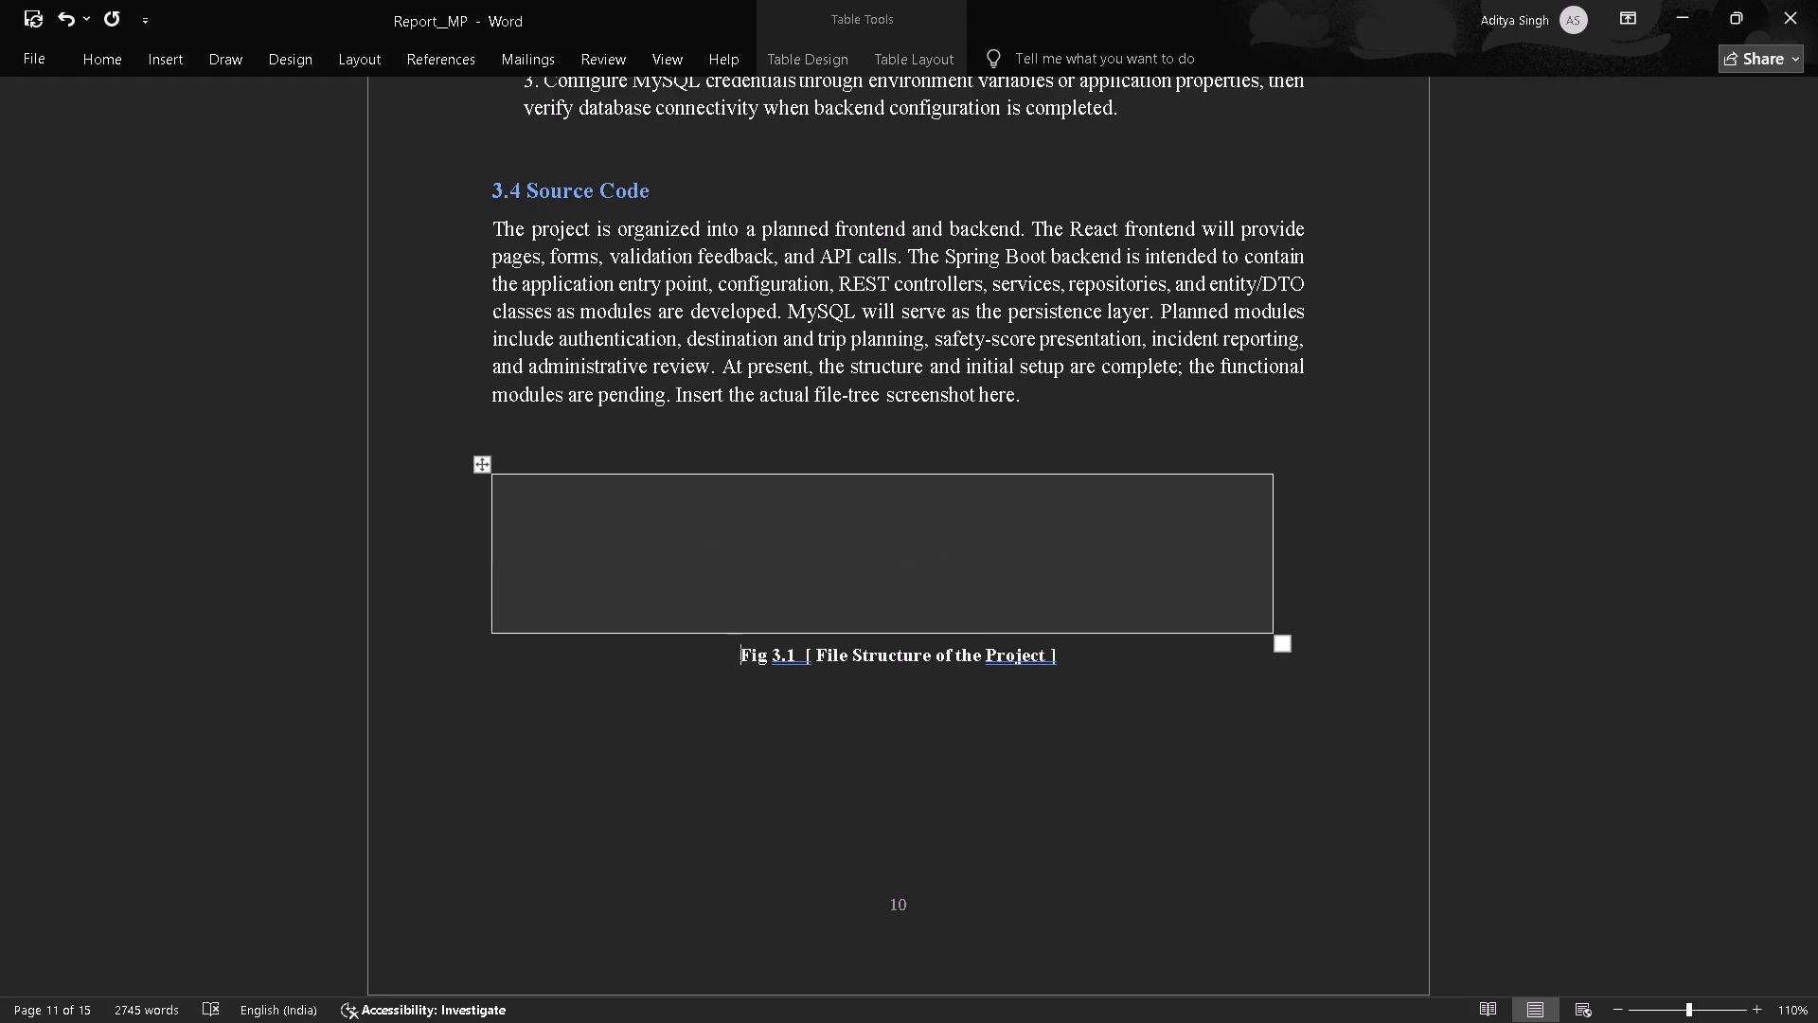
# Remove both square brackets from the Fig 3.1 caption, leaving "File Structure of the Project" as its title.
pyautogui.click(1068, 659)
pyautogui.press('BackSpace')
pyautogui.press('Left')
pyautogui.press('Left')
pyautogui.press('Left')
pyautogui.press('Left')
pyautogui.press('Left')
pyautogui.press('Left')
pyautogui.press('Left')
pyautogui.press('Left')
pyautogui.press('Left')
pyautogui.press('Left')
pyautogui.press('Left')
pyautogui.press('Left')
pyautogui.press('Left')
pyautogui.press('Left')
pyautogui.press('Left')
pyautogui.press('Left')
pyautogui.press('Left')
pyautogui.press('Left')
pyautogui.press('Left')
pyautogui.press('Left')
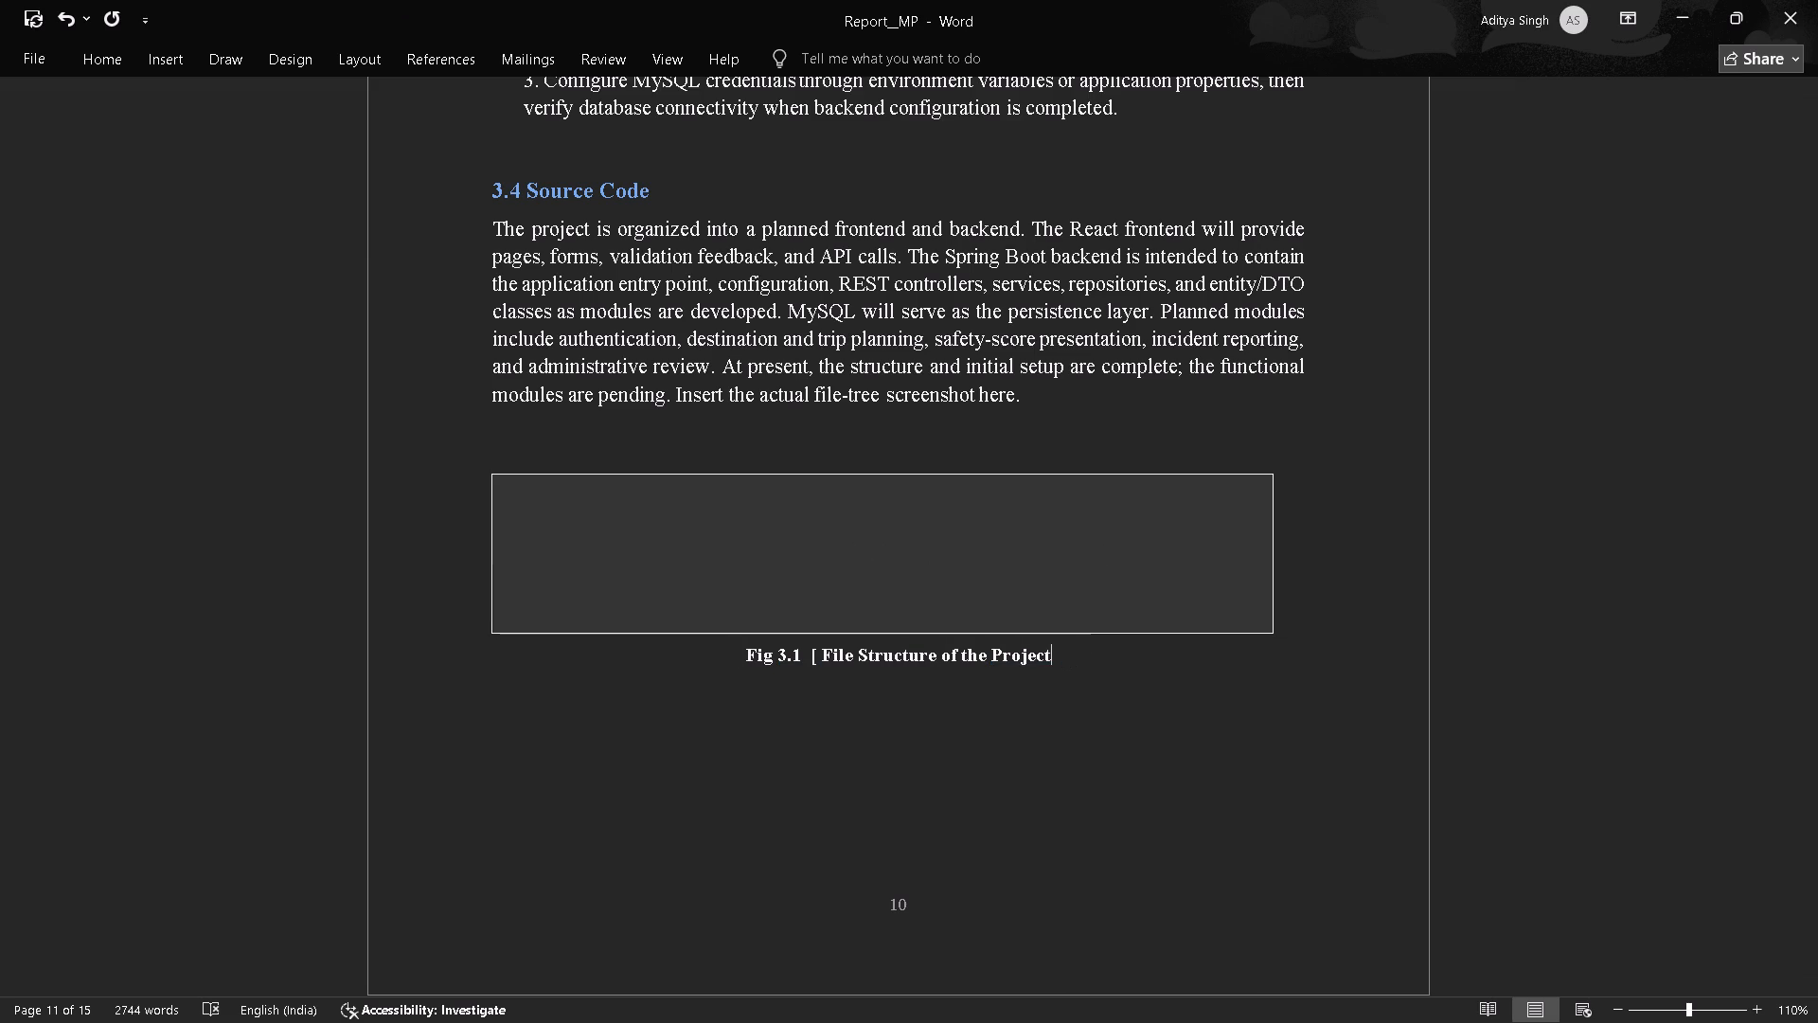
pyautogui.press('Left')
pyautogui.press('BackSpace')
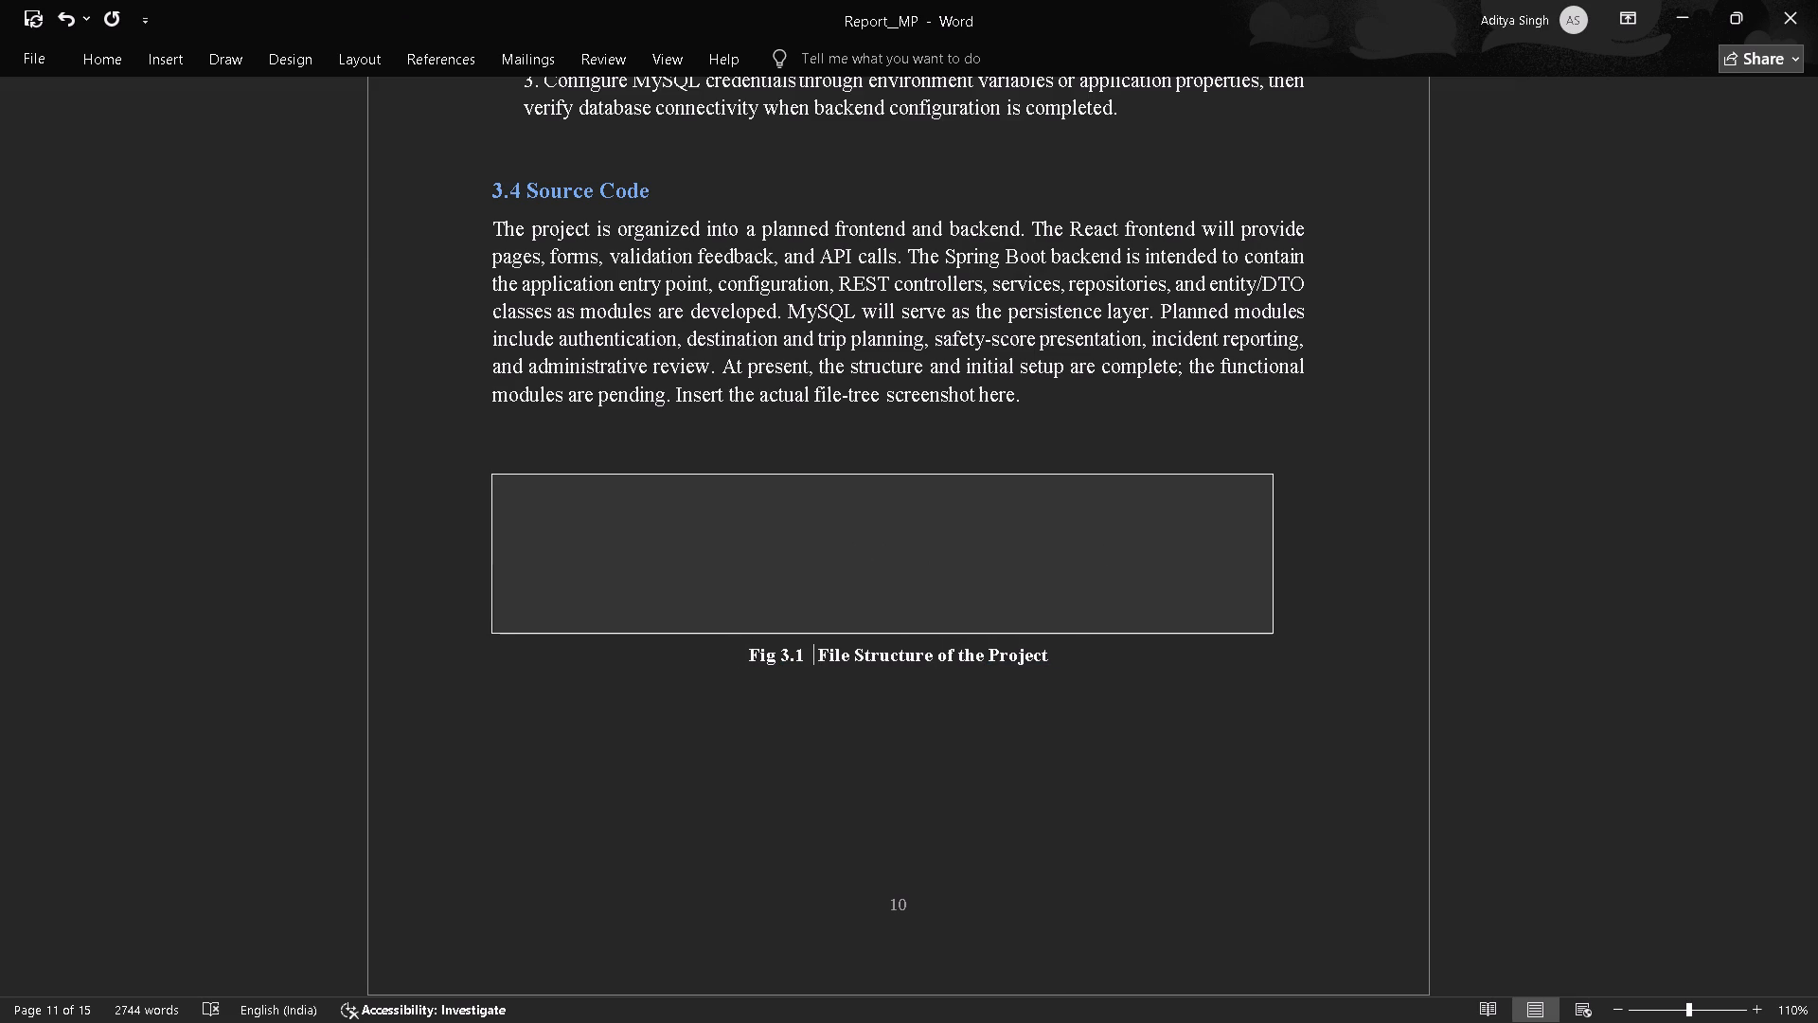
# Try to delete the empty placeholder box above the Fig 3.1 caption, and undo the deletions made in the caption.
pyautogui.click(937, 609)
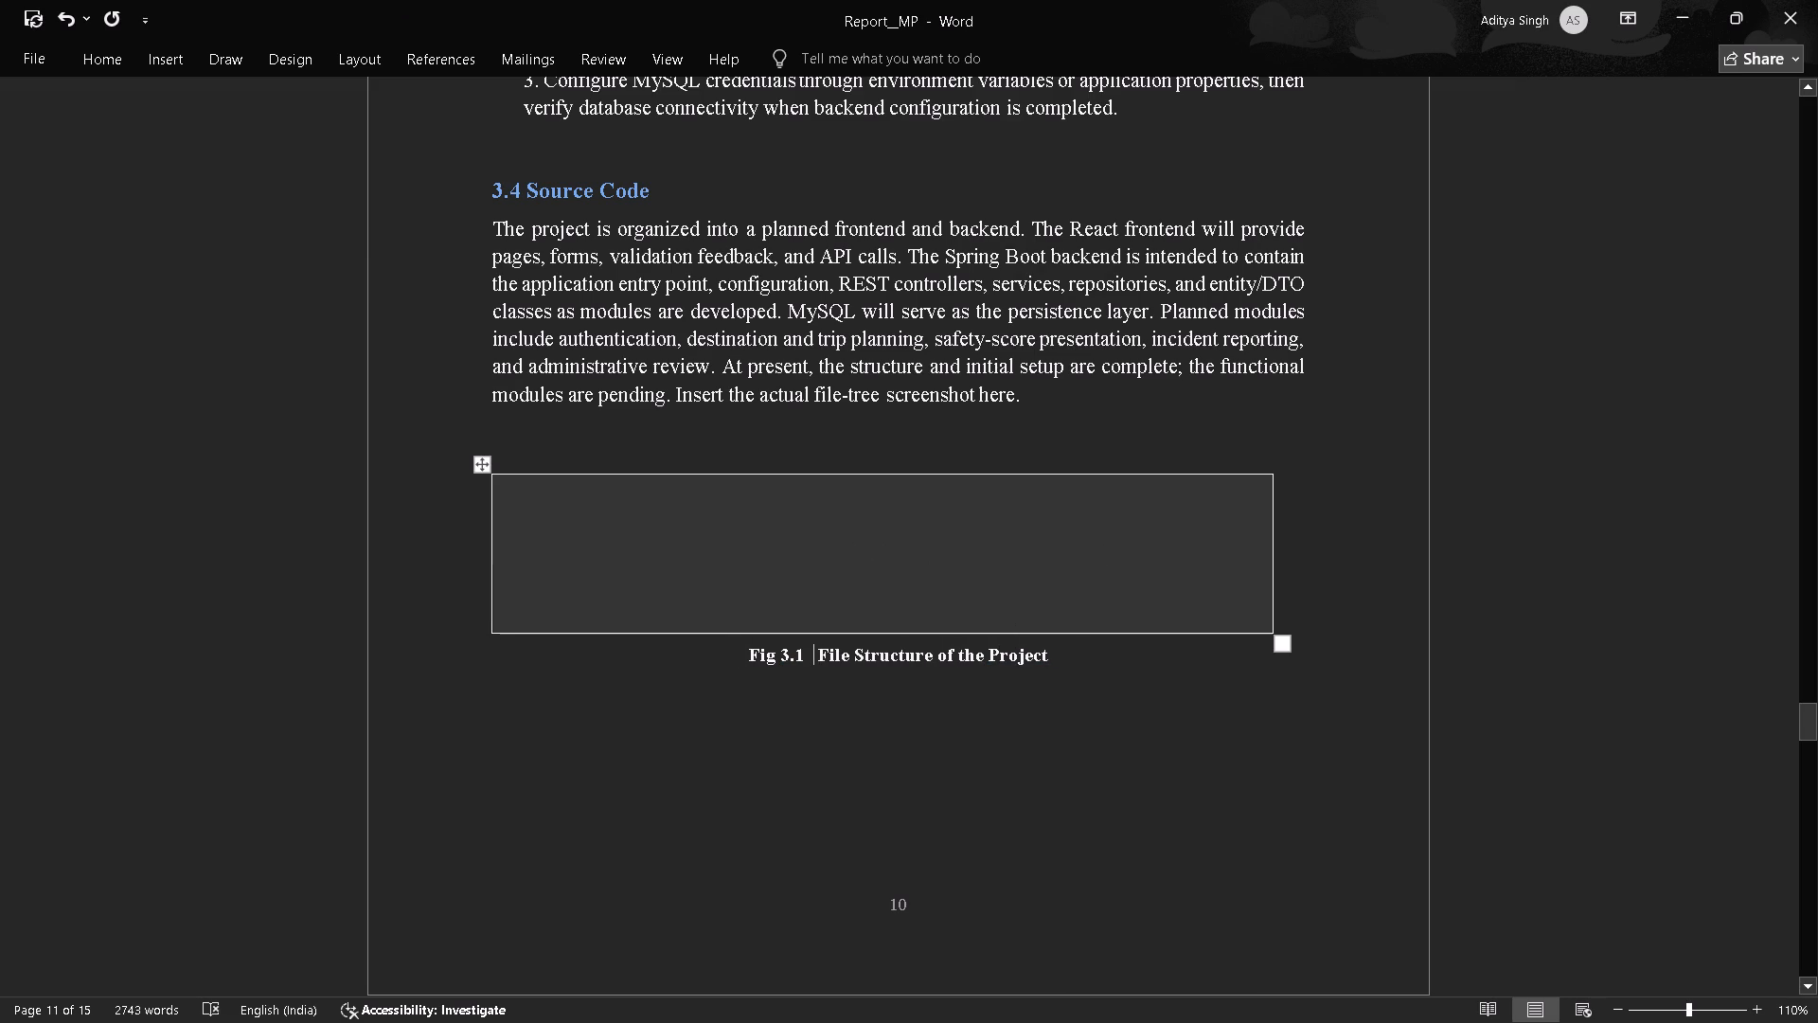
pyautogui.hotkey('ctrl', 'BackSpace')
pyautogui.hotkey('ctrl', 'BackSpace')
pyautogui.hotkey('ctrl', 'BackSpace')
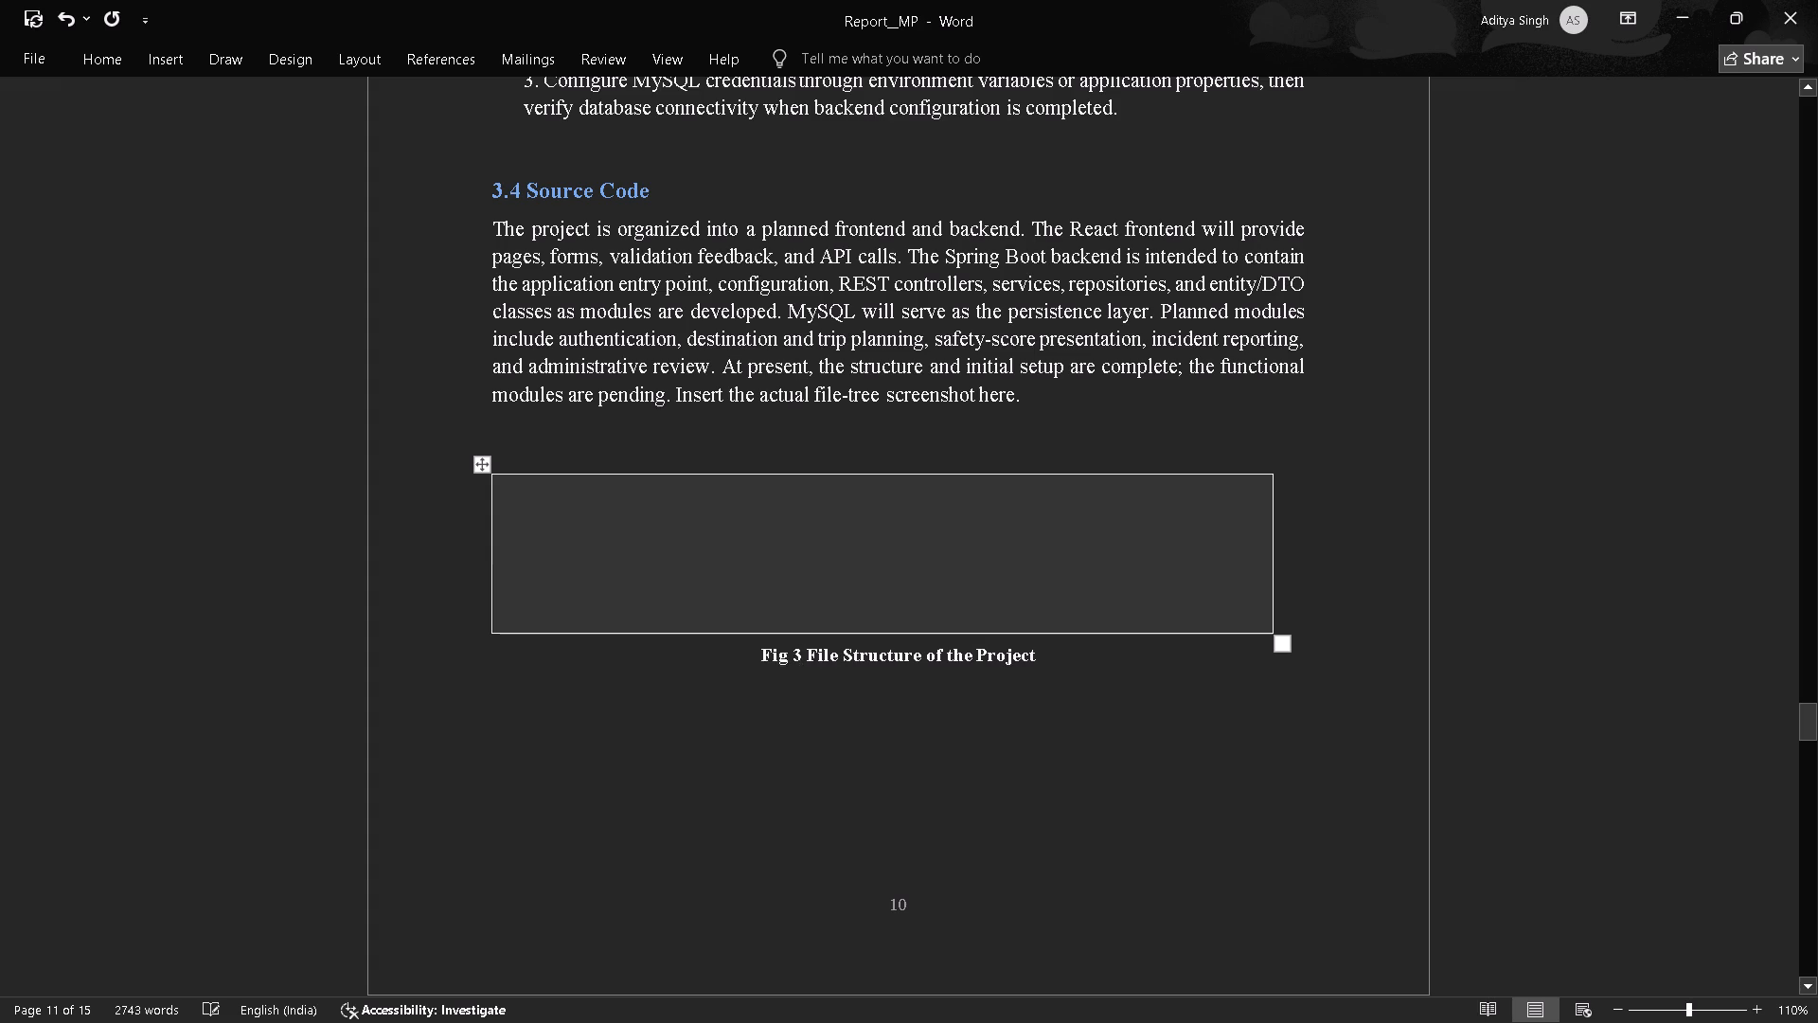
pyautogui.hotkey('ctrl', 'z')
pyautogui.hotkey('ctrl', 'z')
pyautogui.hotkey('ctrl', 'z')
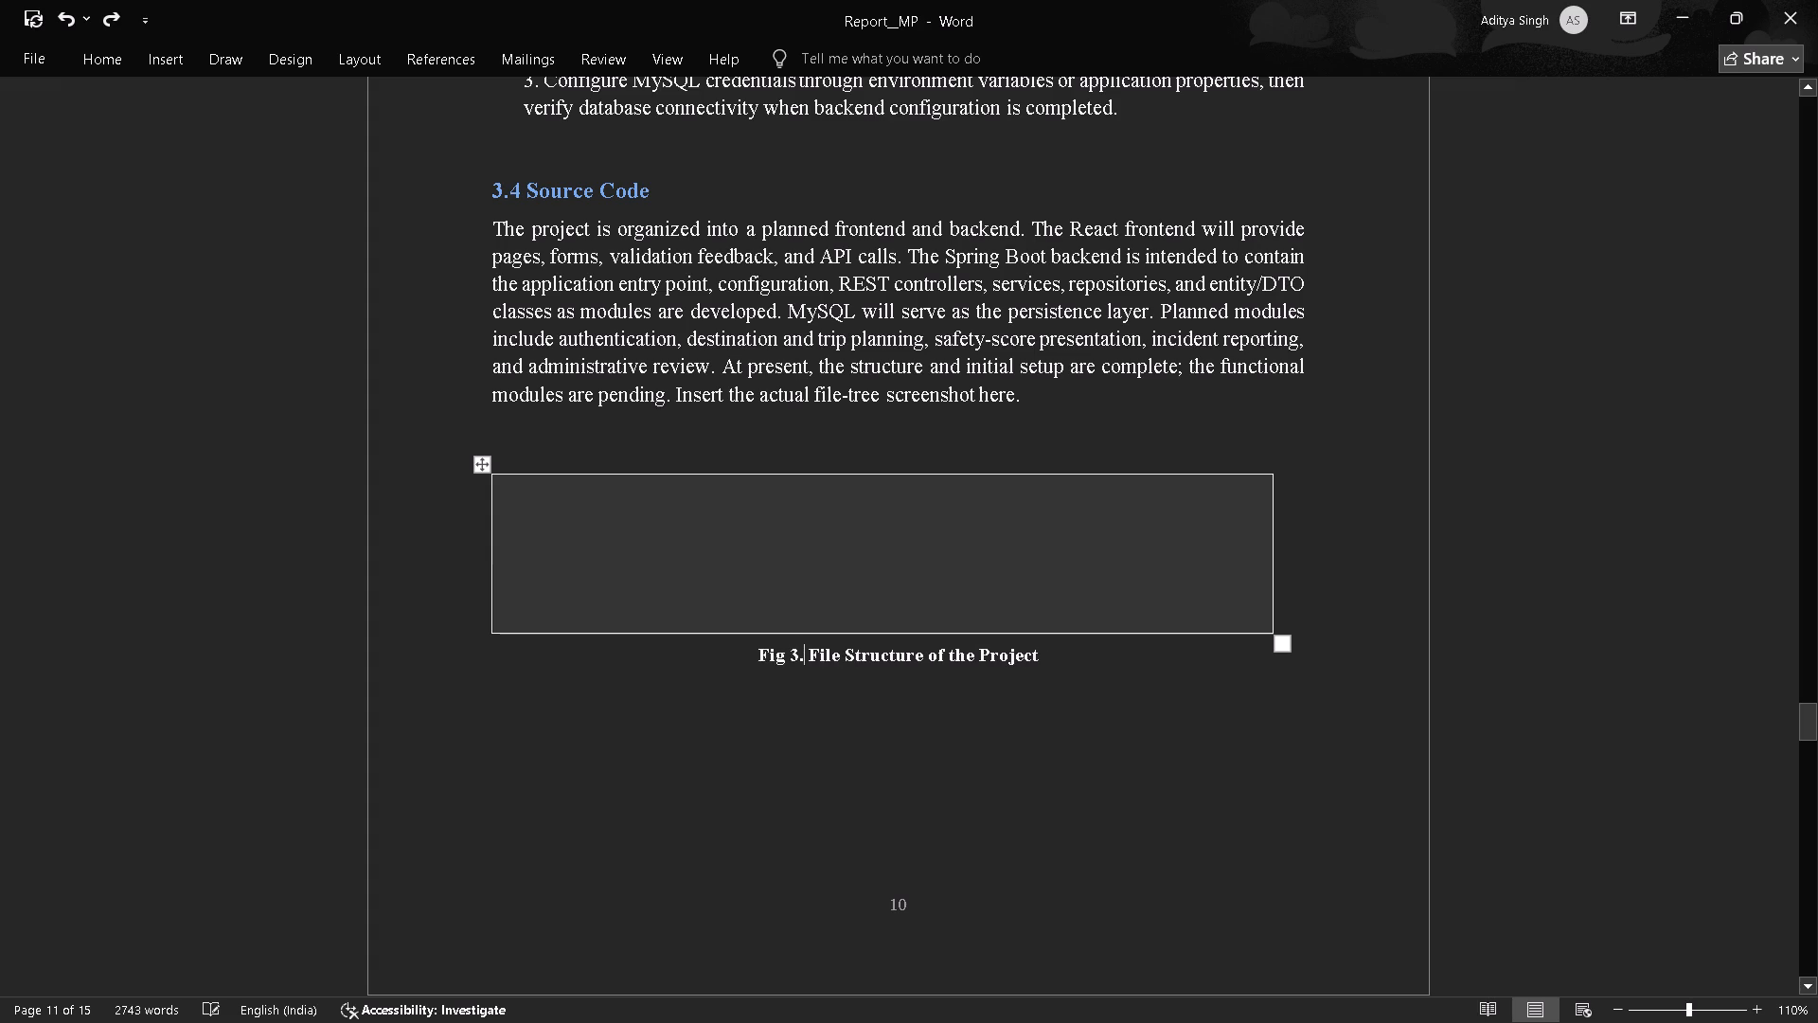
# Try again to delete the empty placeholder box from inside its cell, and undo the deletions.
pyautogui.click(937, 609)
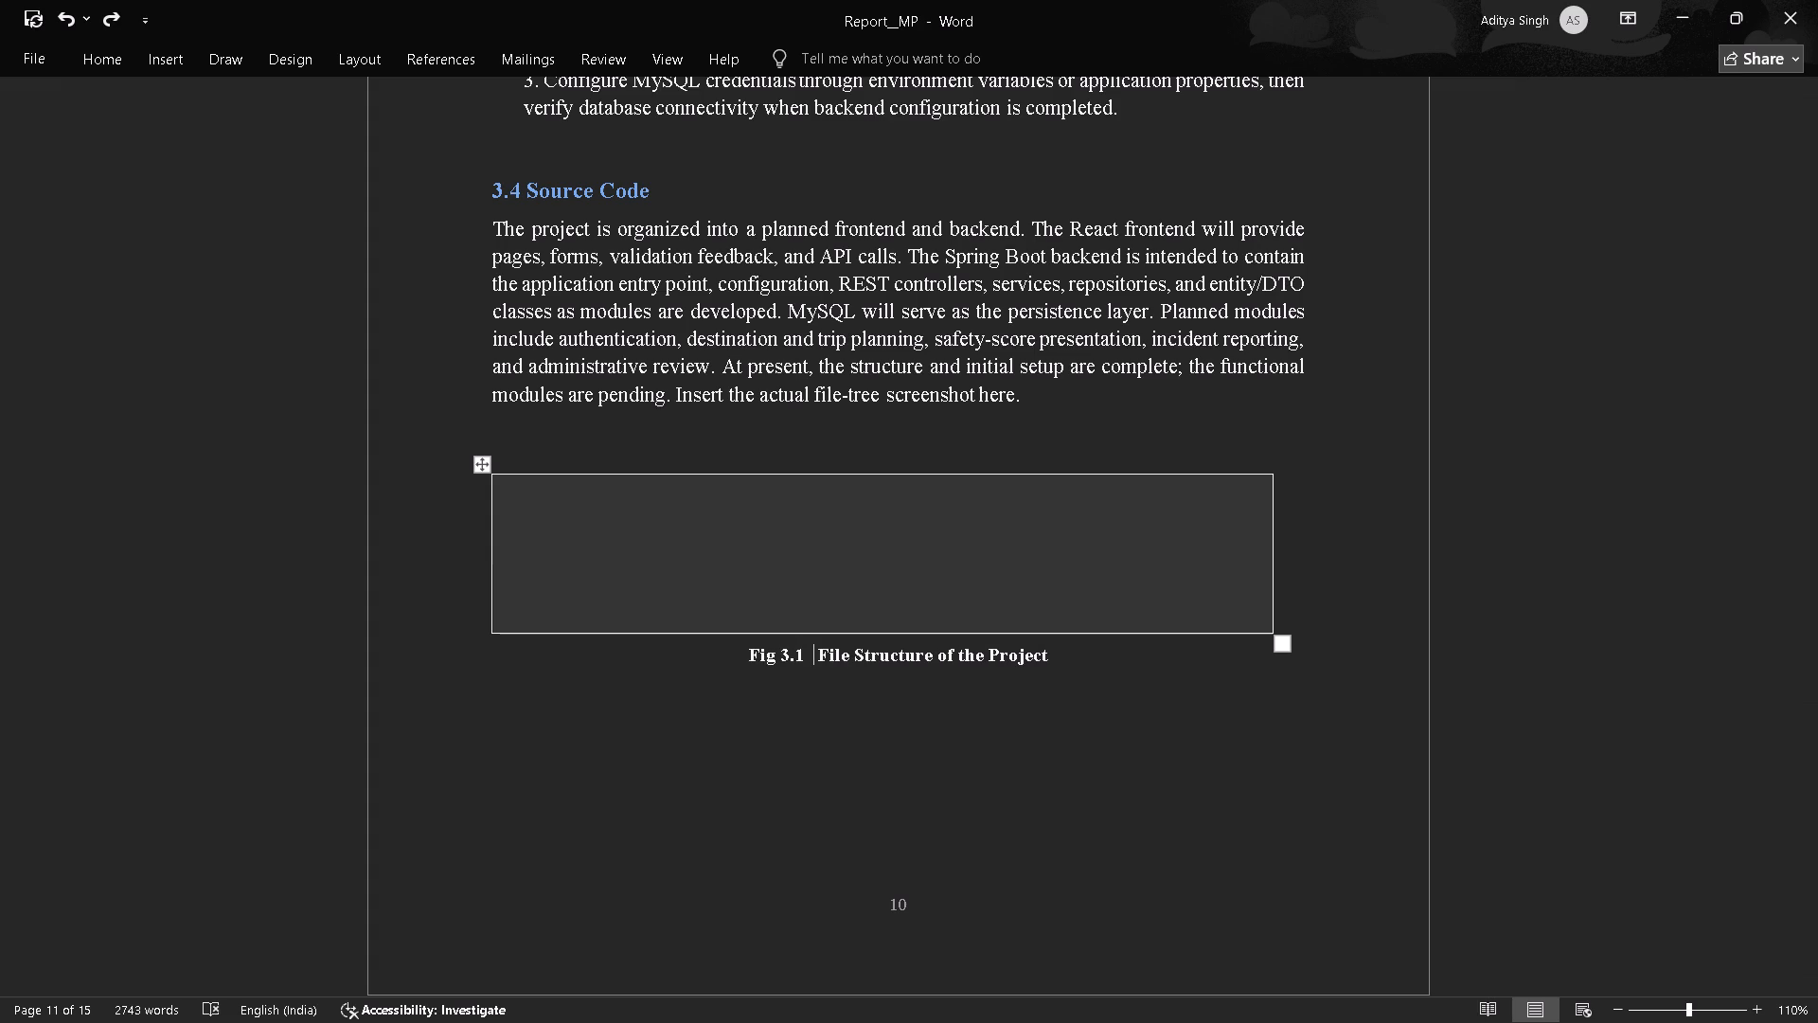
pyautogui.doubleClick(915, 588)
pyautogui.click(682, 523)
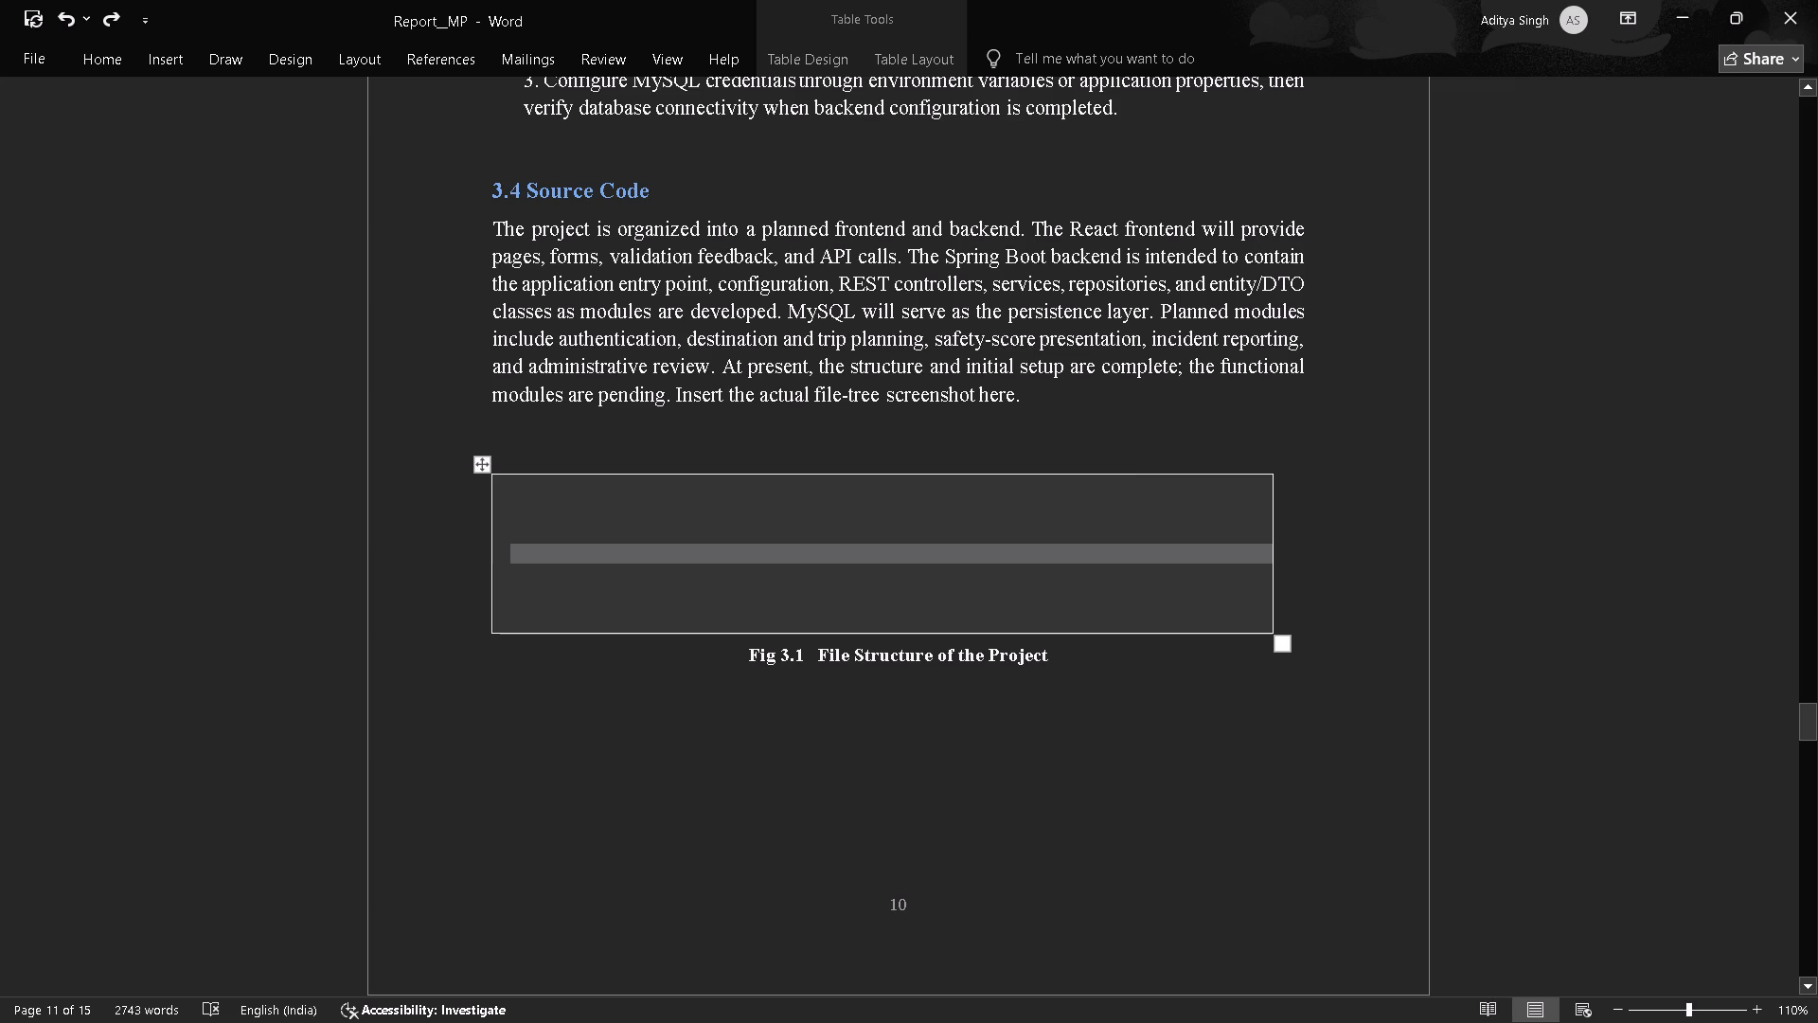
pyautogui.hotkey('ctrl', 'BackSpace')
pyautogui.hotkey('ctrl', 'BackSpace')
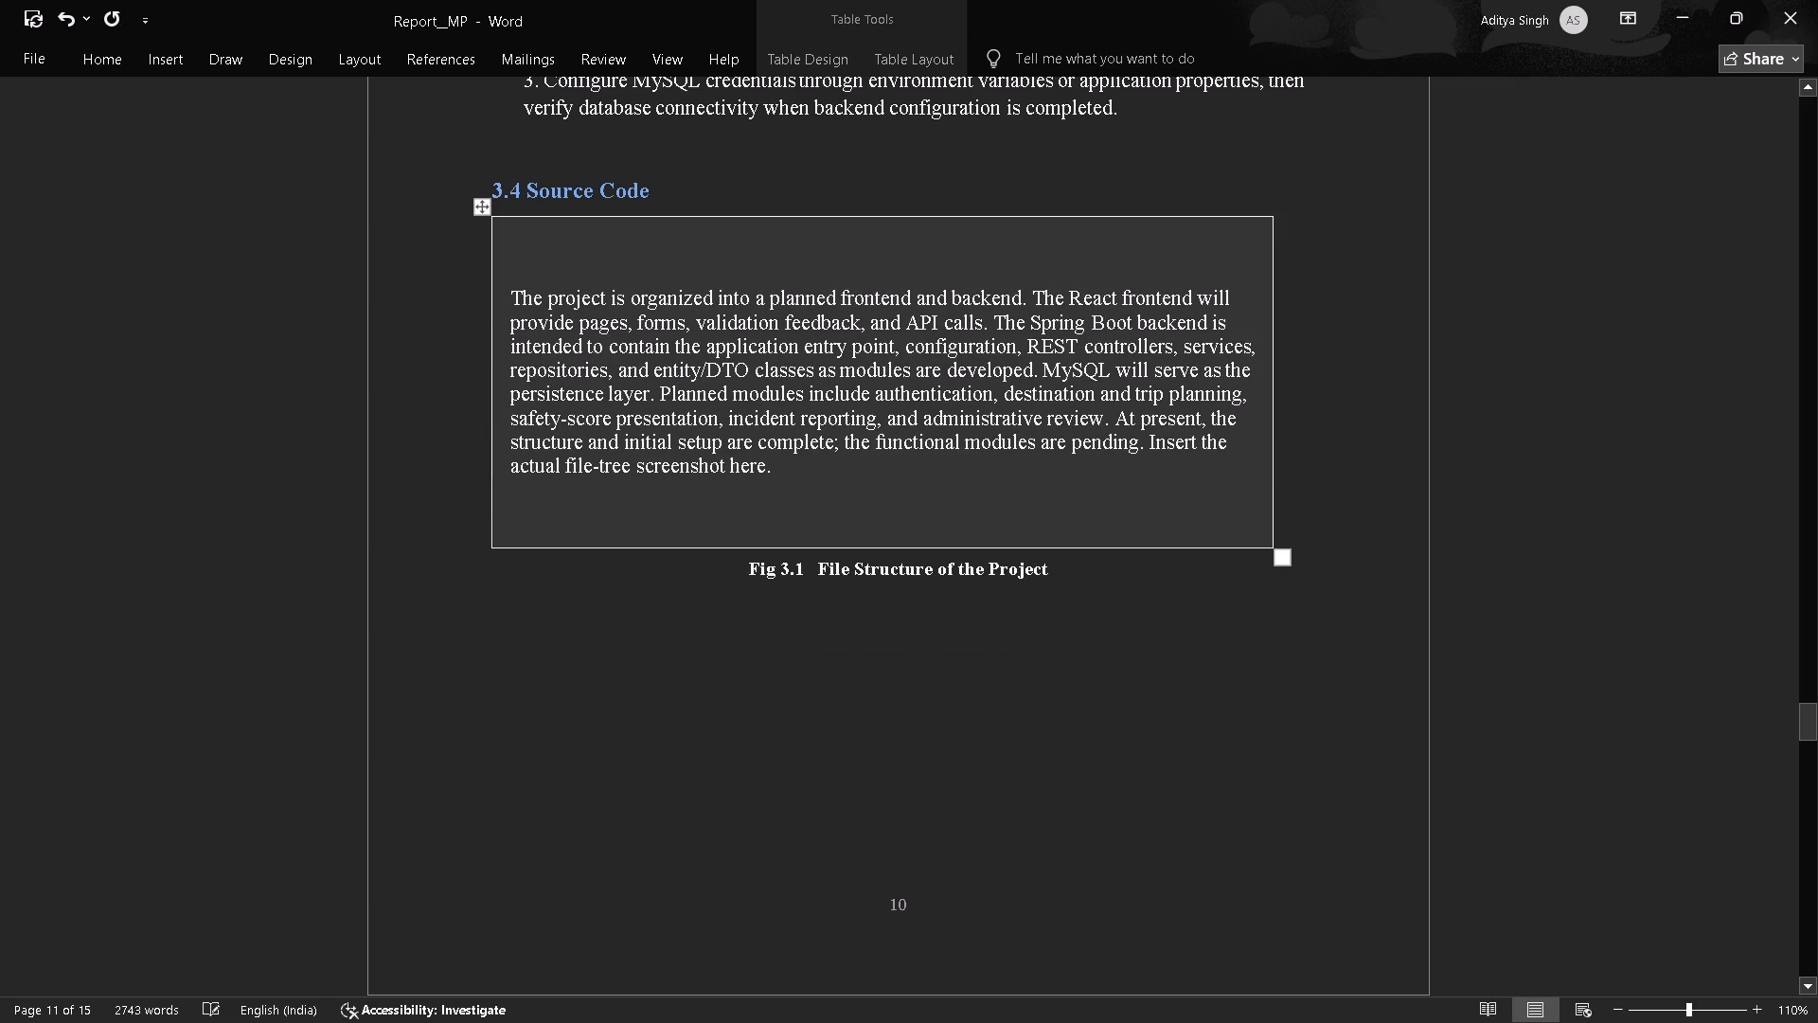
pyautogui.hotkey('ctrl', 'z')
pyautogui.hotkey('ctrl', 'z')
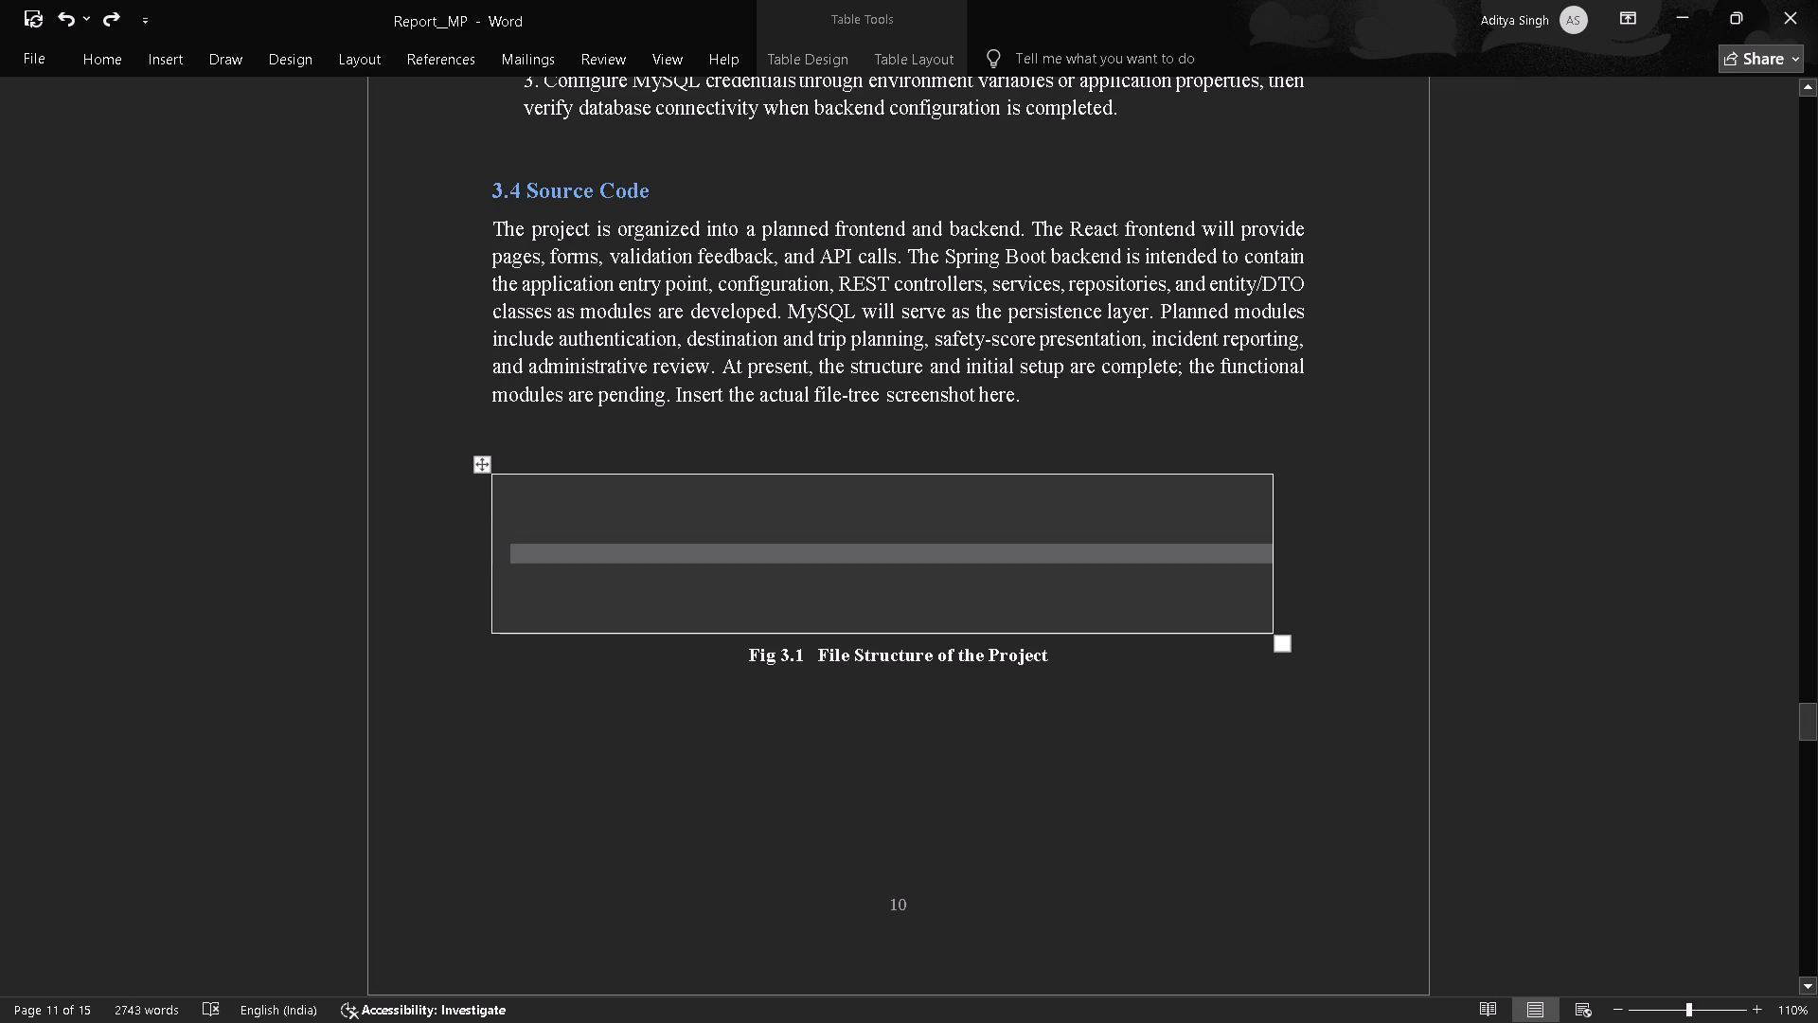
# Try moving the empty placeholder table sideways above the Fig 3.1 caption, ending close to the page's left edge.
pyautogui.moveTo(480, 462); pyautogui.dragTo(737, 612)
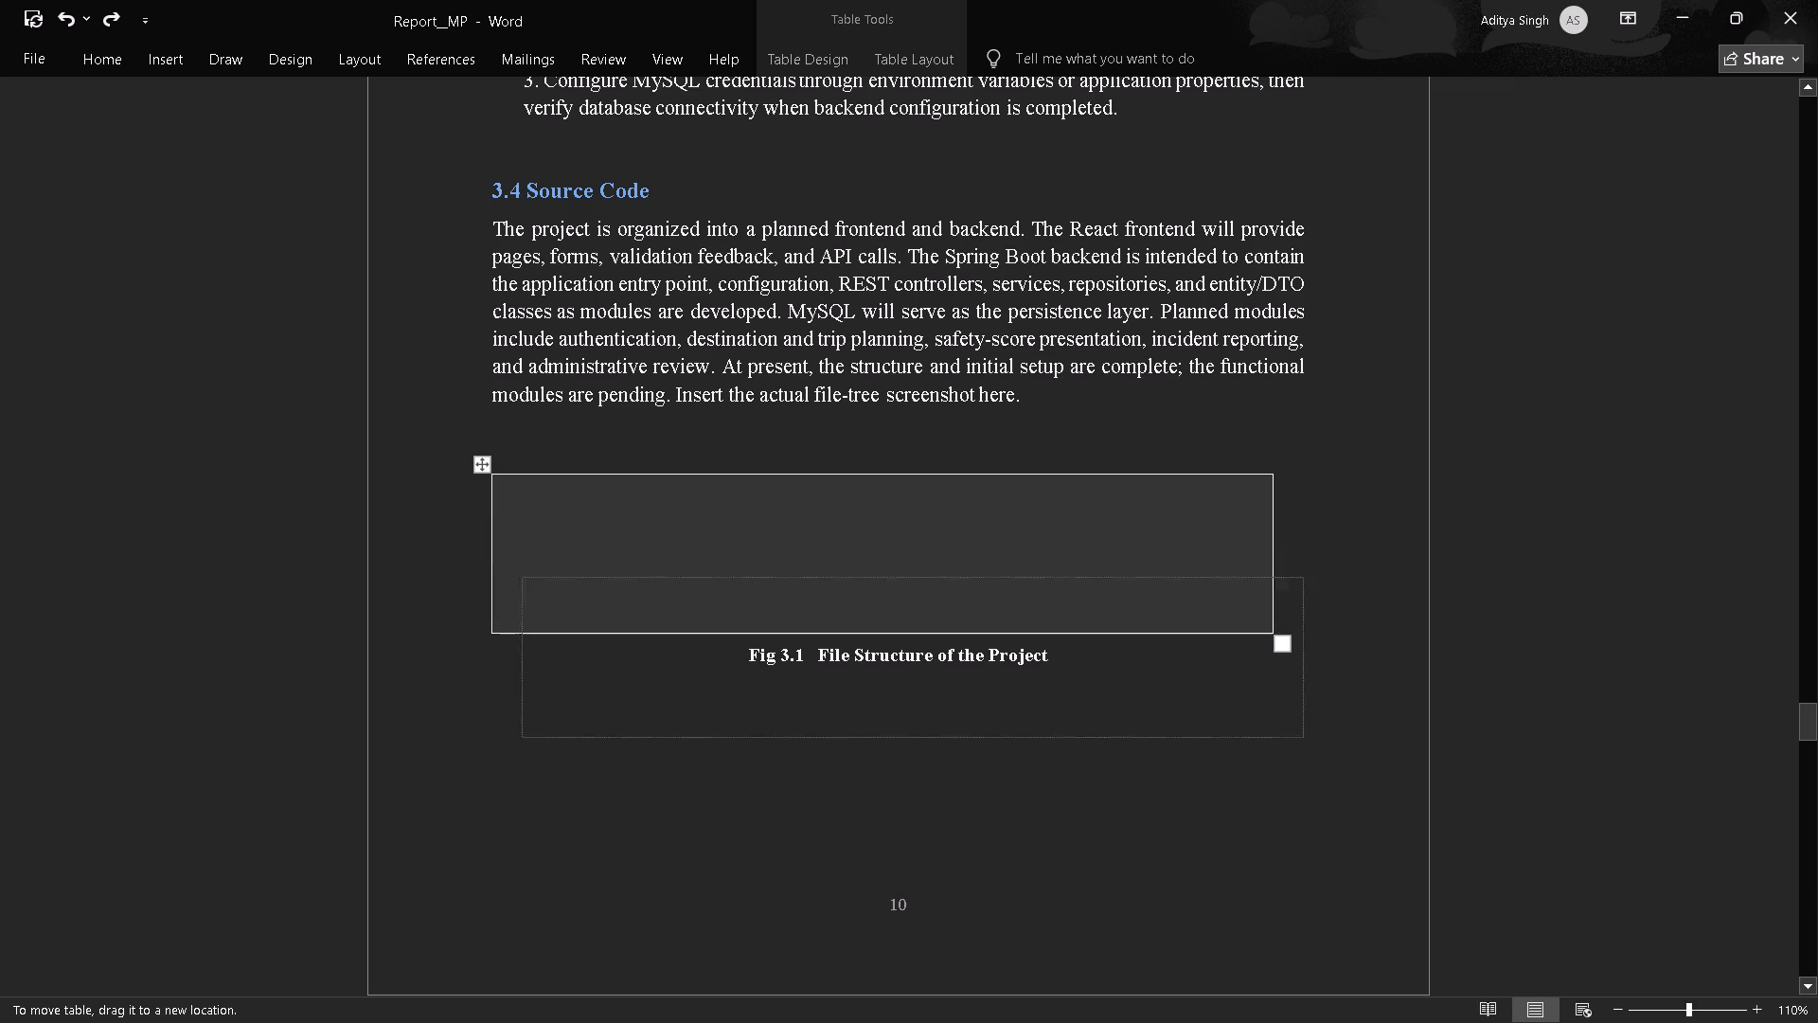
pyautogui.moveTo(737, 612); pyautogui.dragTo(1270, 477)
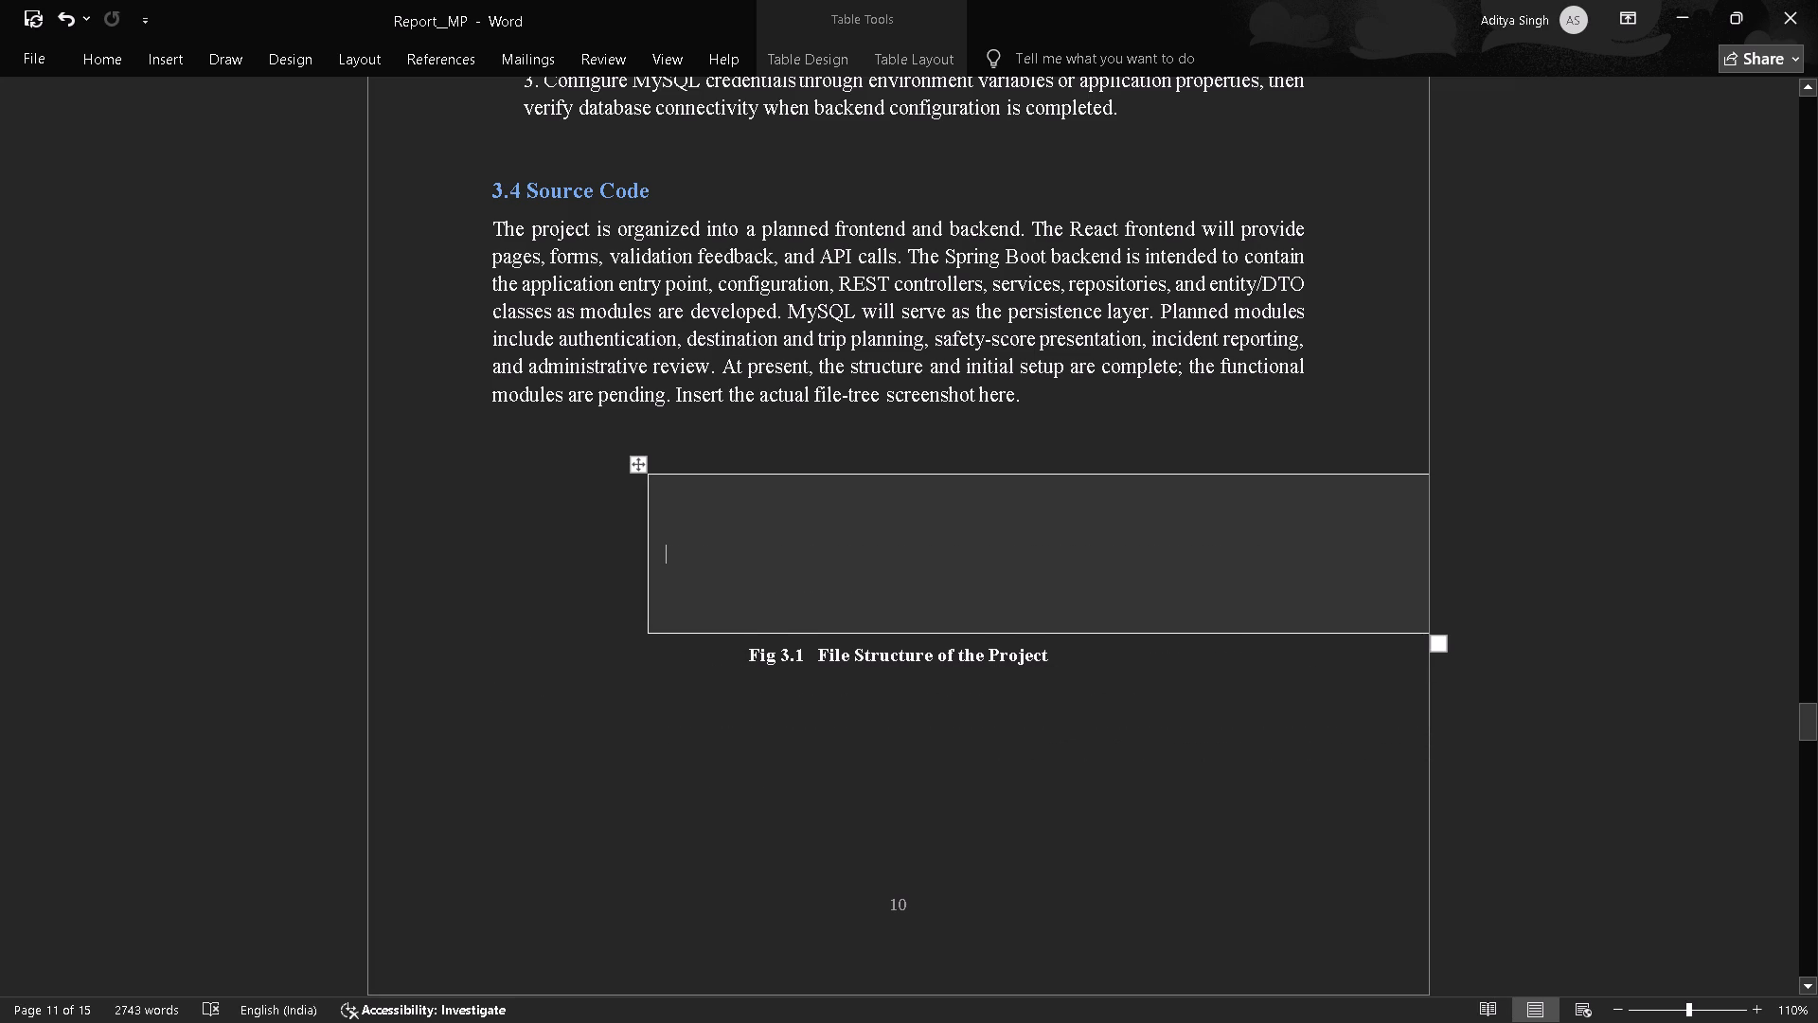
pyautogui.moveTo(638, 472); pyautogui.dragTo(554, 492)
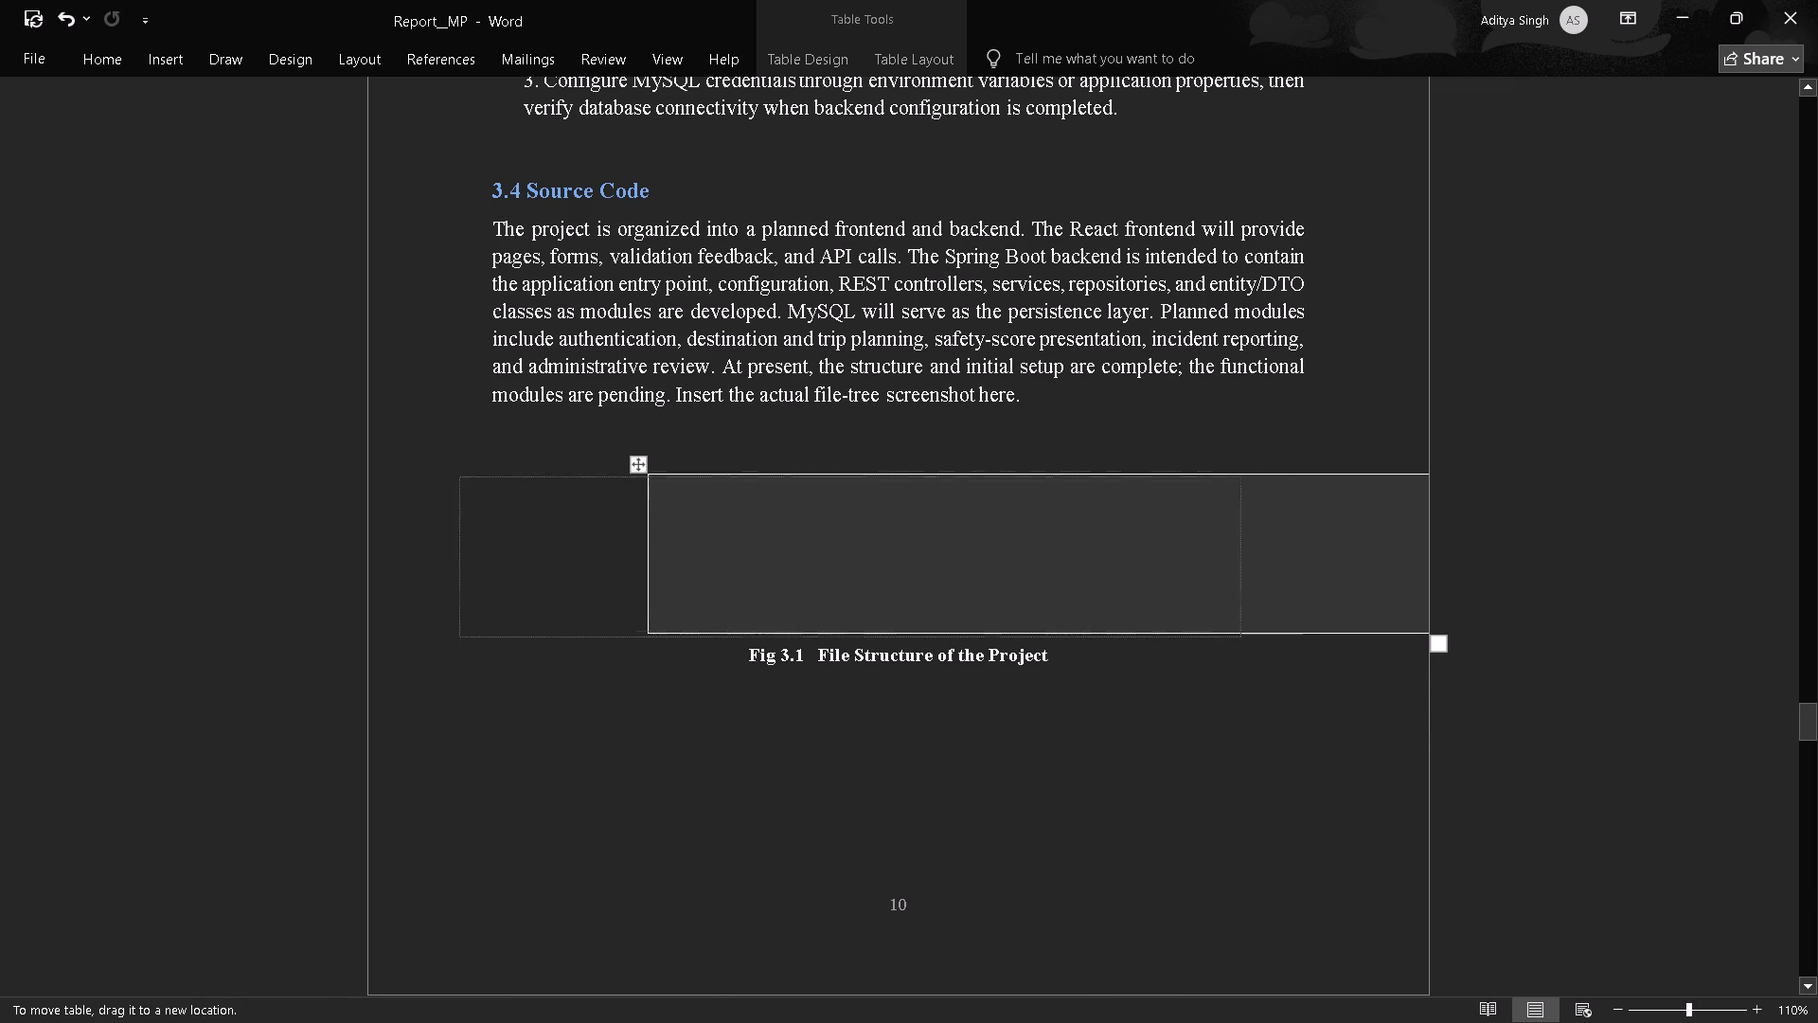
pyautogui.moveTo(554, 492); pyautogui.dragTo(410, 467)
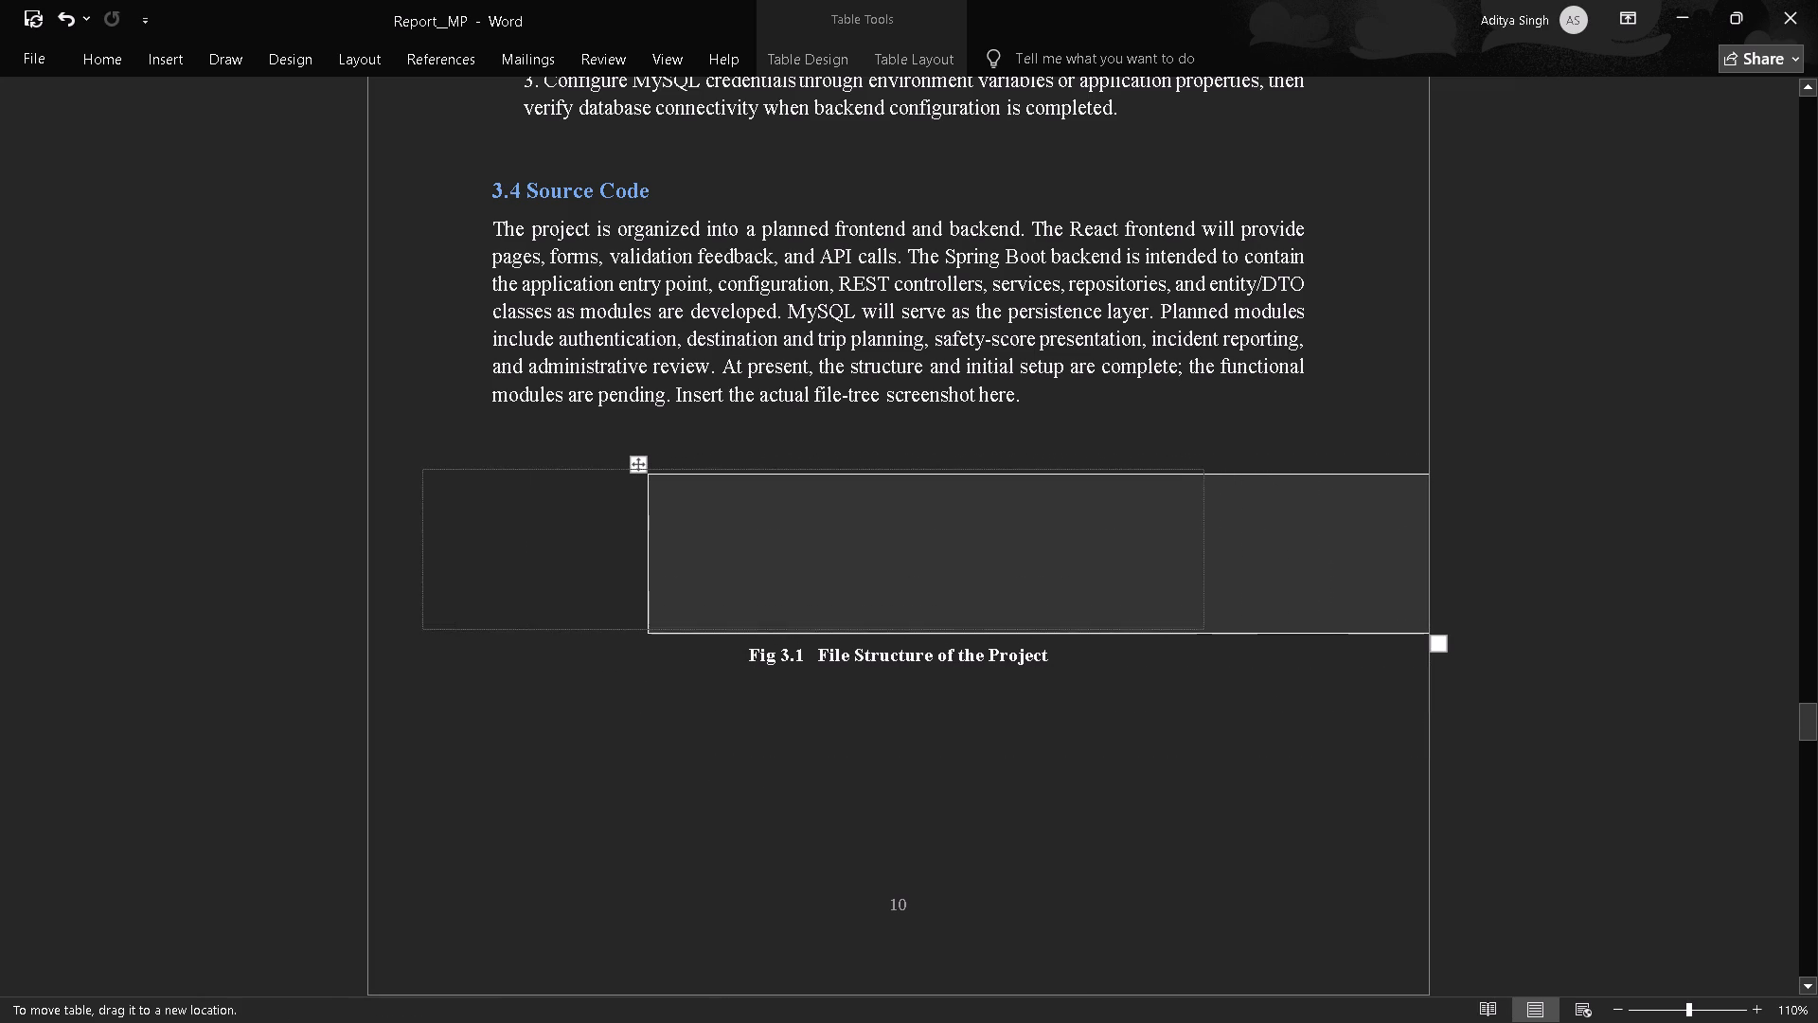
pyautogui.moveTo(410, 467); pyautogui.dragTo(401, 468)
# Remove the whole empty placeholder table above the Fig 3.1 caption.
pyautogui.click(668, 523)
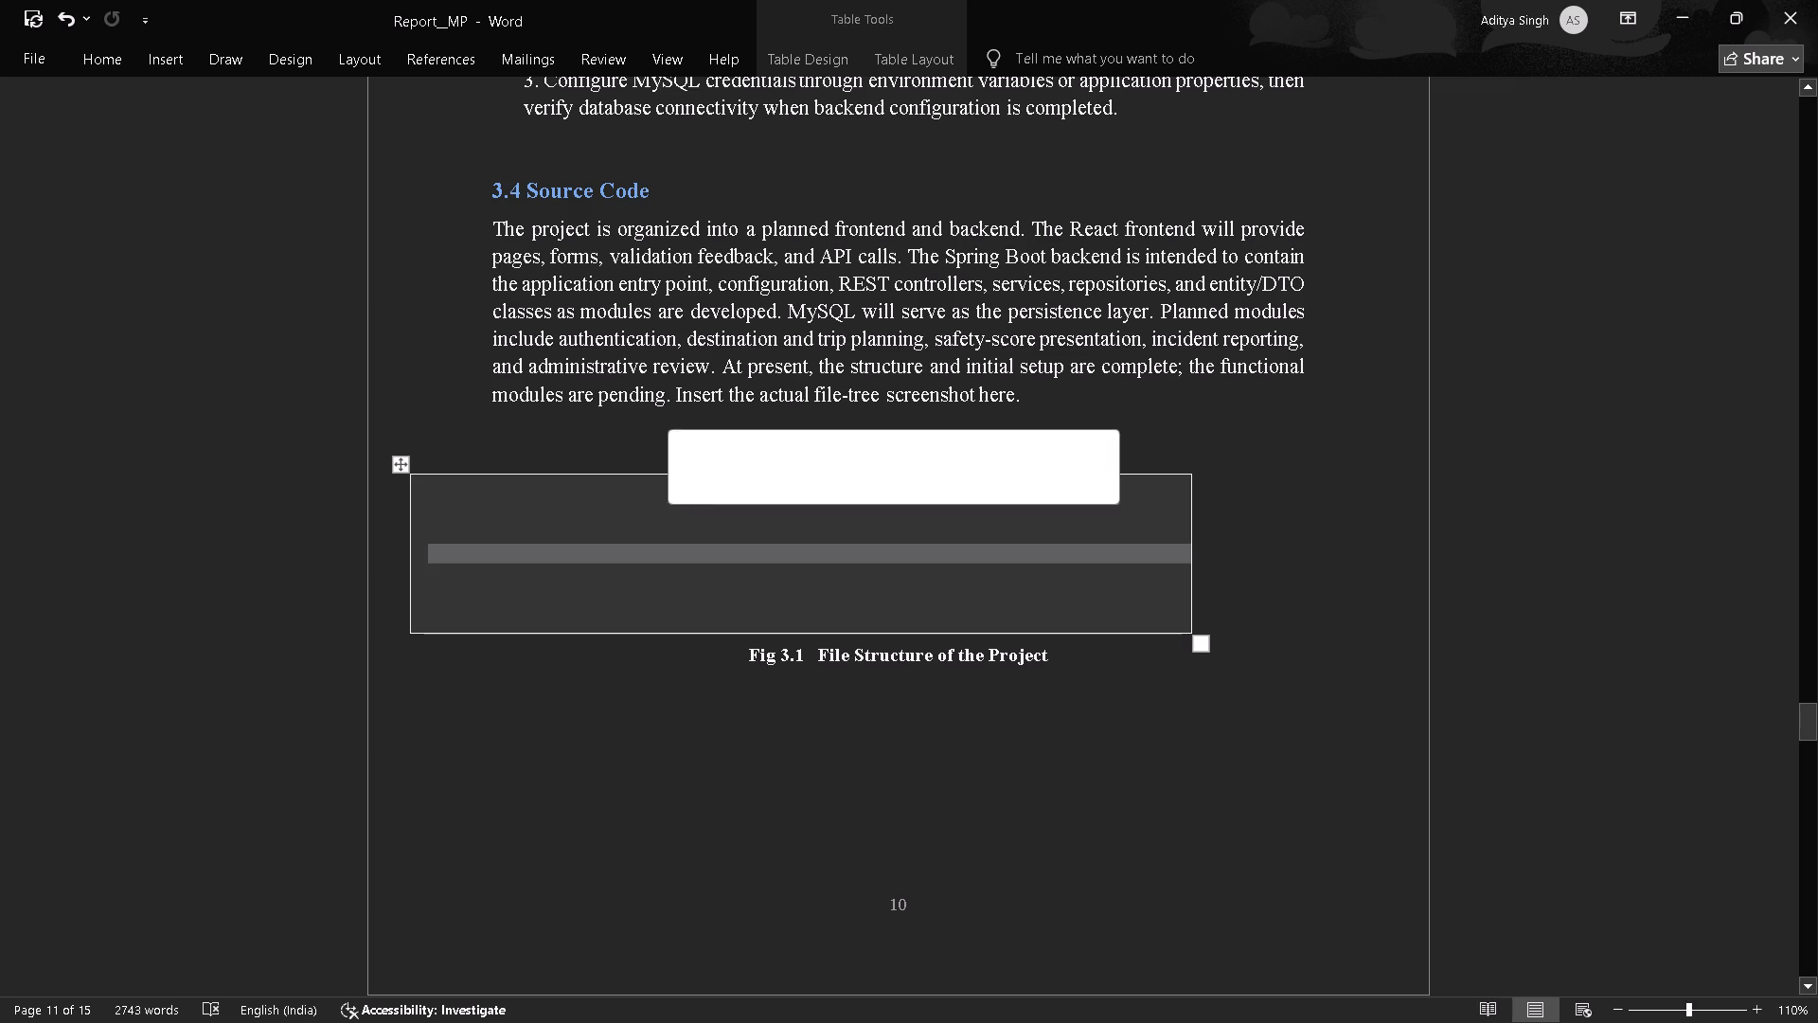
pyautogui.rightClick(1069, 541)
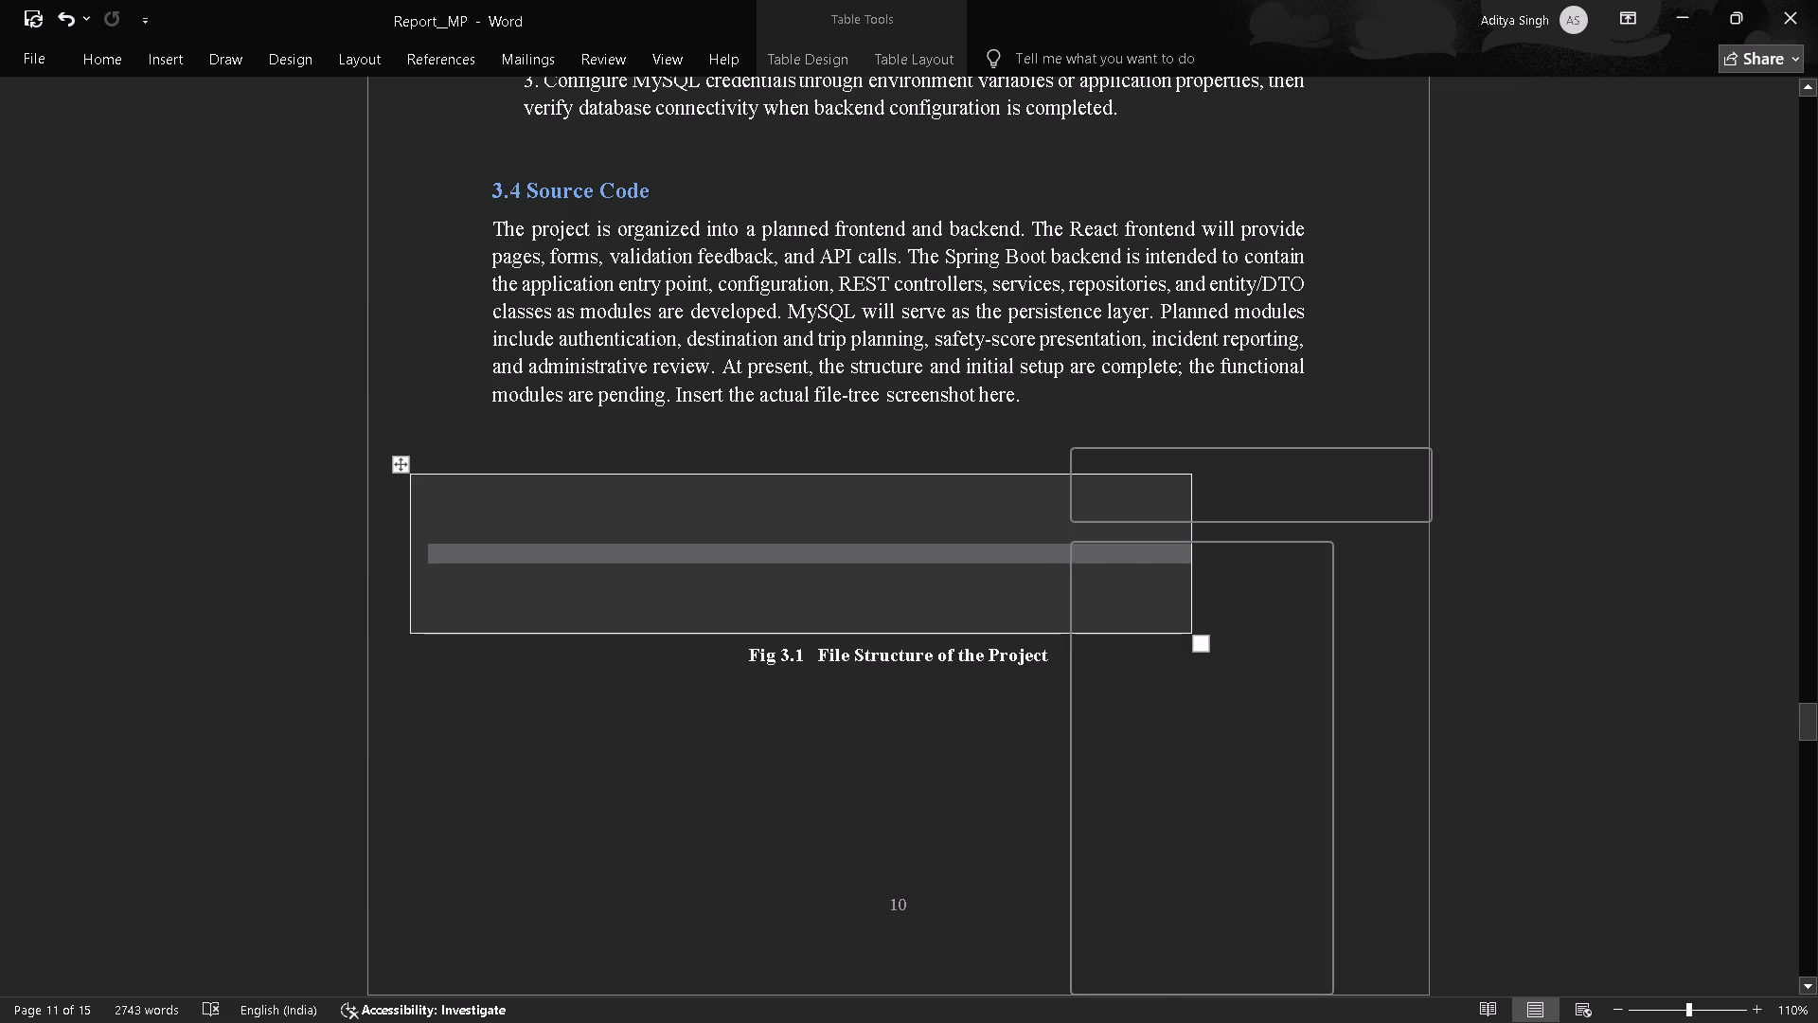
pyautogui.click(1173, 589)
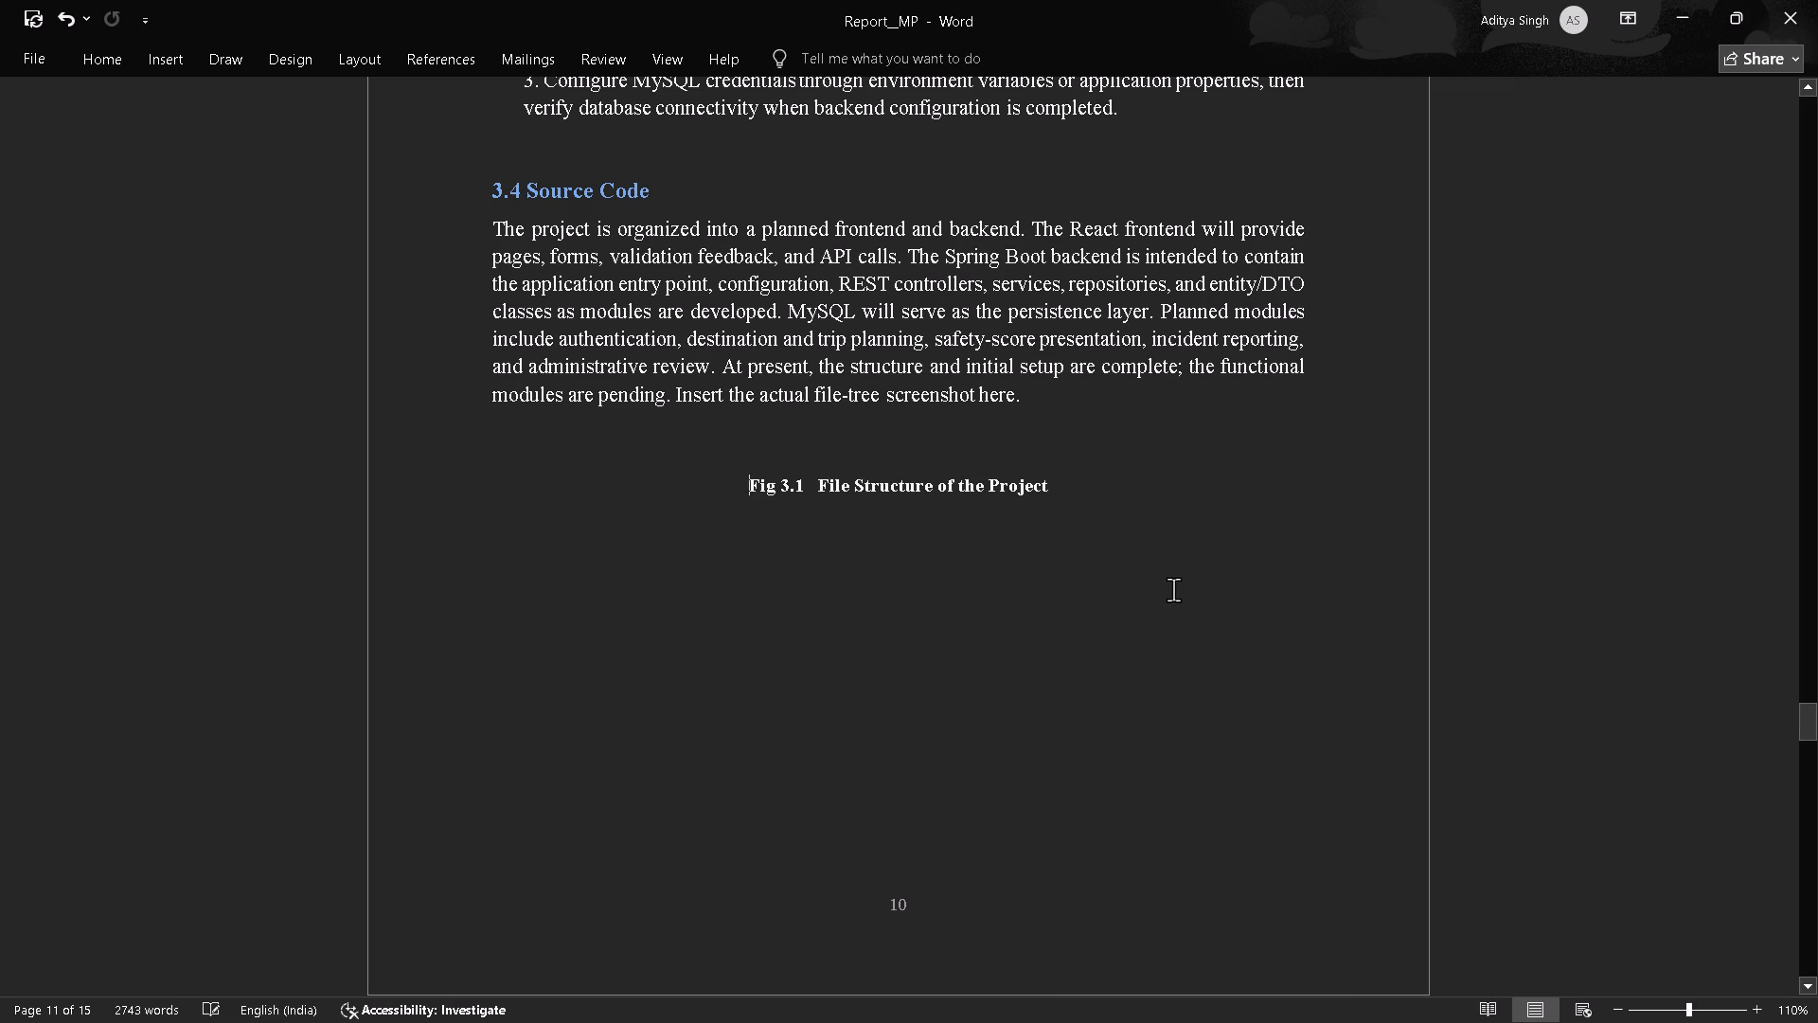
# Add two blank lines between the section 3.4 Source Code paragraph and the Fig 3.1 caption.
pyautogui.click(855, 447)
pyautogui.press('Return')
pyautogui.press('Return')
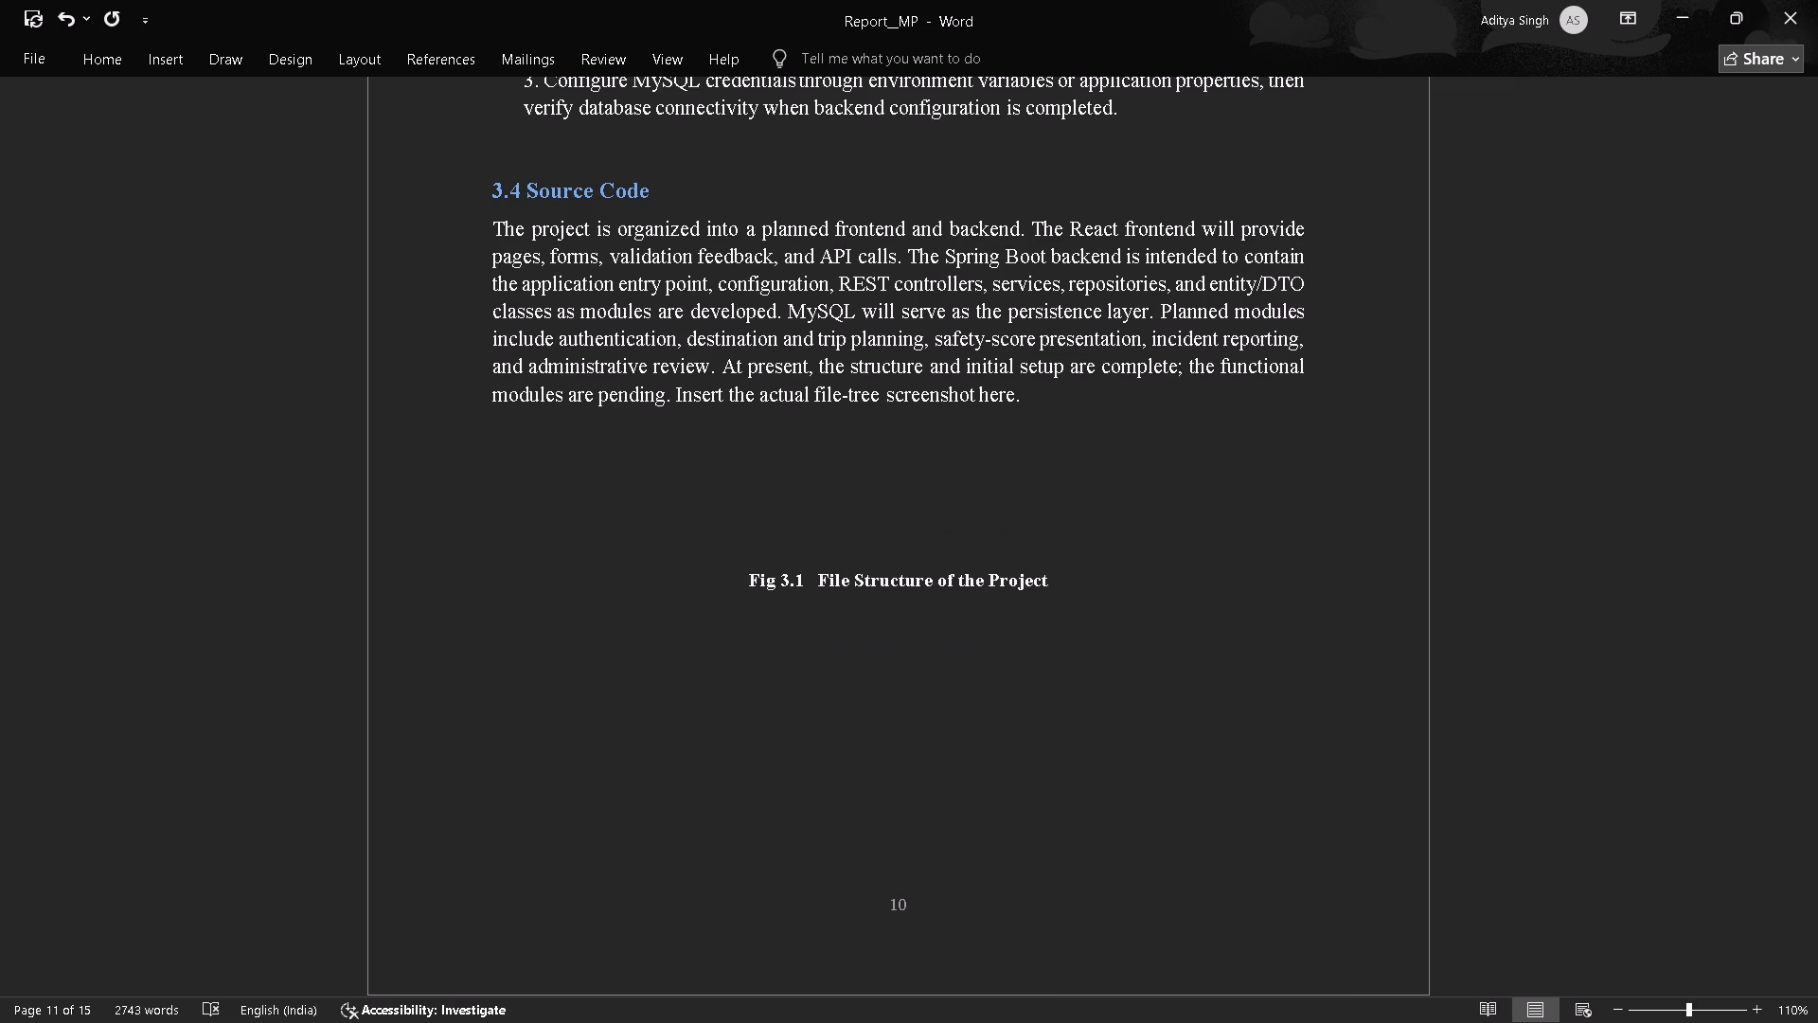
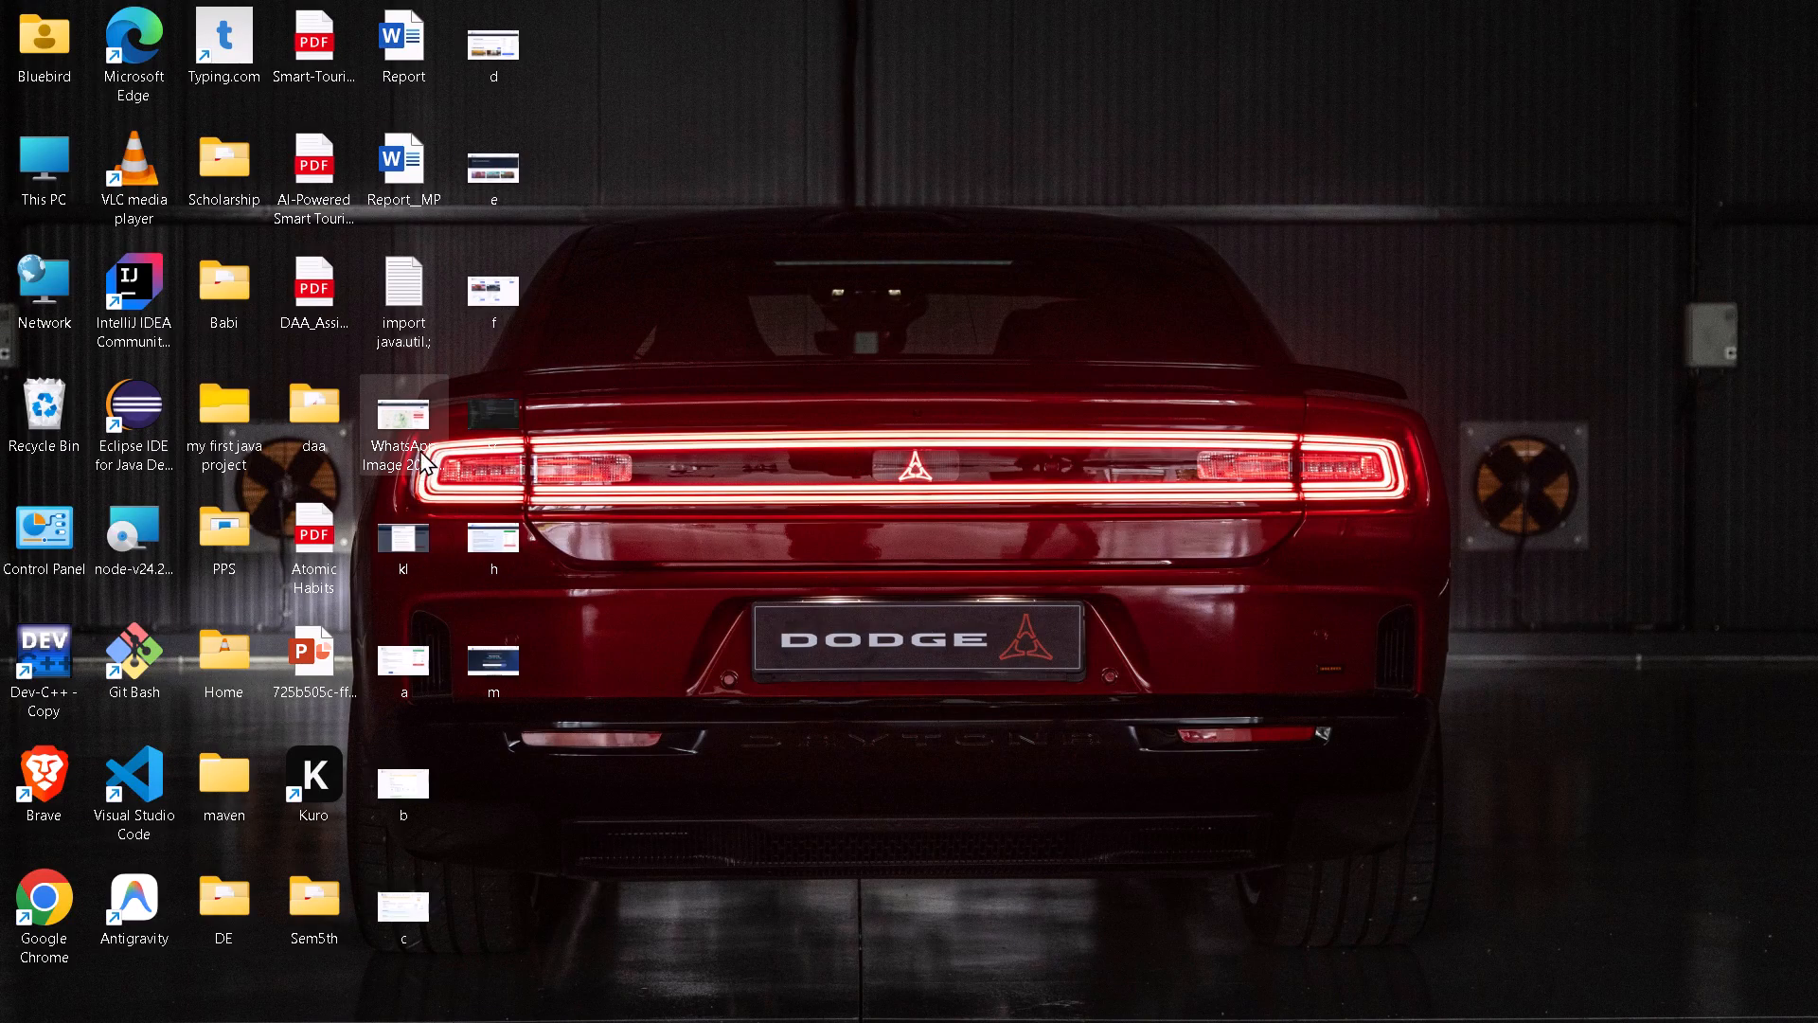
# Browse the desktop screenshots in the photo viewer to the code editor image sc.jpeg and copy that image.
pyautogui.doubleClick(501, 661)
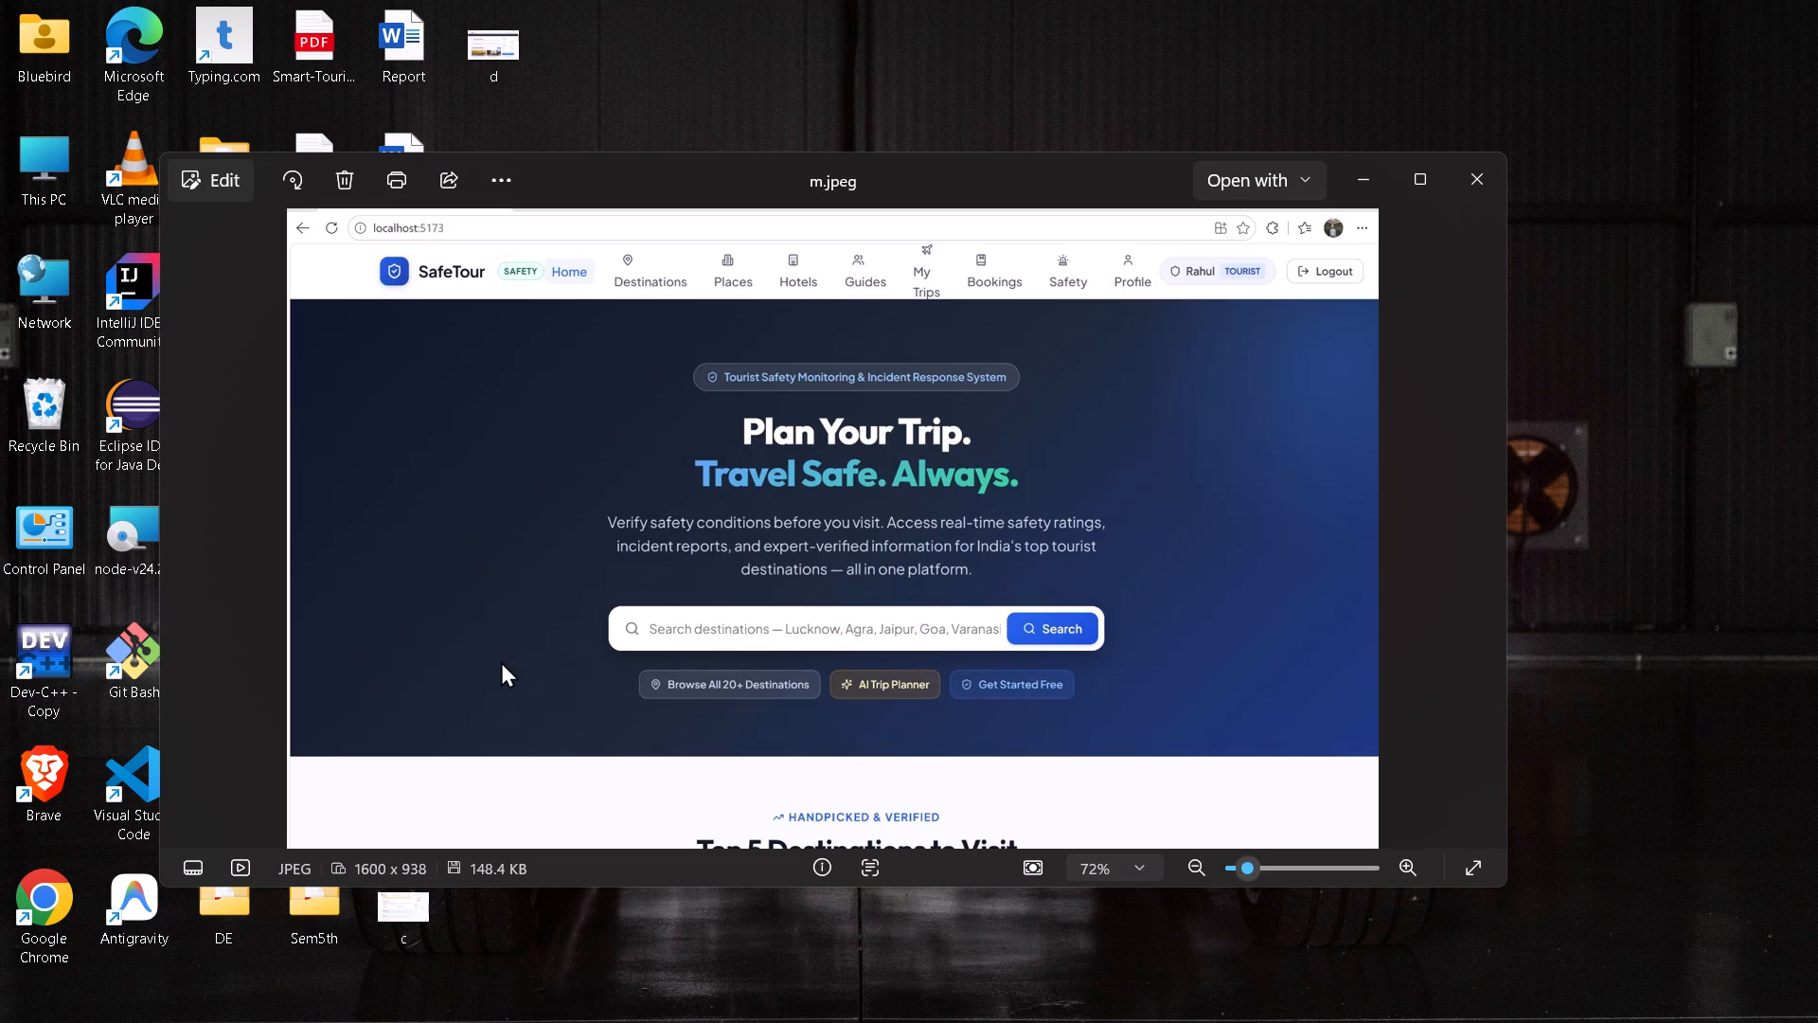
pyautogui.press('Left')
pyautogui.press('Left')
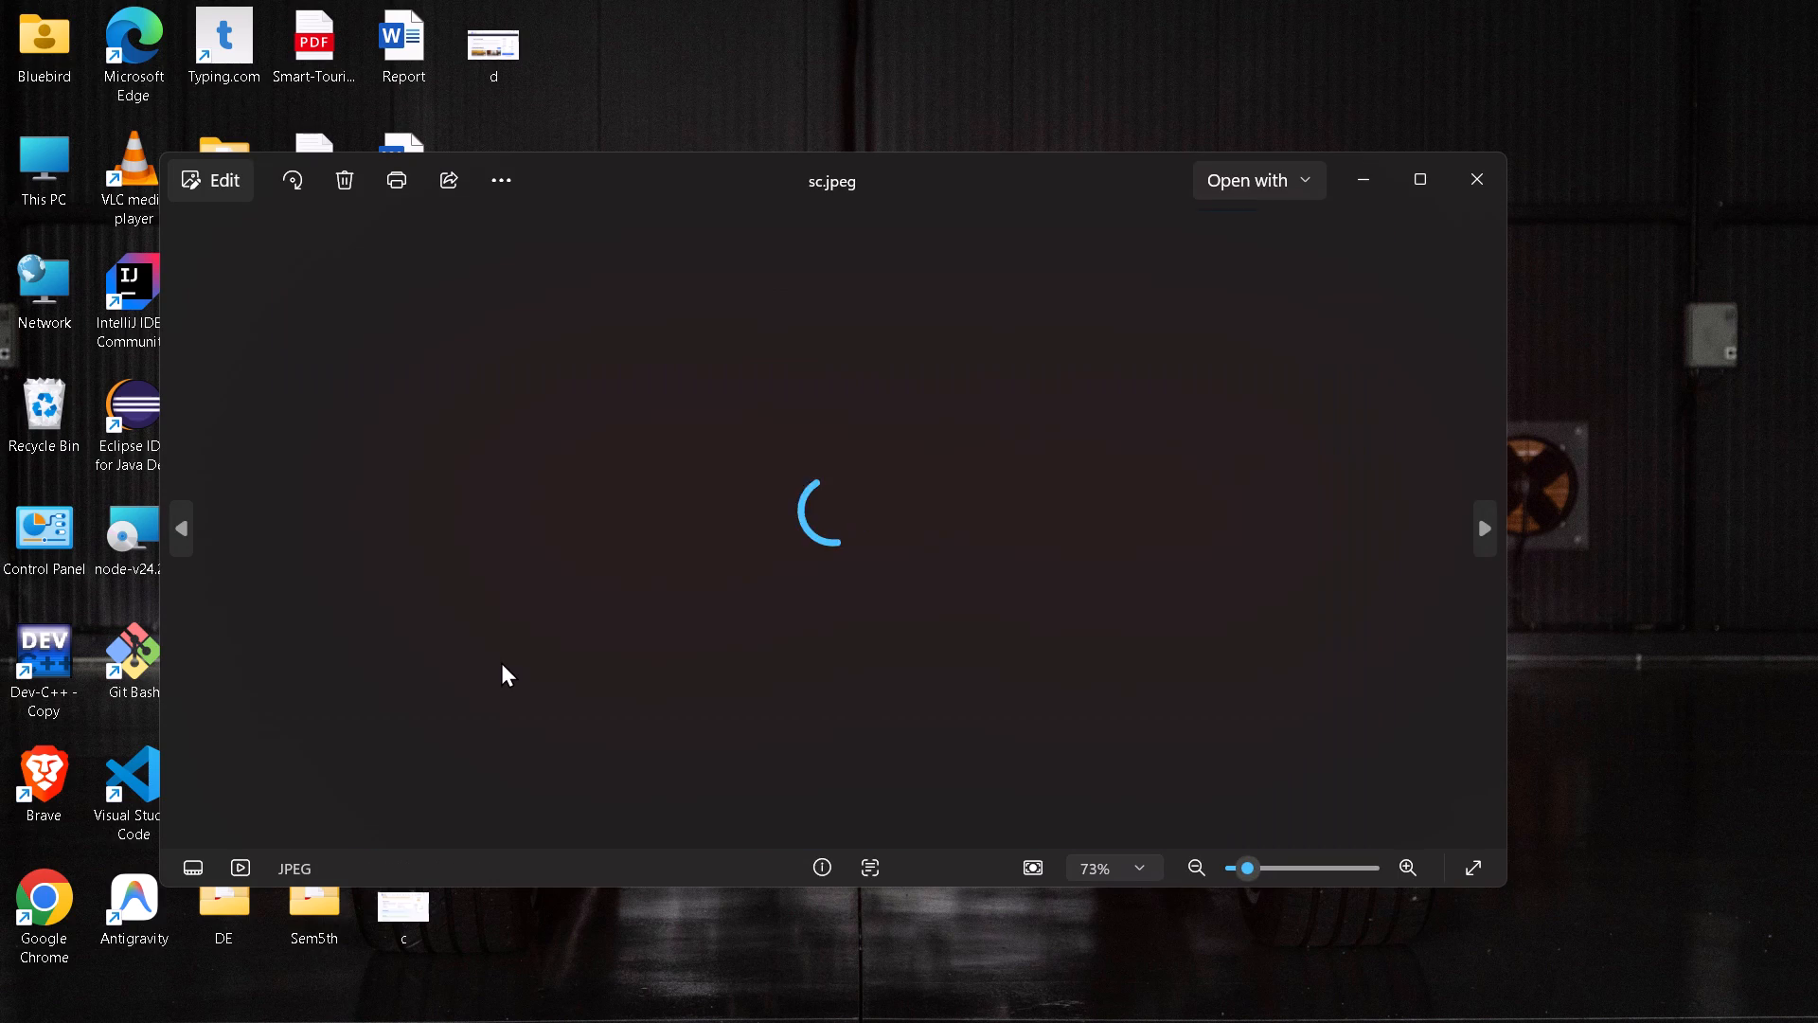
pyautogui.click(701, 632)
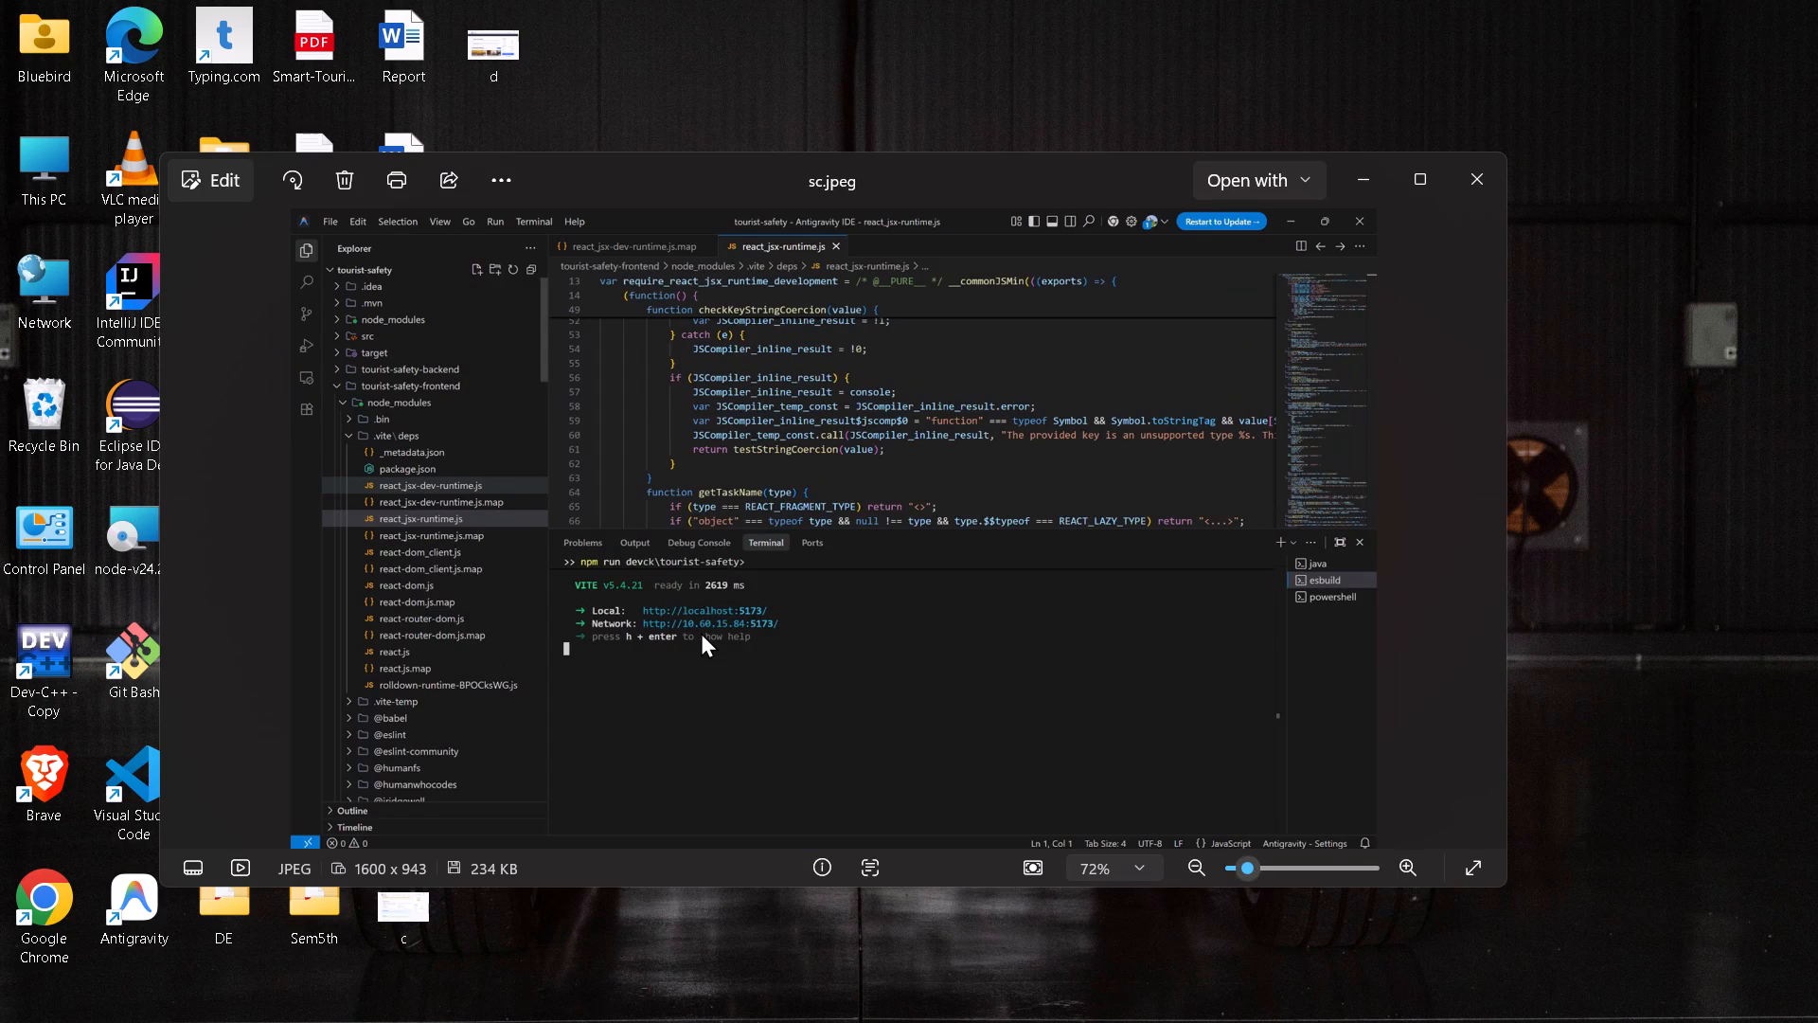
pyautogui.hotkey('ctrl', 'c')
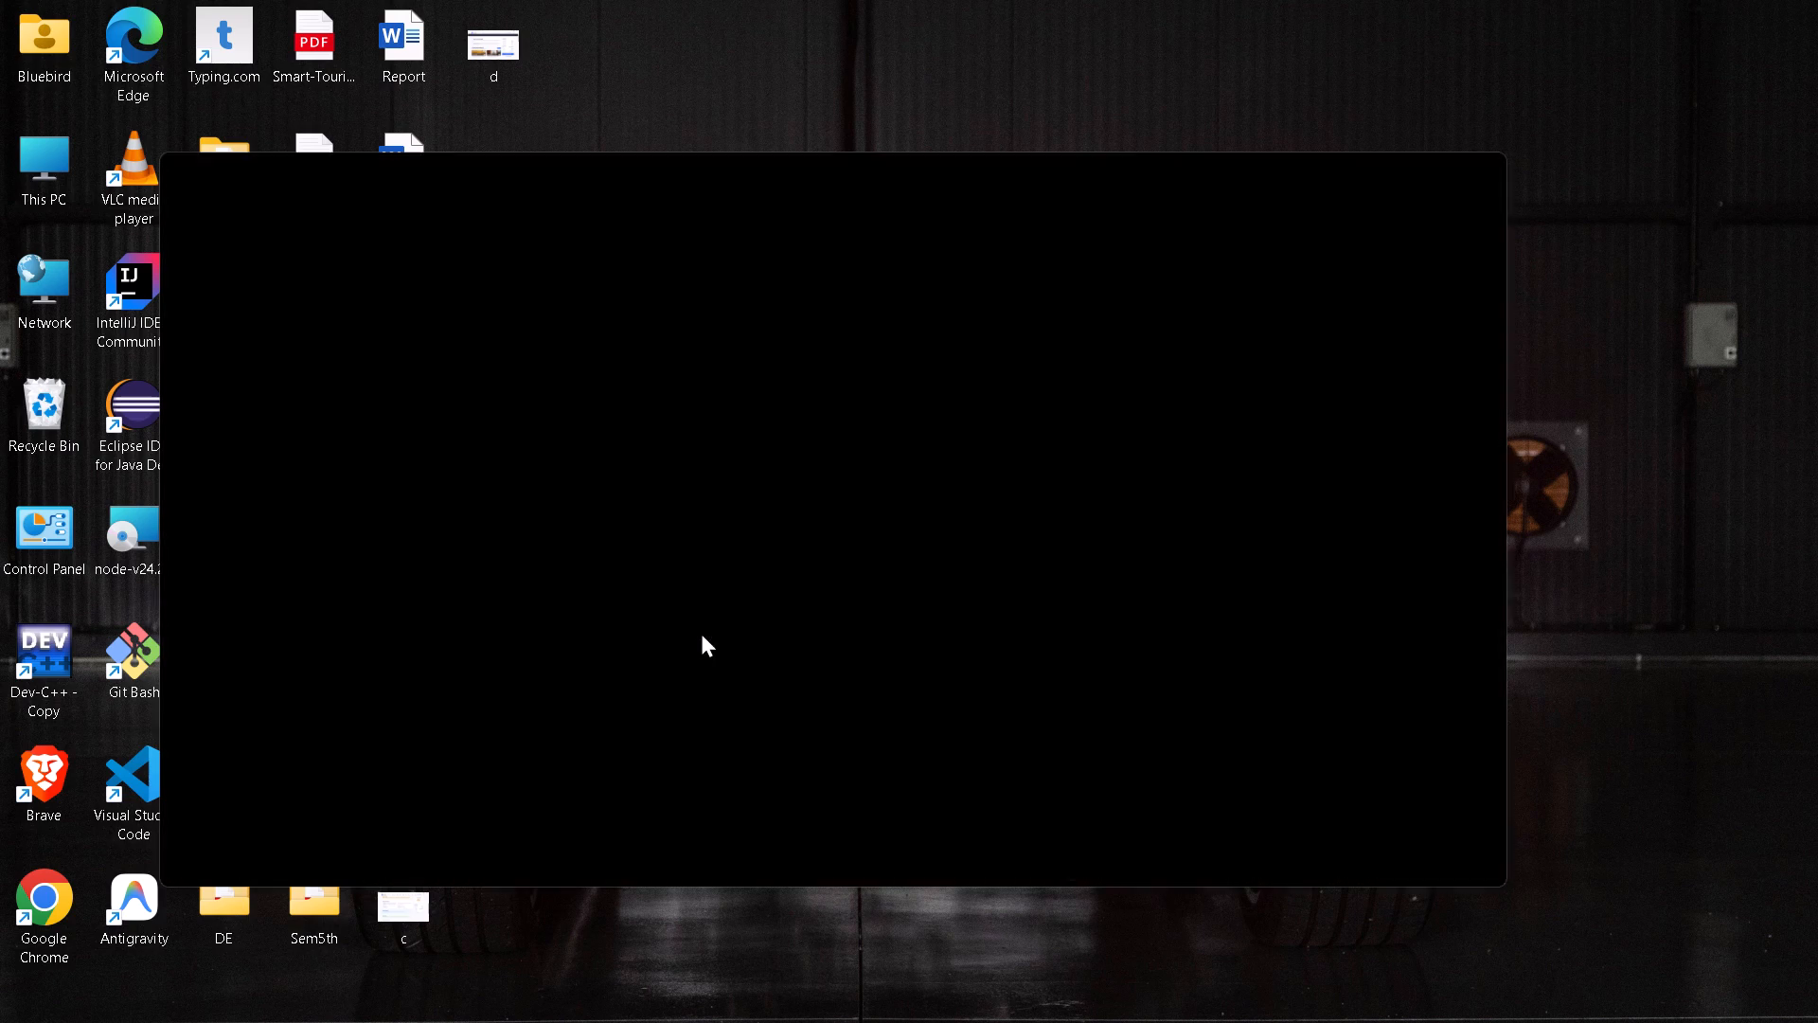
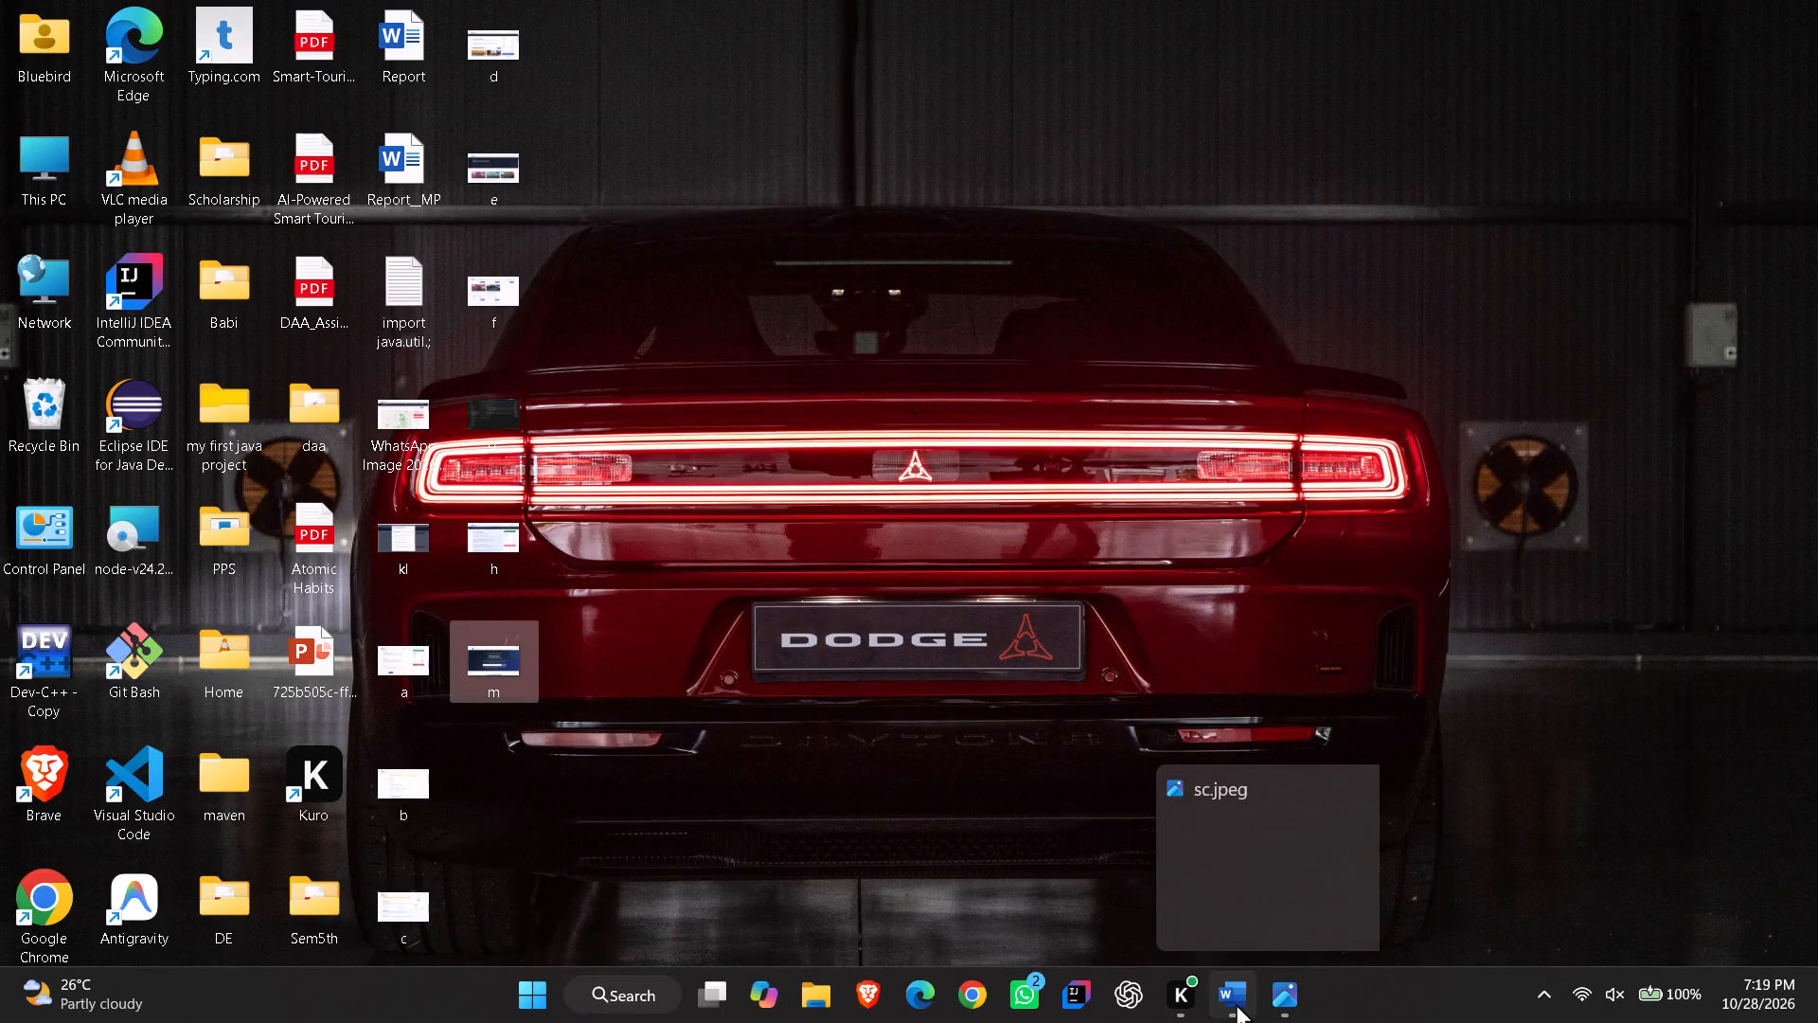
# Switch to the Report_MP document in Word and paste the copied sc.jpeg screenshot above the Fig 3.1 caption.
pyautogui.click(1236, 1003)
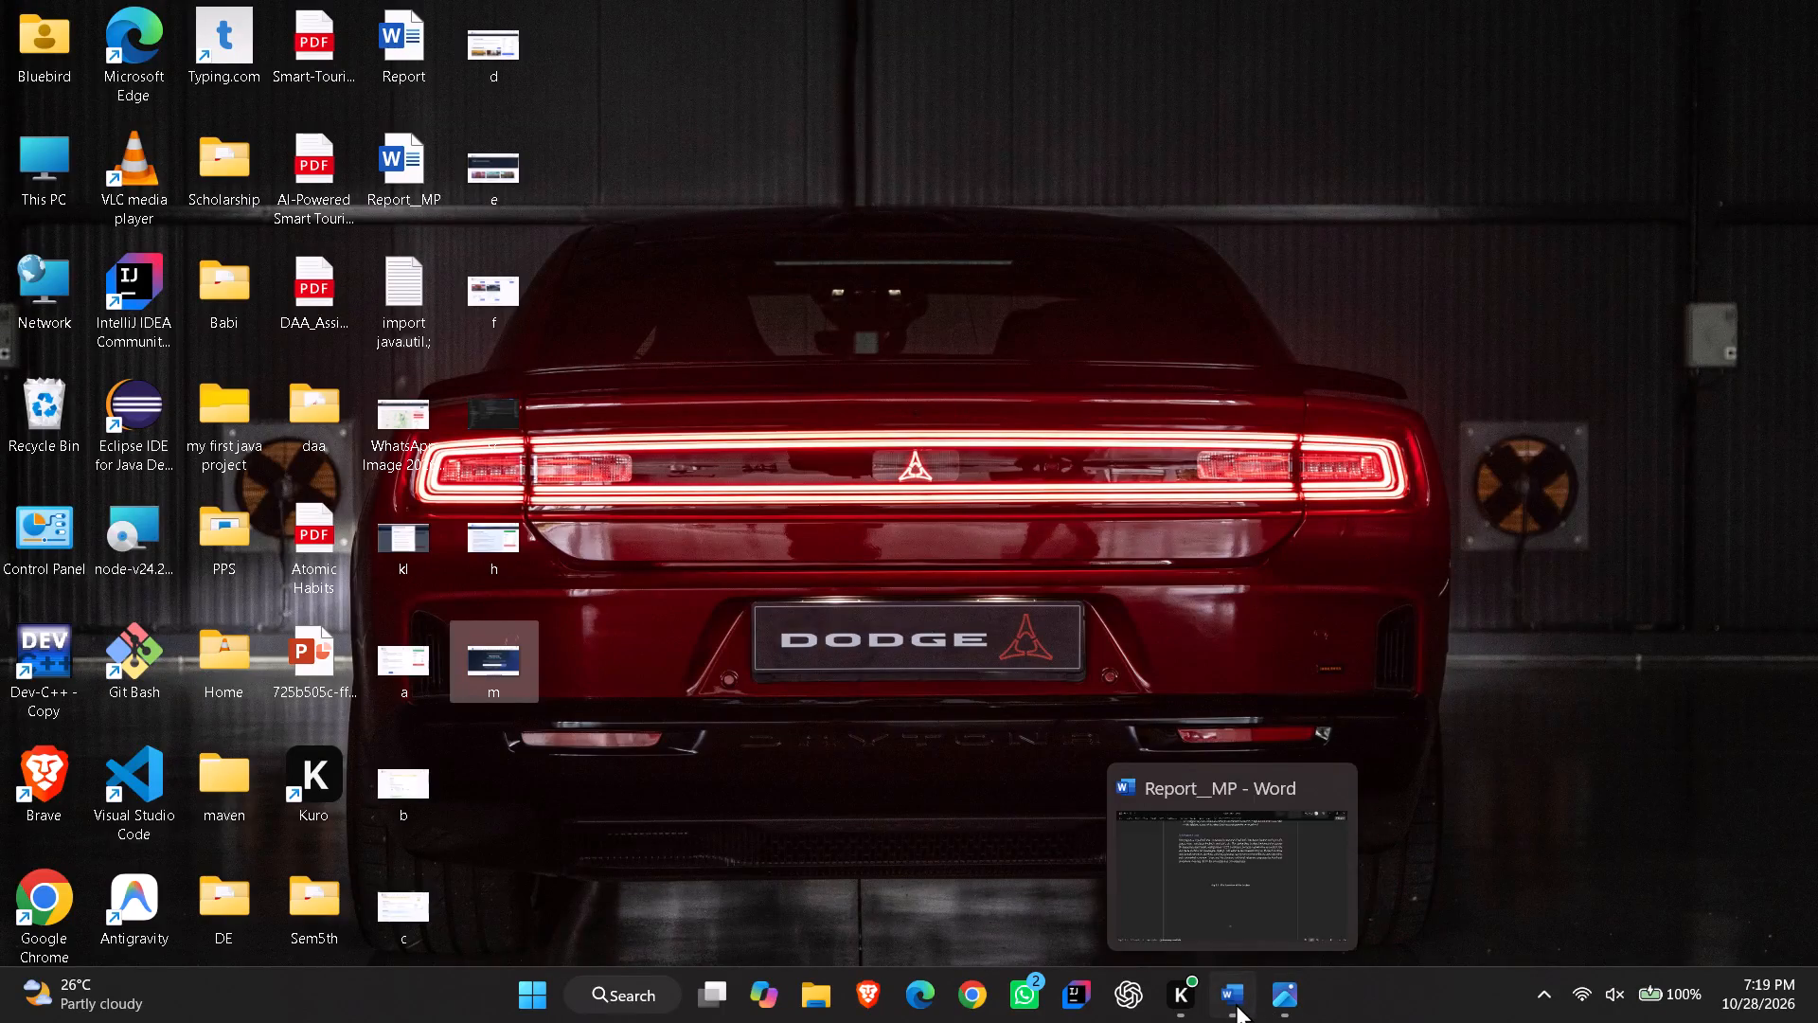
pyautogui.hotkey('ctrl', 'v')
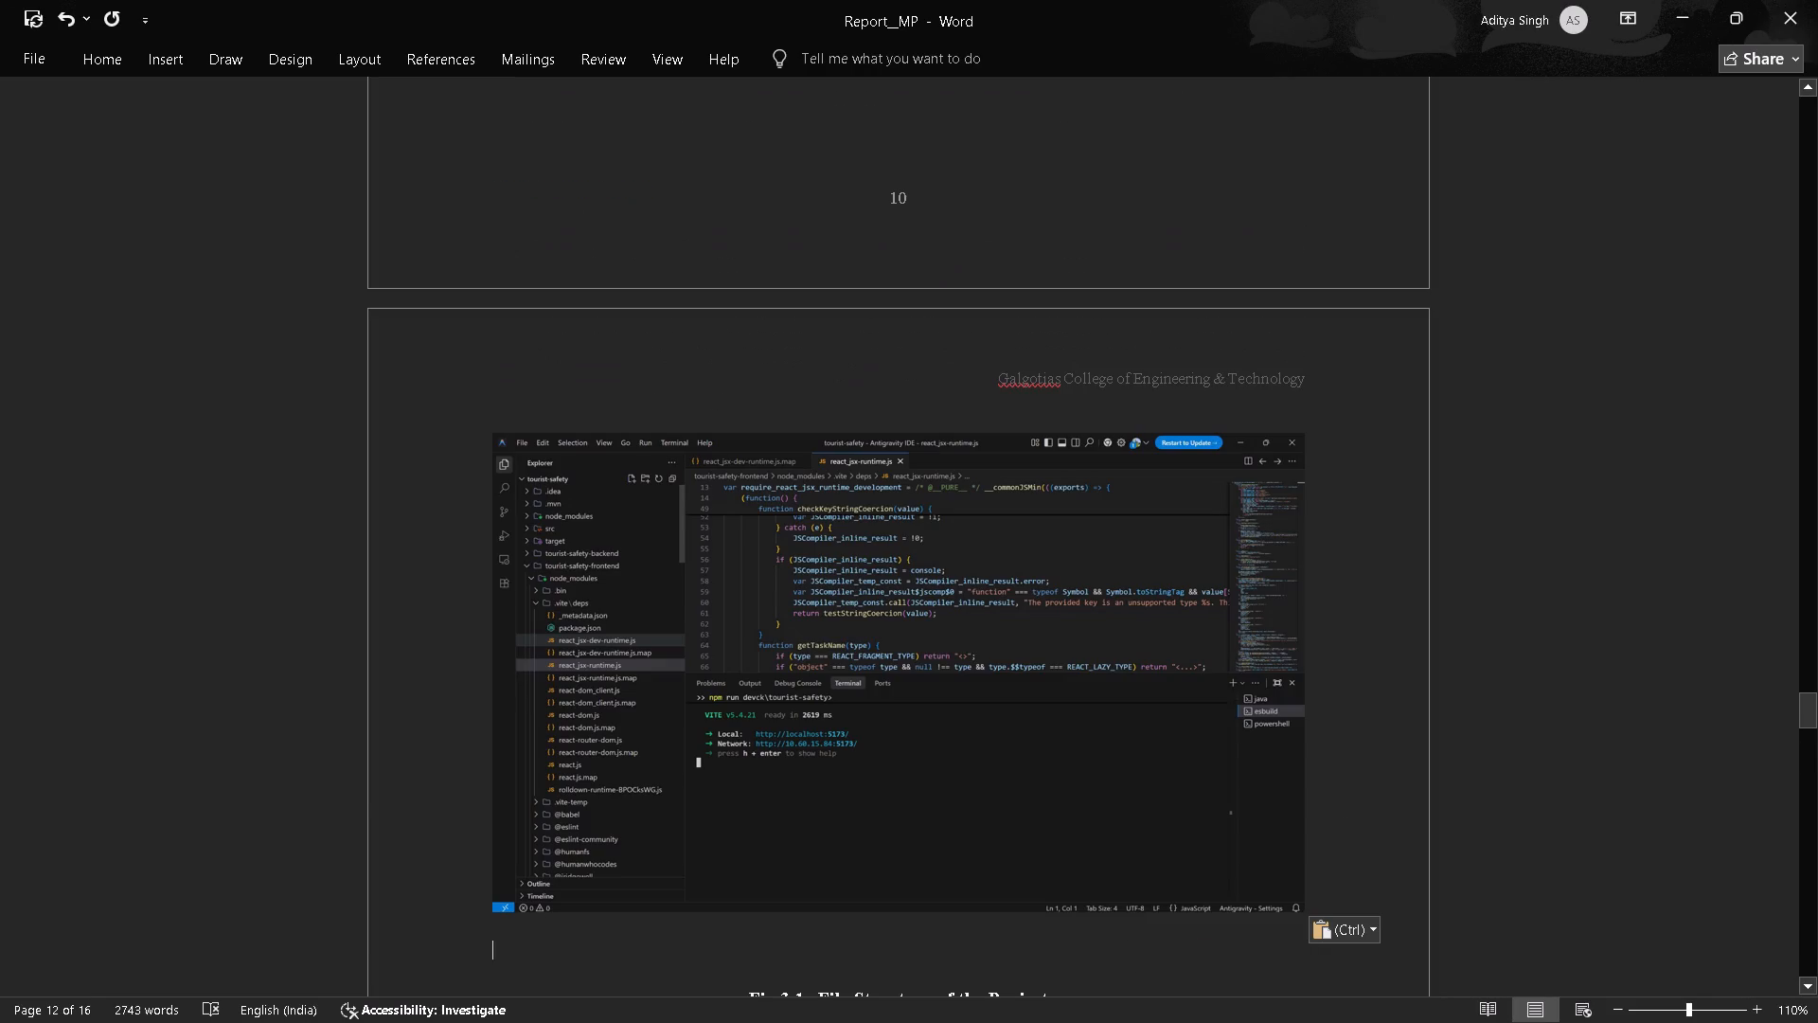
# Stretch the pasted code editor screenshot above the Fig 3.1 caption slightly taller, then deselect it.
pyautogui.scroll(2, 1068, 878)
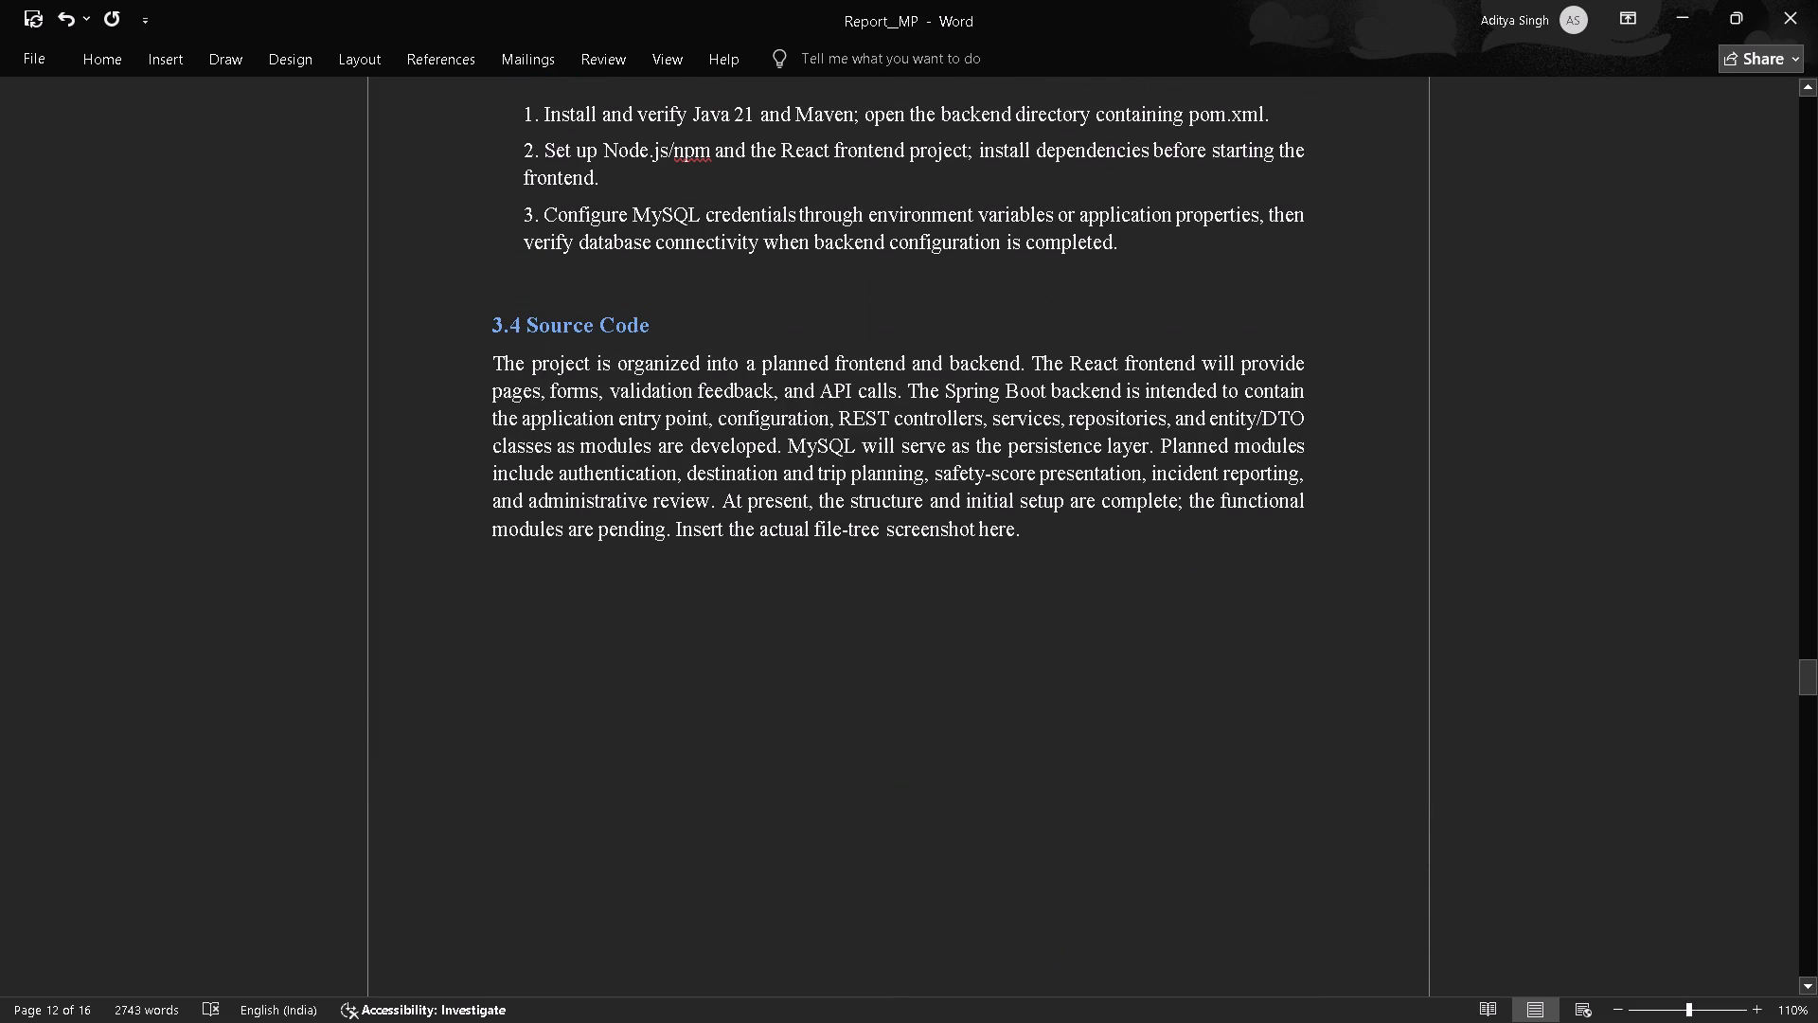
pyautogui.scroll(1, 1068, 878)
pyautogui.scroll(-2, 958, 719)
pyautogui.click(958, 719)
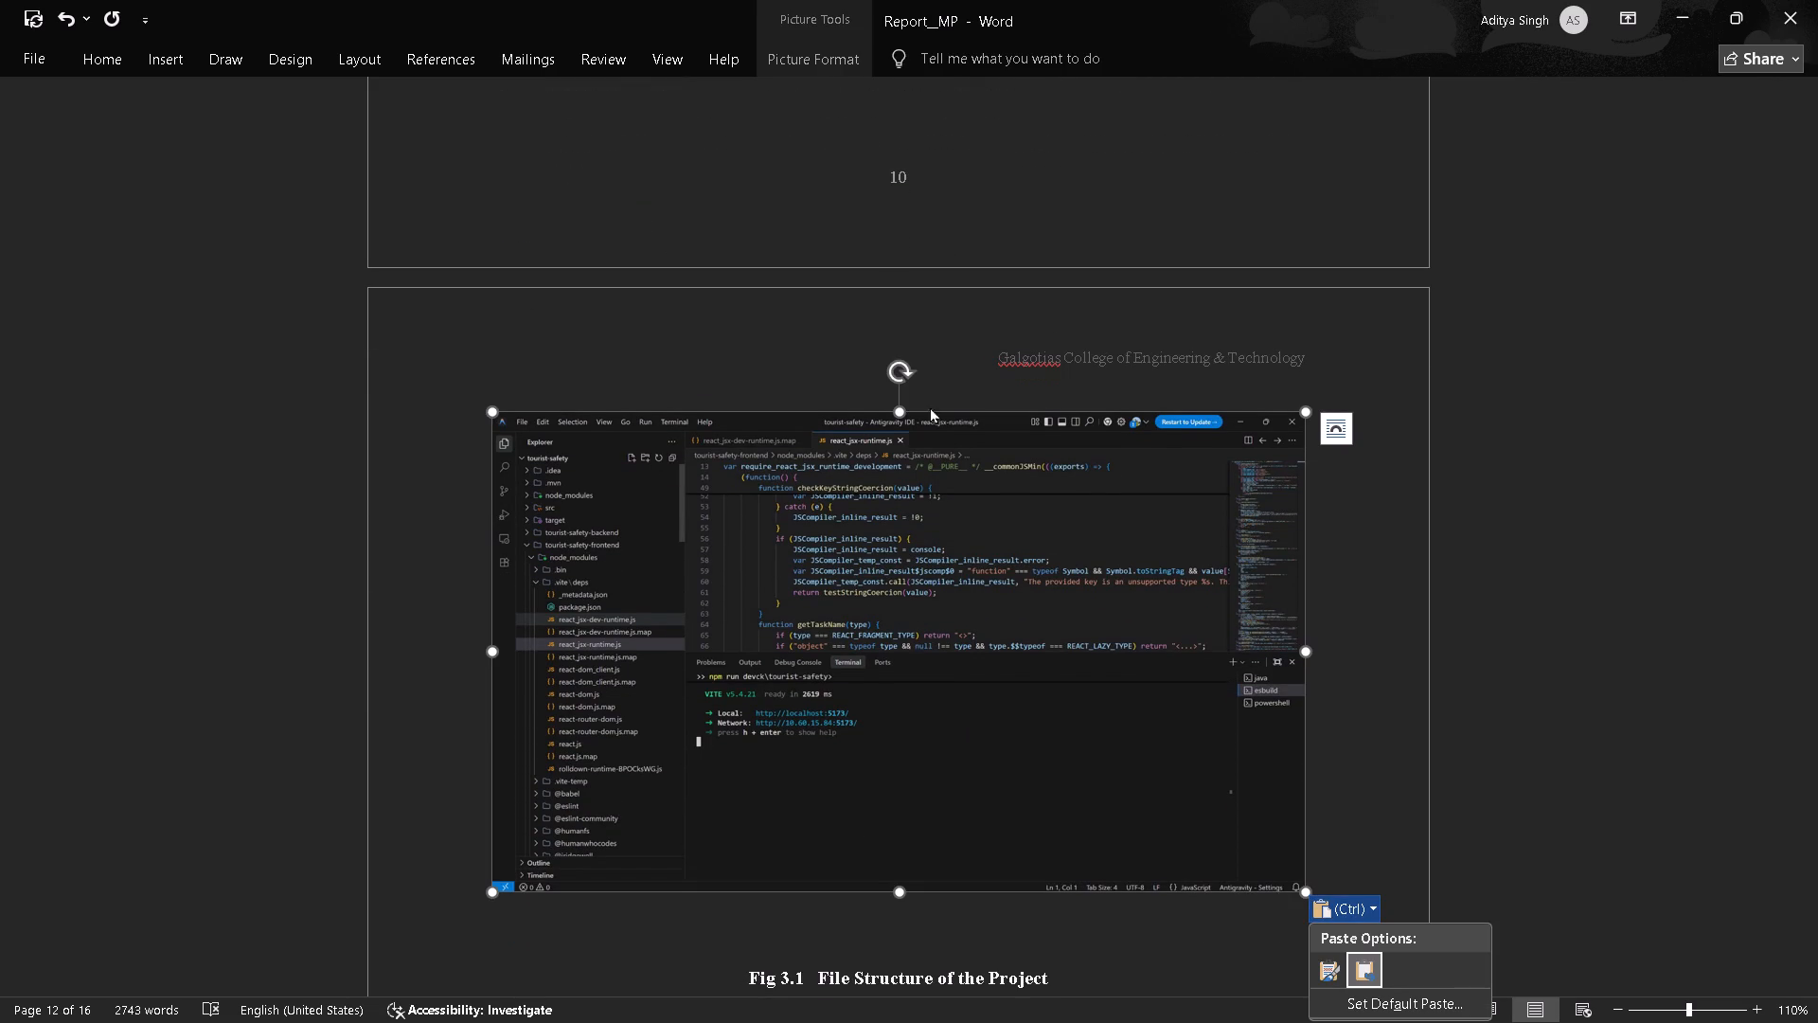
pyautogui.moveTo(899, 409); pyautogui.dragTo(897, 401)
pyautogui.click(906, 848)
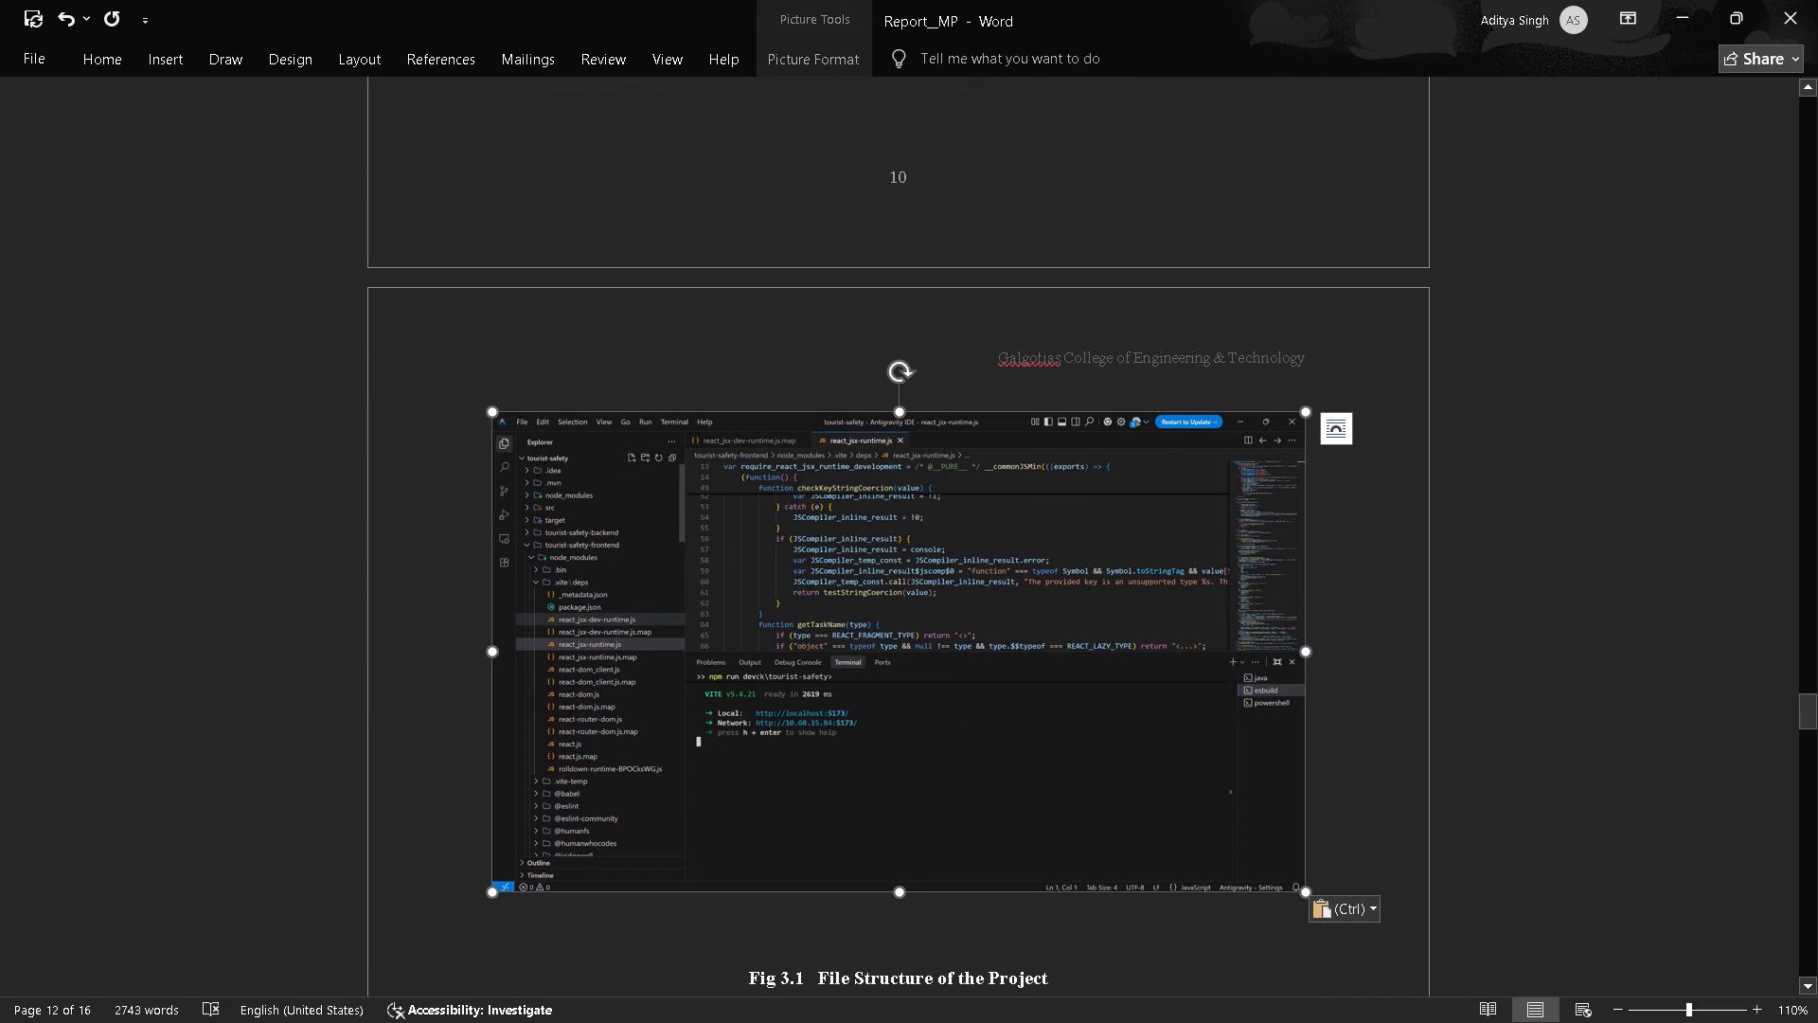
pyautogui.moveTo(895, 892); pyautogui.dragTo(892, 909)
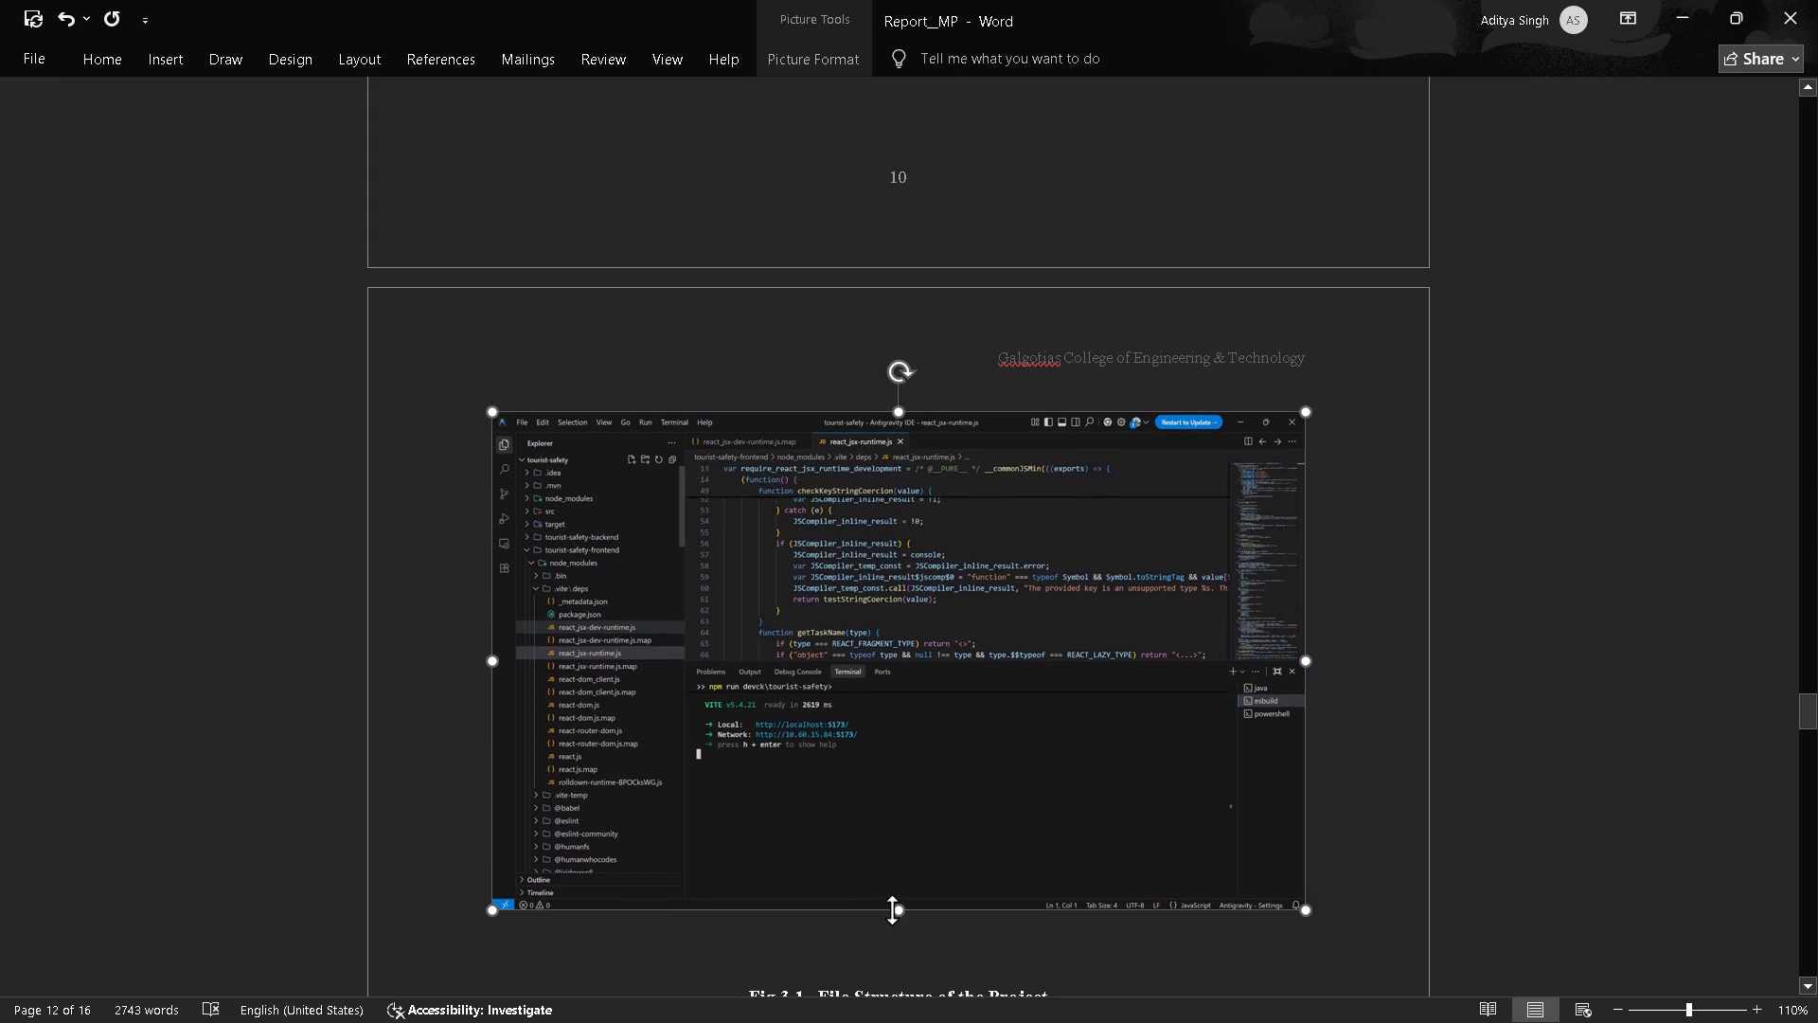
pyautogui.click(501, 386)
pyautogui.click(501, 386)
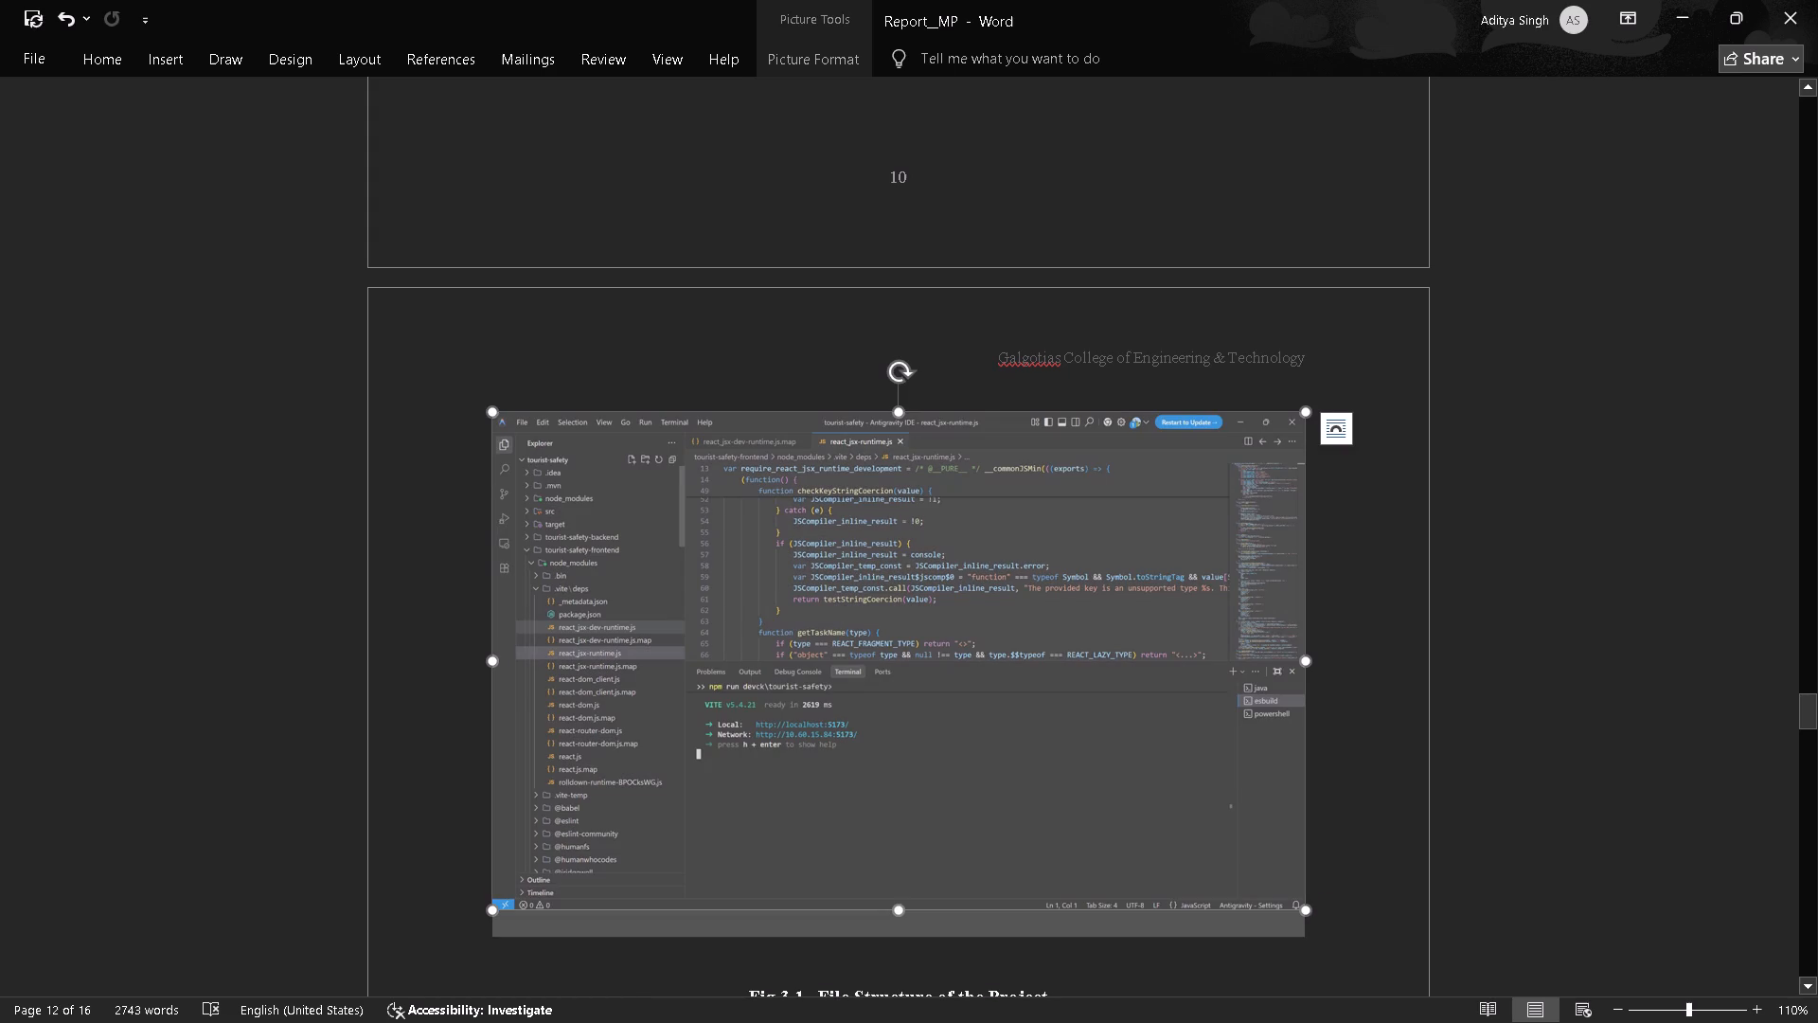
pyautogui.click(478, 460)
pyautogui.click(512, 220)
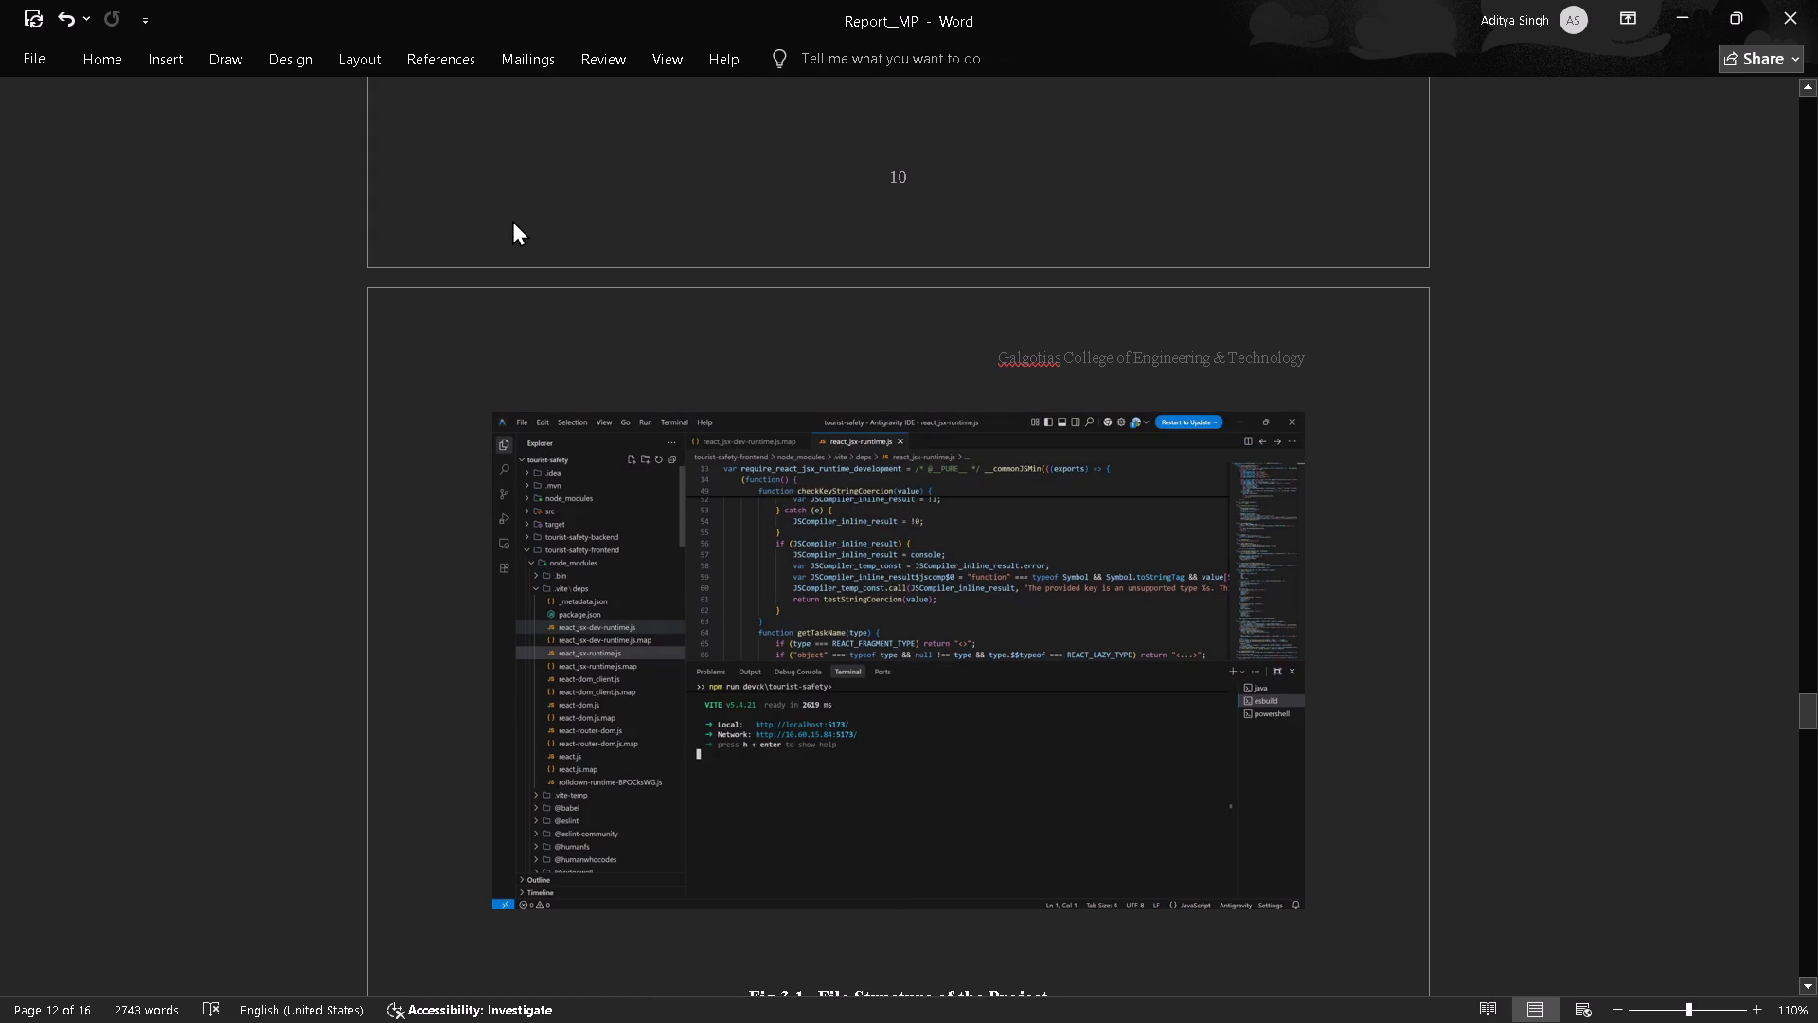
pyautogui.click(561, 128)
# Delete the empty lines after the 3.4 Source Code paragraph, back to the sentence ending "file-tree screenshot here.".
pyautogui.scroll(1, 561, 128)
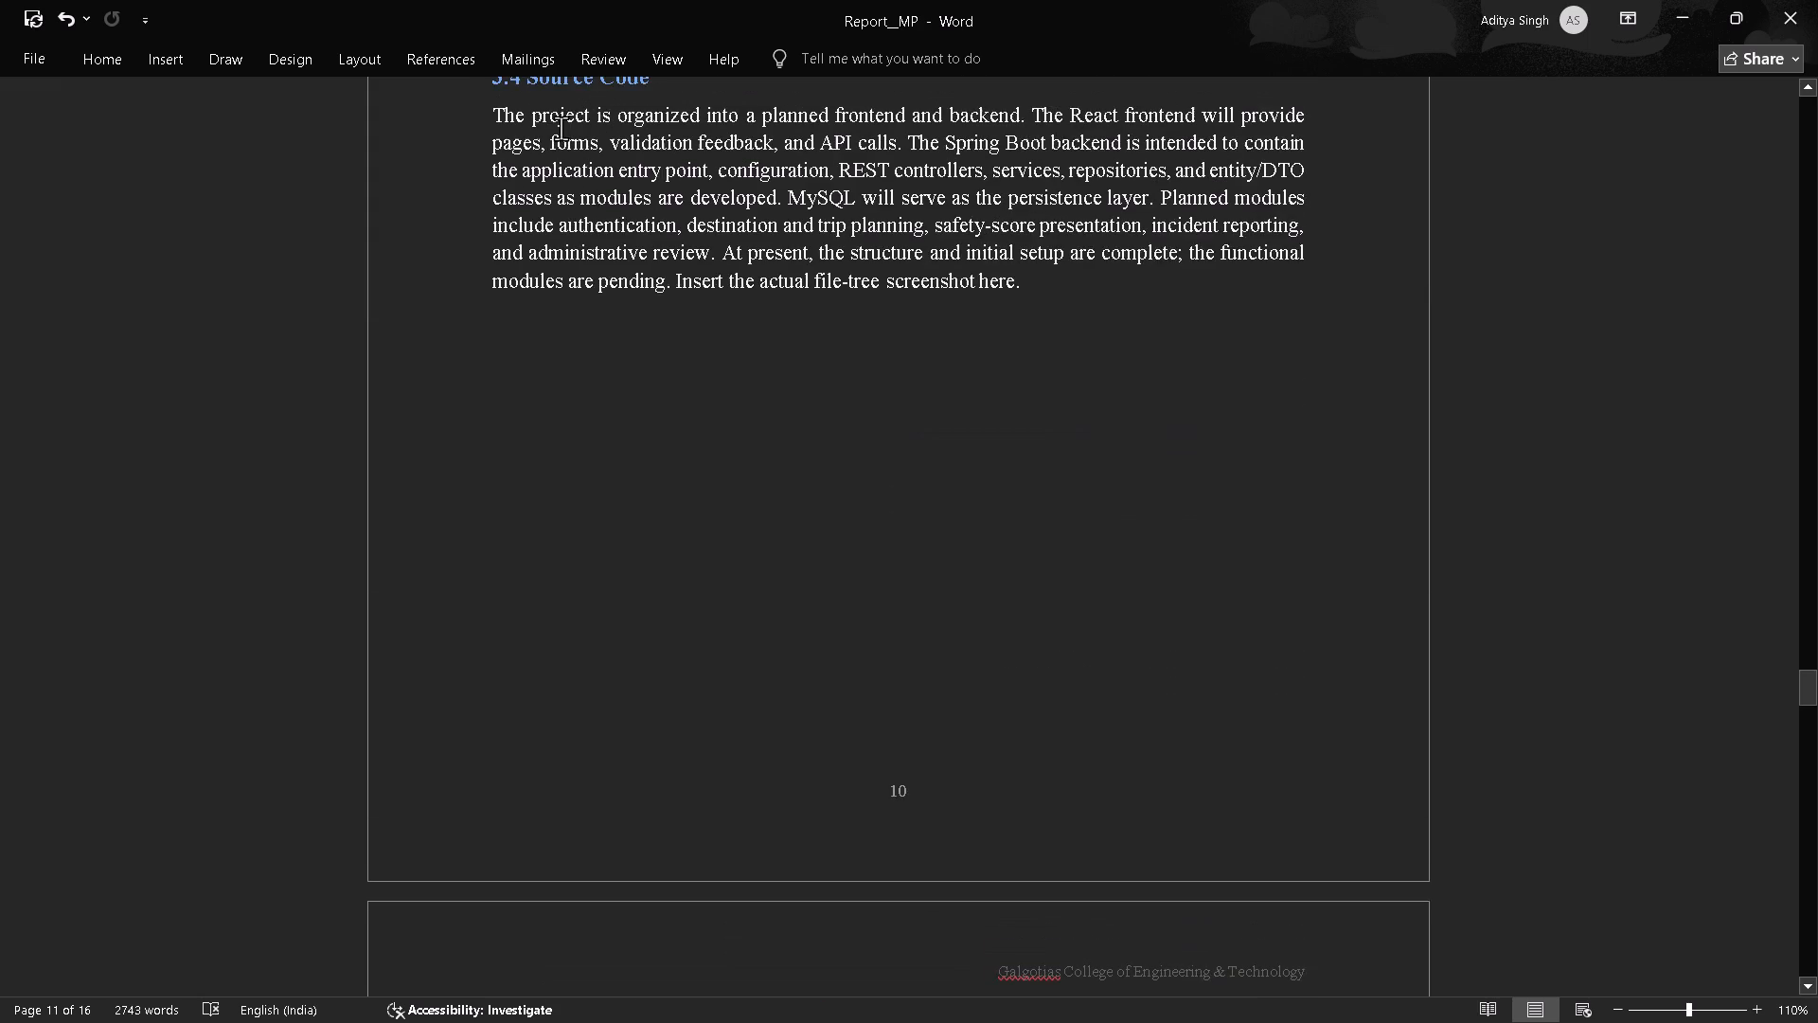
pyautogui.scroll(1, 561, 128)
pyautogui.click(569, 739)
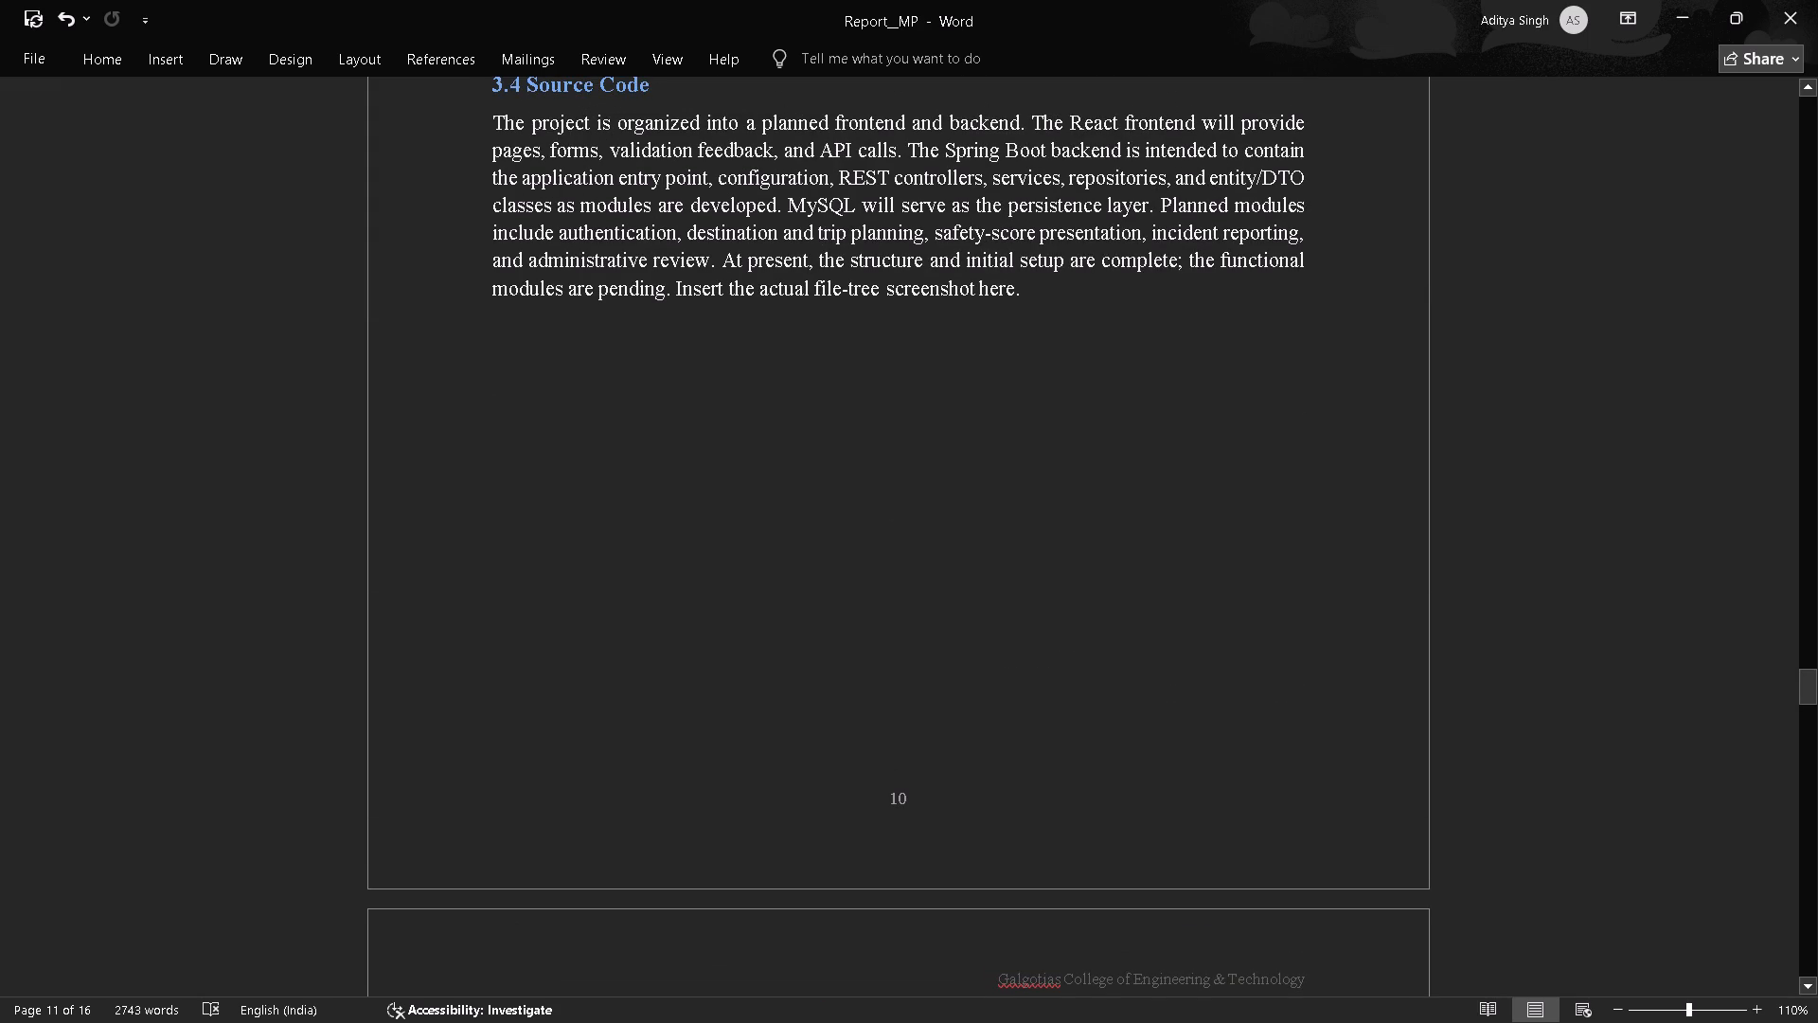
pyautogui.press('Down')
pyautogui.press('Down')
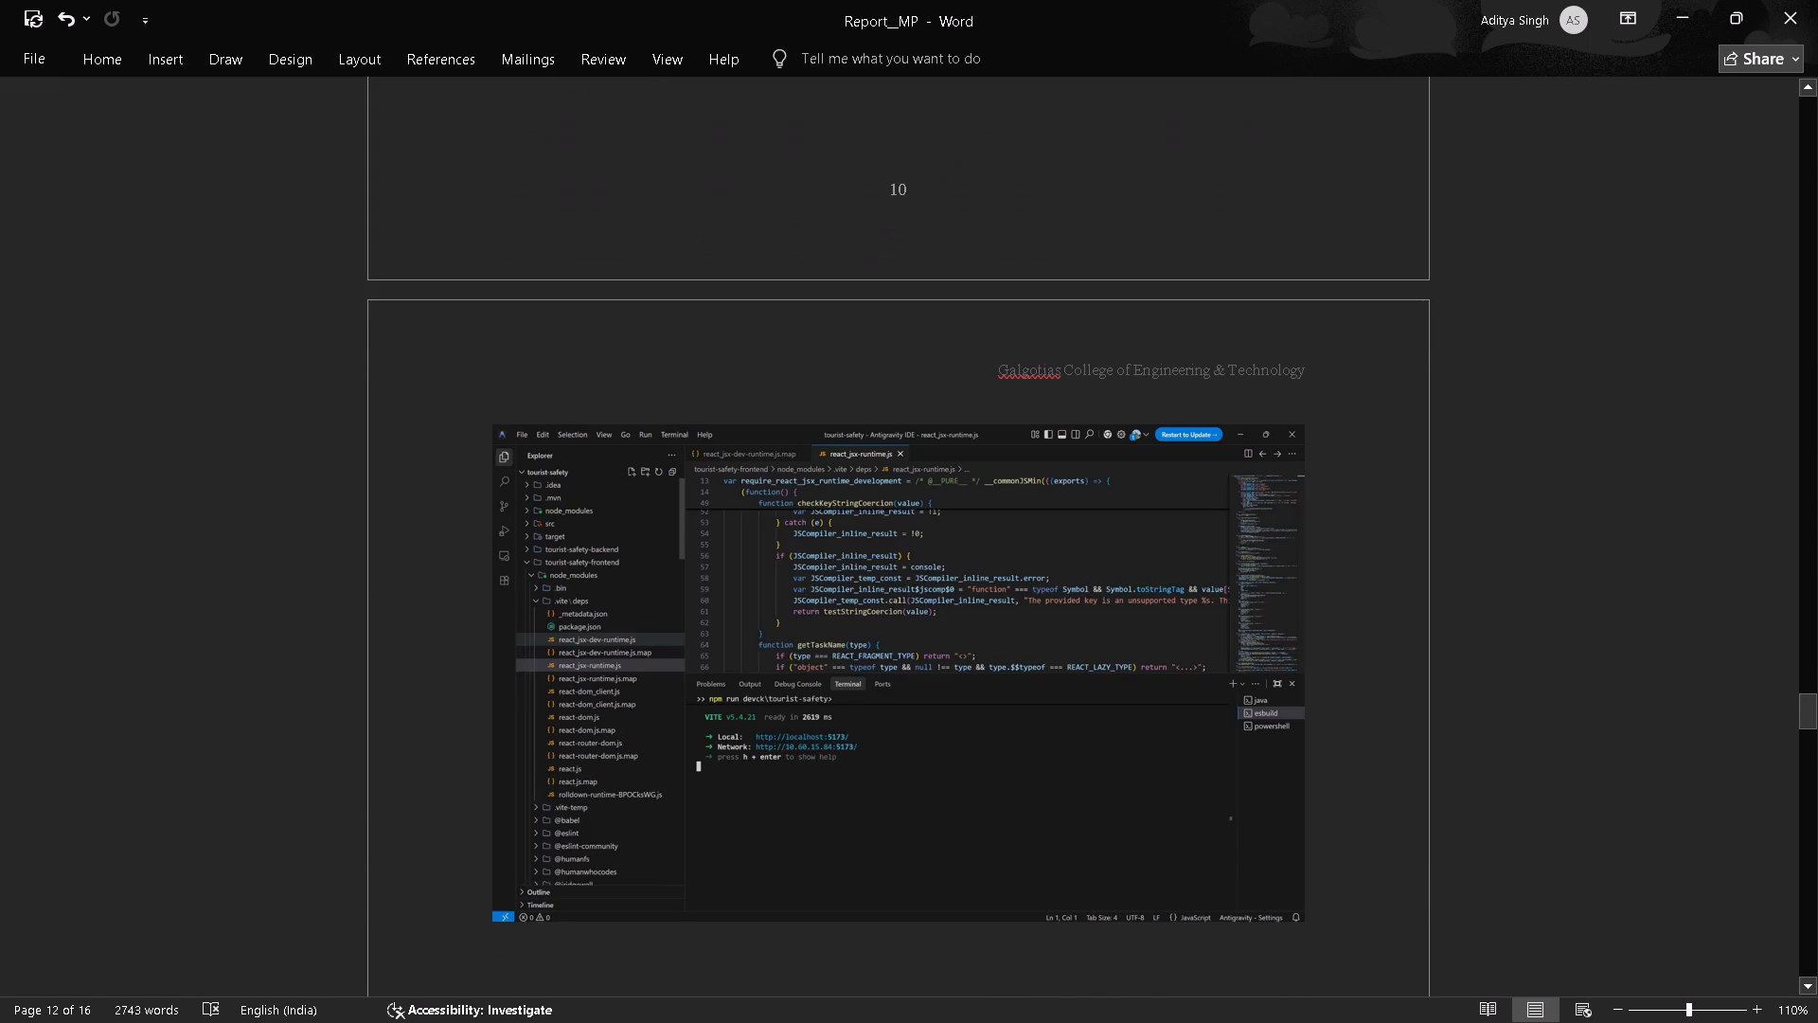
pyautogui.press('Up')
pyautogui.press('Up')
pyautogui.press('BackSpace')
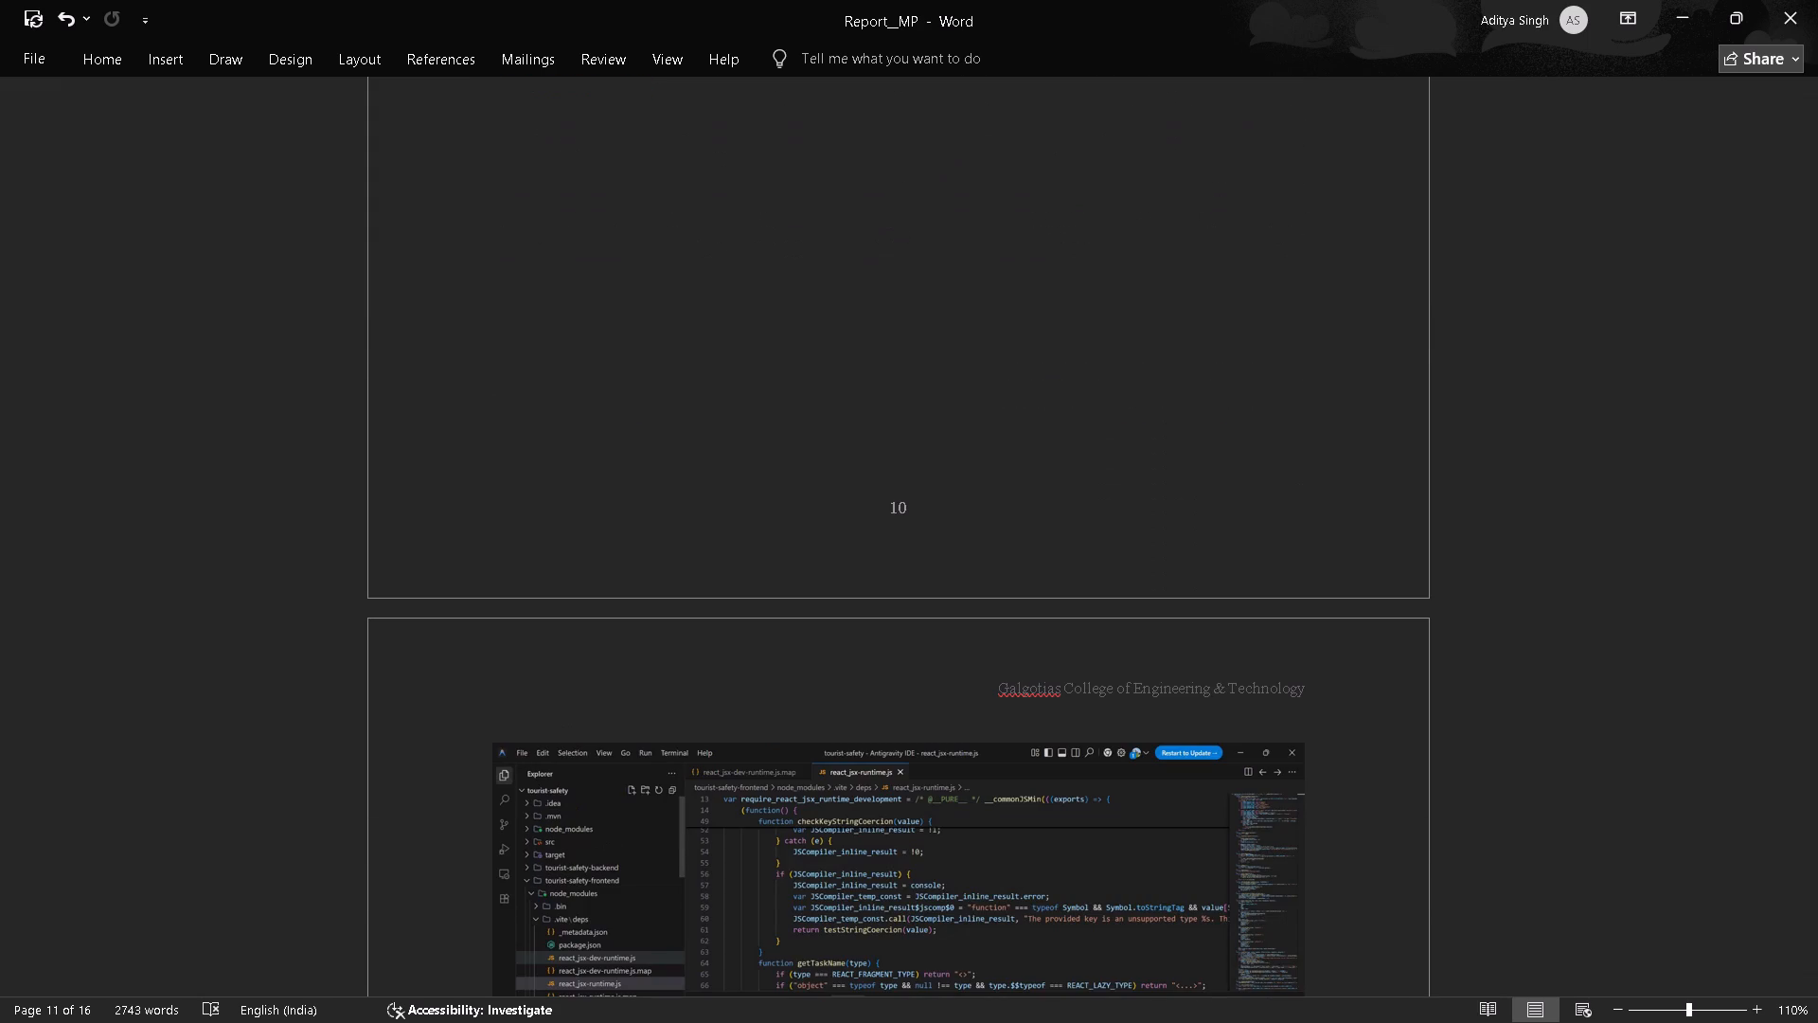
pyautogui.press('BackSpace')
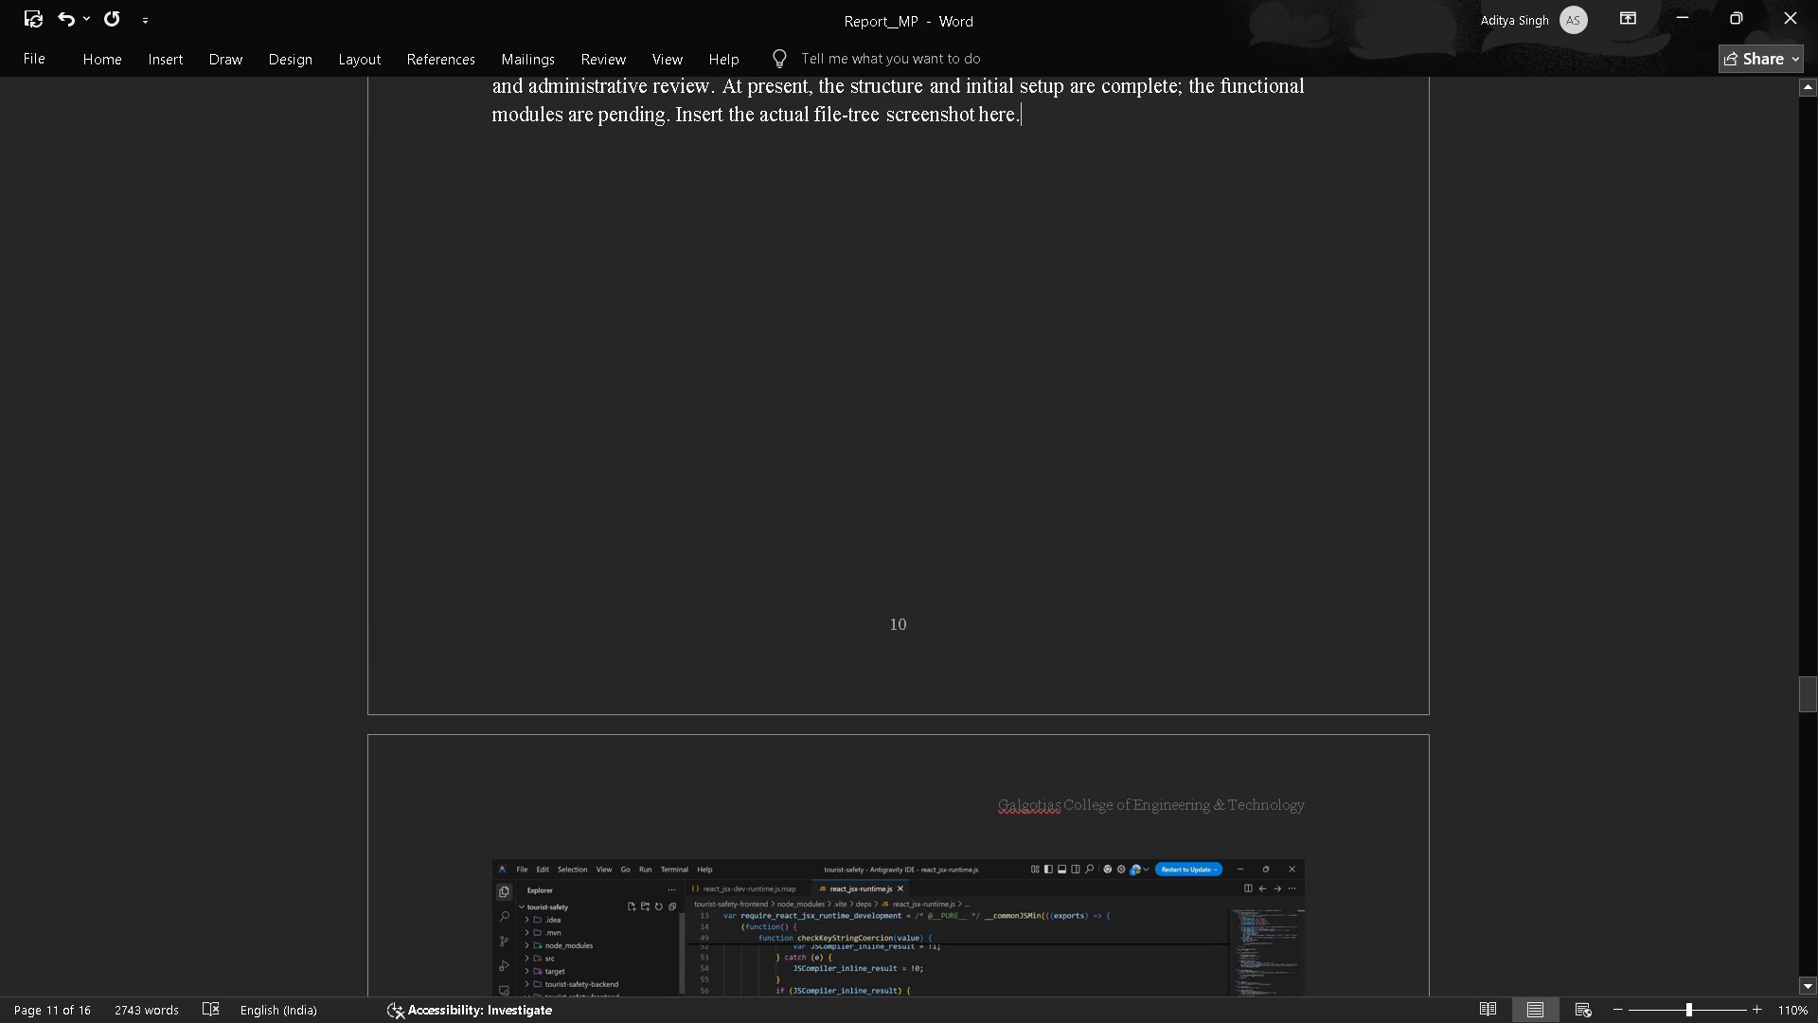
# Enlarge the Fig 3.1 screenshot by stretching it taller and widening it slightly beyond the right text margin.
pyautogui.scroll(-1, 525, 1016)
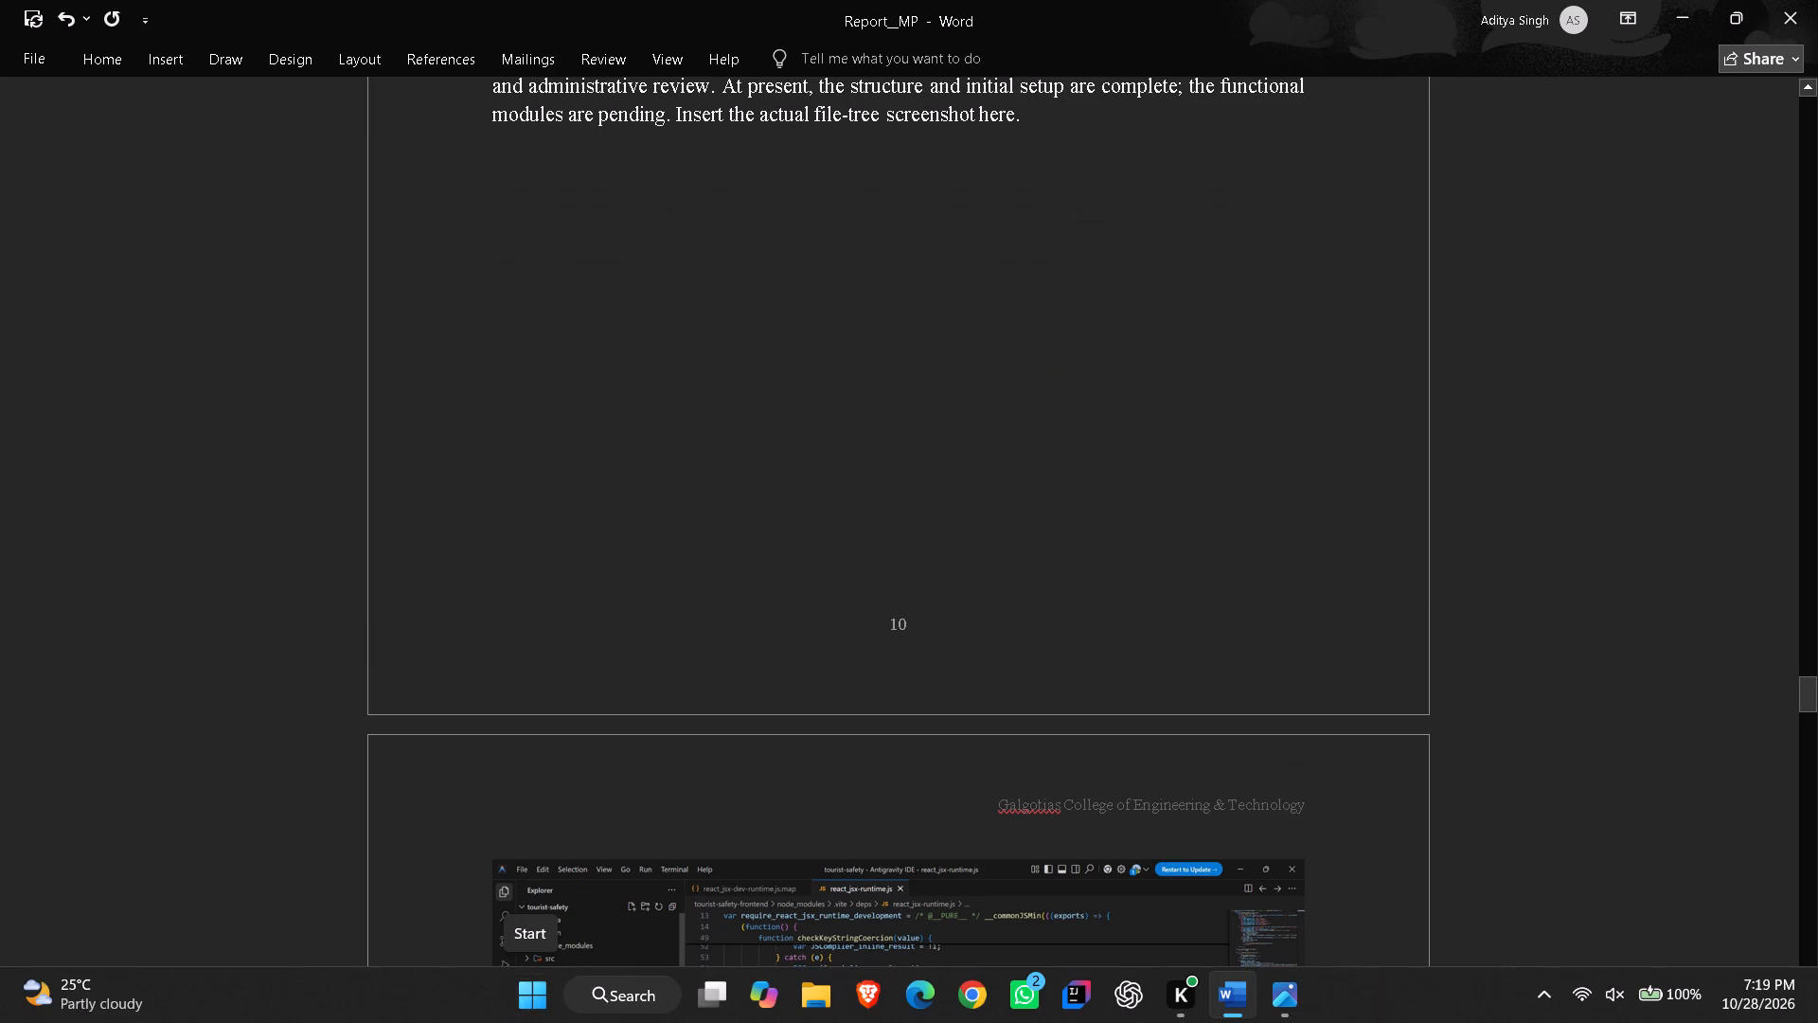
pyautogui.scroll(-1, 648, 880)
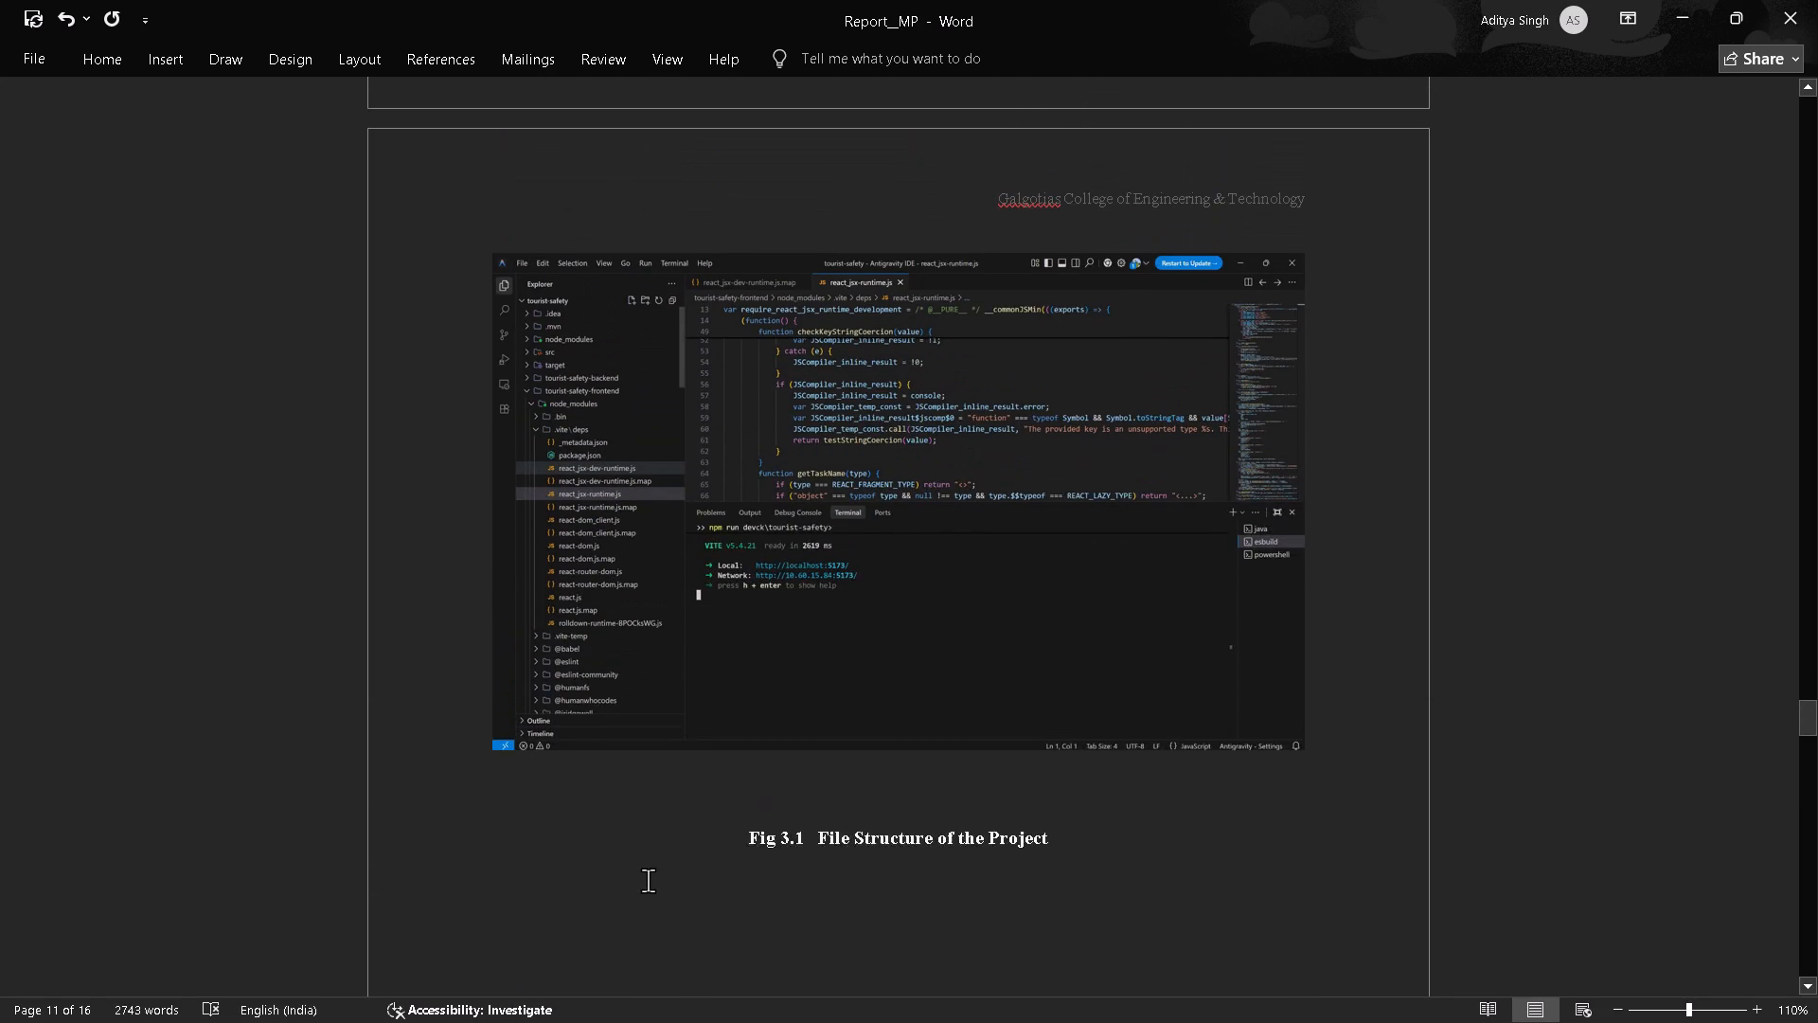
pyautogui.scroll(-1, 648, 880)
pyautogui.hscroll(1, 648, 880)
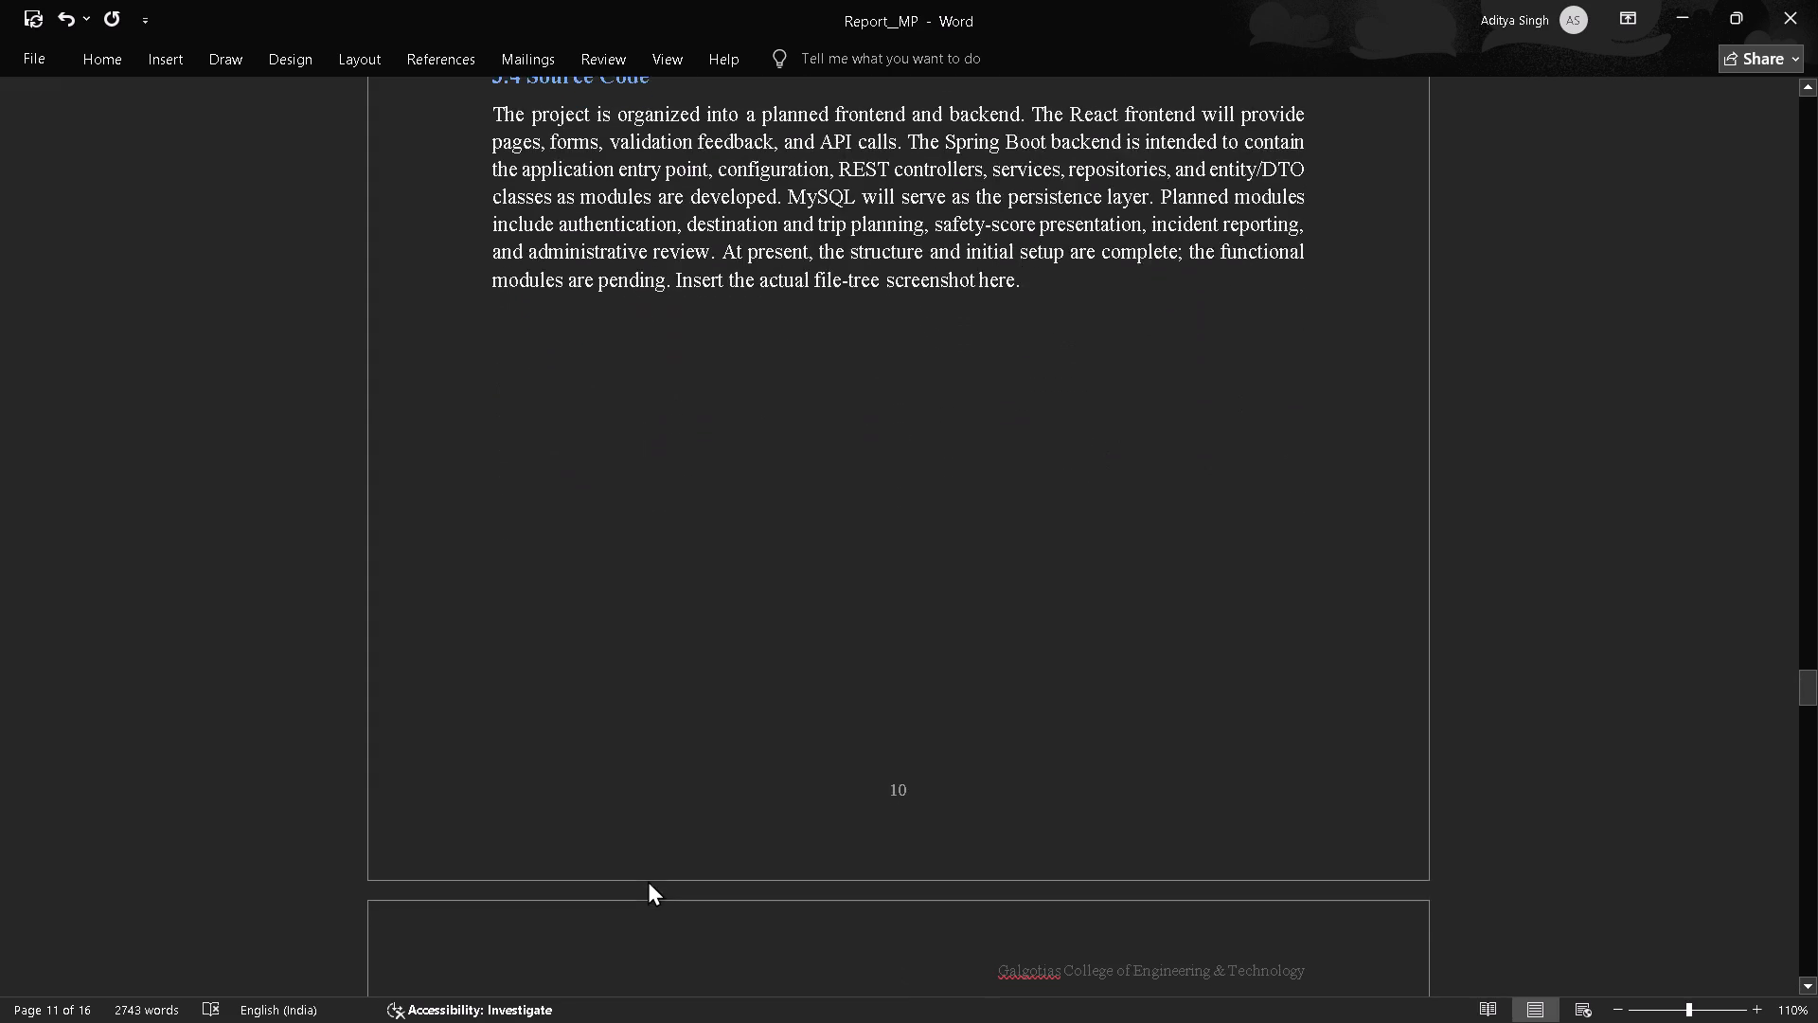
pyautogui.hscroll(1, 648, 880)
pyautogui.click(888, 503)
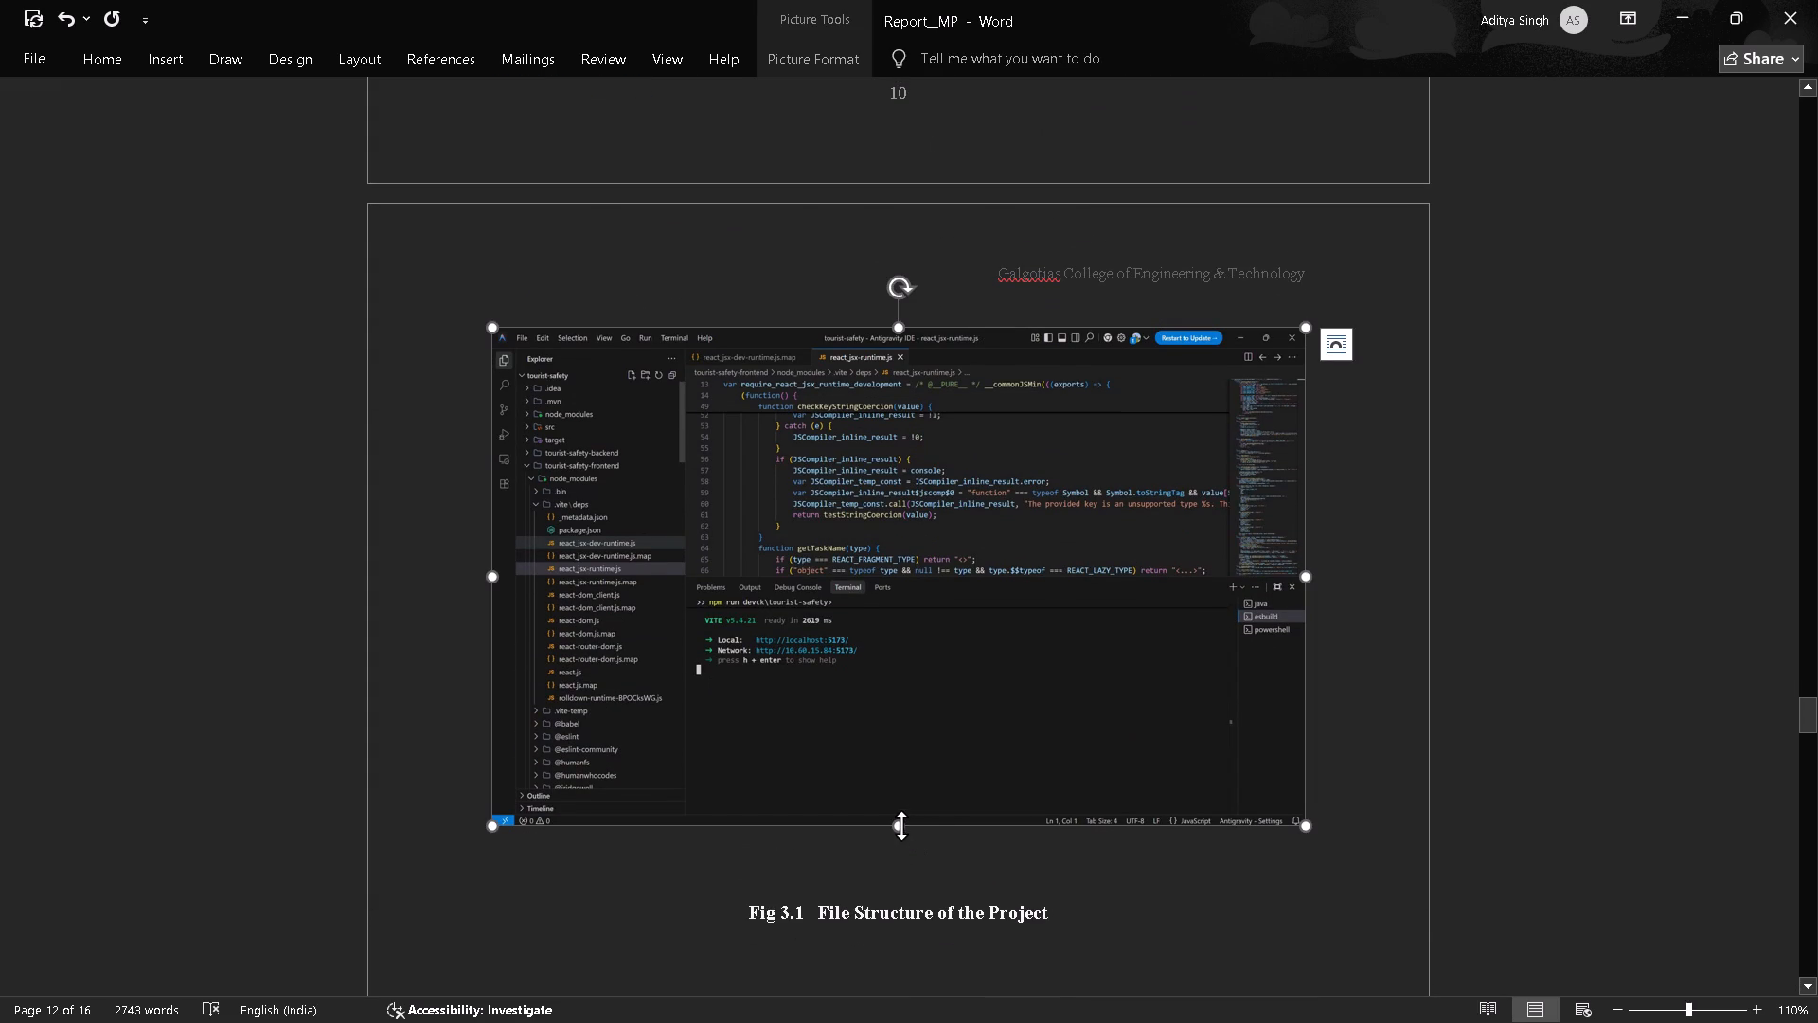
pyautogui.moveTo(901, 825); pyautogui.dragTo(906, 918)
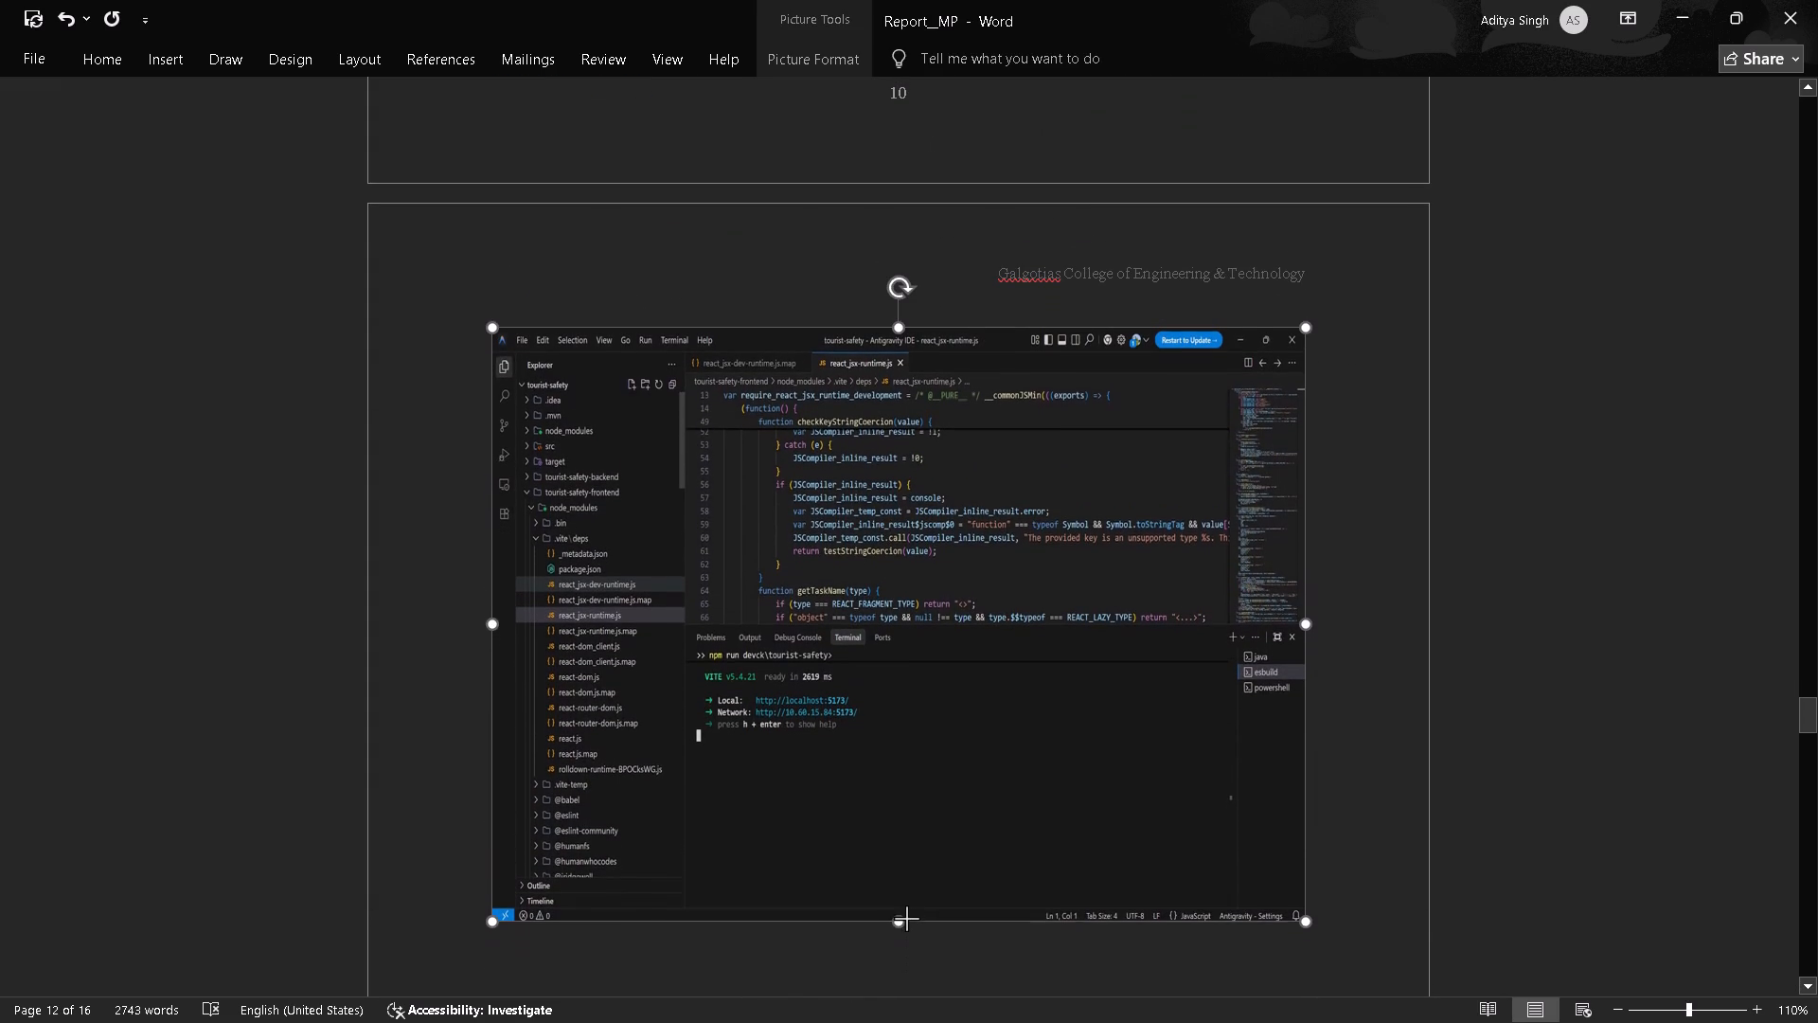
pyautogui.moveTo(906, 918); pyautogui.dragTo(905, 904)
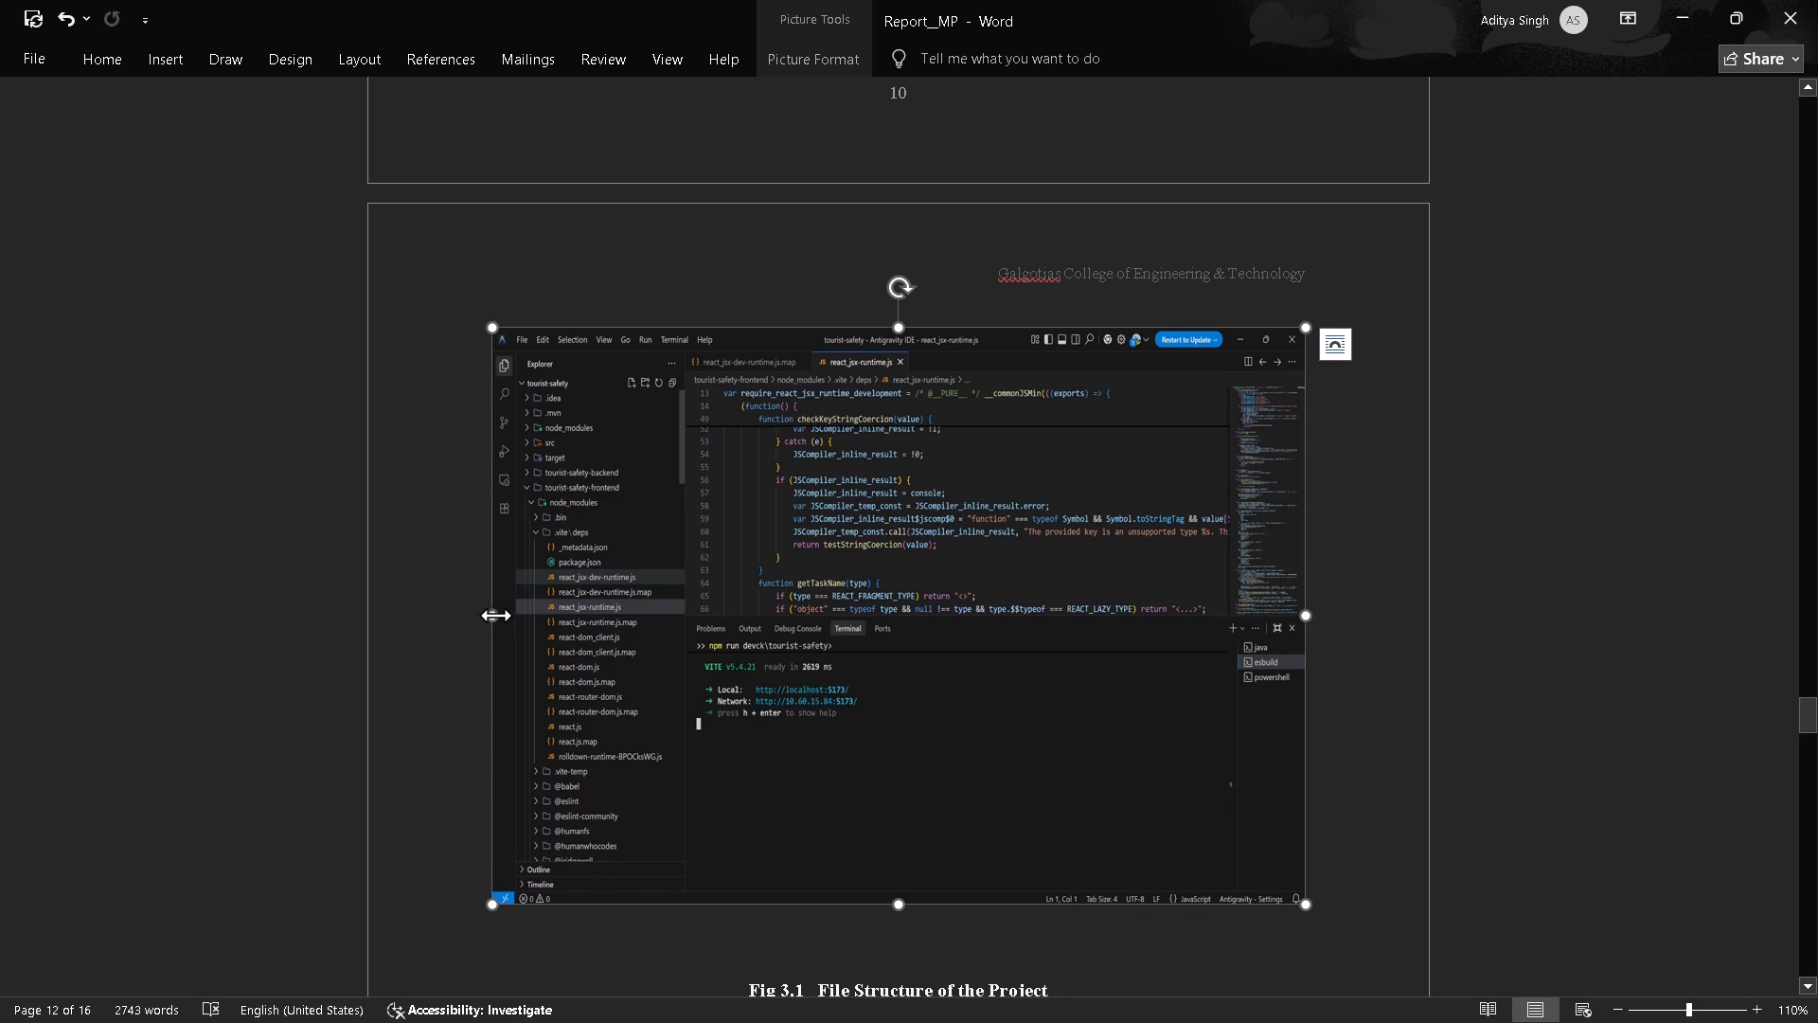
pyautogui.moveTo(495, 616); pyautogui.dragTo(454, 616)
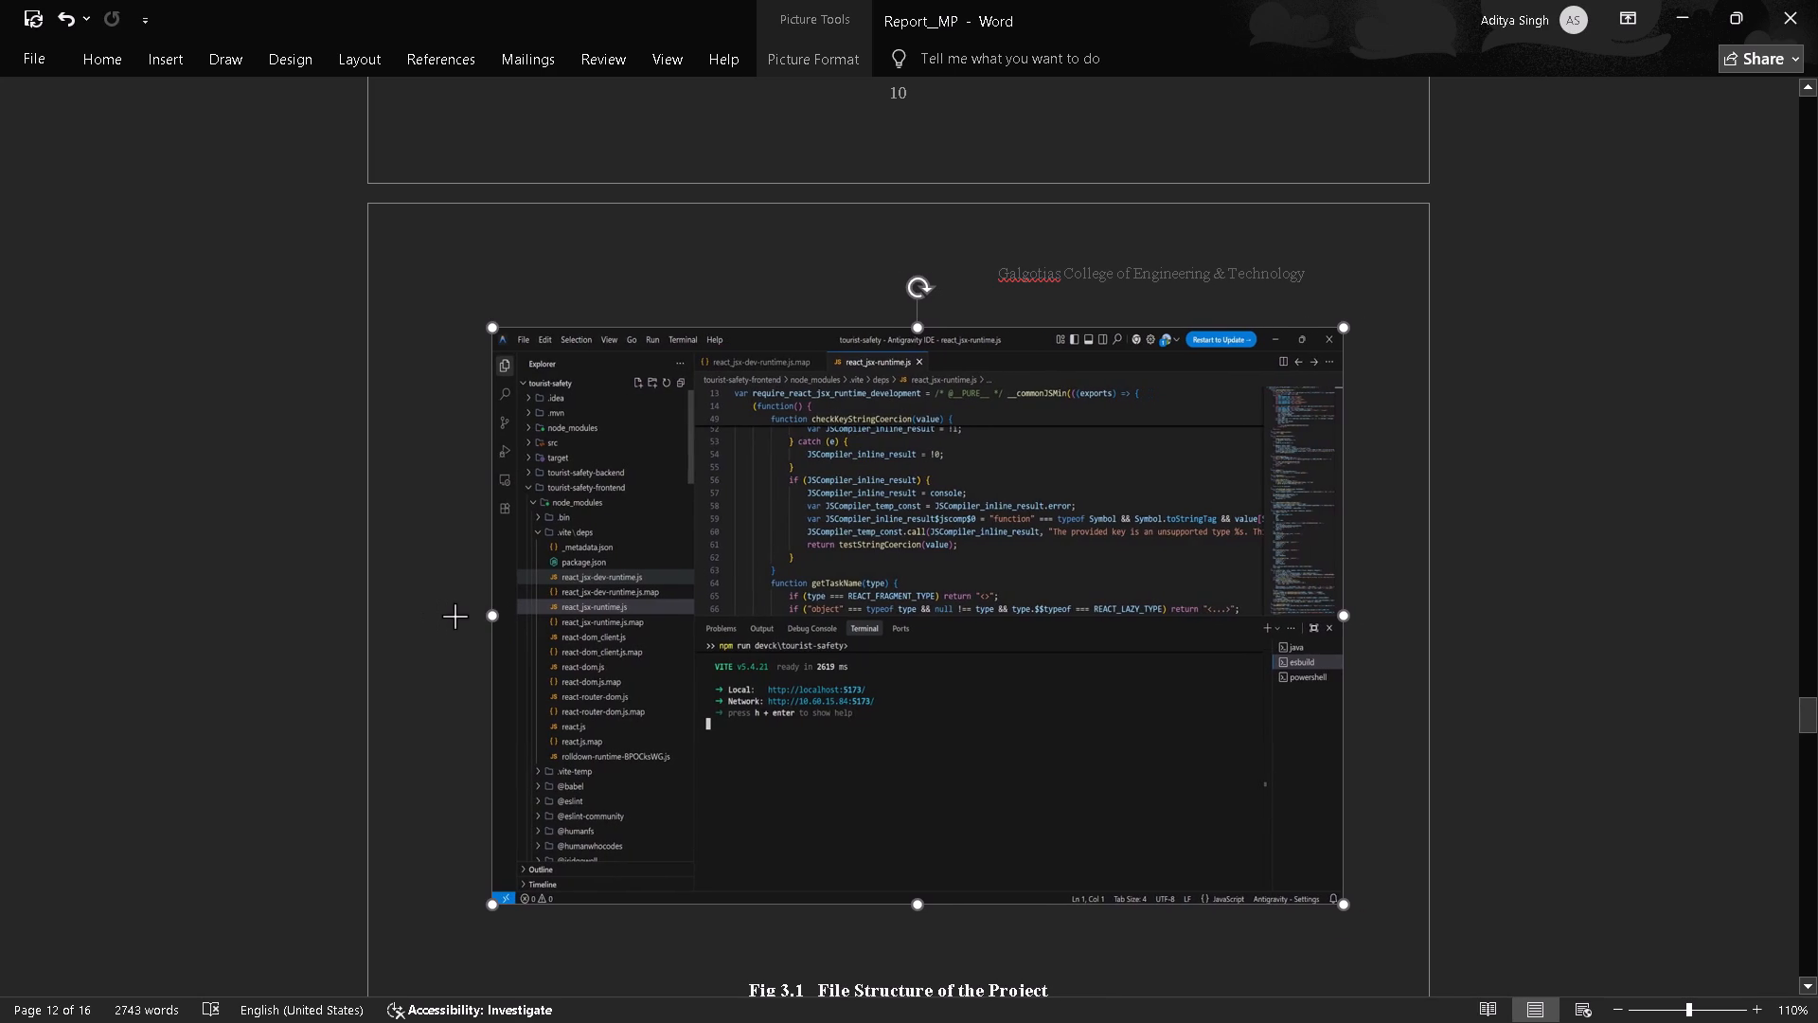
pyautogui.moveTo(454, 616); pyautogui.dragTo(438, 621)
pyautogui.click(971, 634)
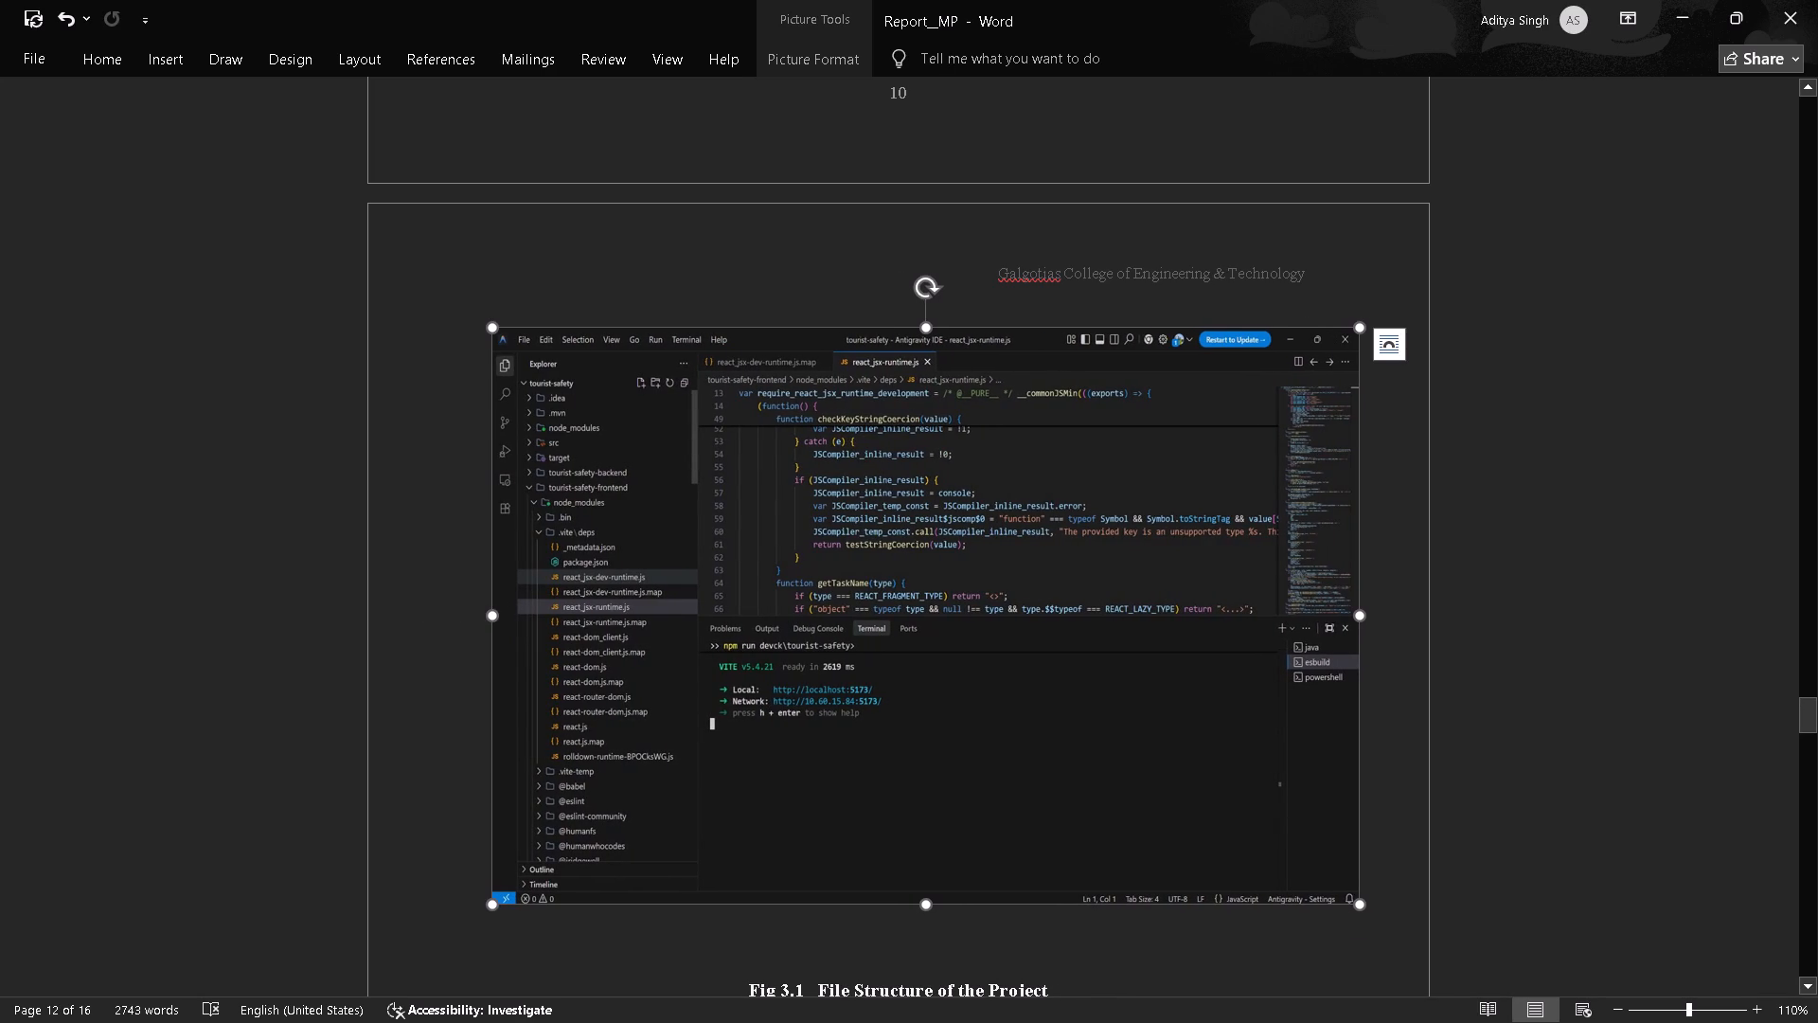
pyautogui.moveTo(925, 329); pyautogui.dragTo(928, 312)
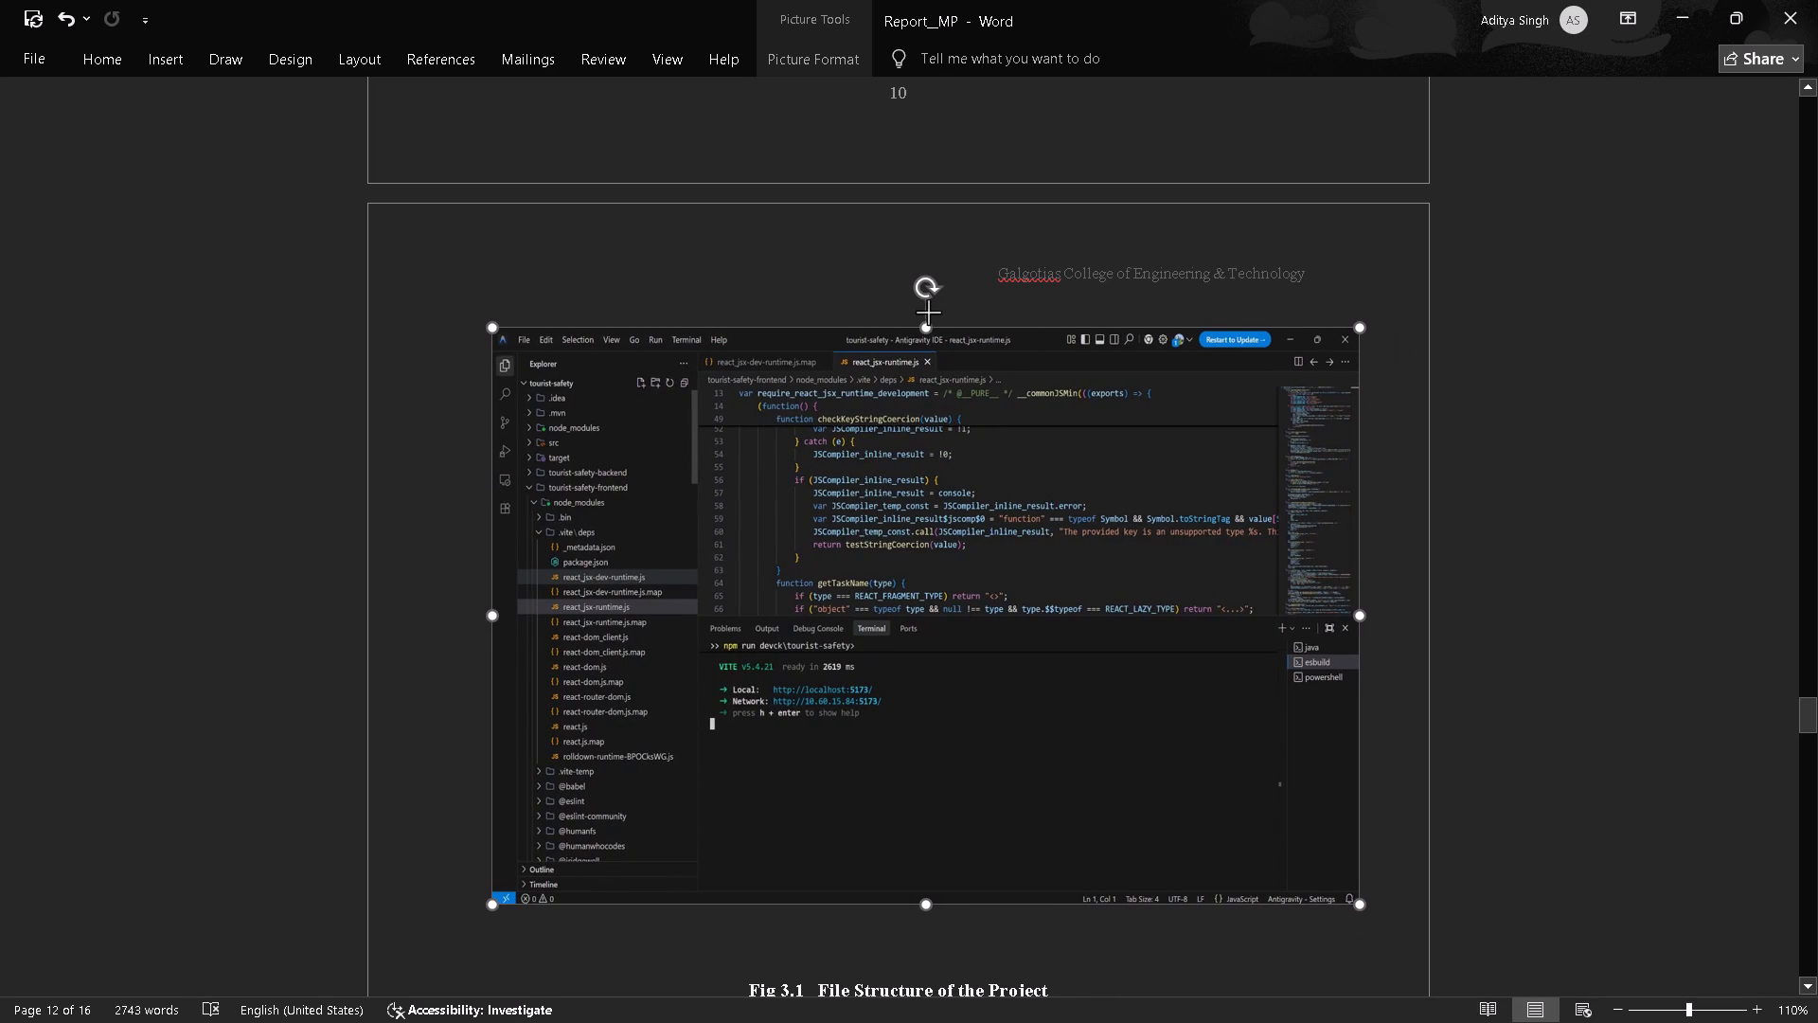
pyautogui.moveTo(928, 312); pyautogui.dragTo(924, 317)
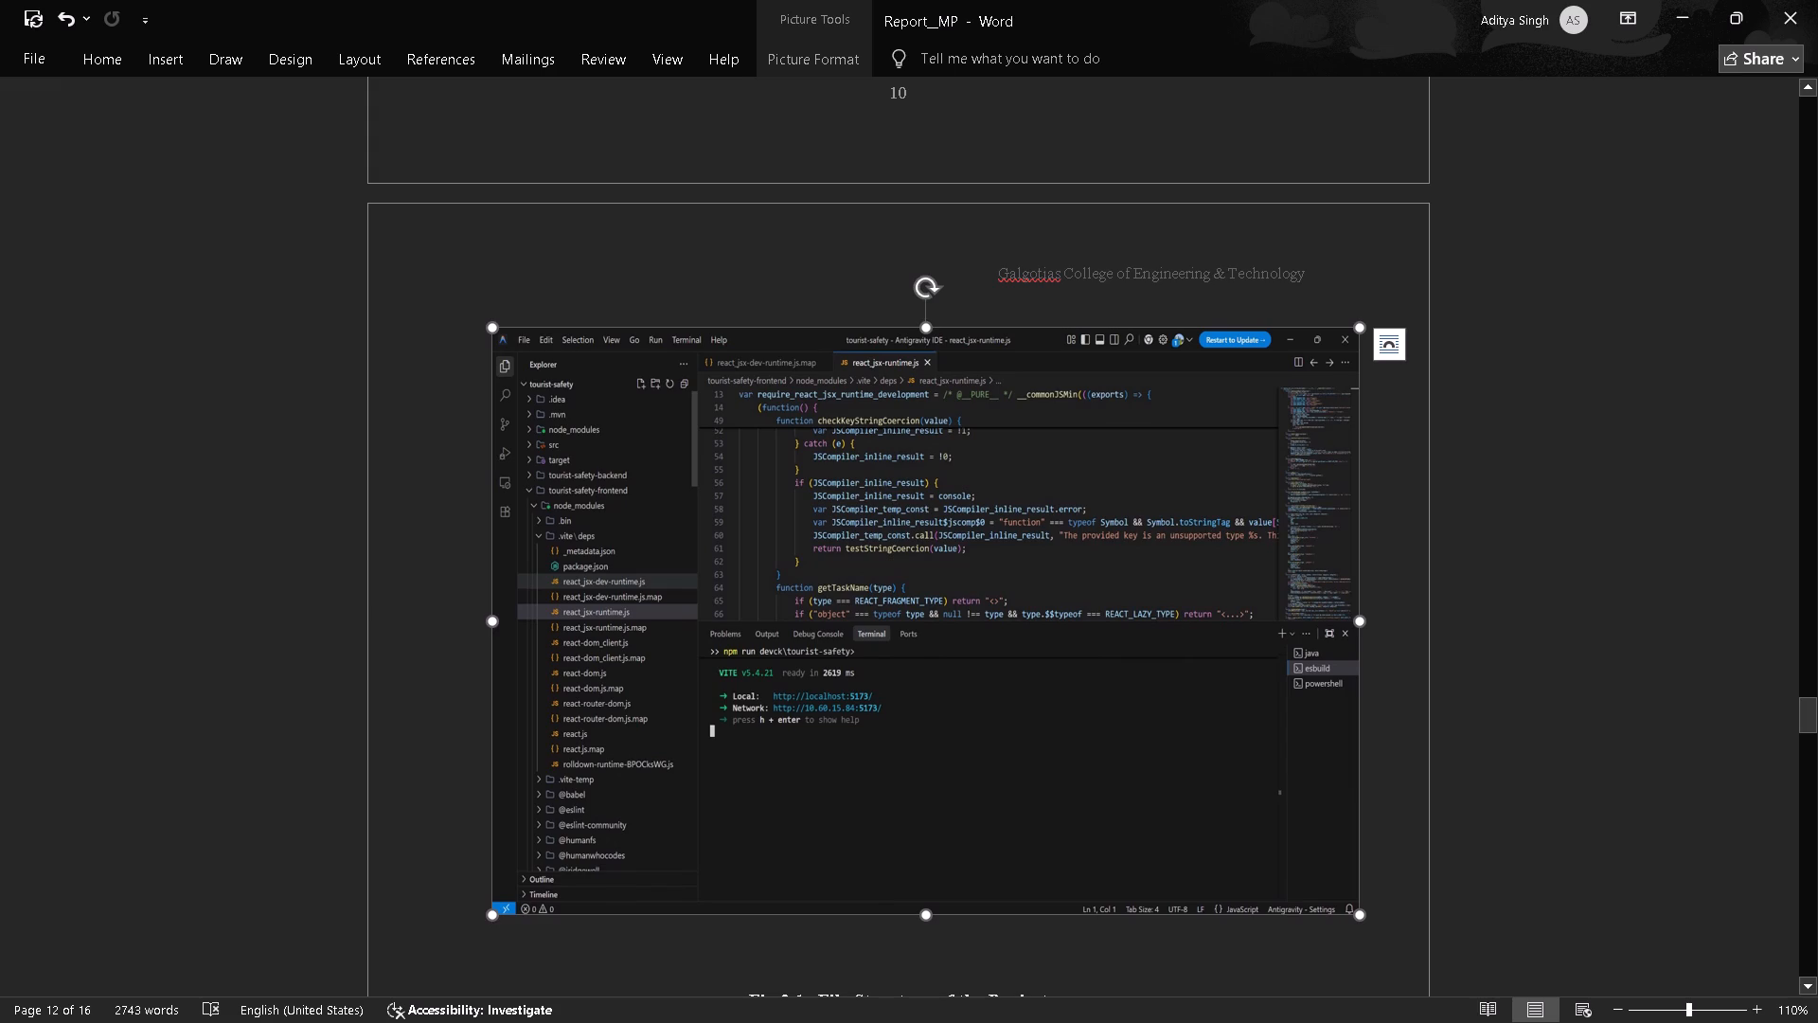
pyautogui.click(1383, 801)
# Remove the blank line between the screenshot and the caption "Fig 3.1 File Structure of the Project".
pyautogui.scroll(-1, 1383, 801)
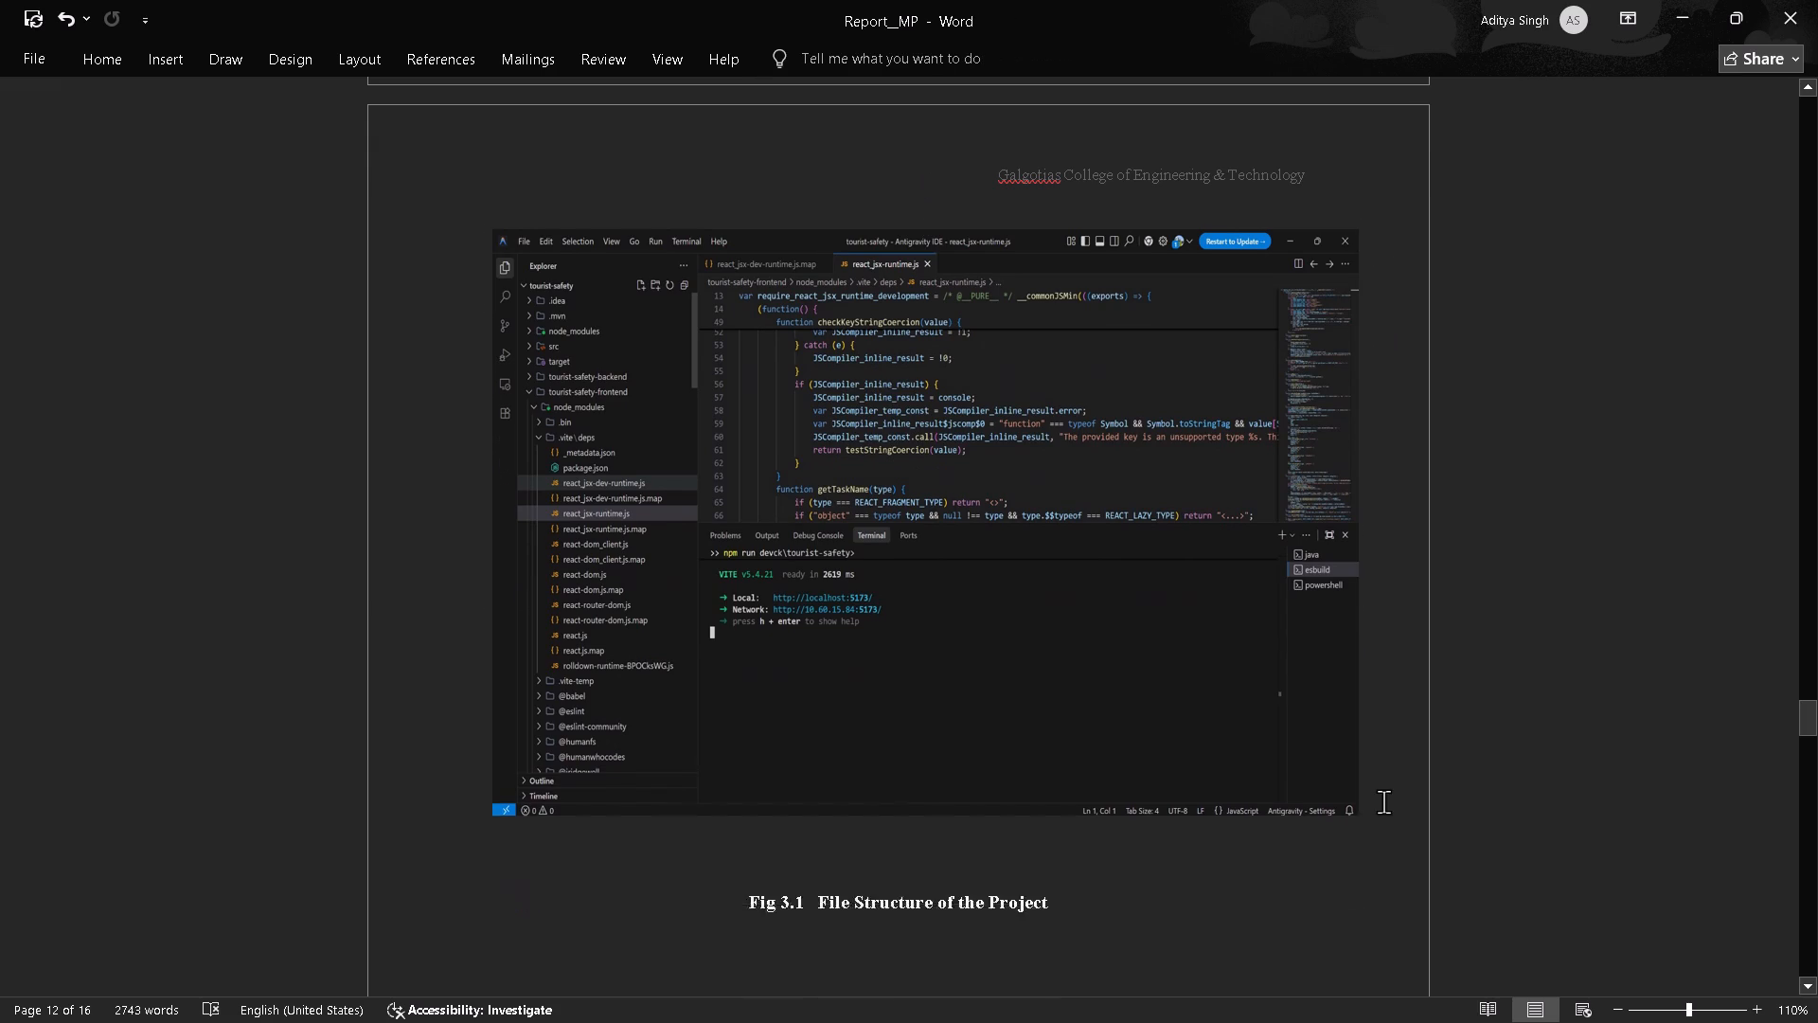
pyautogui.scroll(-1, 1383, 801)
pyautogui.scroll(1, 1383, 801)
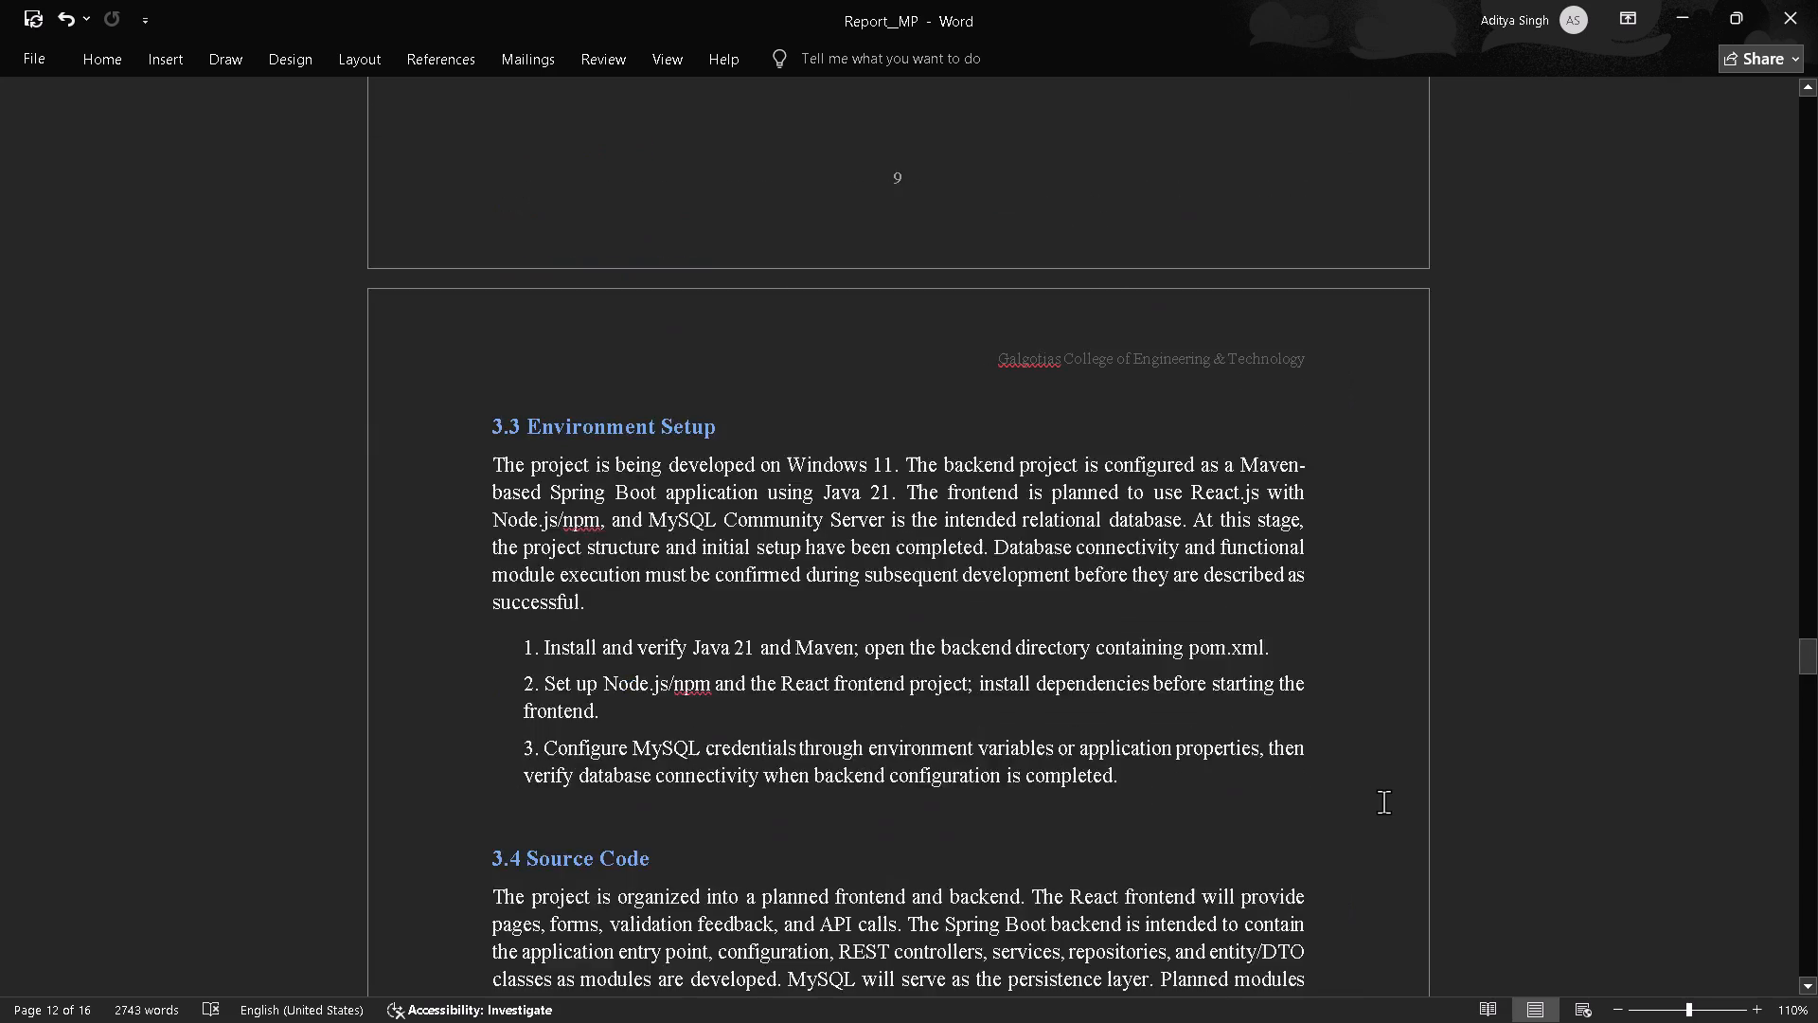
pyautogui.scroll(-3, 1383, 801)
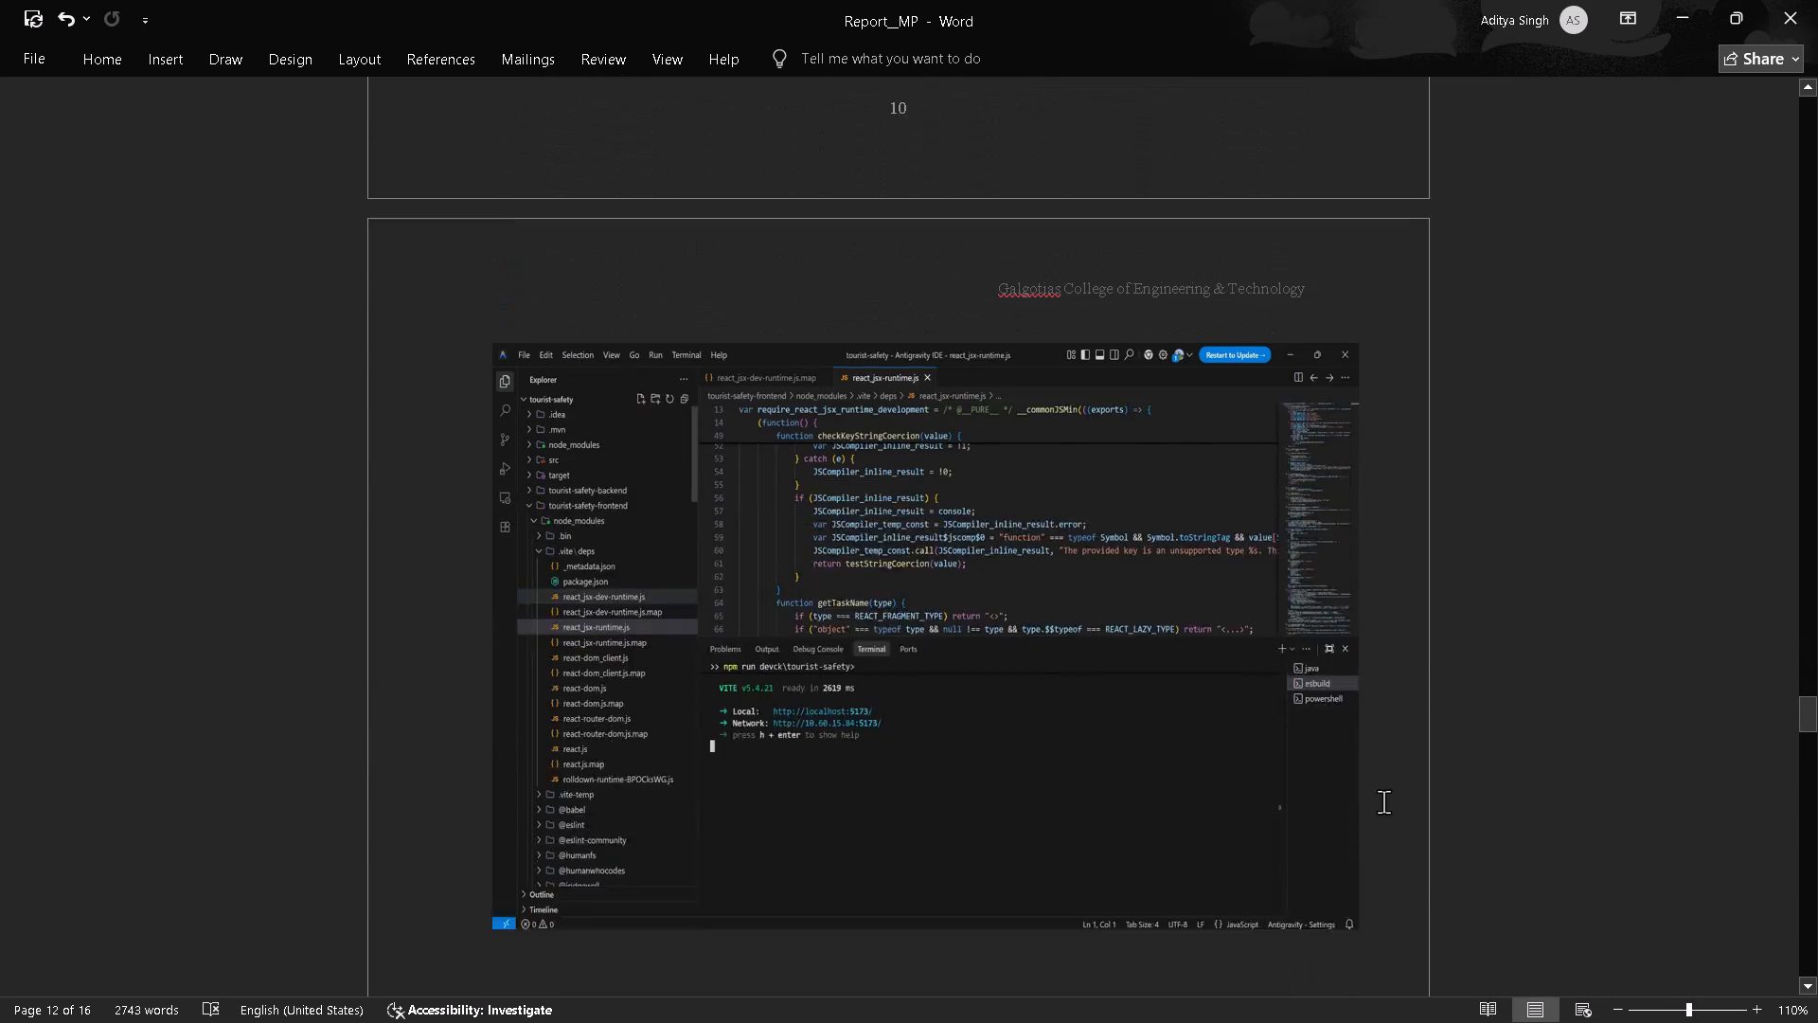
pyautogui.scroll(-2, 1383, 801)
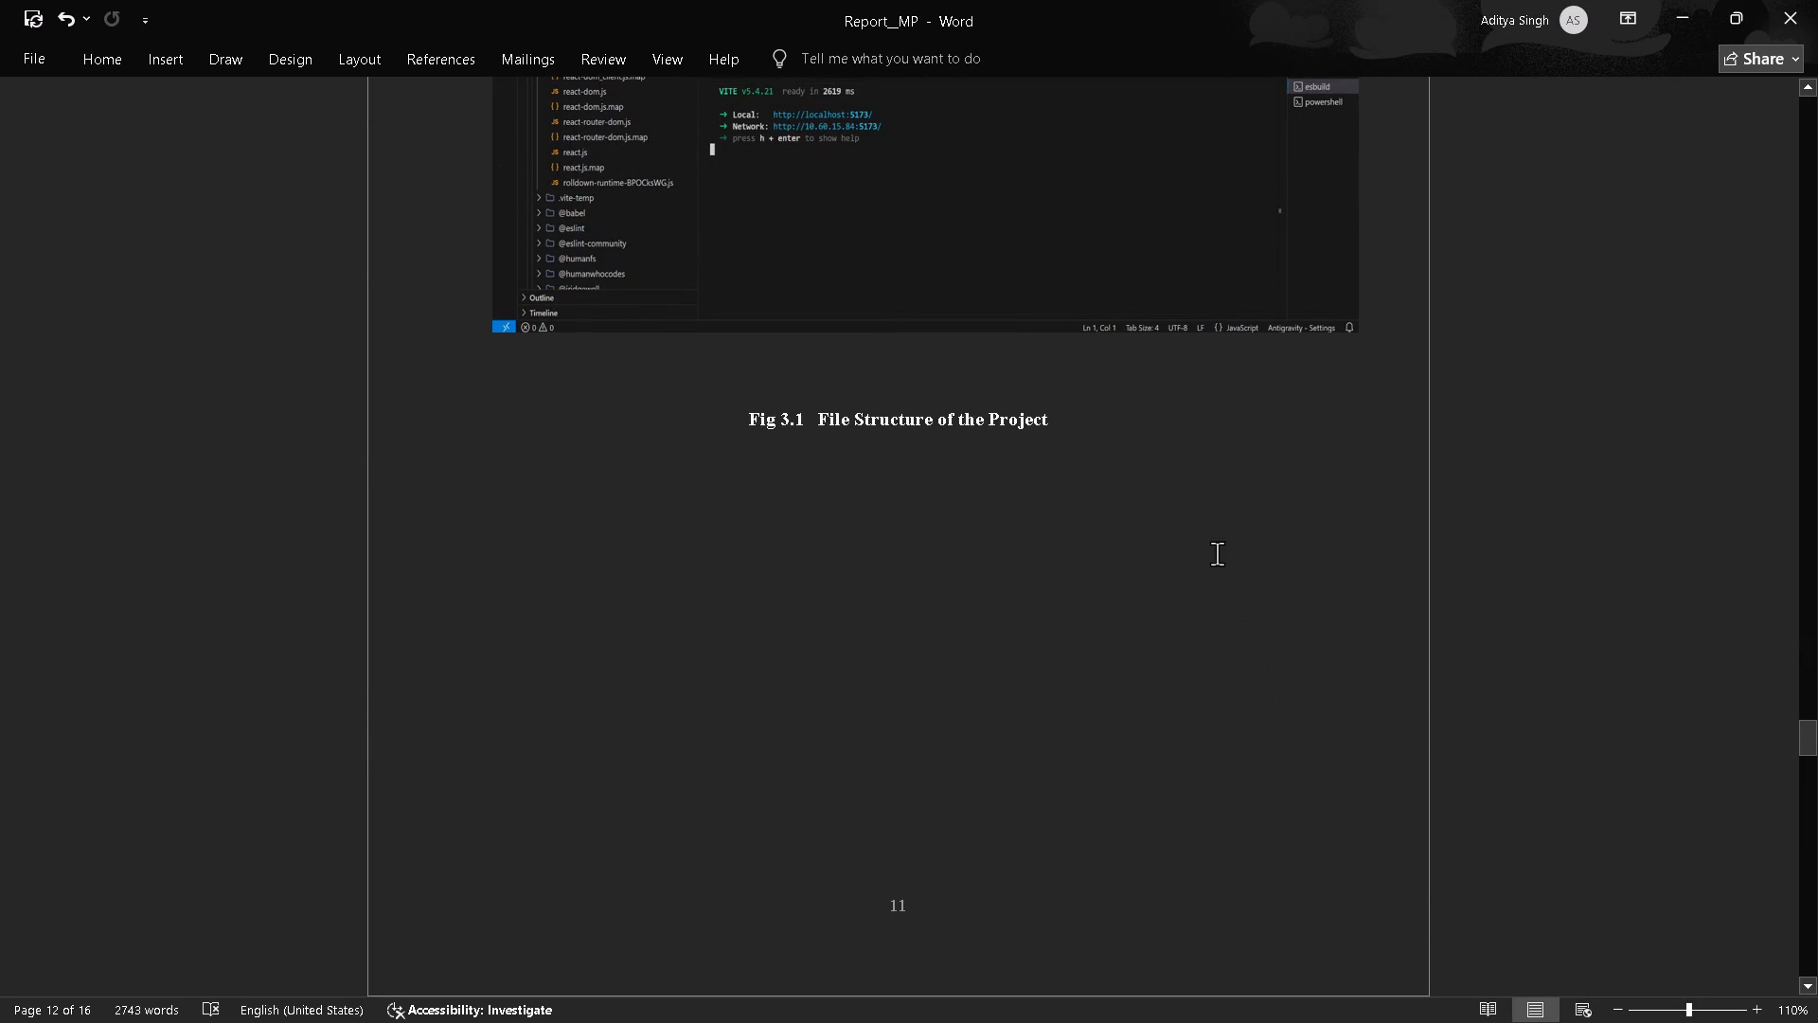
pyautogui.click(738, 398)
pyautogui.press('BackSpace')
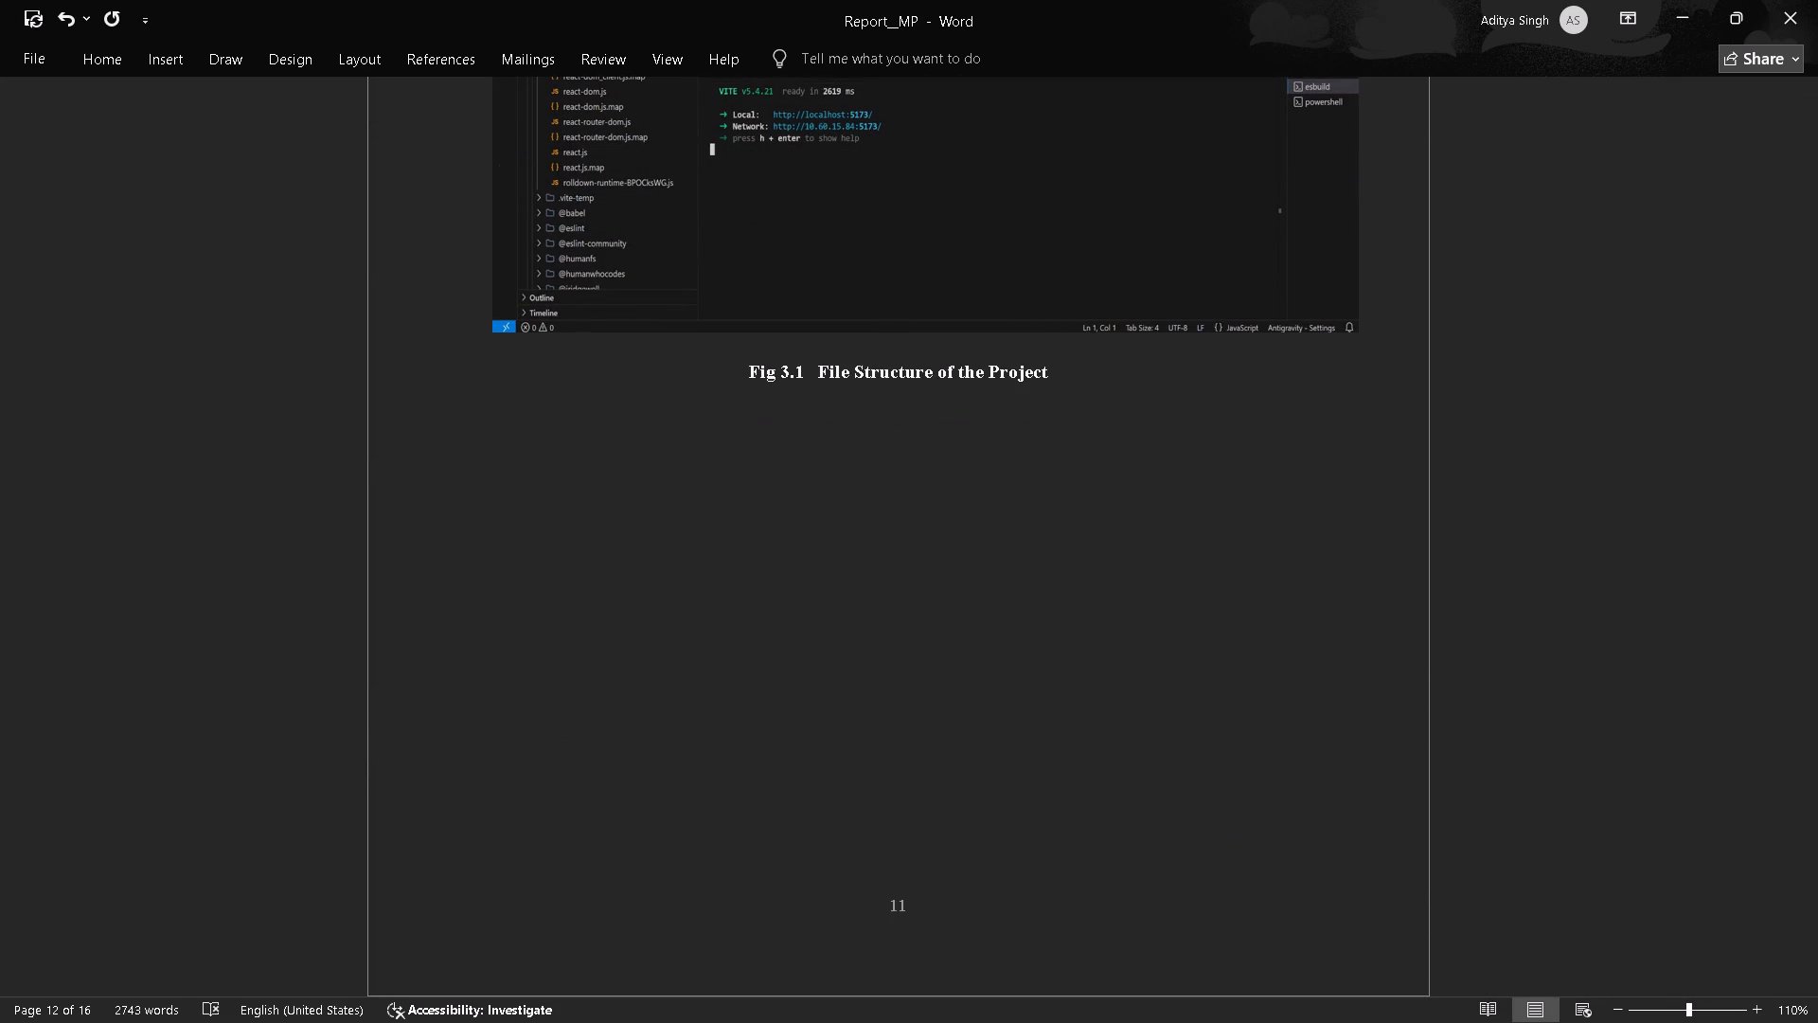
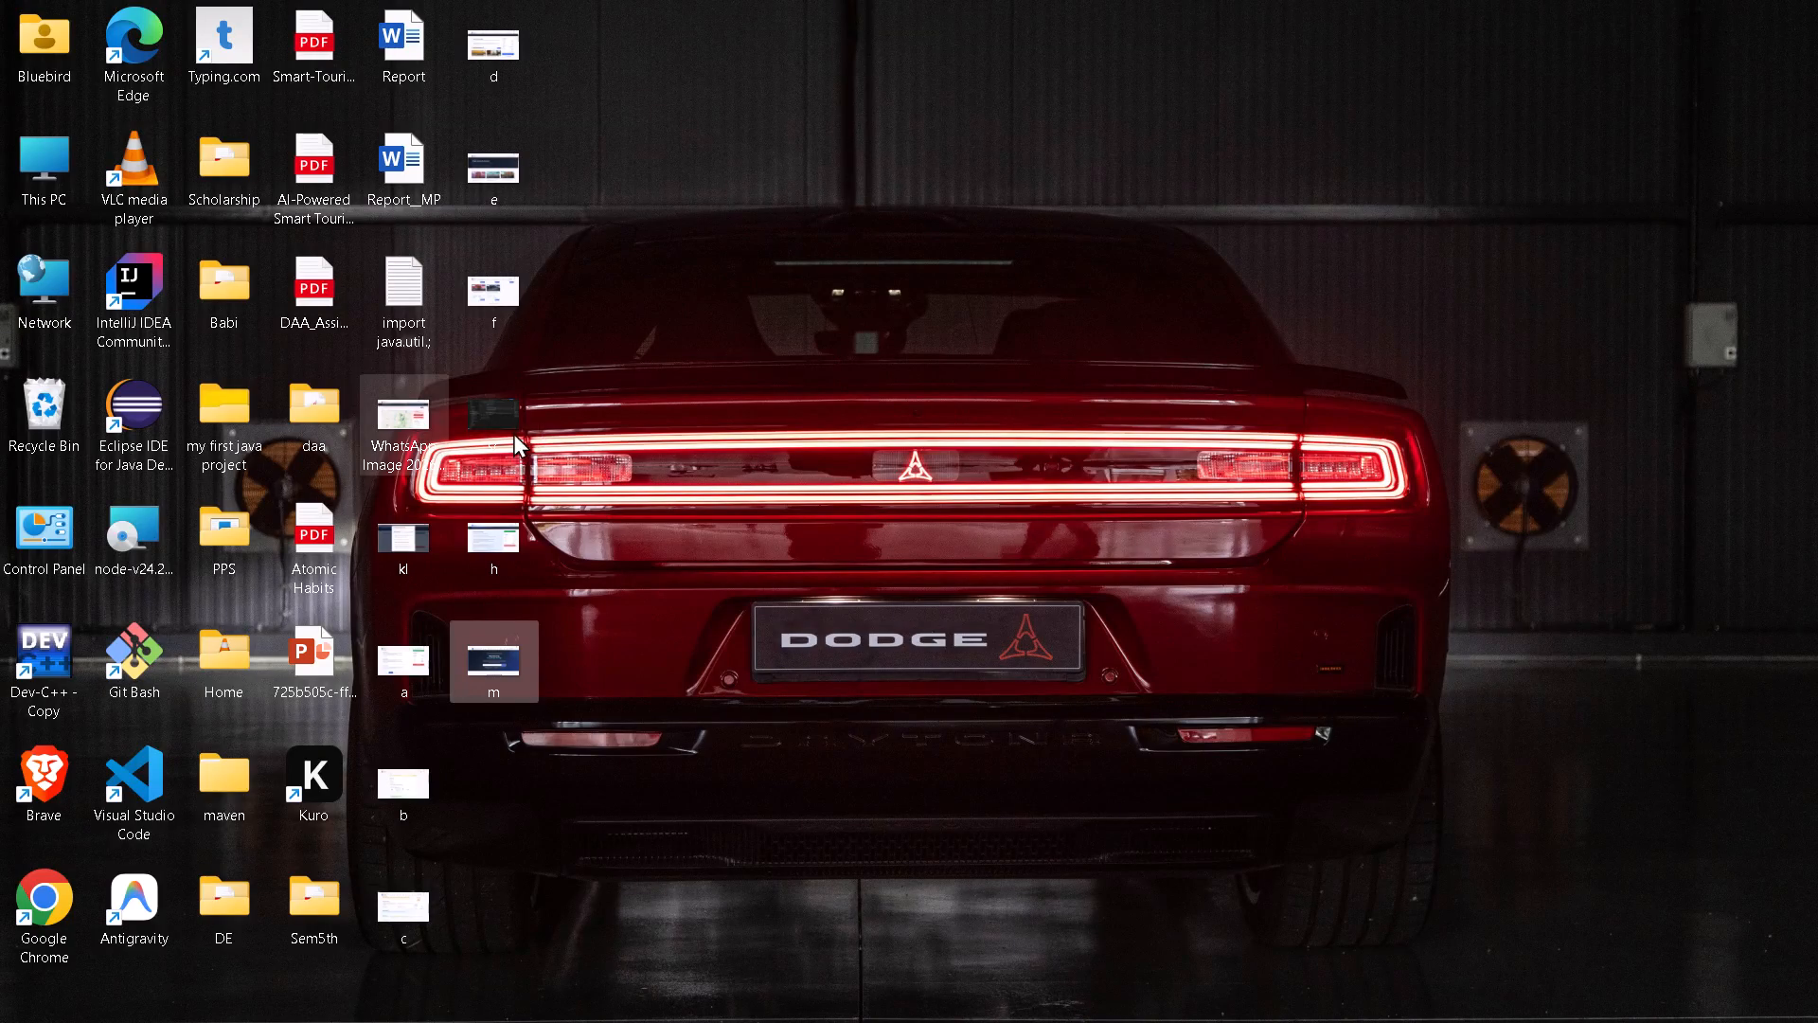
# Move the sc image on the desktop out of its column into the empty space in the same row as image f.
pyautogui.click(494, 443)
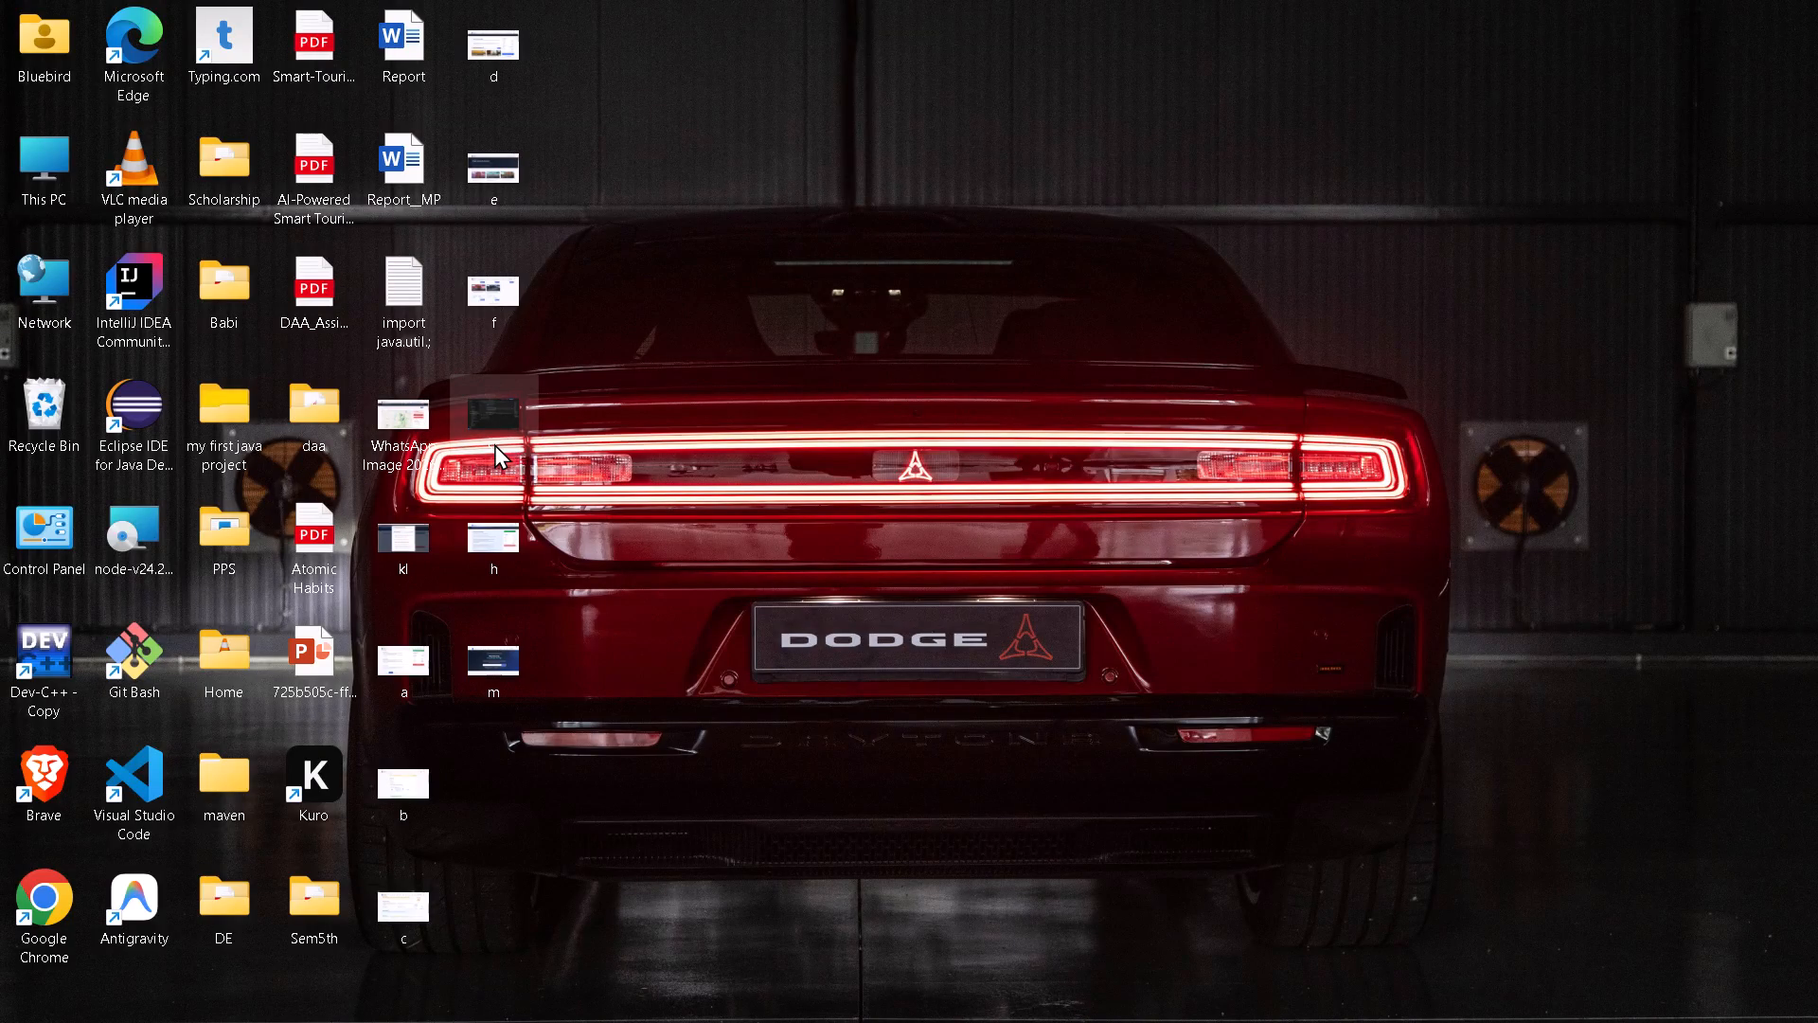
pyautogui.click(691, 391)
pyautogui.moveTo(486, 402); pyautogui.dragTo(640, 305)
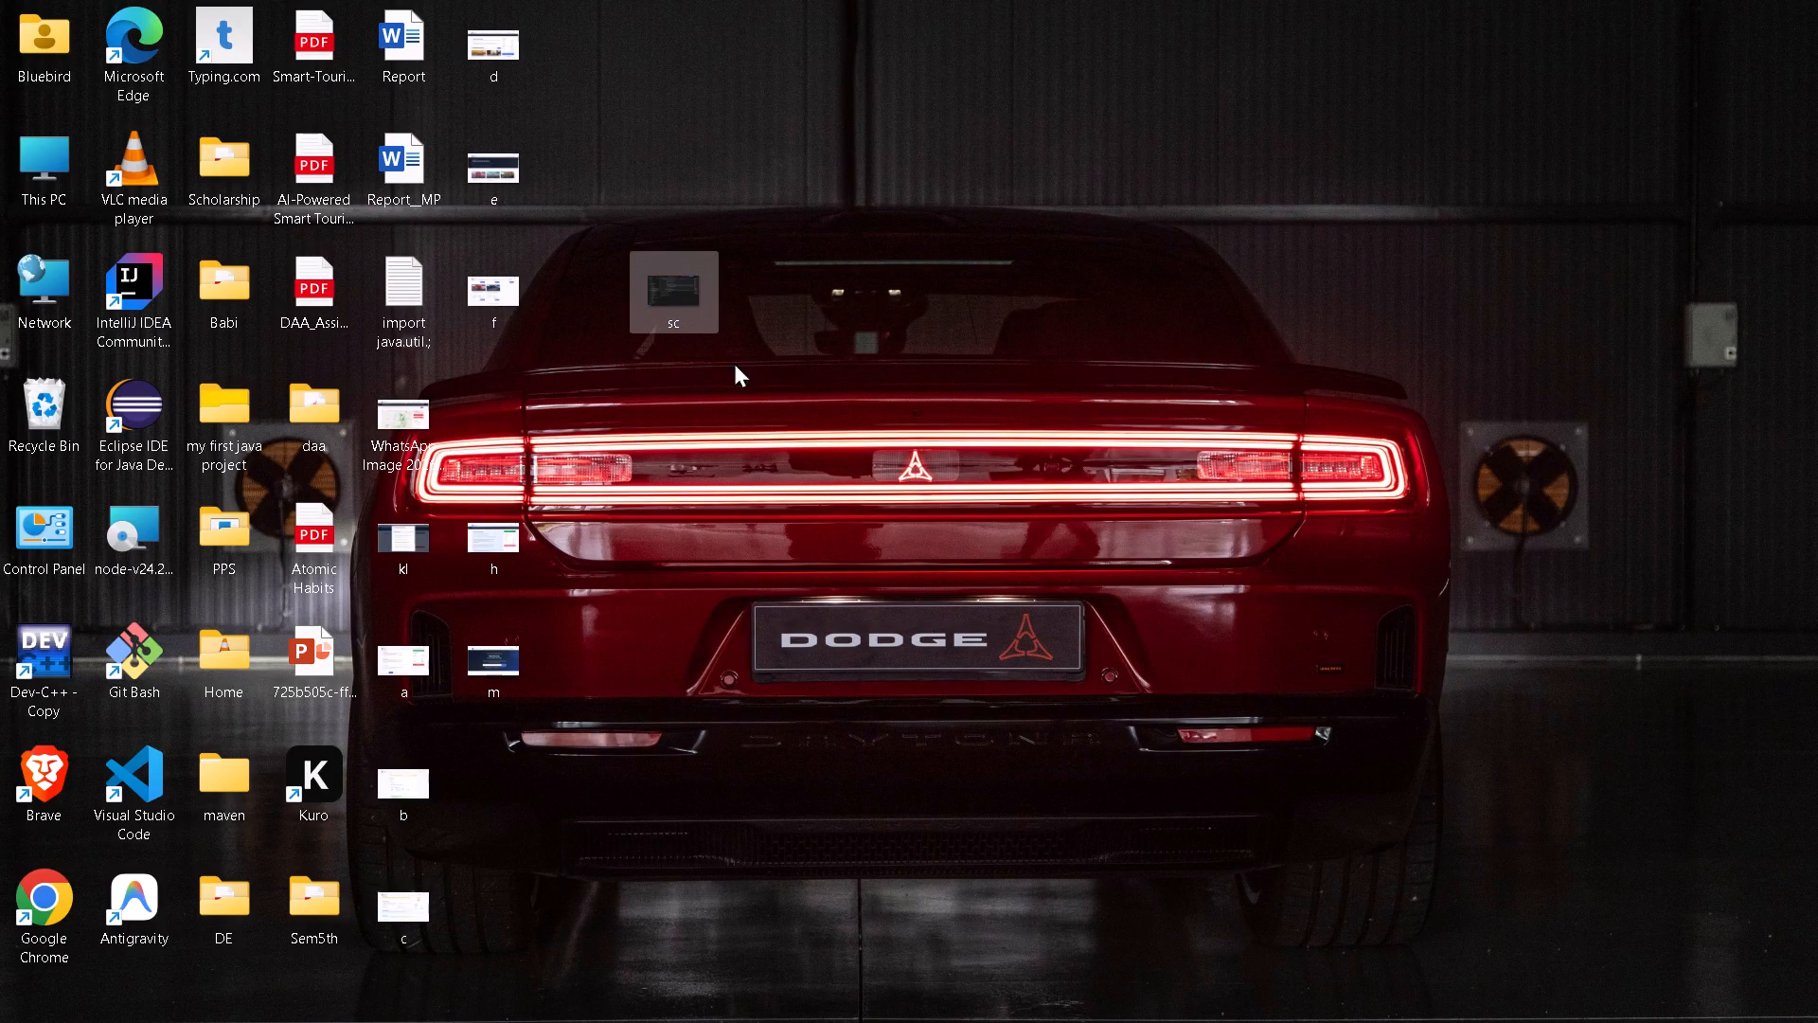
pyautogui.click(775, 325)
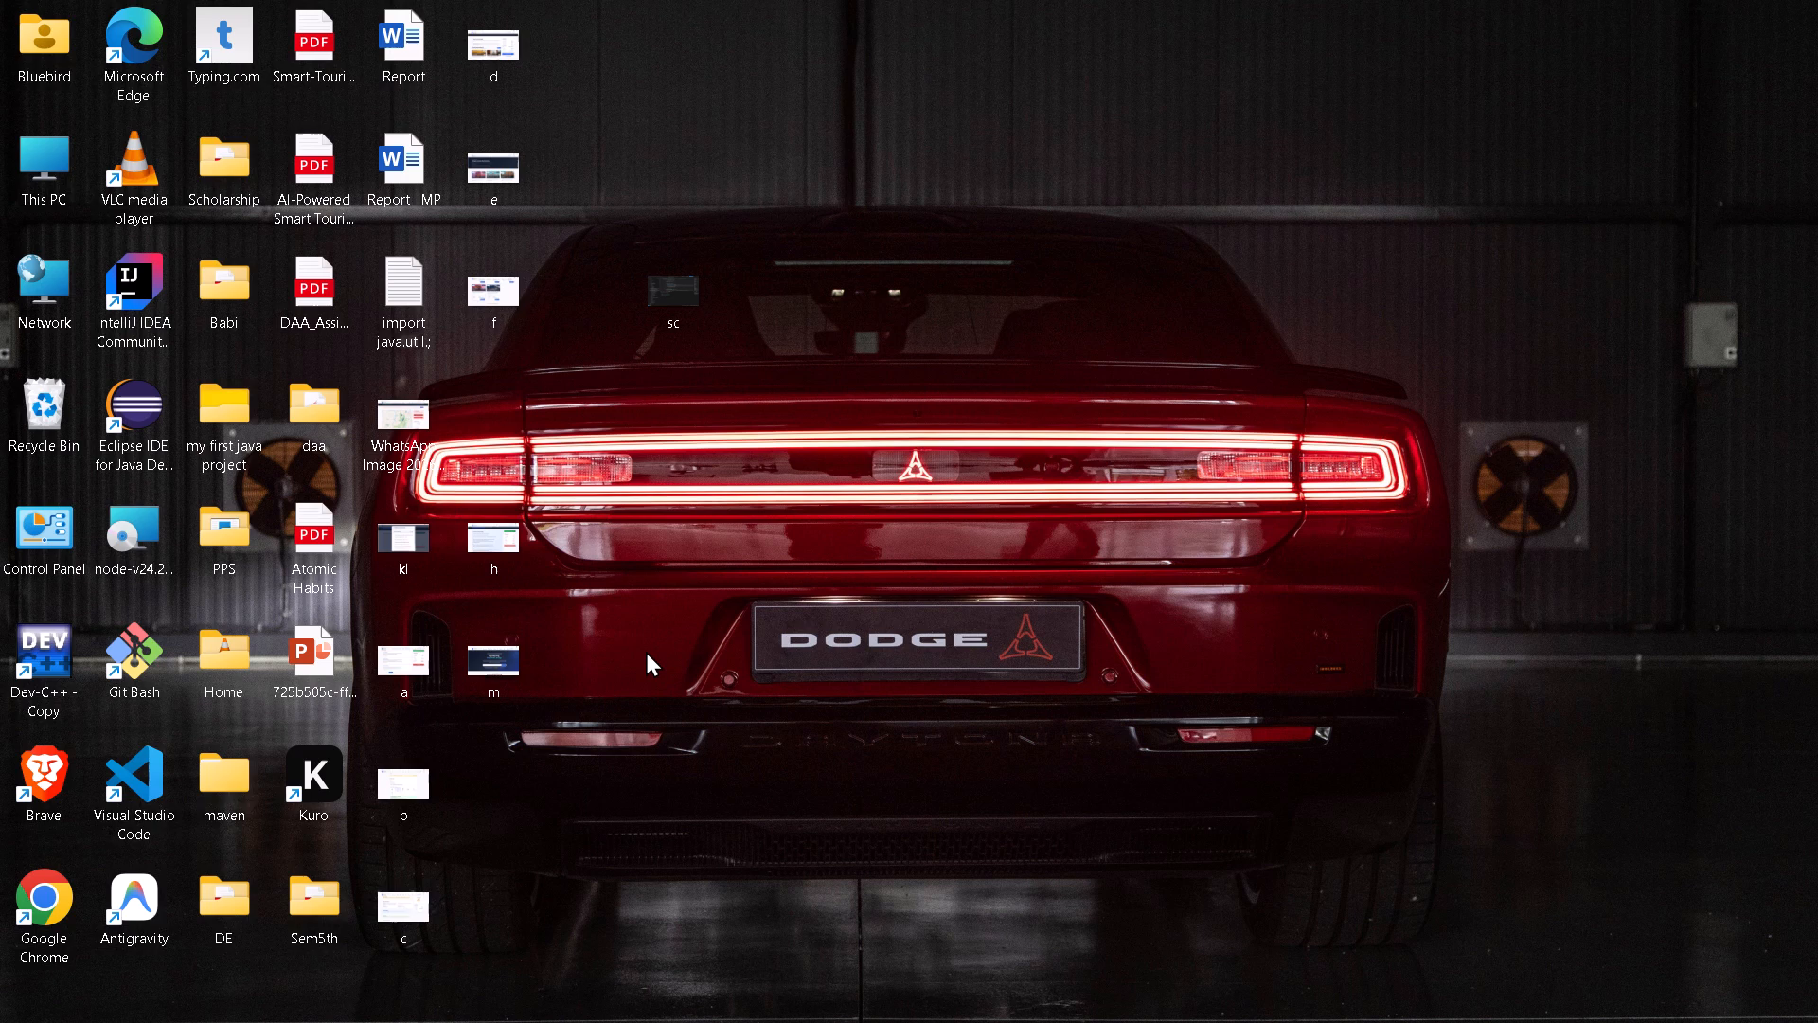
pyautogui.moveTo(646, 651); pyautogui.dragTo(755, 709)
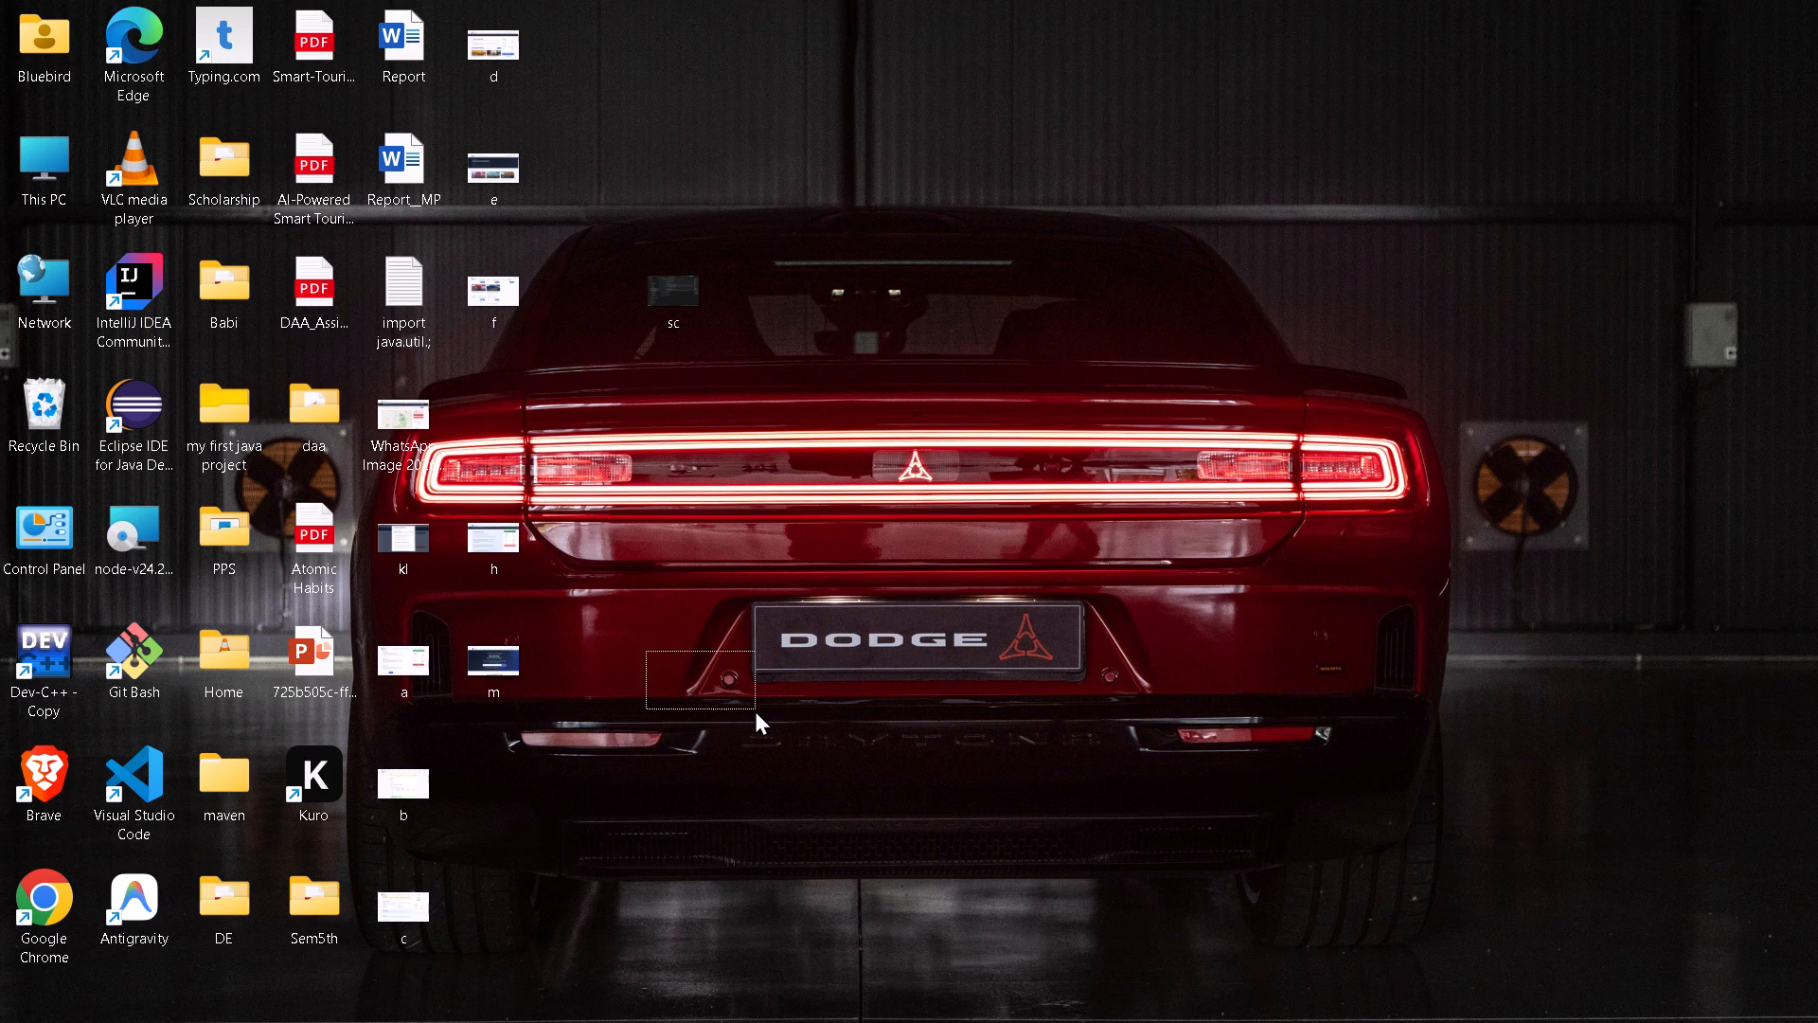
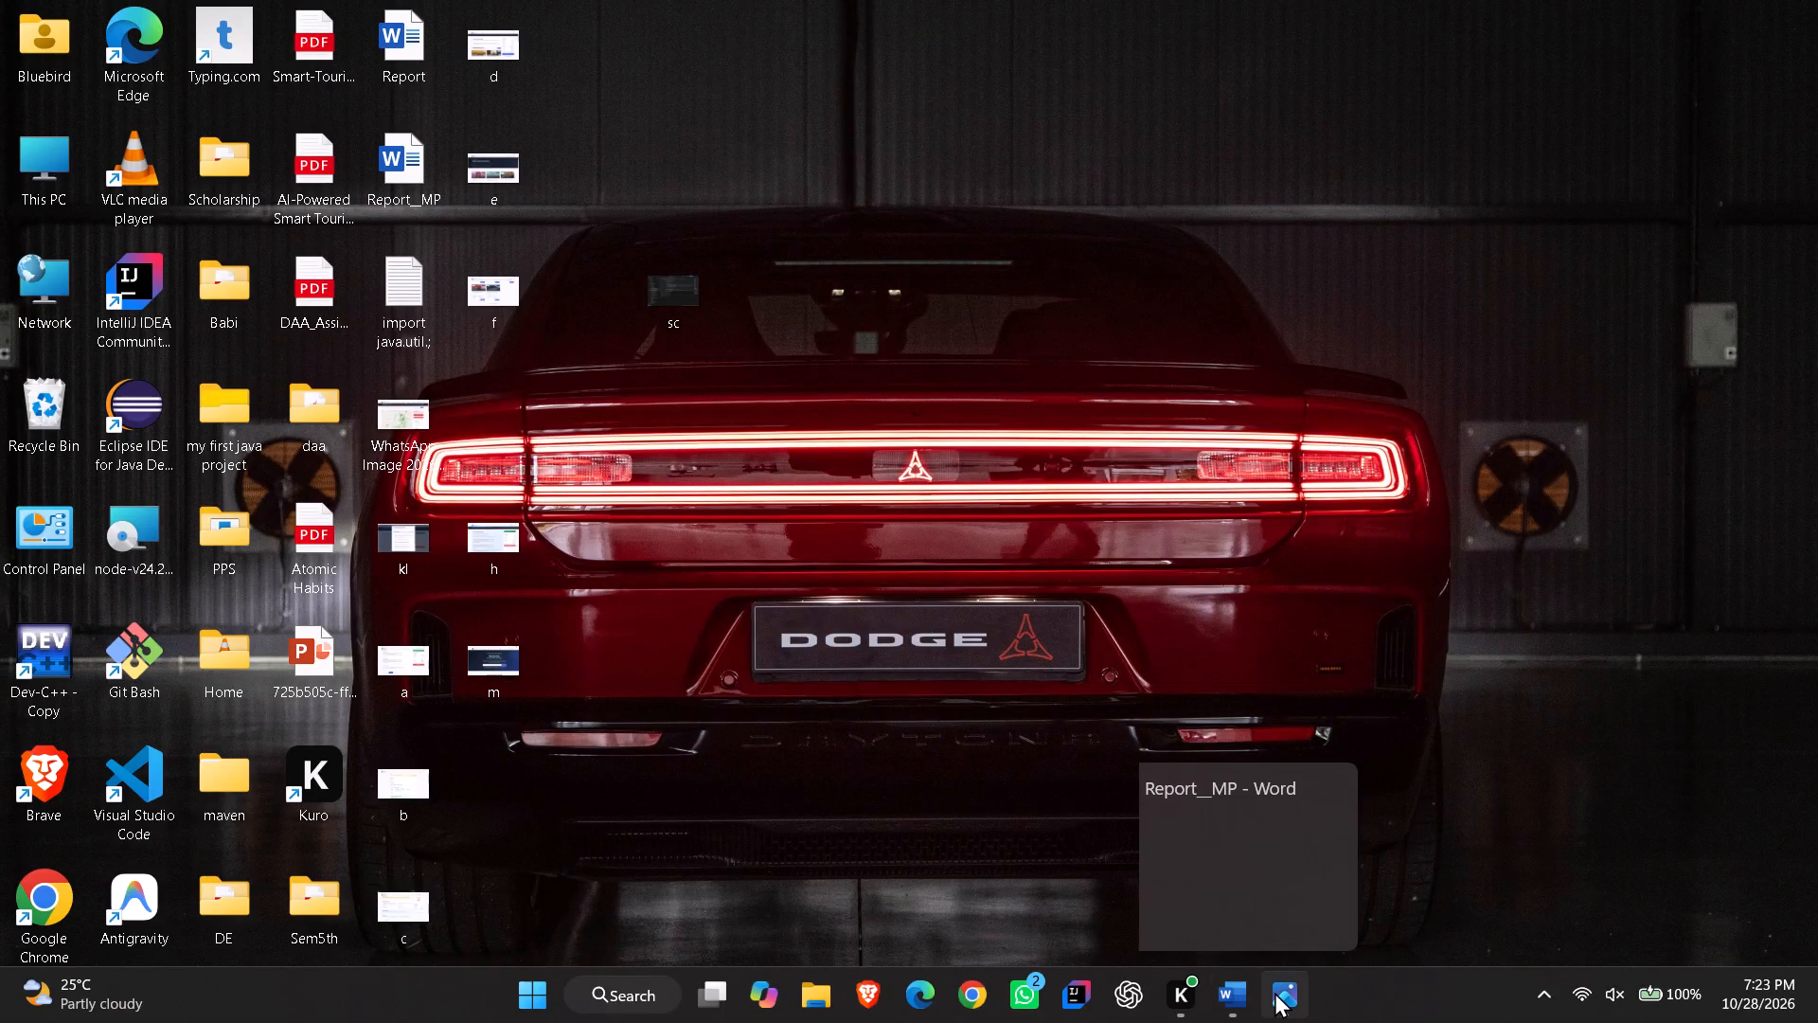
# Switch to the Report_MP document in Word and review section 3.4 Source Code, the list of figures and the Fig 3.1 page.
pyautogui.click(1218, 991)
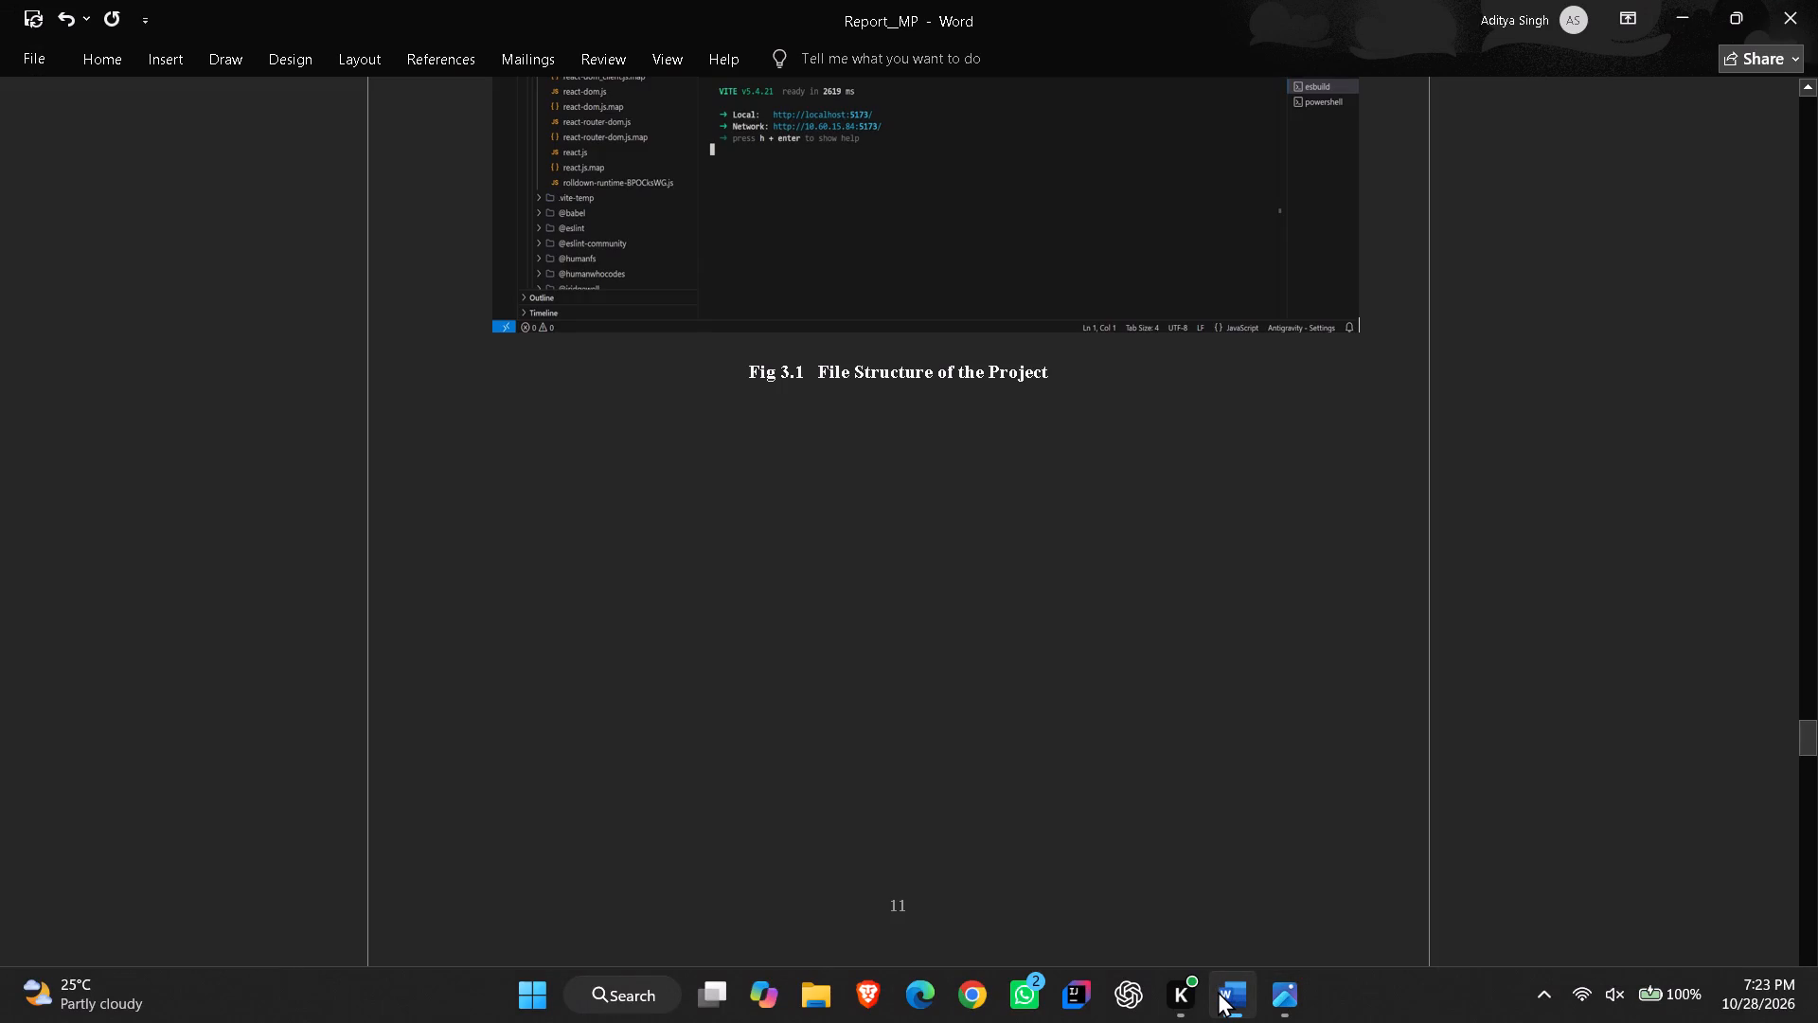
pyautogui.scroll(1, 1203, 698)
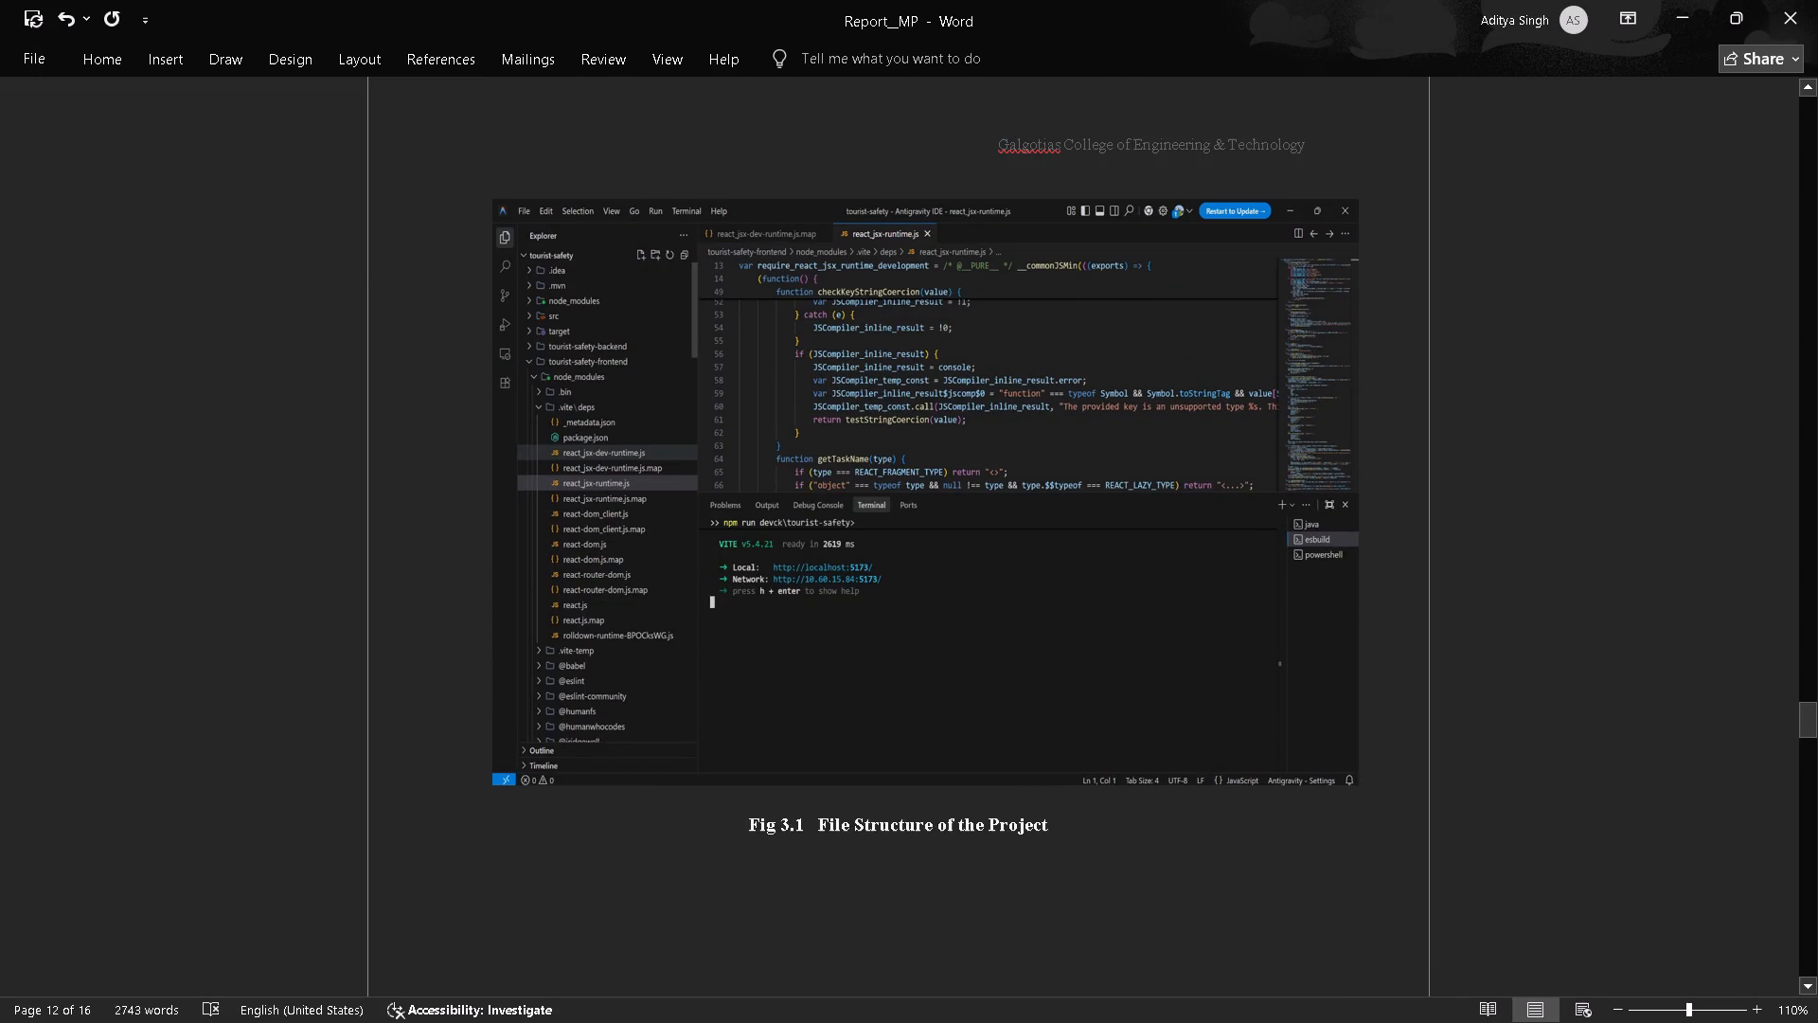
pyautogui.scroll(2, 1203, 698)
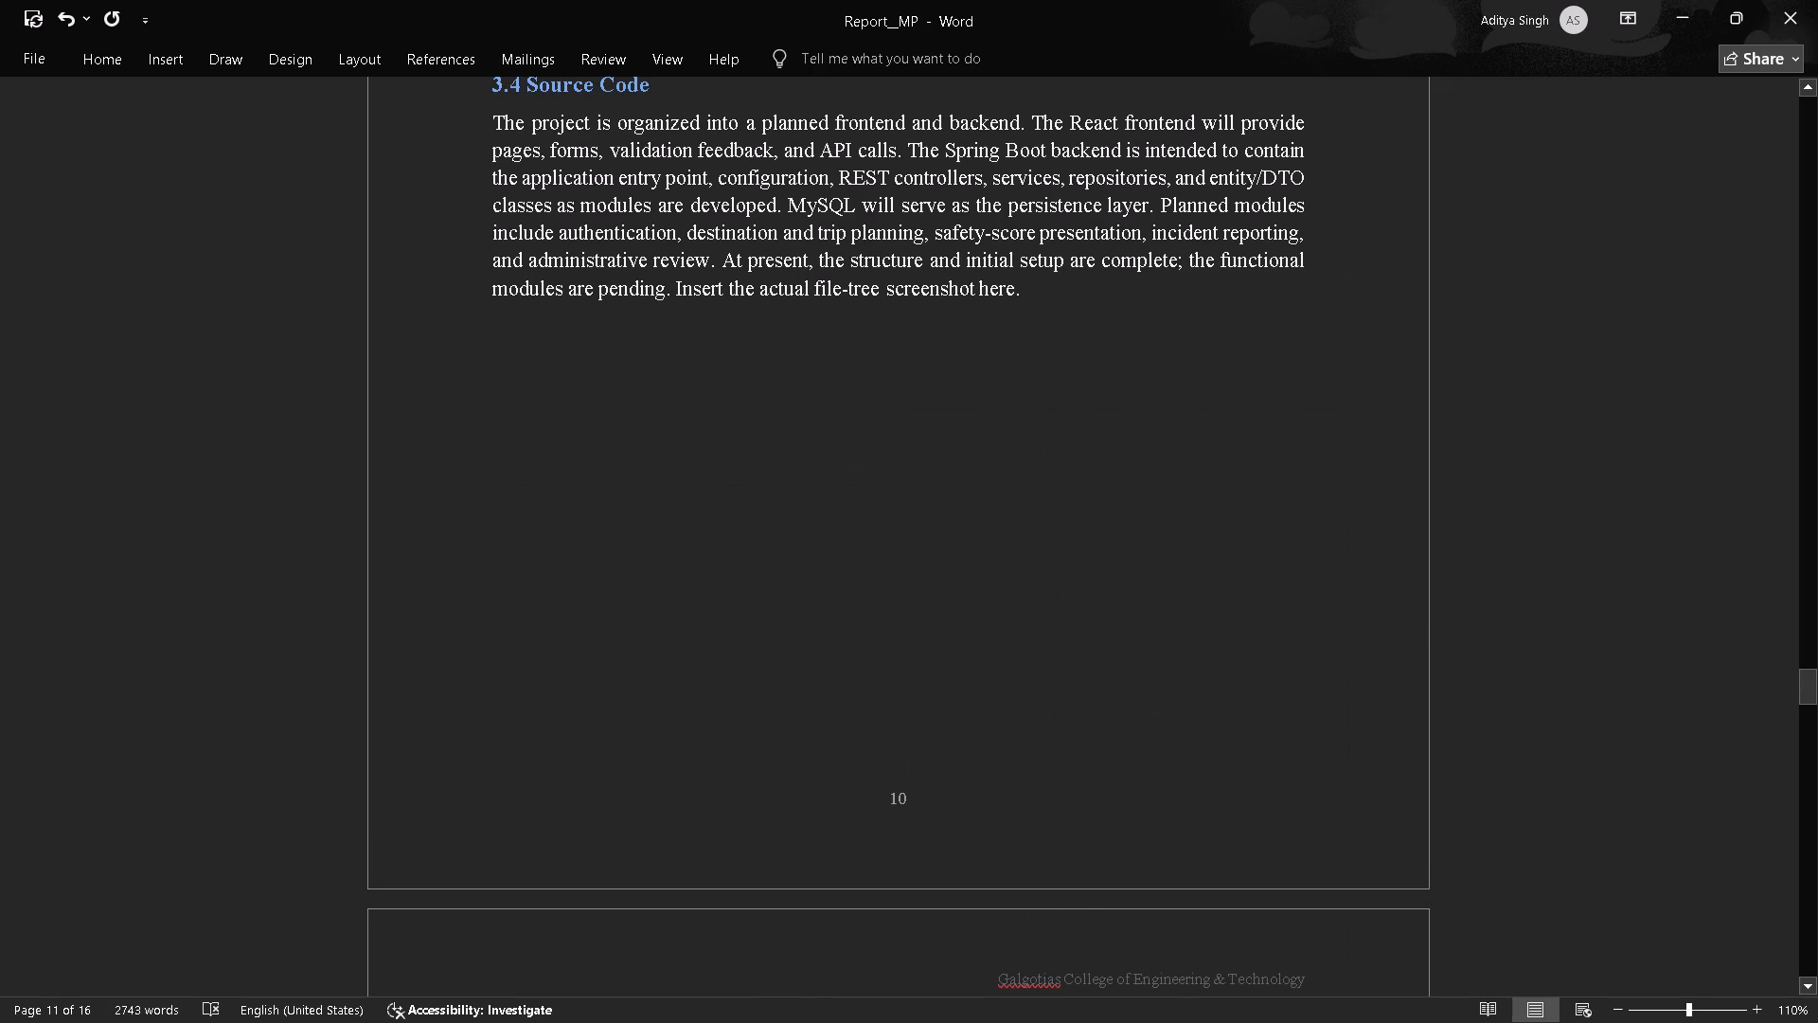
pyautogui.click(886, 480)
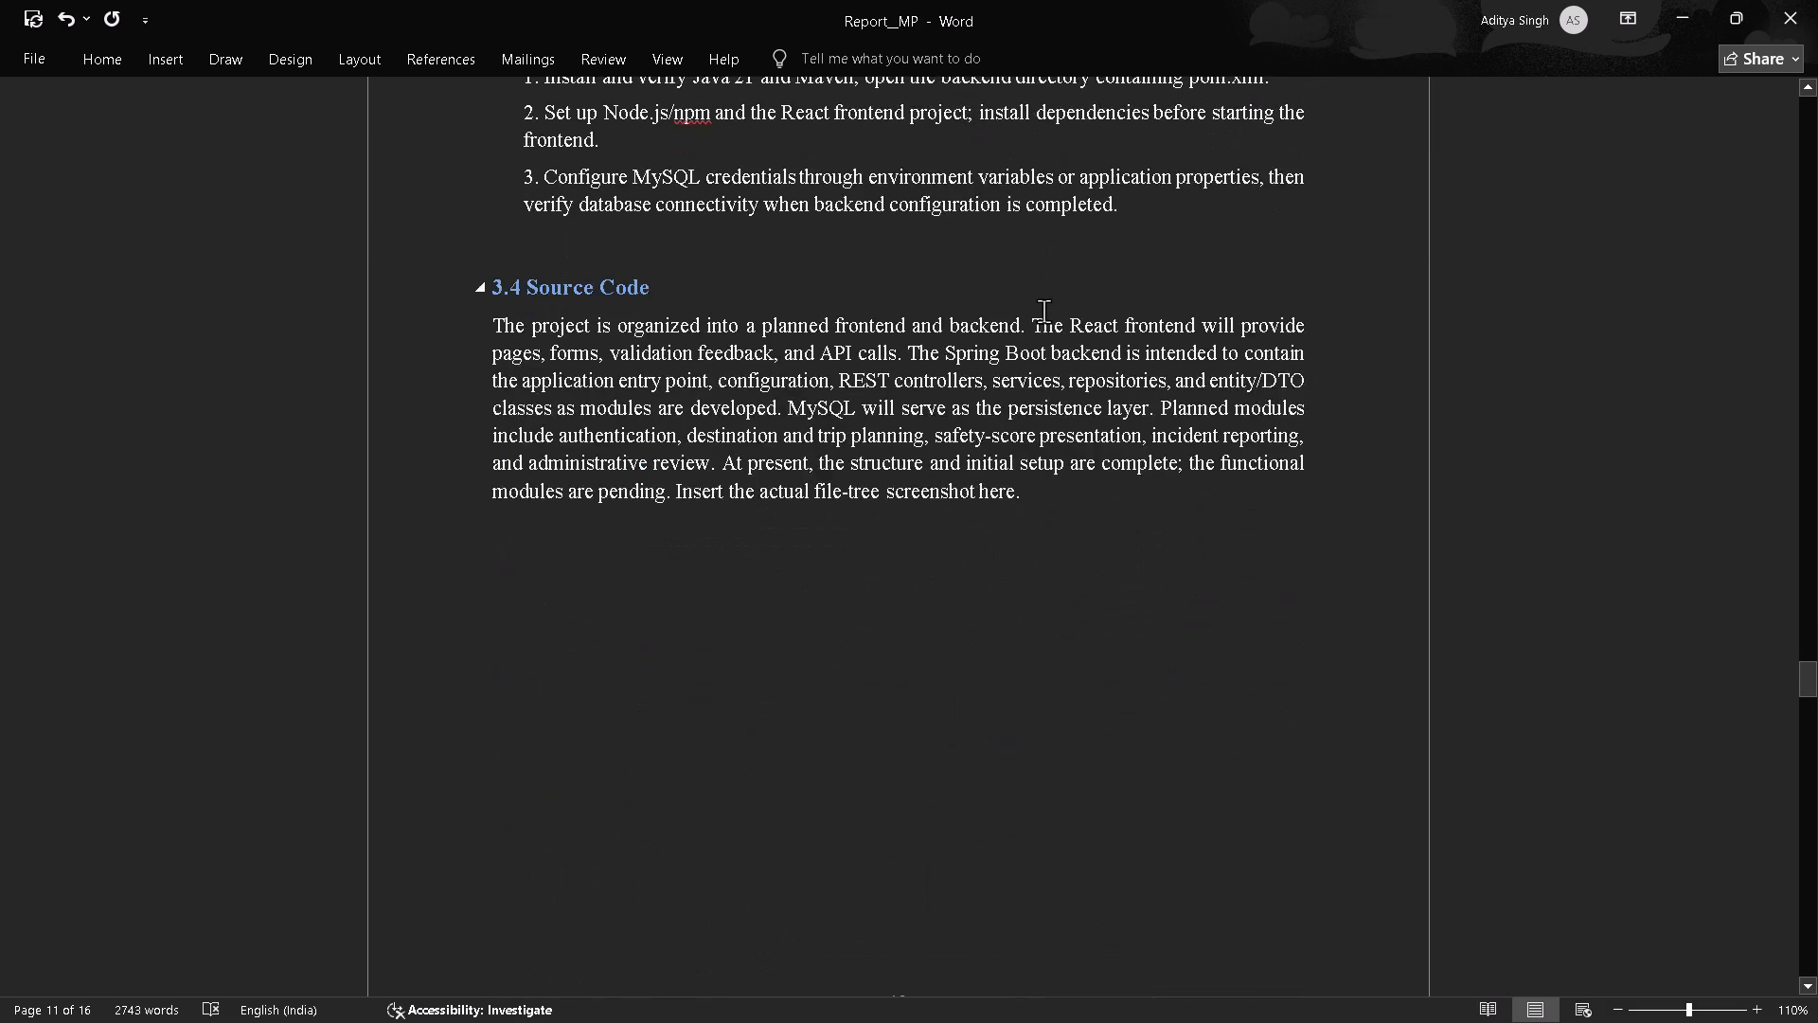
pyautogui.scroll(7, 1043, 311)
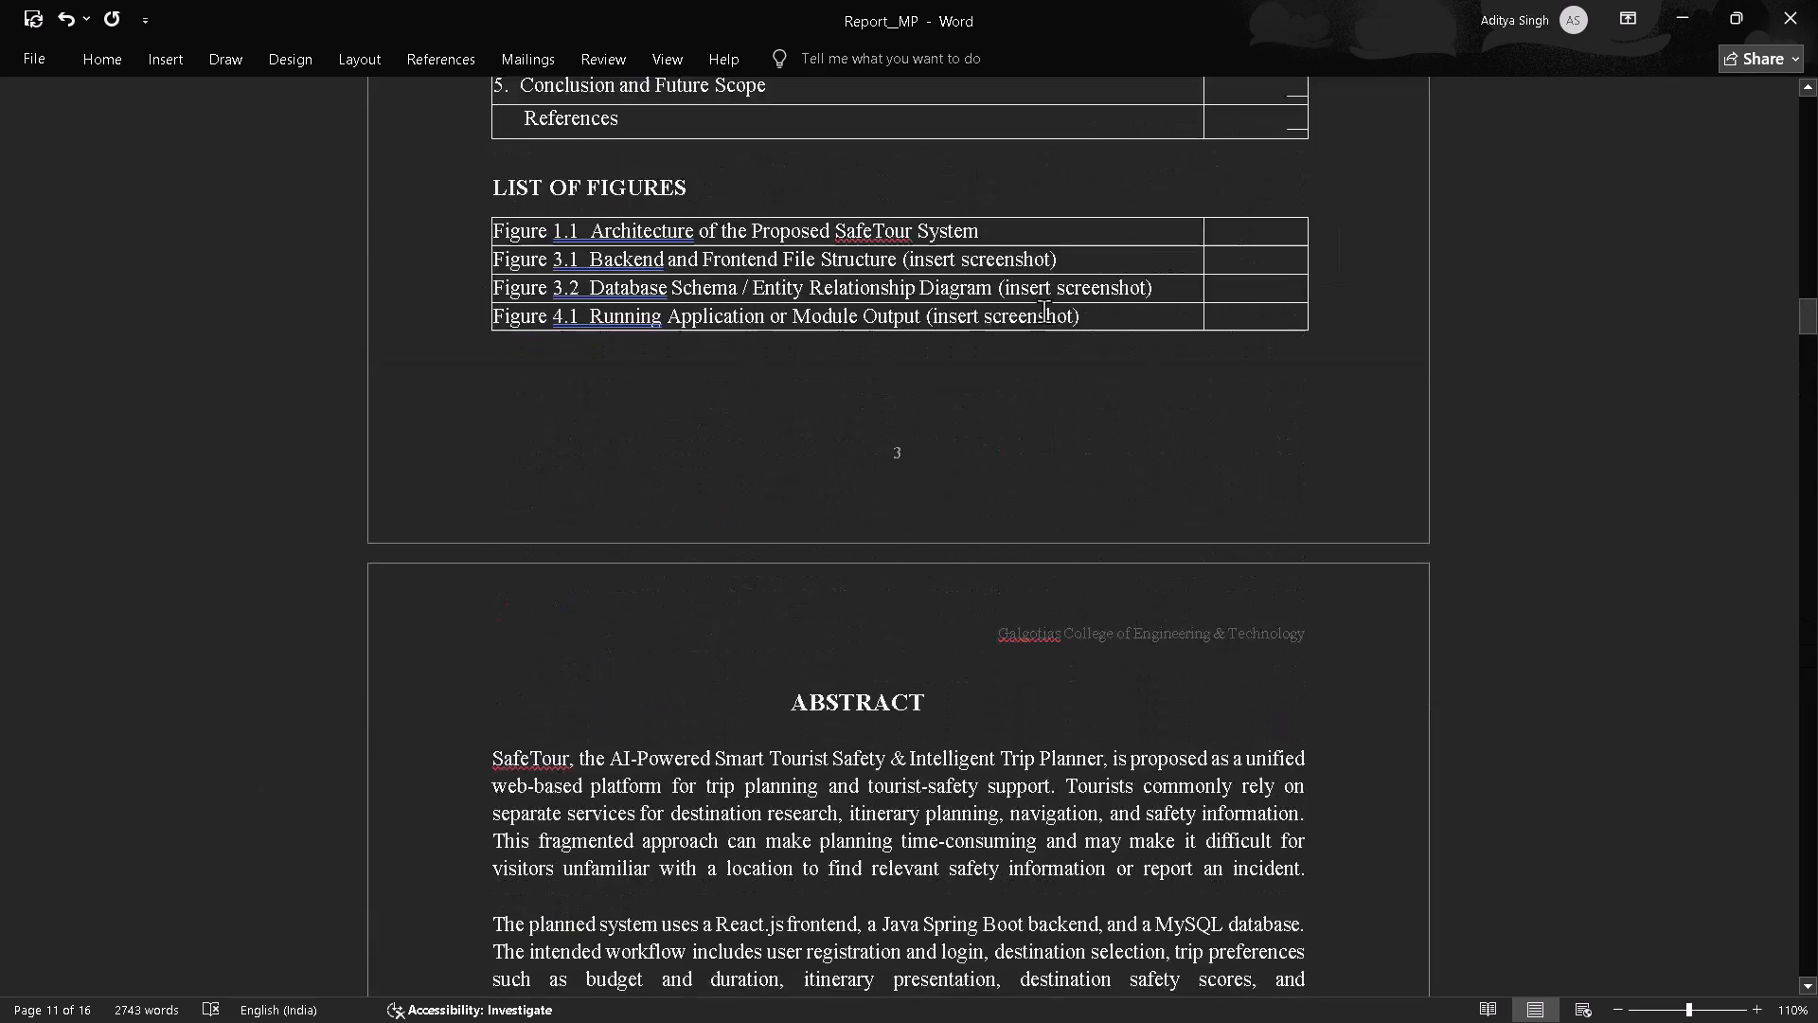
pyautogui.scroll(-8, 1043, 311)
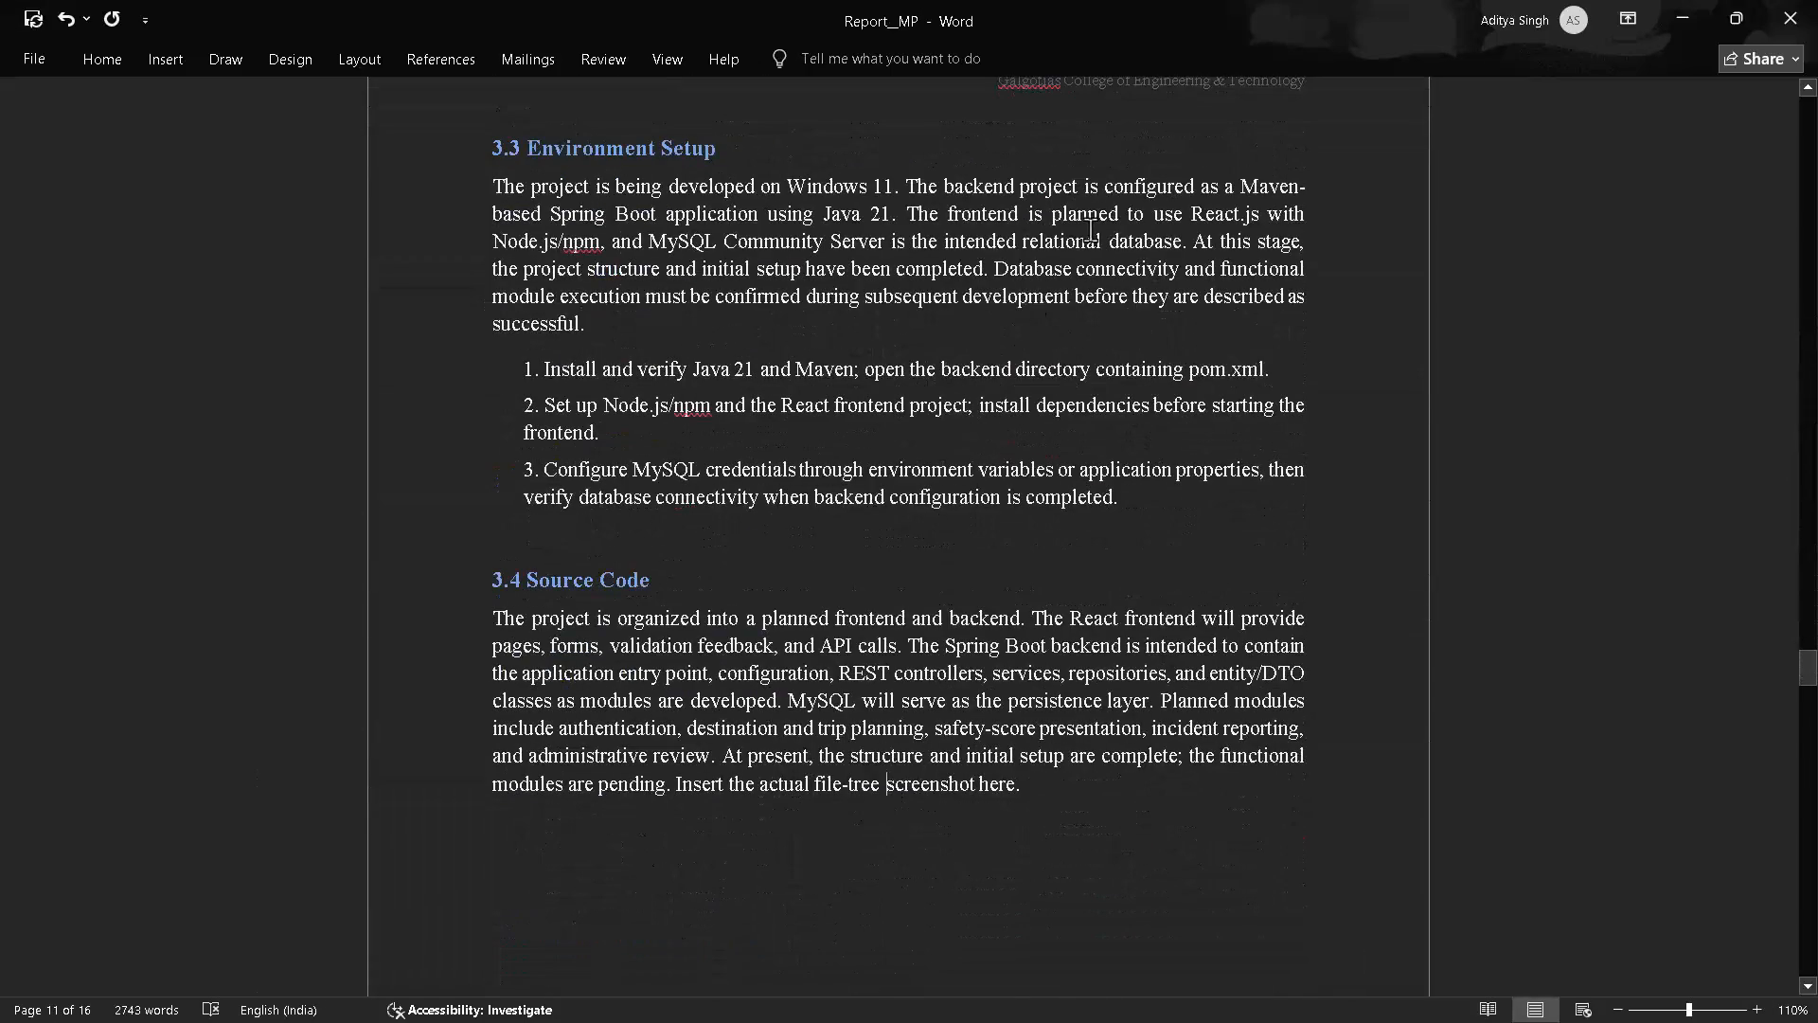
pyautogui.scroll(-3, 1090, 229)
pyautogui.scroll(1, 1090, 229)
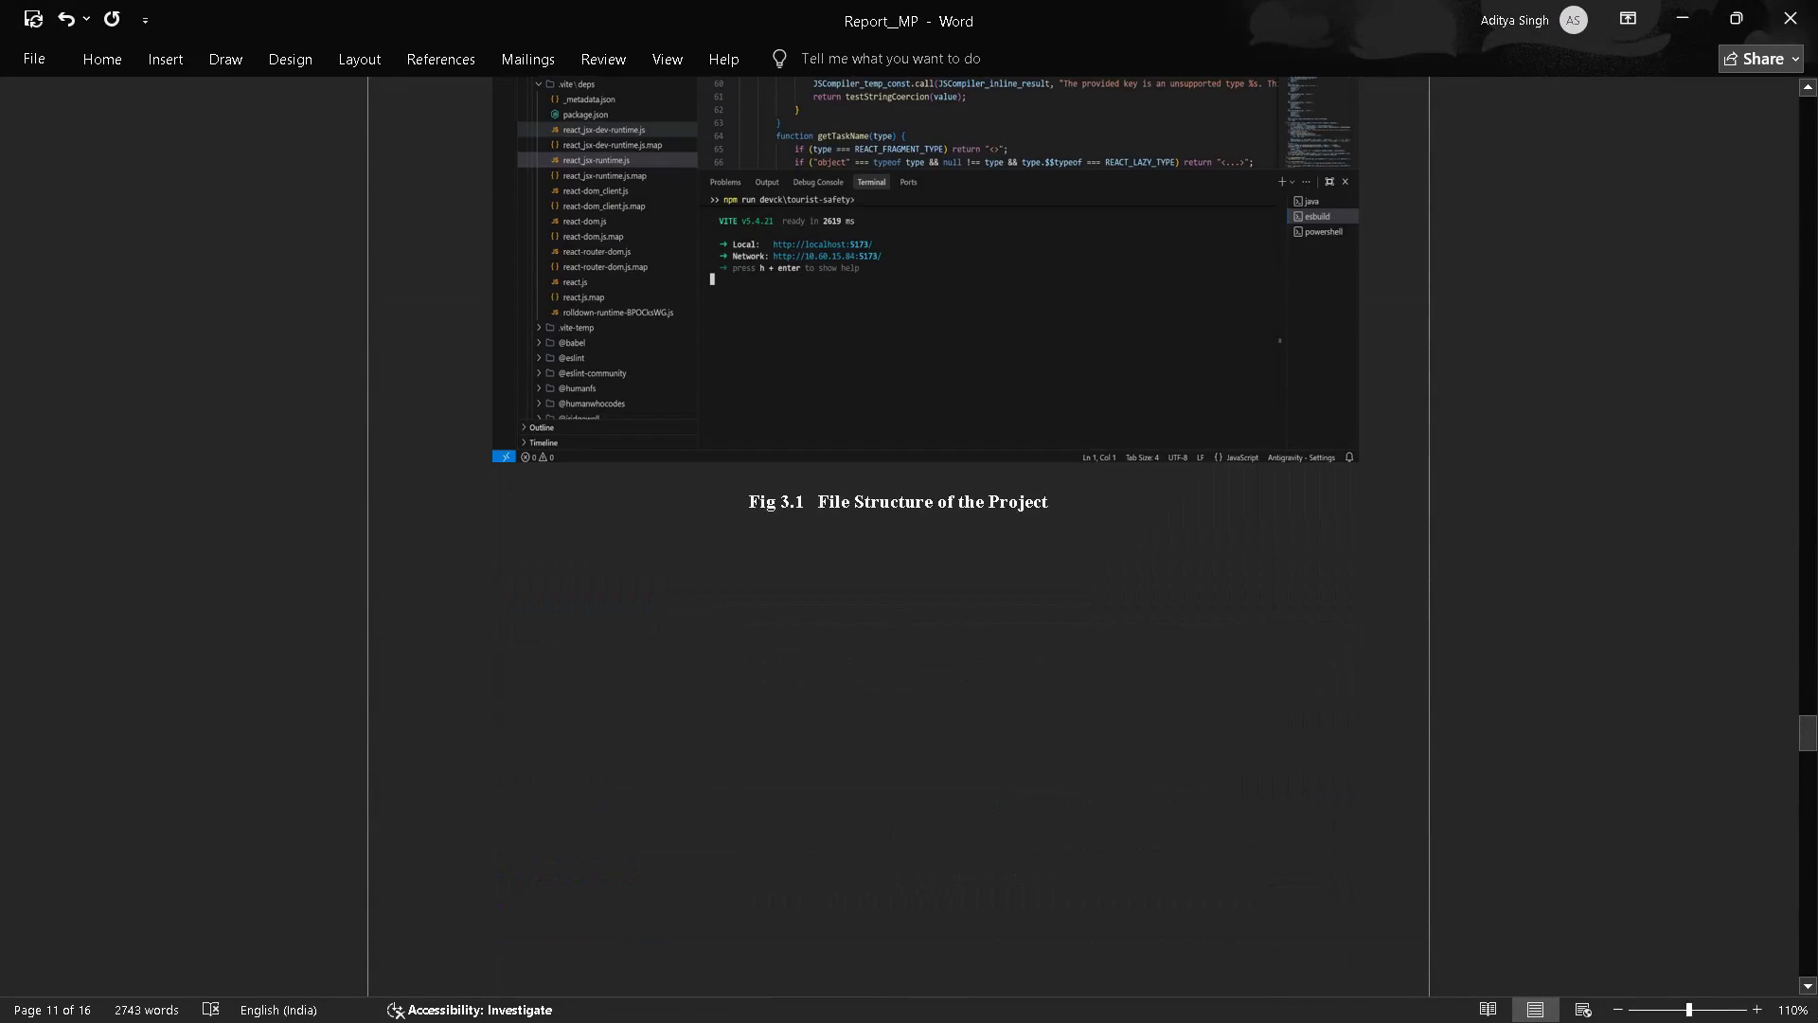
pyautogui.scroll(1, 1090, 229)
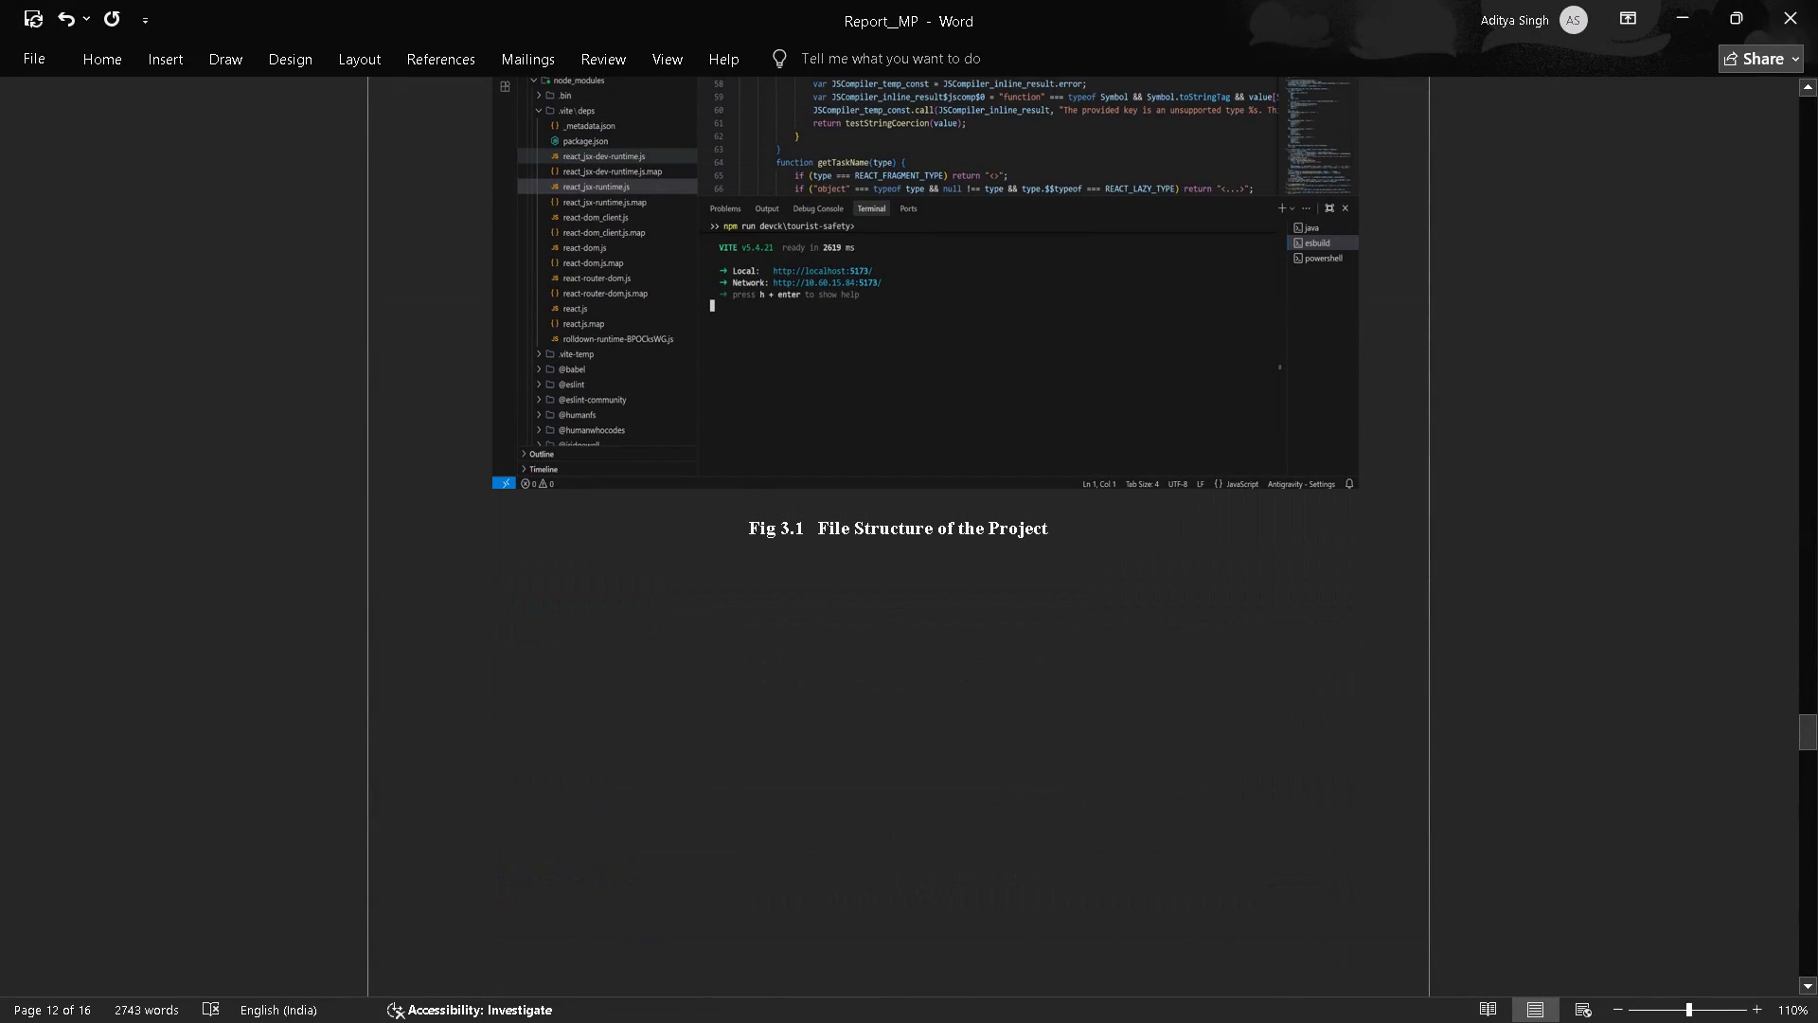
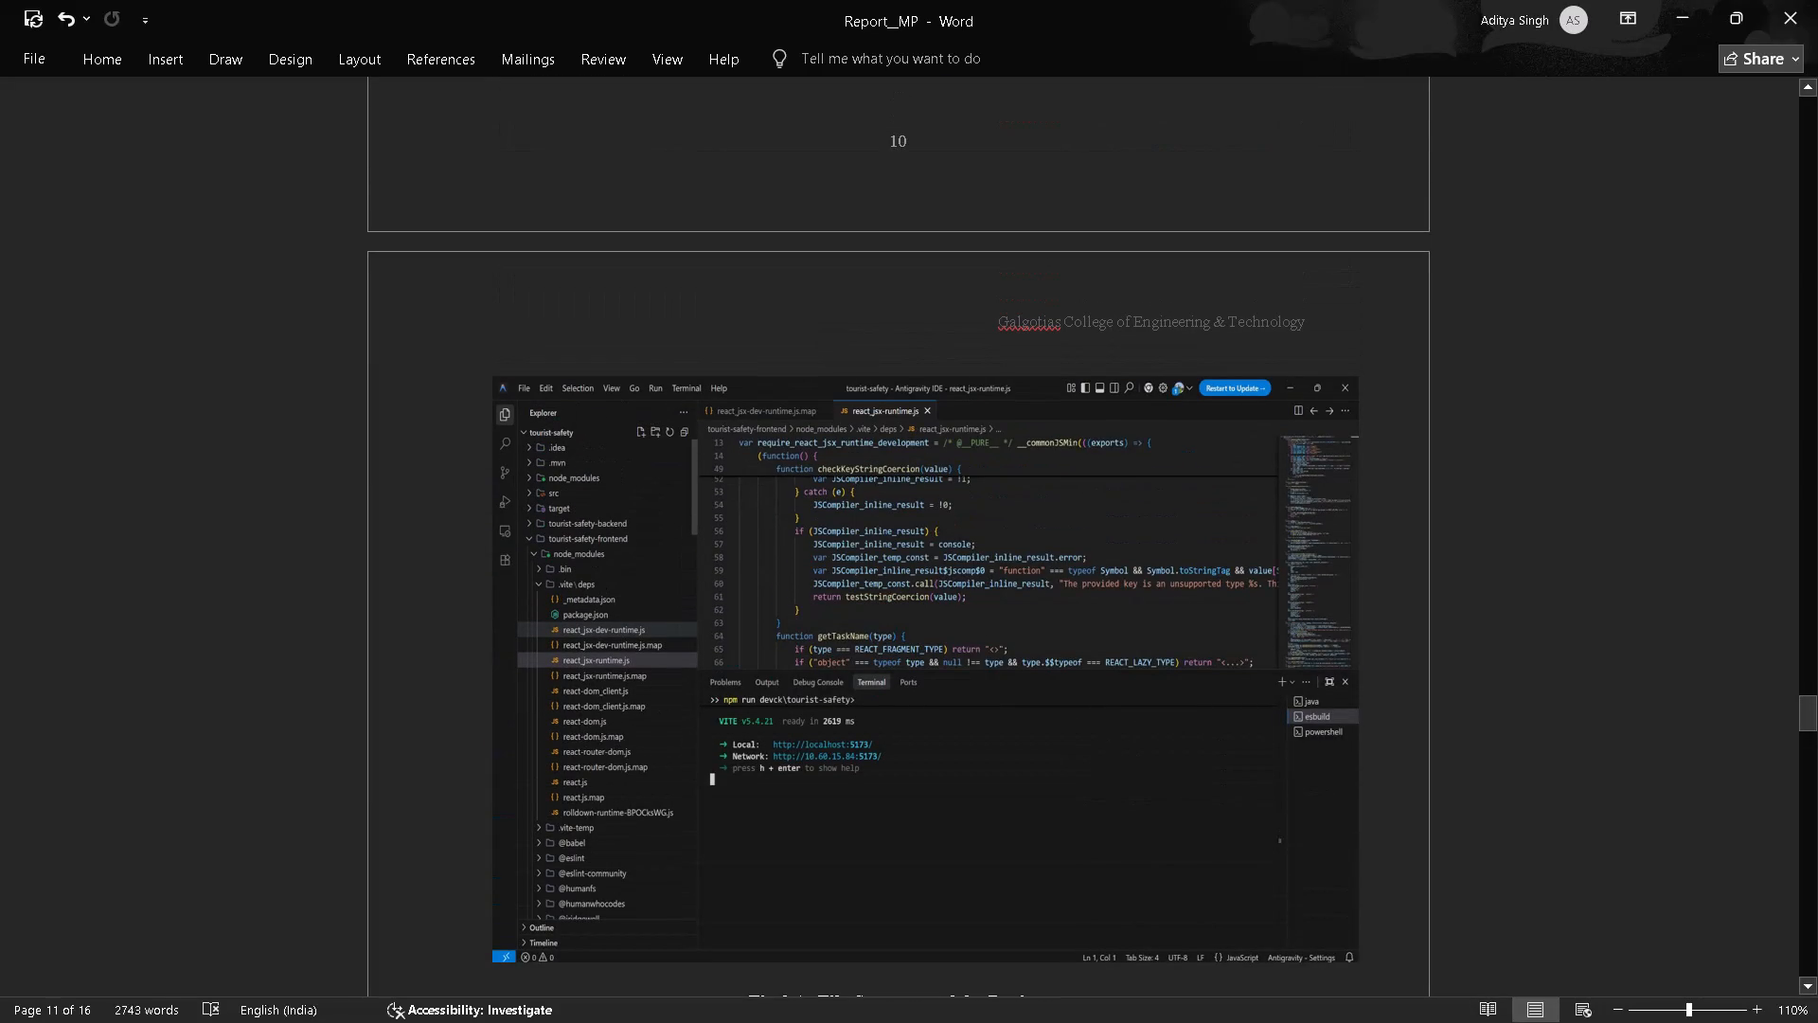
# Delete the last two sentences of section 3.4 Source Code, from "At present, the structure" through "Insert the actual file-tree screenshot here.".
pyautogui.scroll(1, 1246, 812)
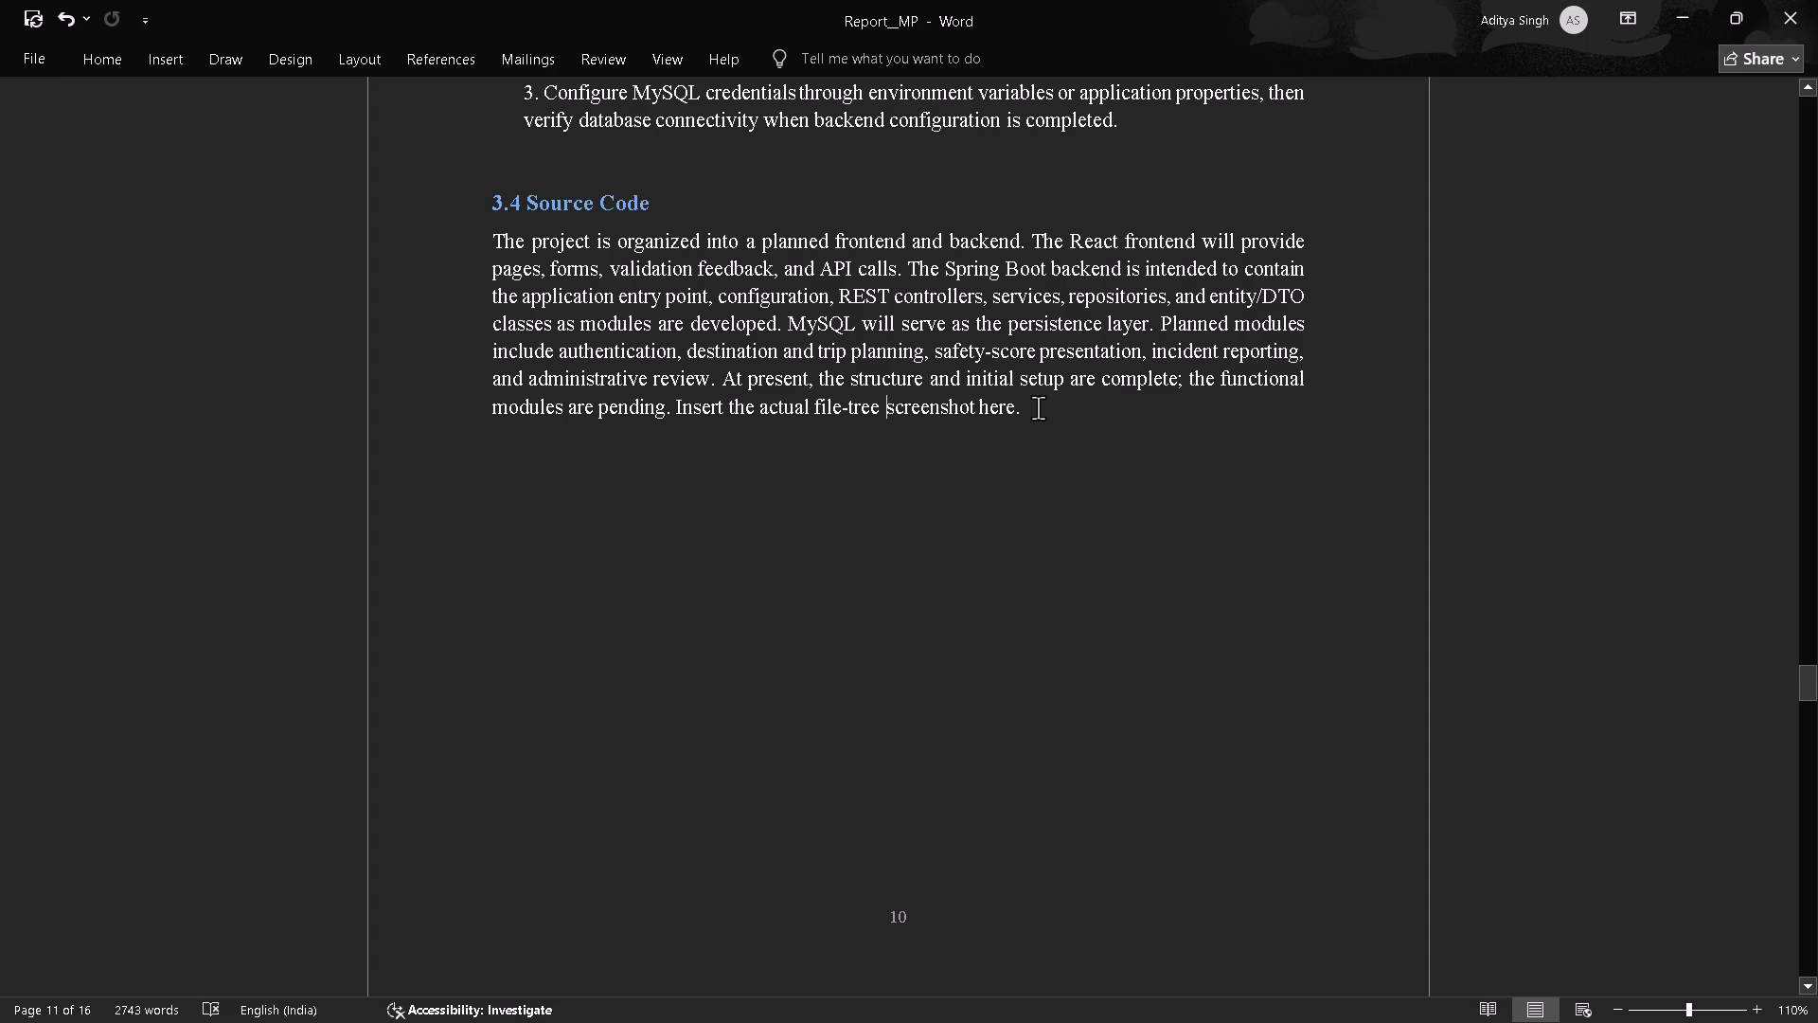
pyautogui.moveTo(1038, 407); pyautogui.dragTo(674, 411)
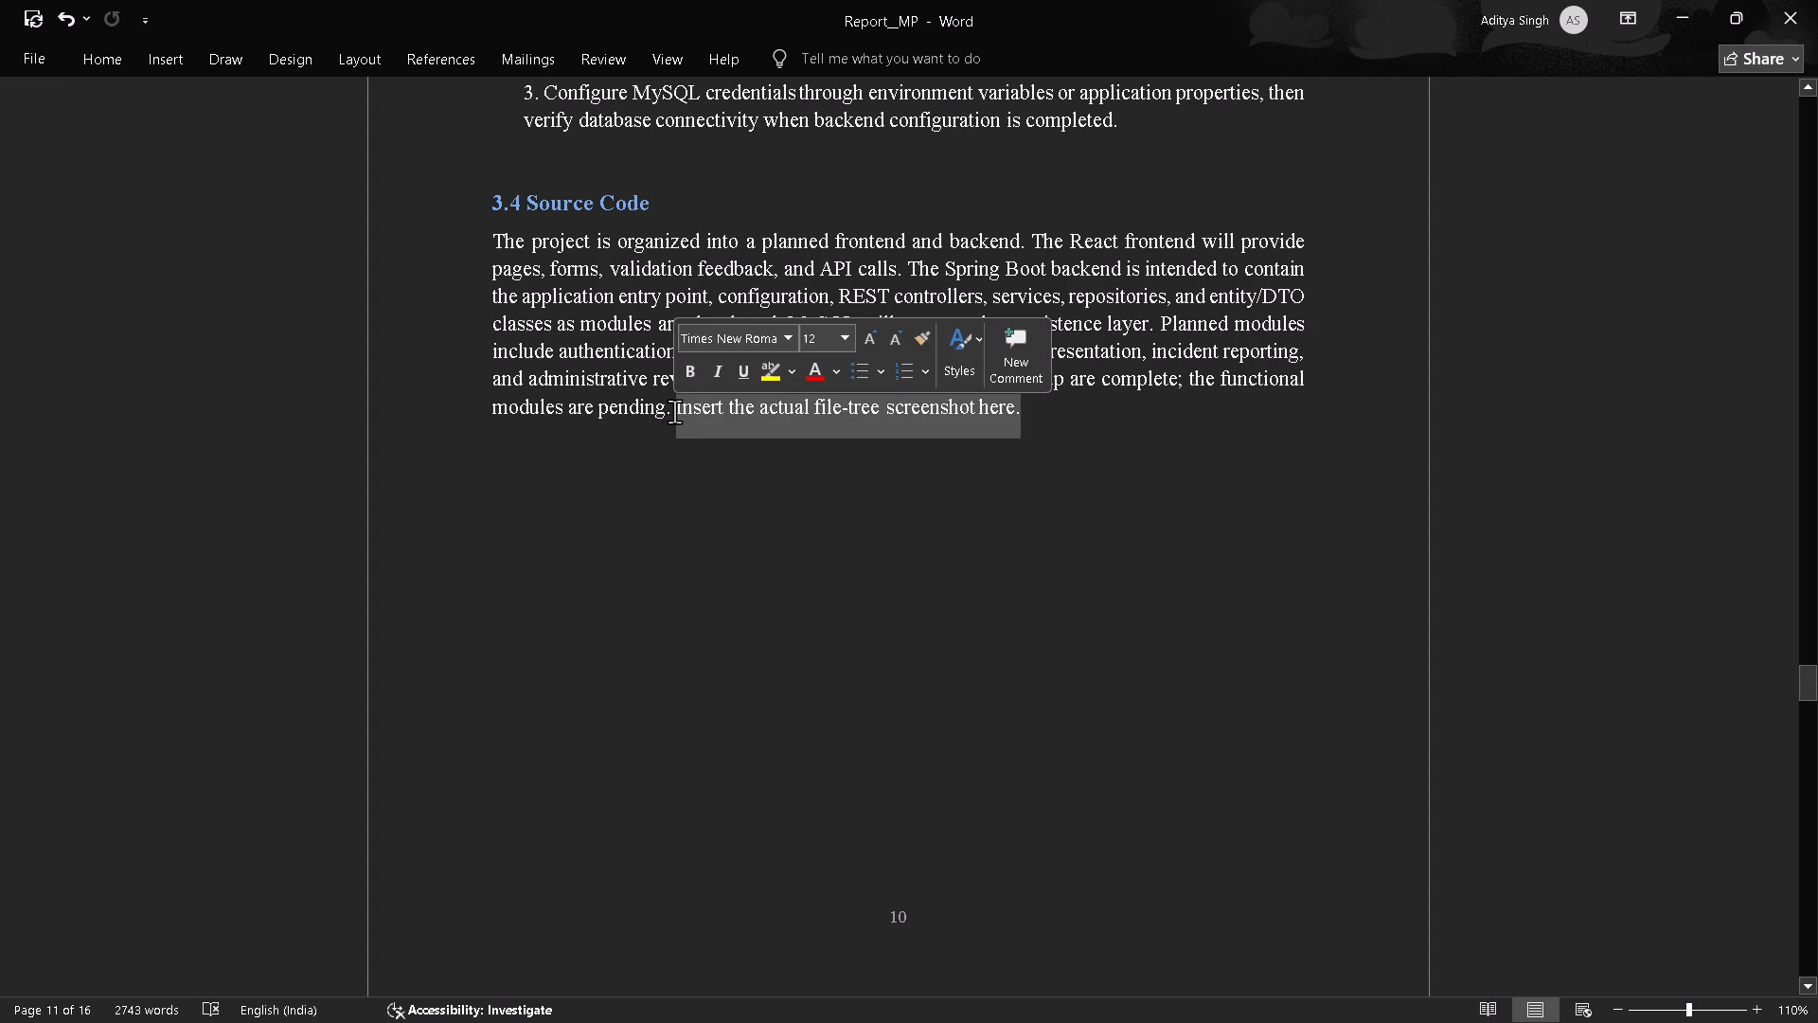
pyautogui.press('BackSpace')
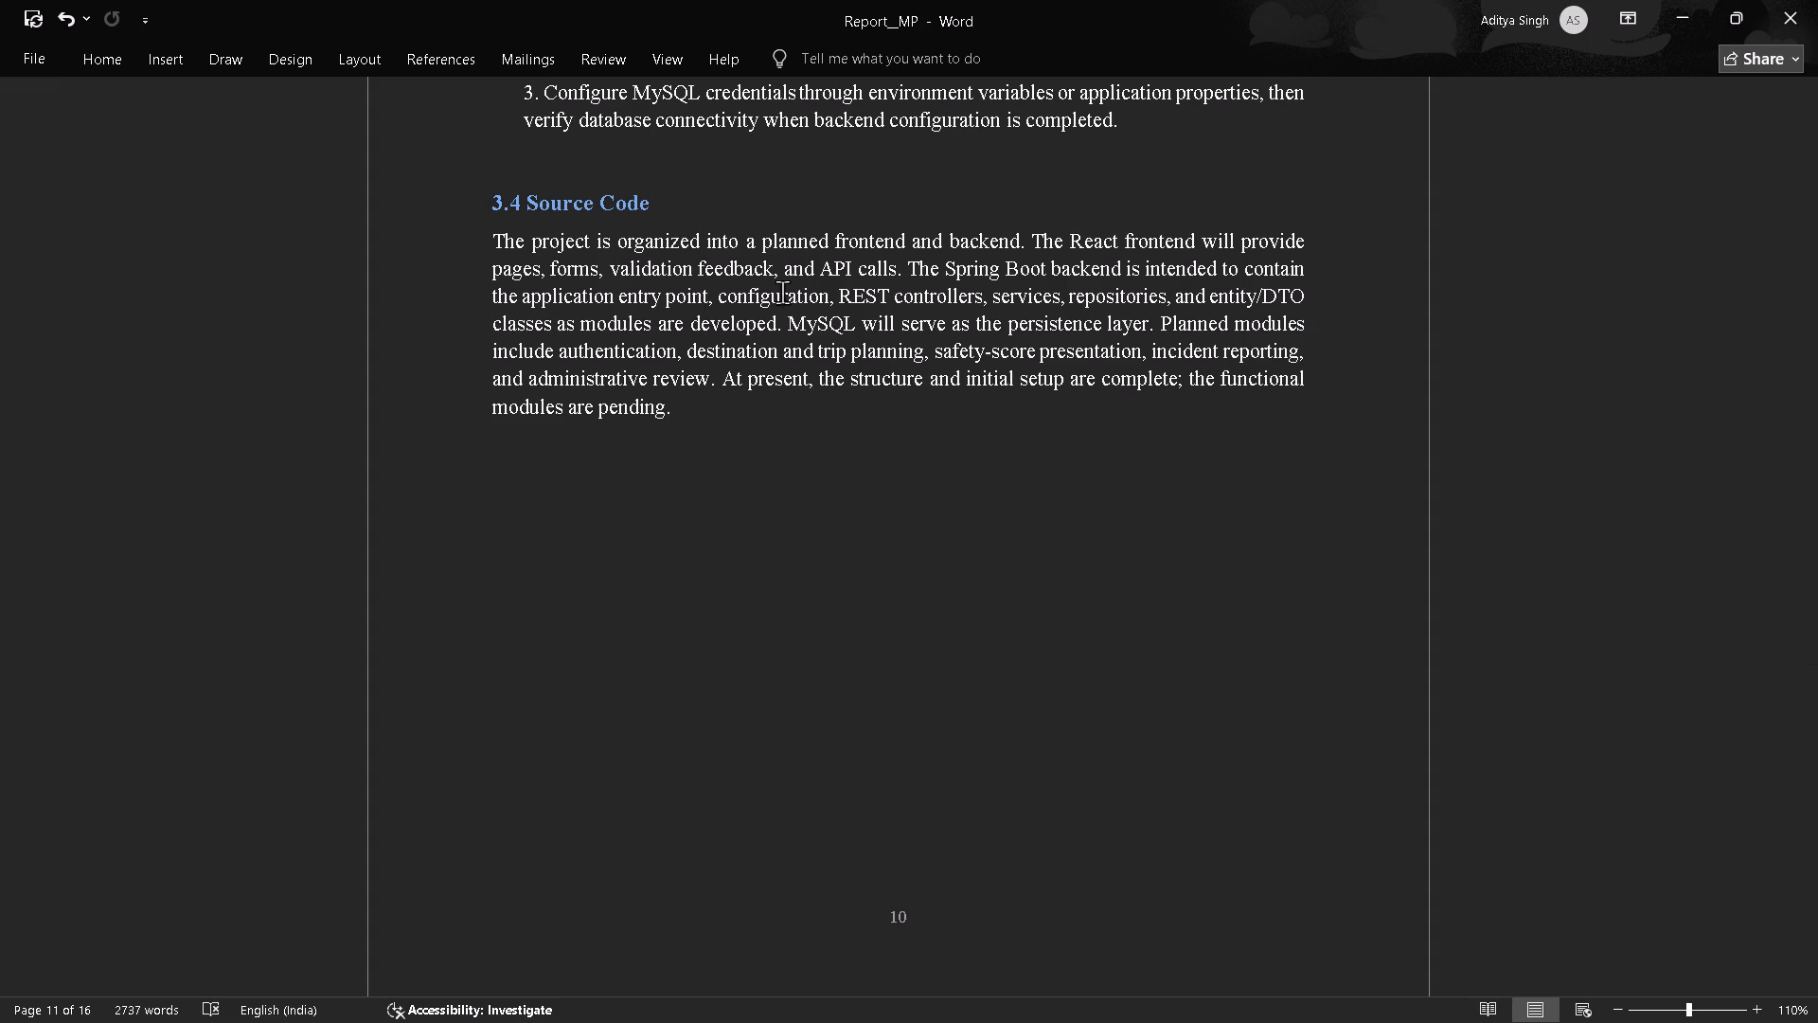
pyautogui.click(726, 378)
pyautogui.moveTo(722, 378); pyautogui.dragTo(714, 430)
pyautogui.press('BackSpace')
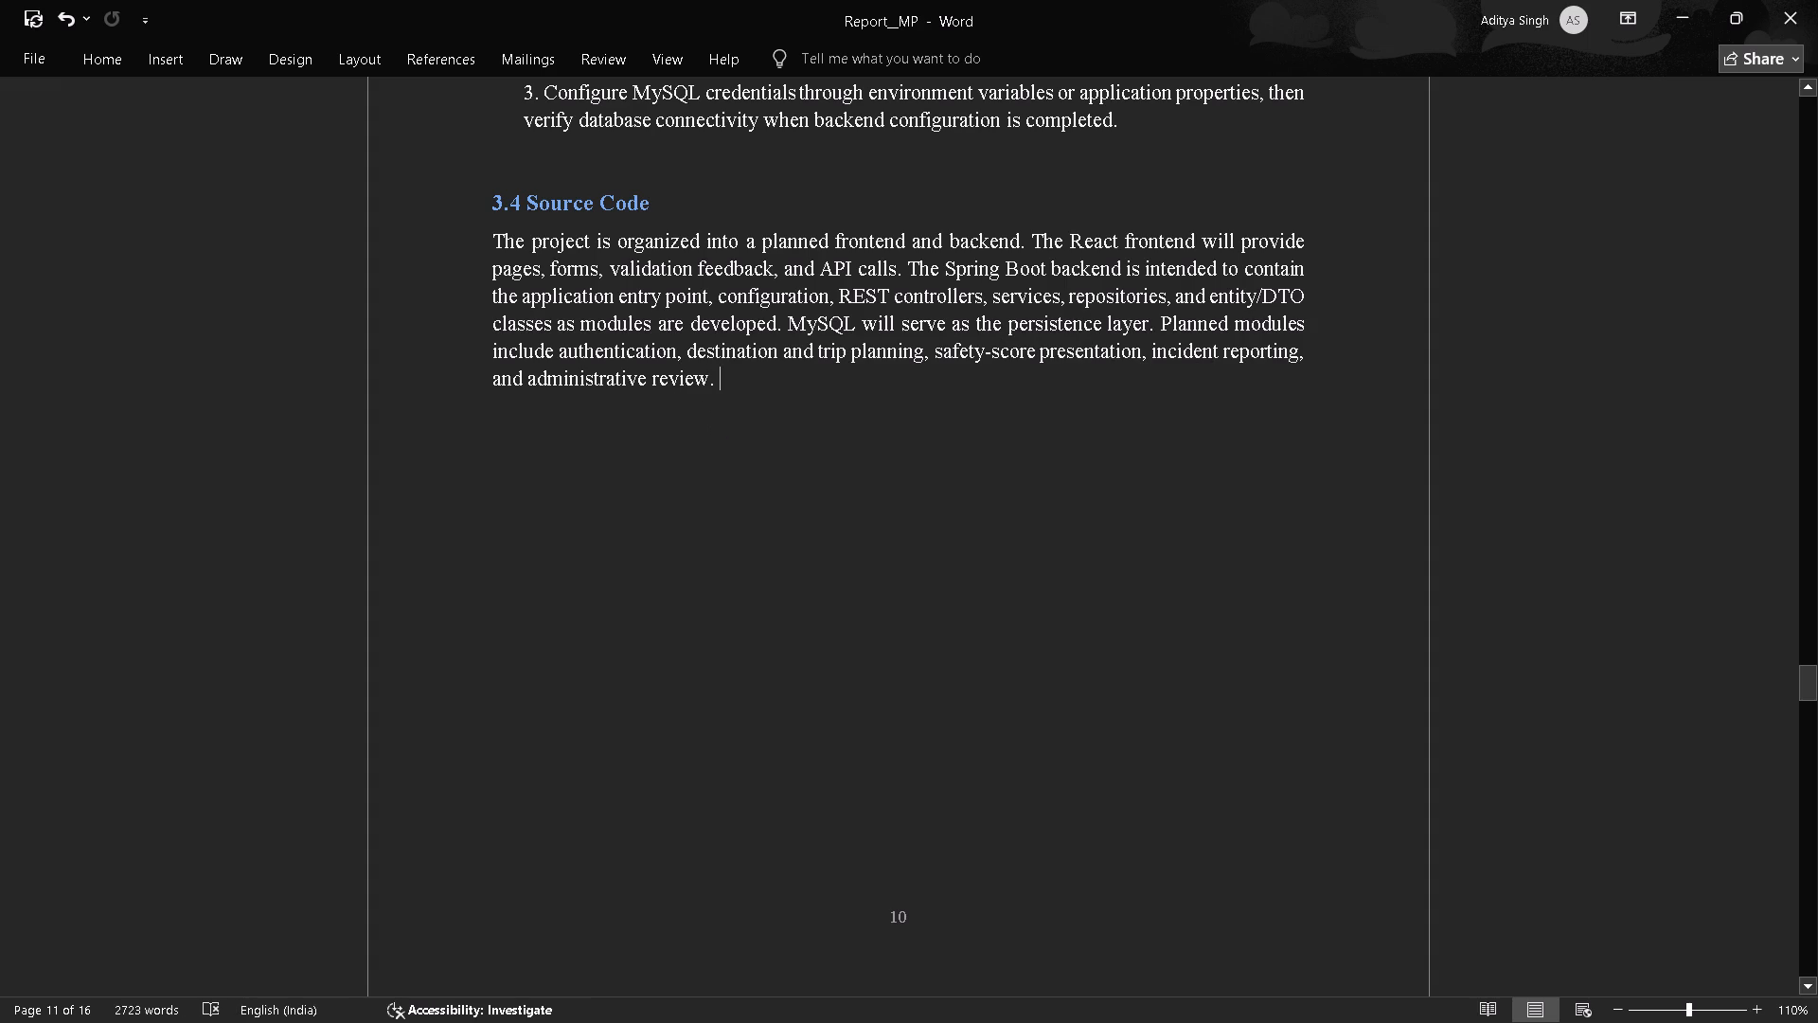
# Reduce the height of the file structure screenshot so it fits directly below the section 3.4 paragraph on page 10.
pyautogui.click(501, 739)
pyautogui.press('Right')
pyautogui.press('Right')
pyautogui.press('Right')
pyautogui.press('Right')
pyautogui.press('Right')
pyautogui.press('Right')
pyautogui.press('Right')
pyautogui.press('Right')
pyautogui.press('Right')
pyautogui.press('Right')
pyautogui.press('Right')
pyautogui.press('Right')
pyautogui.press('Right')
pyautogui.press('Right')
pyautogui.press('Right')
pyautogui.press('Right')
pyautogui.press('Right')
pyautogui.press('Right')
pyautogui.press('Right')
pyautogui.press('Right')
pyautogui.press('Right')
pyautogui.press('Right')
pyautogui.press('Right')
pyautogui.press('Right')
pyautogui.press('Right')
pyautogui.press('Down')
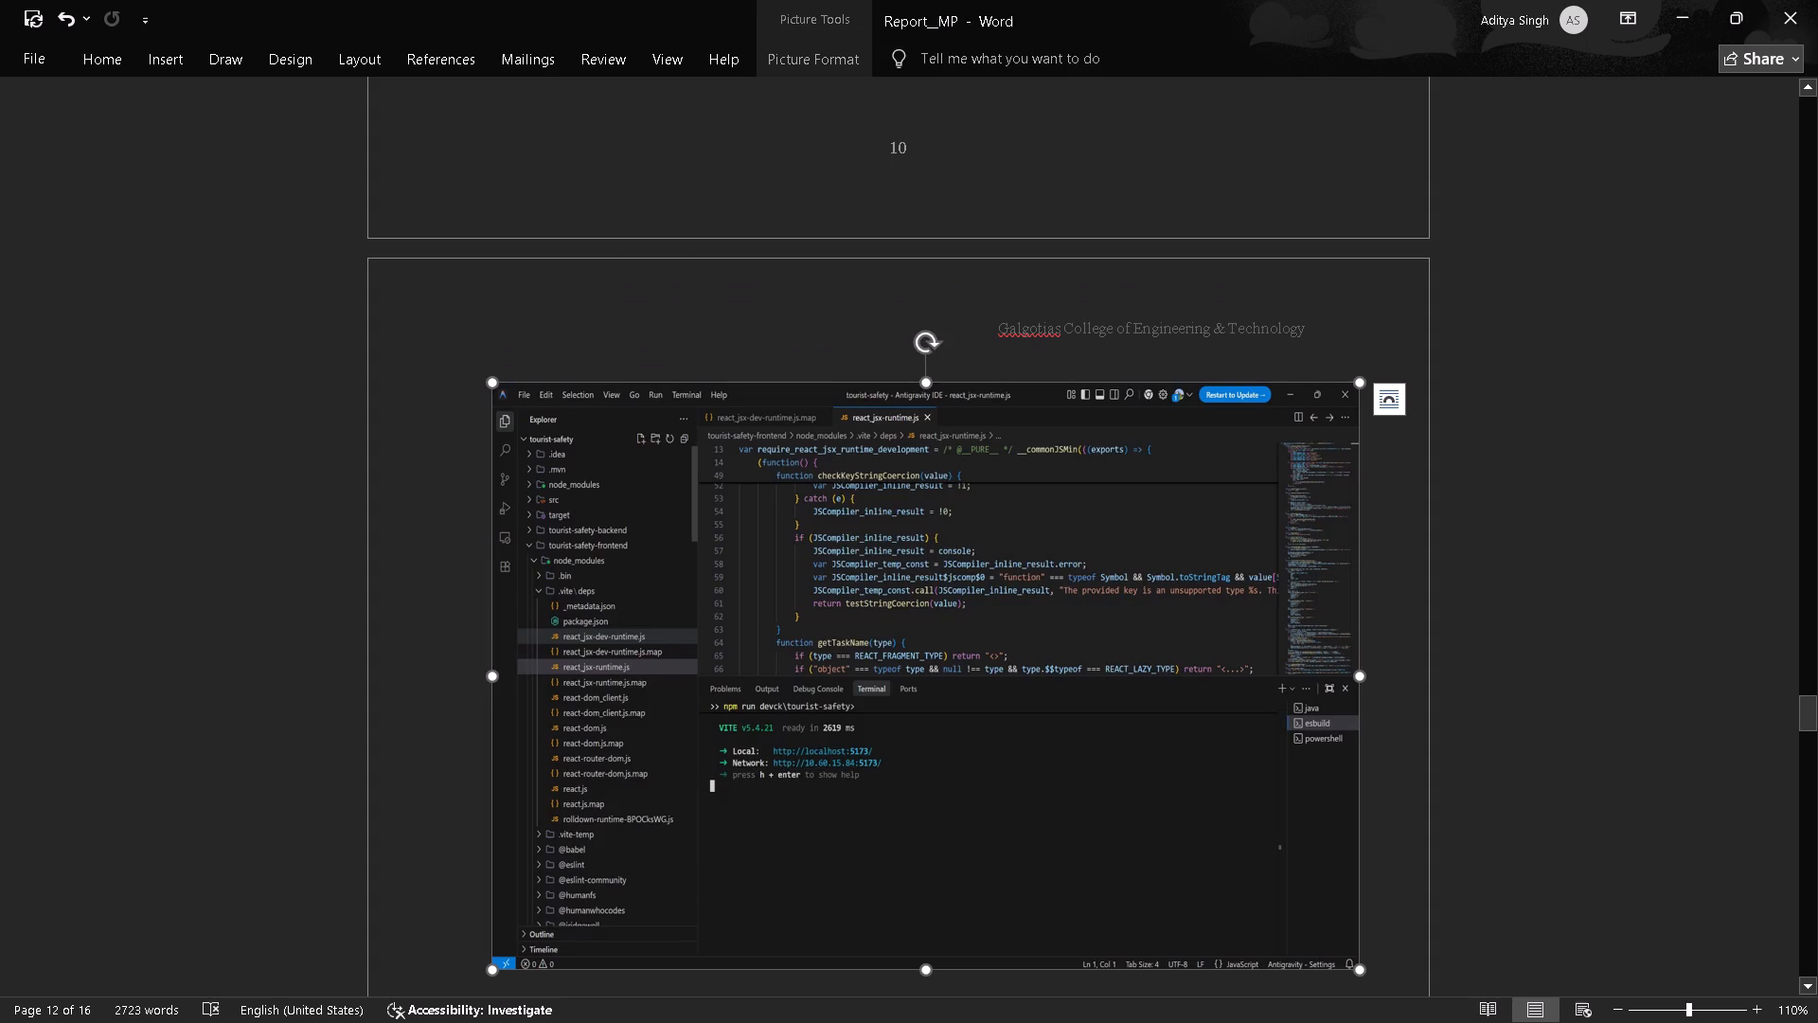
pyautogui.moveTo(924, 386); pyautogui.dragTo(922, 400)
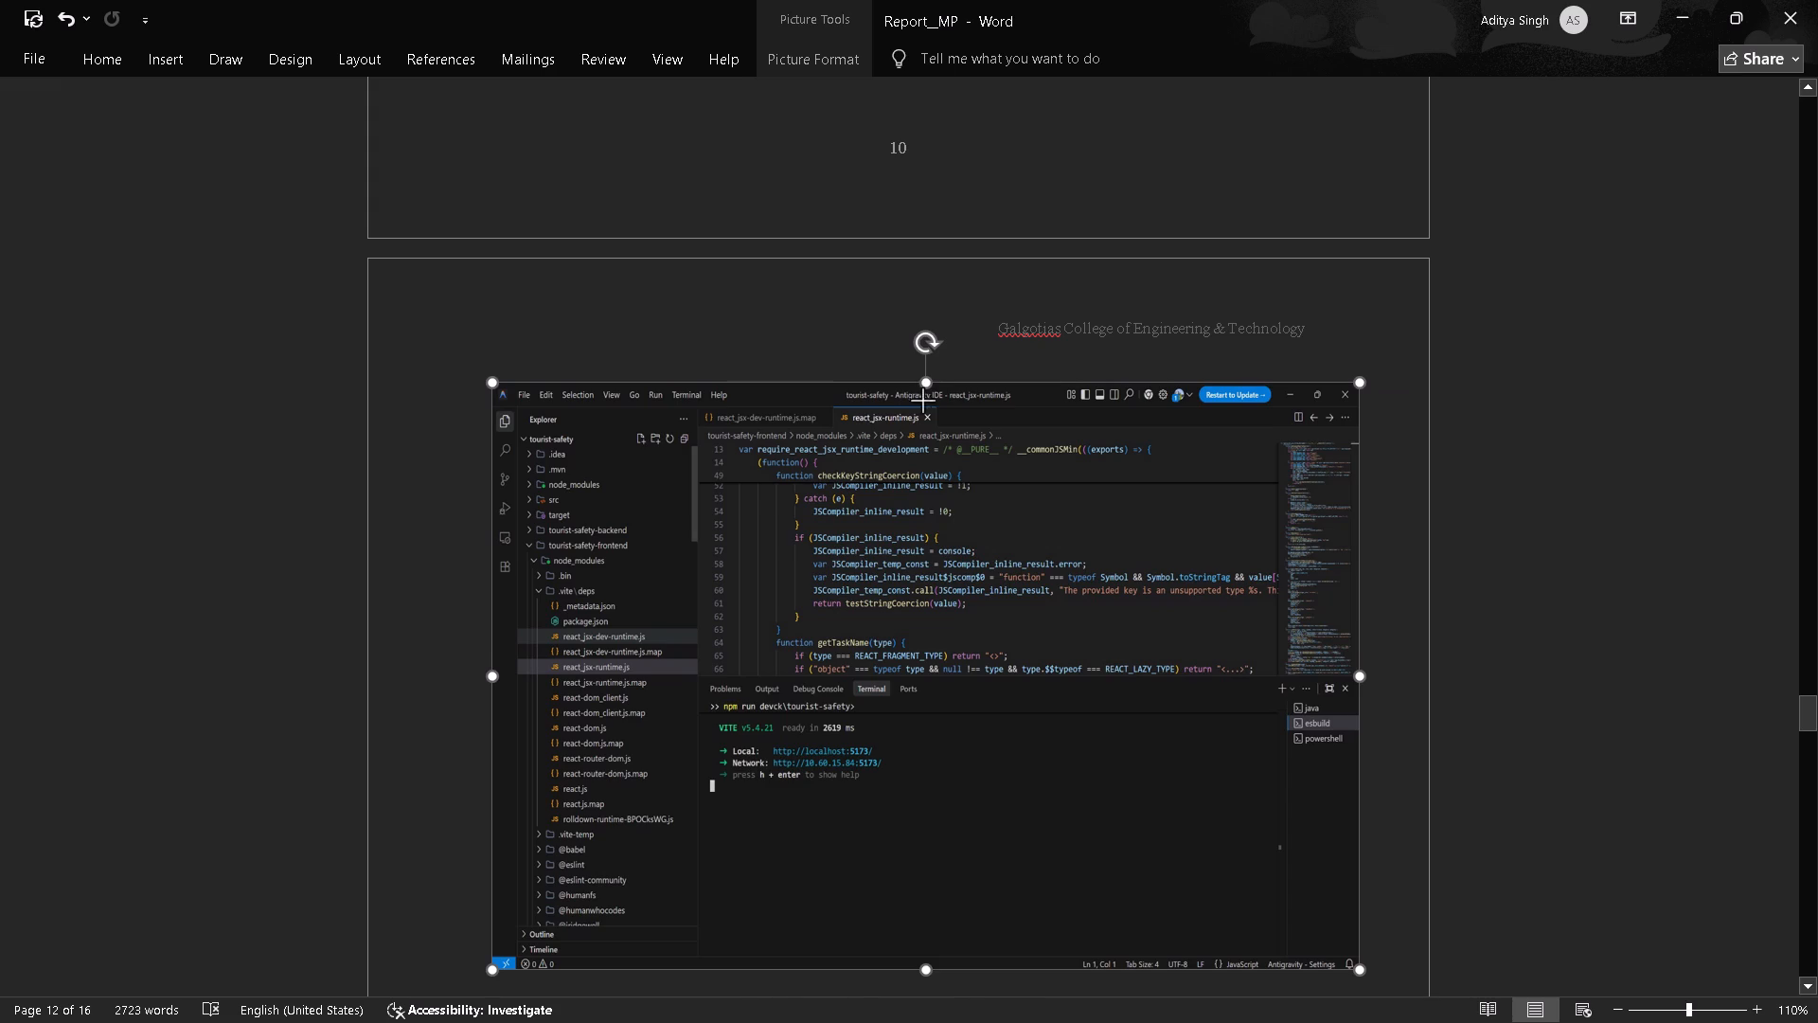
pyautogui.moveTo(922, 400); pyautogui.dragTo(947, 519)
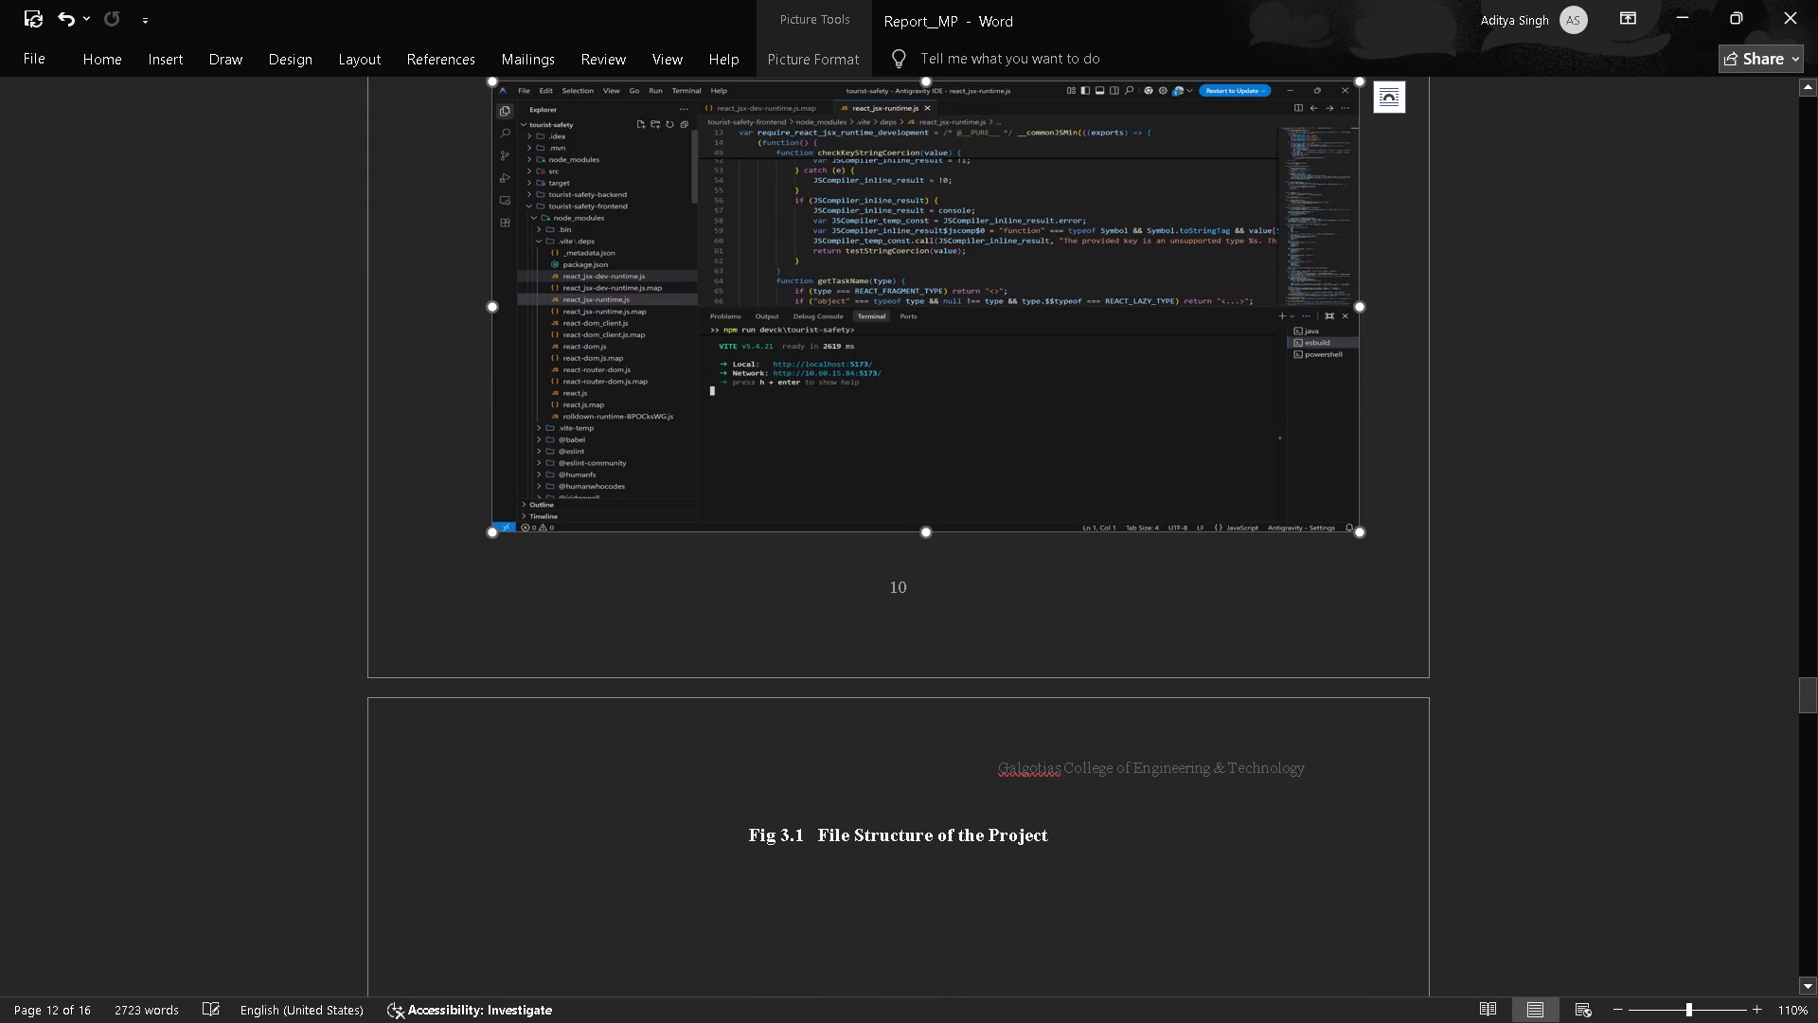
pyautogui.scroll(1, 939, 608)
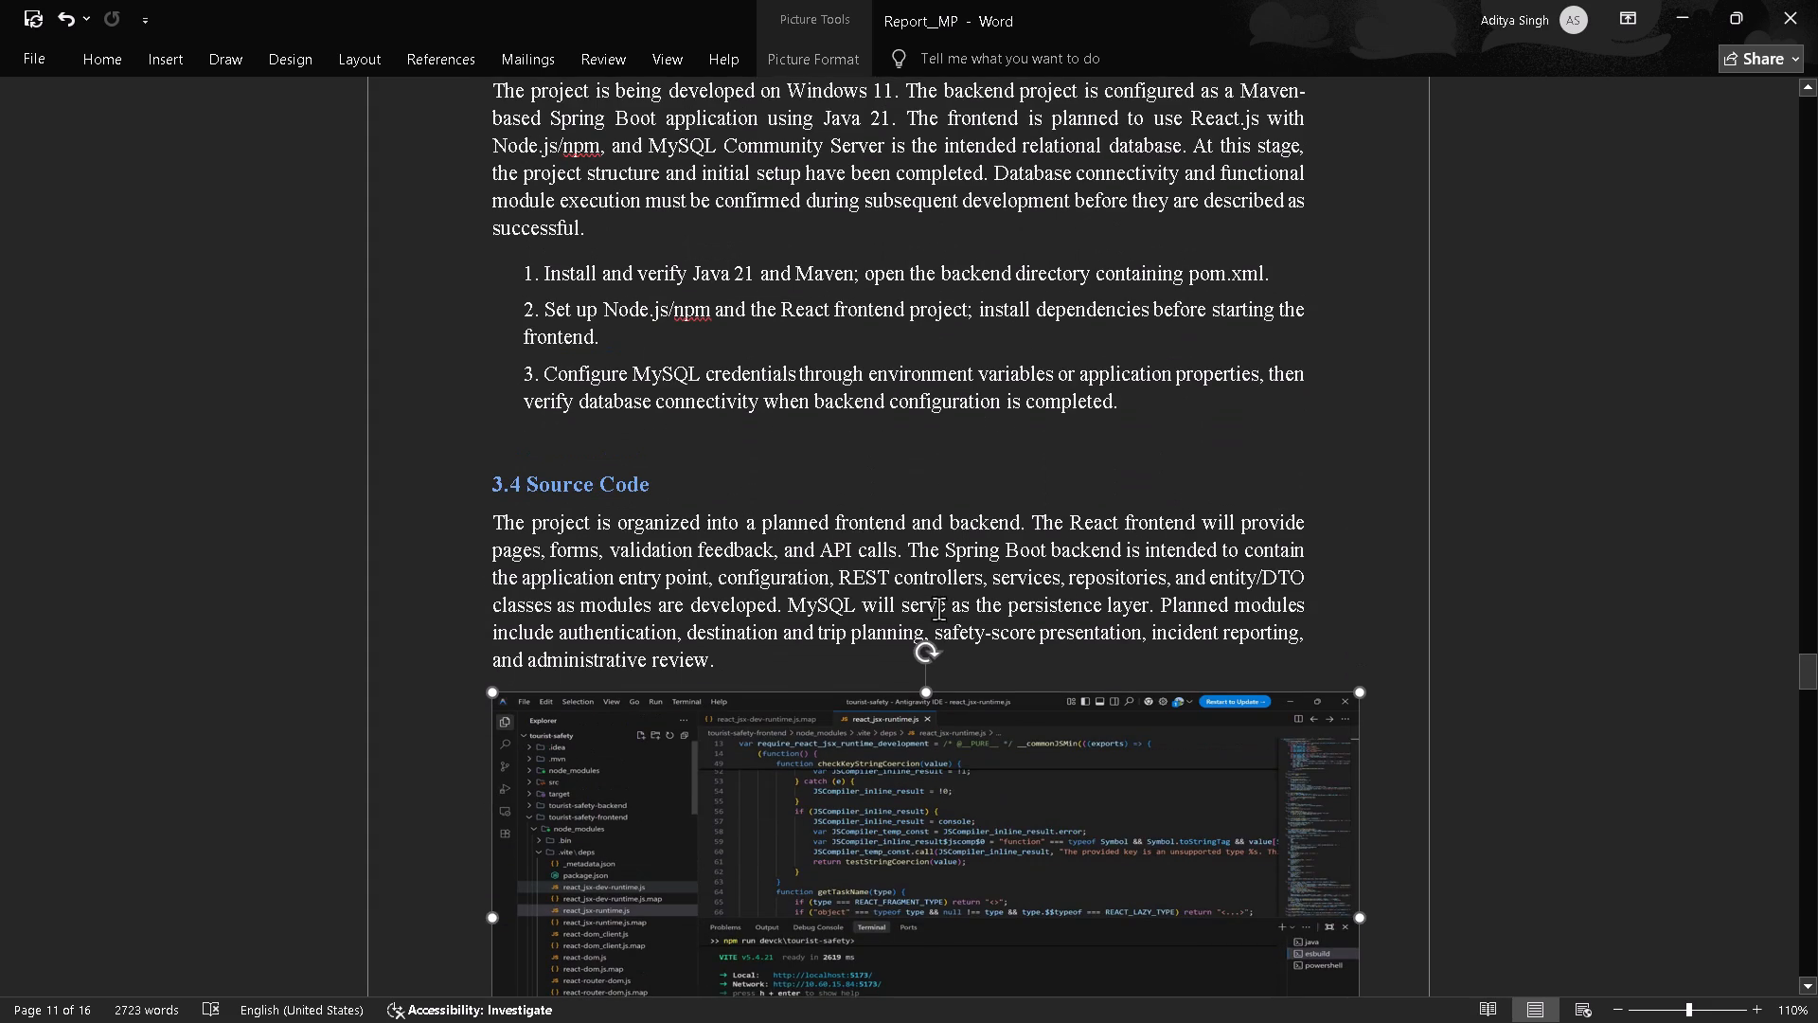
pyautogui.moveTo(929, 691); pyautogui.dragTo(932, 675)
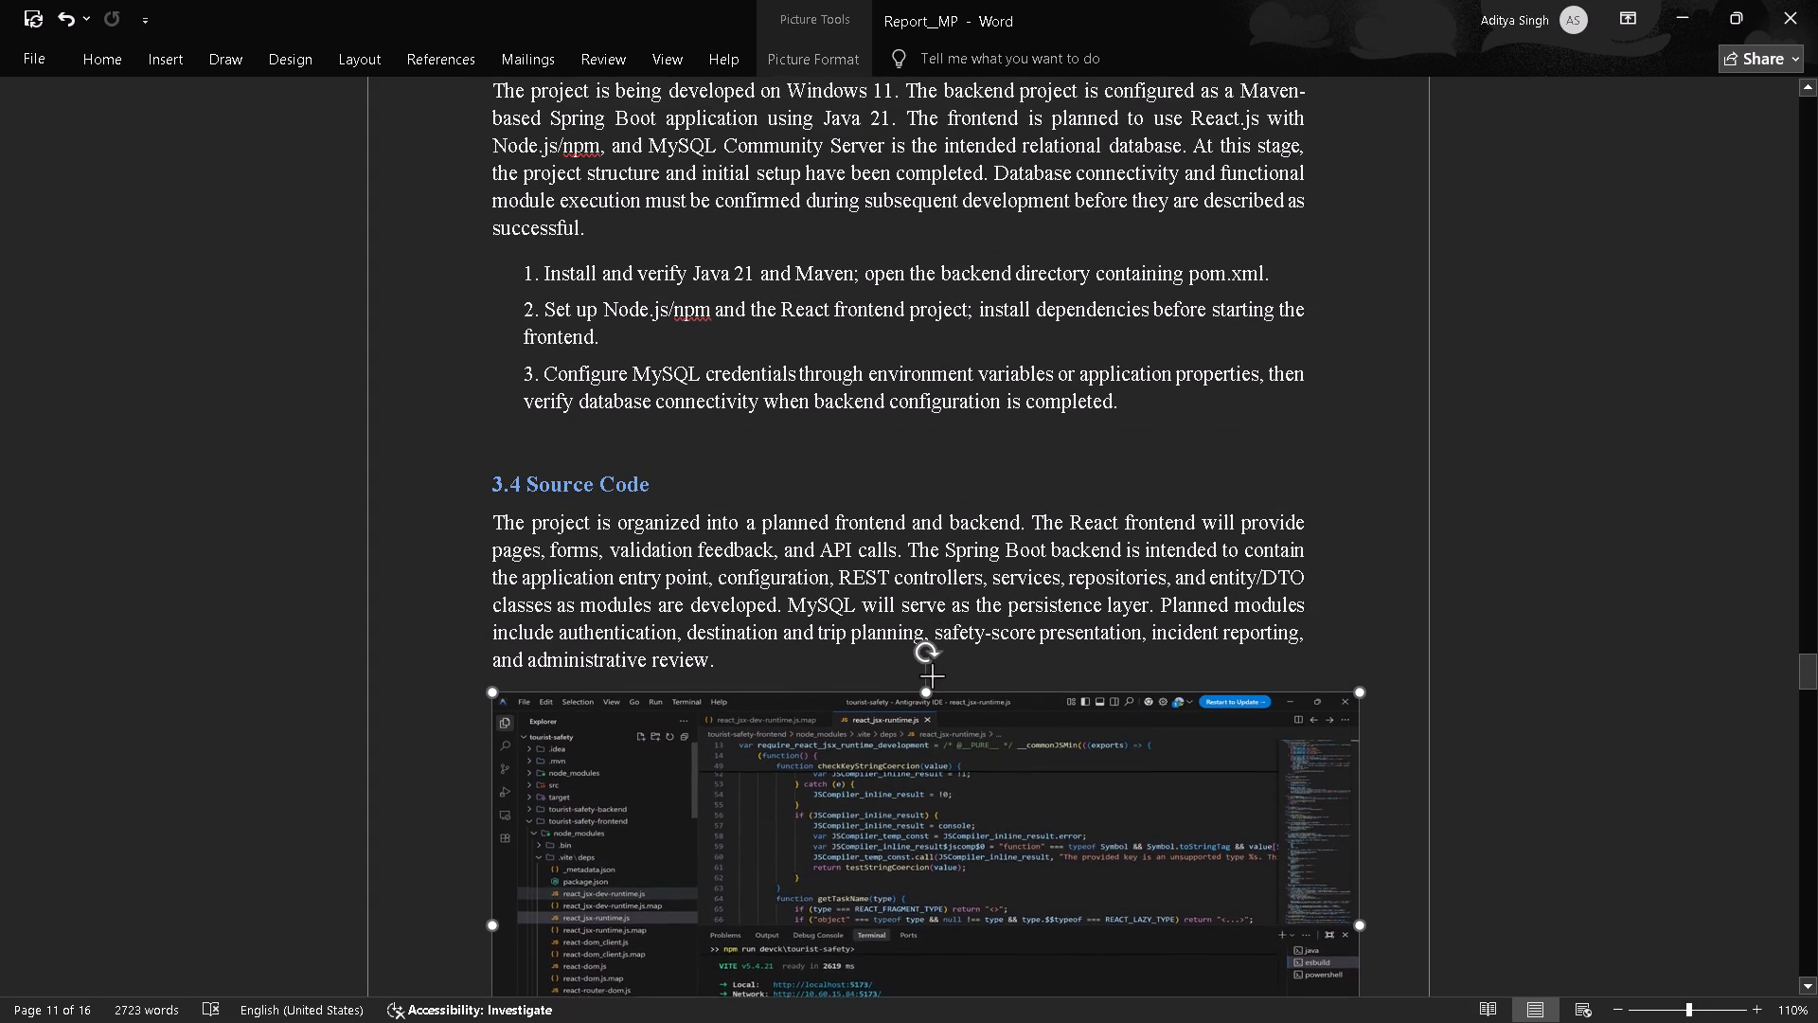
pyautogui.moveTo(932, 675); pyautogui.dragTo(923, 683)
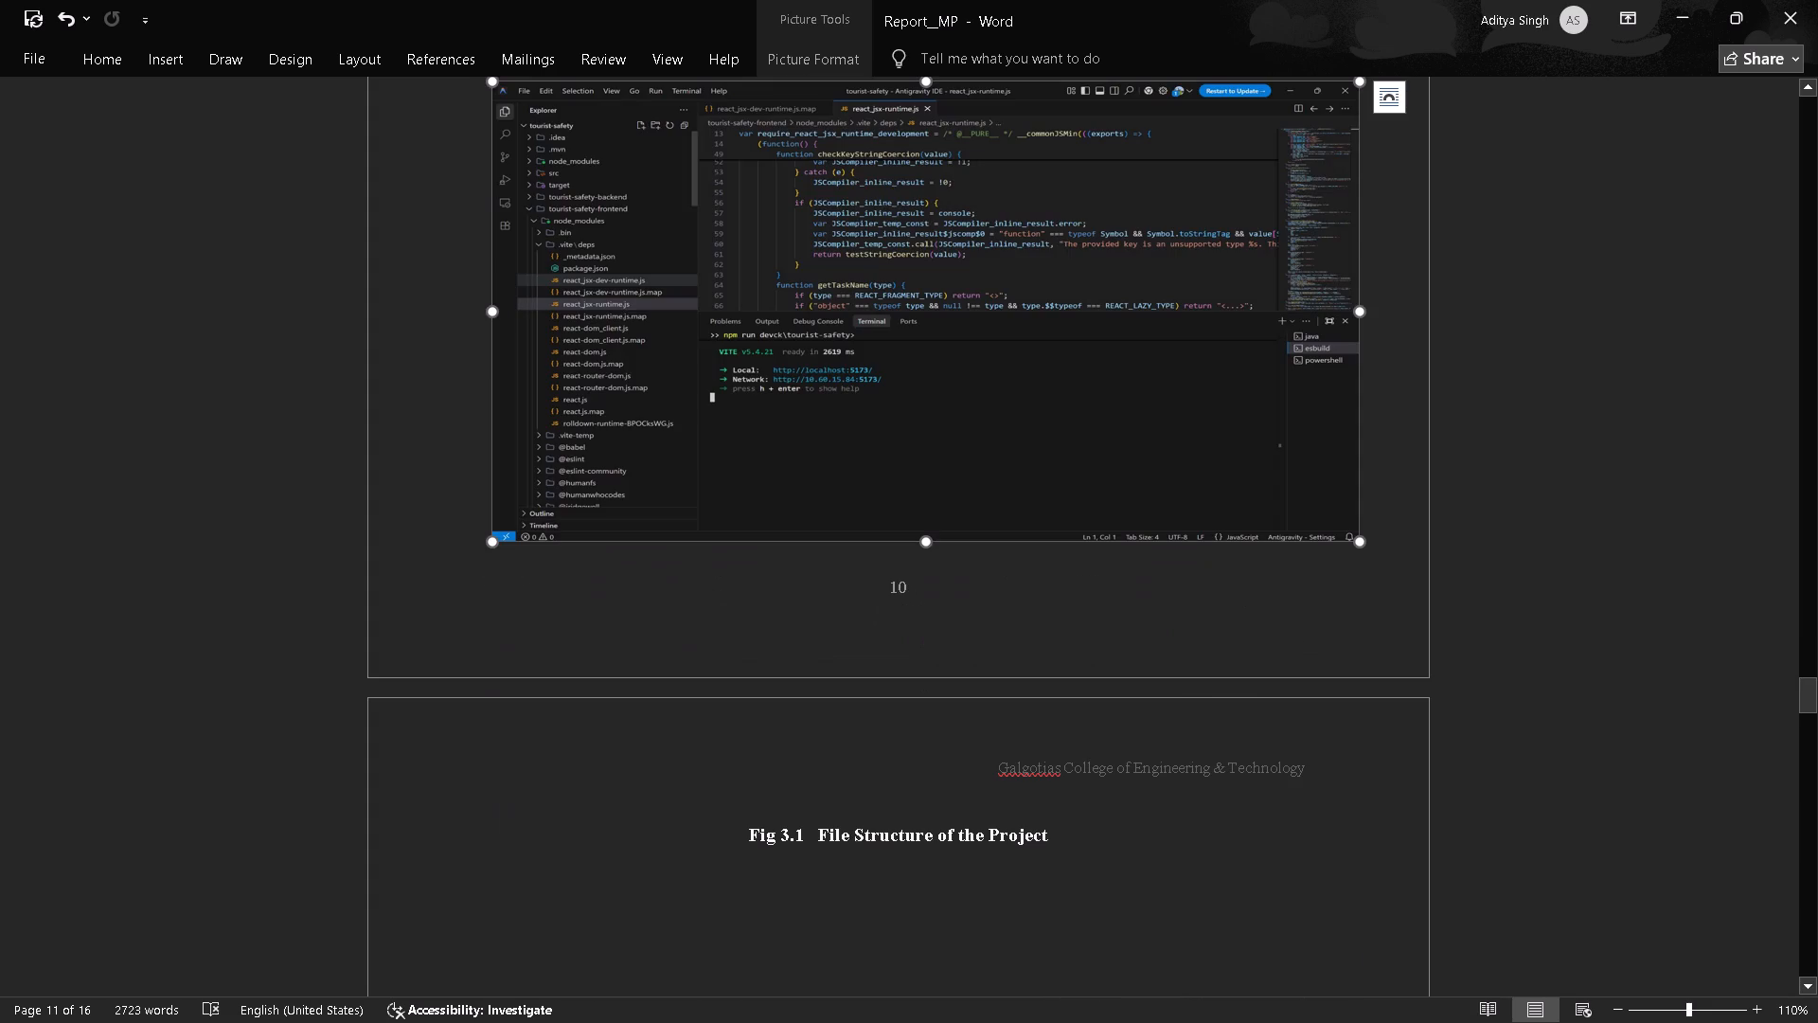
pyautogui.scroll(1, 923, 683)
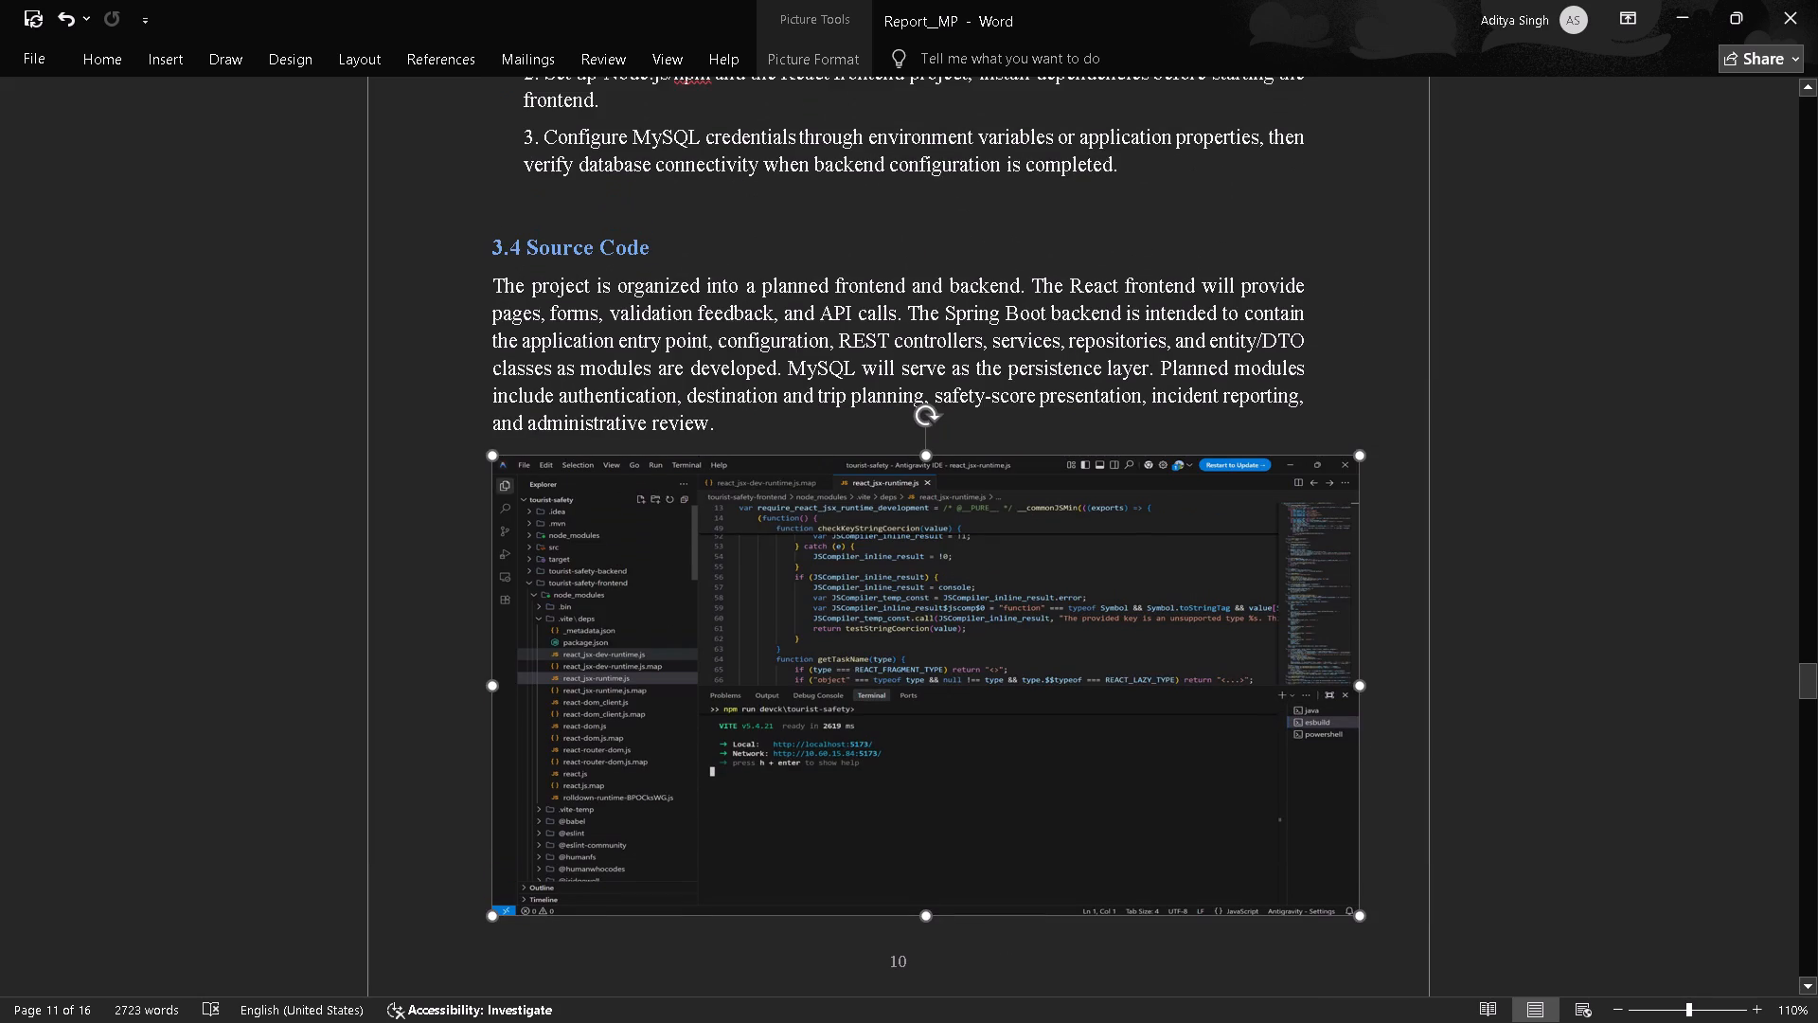
# Insert a blank line after the section 3.4 paragraph, which ends with "administrative review.".
pyautogui.click(785, 428)
pyautogui.press('Return')
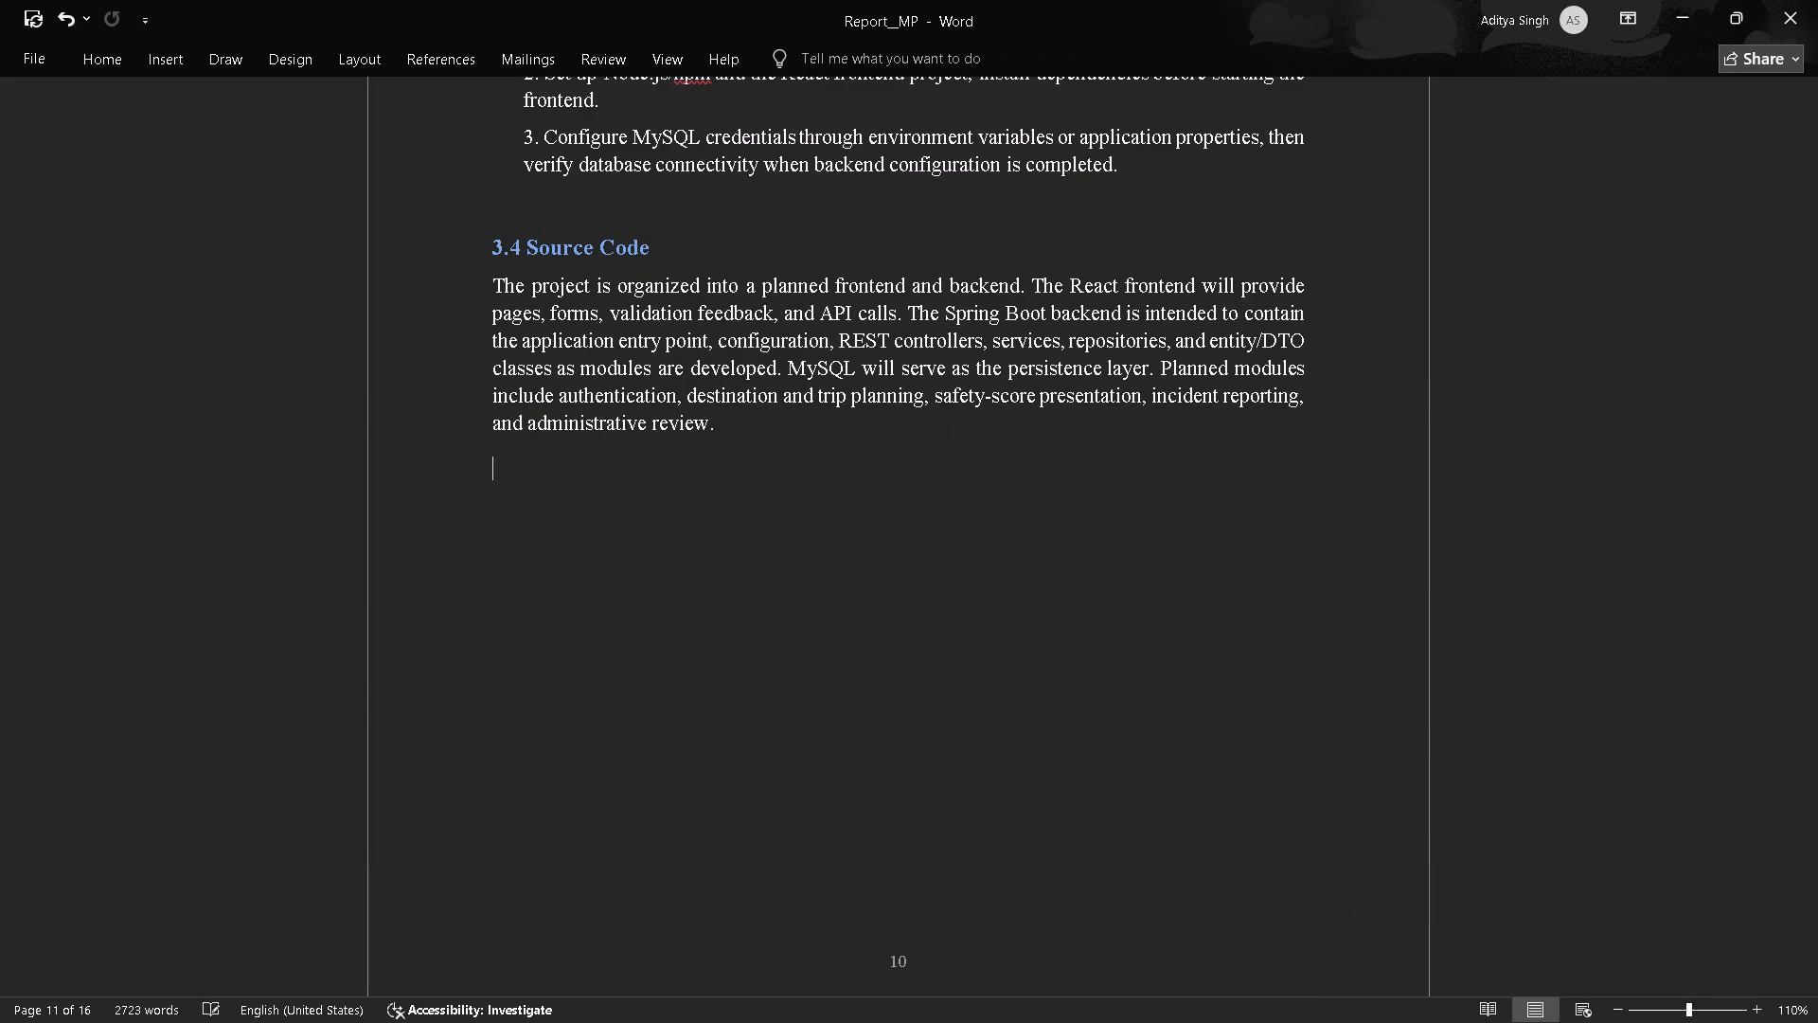
# Make the file structure screenshot above the Fig 3.1 caption taller and slightly narrower, roughly matching the text width.
pyautogui.hscroll(1, 785, 428)
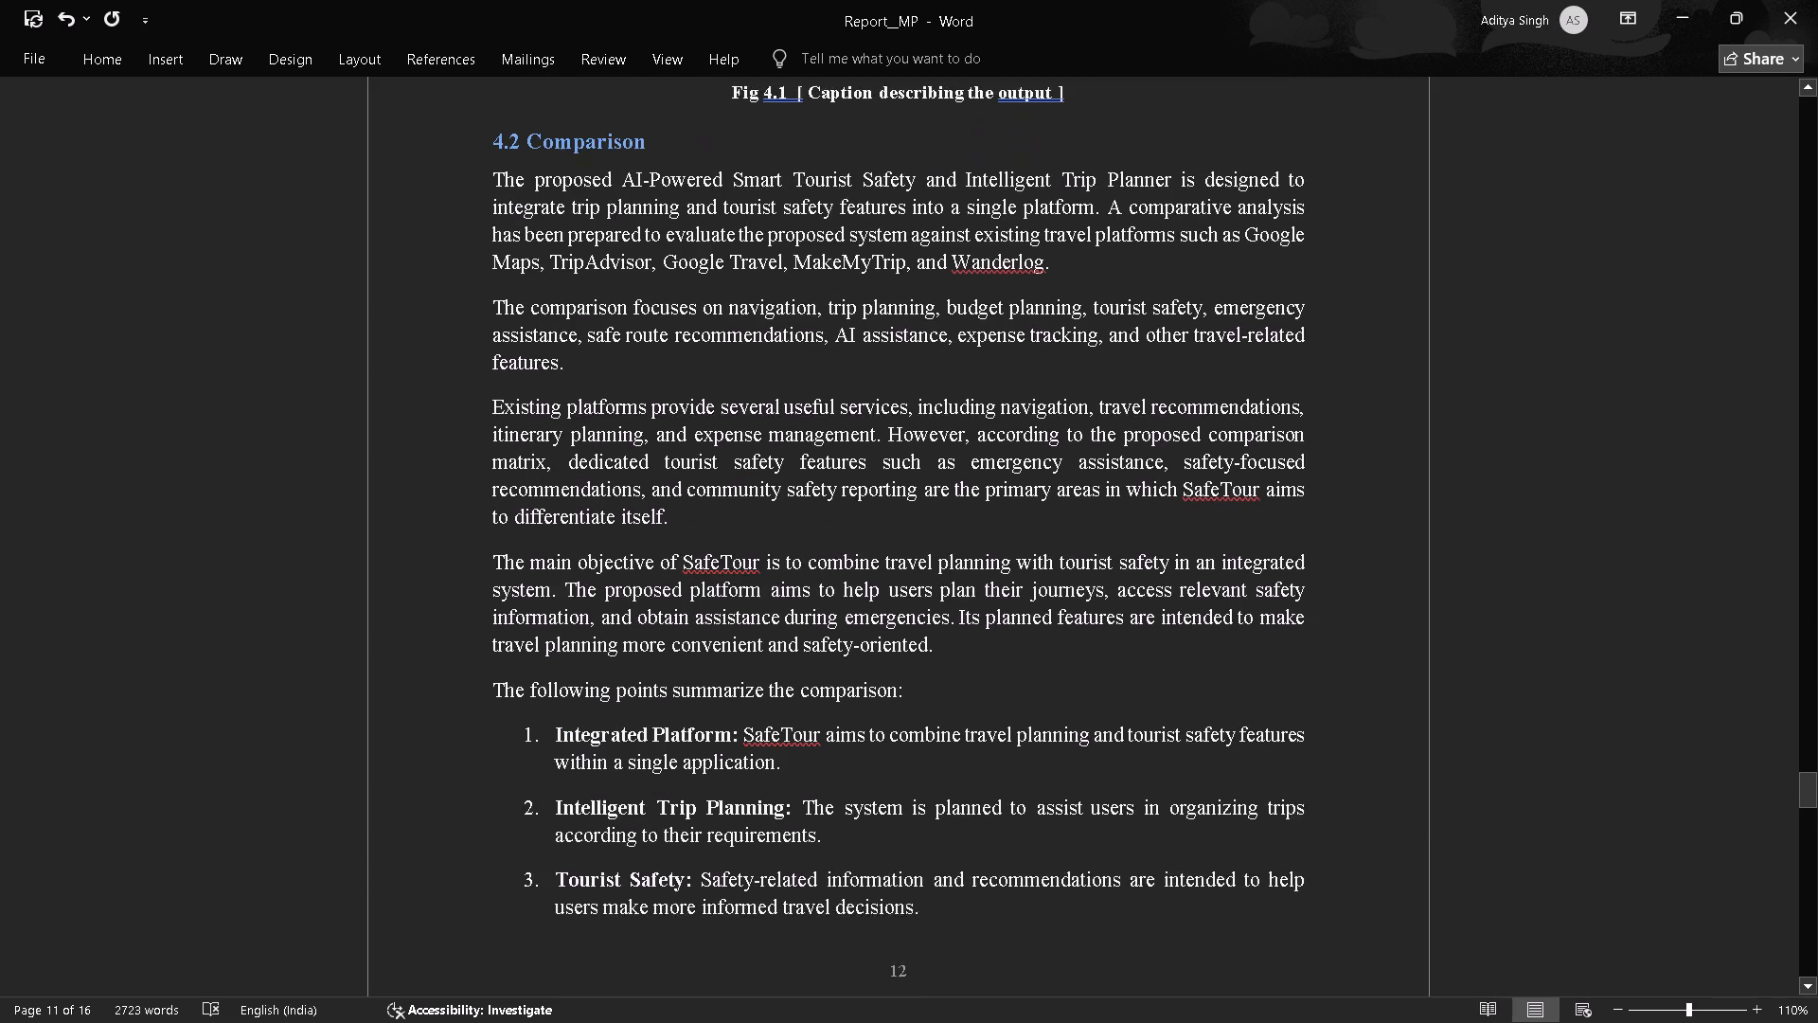
pyautogui.hscroll(1, 785, 428)
pyautogui.scroll(1, 785, 428)
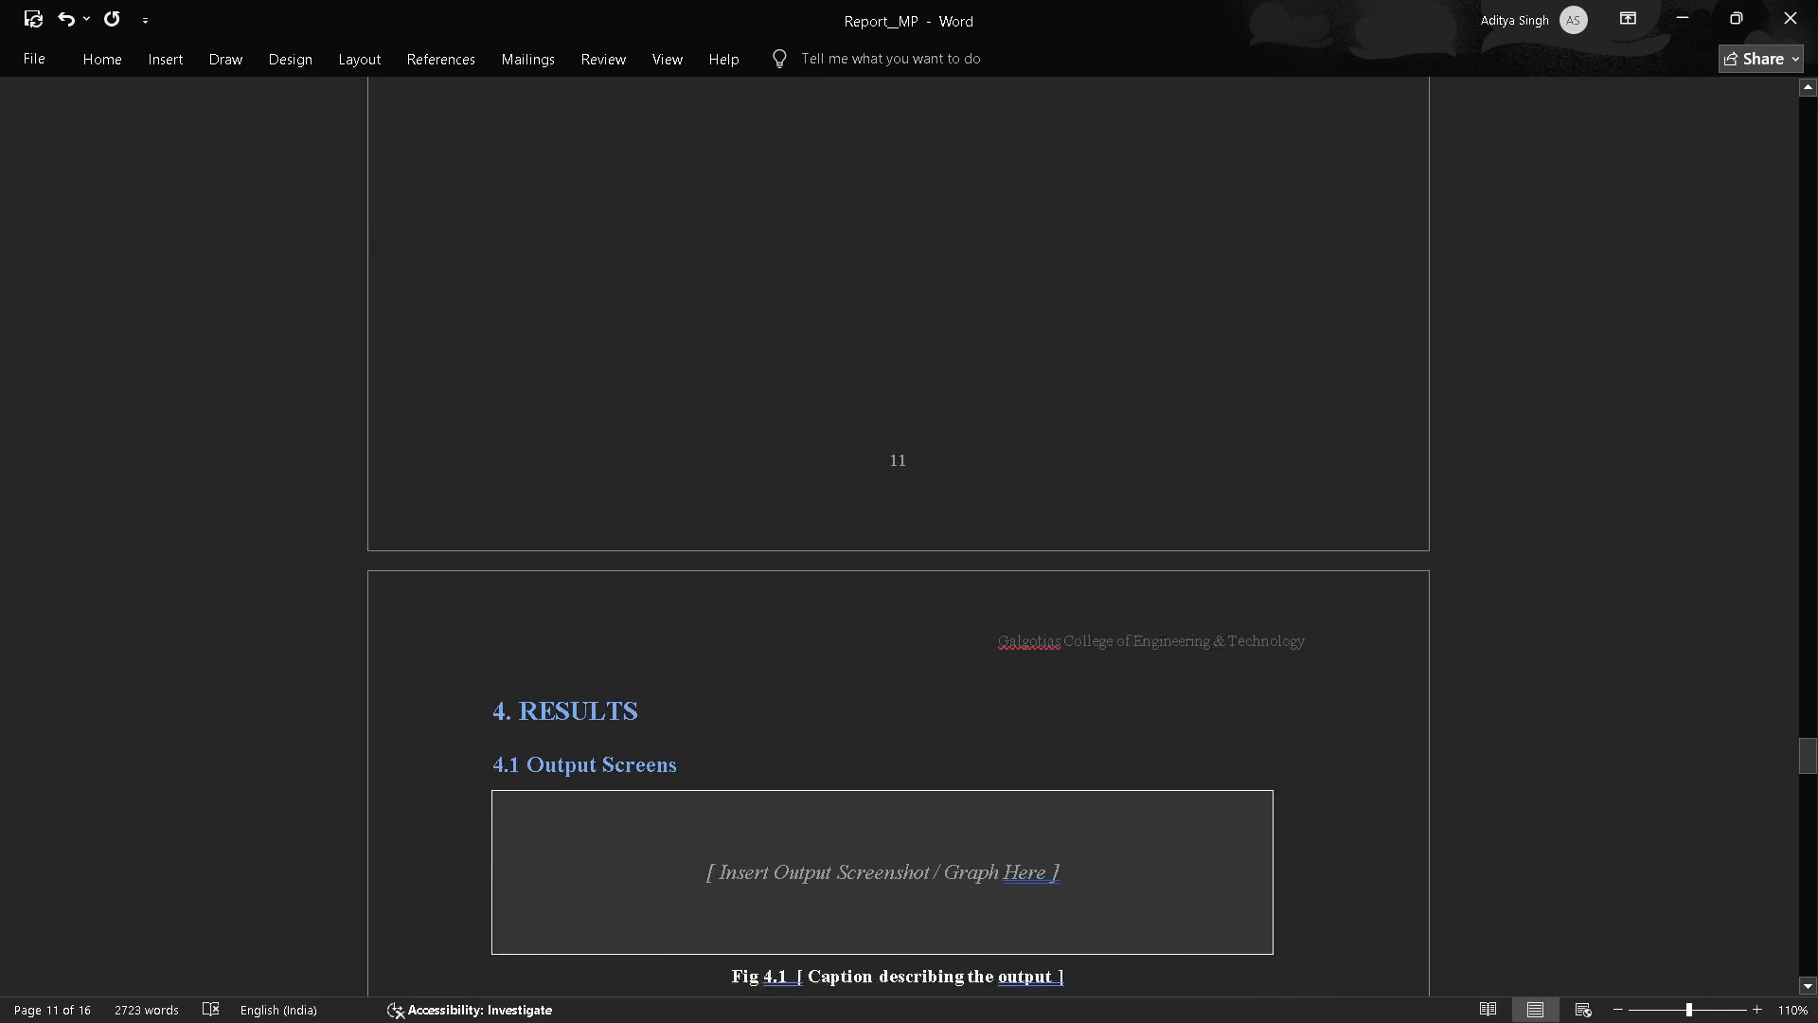
pyautogui.scroll(1, 785, 428)
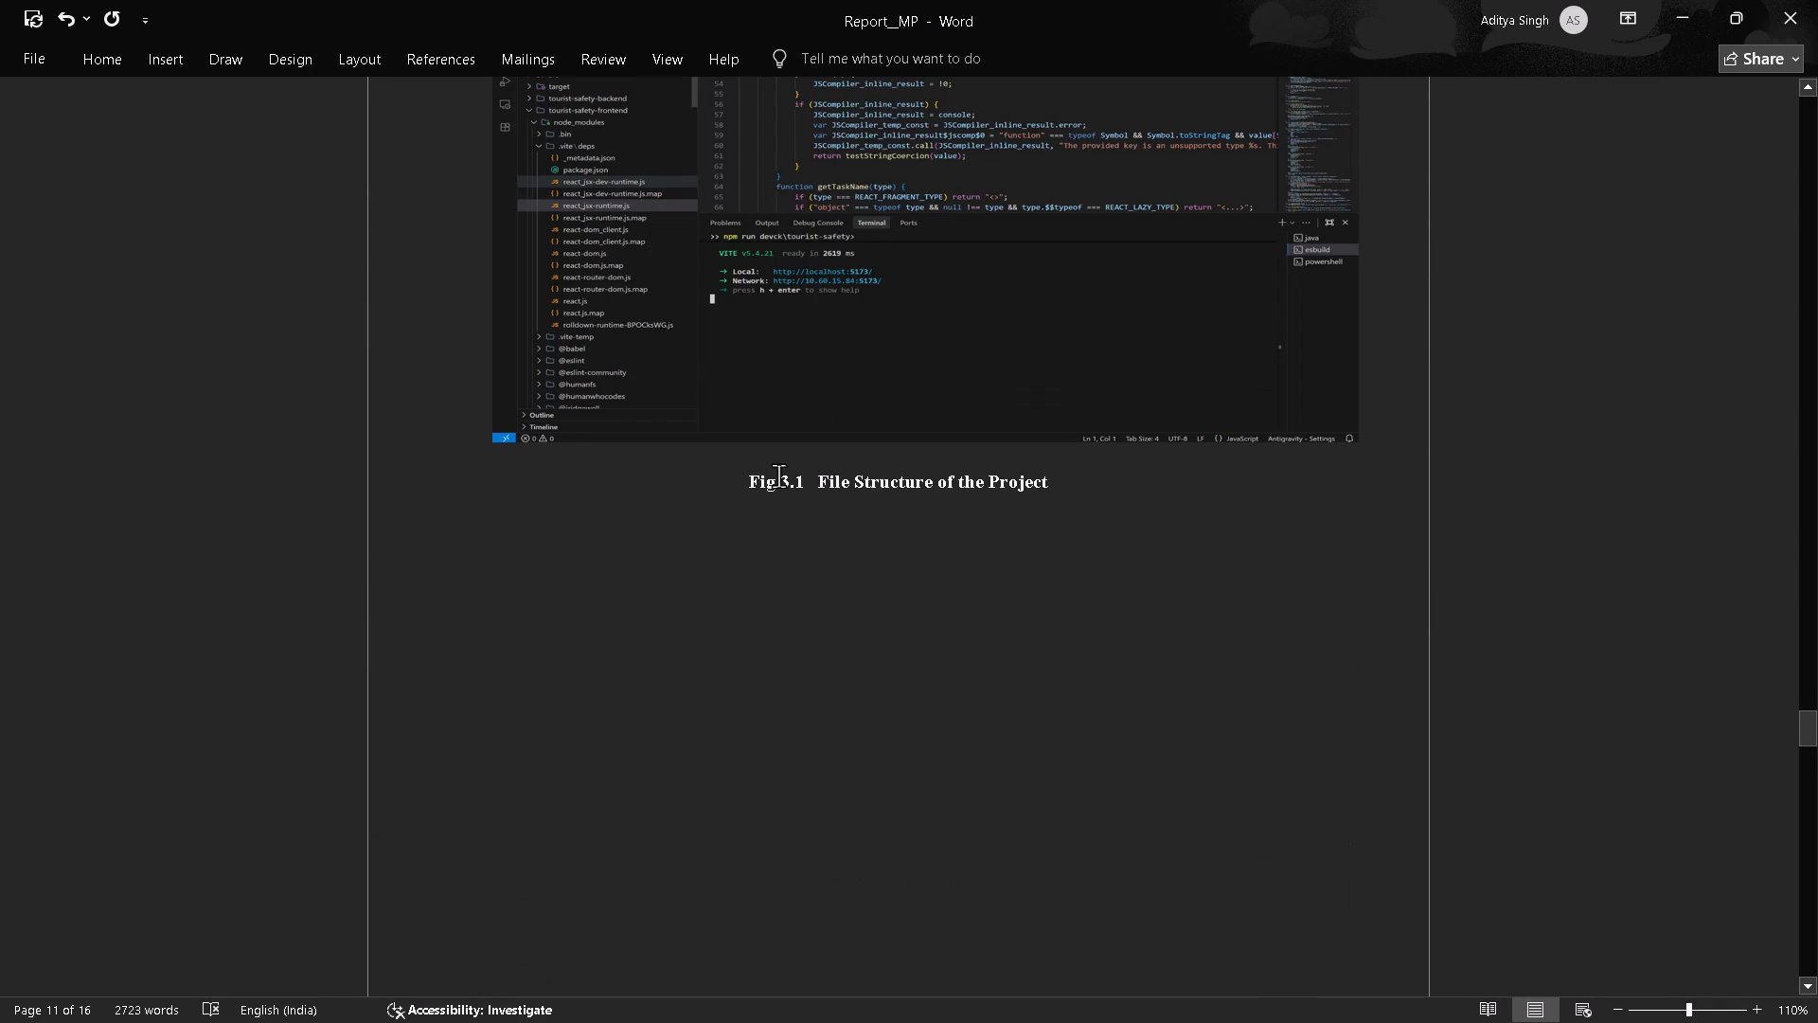
pyautogui.scroll(1, 774, 520)
pyautogui.click(774, 520)
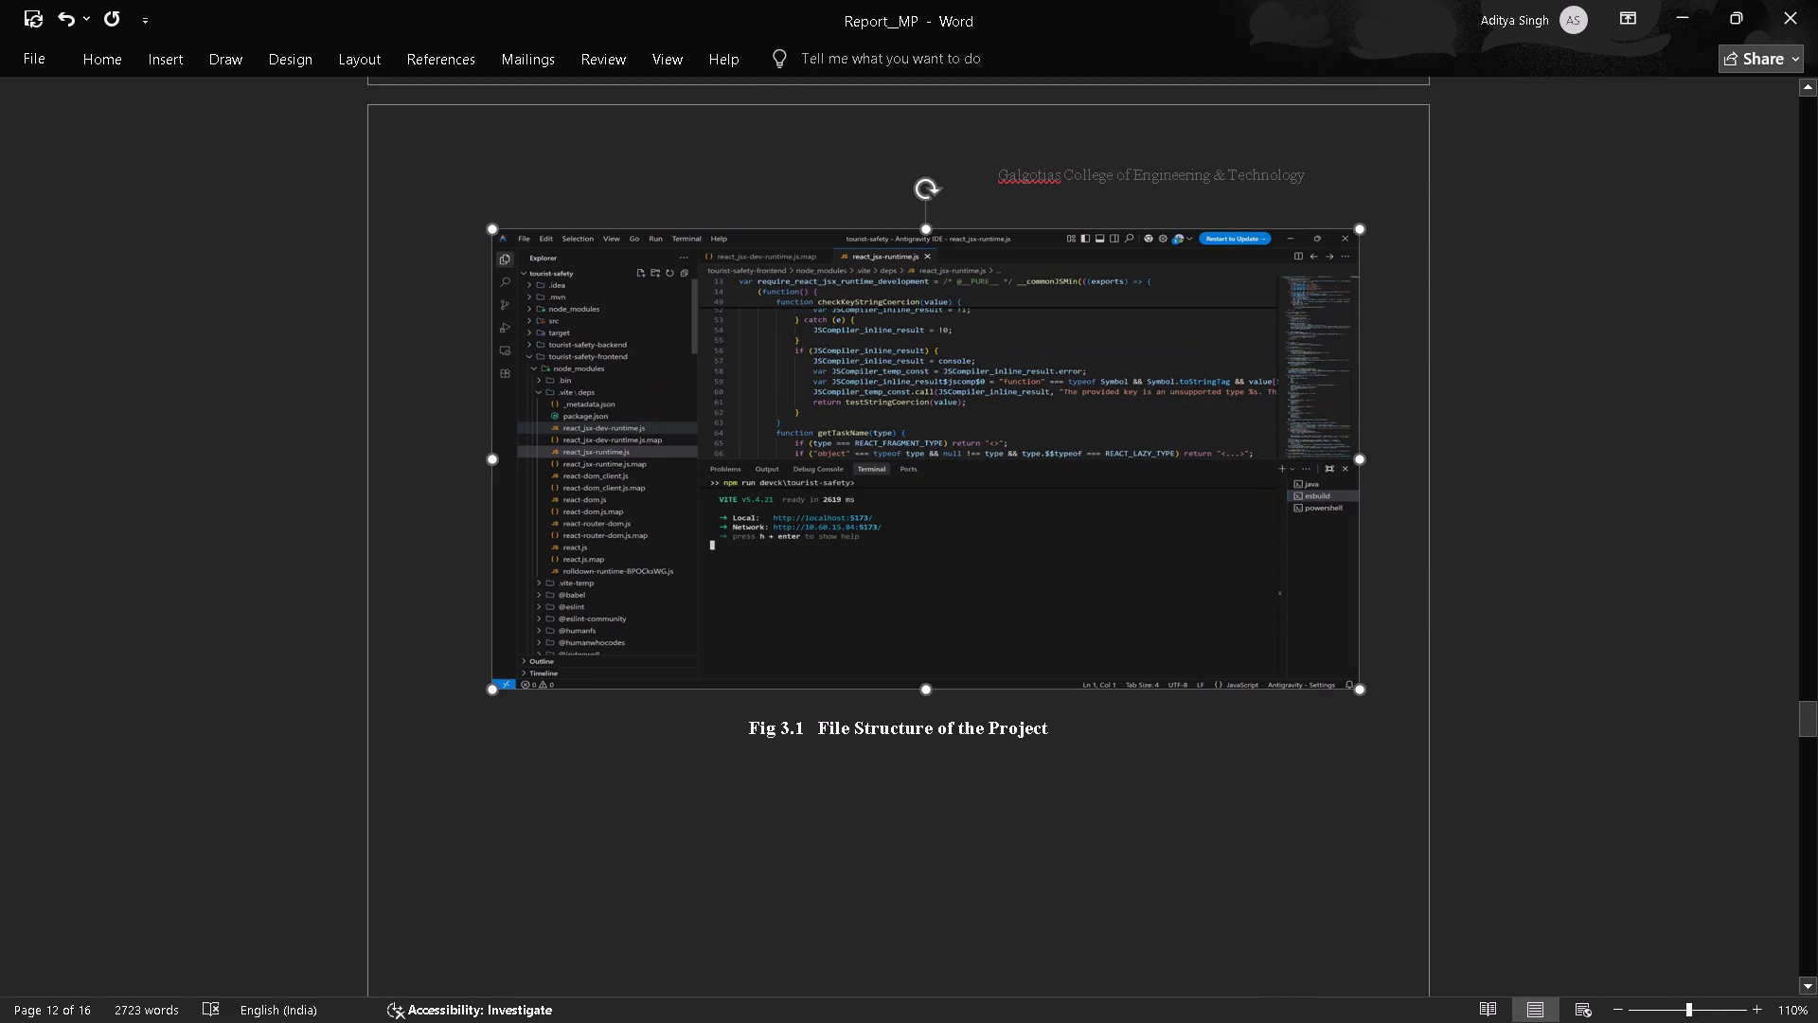
pyautogui.moveTo(926, 686); pyautogui.dragTo(927, 692)
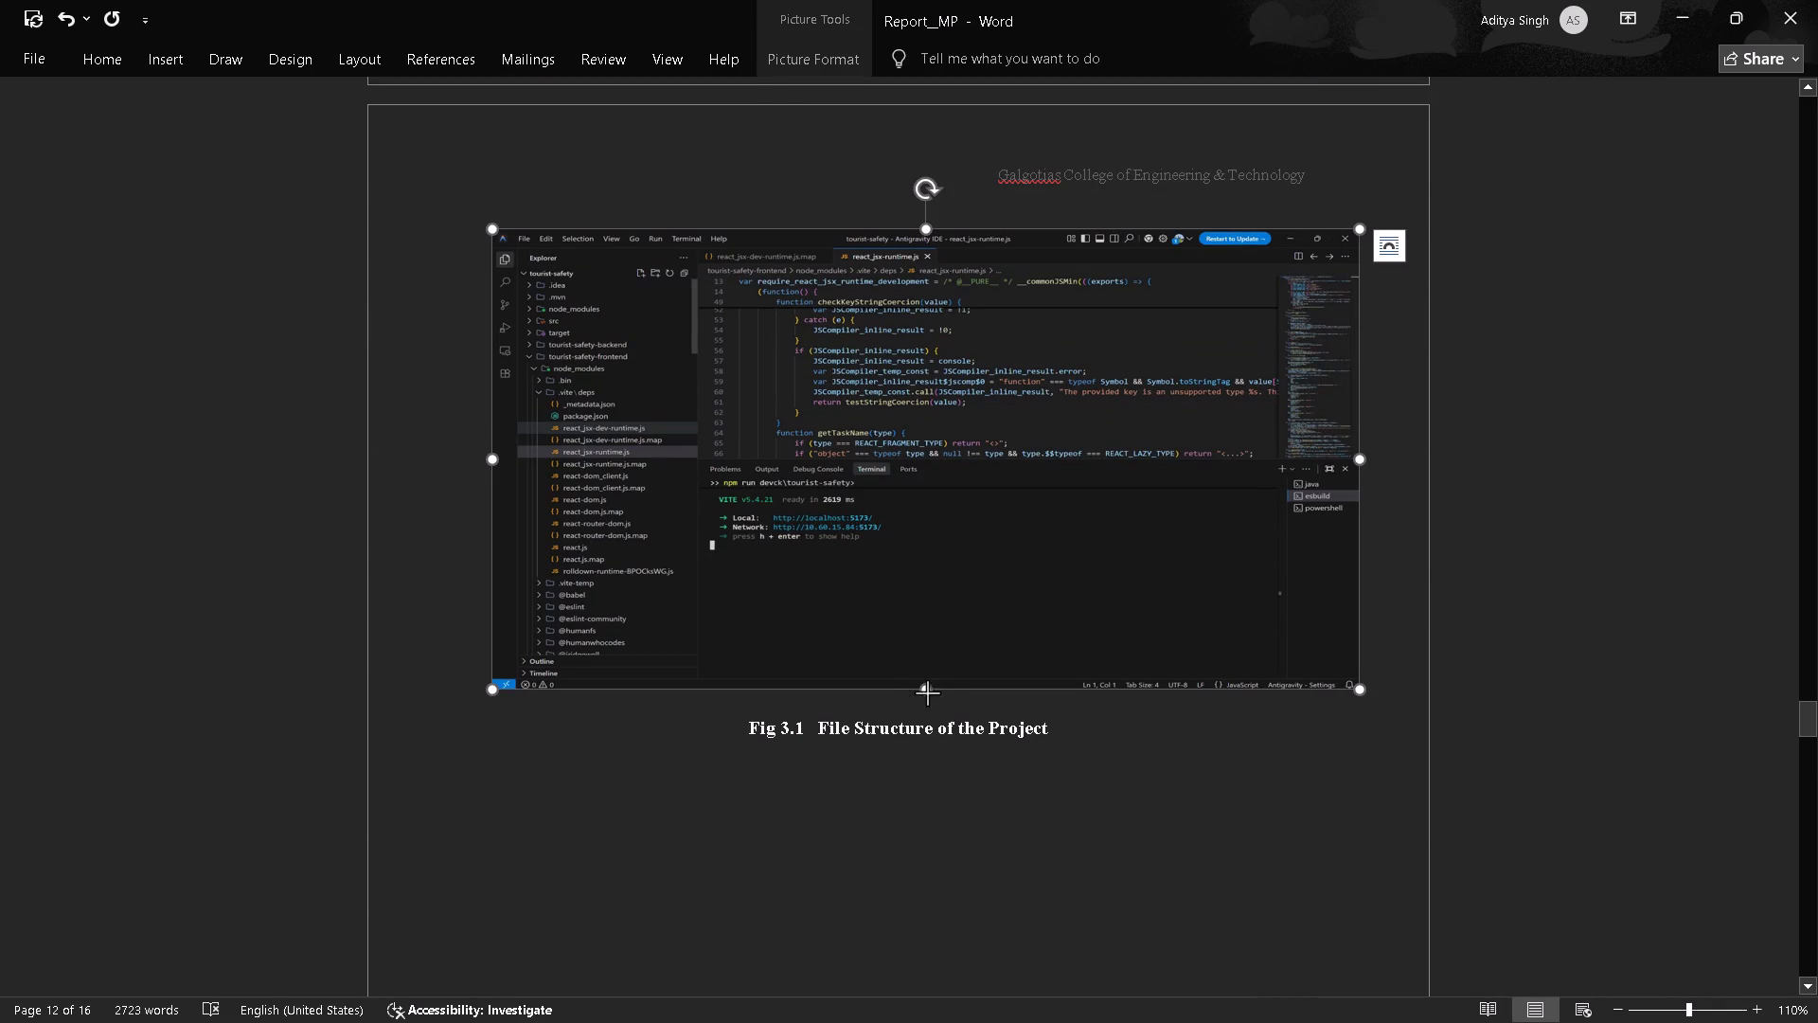
pyautogui.moveTo(927, 692); pyautogui.dragTo(958, 789)
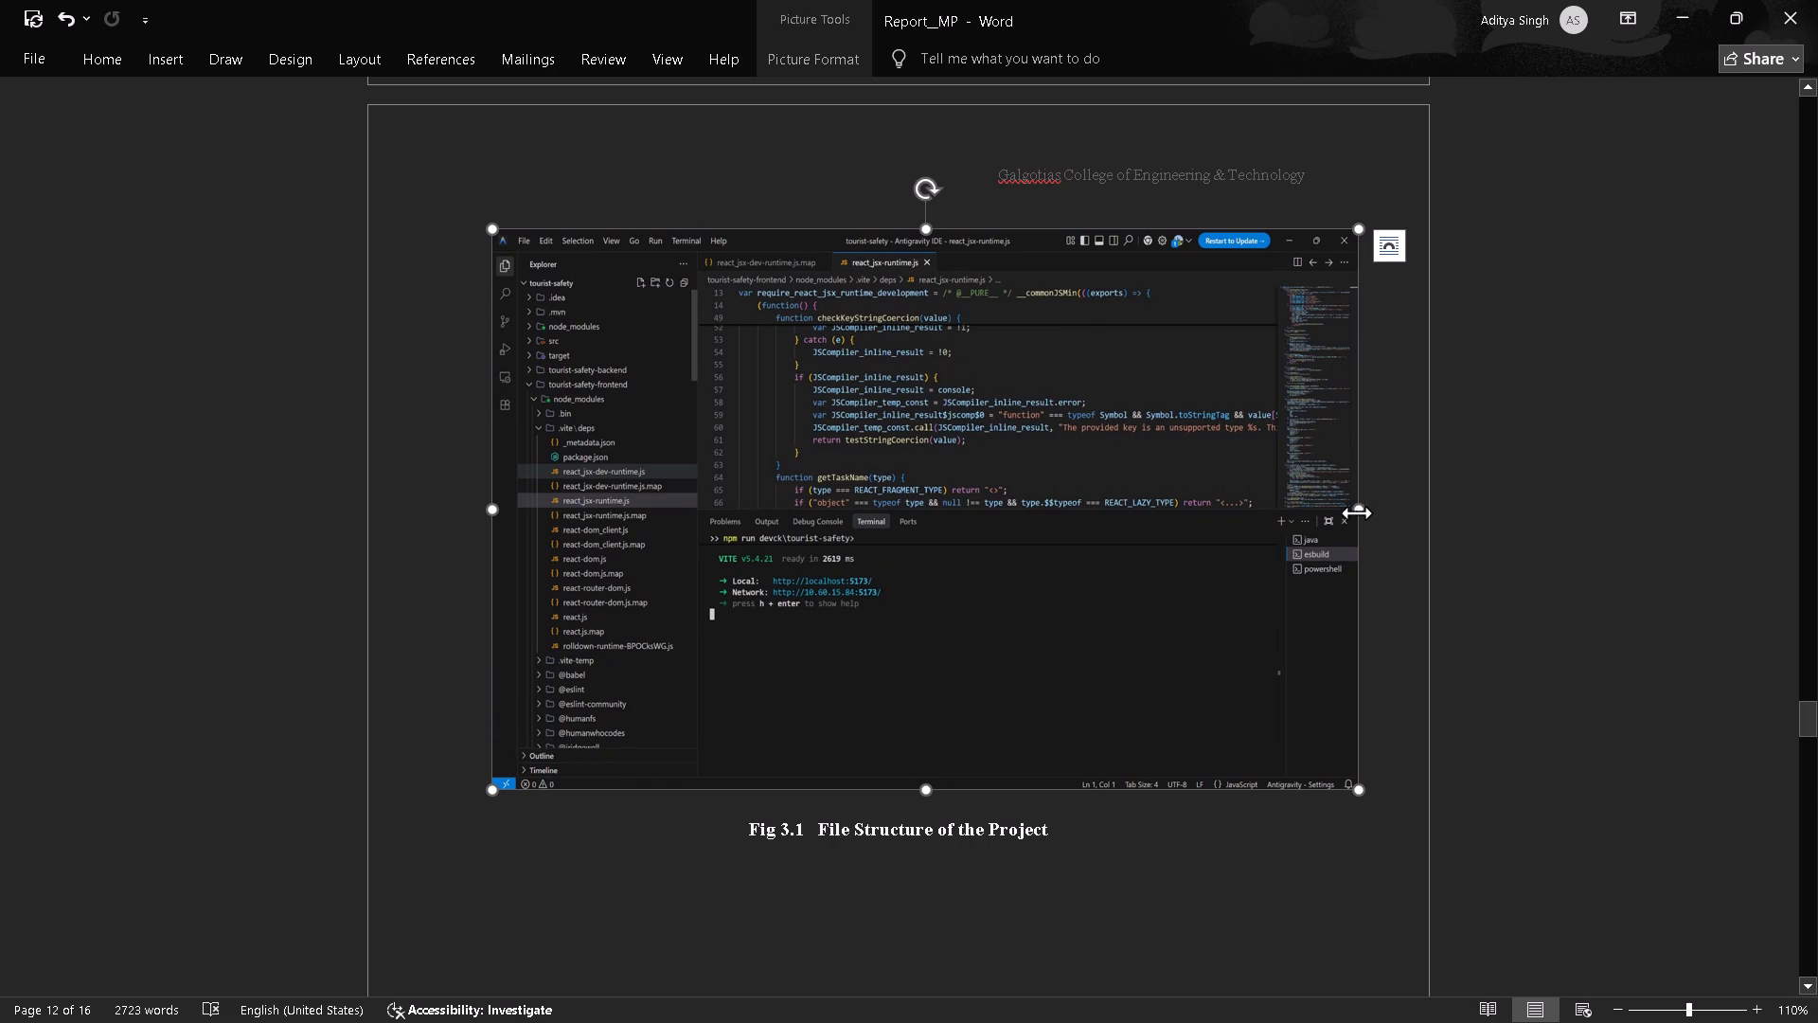
pyautogui.moveTo(1354, 506); pyautogui.dragTo(1331, 507)
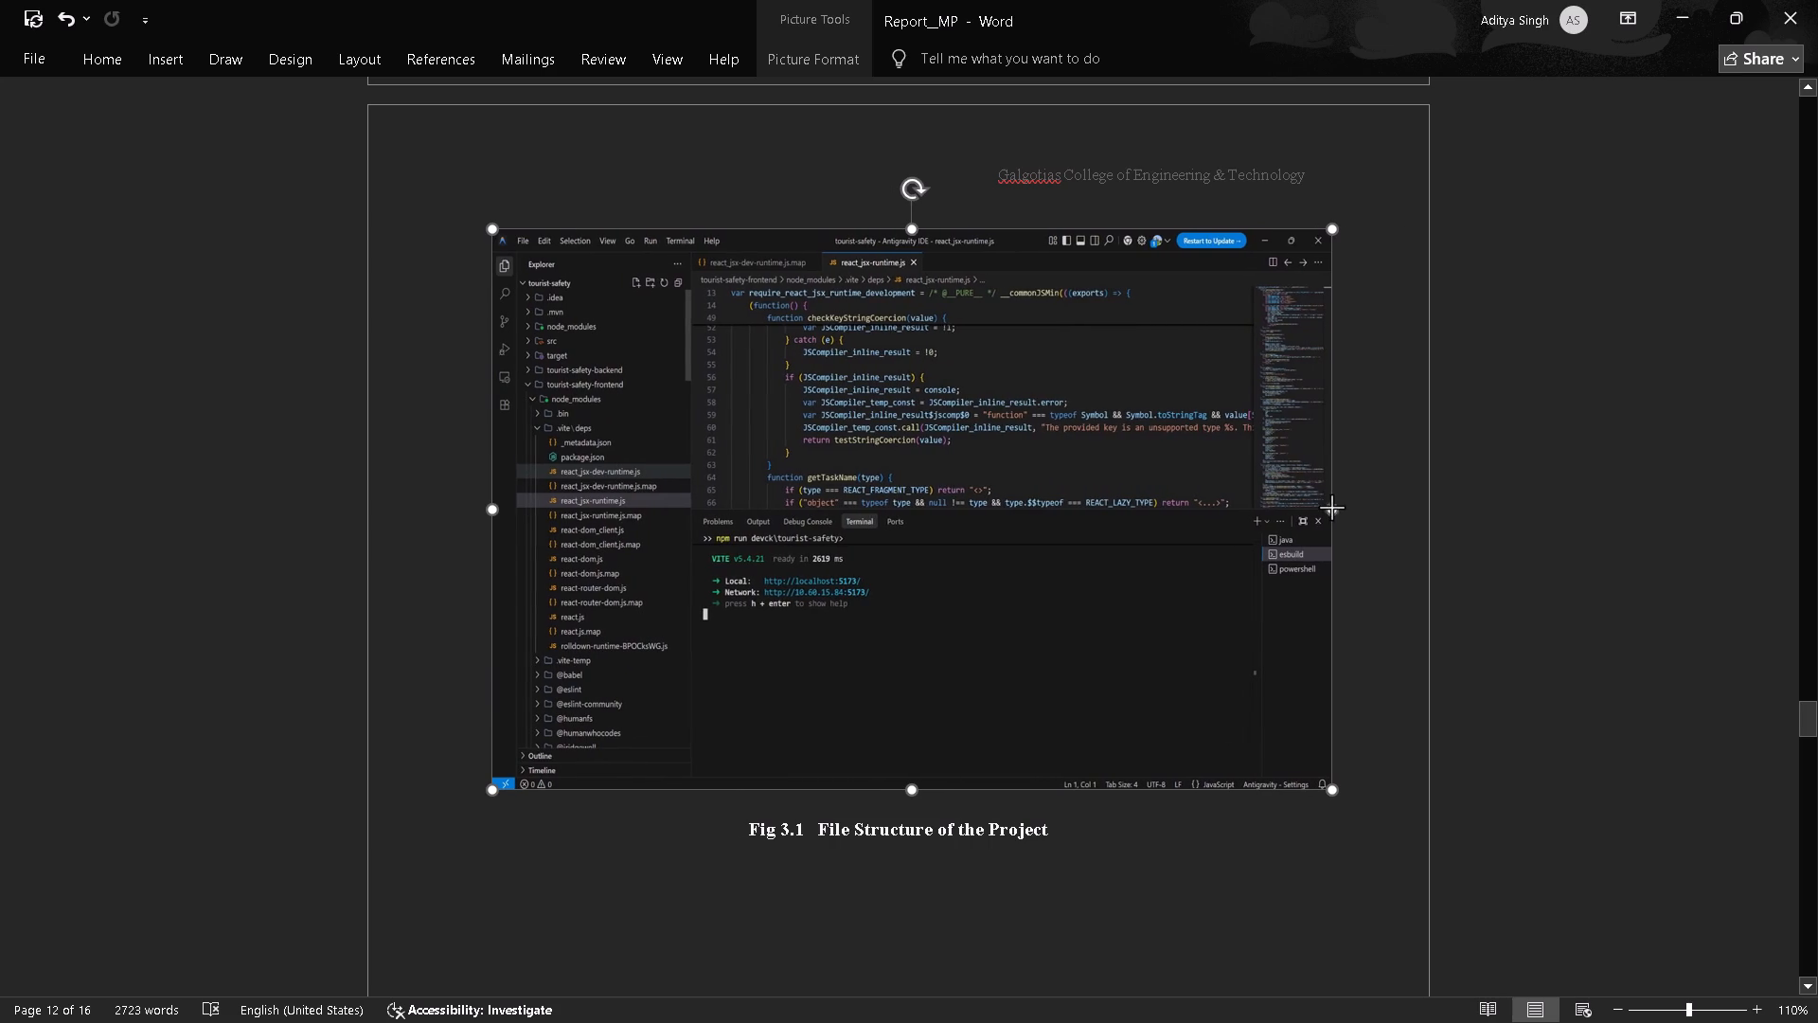
pyautogui.moveTo(1331, 507); pyautogui.dragTo(1322, 508)
pyautogui.click(1411, 587)
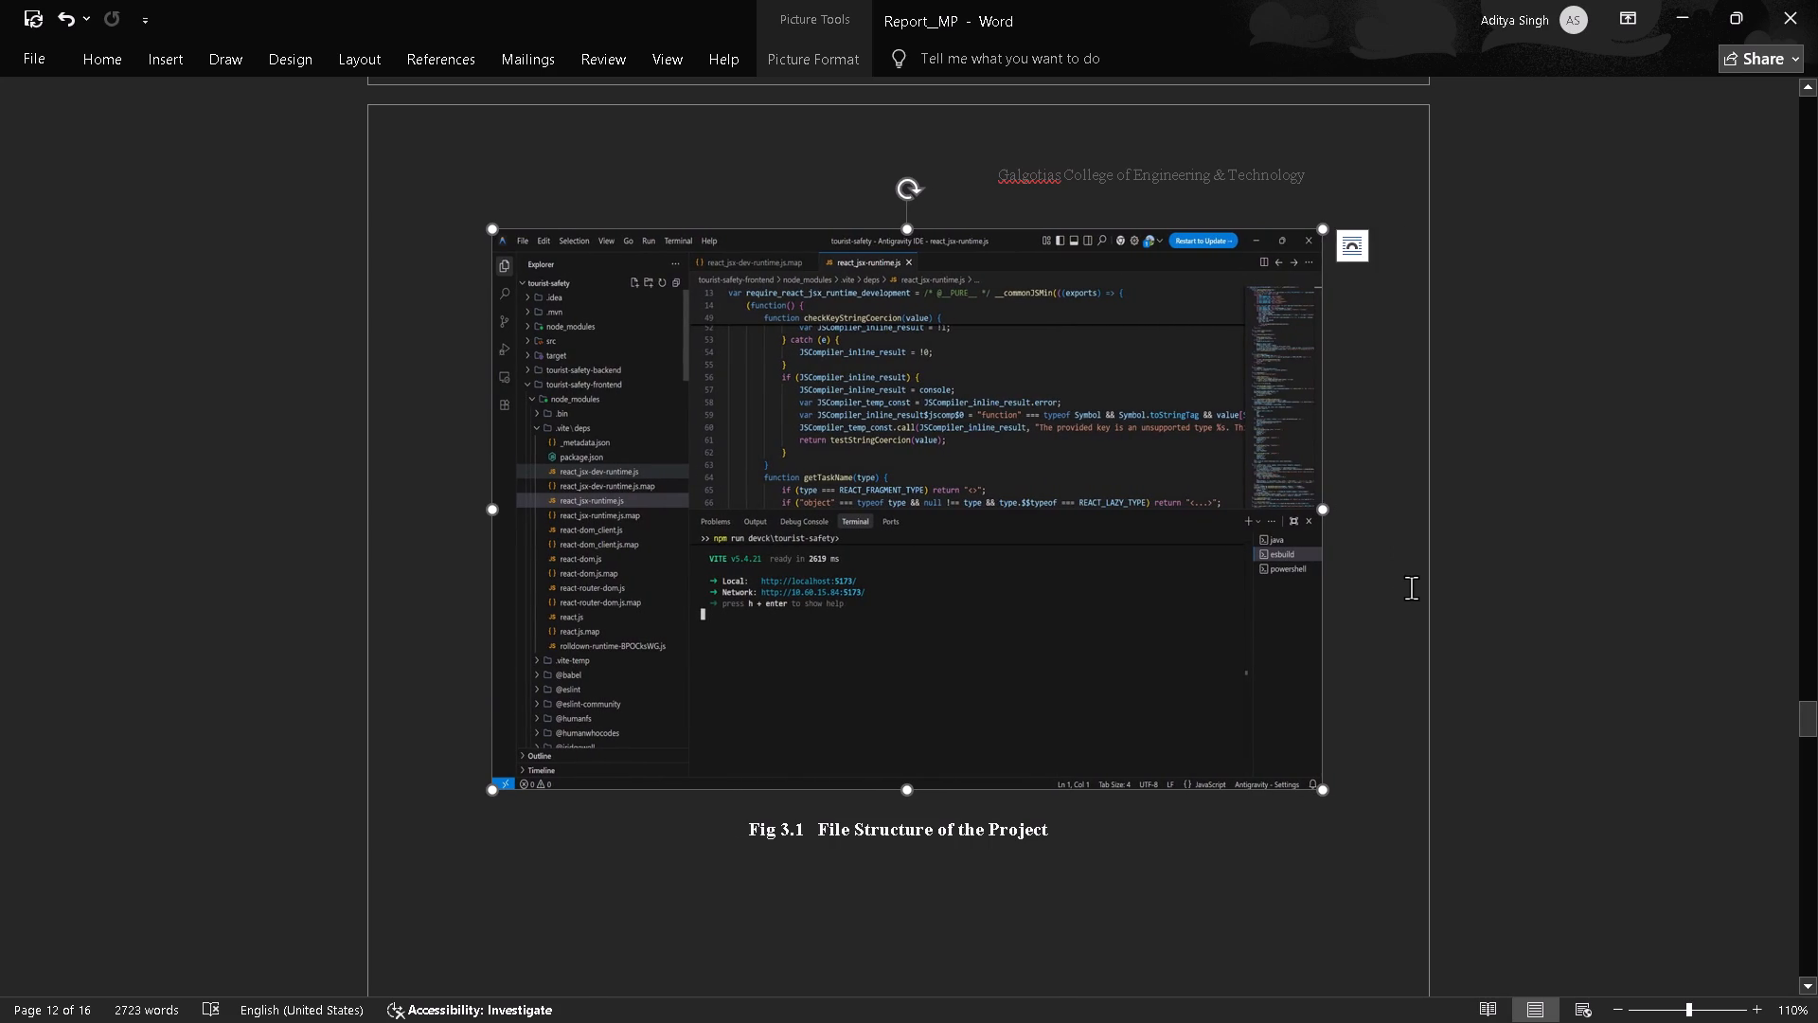
# Remove the square brackets from the Fig 4.1 caption, keeping the text "Caption describing the output".
pyautogui.scroll(2, 1411, 587)
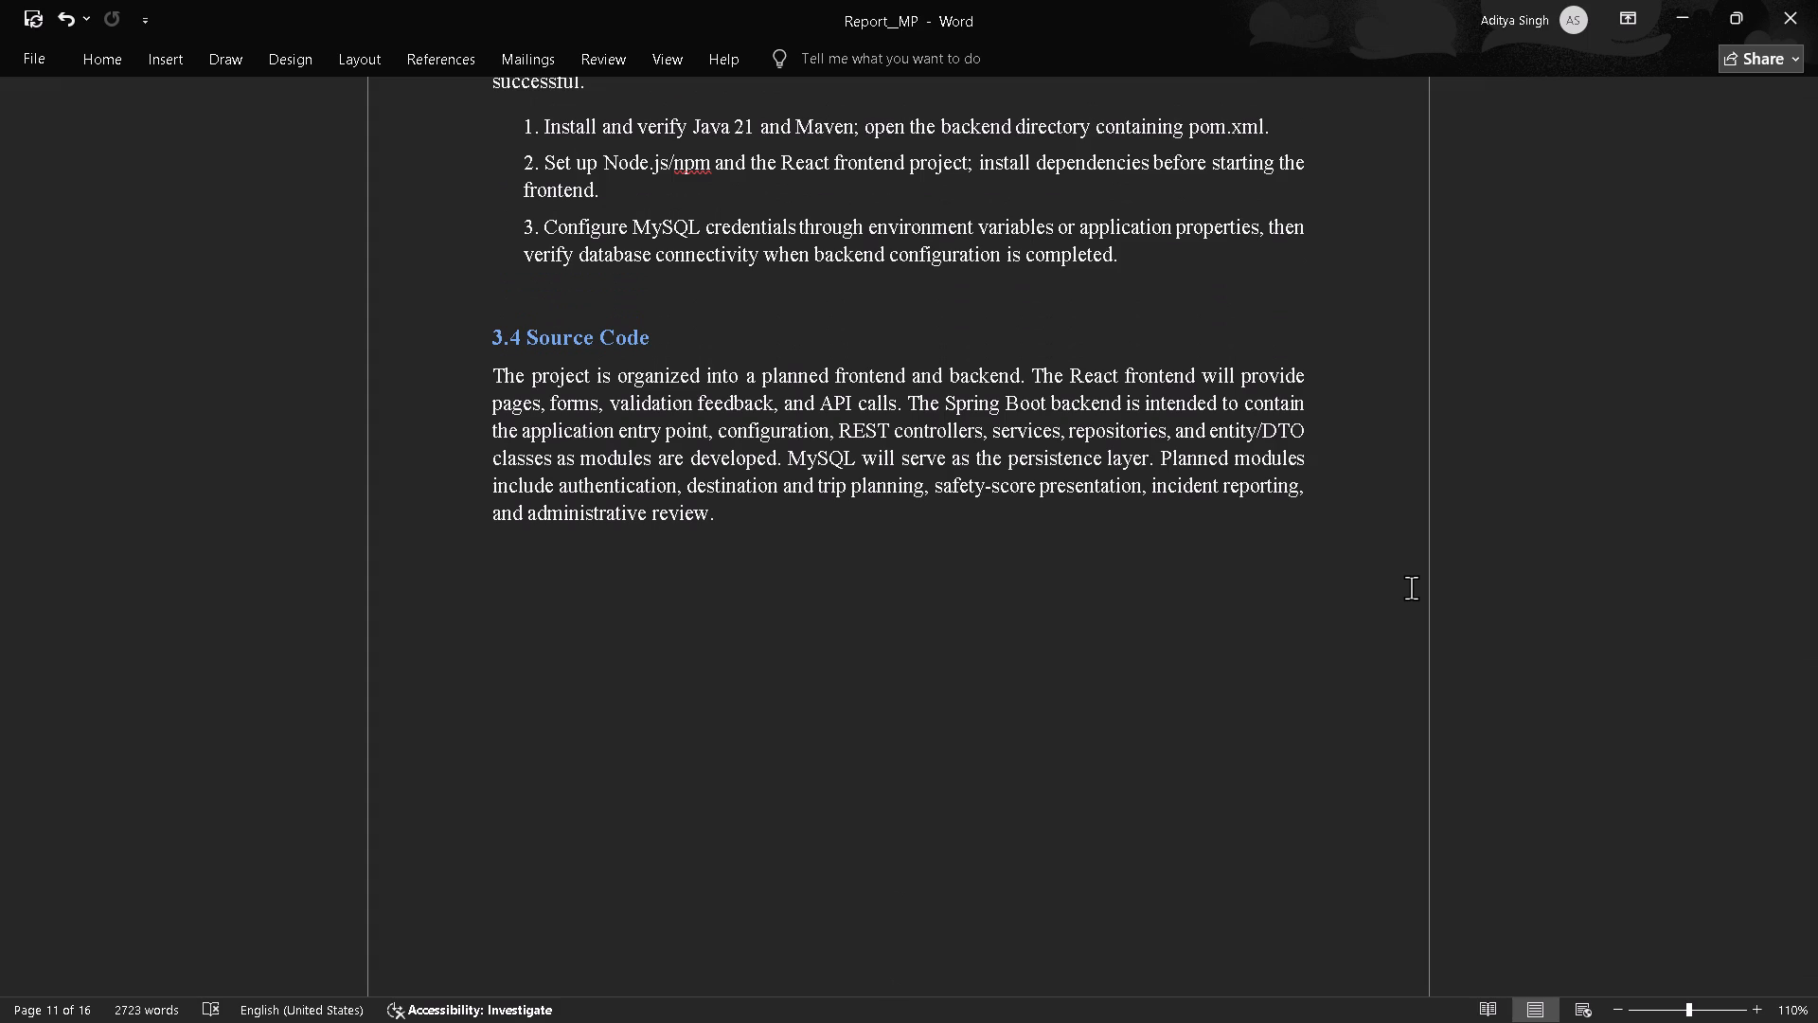
pyautogui.scroll(-2, 1411, 587)
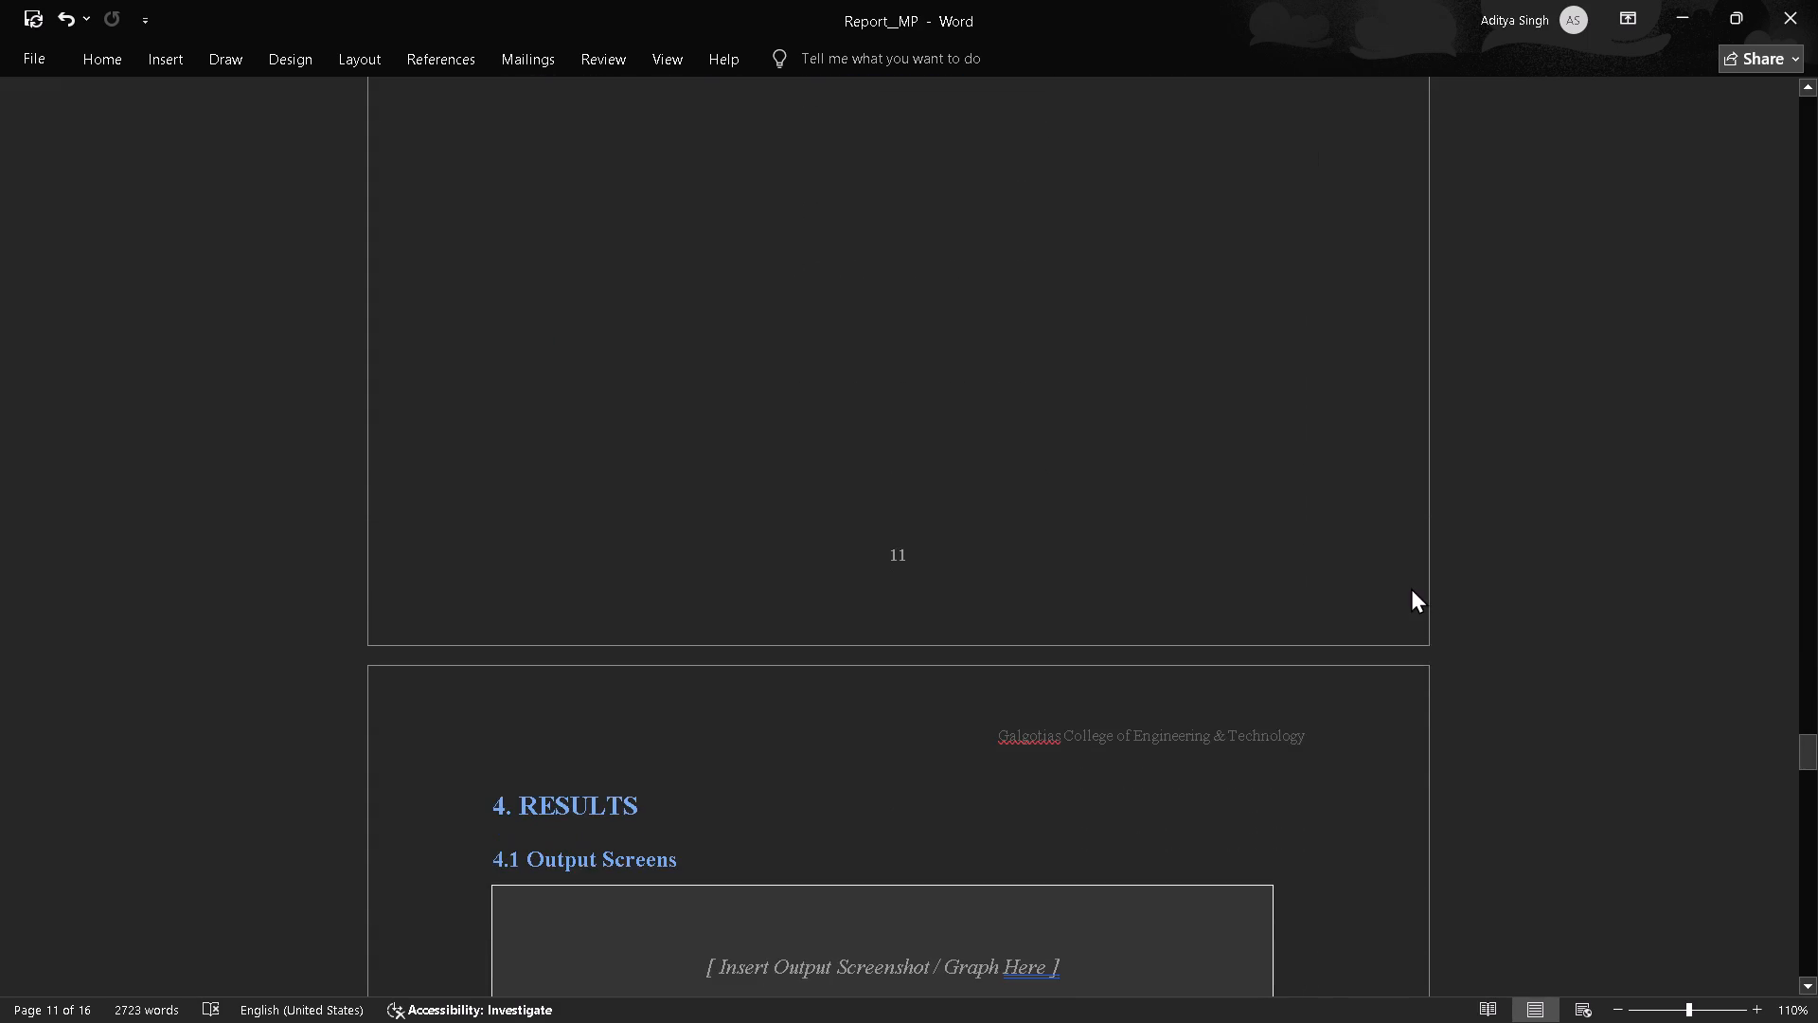
pyautogui.scroll(-1, 1411, 587)
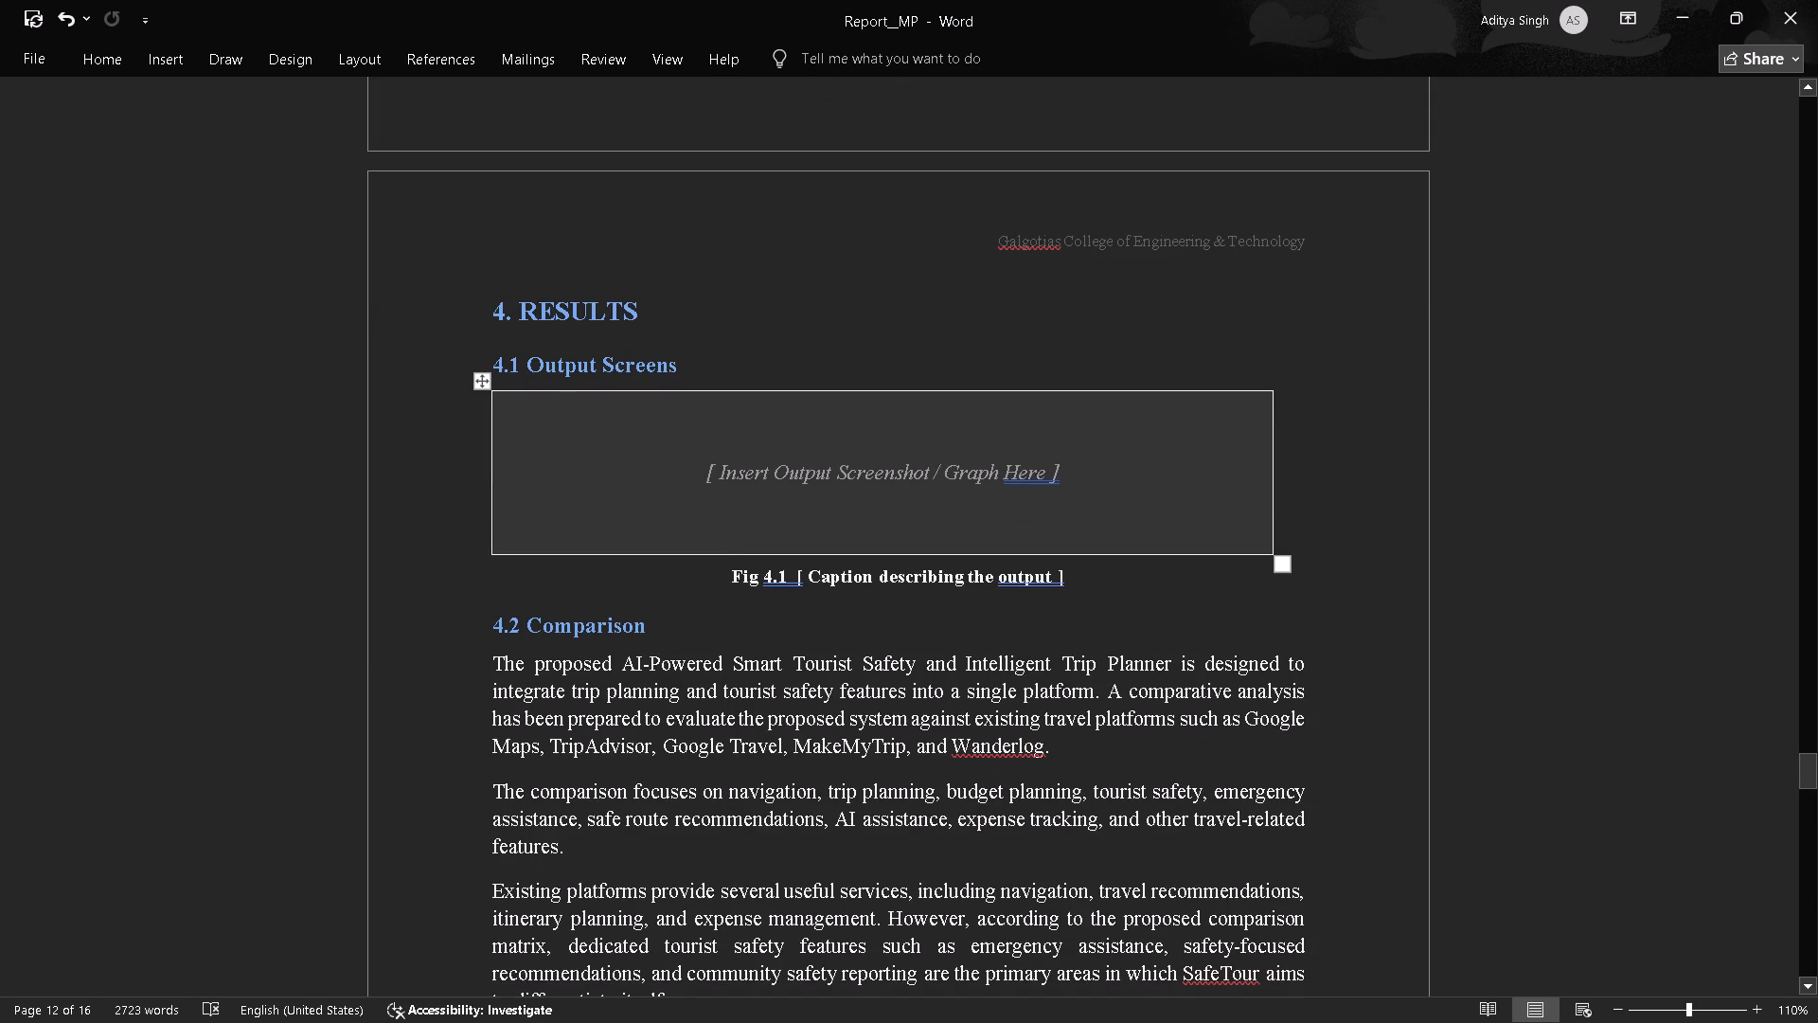
pyautogui.click(1106, 498)
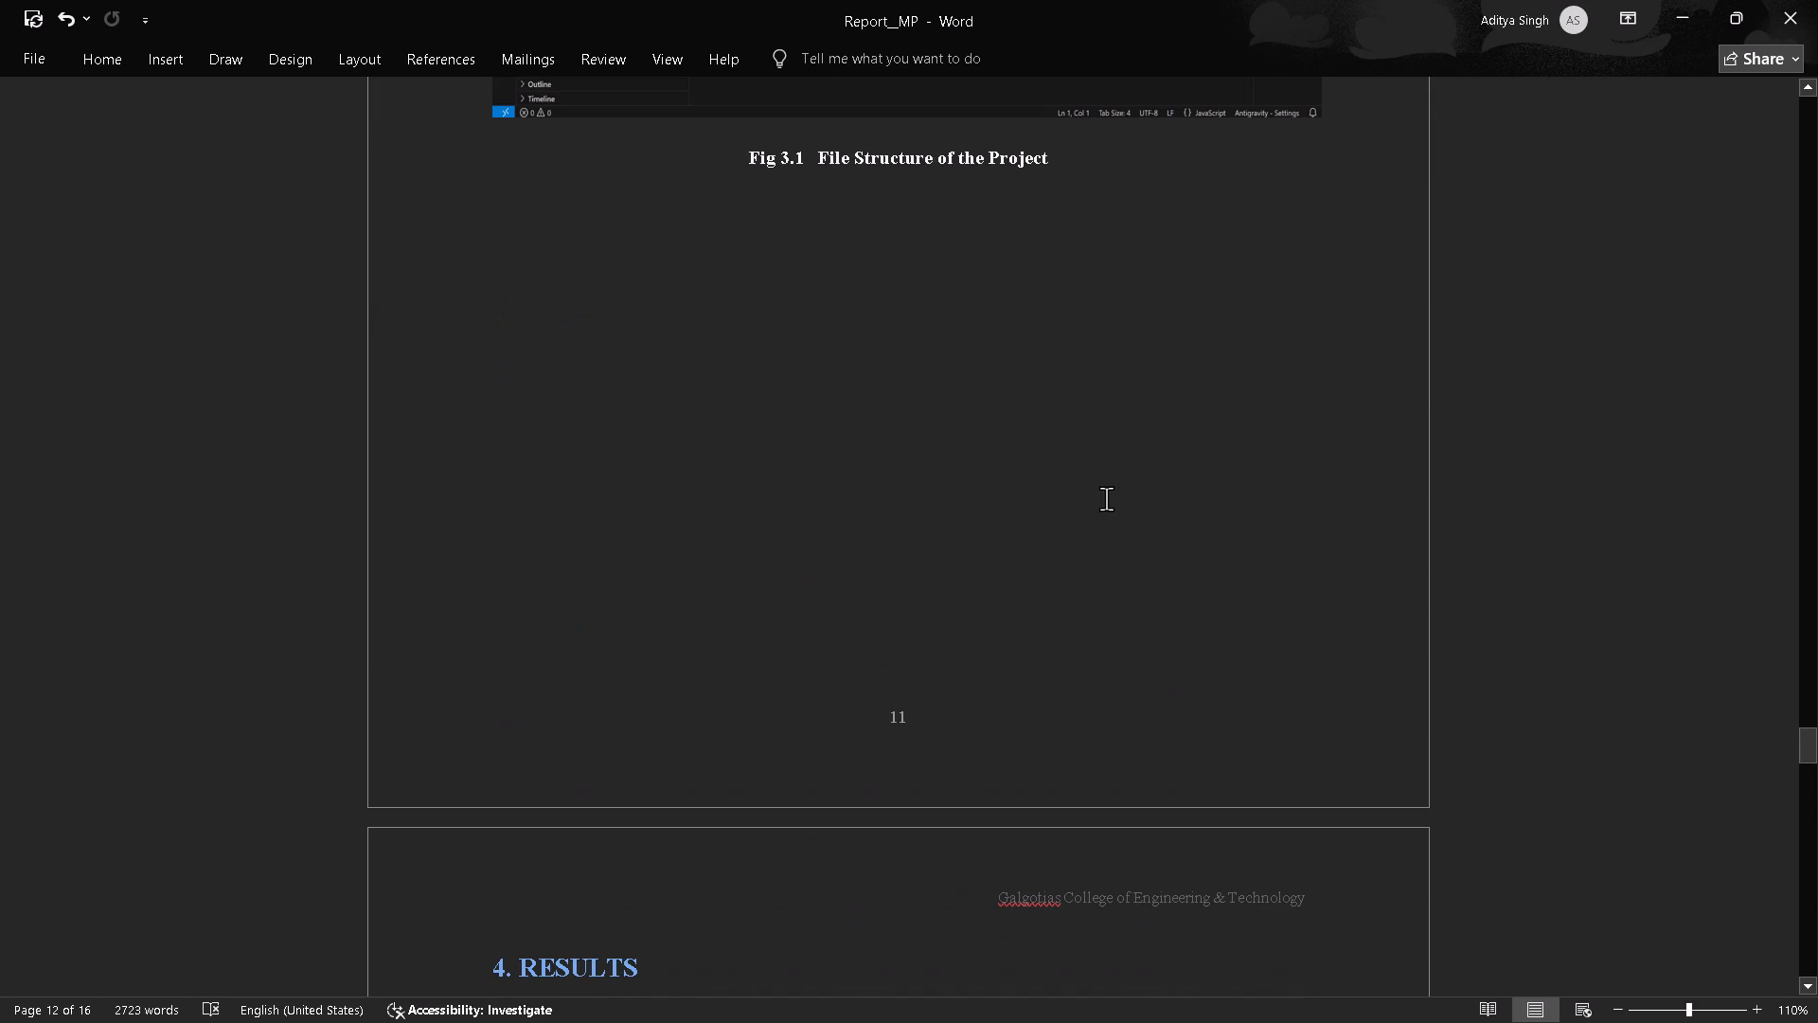
pyautogui.scroll(-1, 1106, 498)
pyautogui.scroll(1, 1106, 498)
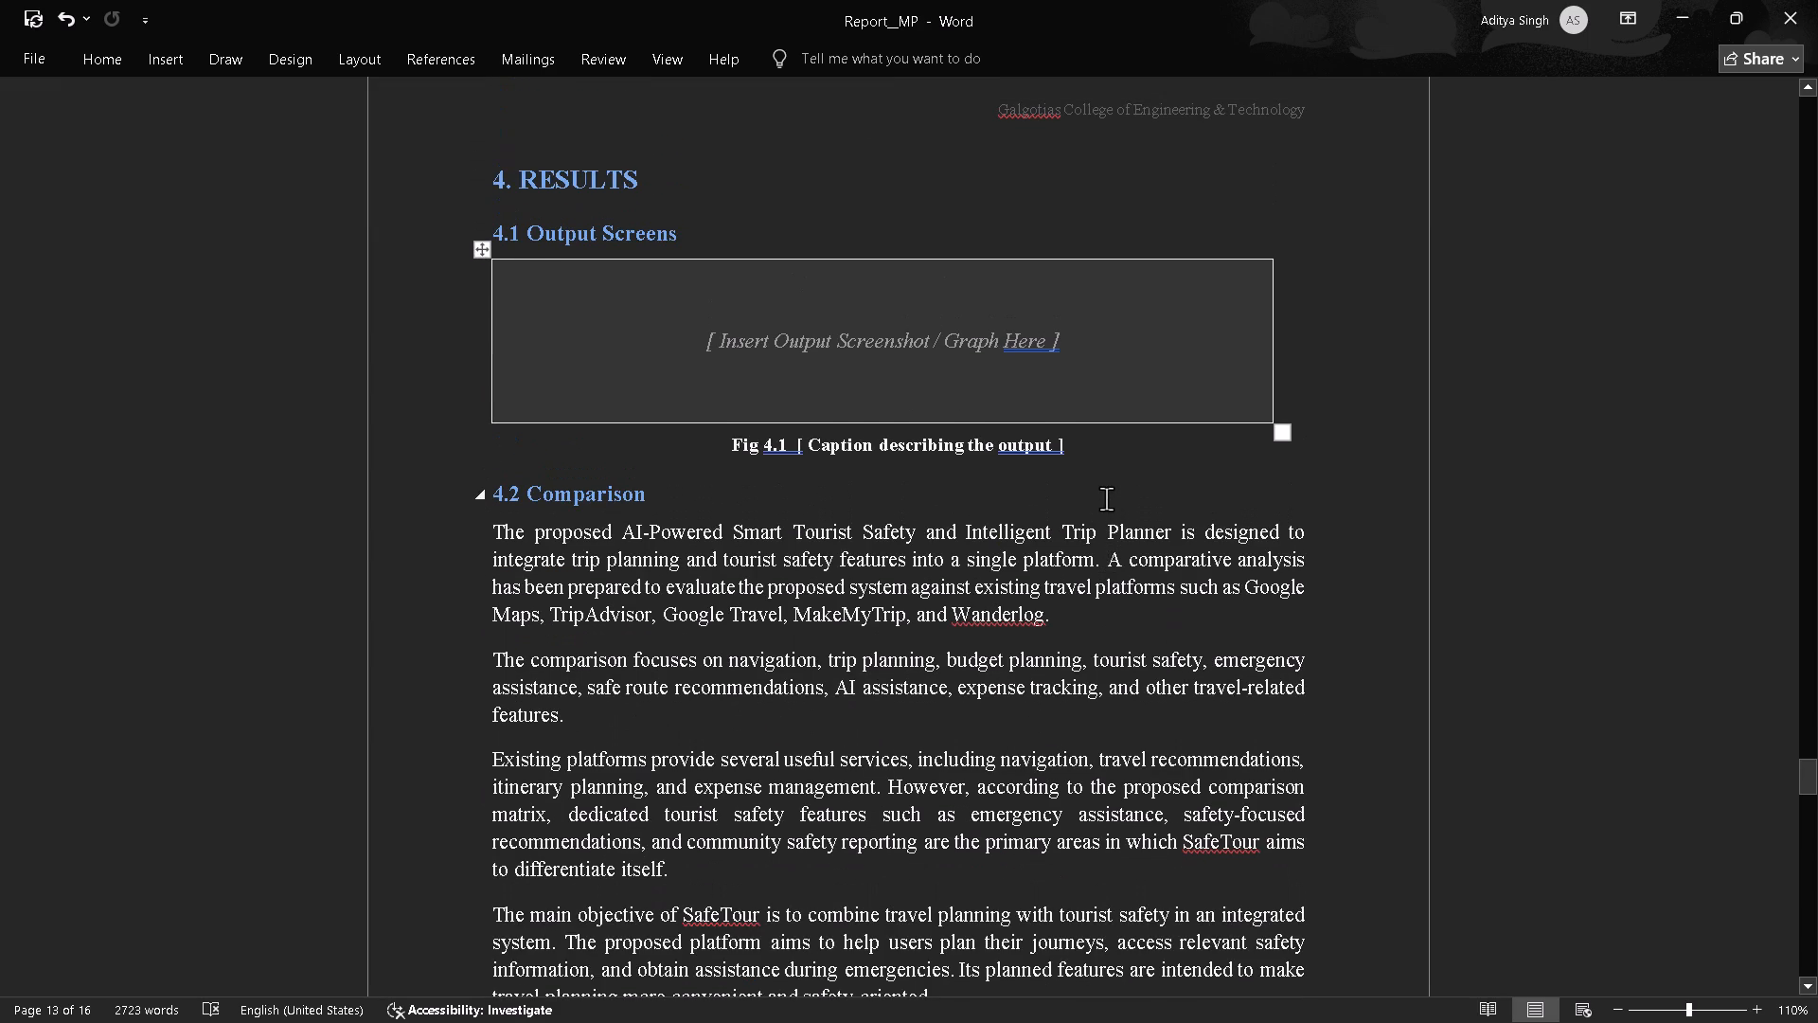
pyautogui.click(1074, 450)
pyautogui.press('BackSpace')
pyautogui.press('Left')
pyautogui.press('Left')
pyautogui.press('Left')
pyautogui.press('Left')
pyautogui.press('Left')
pyautogui.press('Left')
pyautogui.press('Left')
pyautogui.press('Left')
pyautogui.press('Left')
pyautogui.press('Left')
pyautogui.press('Left')
pyautogui.press('Left')
pyautogui.press('Left')
pyautogui.press('Left')
pyautogui.press('Left')
pyautogui.press('Left')
pyautogui.press('Left')
pyautogui.press('Left')
pyautogui.press('Left')
pyautogui.press('Left')
pyautogui.press('Left')
pyautogui.press('Left')
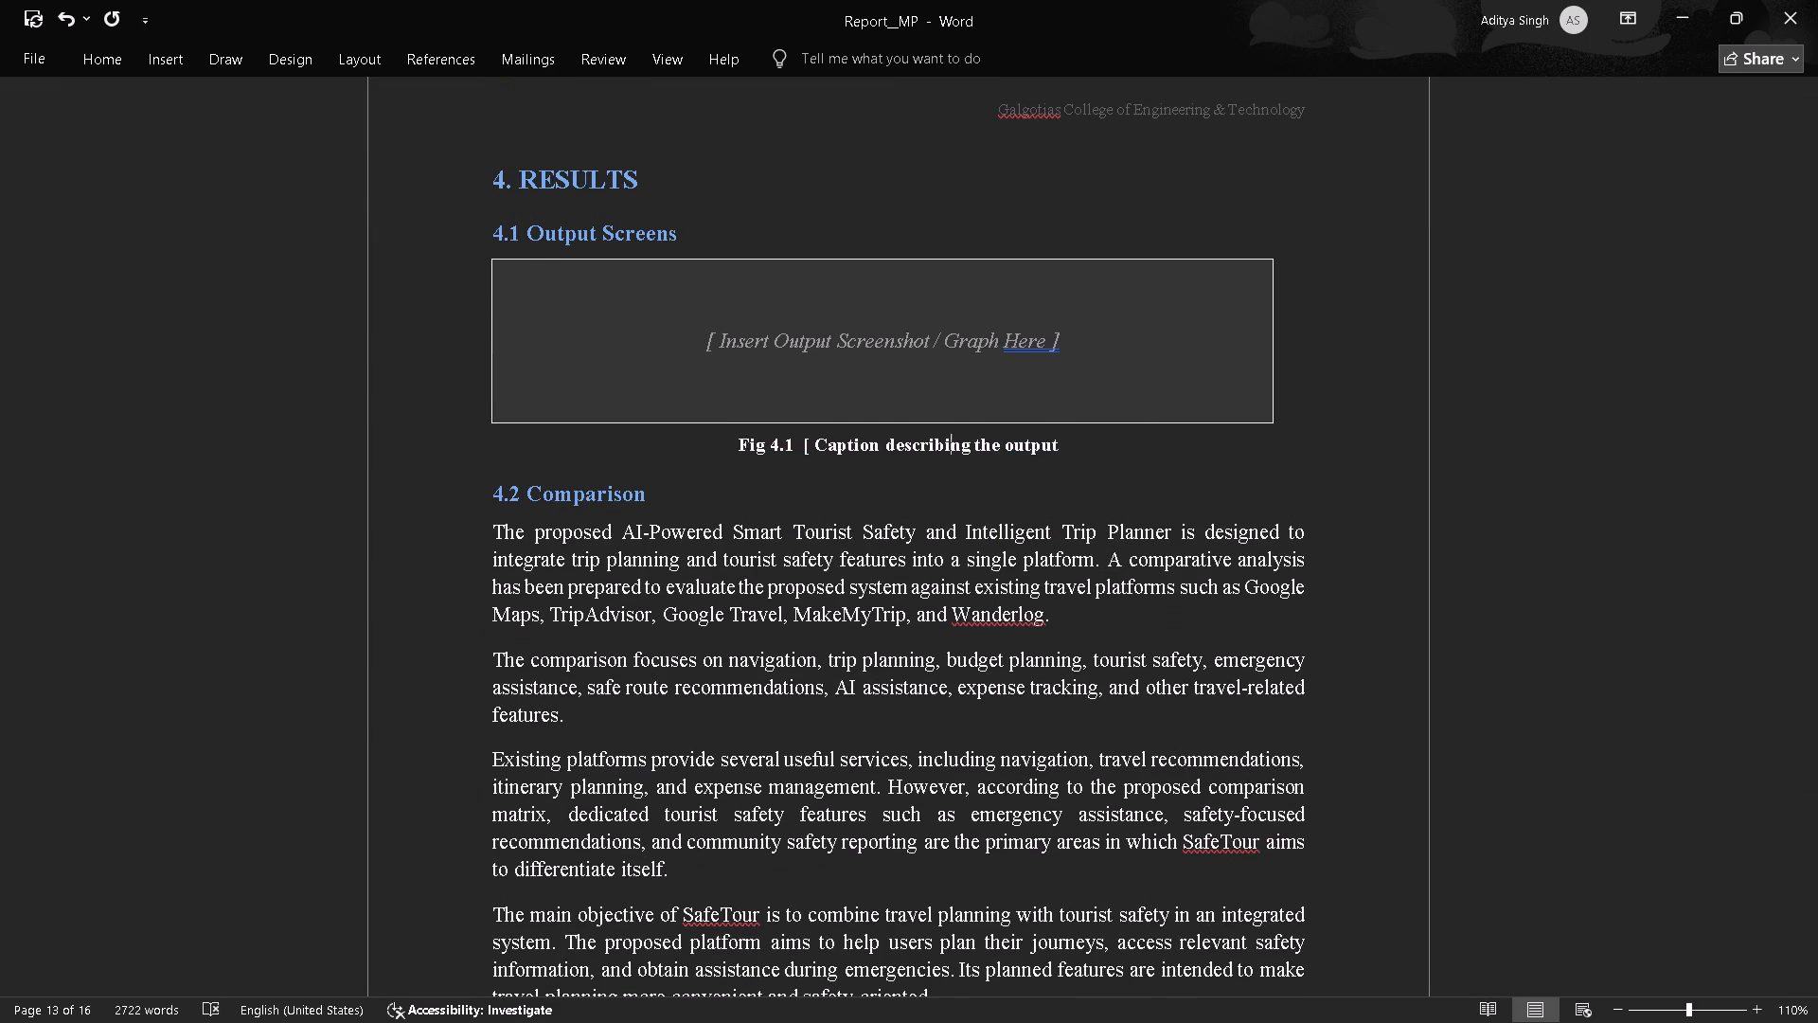
pyautogui.press('Right')
pyautogui.press('BackSpace')
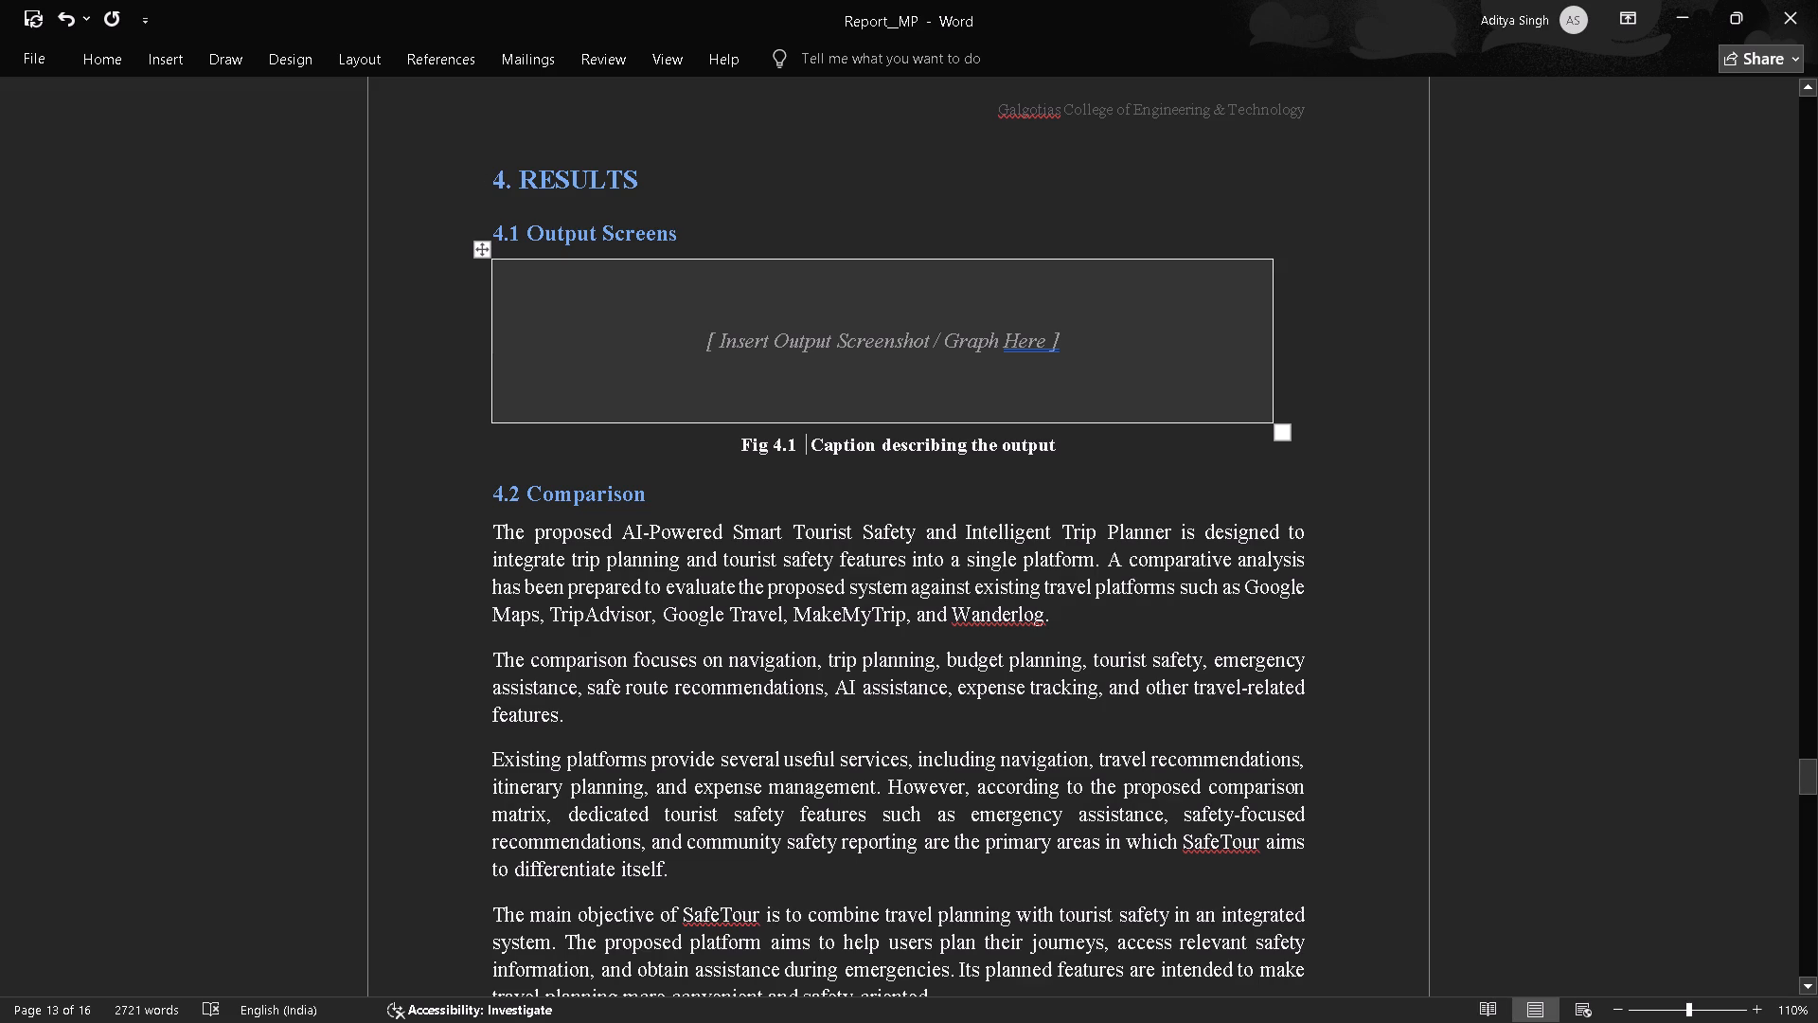
# Remove the square brackets from the Fig 4.2 caption, keeping the text "Caption describing the comparison".
pyautogui.scroll(-1, 731, 331)
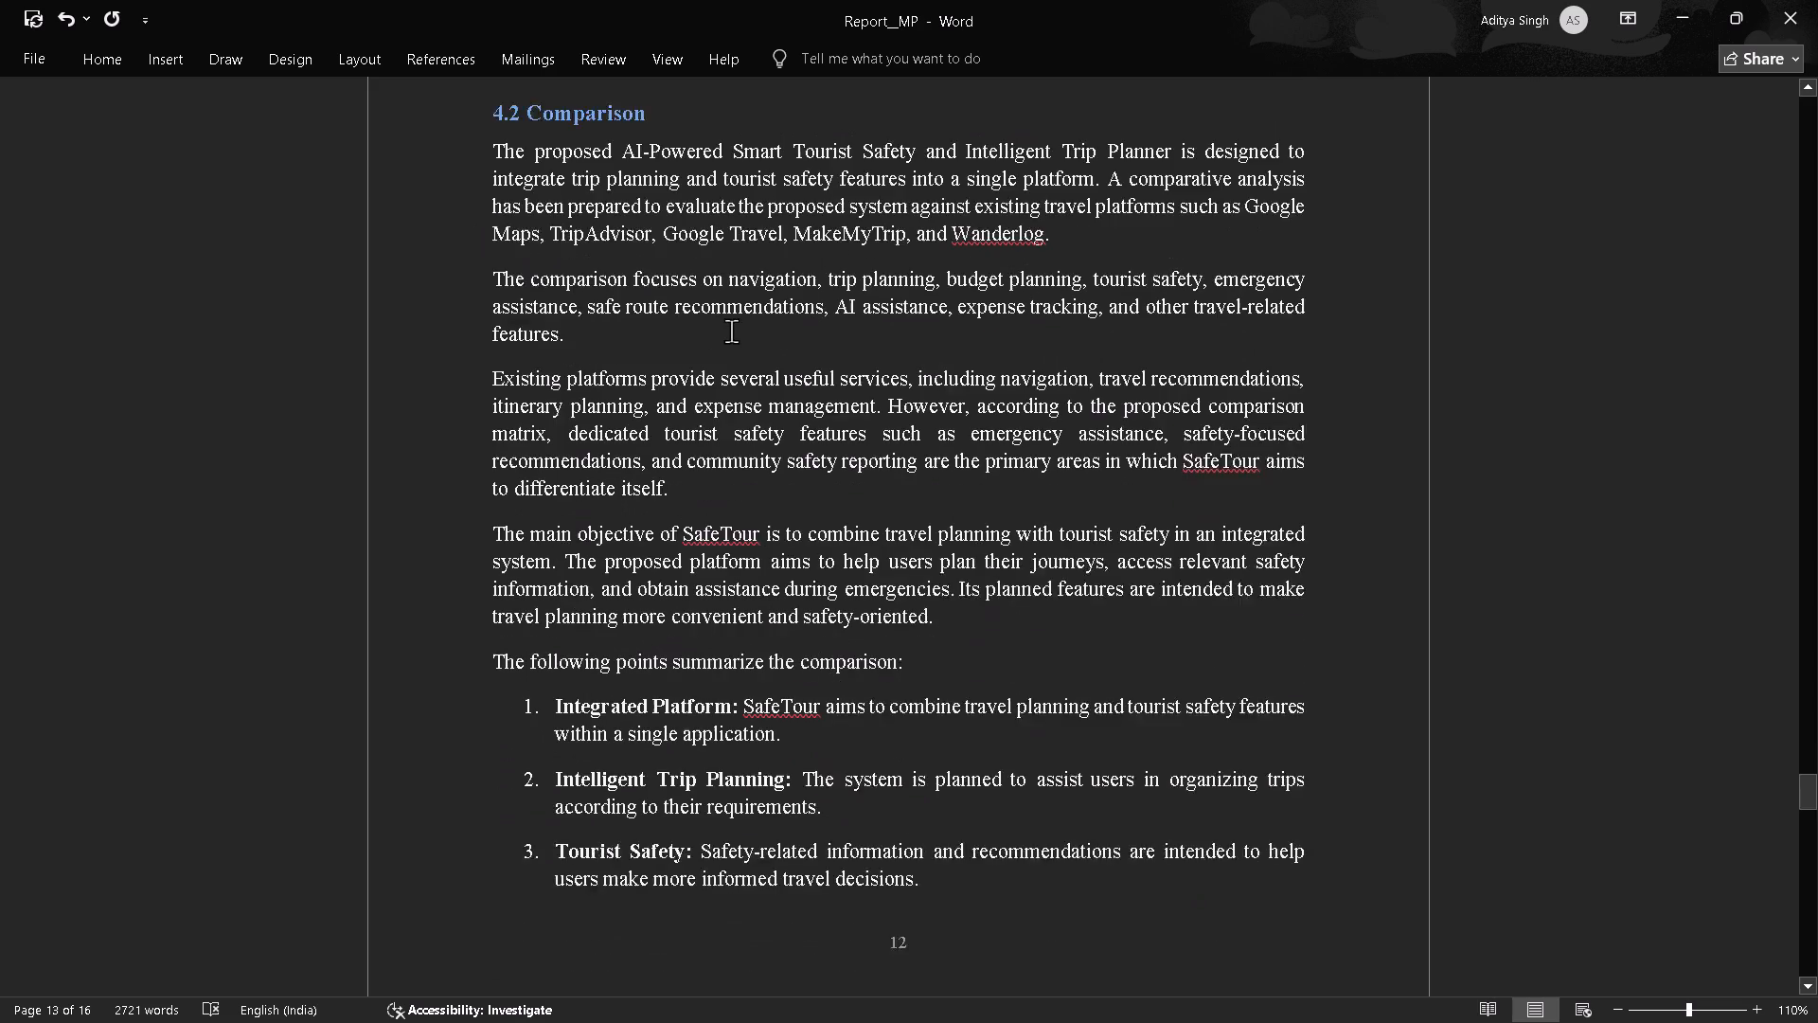
pyautogui.scroll(-2, 731, 331)
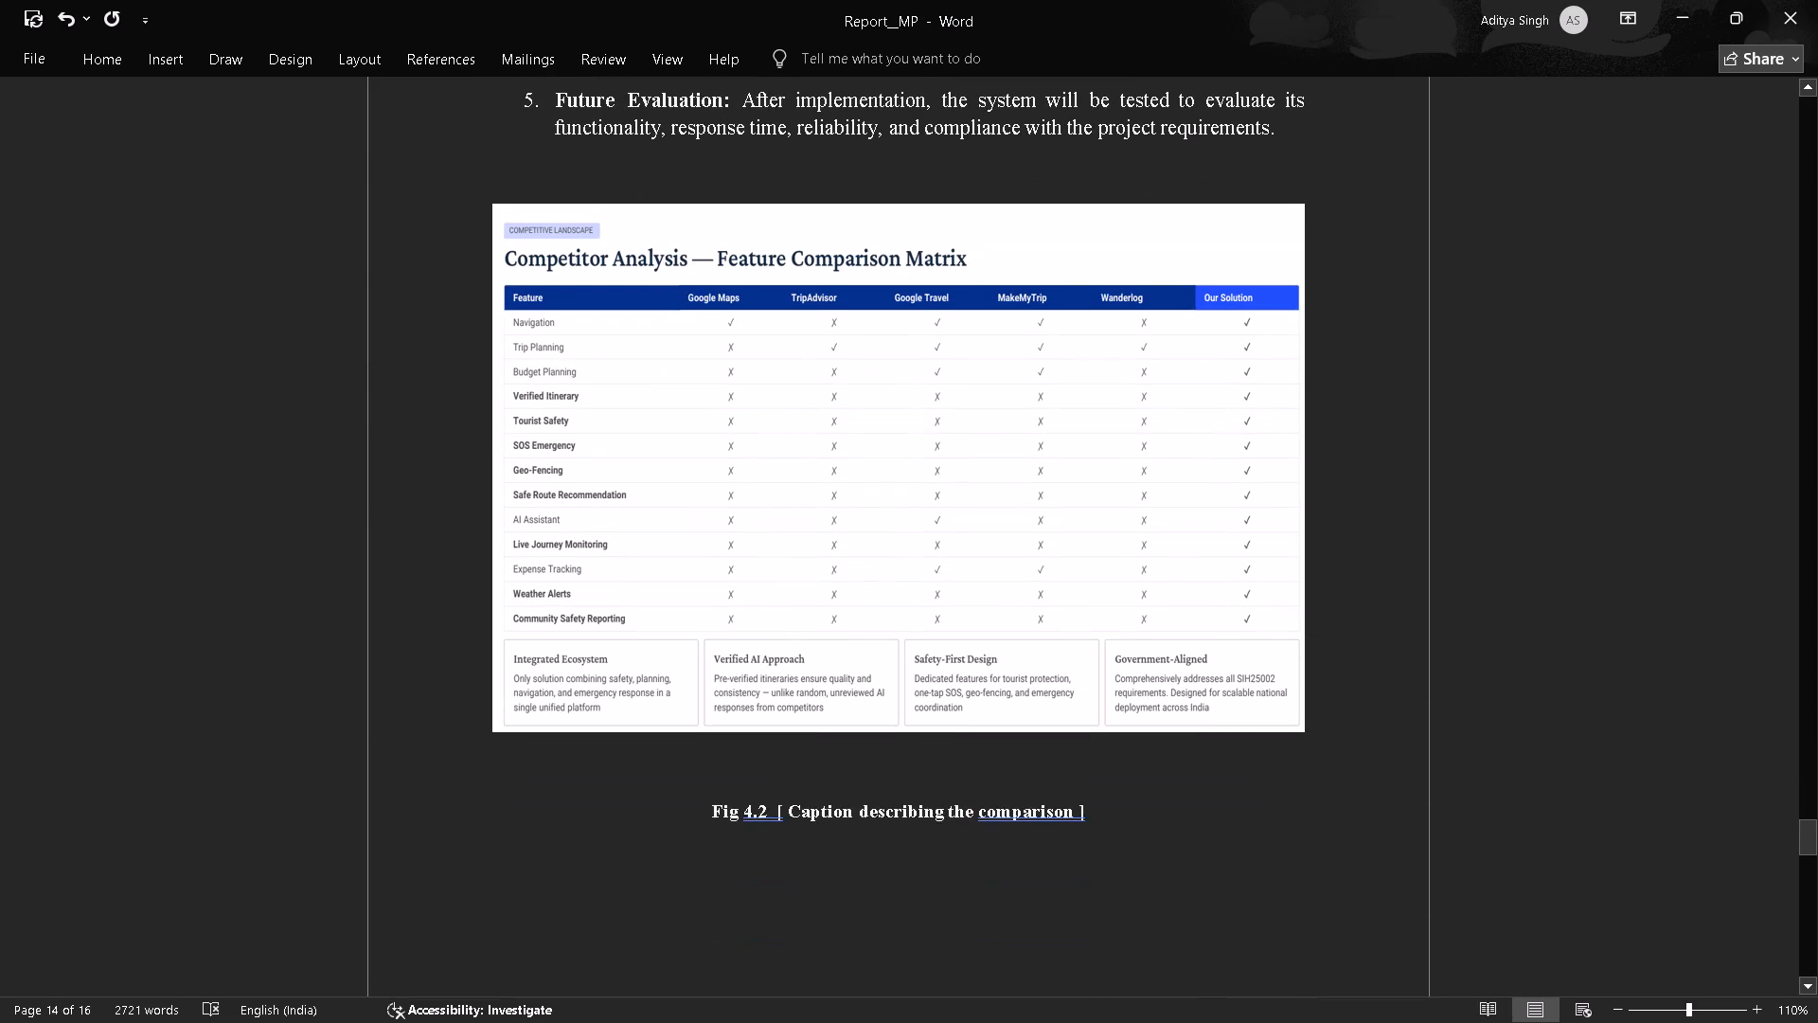
pyautogui.scroll(-1, 731, 331)
pyautogui.click(1109, 422)
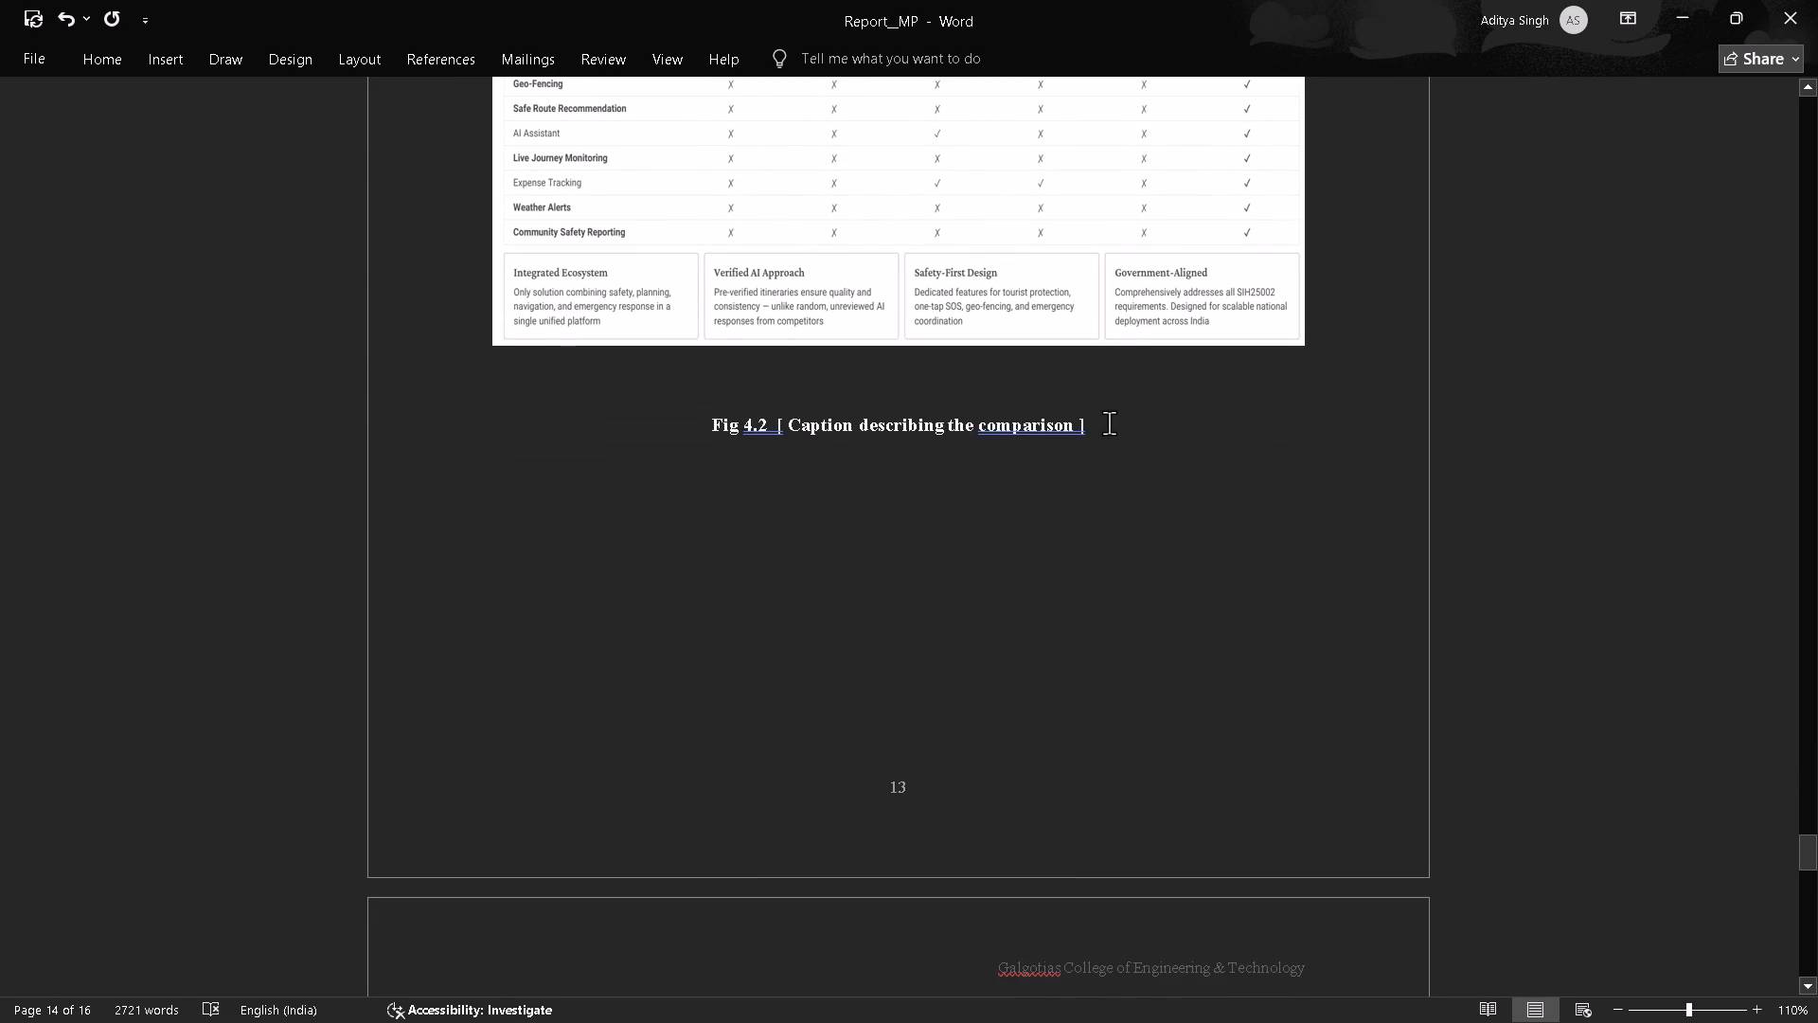
pyautogui.press('BackSpace')
pyautogui.press('Left')
pyautogui.press('Left')
pyautogui.press('Left')
pyautogui.press('Left')
pyautogui.press('Left')
pyautogui.press('Left')
pyautogui.press('Left')
pyautogui.press('Left')
pyautogui.press('Left')
pyautogui.press('Left')
pyautogui.press('Left')
pyautogui.press('Left')
pyautogui.press('Left')
pyautogui.press('Left')
pyautogui.press('Left')
pyautogui.press('Left')
pyautogui.press('Left')
pyautogui.press('Left')
pyautogui.press('Left')
pyautogui.press('Left')
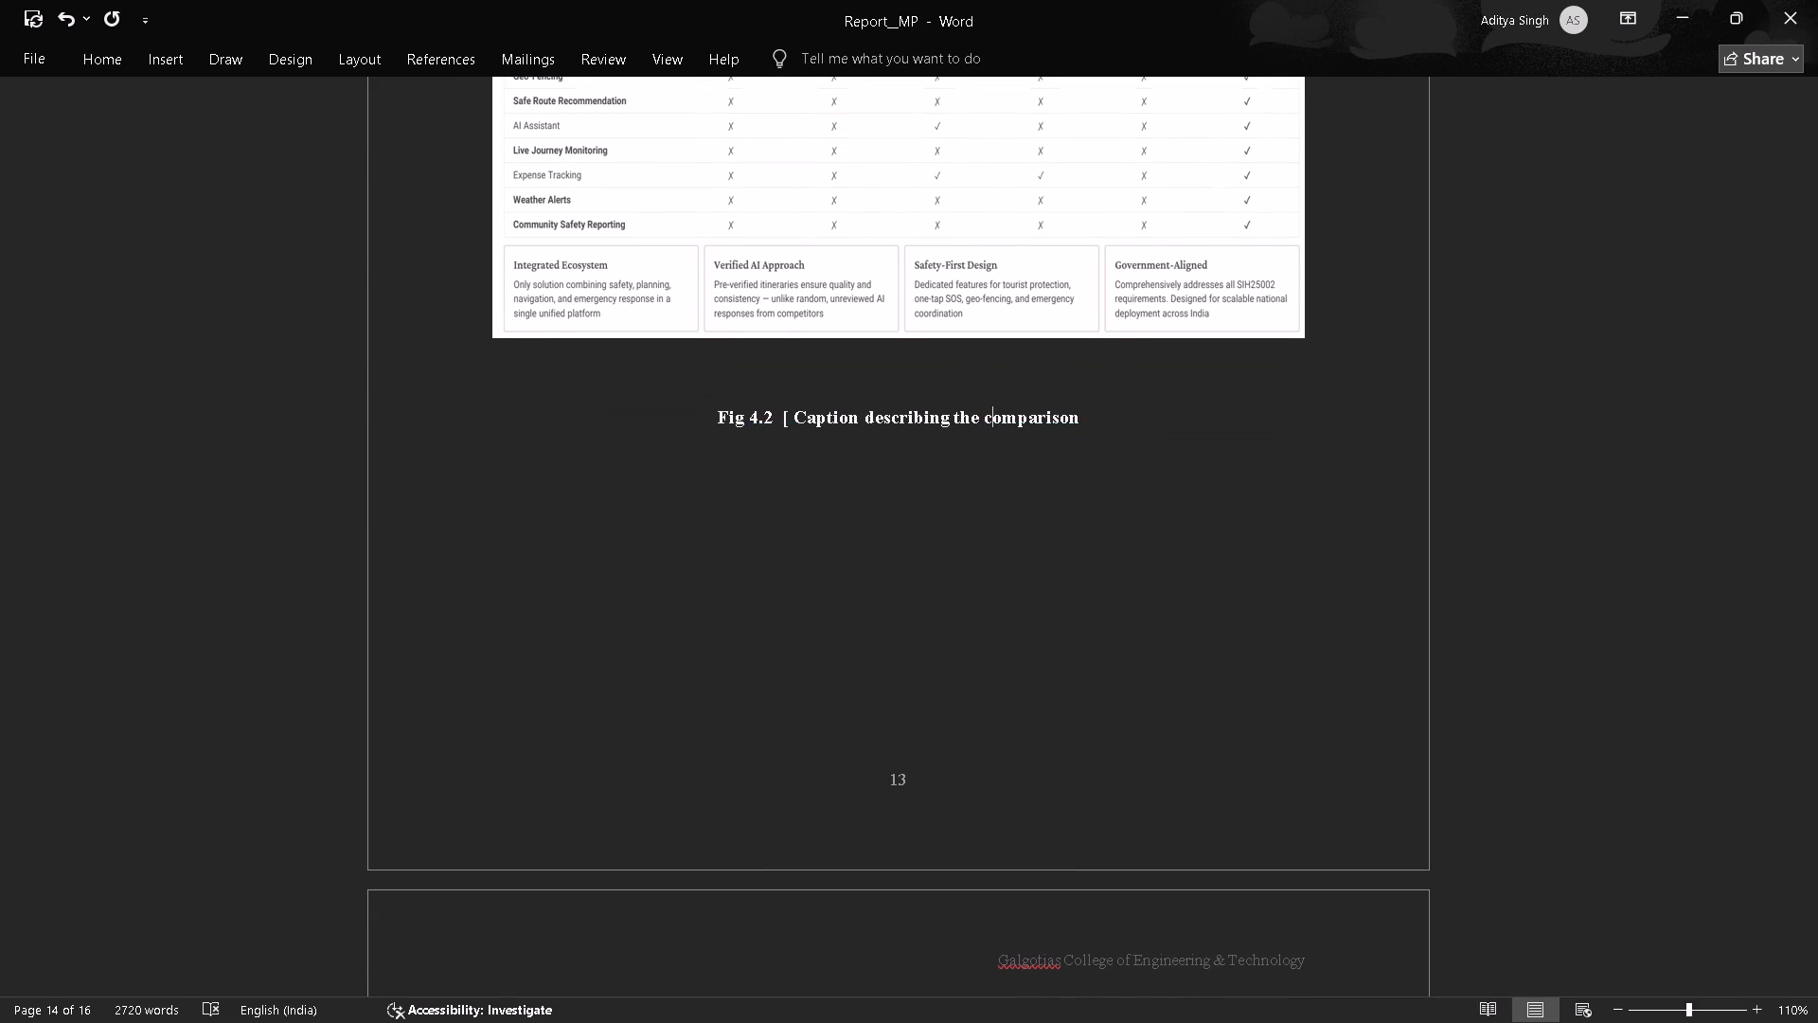
pyautogui.press('BackSpace')
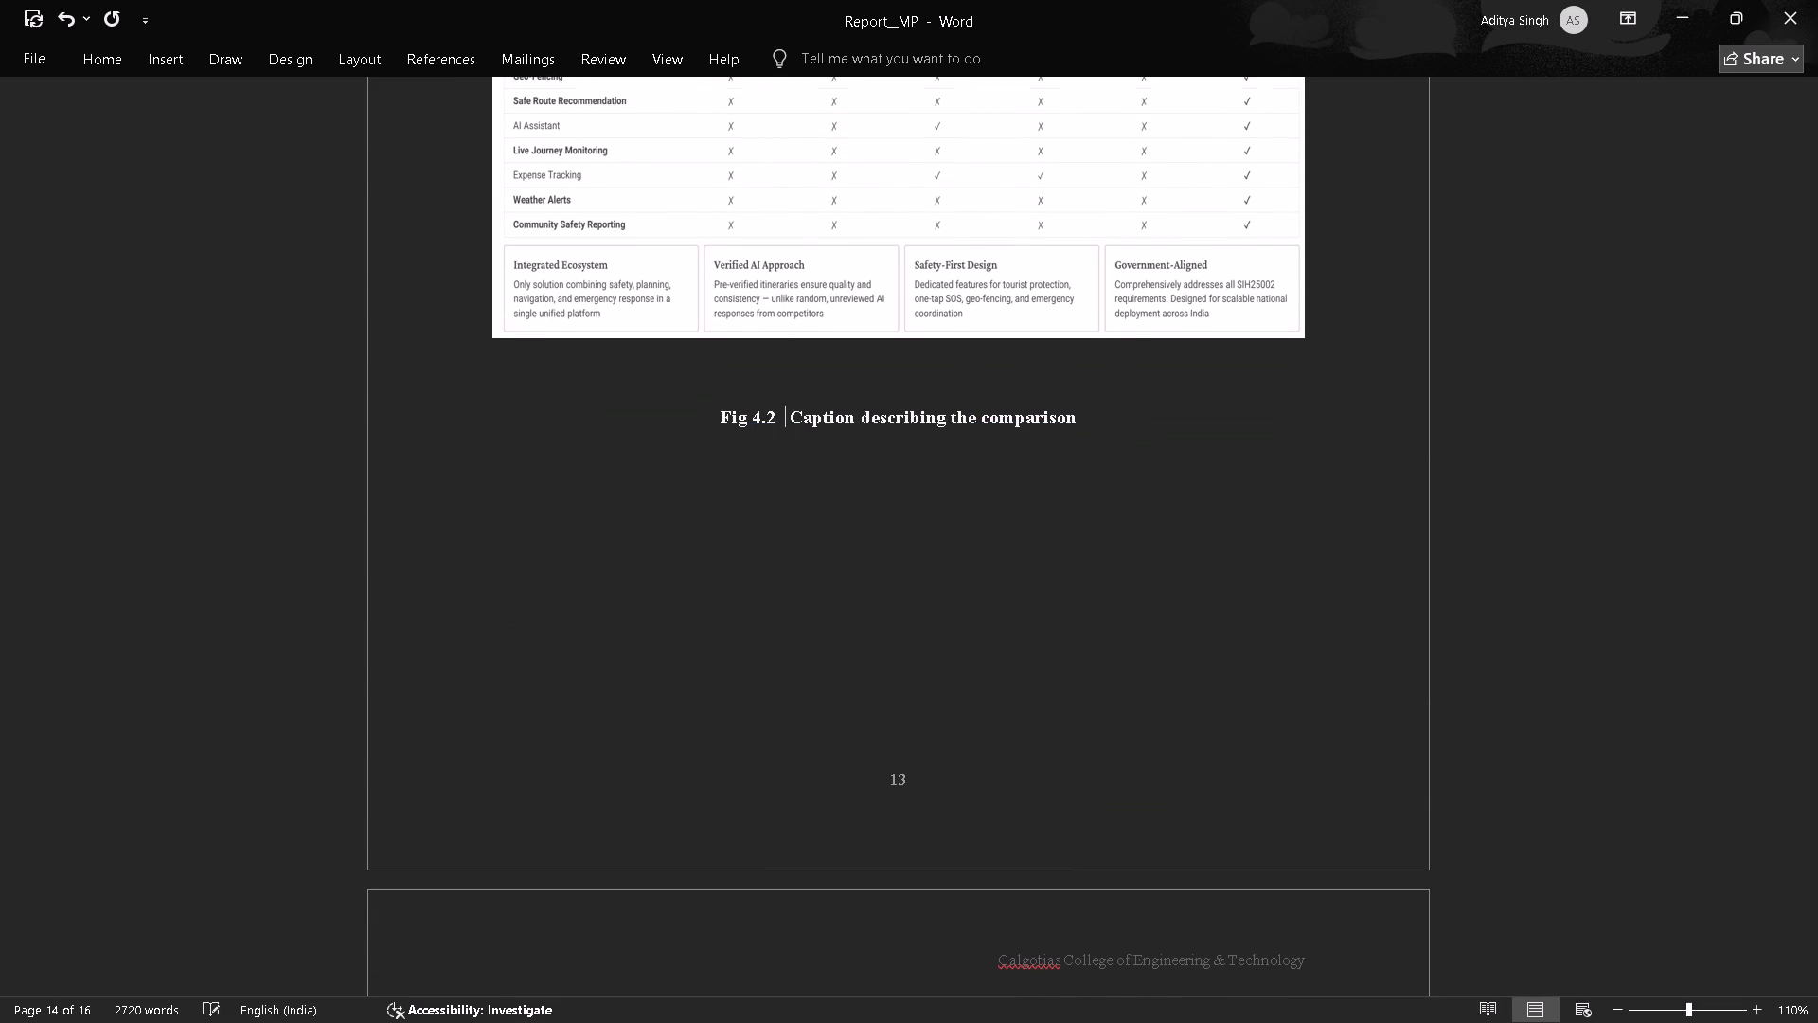
# Delete the placeholder text "[ Insert Output Screenshot / Graph Here ]" from the box under the 4.1 Output Screens heading.
pyautogui.scroll(1, 1109, 422)
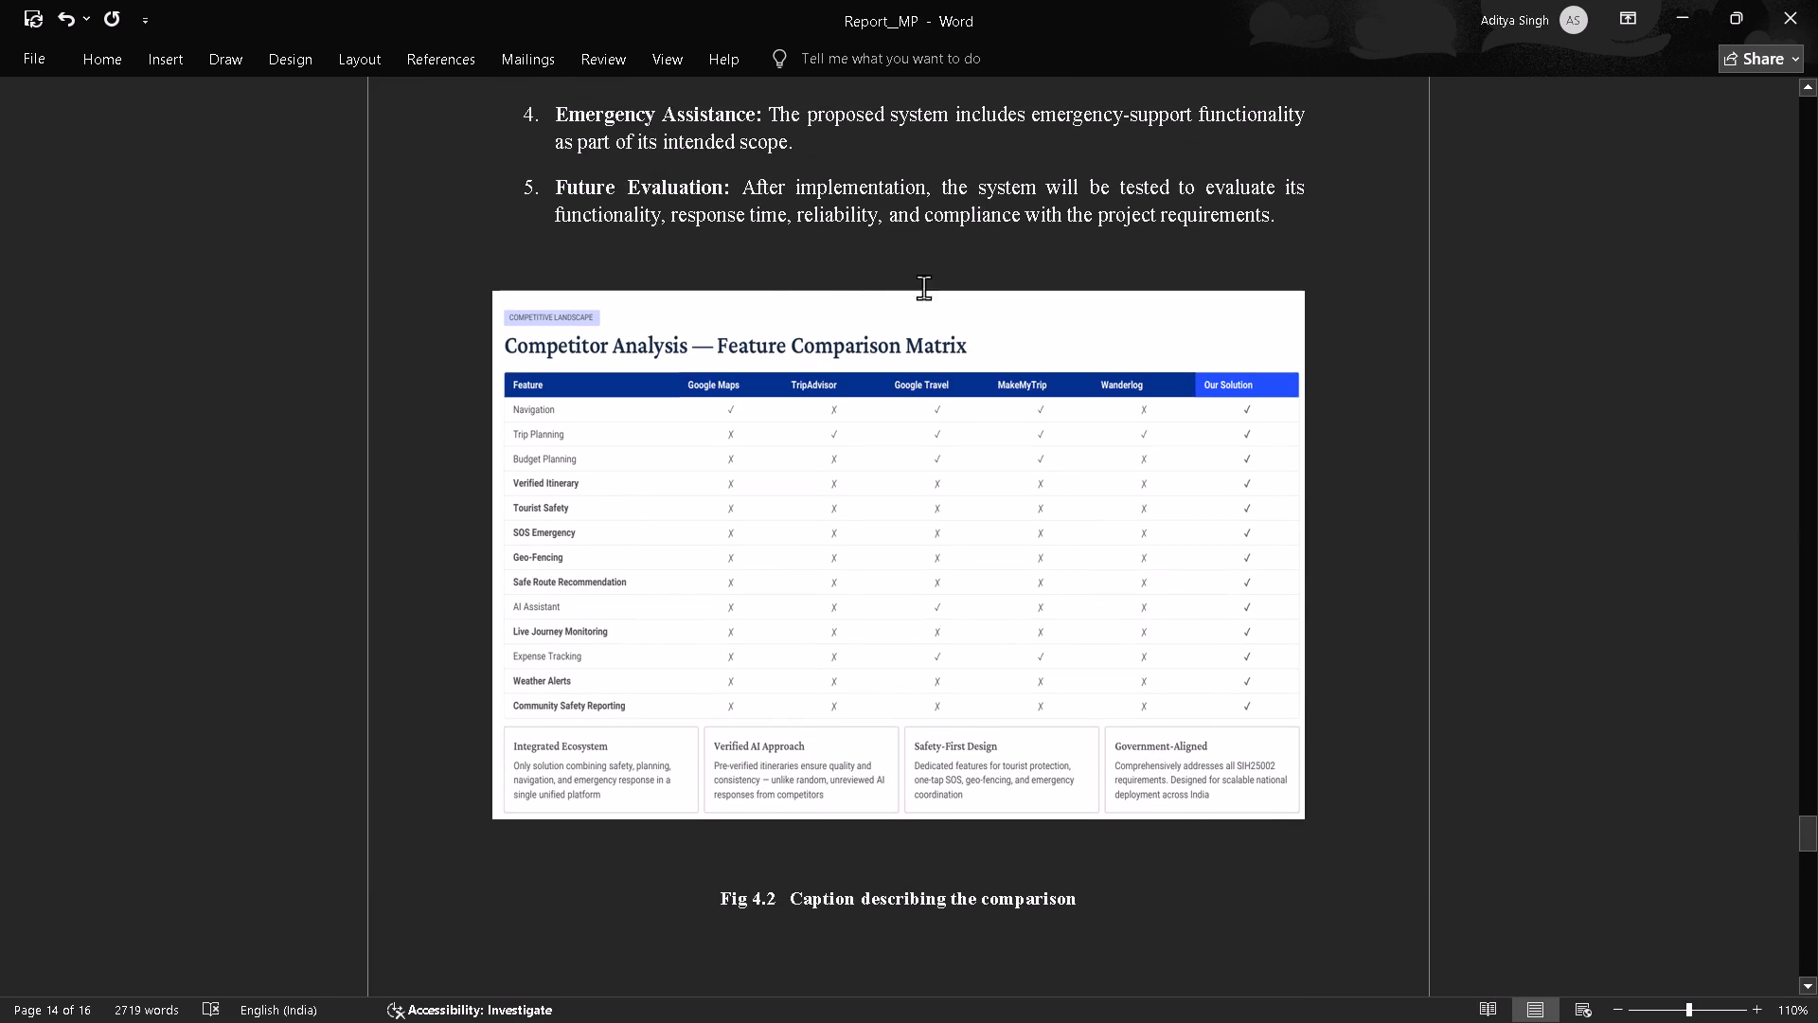
pyautogui.scroll(1, 929, 303)
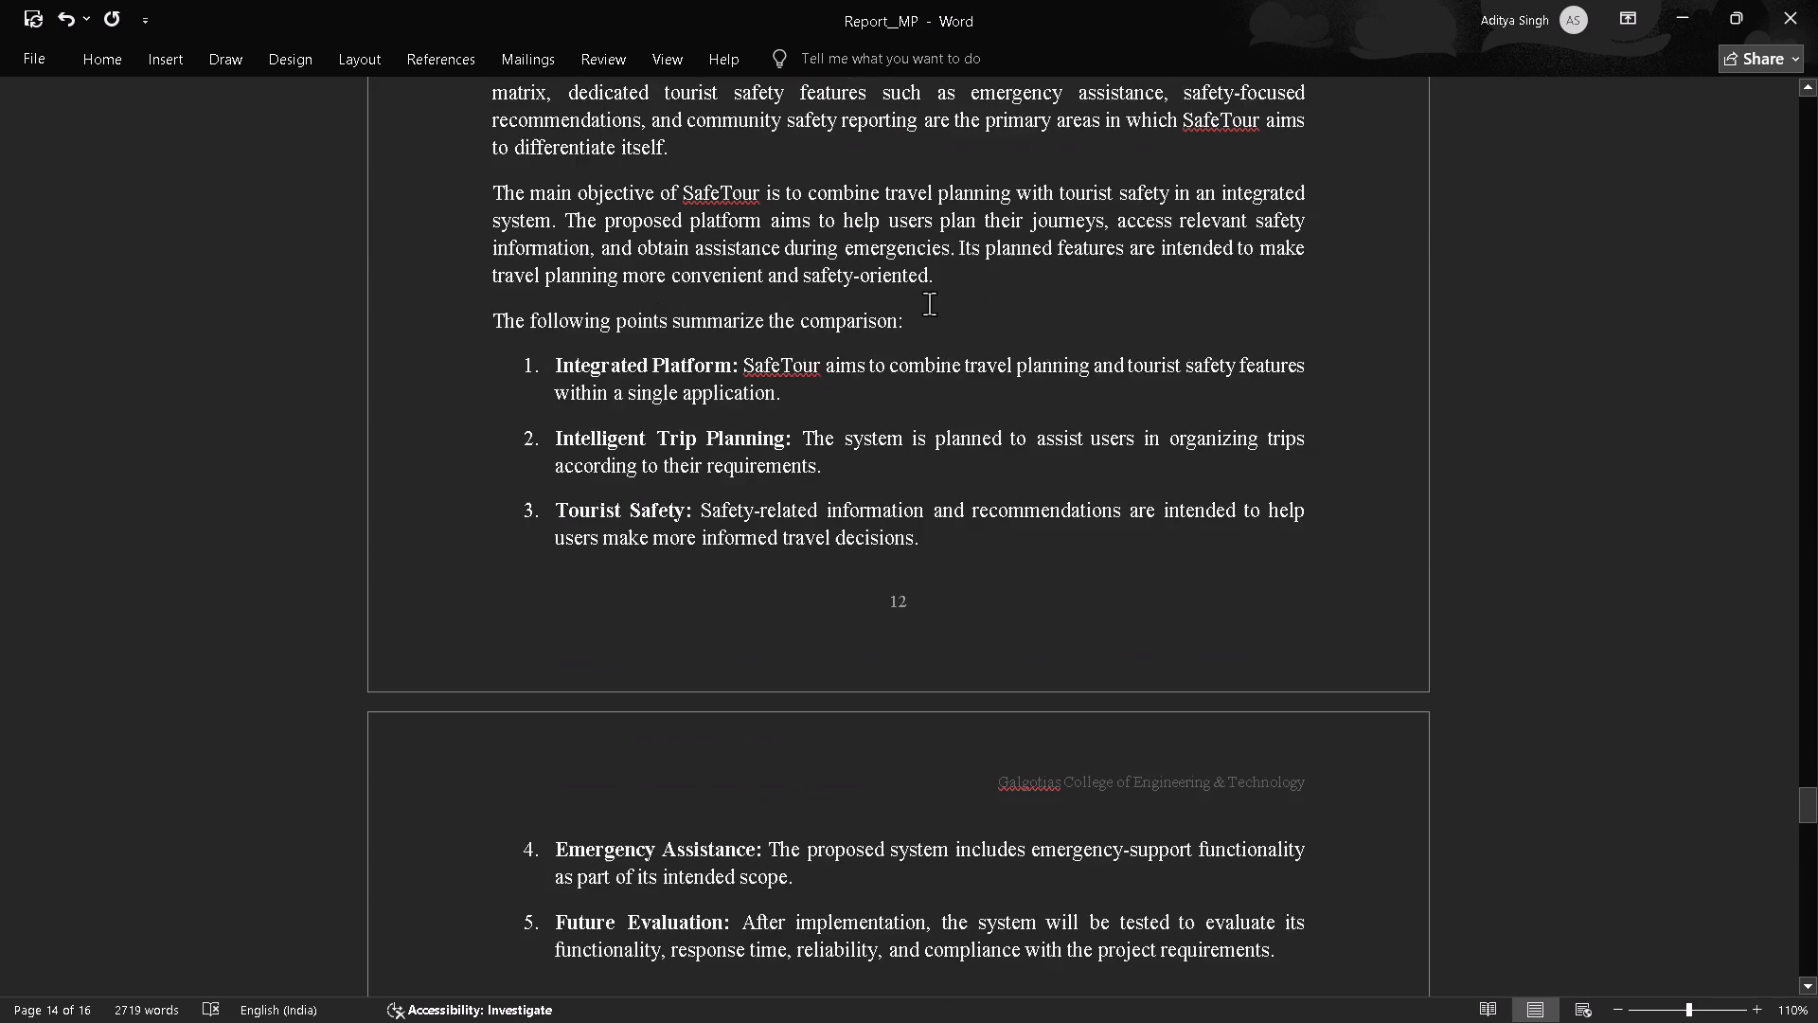
pyautogui.scroll(2, 929, 303)
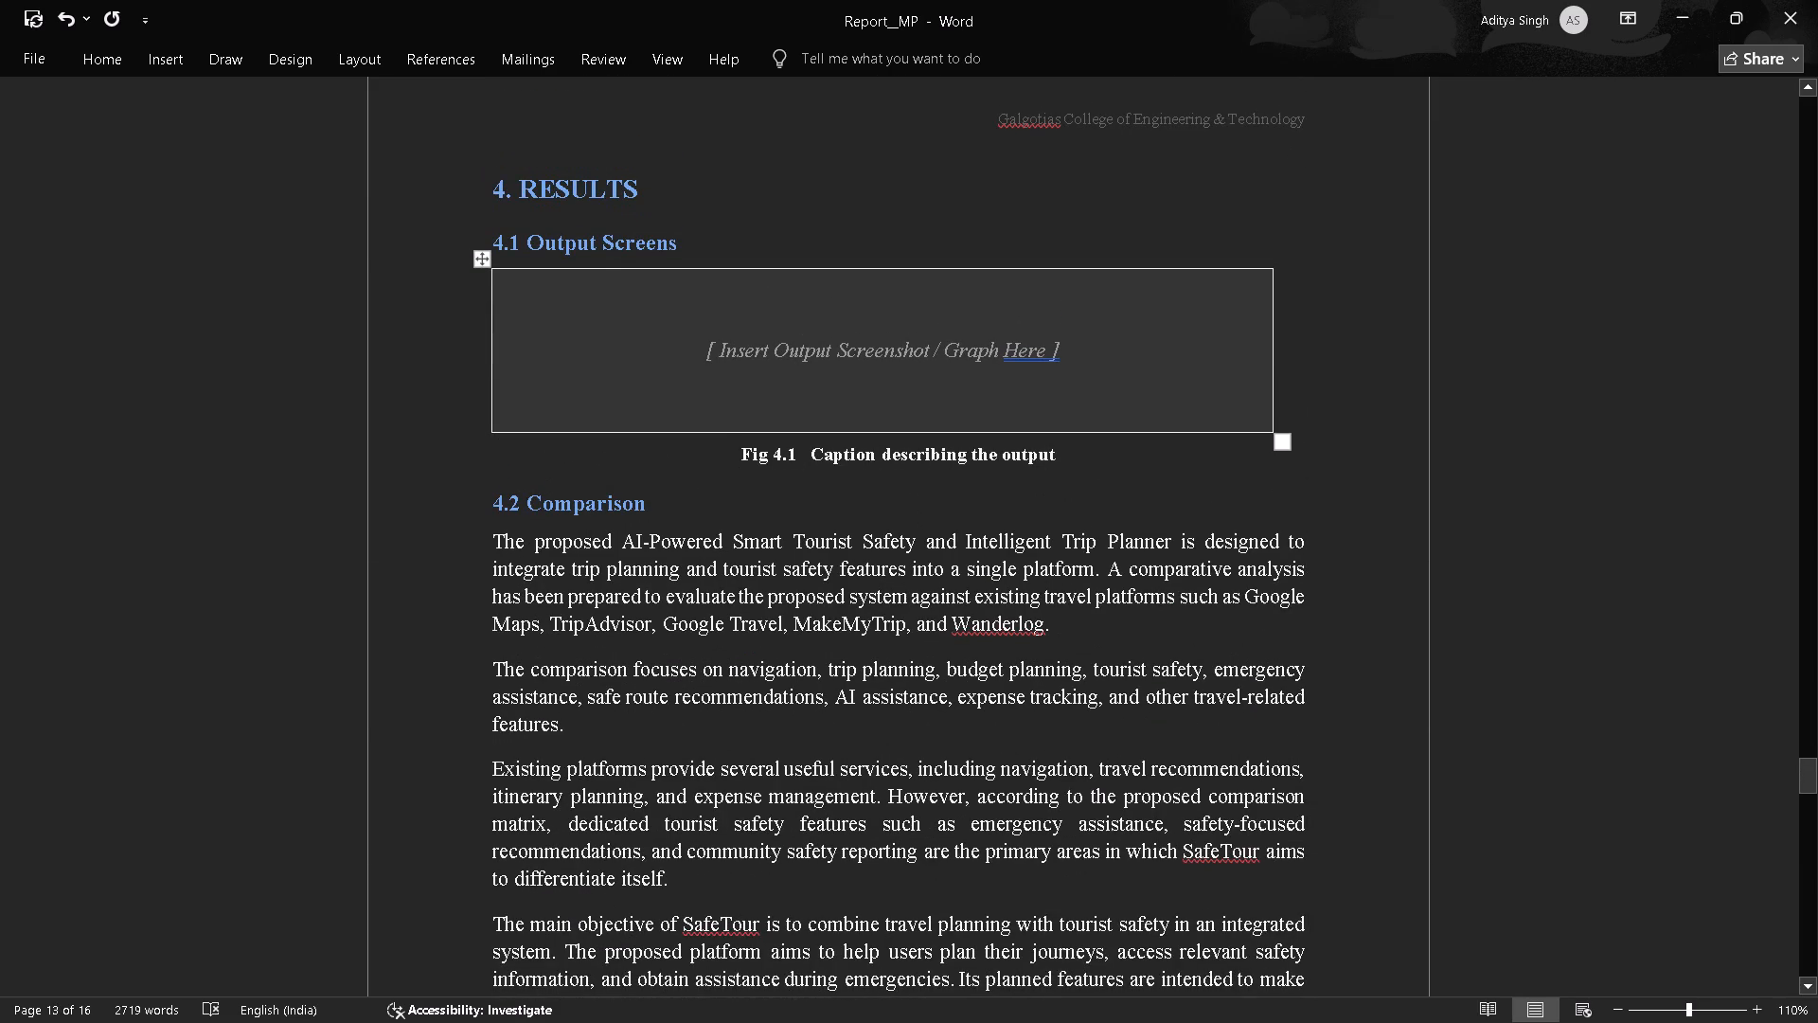
pyautogui.click(1080, 349)
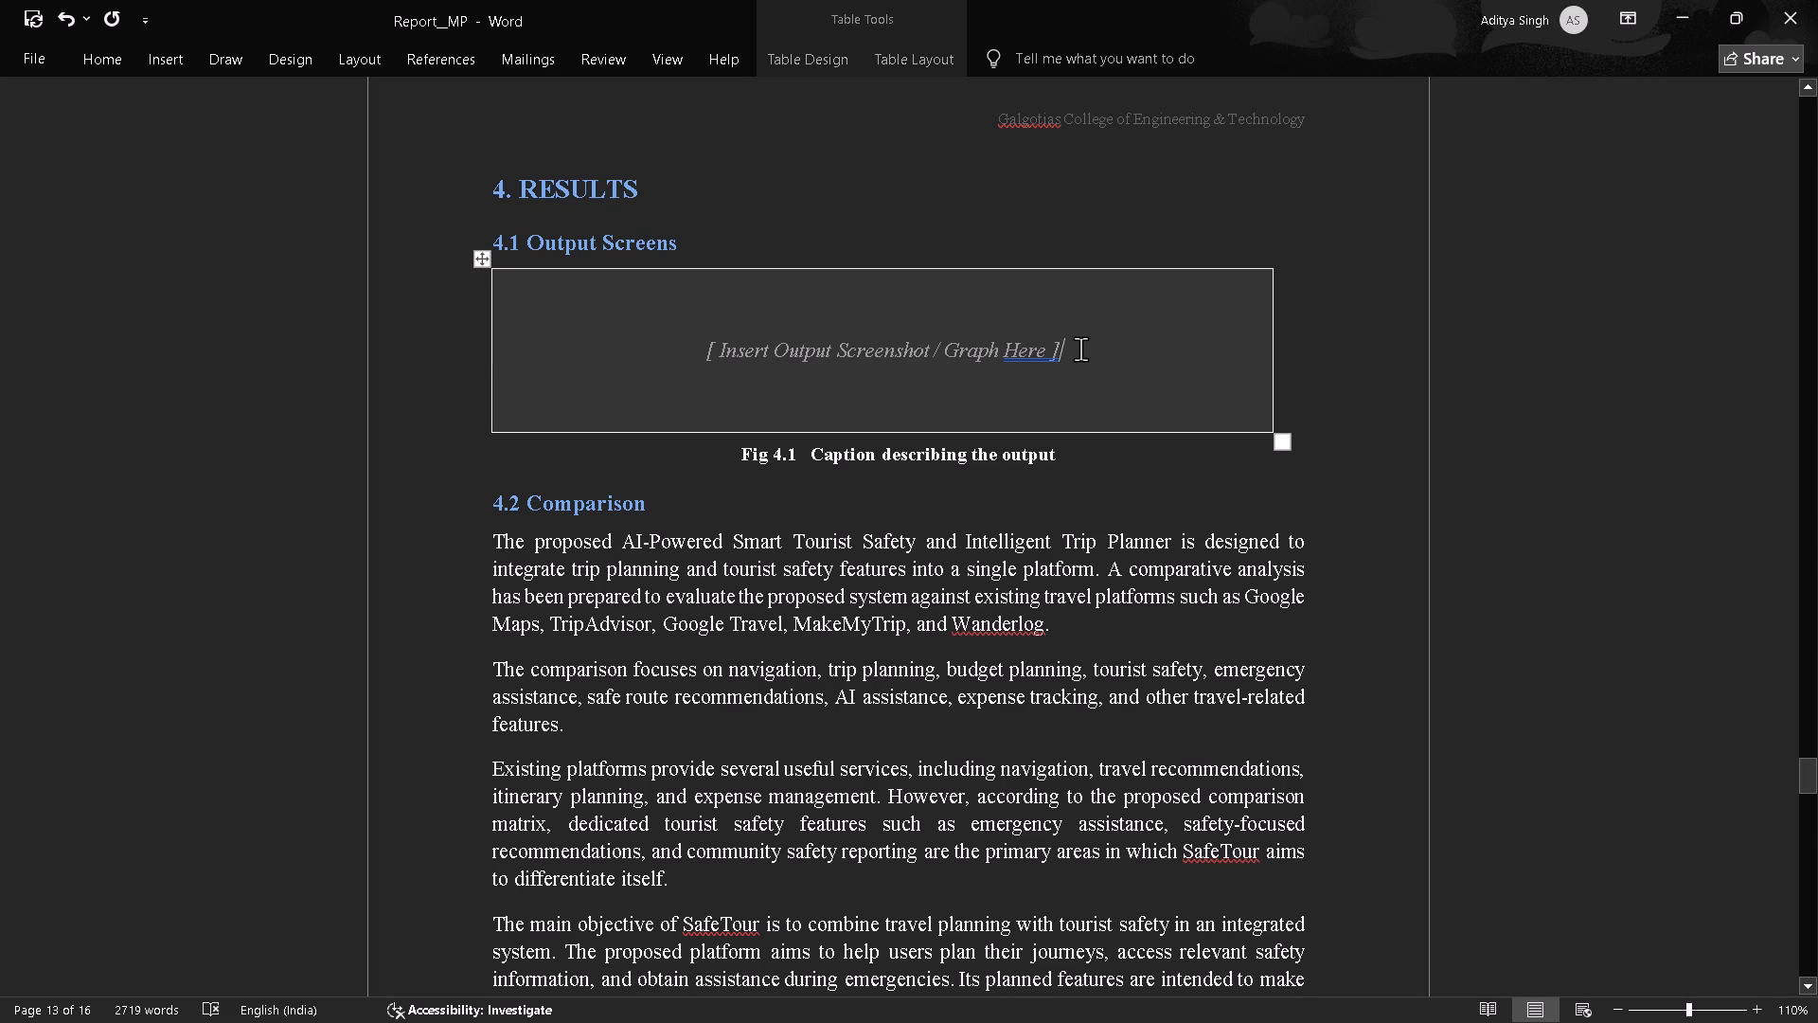
pyautogui.rightClick(1080, 349)
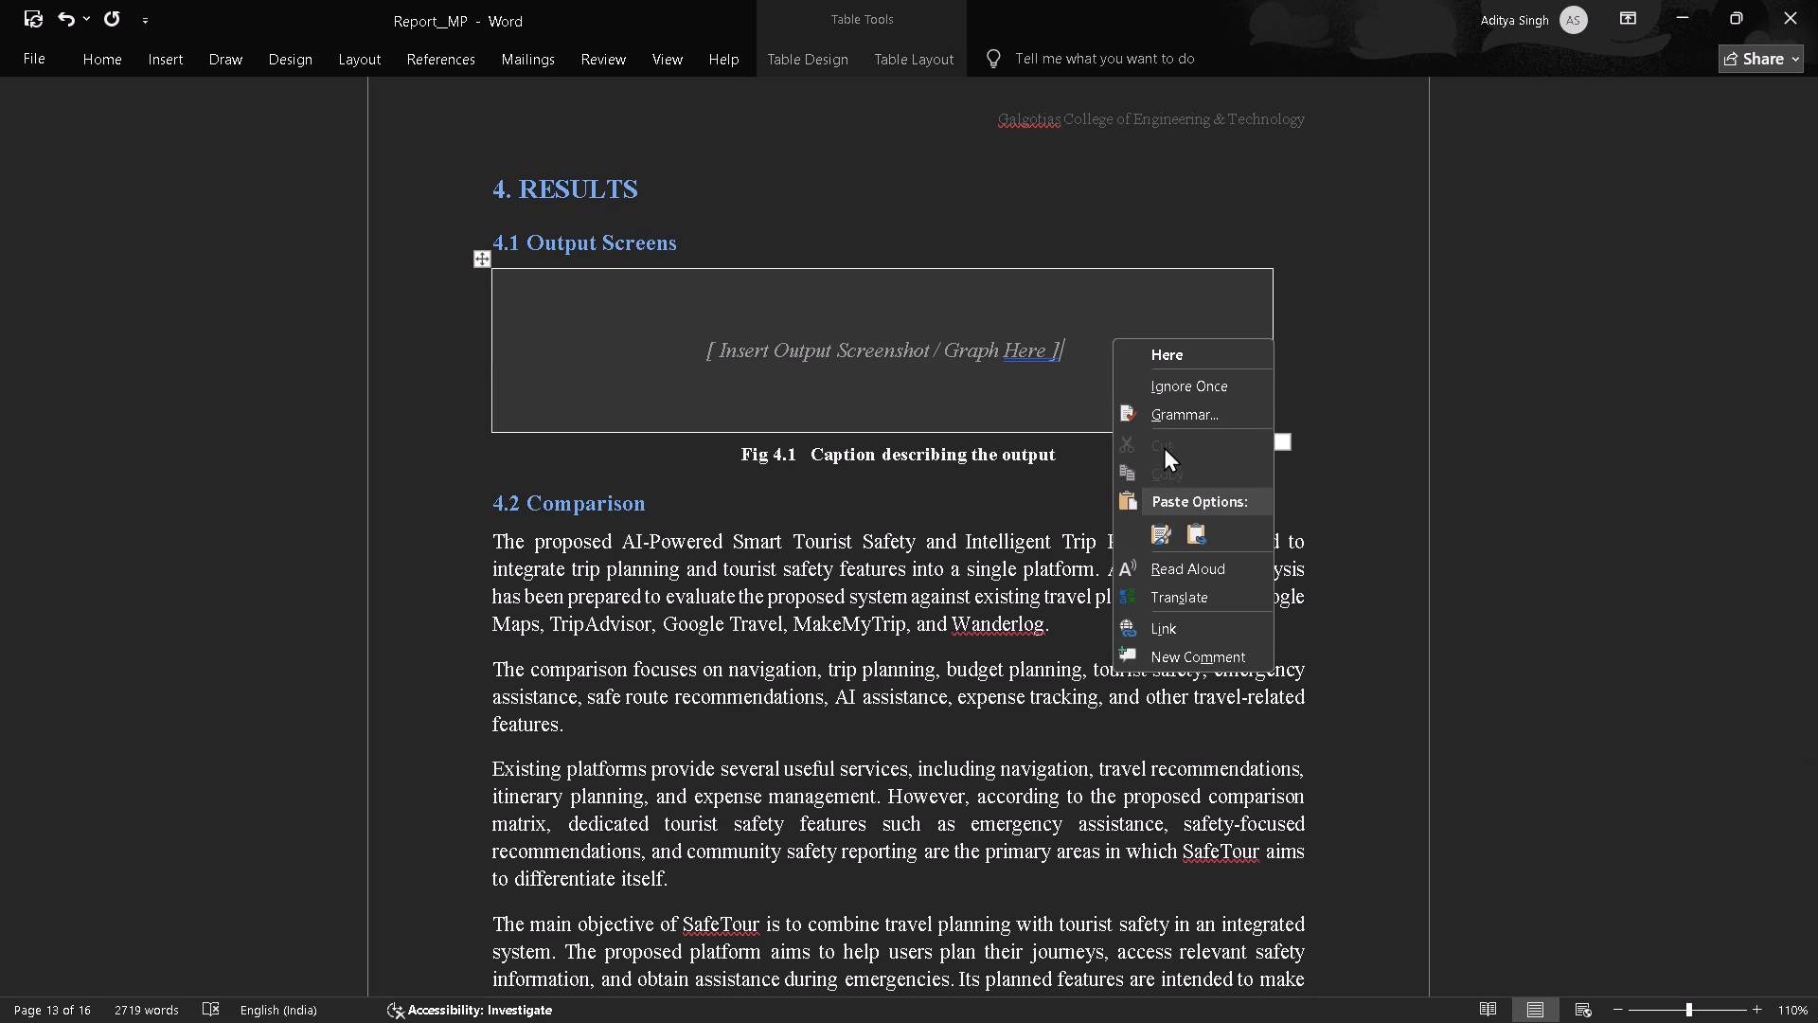
pyautogui.click(1074, 366)
pyautogui.press('BackSpace')
pyautogui.press('BackSpace')
pyautogui.press('BackSpace')
pyautogui.press('BackSpace')
pyautogui.press('BackSpace')
pyautogui.press('BackSpace')
pyautogui.press('BackSpace')
pyautogui.press('BackSpace')
pyautogui.press('BackSpace')
pyautogui.press('BackSpace')
pyautogui.press('BackSpace')
pyautogui.press('BackSpace')
pyautogui.press('BackSpace')
pyautogui.press('BackSpace')
pyautogui.press('BackSpace')
pyautogui.press('BackSpace')
pyautogui.press('BackSpace')
pyautogui.press('BackSpace')
pyautogui.press('BackSpace')
pyautogui.press('BackSpace')
pyautogui.press('BackSpace')
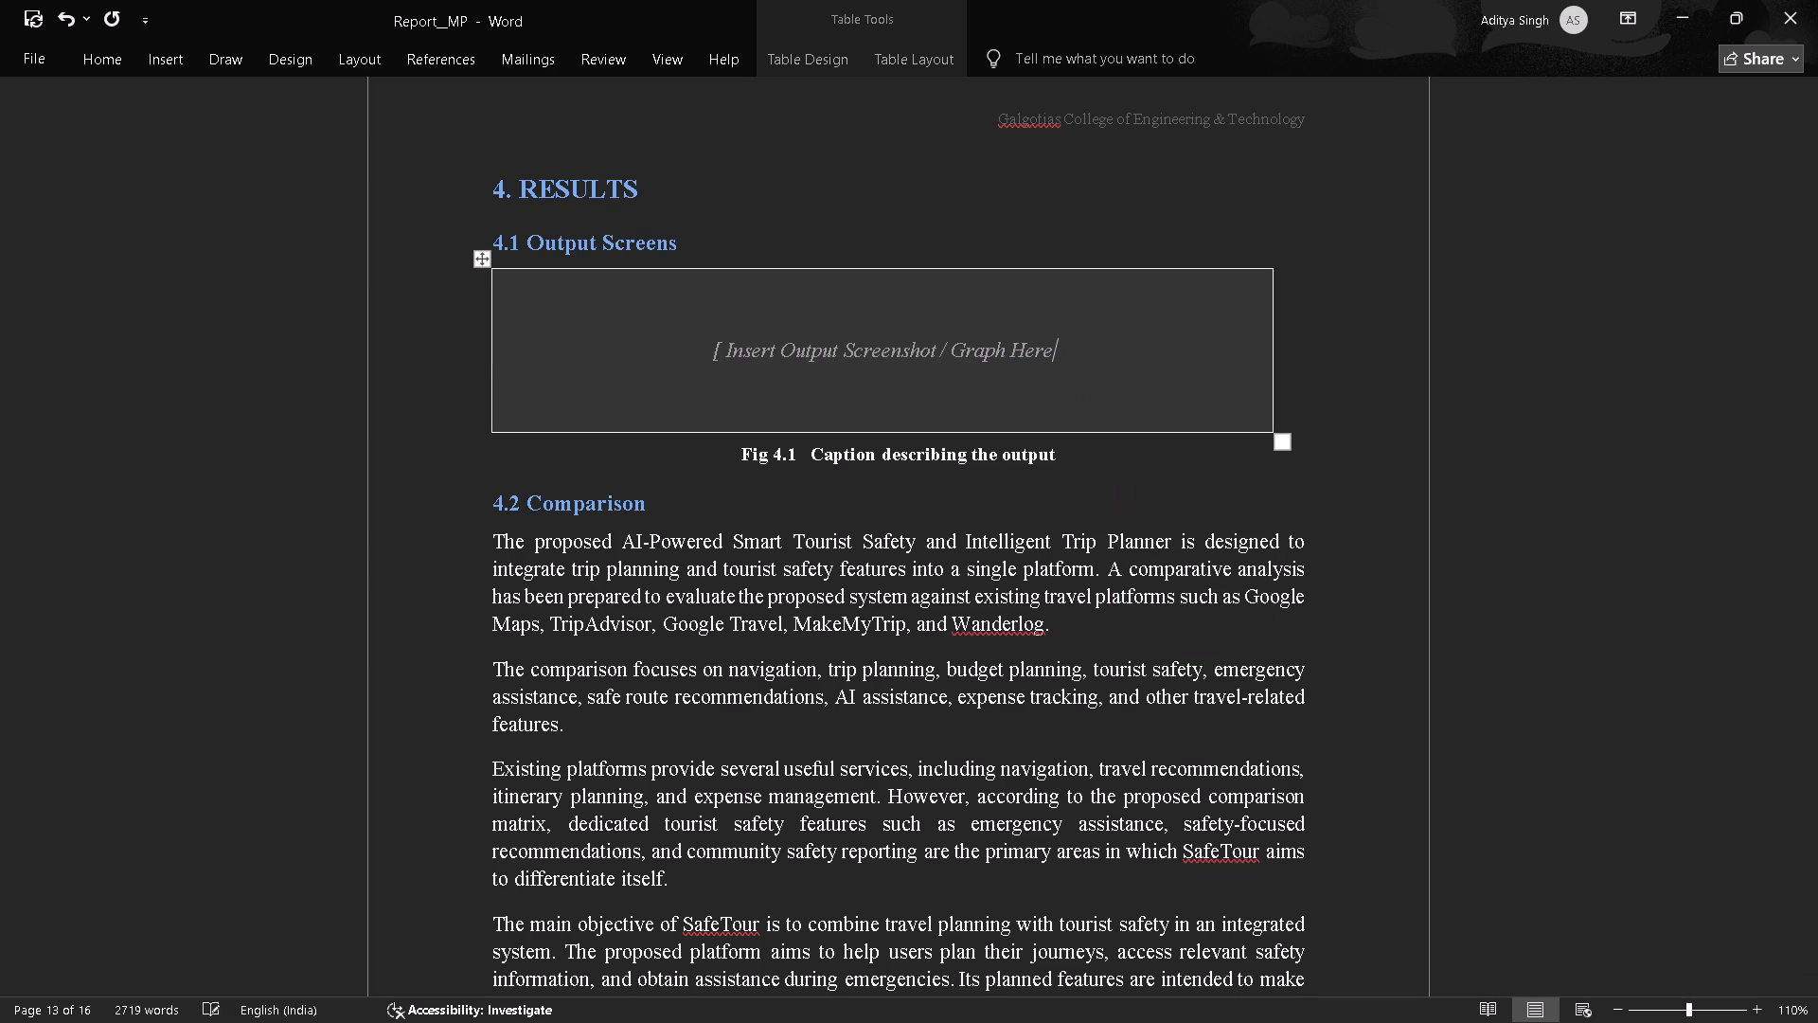
pyautogui.press('BackSpace')
pyautogui.press('BackSpace')
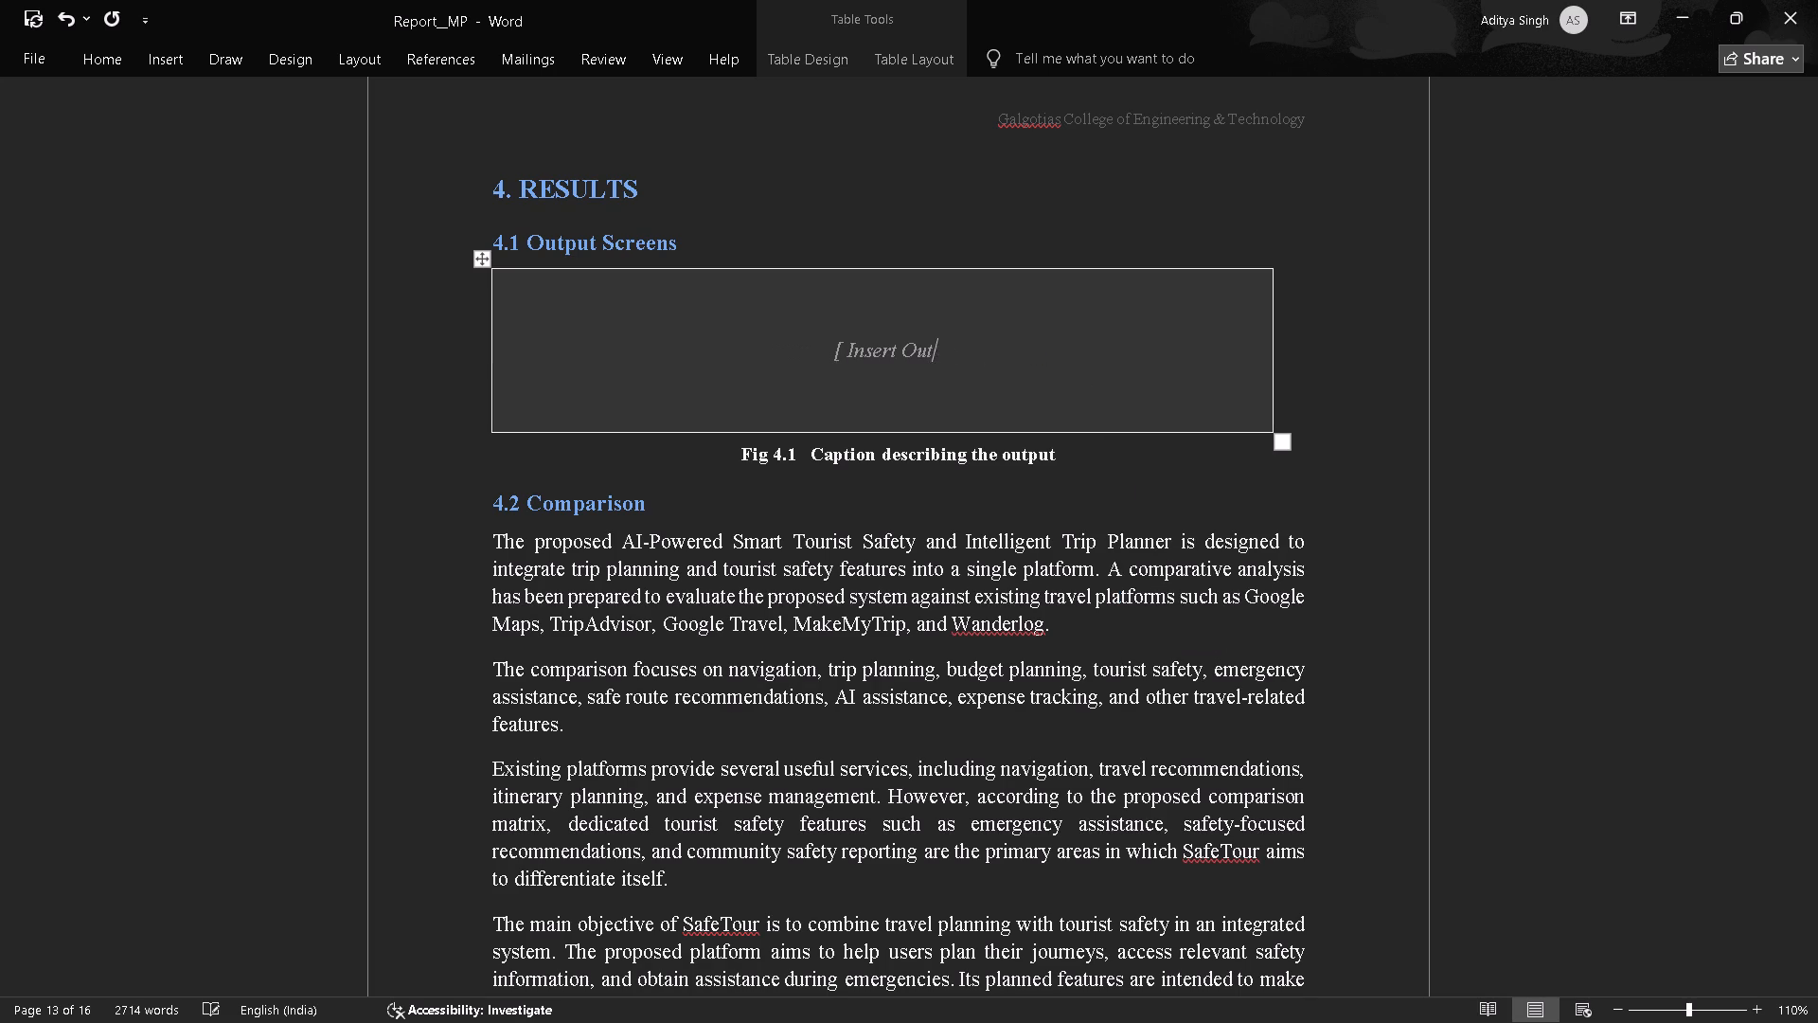
pyautogui.press('BackSpace')
pyautogui.press('BackSpace')
pyautogui.press('BackSpace')
pyautogui.press('BackSpace')
pyautogui.press('BackSpace')
pyautogui.press('BackSpace')
pyautogui.press('BackSpace')
pyautogui.press('BackSpace')
pyautogui.press('BackSpace')
pyautogui.press('BackSpace')
pyautogui.press('BackSpace')
pyautogui.press('BackSpace')
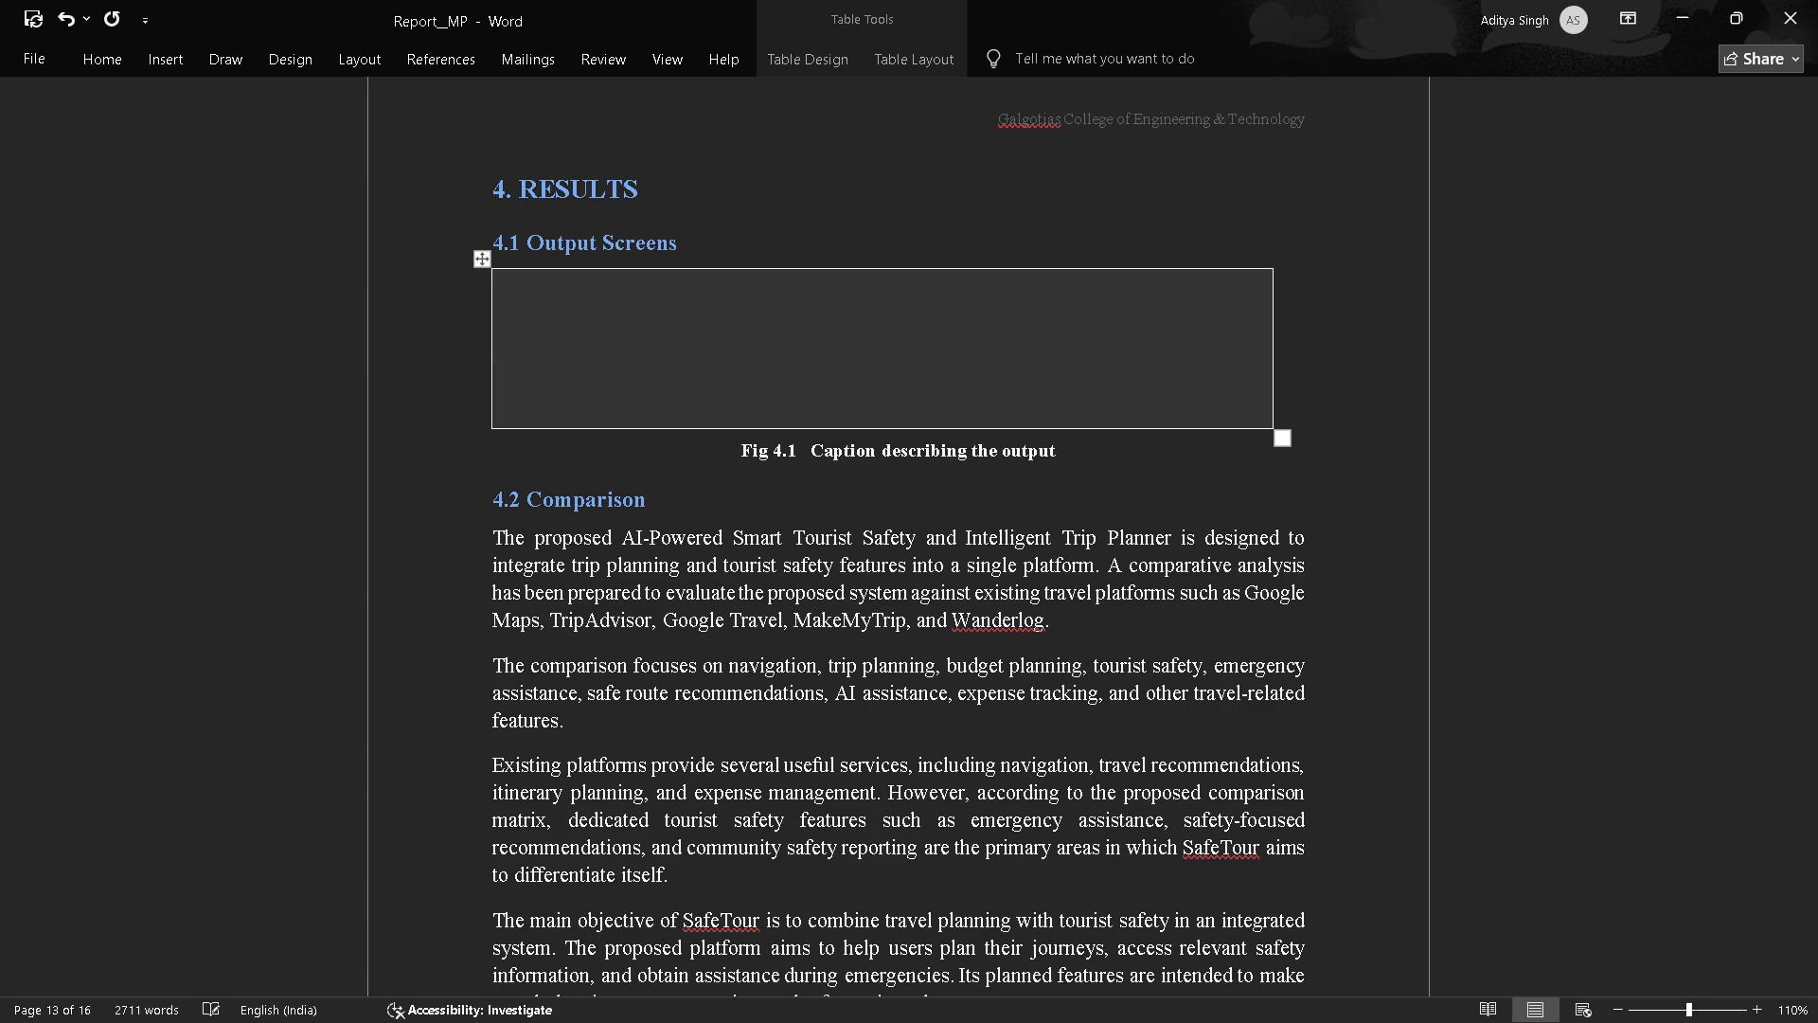
# Delete the empty placeholder table row above the Fig 4.1 caption.
pyautogui.rightClick(1074, 366)
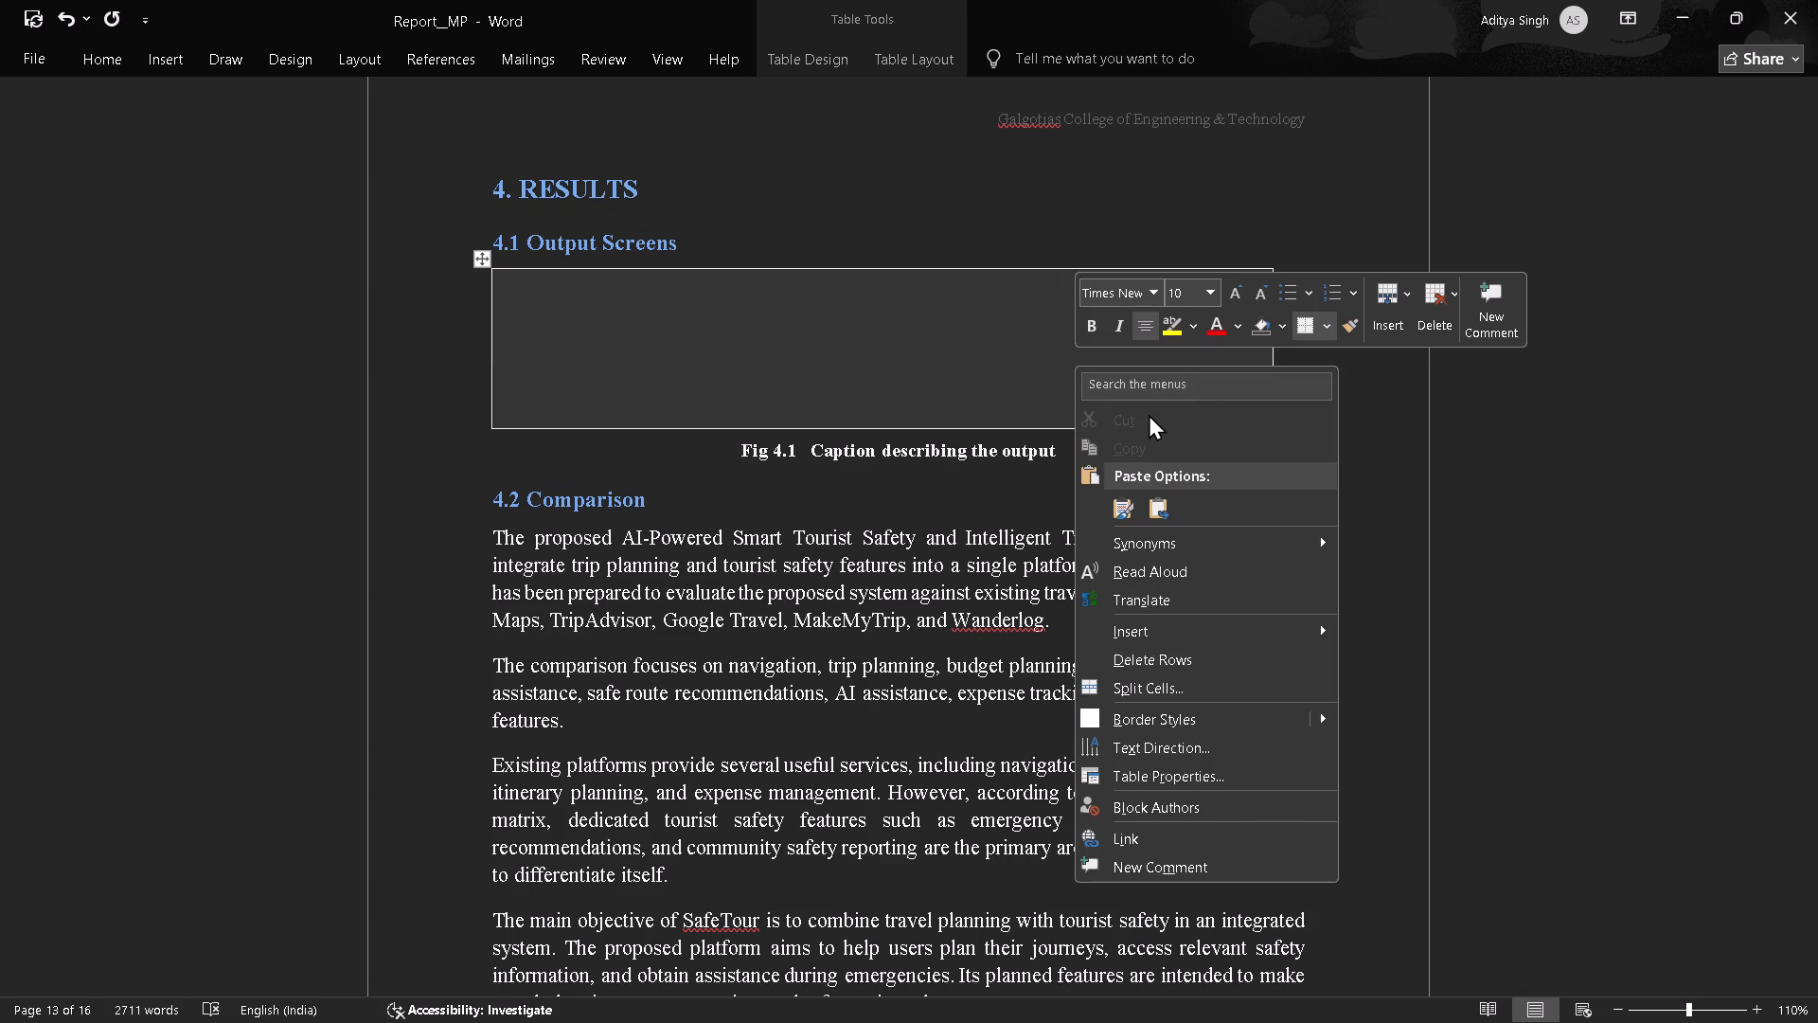
pyautogui.rightClick(930, 348)
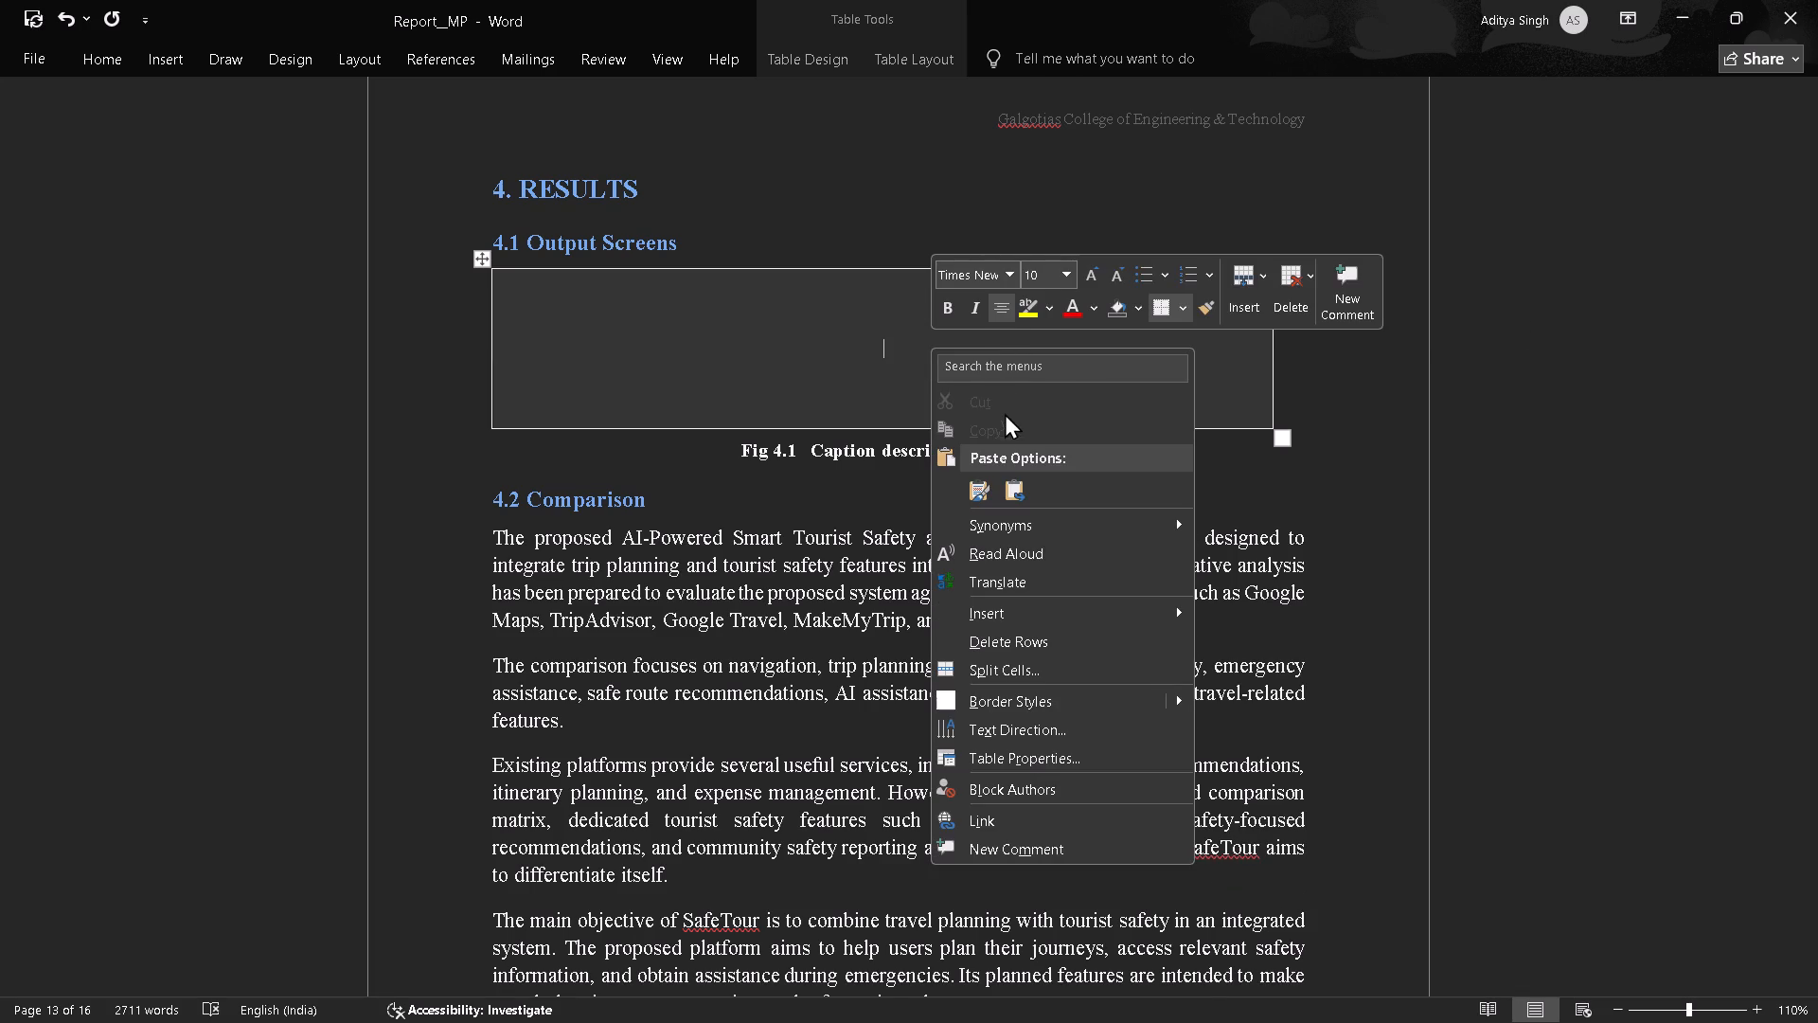
pyautogui.click(1008, 404)
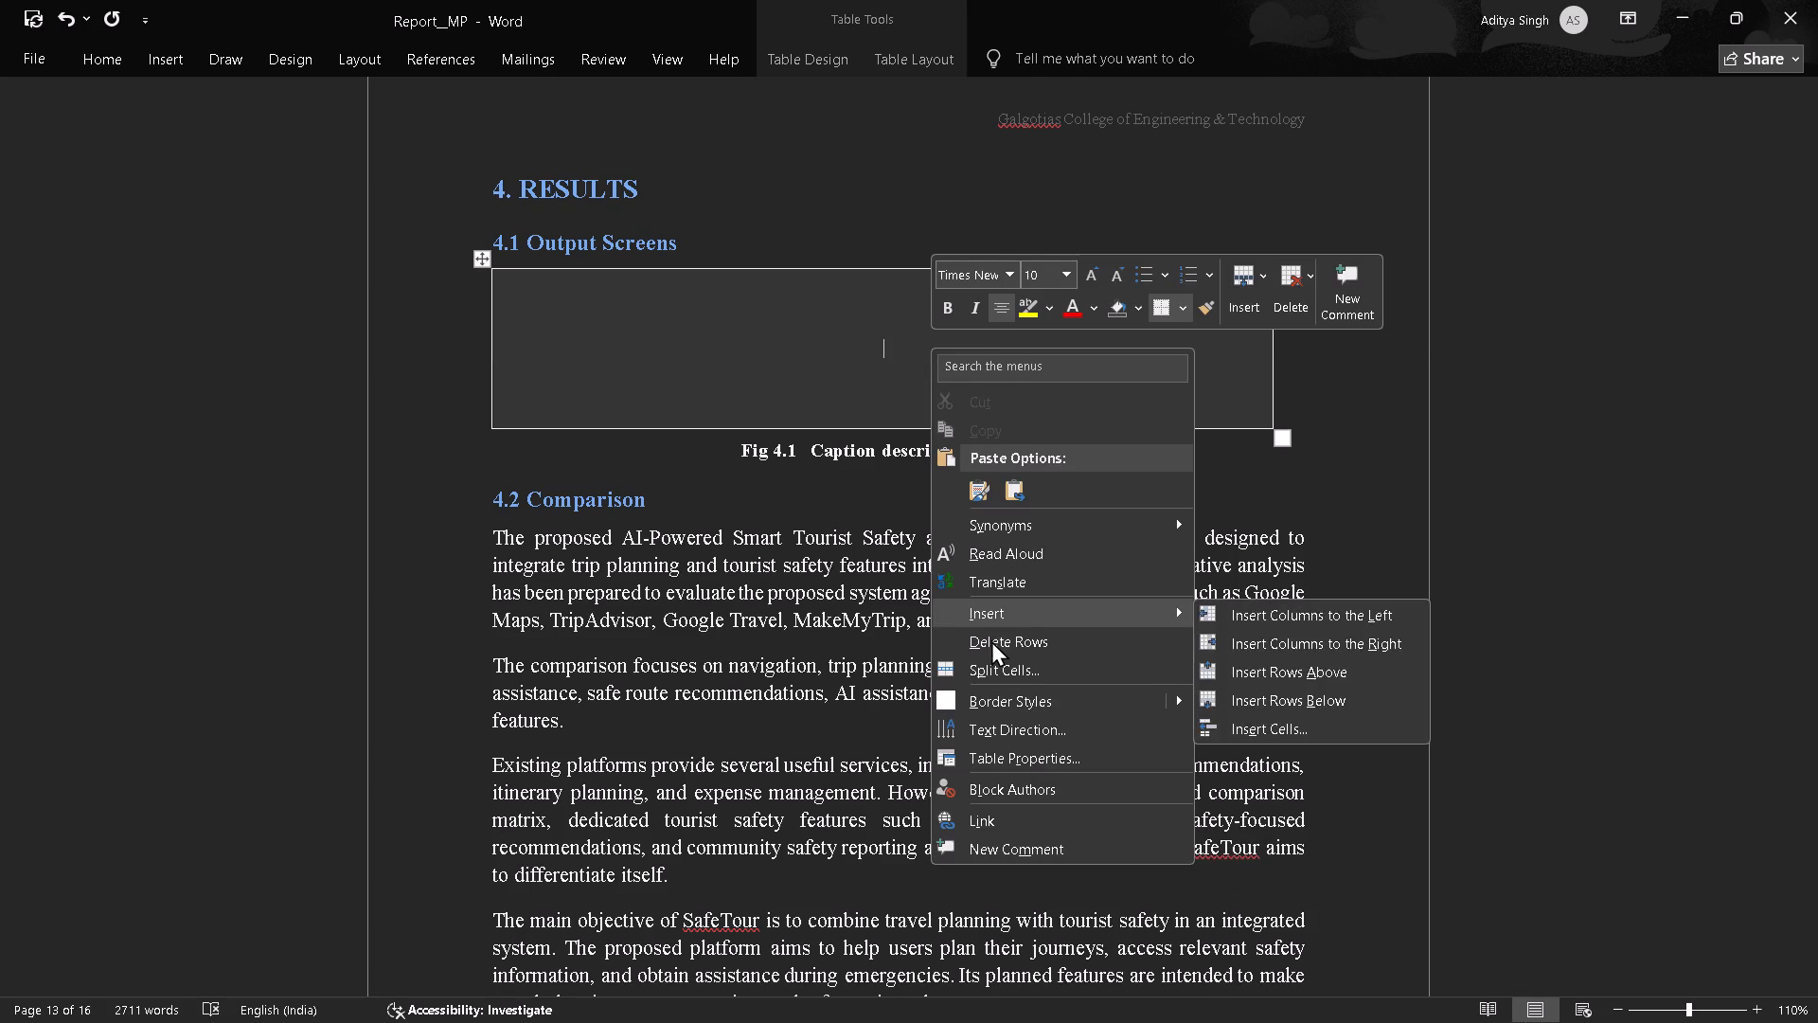
pyautogui.click(994, 640)
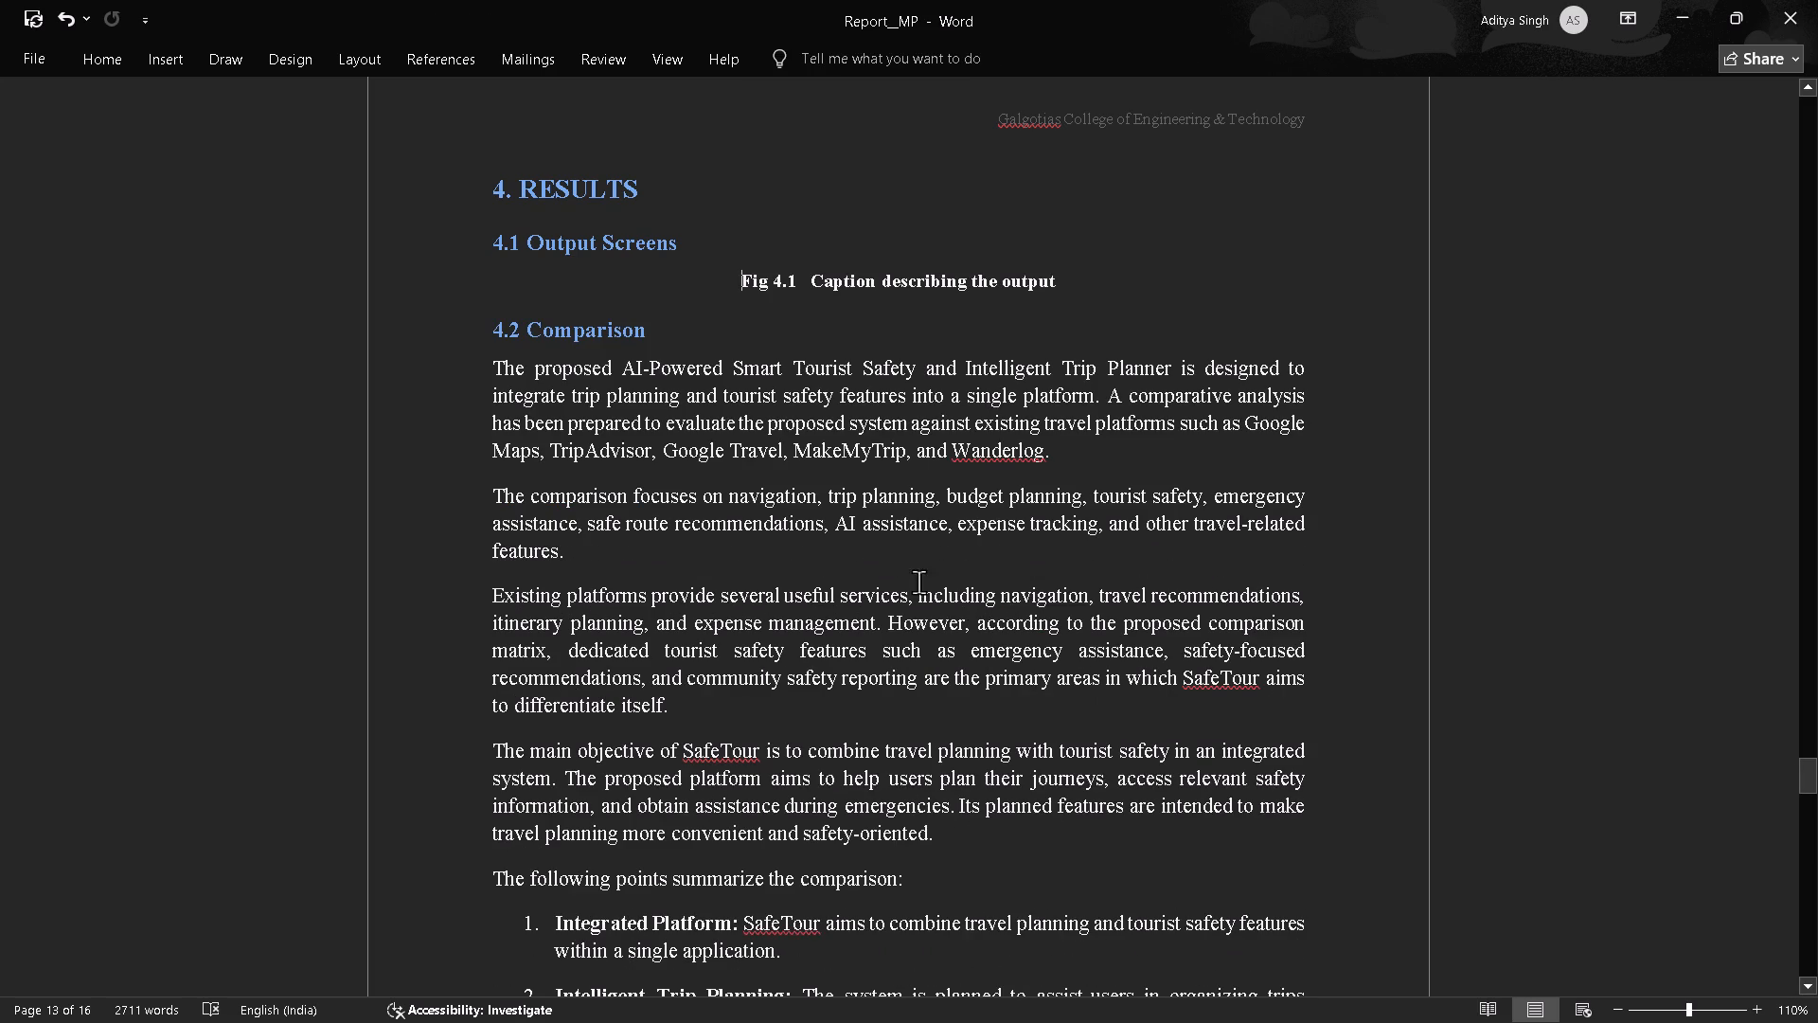
# Insert the m.jpeg home page screenshot from Photos on a new line below the 4.1 Output Screens heading, followed by a line break.
pyautogui.click(773, 230)
pyautogui.press('Return')
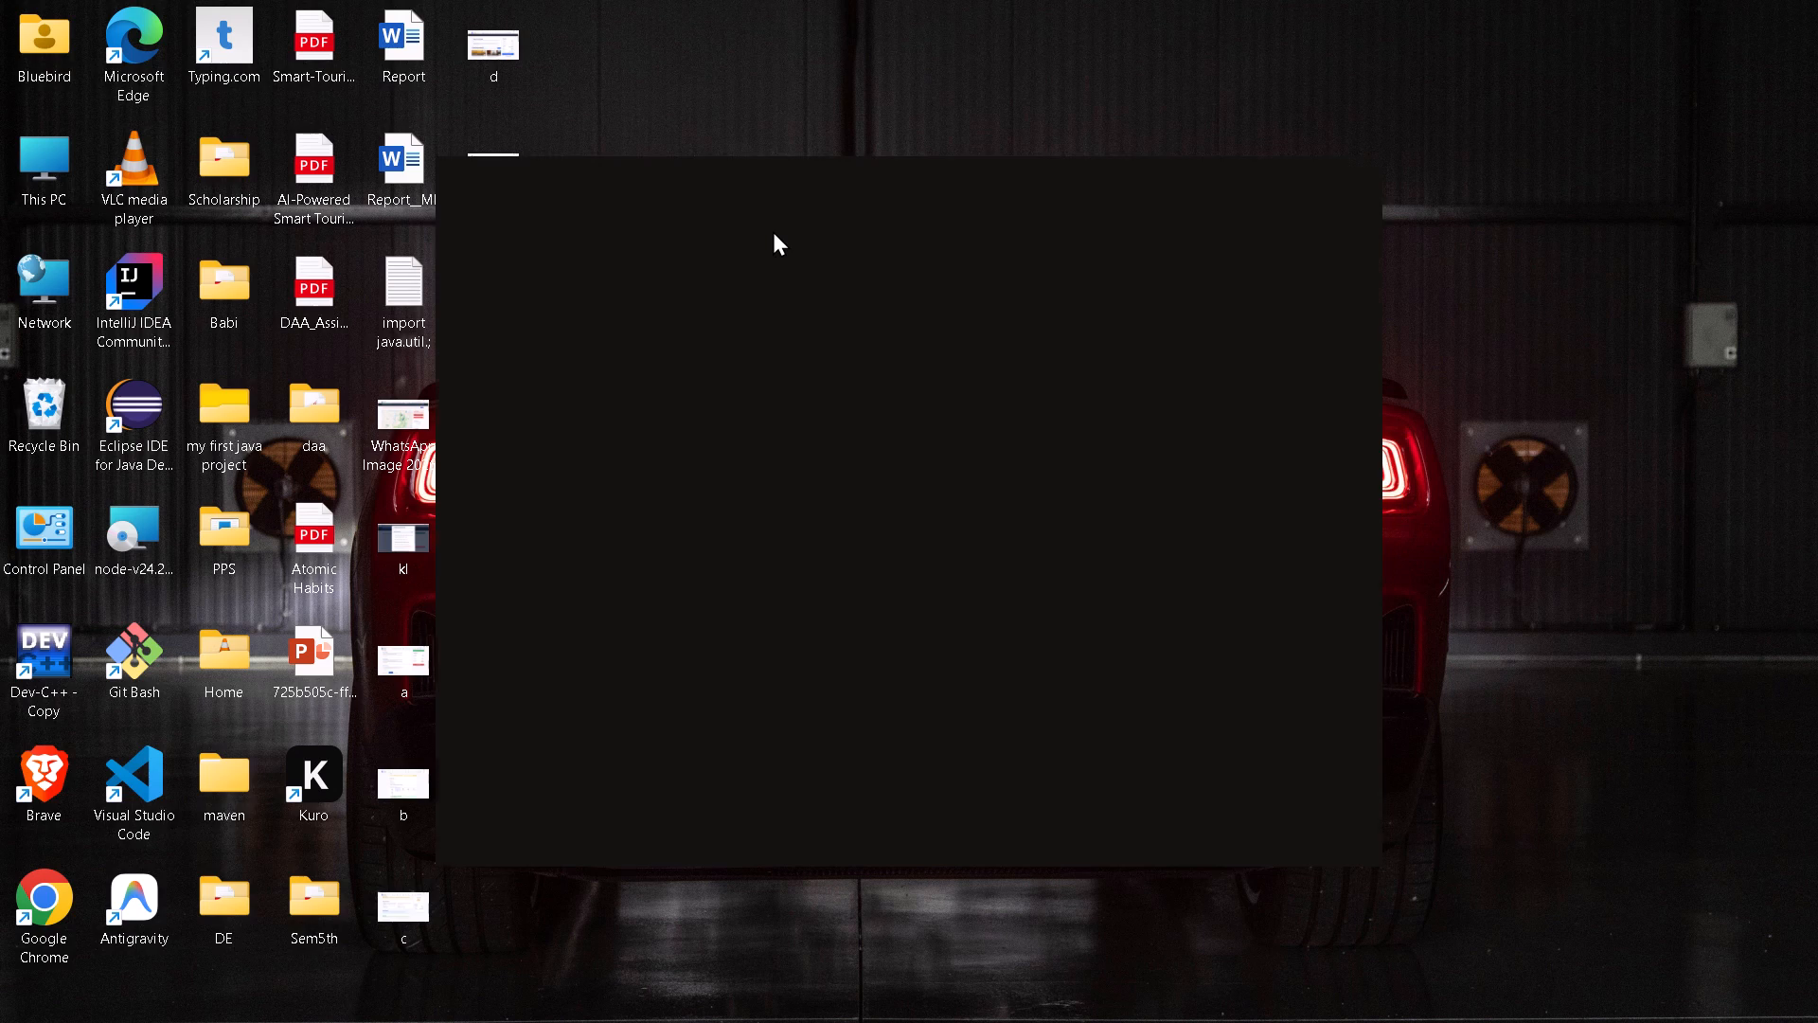
pyautogui.click(504, 648)
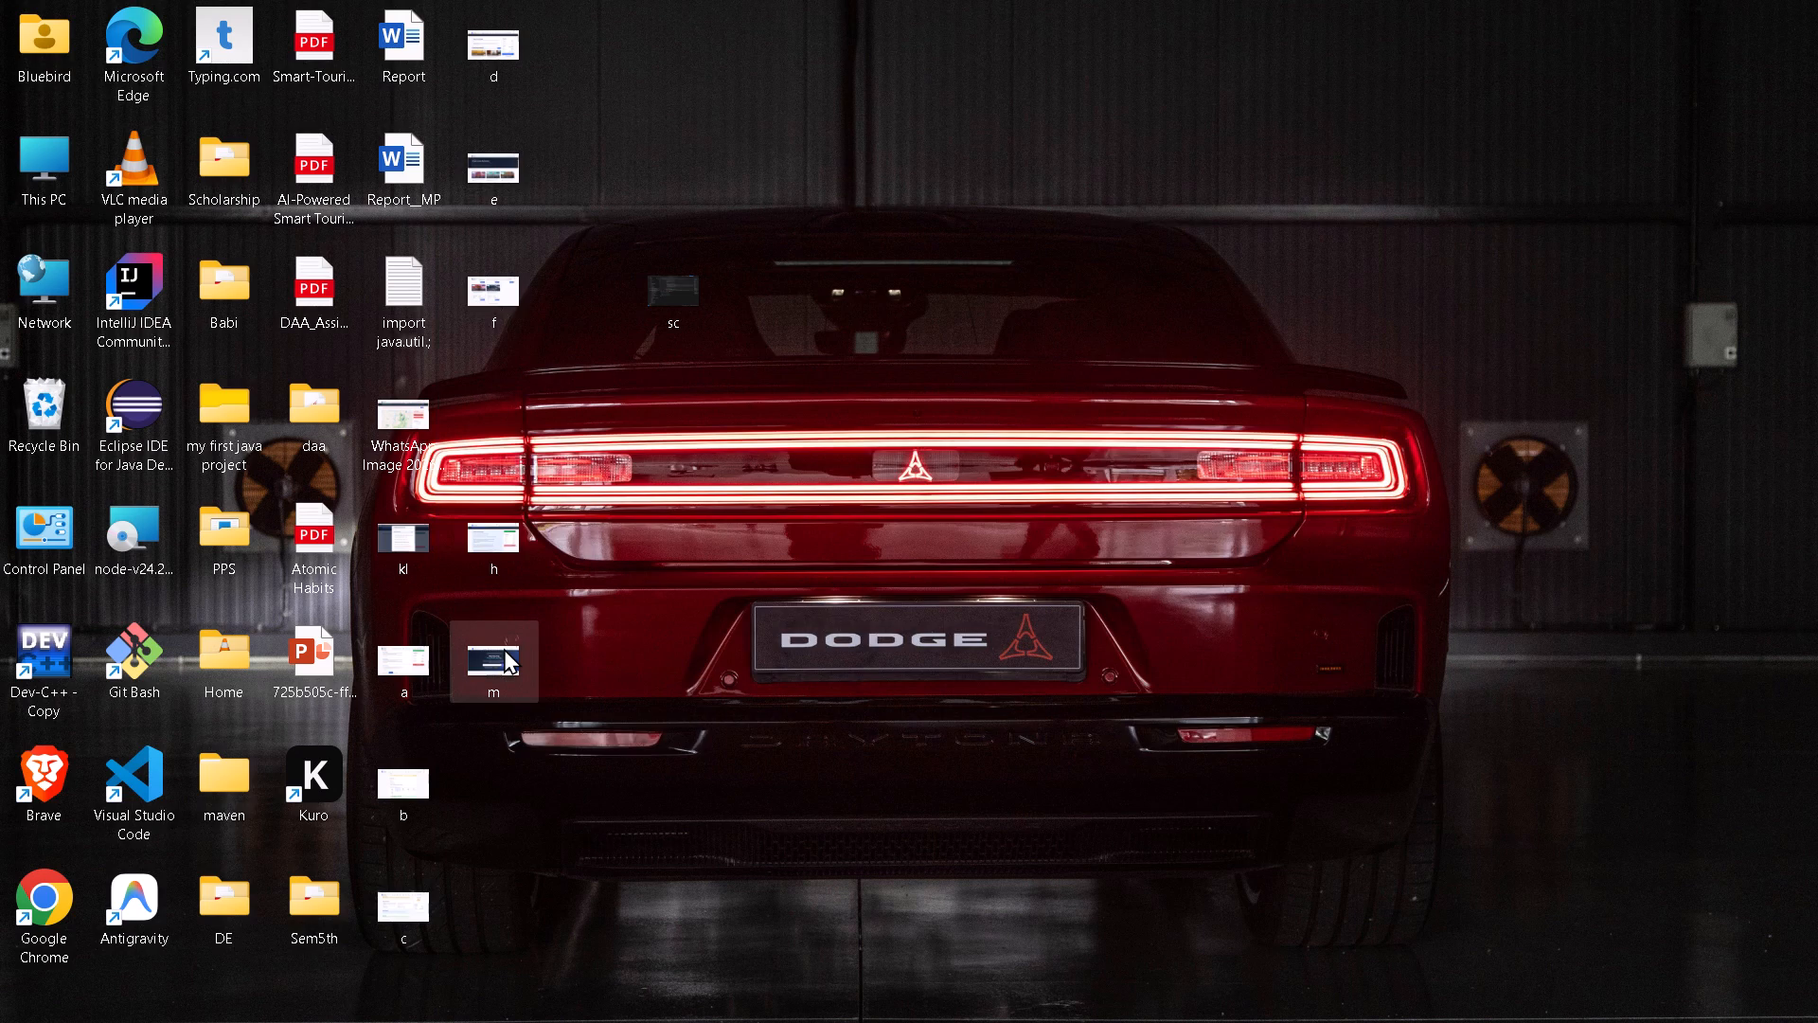
pyautogui.hotkey('ctrl', 'c')
pyautogui.click(1292, 994)
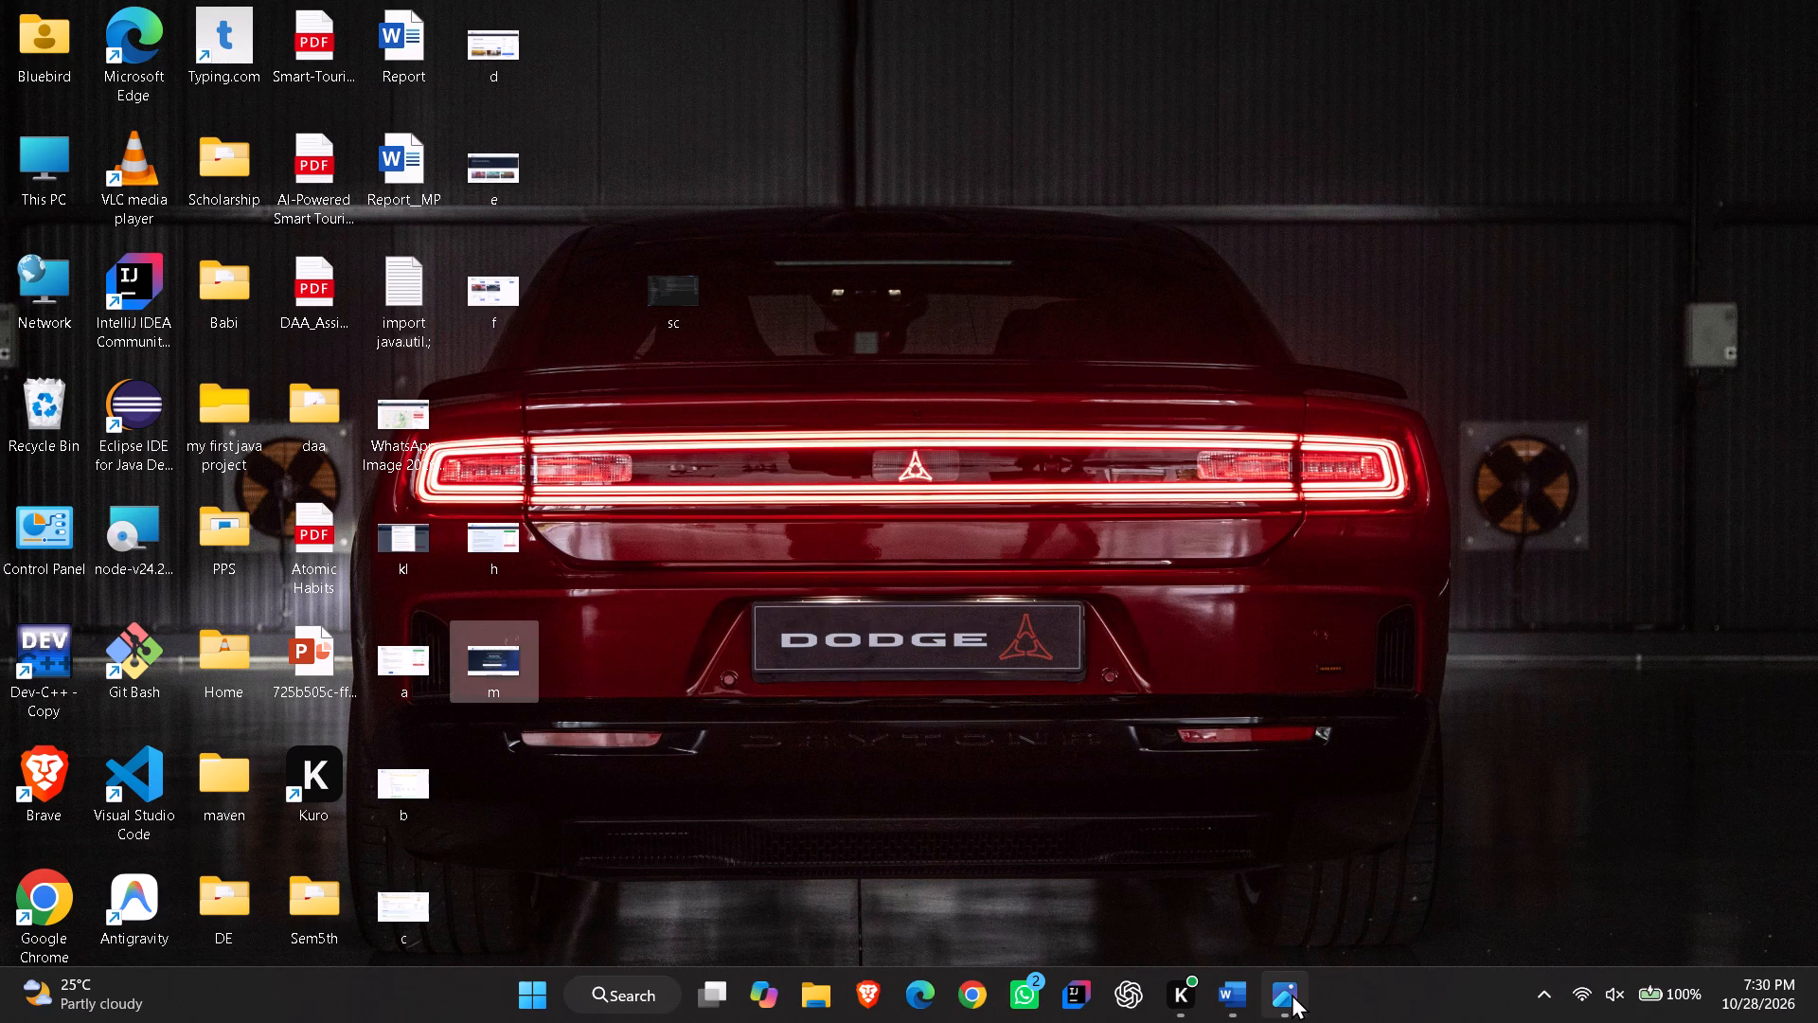
pyautogui.press('Right')
pyautogui.press('Right')
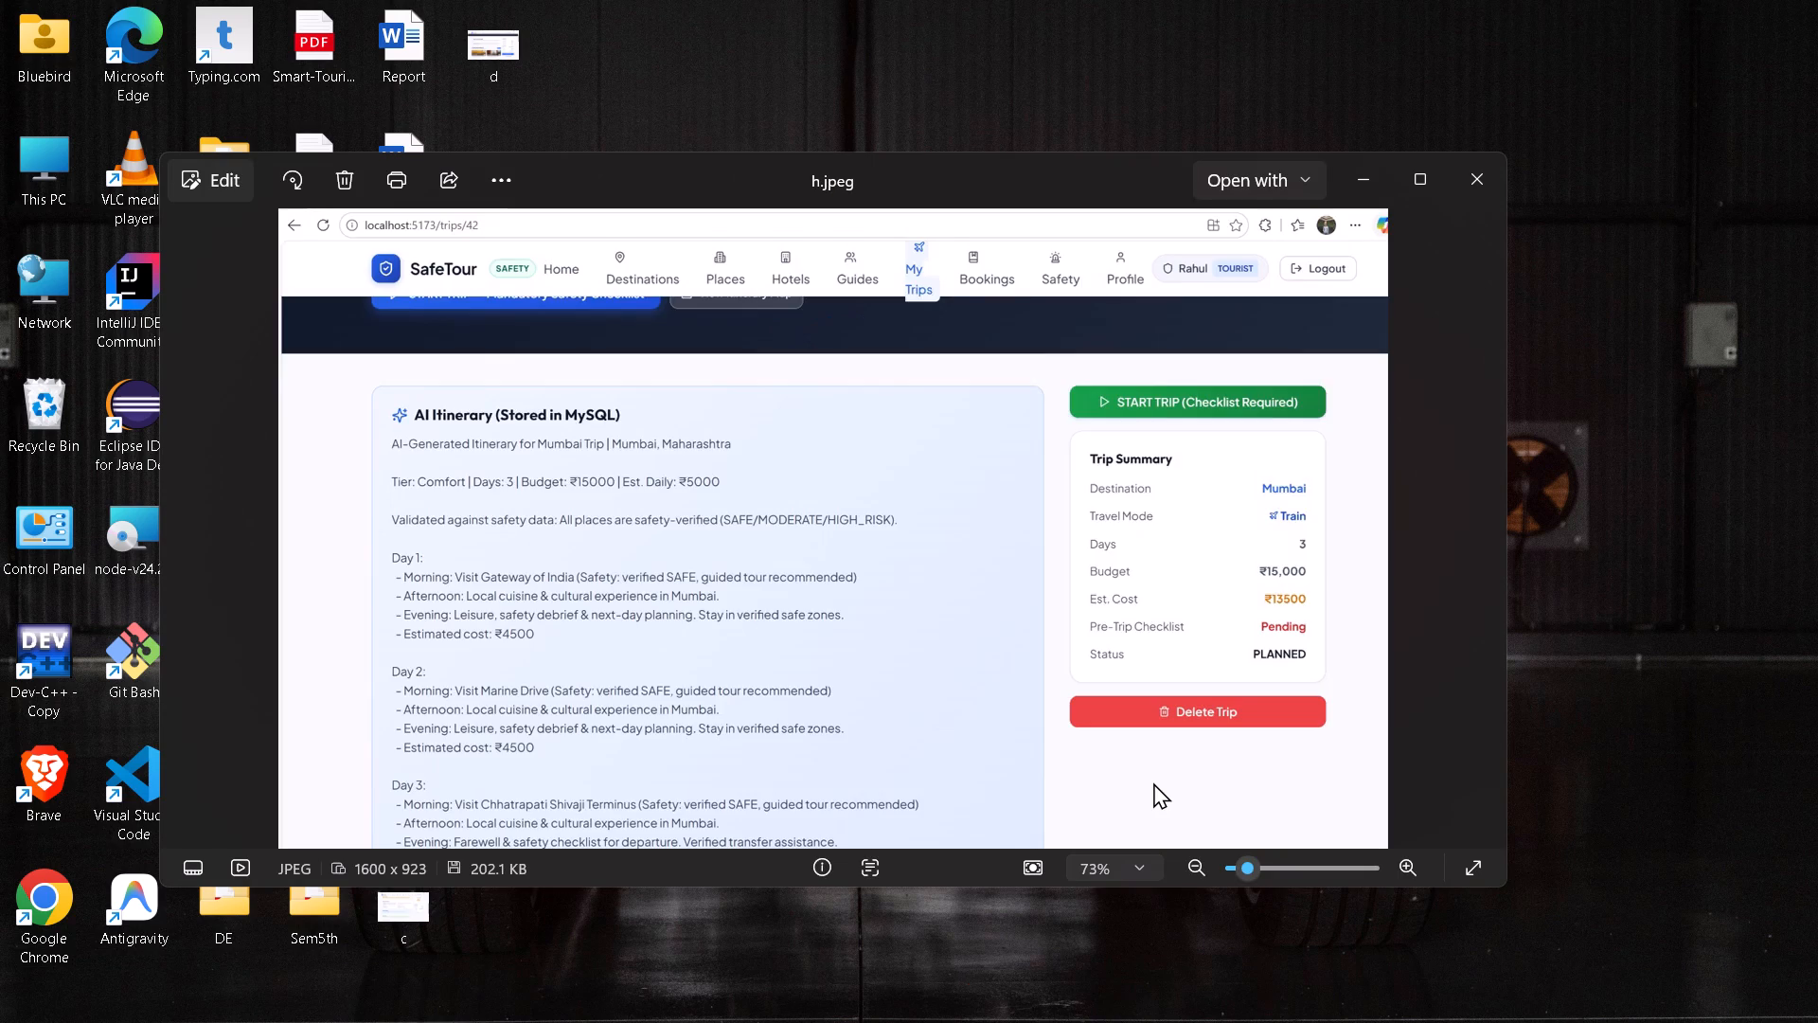
pyautogui.click(1190, 731)
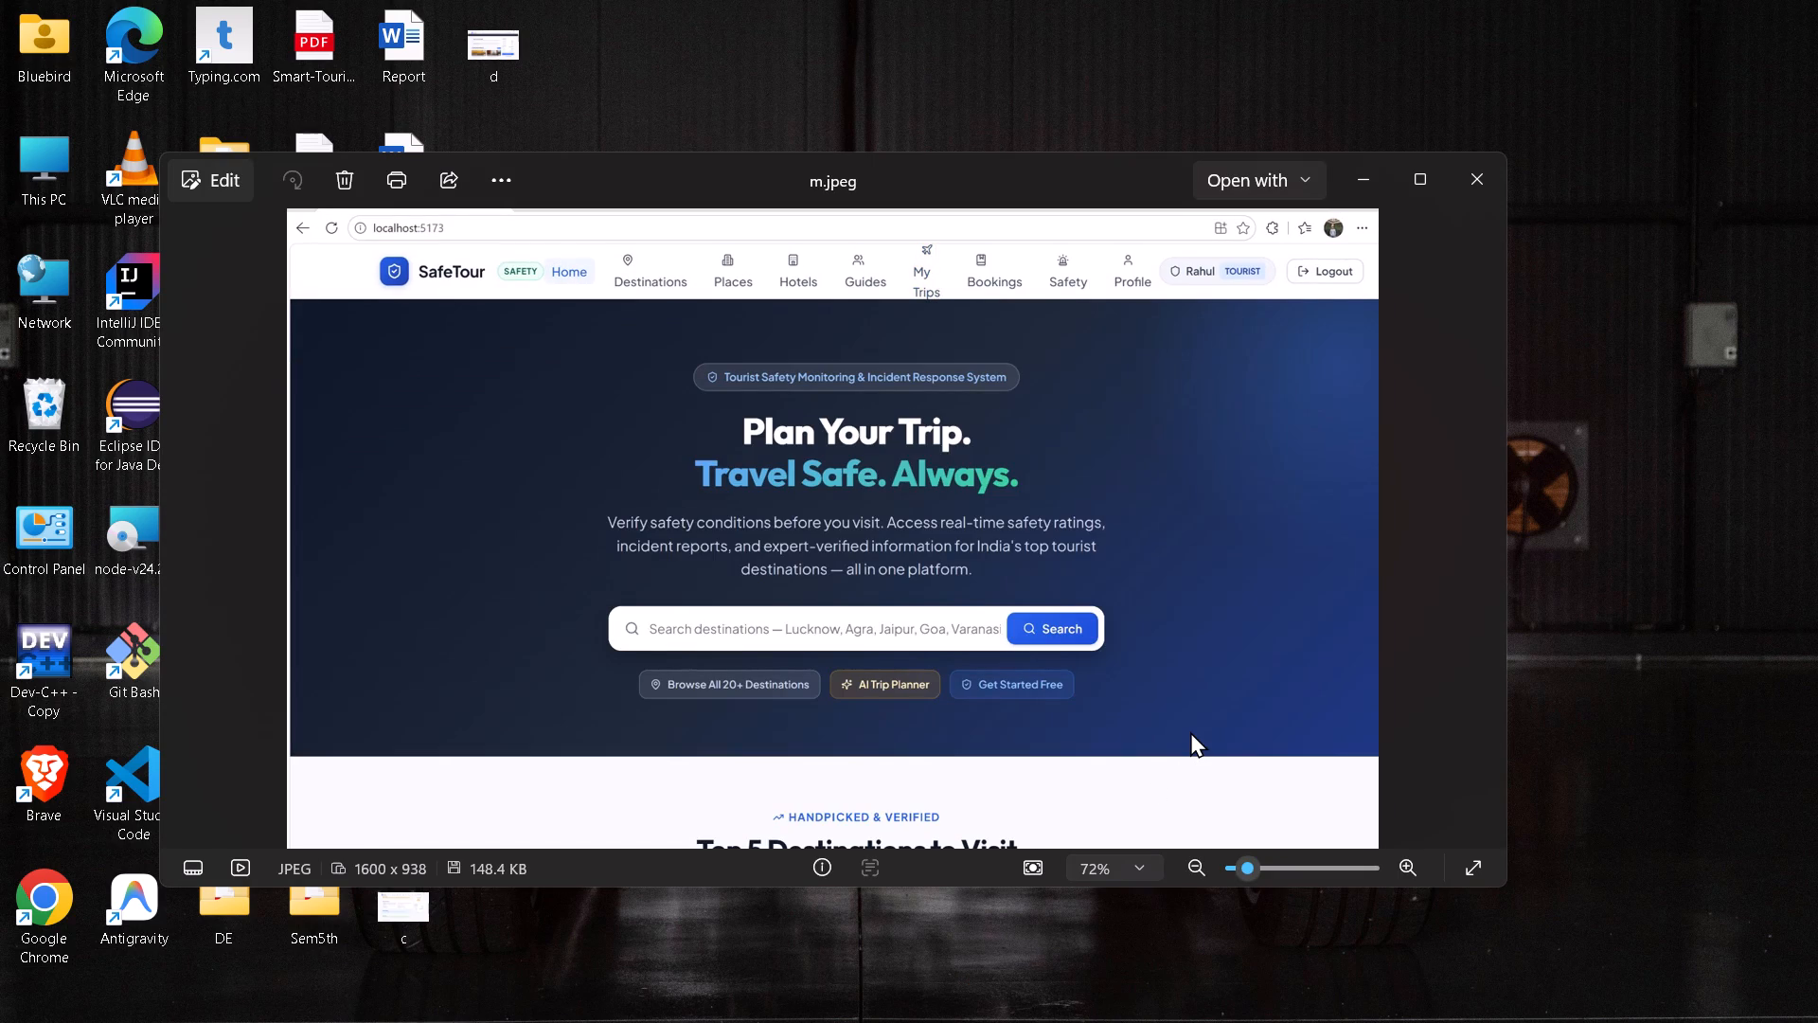
pyautogui.hotkey('ctrl', 'c')
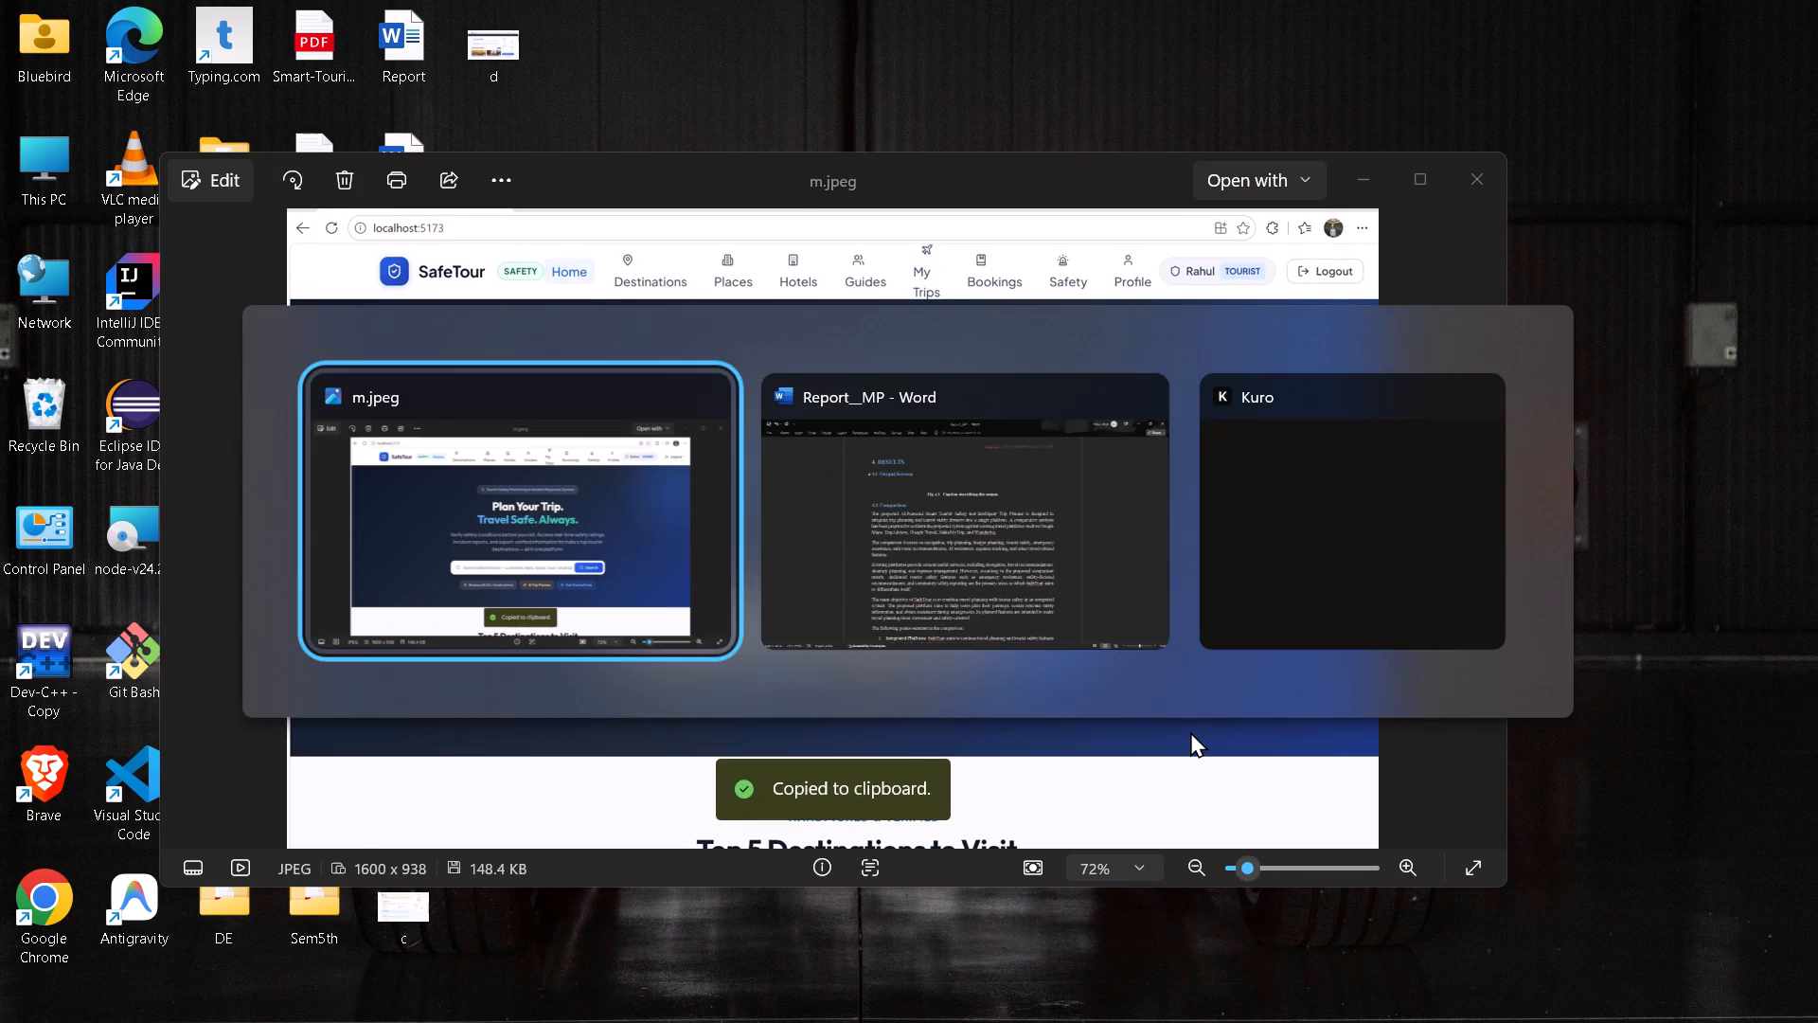
pyautogui.hotkey('ctrl', 'v')
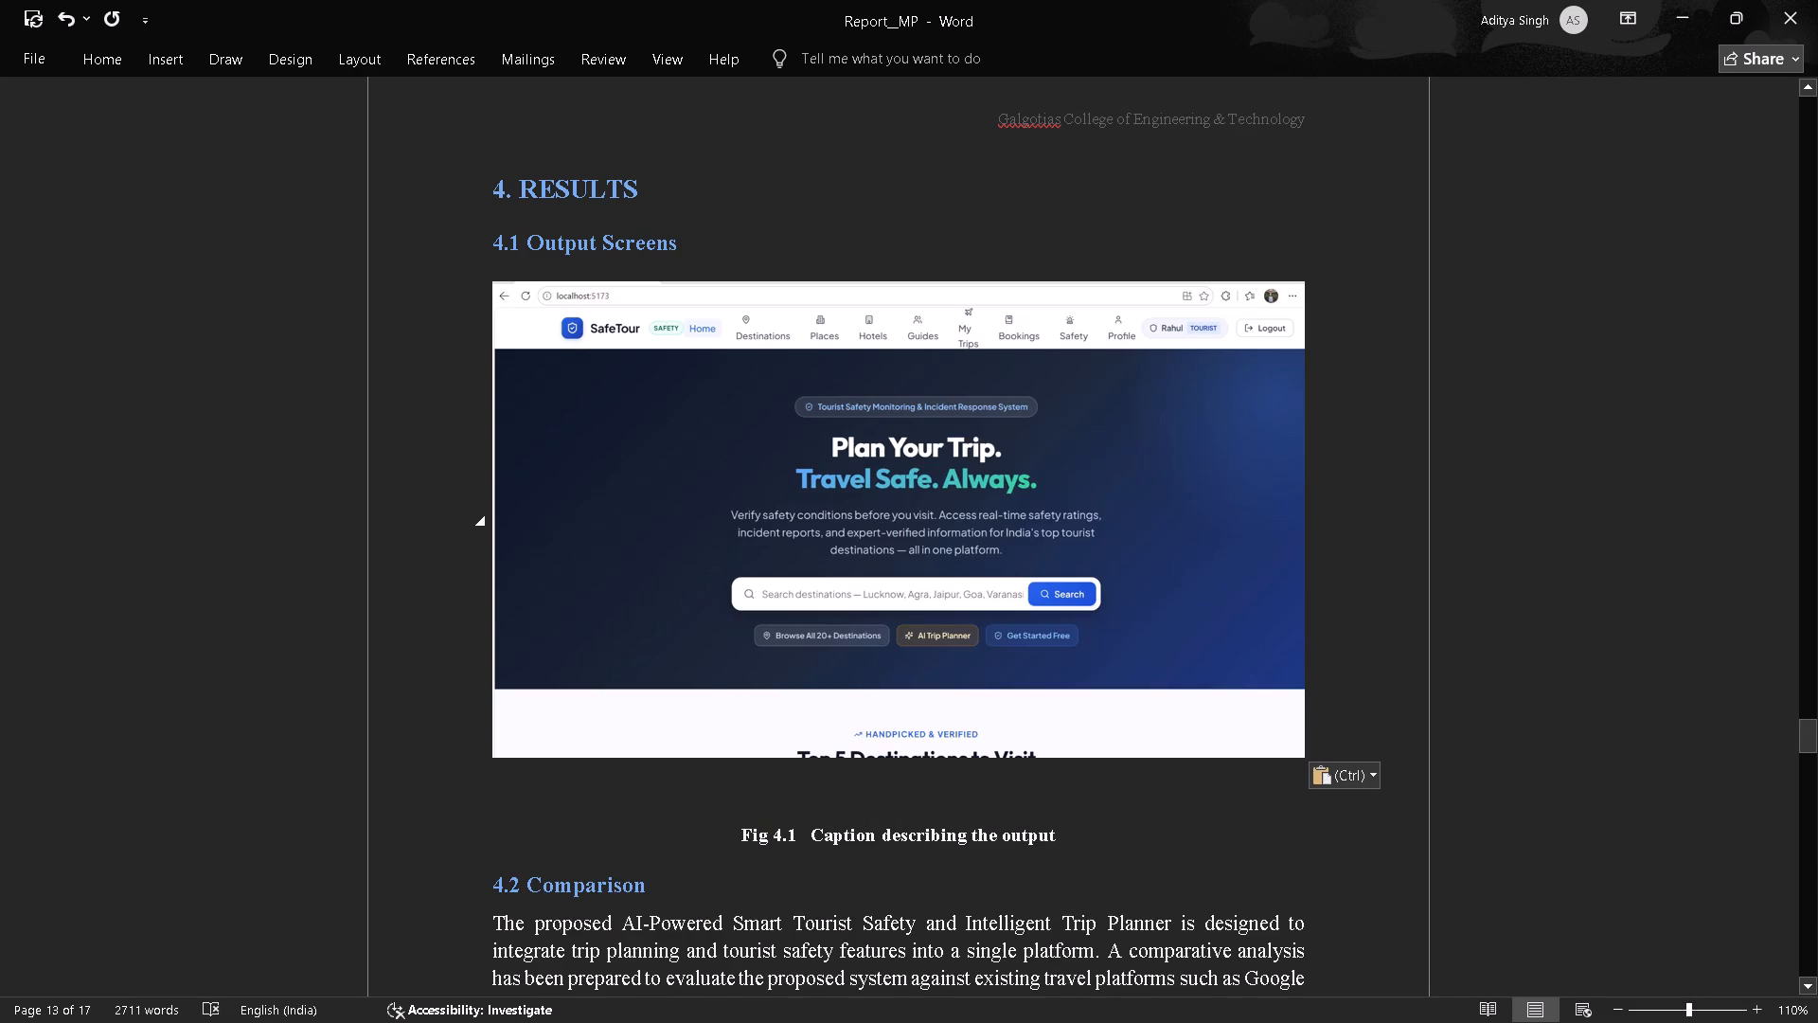
pyautogui.press('Return')
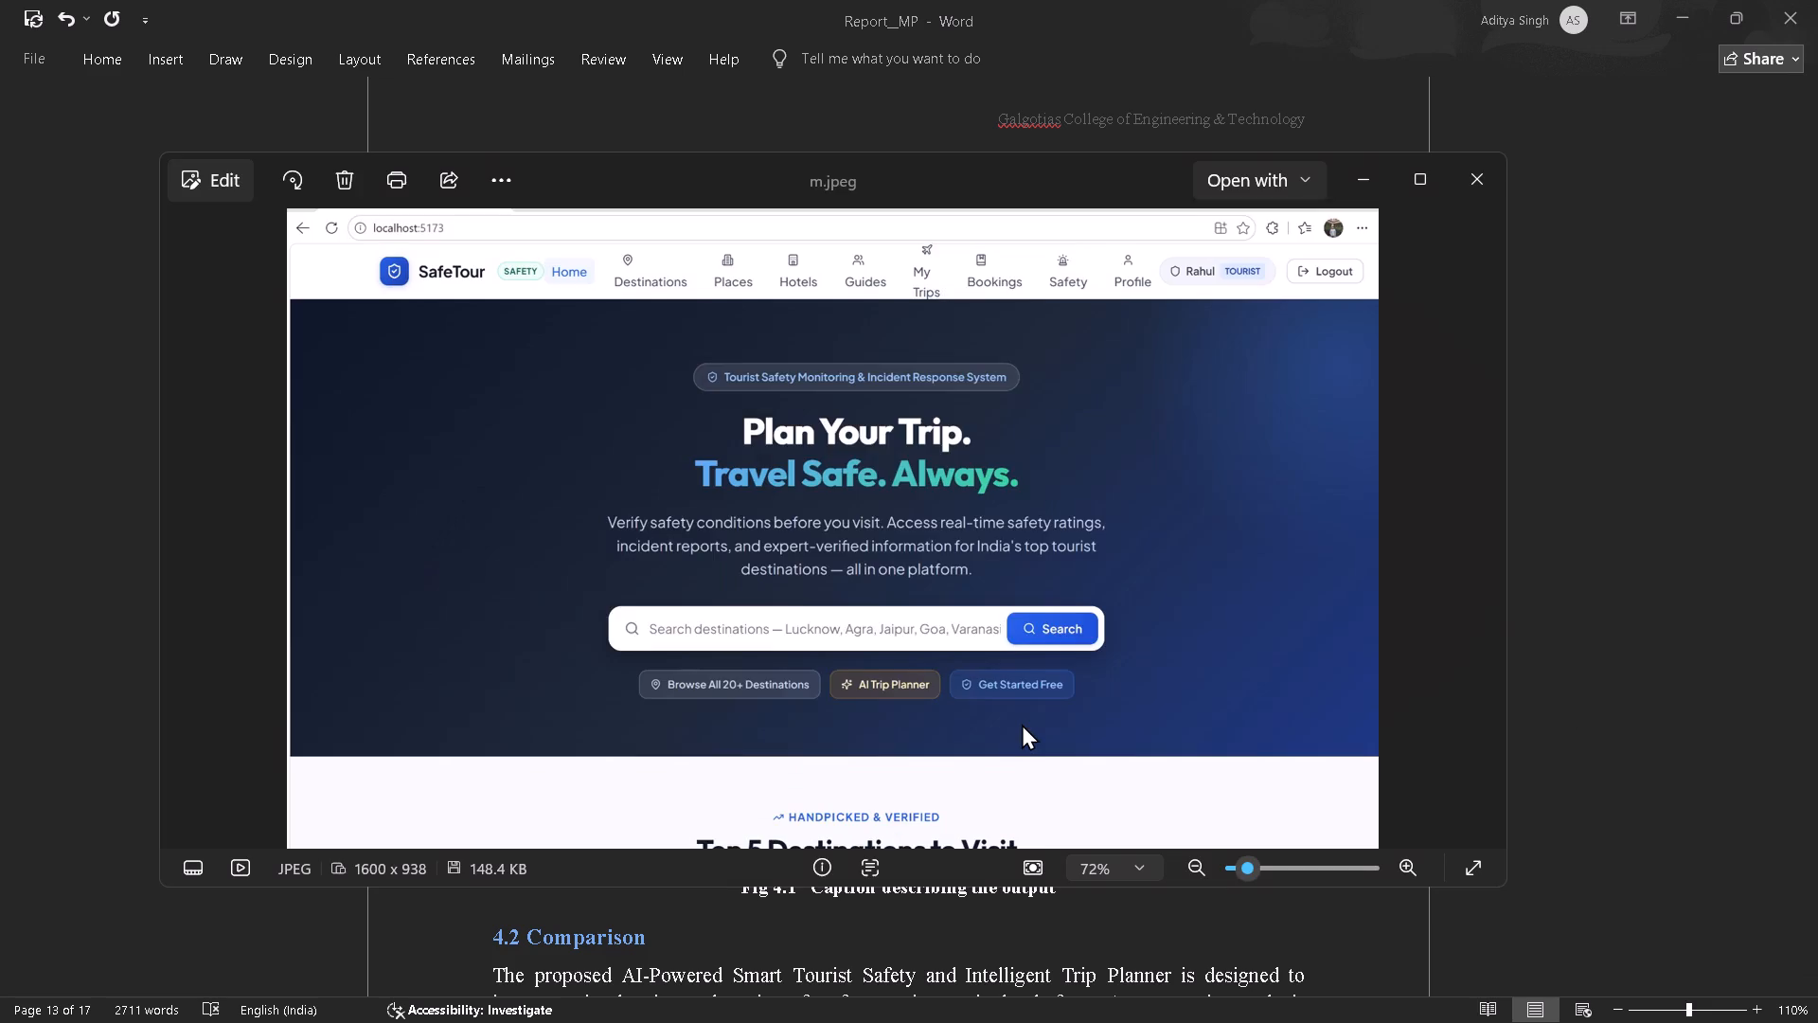
# Switch to Photos and look through the SafeTour screenshots to choose the next output image for section 4.1.
pyautogui.press('Left')
pyautogui.press('Left')
pyautogui.press('Left')
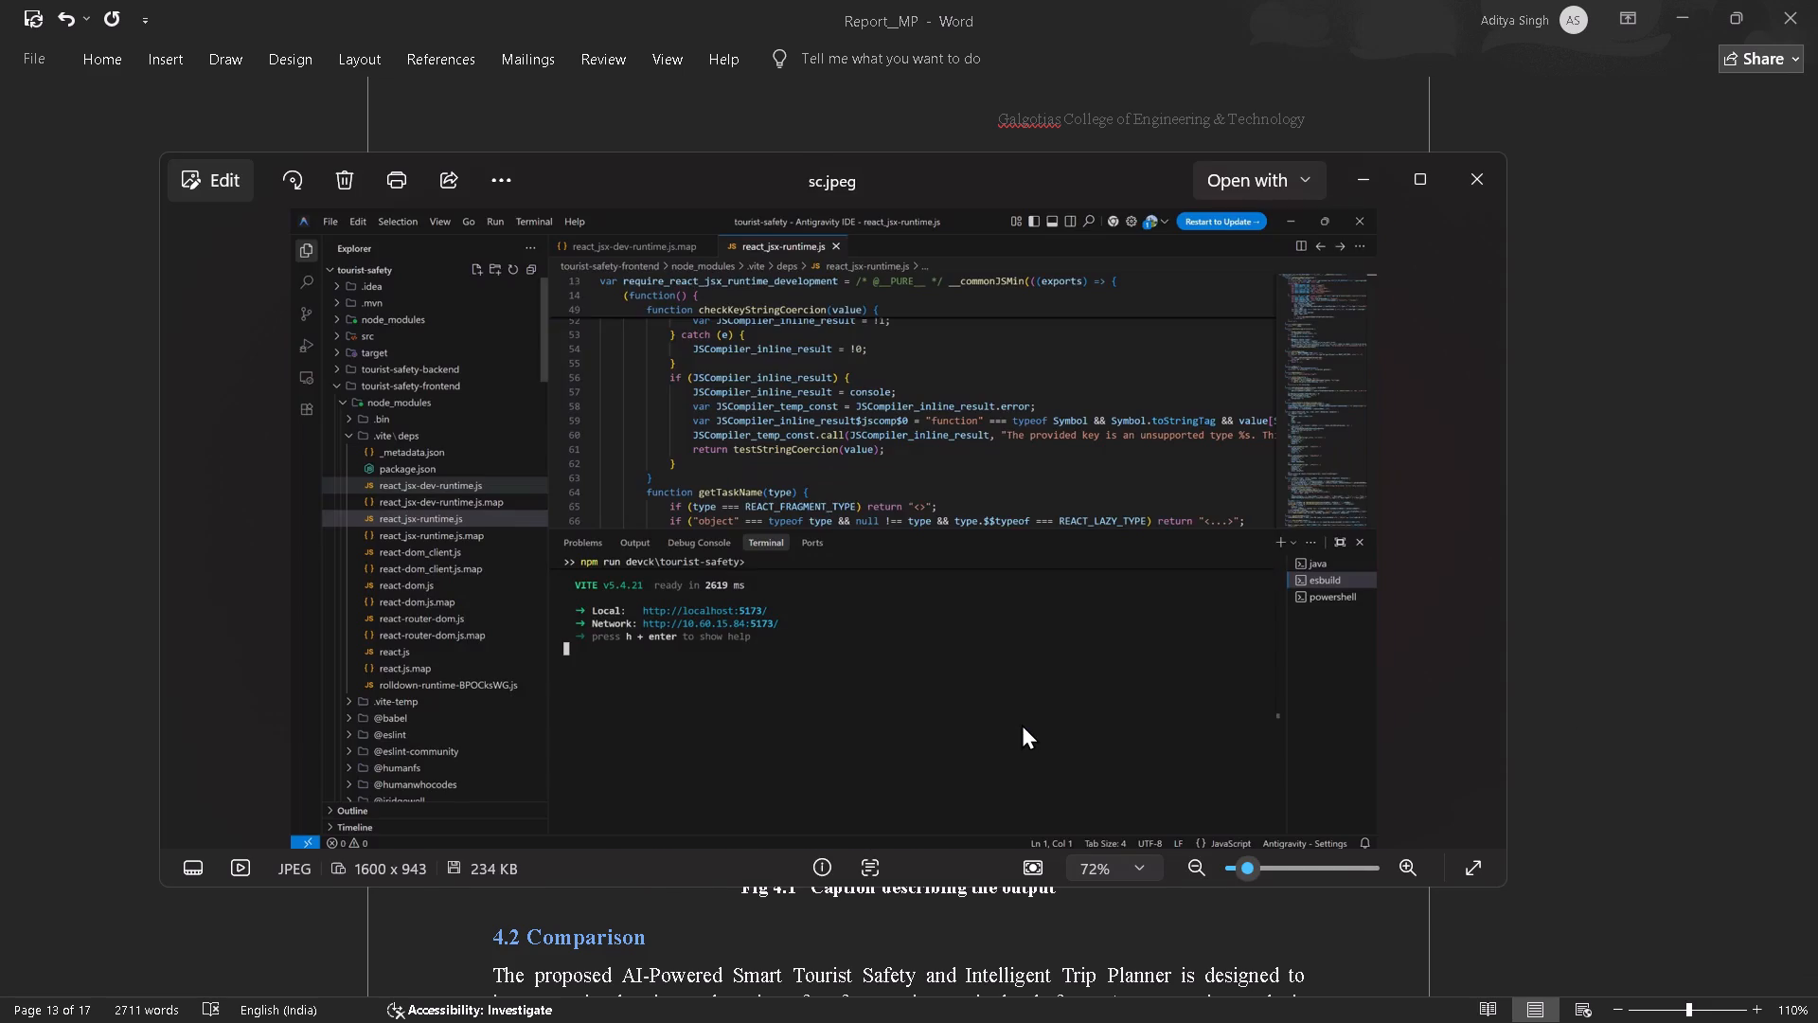
pyautogui.press('Left')
pyautogui.press('Left')
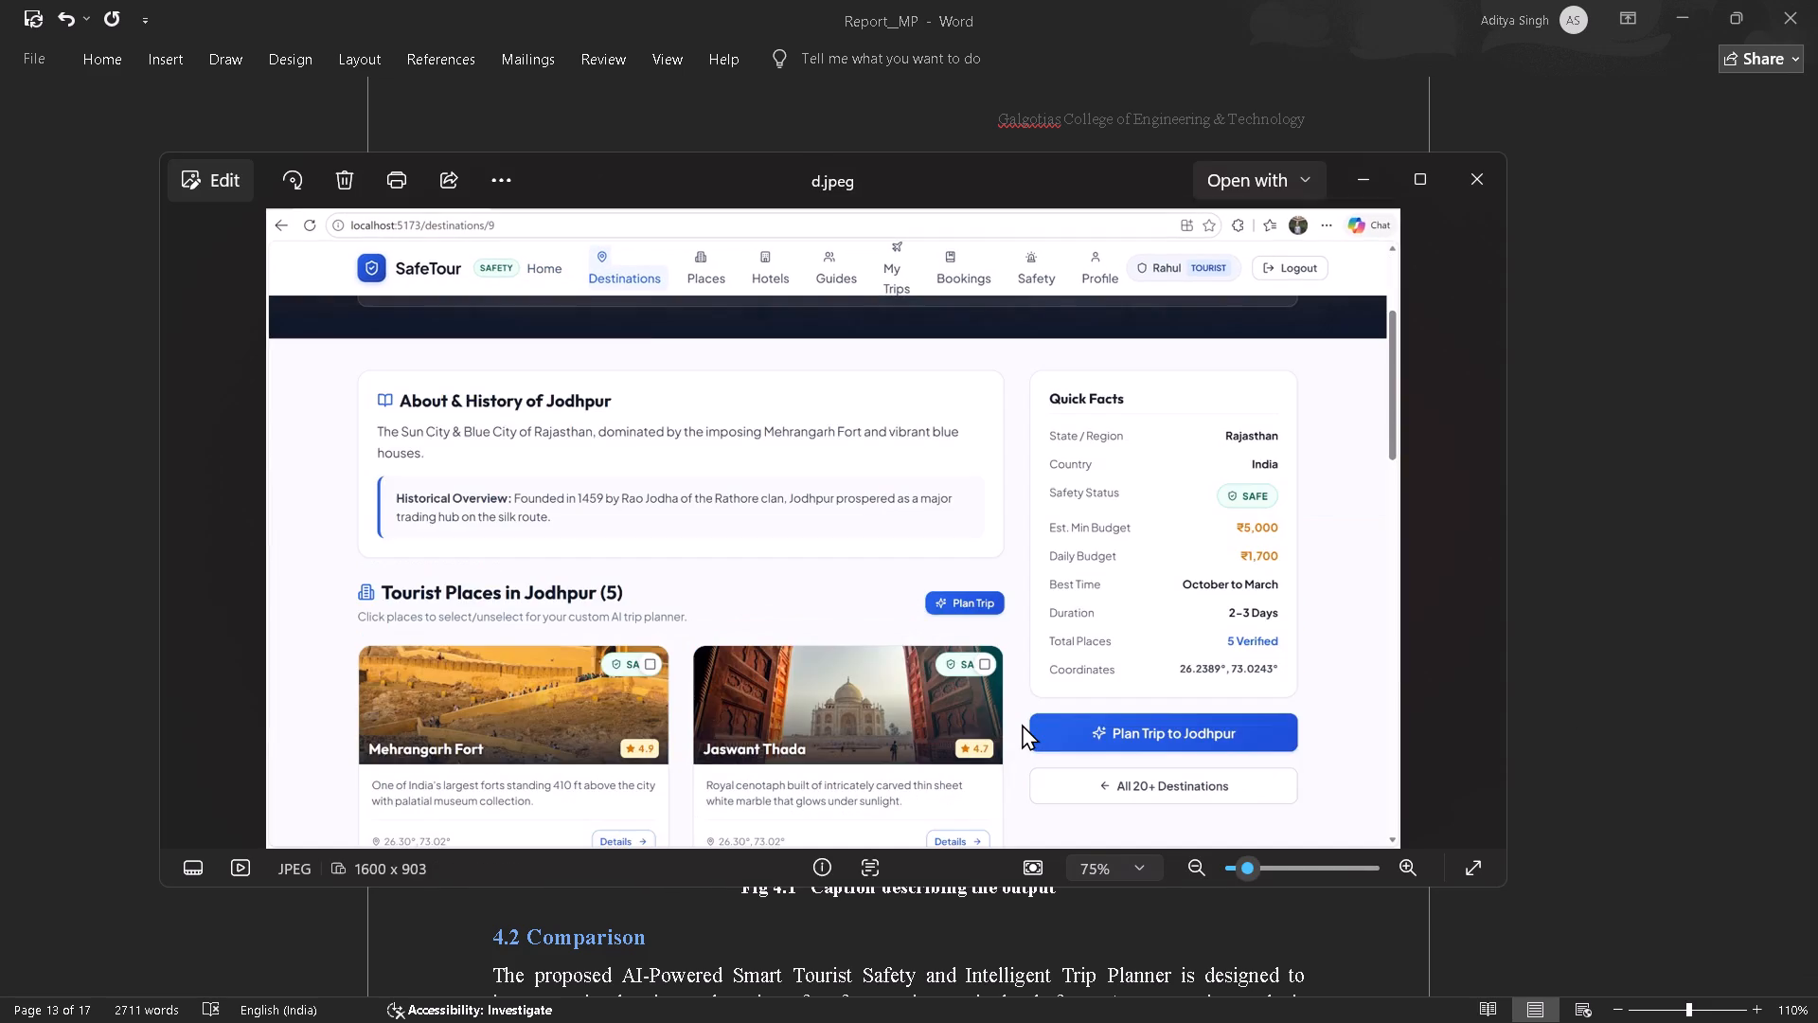
pyautogui.press('Left')
pyautogui.press('Left')
pyautogui.press('Left')
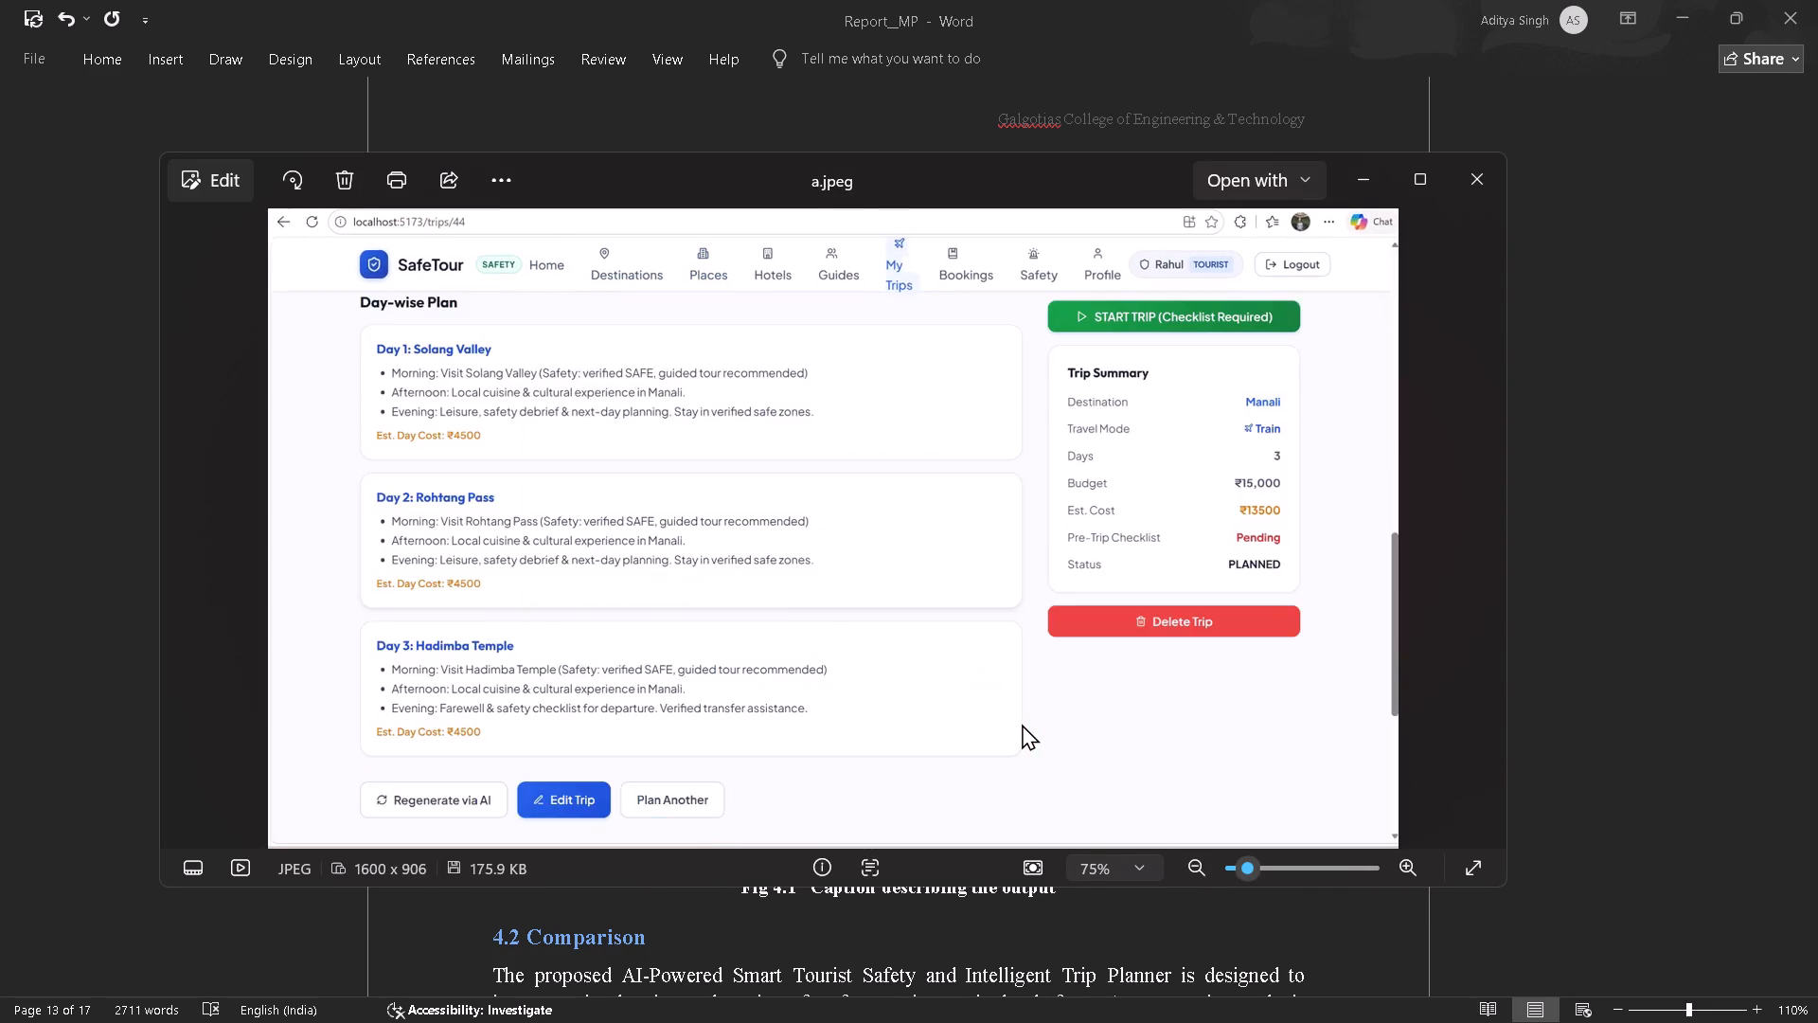
pyautogui.press('Left')
pyautogui.press('Left')
pyautogui.press('Left')
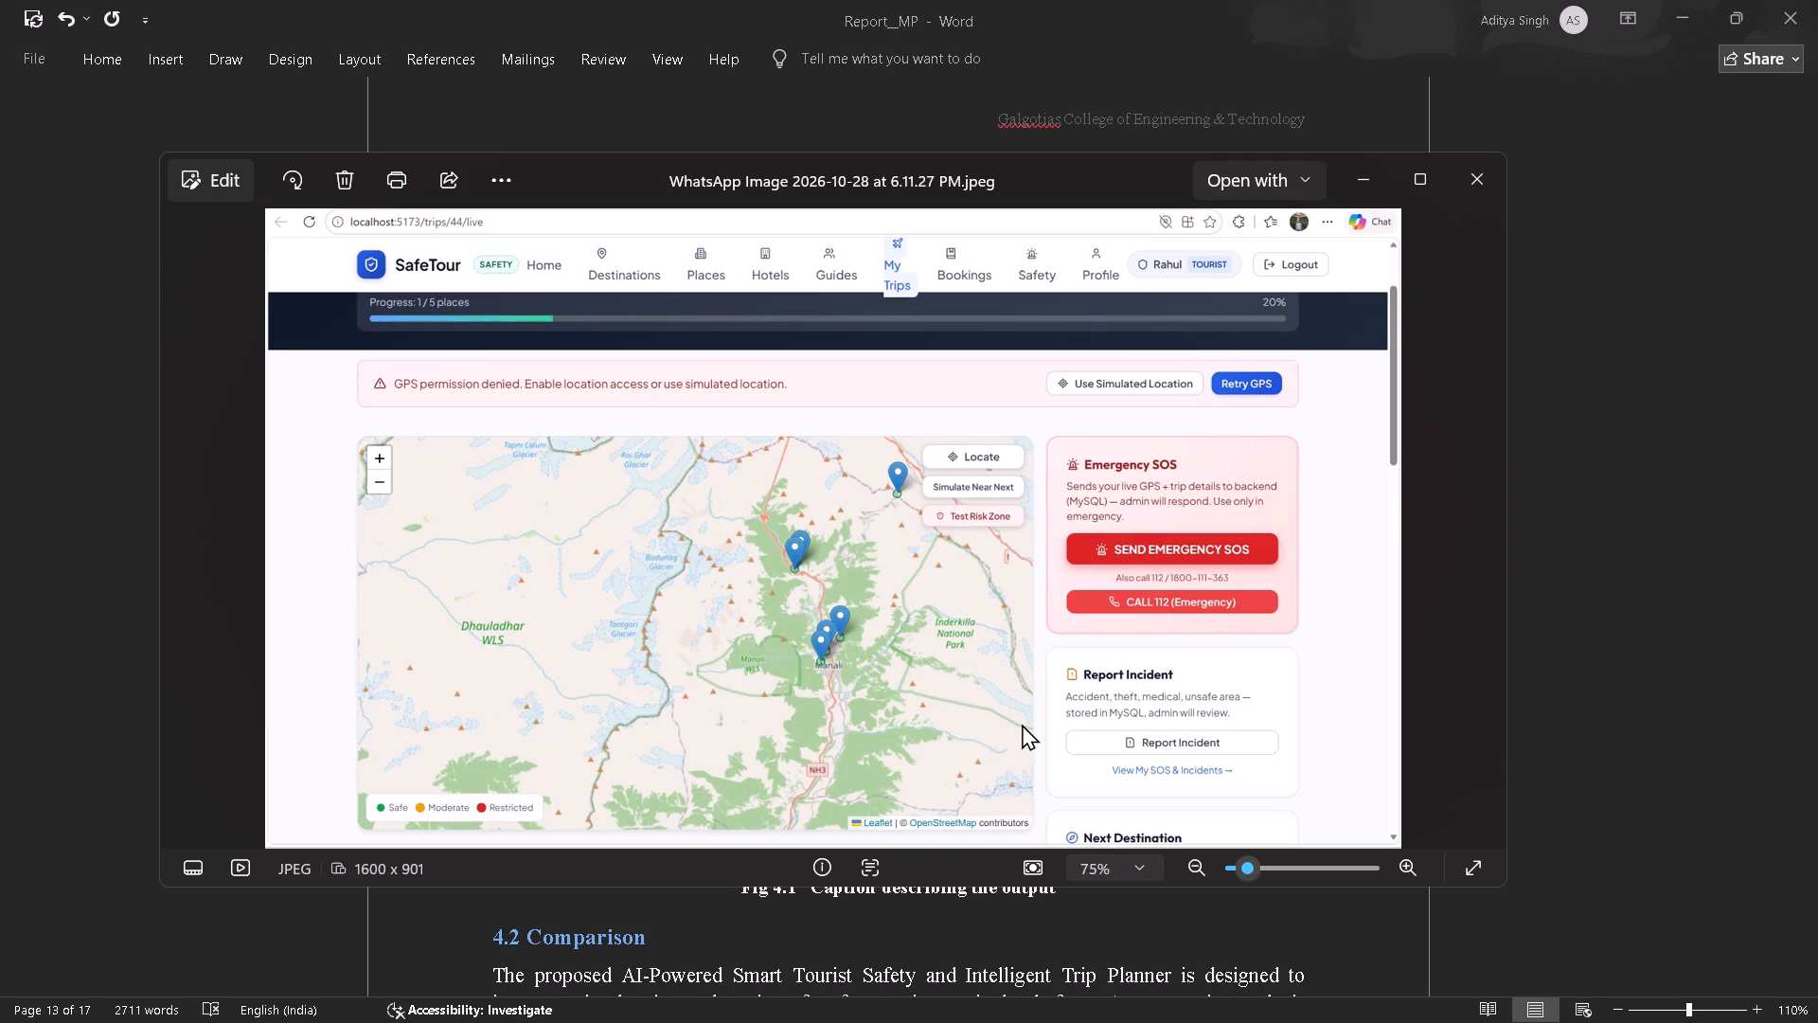
pyautogui.press('Right')
pyautogui.press('Right')
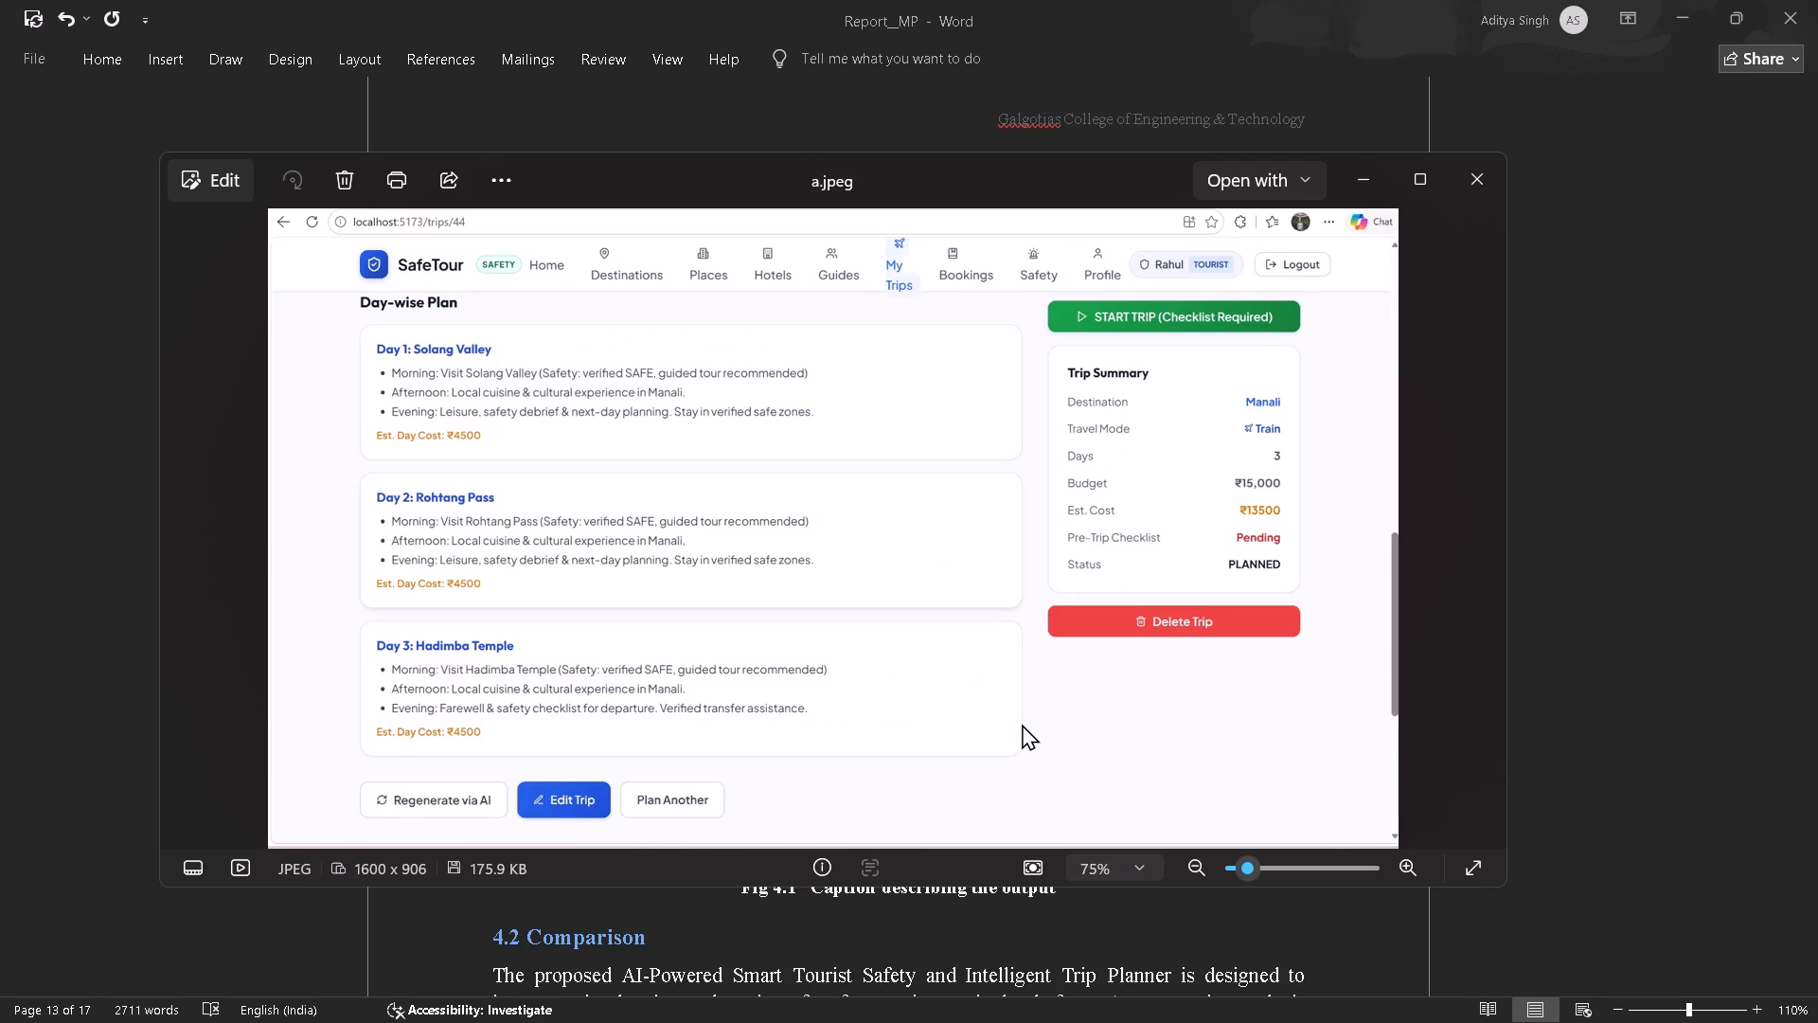
pyautogui.press('Right')
pyautogui.press('Right')
pyautogui.press('Left')
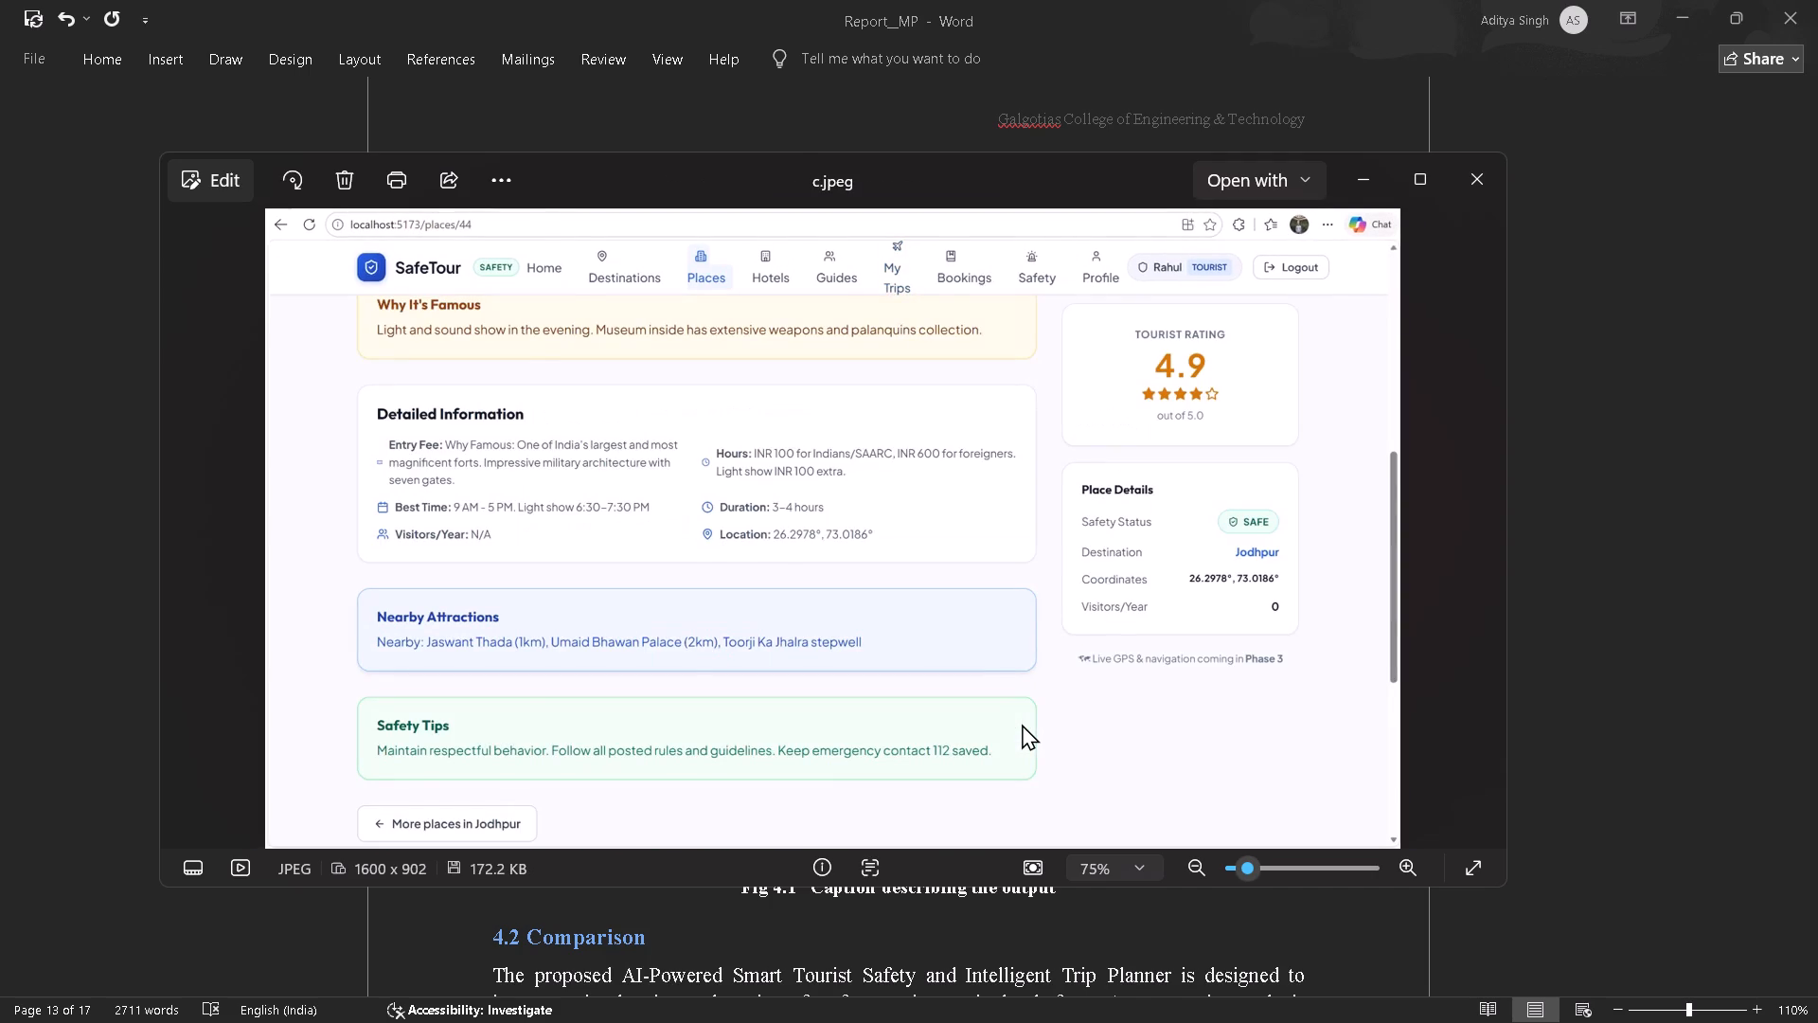
pyautogui.press('Right')
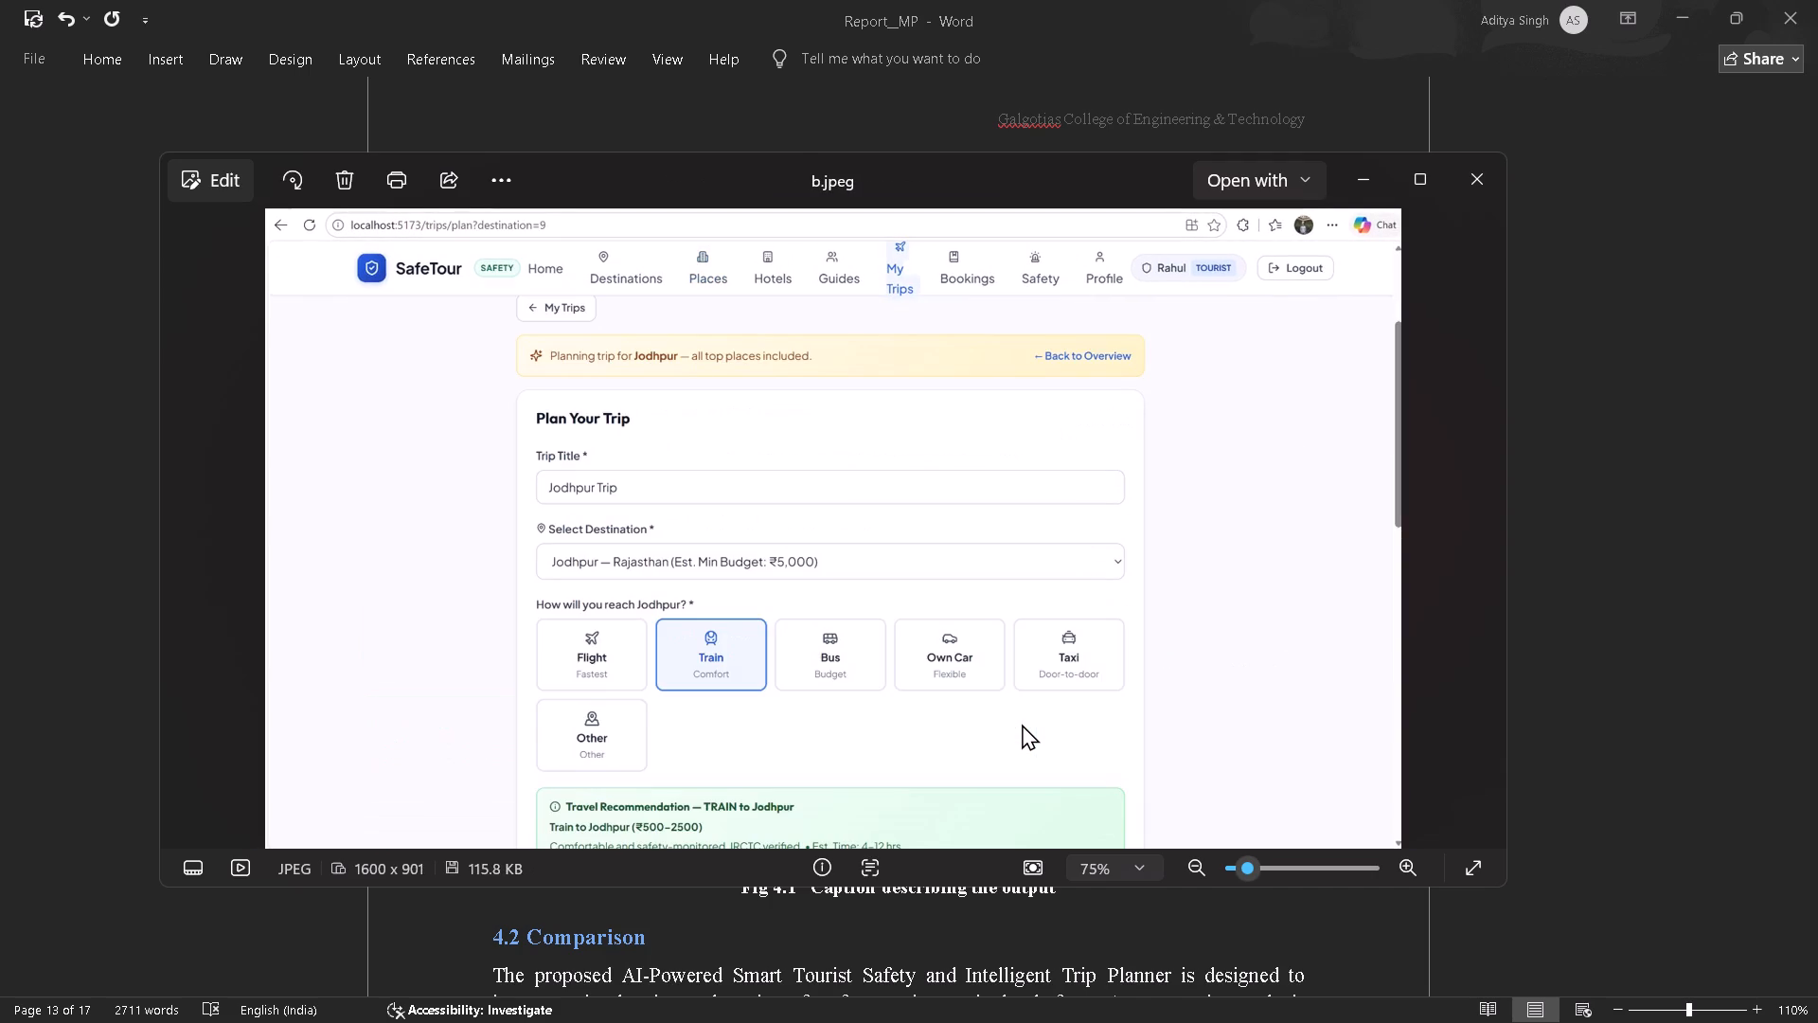
pyautogui.press('Right')
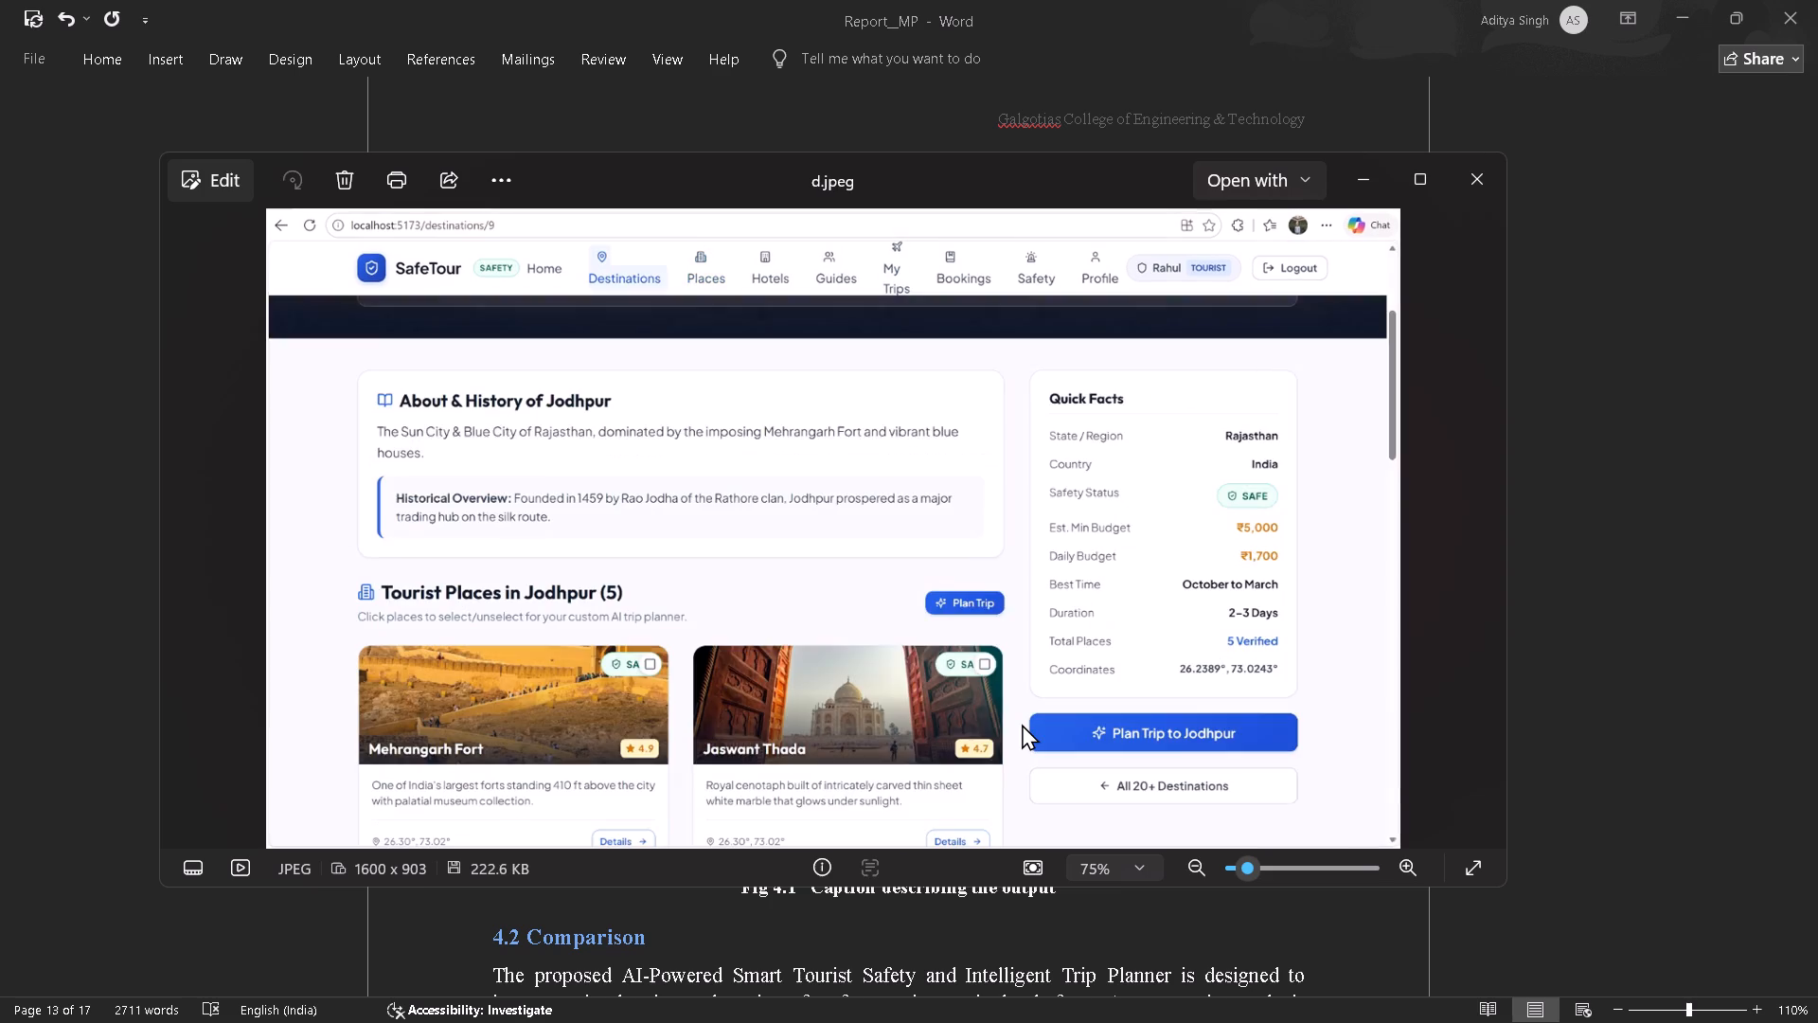
pyautogui.press('Right')
pyautogui.press('Right')
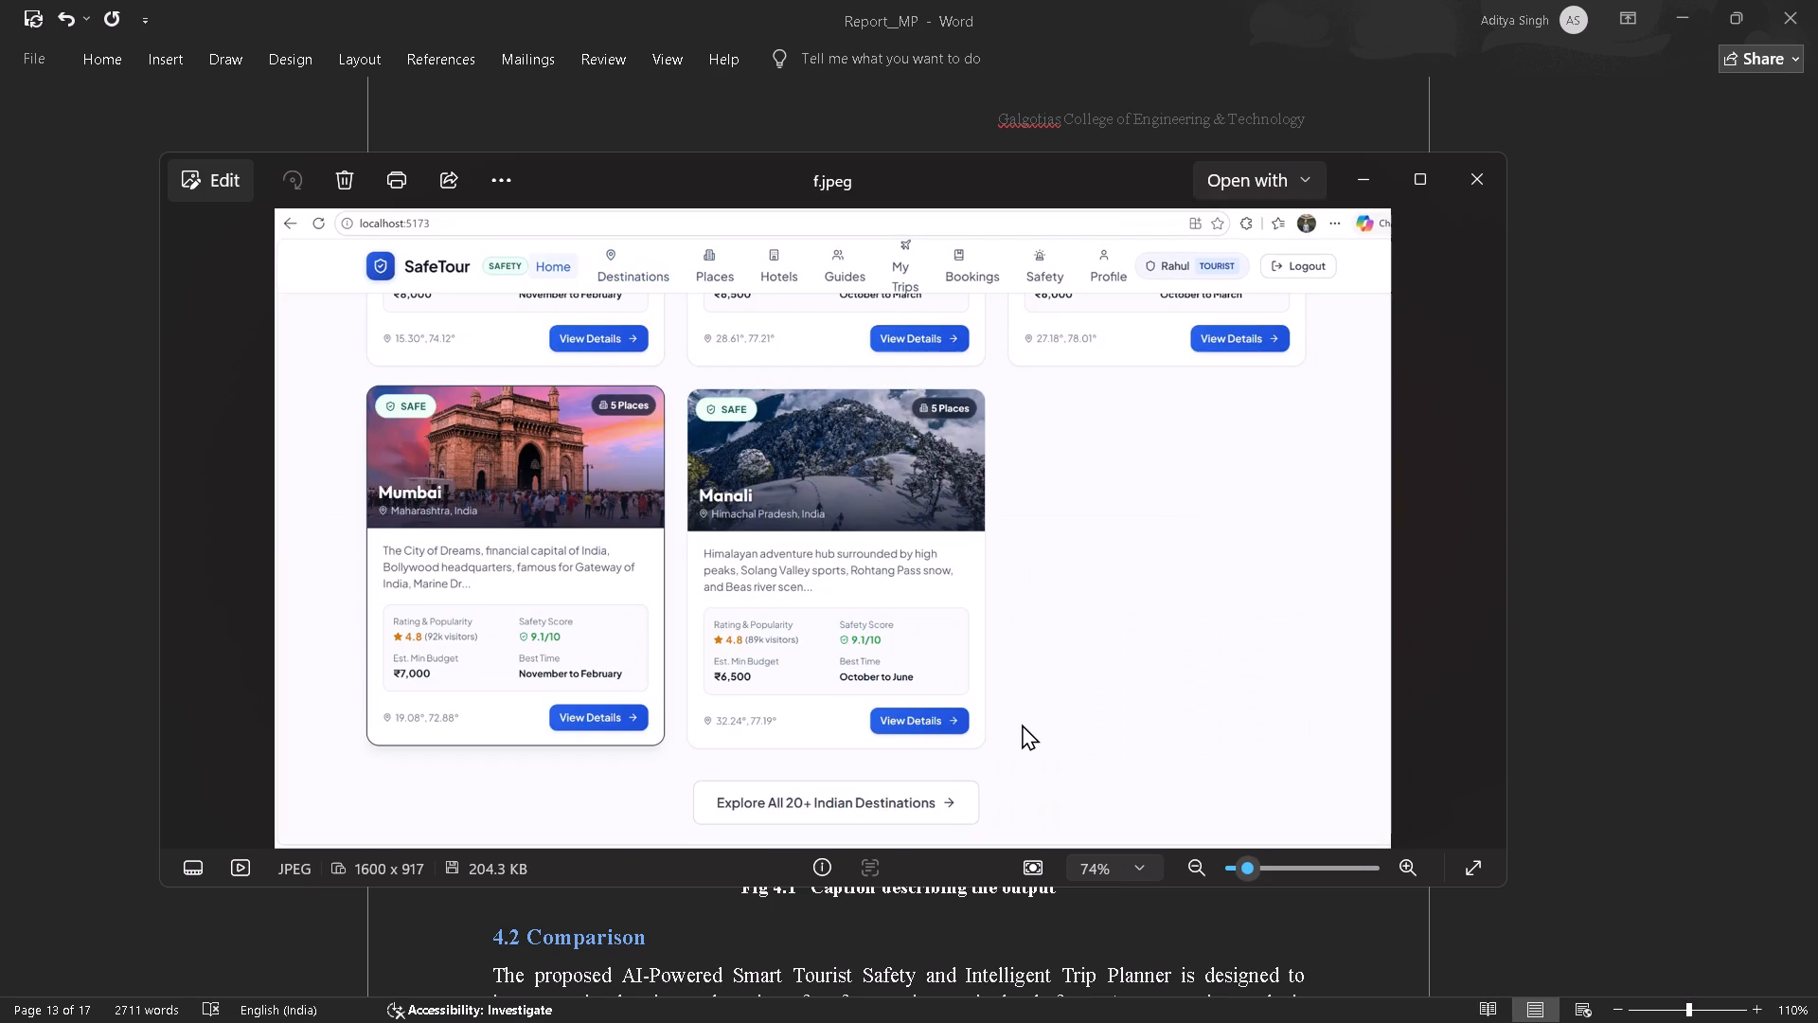
pyautogui.press('Right')
pyautogui.press('Right')
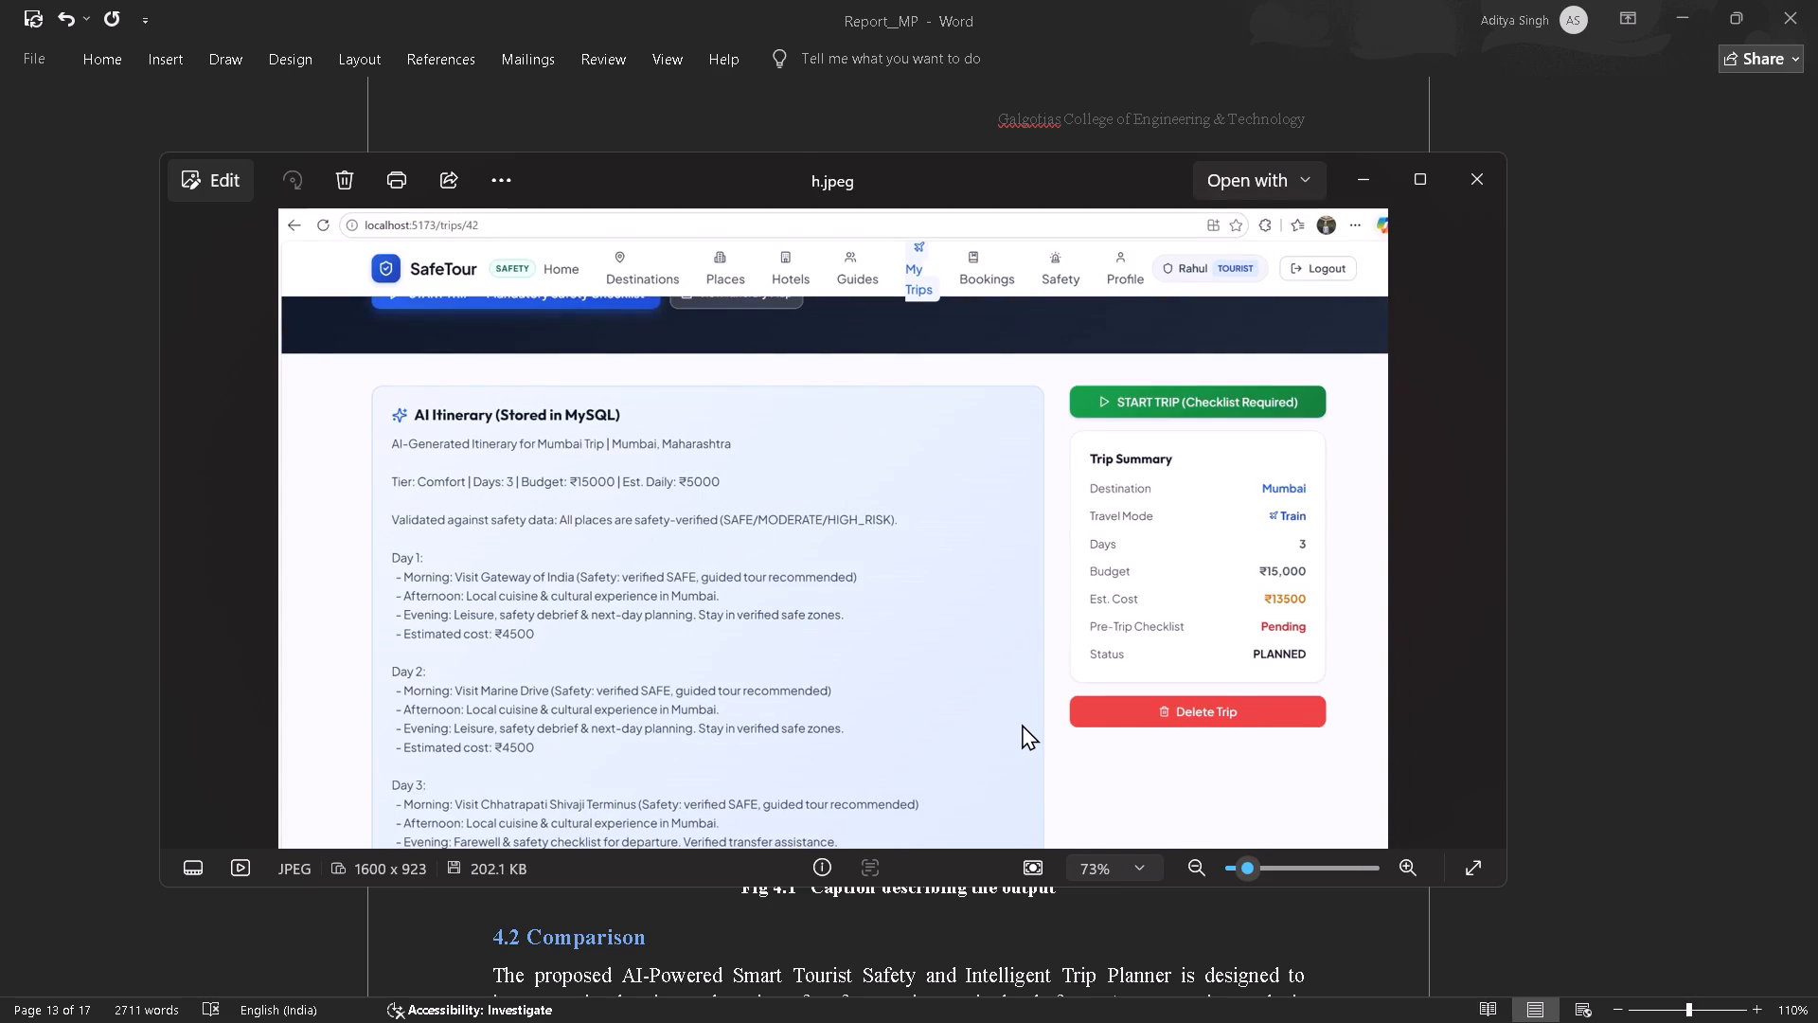
pyautogui.press('Right')
pyautogui.press('Right')
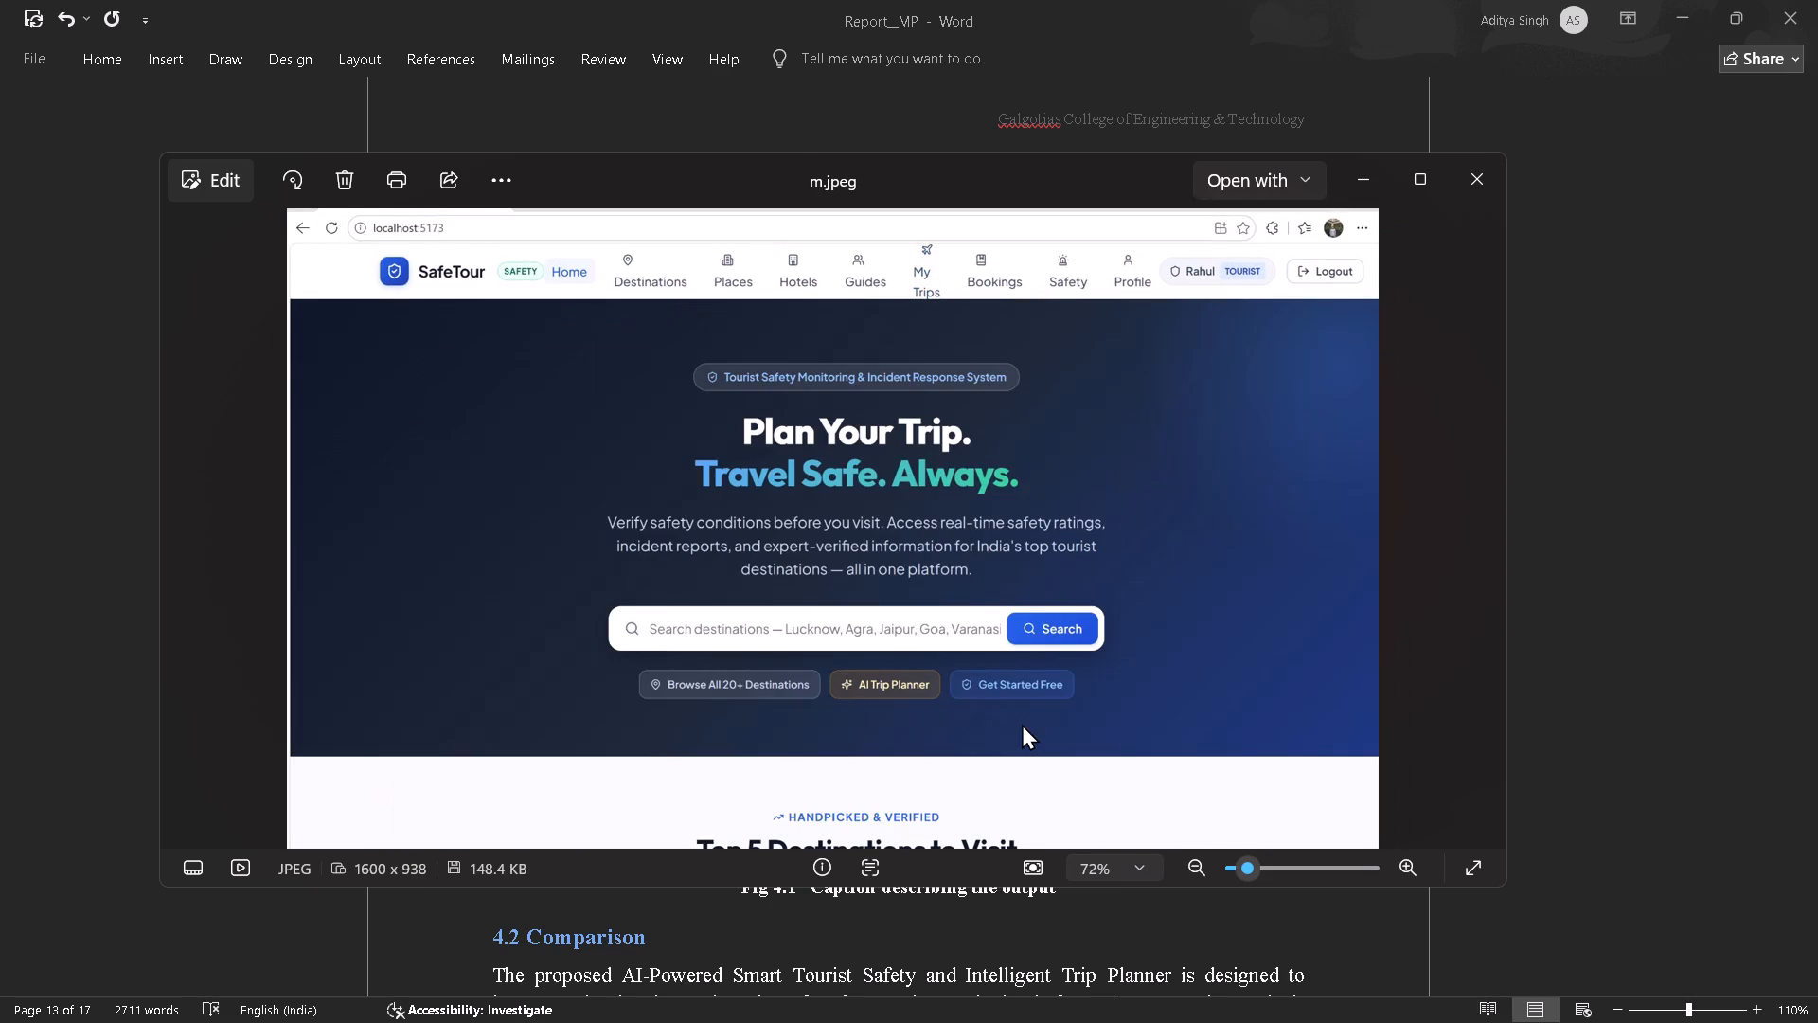
# Insert the f.jpeg screenshot with the Mumbai and Manali destination cards from Photos below the home page screenshot in Report_MP.
pyautogui.press('Left')
pyautogui.press('Left')
pyautogui.press('Left')
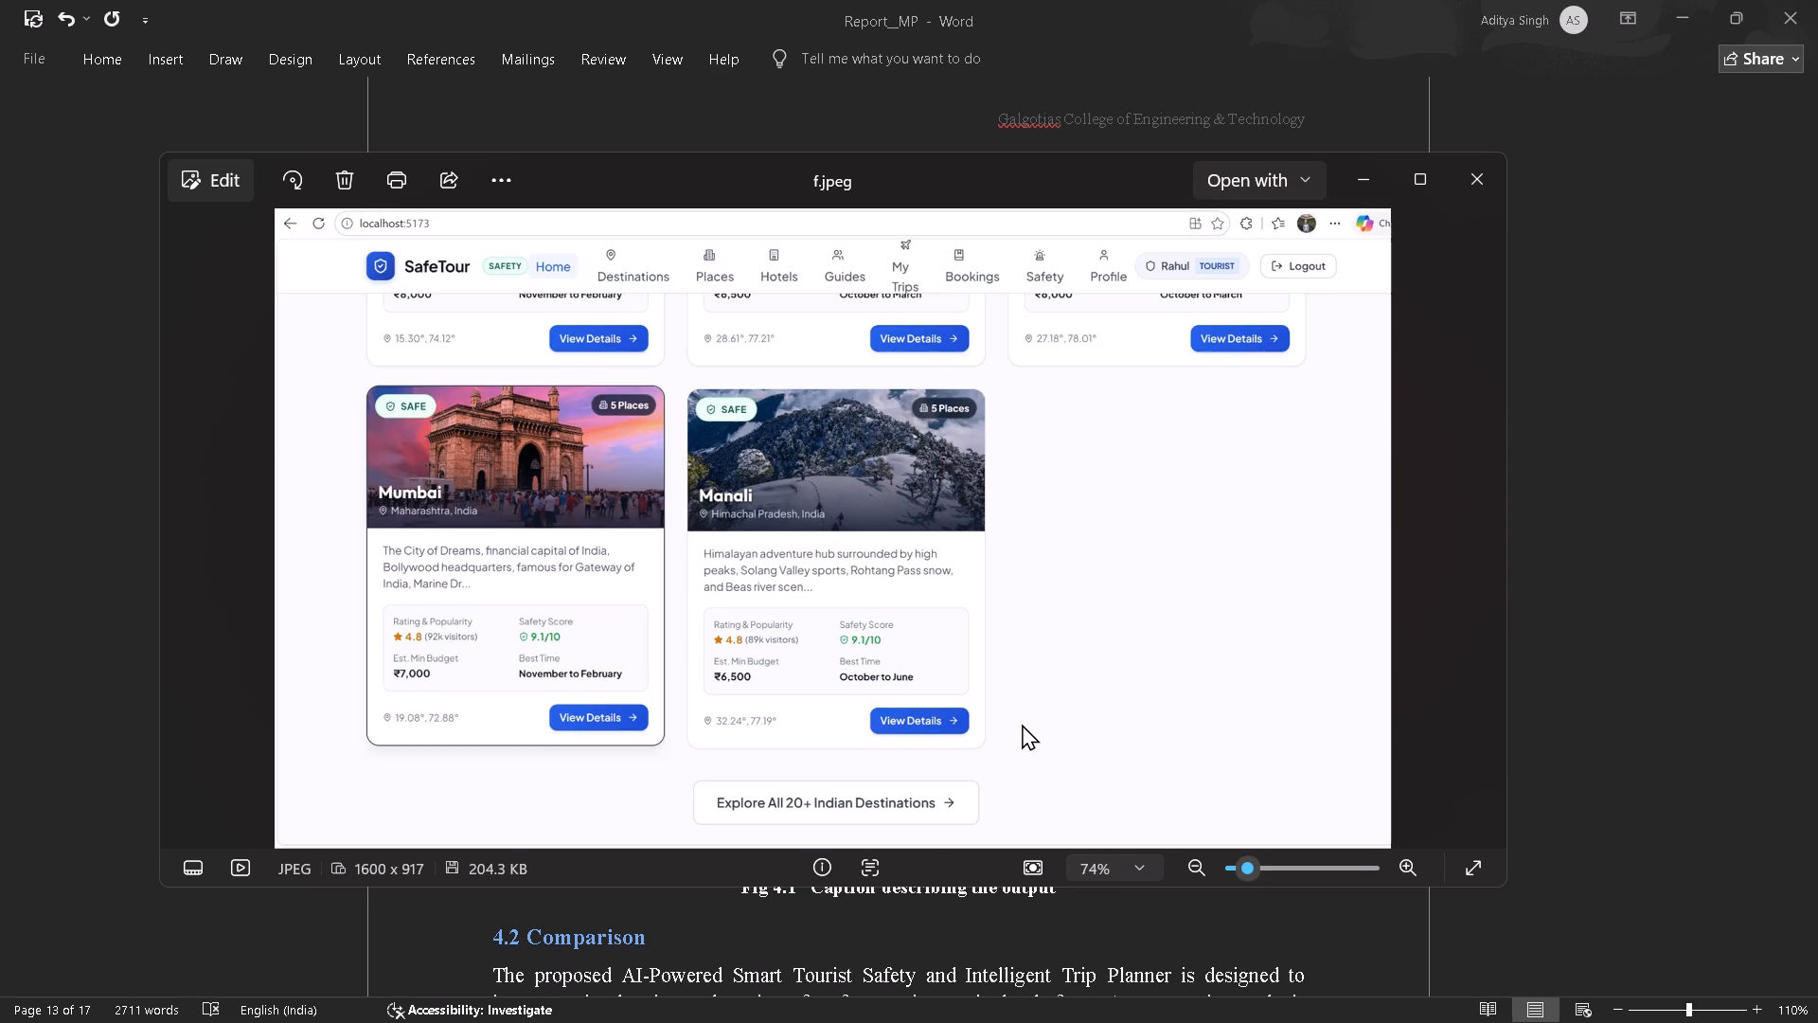
pyautogui.click(922, 682)
pyautogui.hotkey('ctrl', 'c')
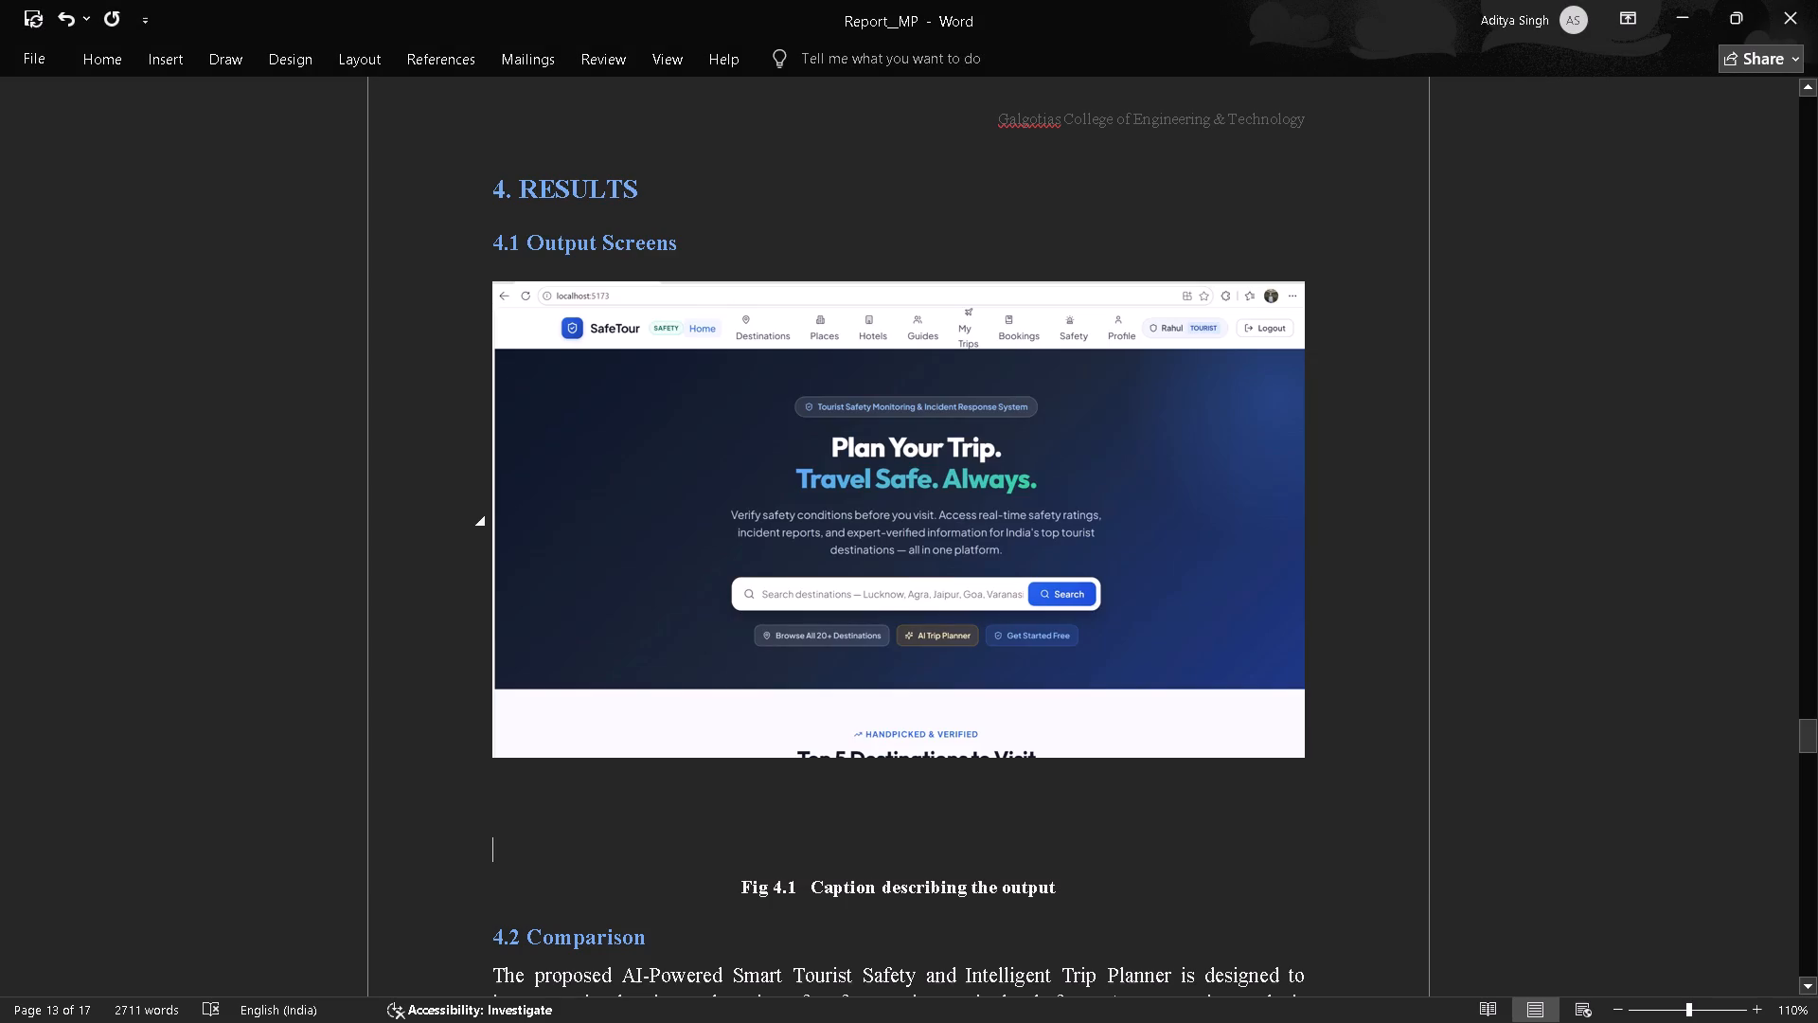
pyautogui.hotkey('ctrl', 'v')
# Slightly reduce the home page screenshot's height so the Mumbai and Manali screenshot fits beneath it on the same page.
pyautogui.scroll(1, 865, 710)
pyautogui.hscroll(1, 865, 710)
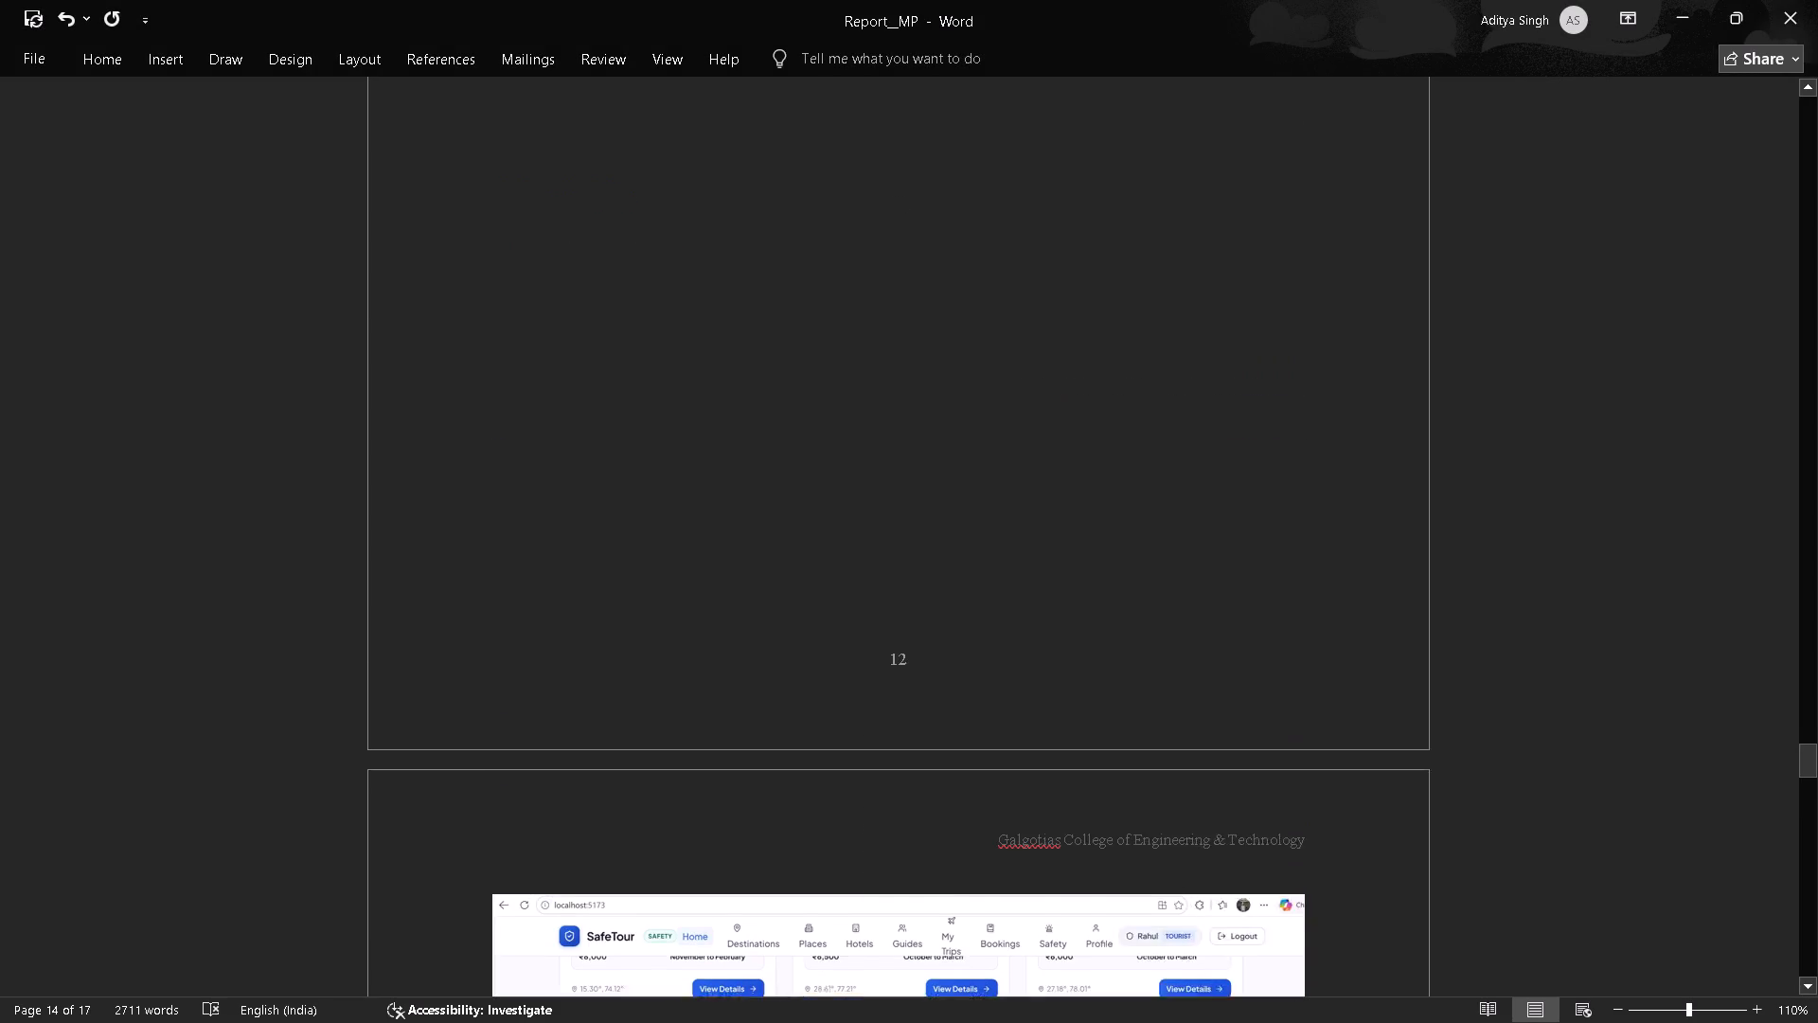
pyautogui.hscroll(1, 865, 710)
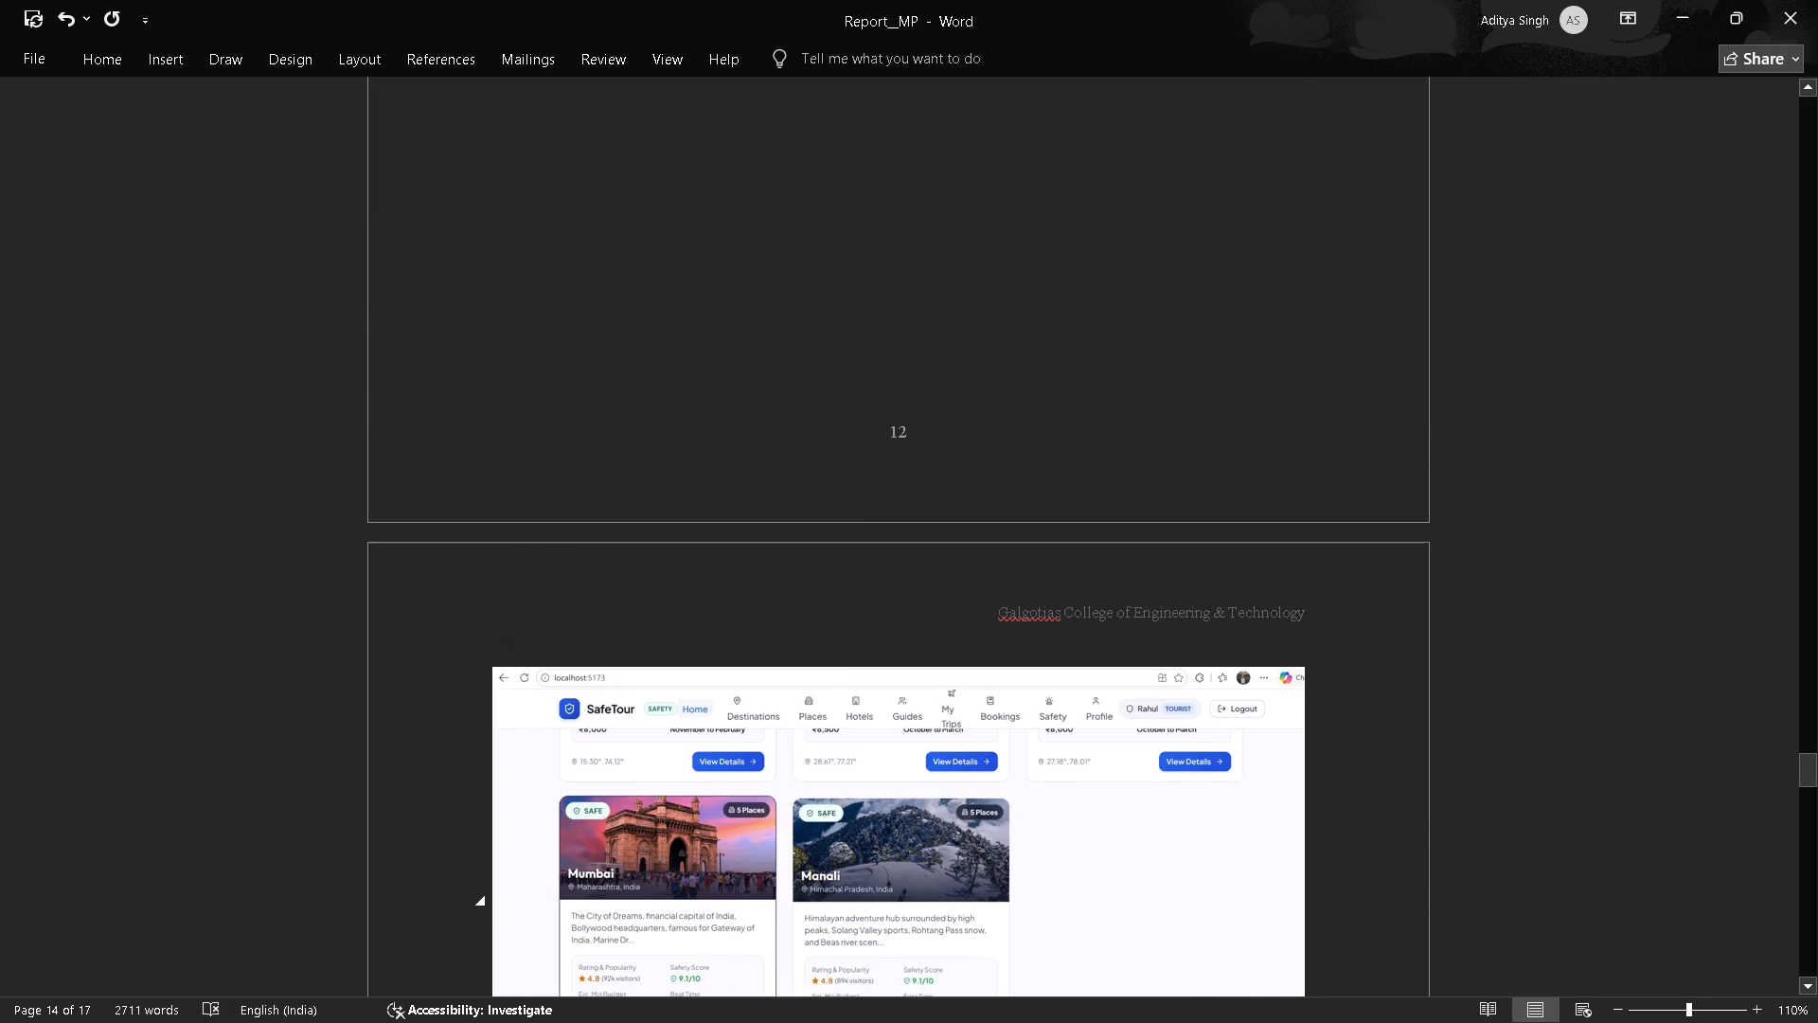
pyautogui.scroll(1, 865, 710)
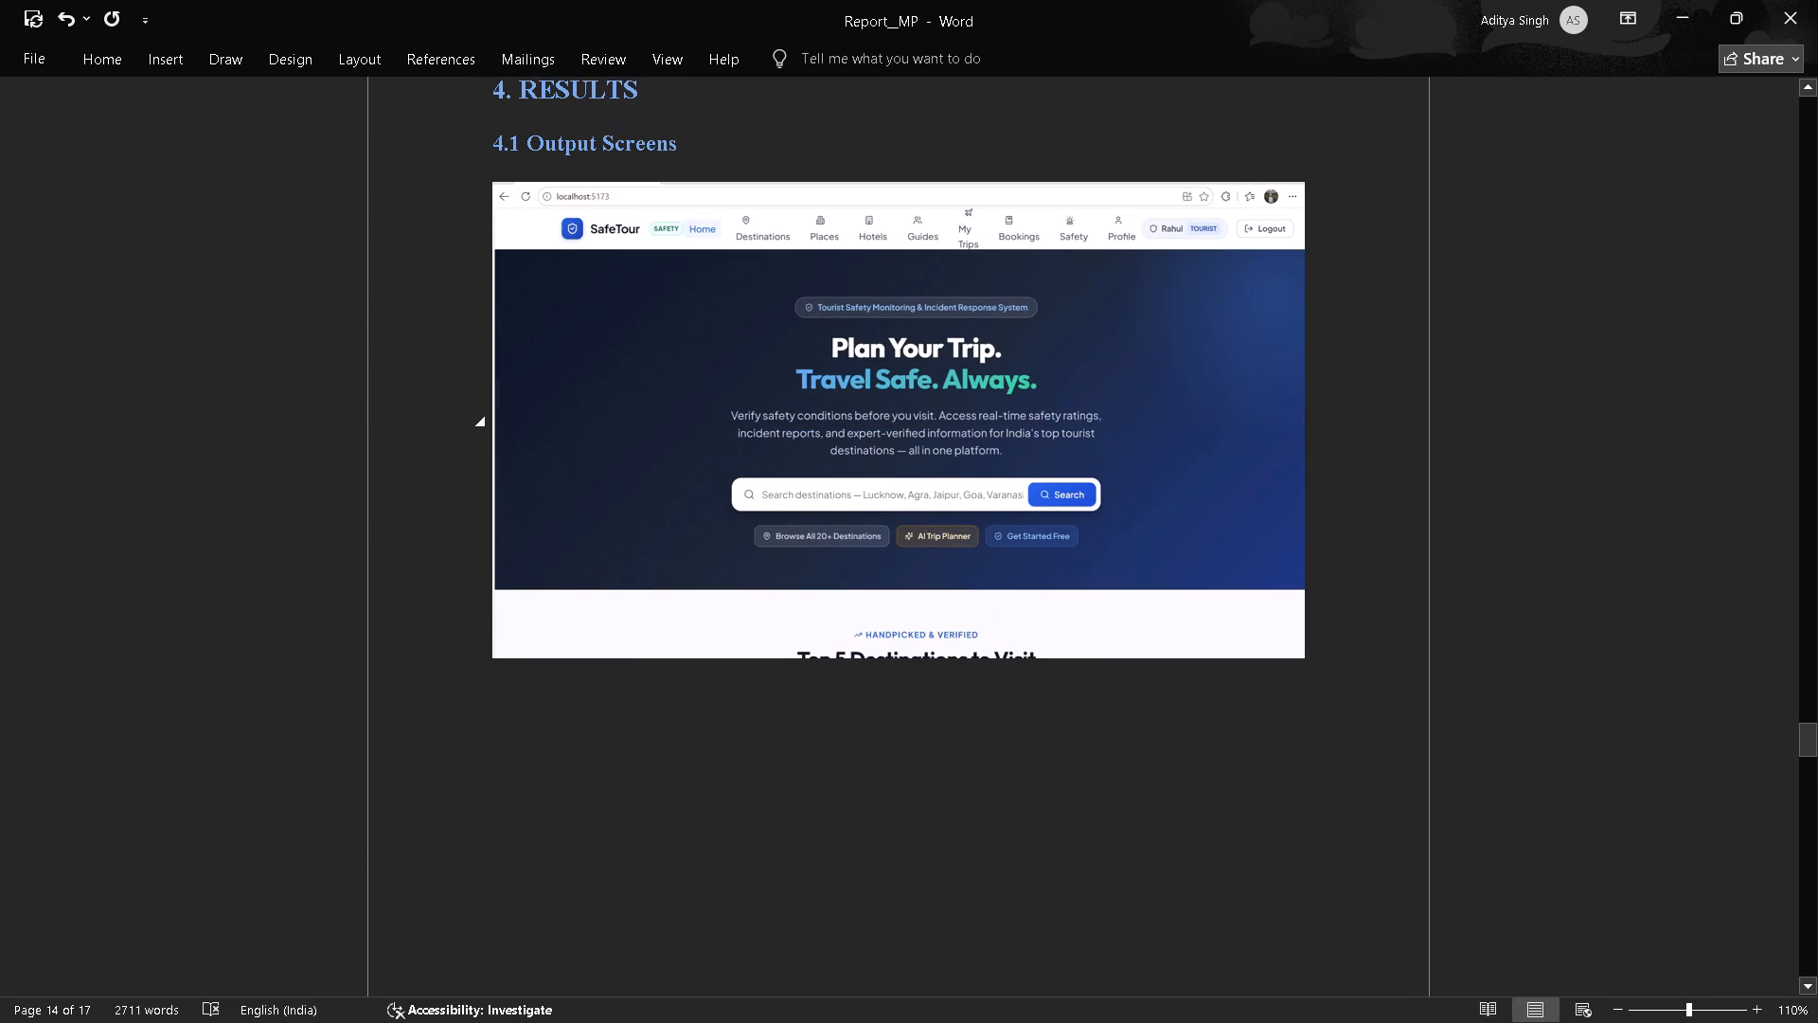
pyautogui.click(780, 632)
pyautogui.moveTo(898, 658); pyautogui.dragTo(902, 625)
pyautogui.moveTo(902, 625); pyautogui.dragTo(901, 637)
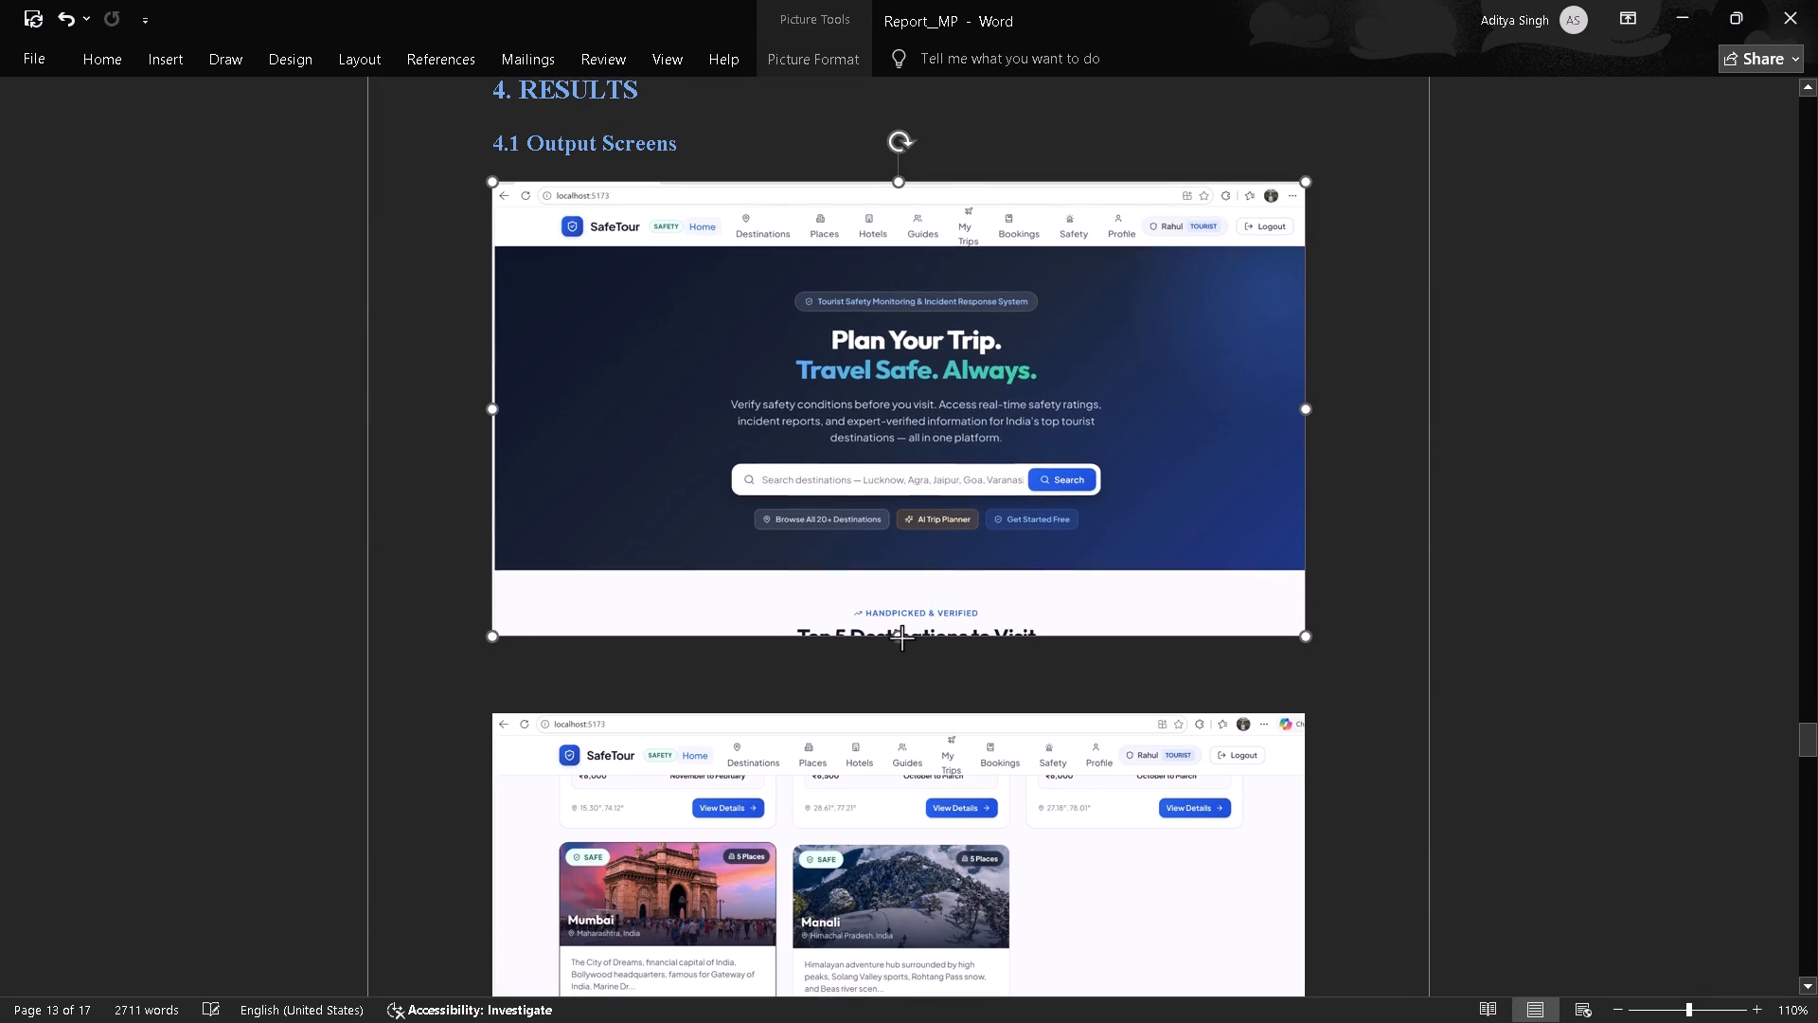
pyautogui.moveTo(901, 637); pyautogui.dragTo(901, 647)
pyautogui.moveTo(901, 647); pyautogui.dragTo(911, 673)
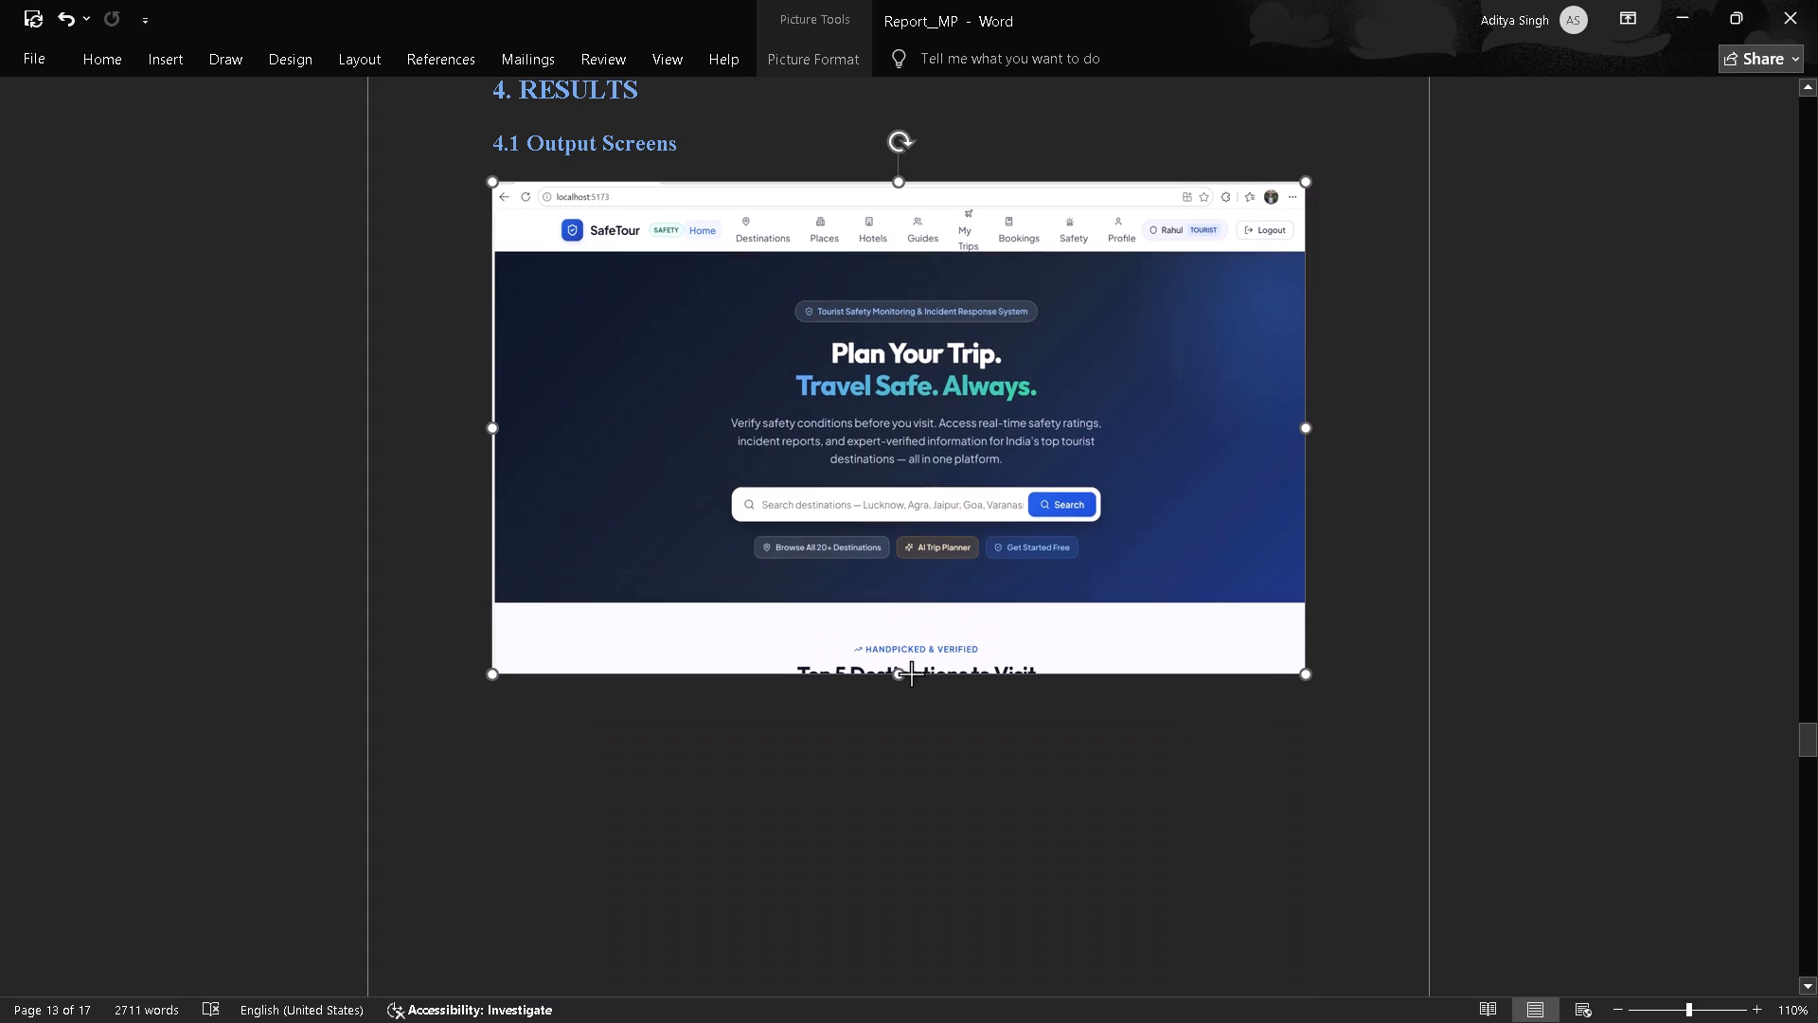
pyautogui.moveTo(911, 673); pyautogui.dragTo(911, 655)
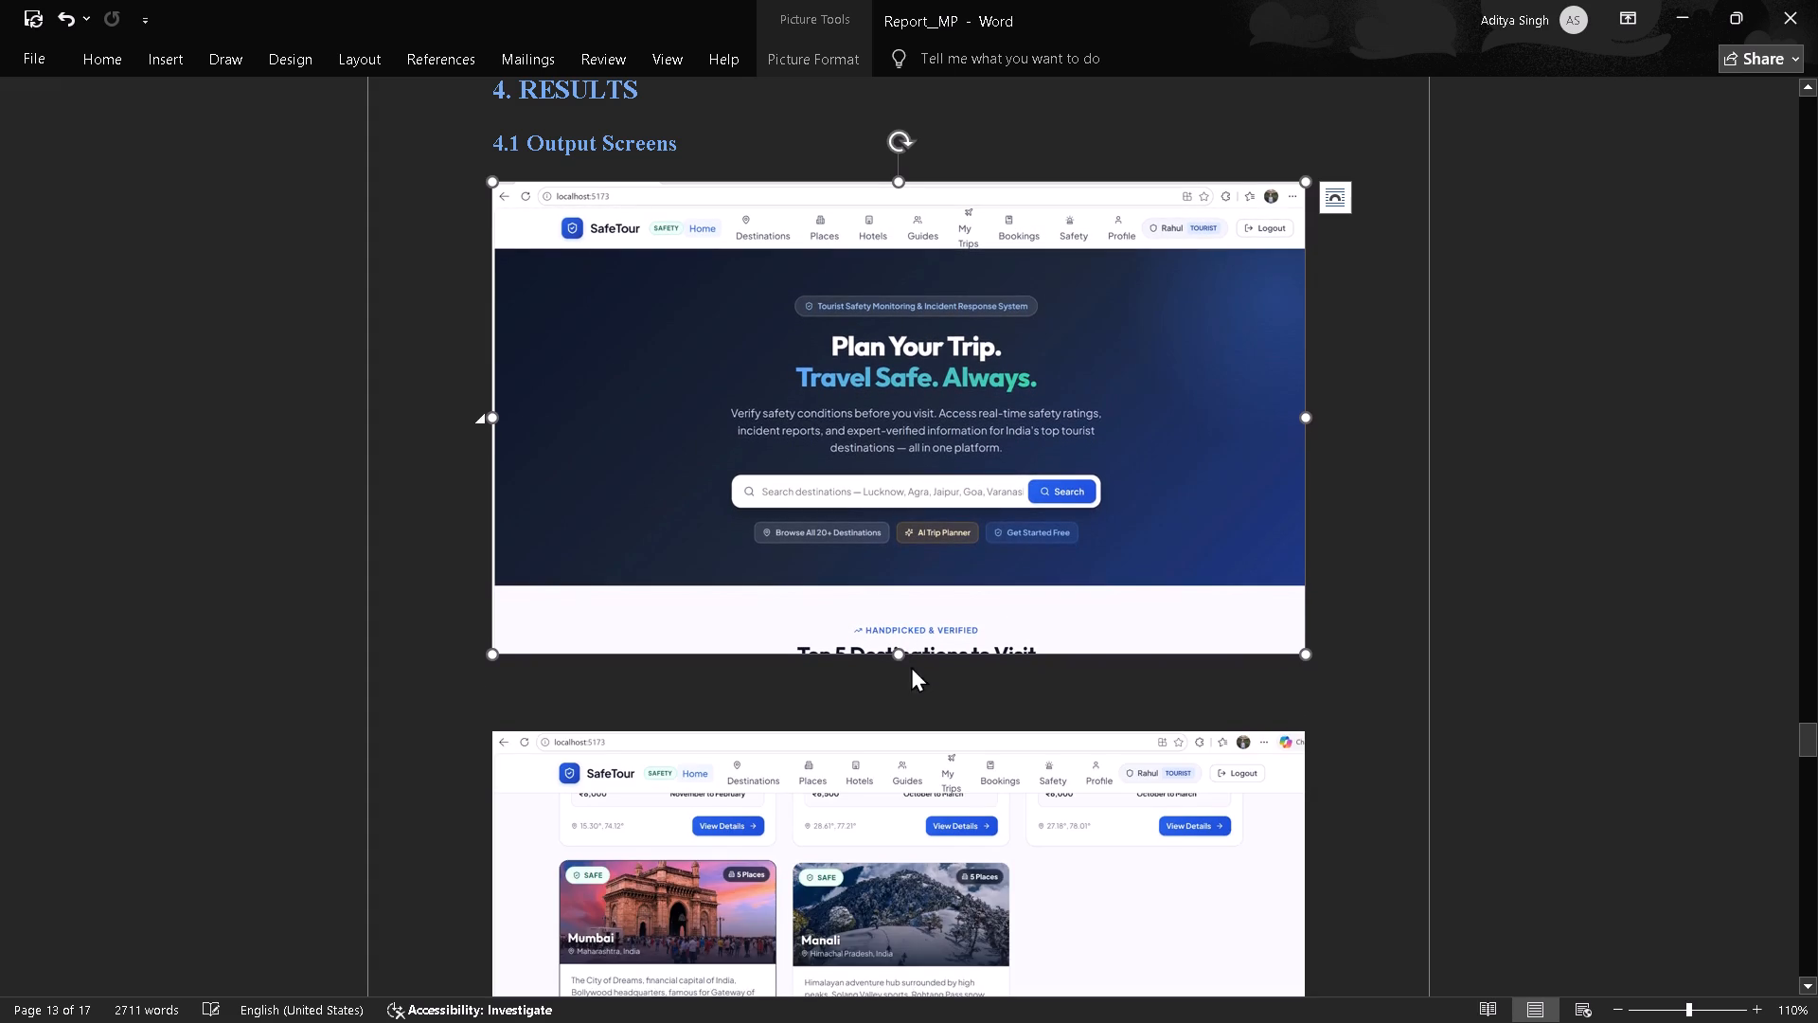
pyautogui.click(911, 667)
# Insert the e.jpeg "Explore Indian Destinations" screenshot from Photos on the empty line above the Fig 4.1 caption.
pyautogui.scroll(-1, 911, 667)
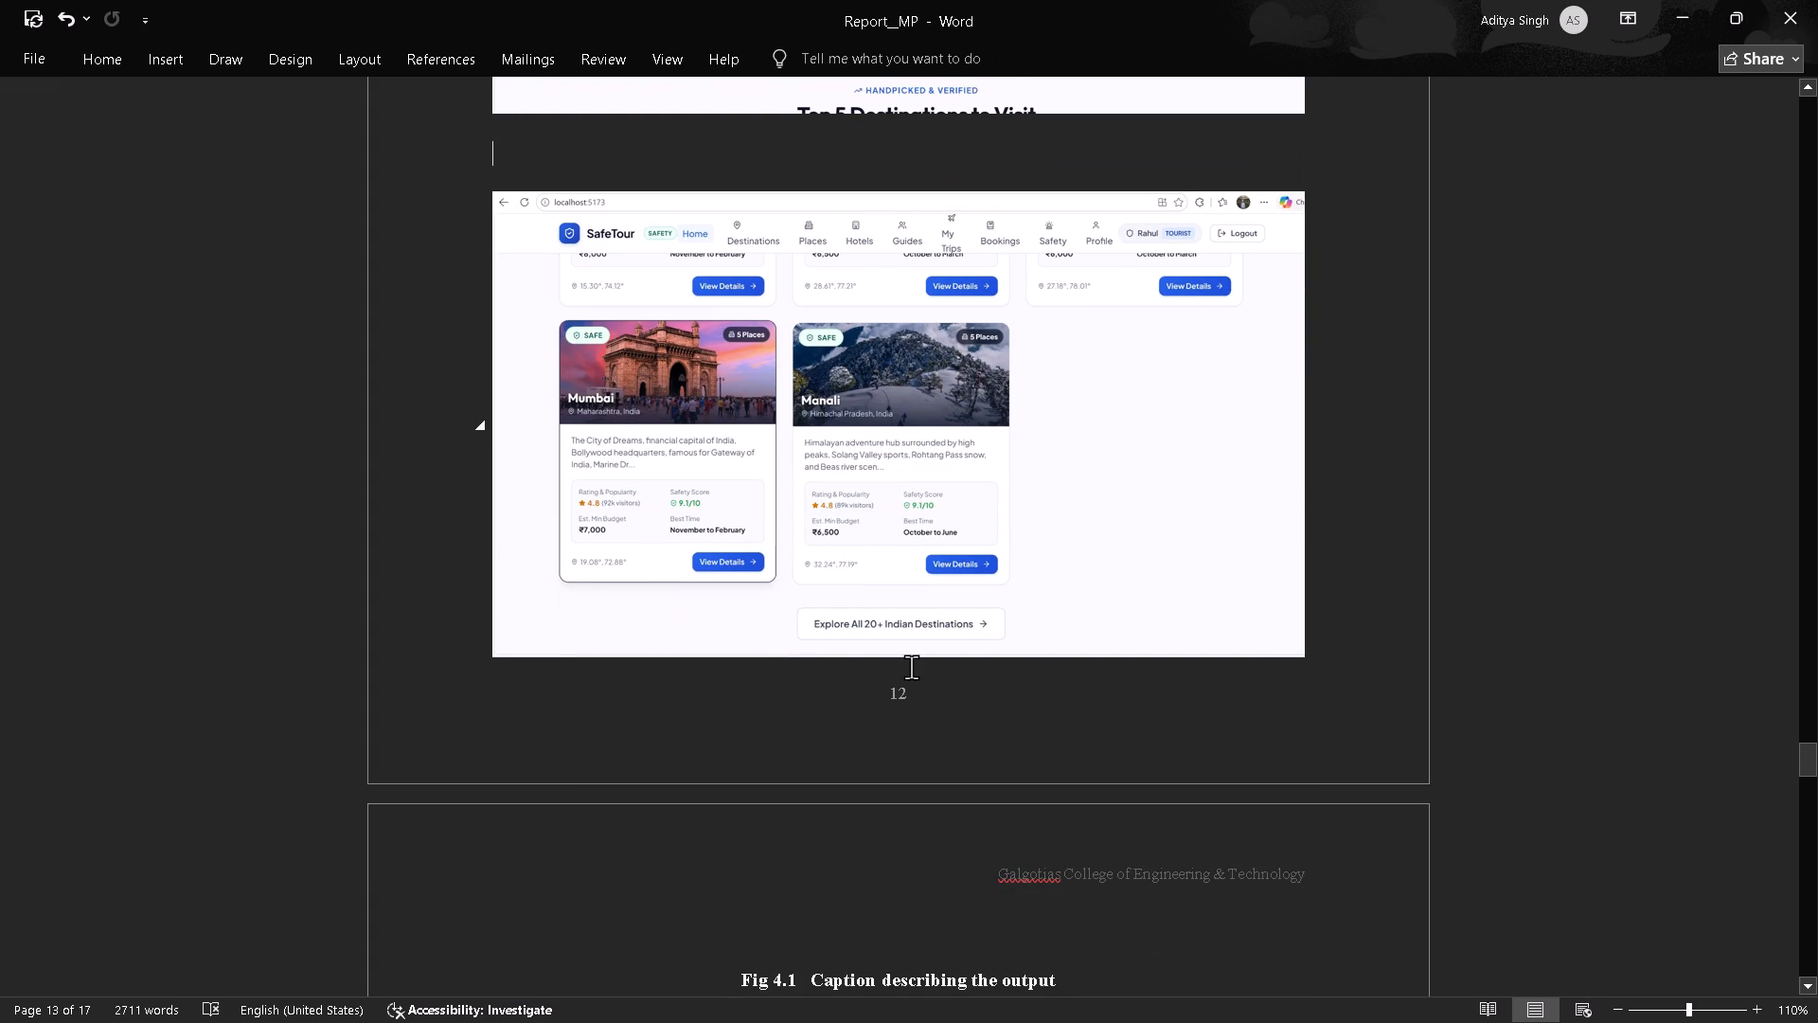
pyautogui.click(566, 939)
pyautogui.scroll(-1, 566, 939)
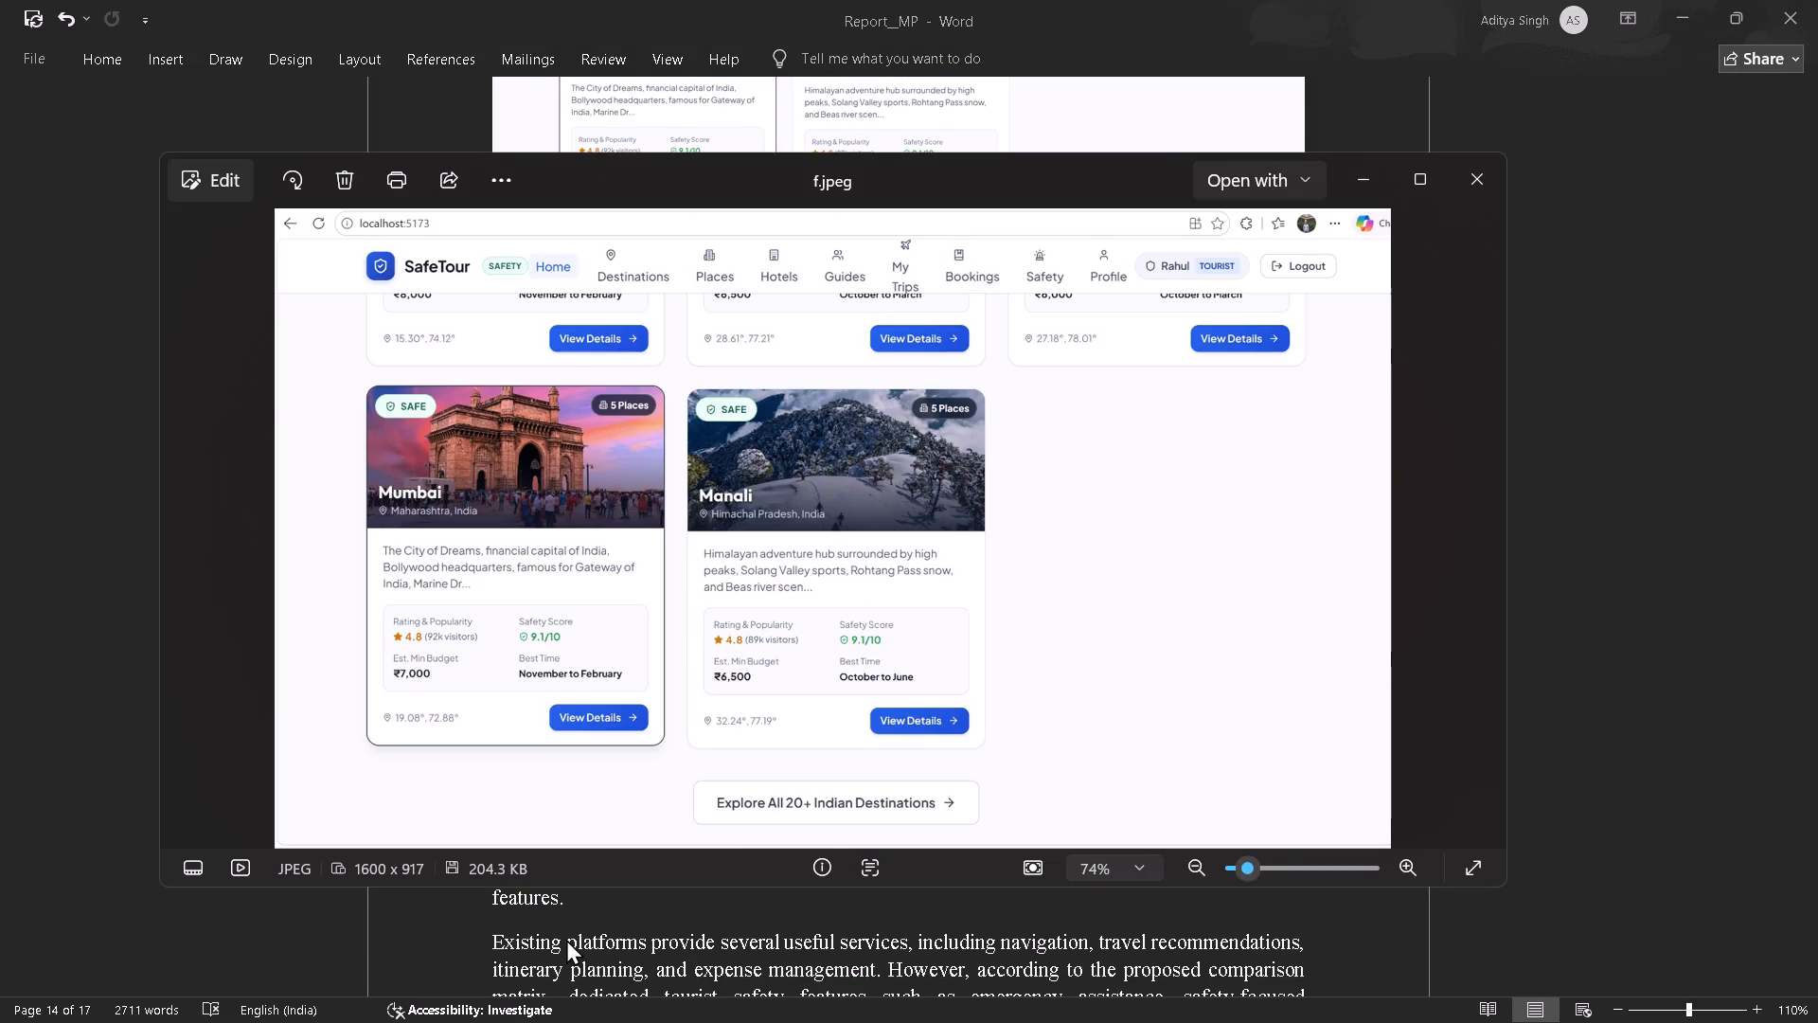
pyautogui.press('Left')
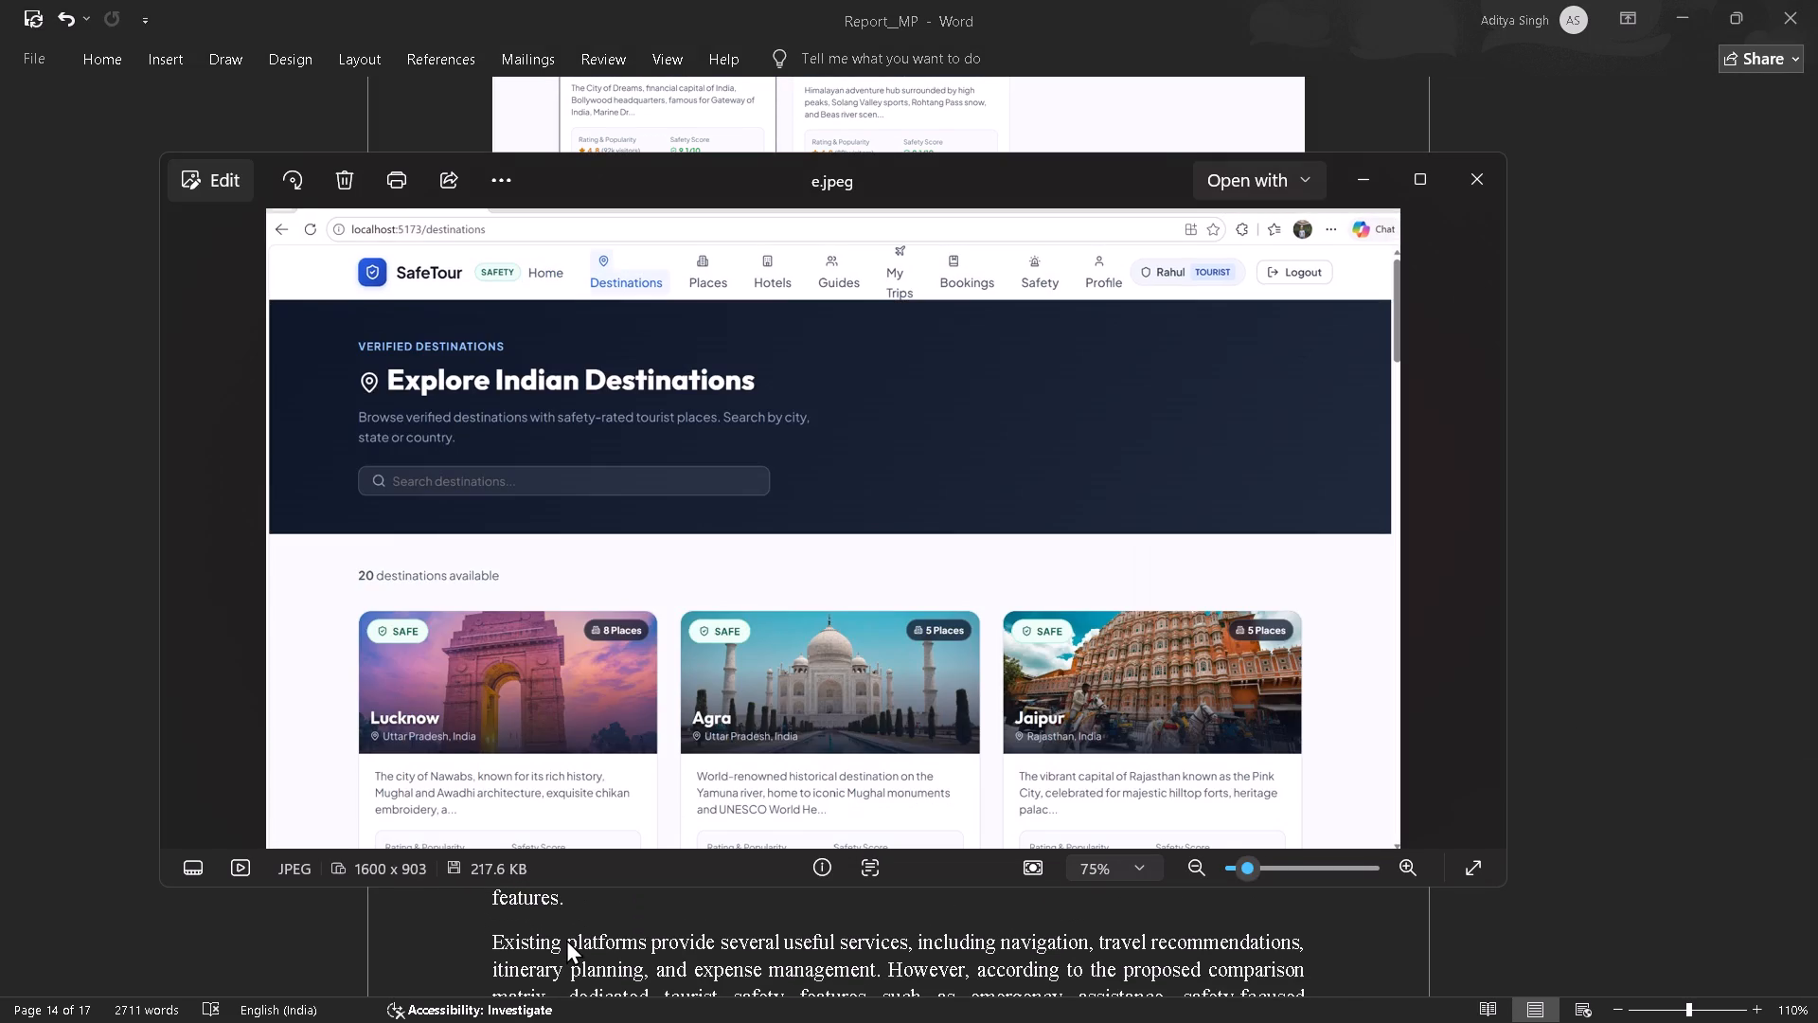
pyautogui.press('Left')
pyautogui.press('Right')
pyautogui.press('Right')
pyautogui.press('Right')
pyautogui.press('Left')
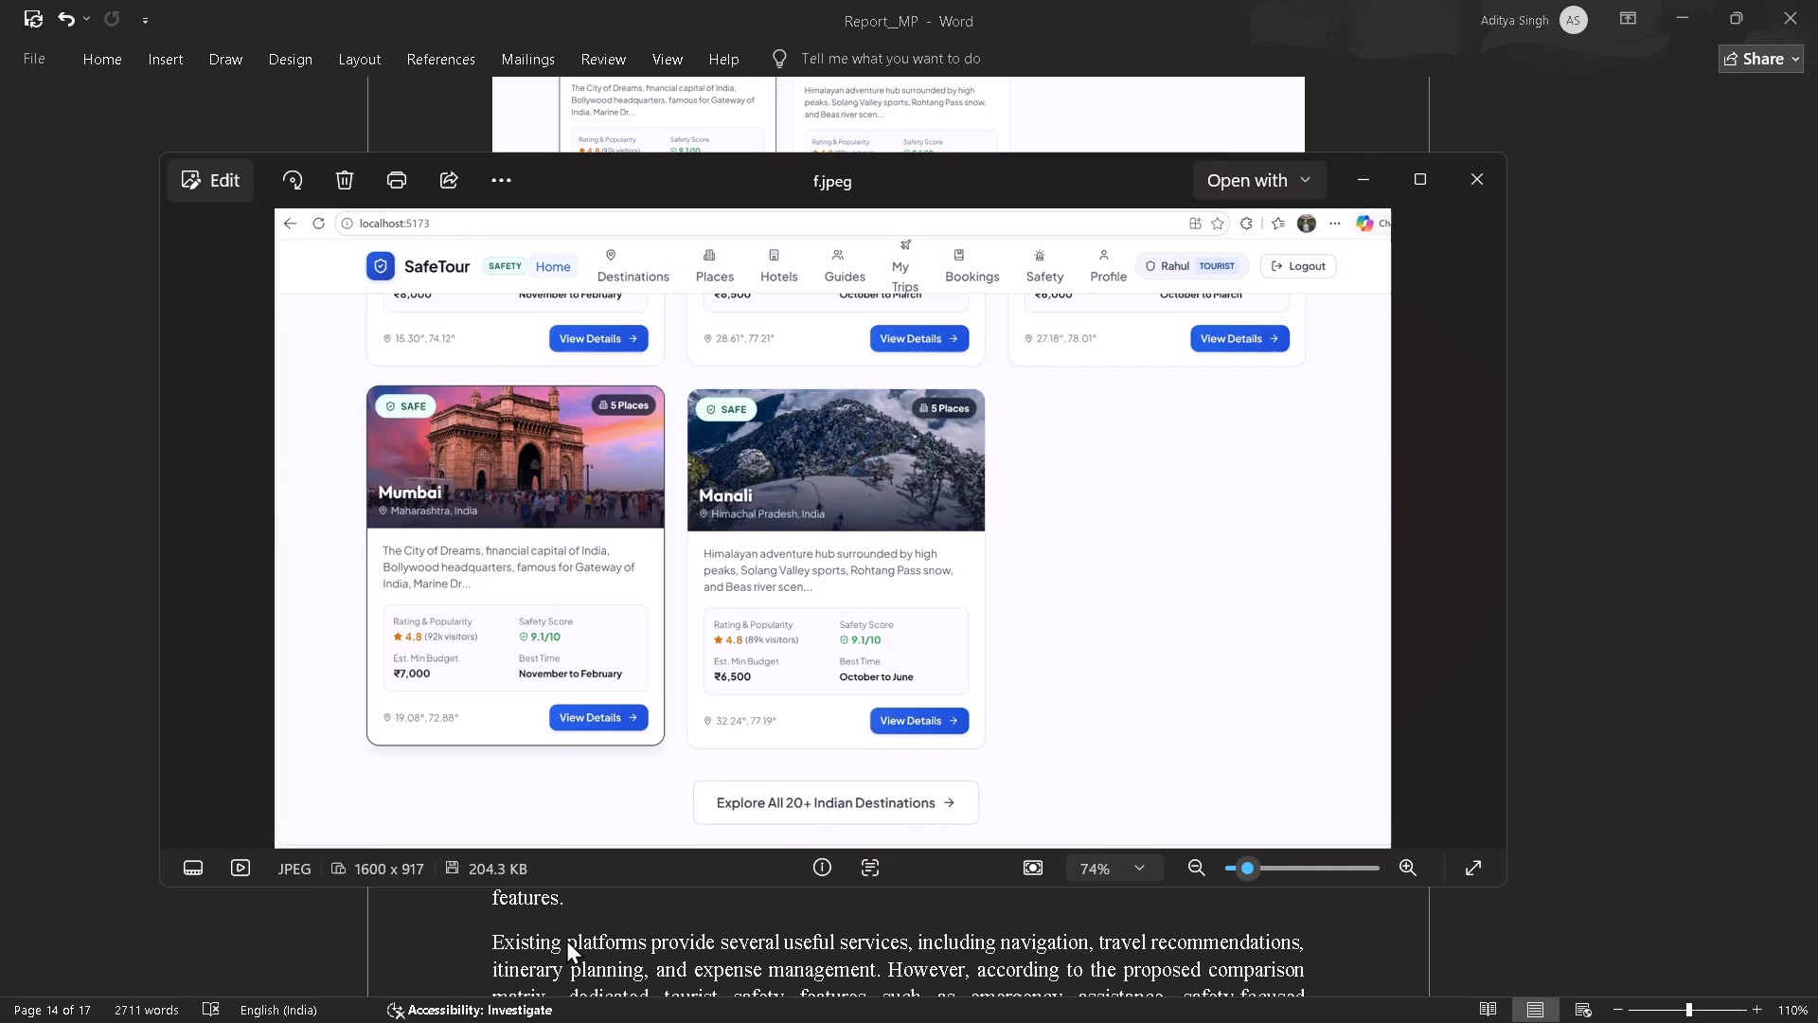
pyautogui.press('Left')
pyautogui.click(530, 677)
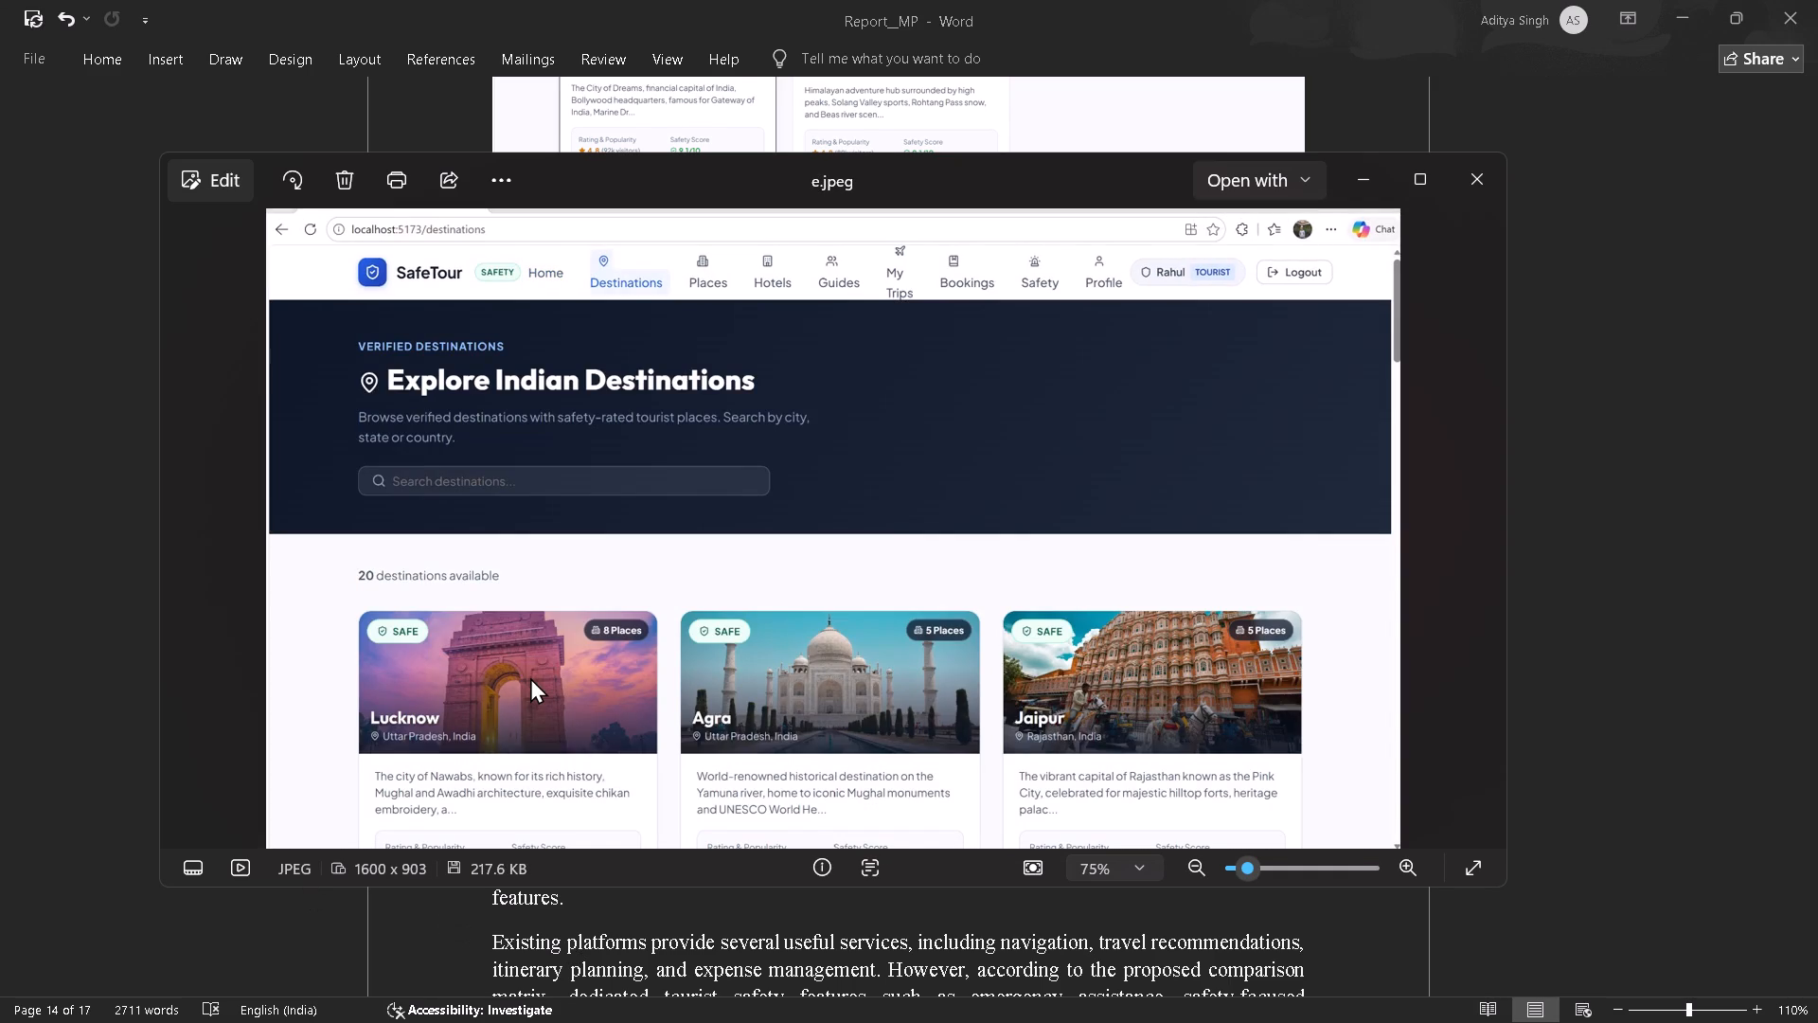
pyautogui.hotkey('ctrl', 'c')
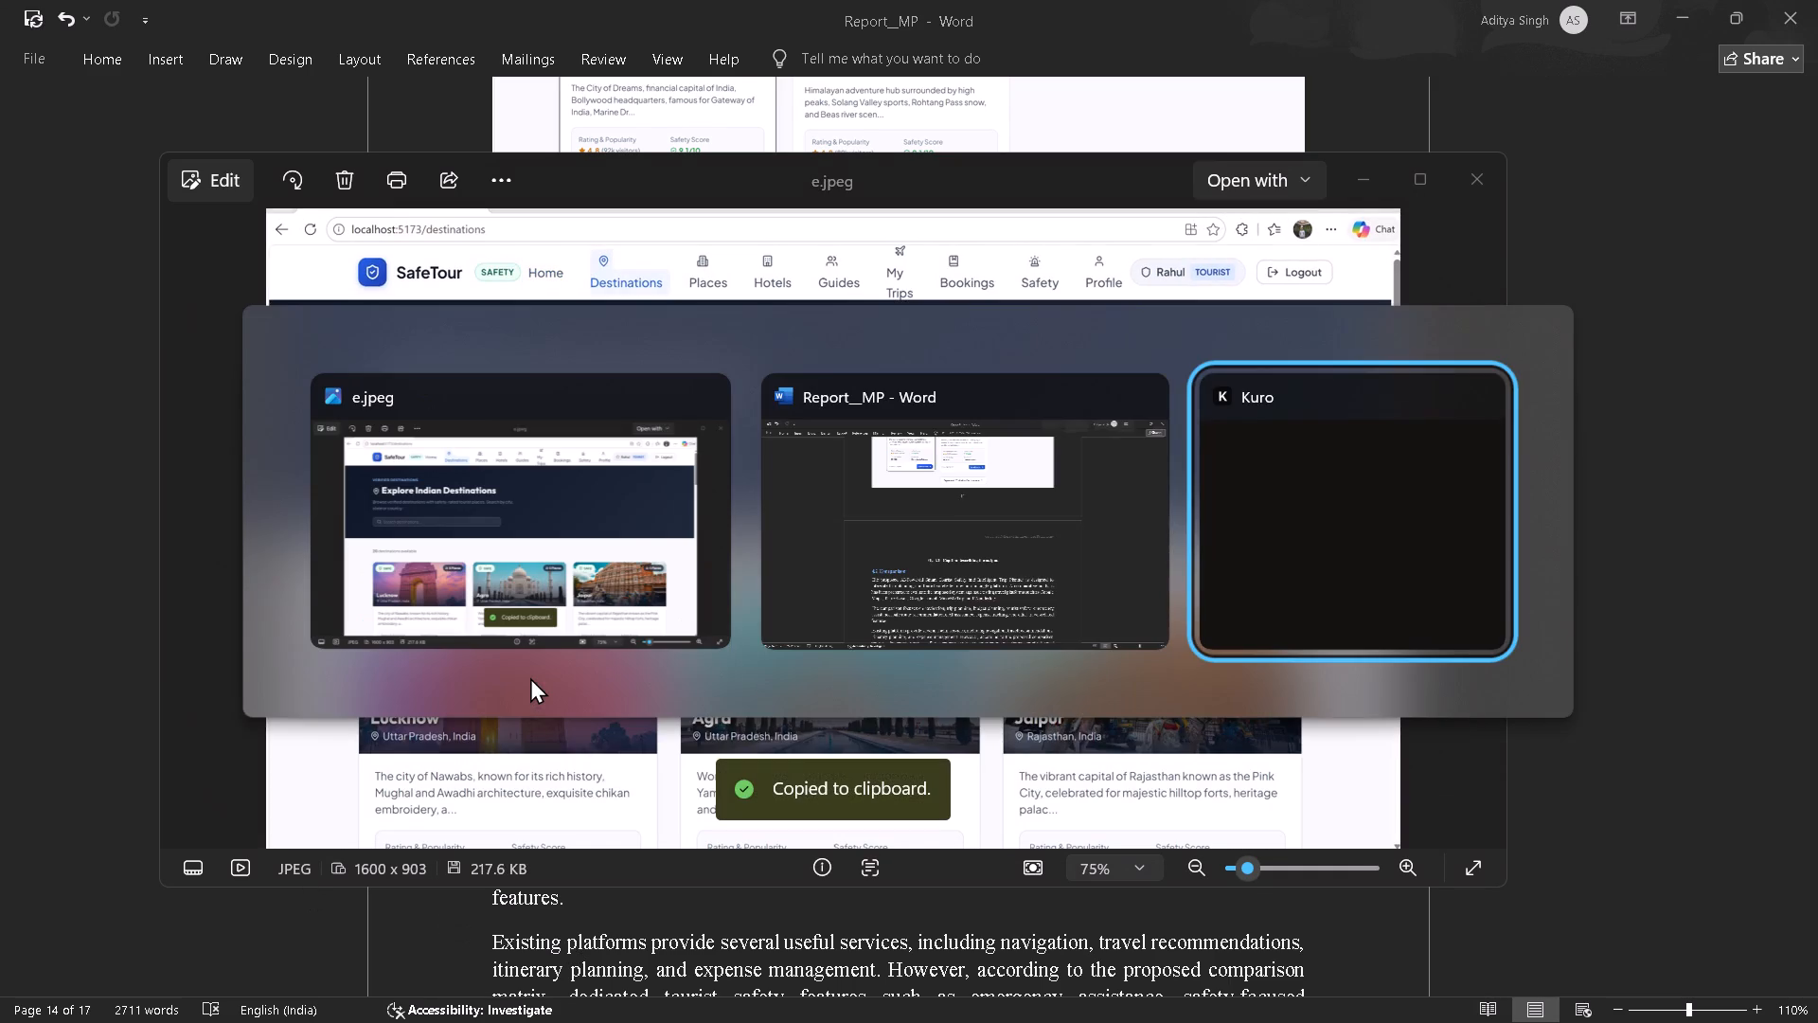
pyautogui.hotkey('ctrl', 'v')
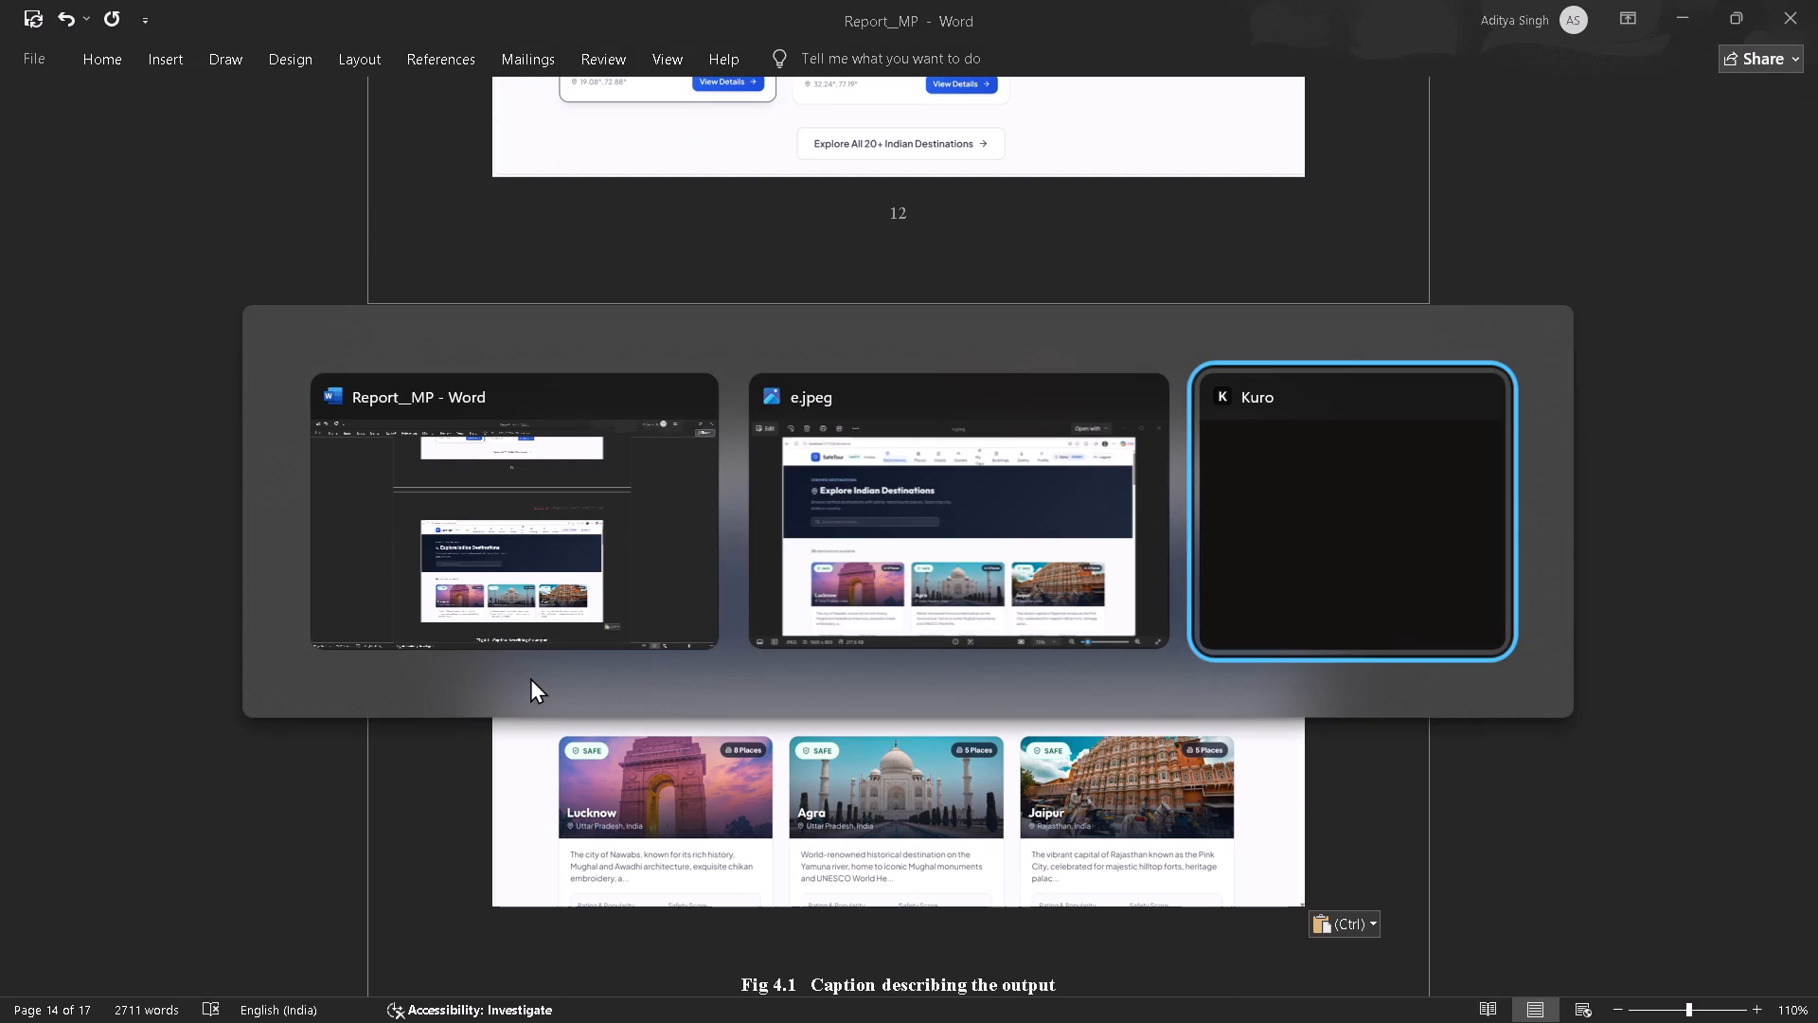
# Return to Photos and browse the SafeTour screenshots around d.jpeg and c.jpeg to choose the next output image.
pyautogui.press('Right')
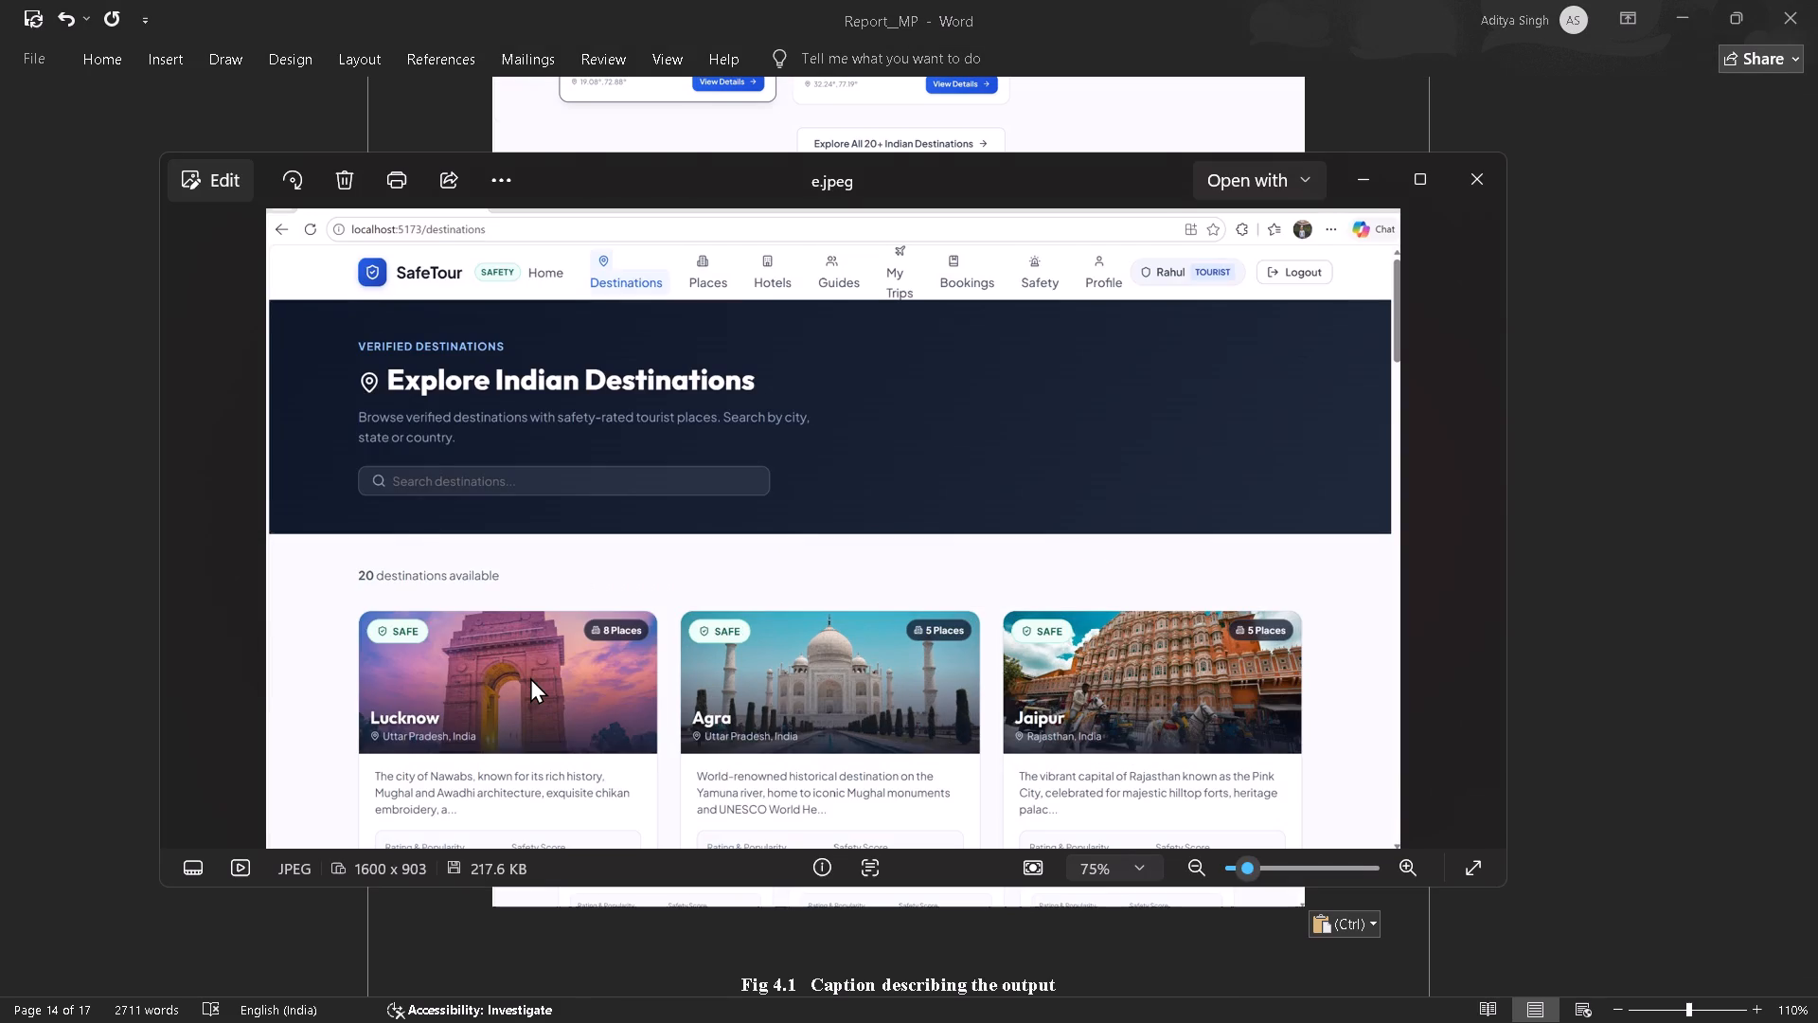
pyautogui.press('Right')
pyautogui.press('Left')
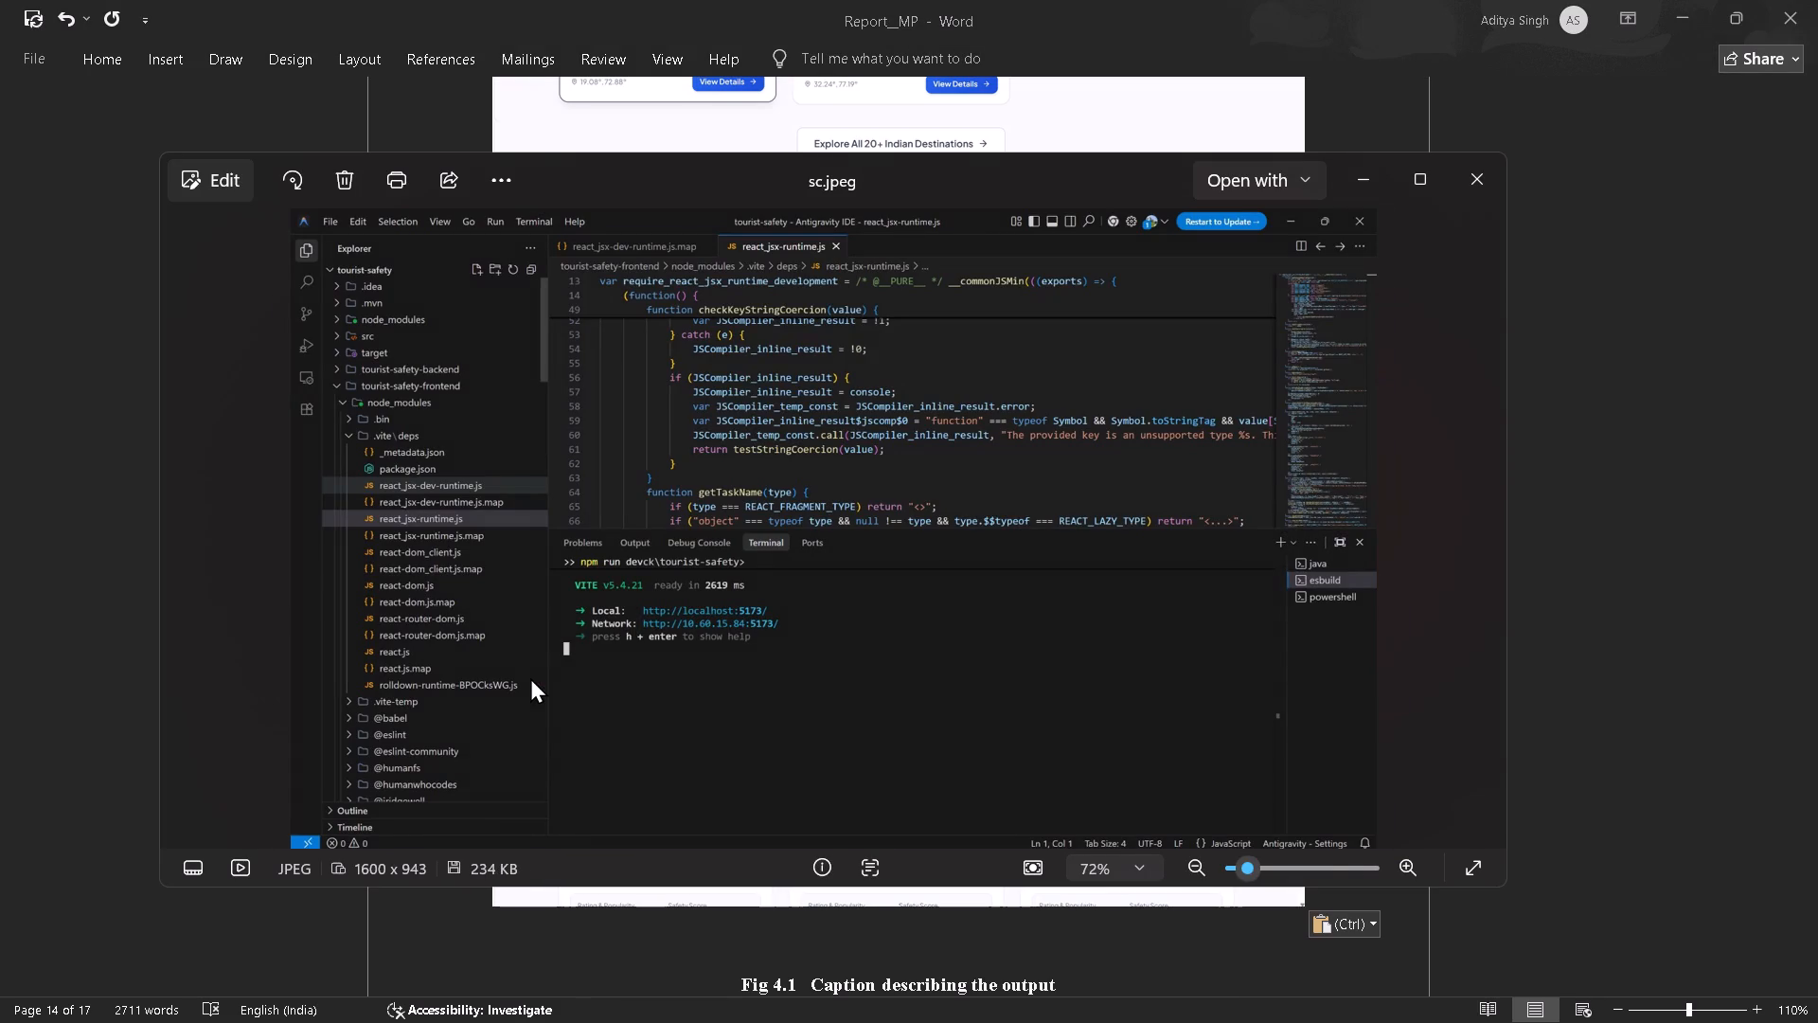
pyautogui.press('Left')
pyautogui.press('Left')
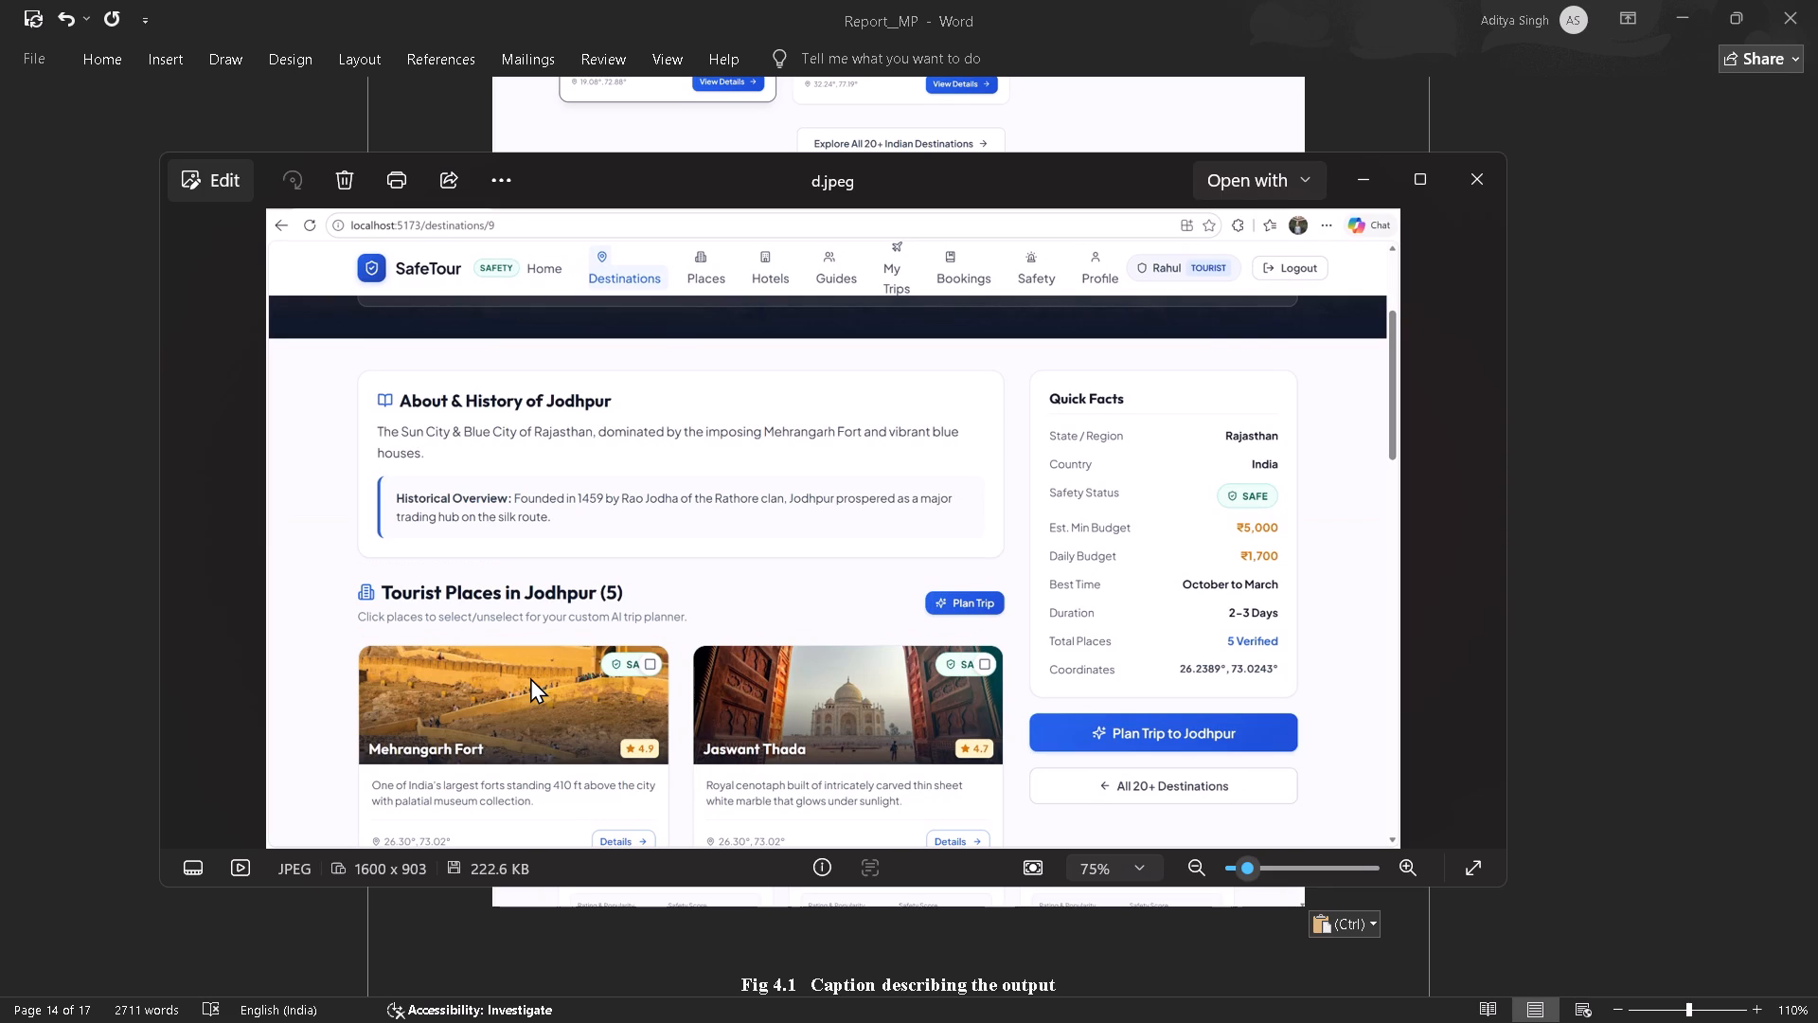
pyautogui.press('Left')
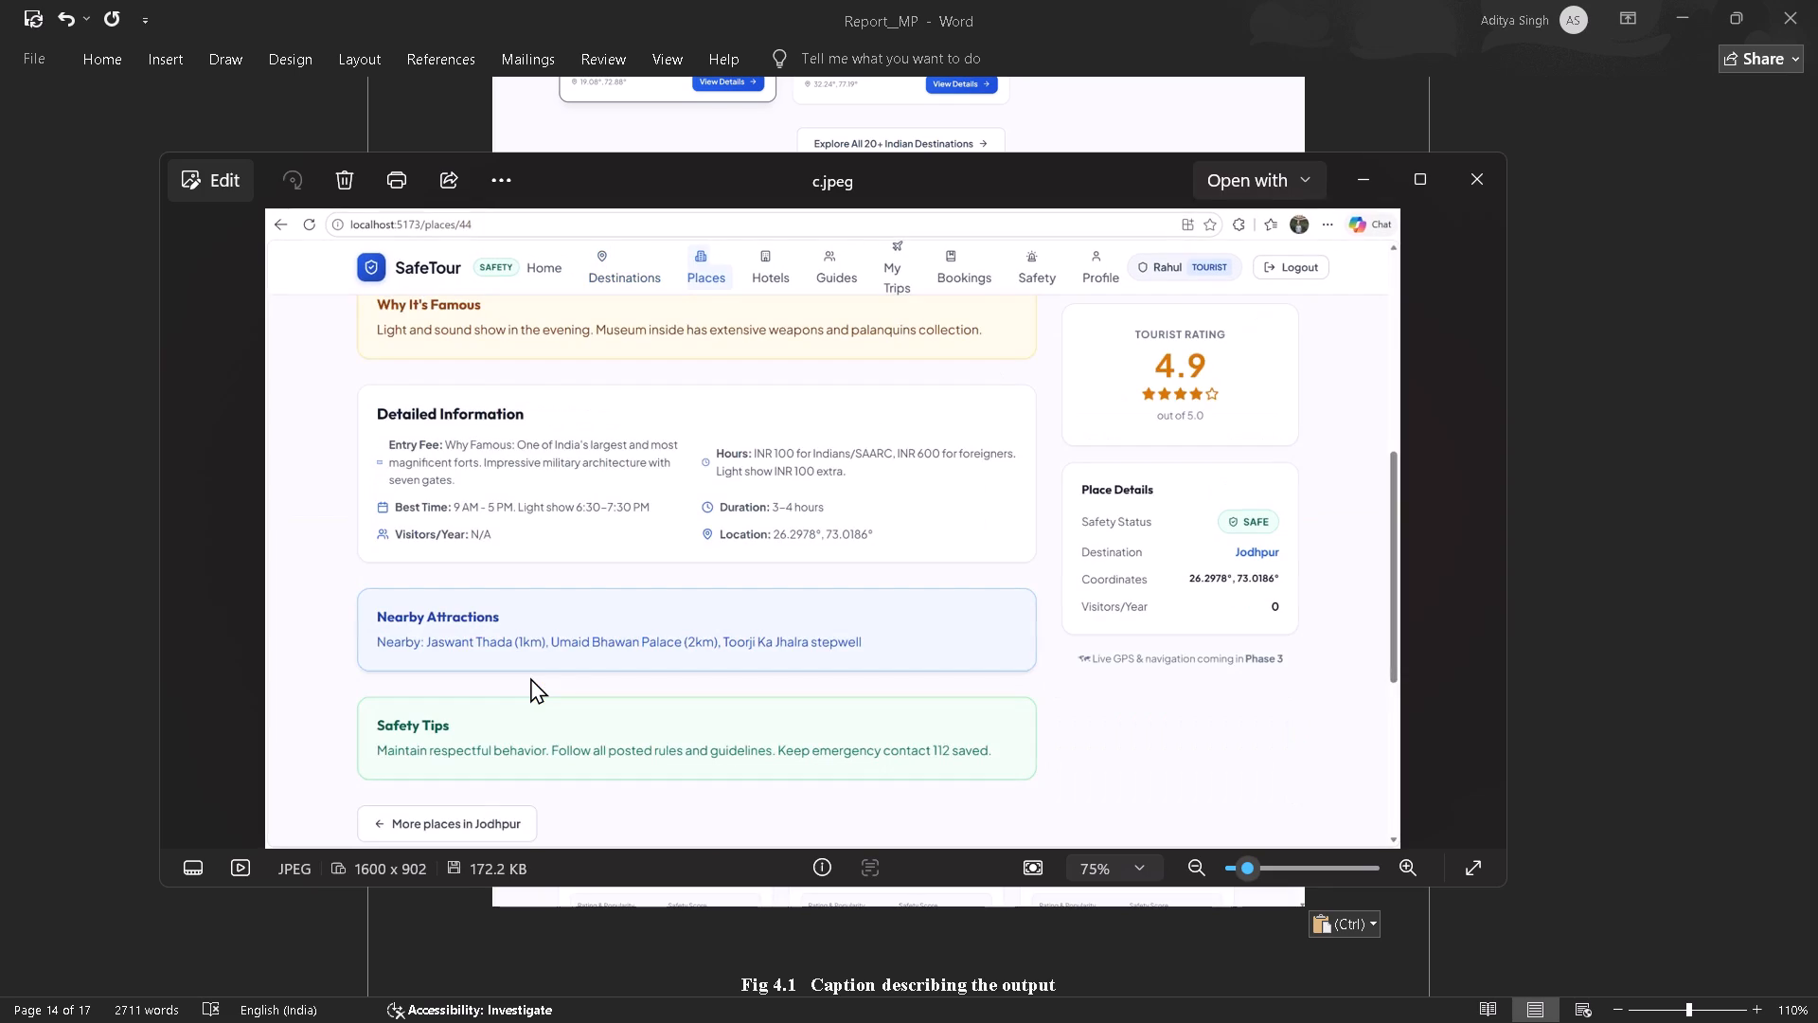
pyautogui.press('Right')
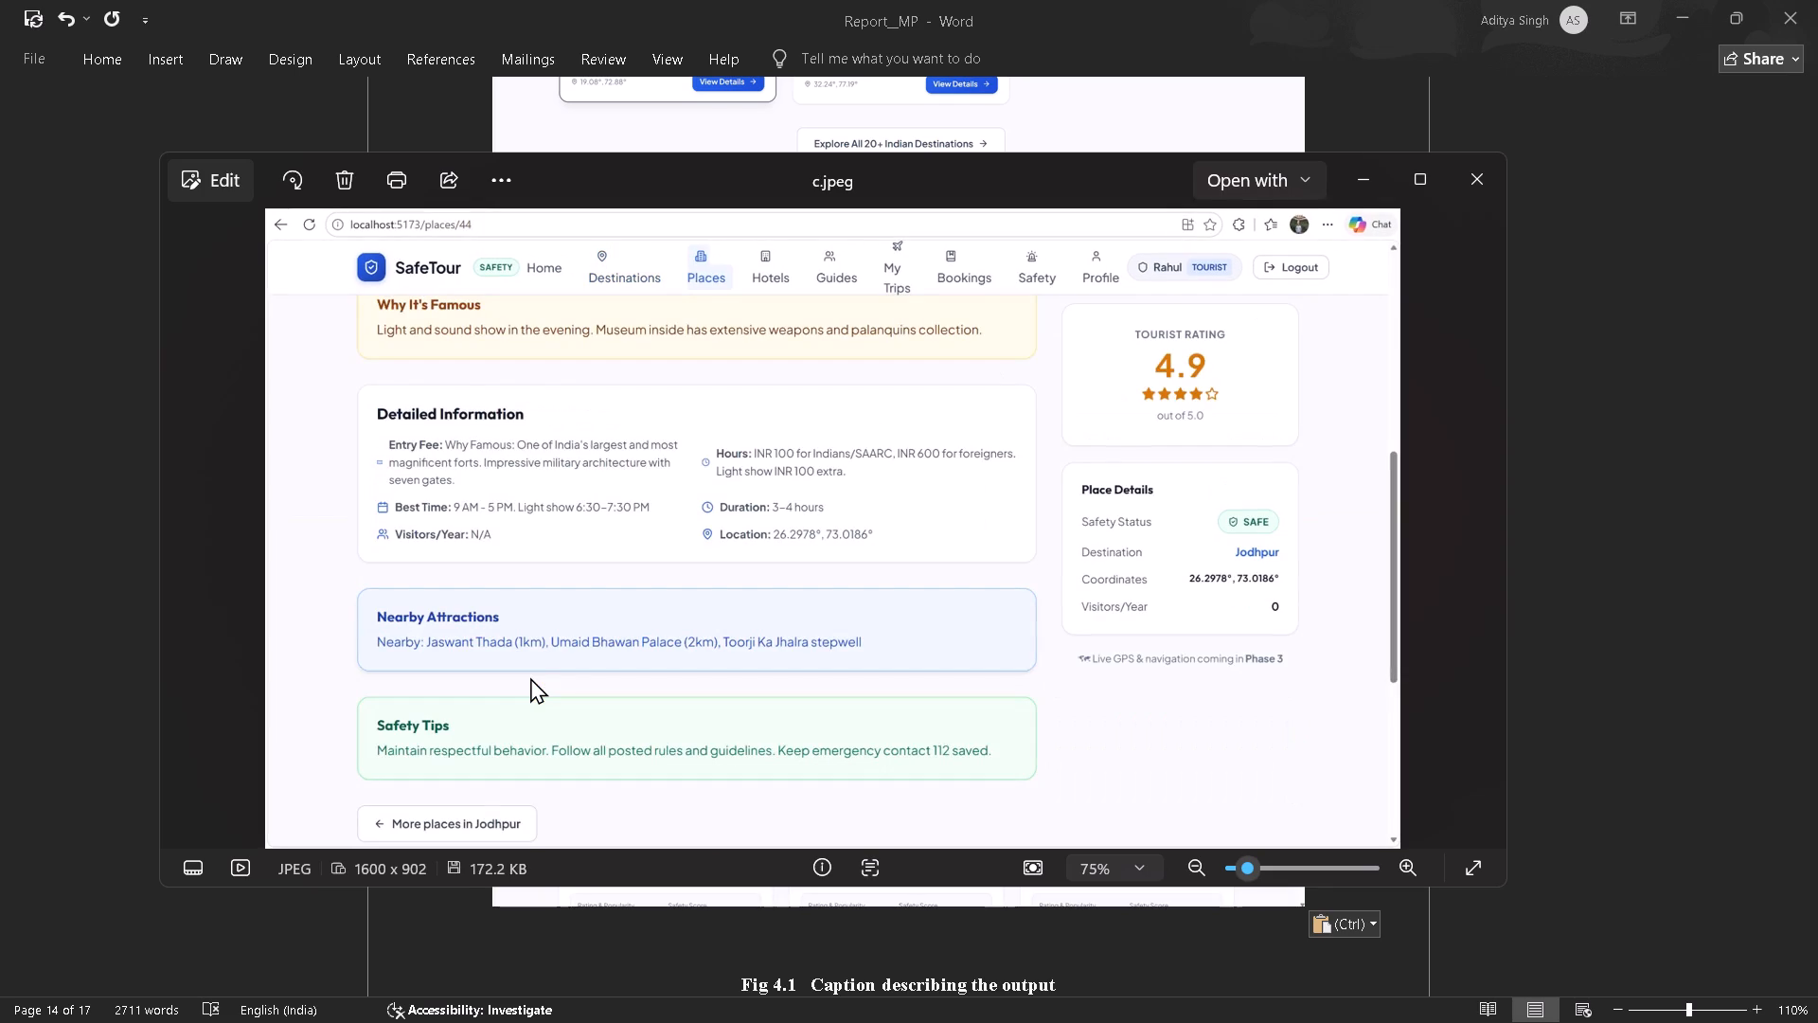
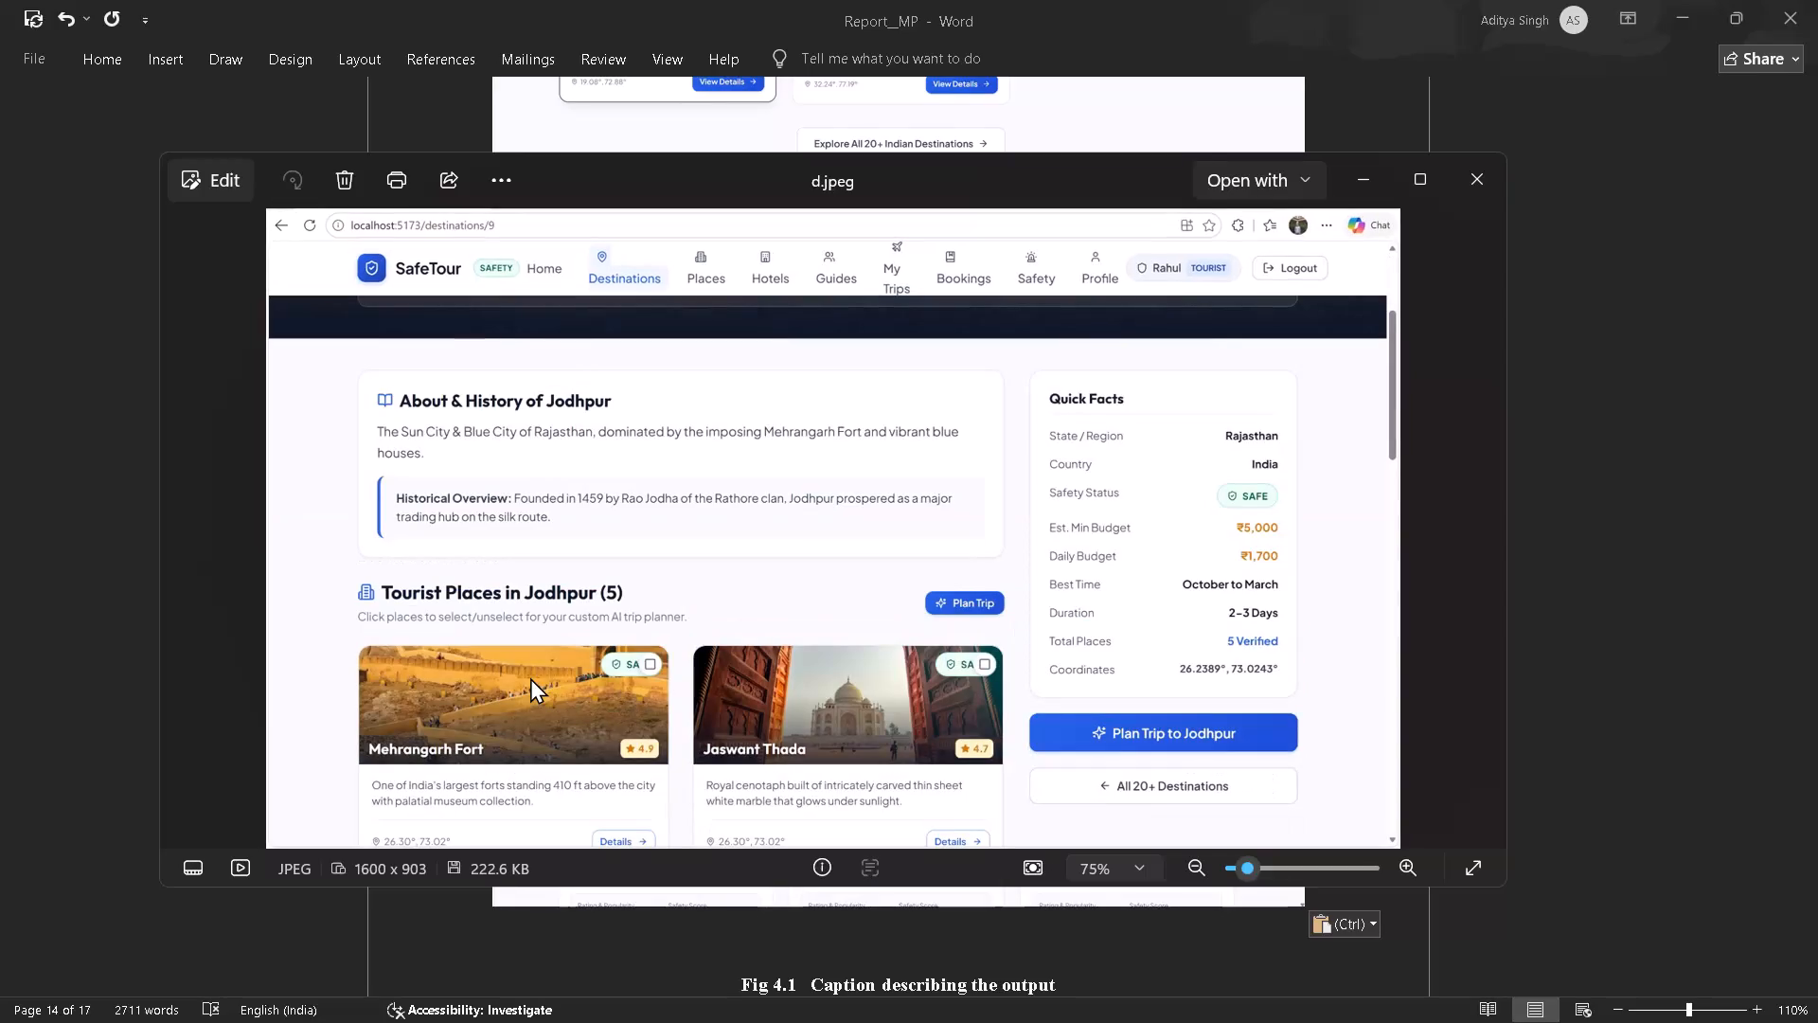
# Insert the d.jpeg "About & History of Jodhpur" screenshot from Photos below the Explore Indian Destinations screenshot in Report_MP.
pyautogui.press('Right')
pyautogui.press('Left')
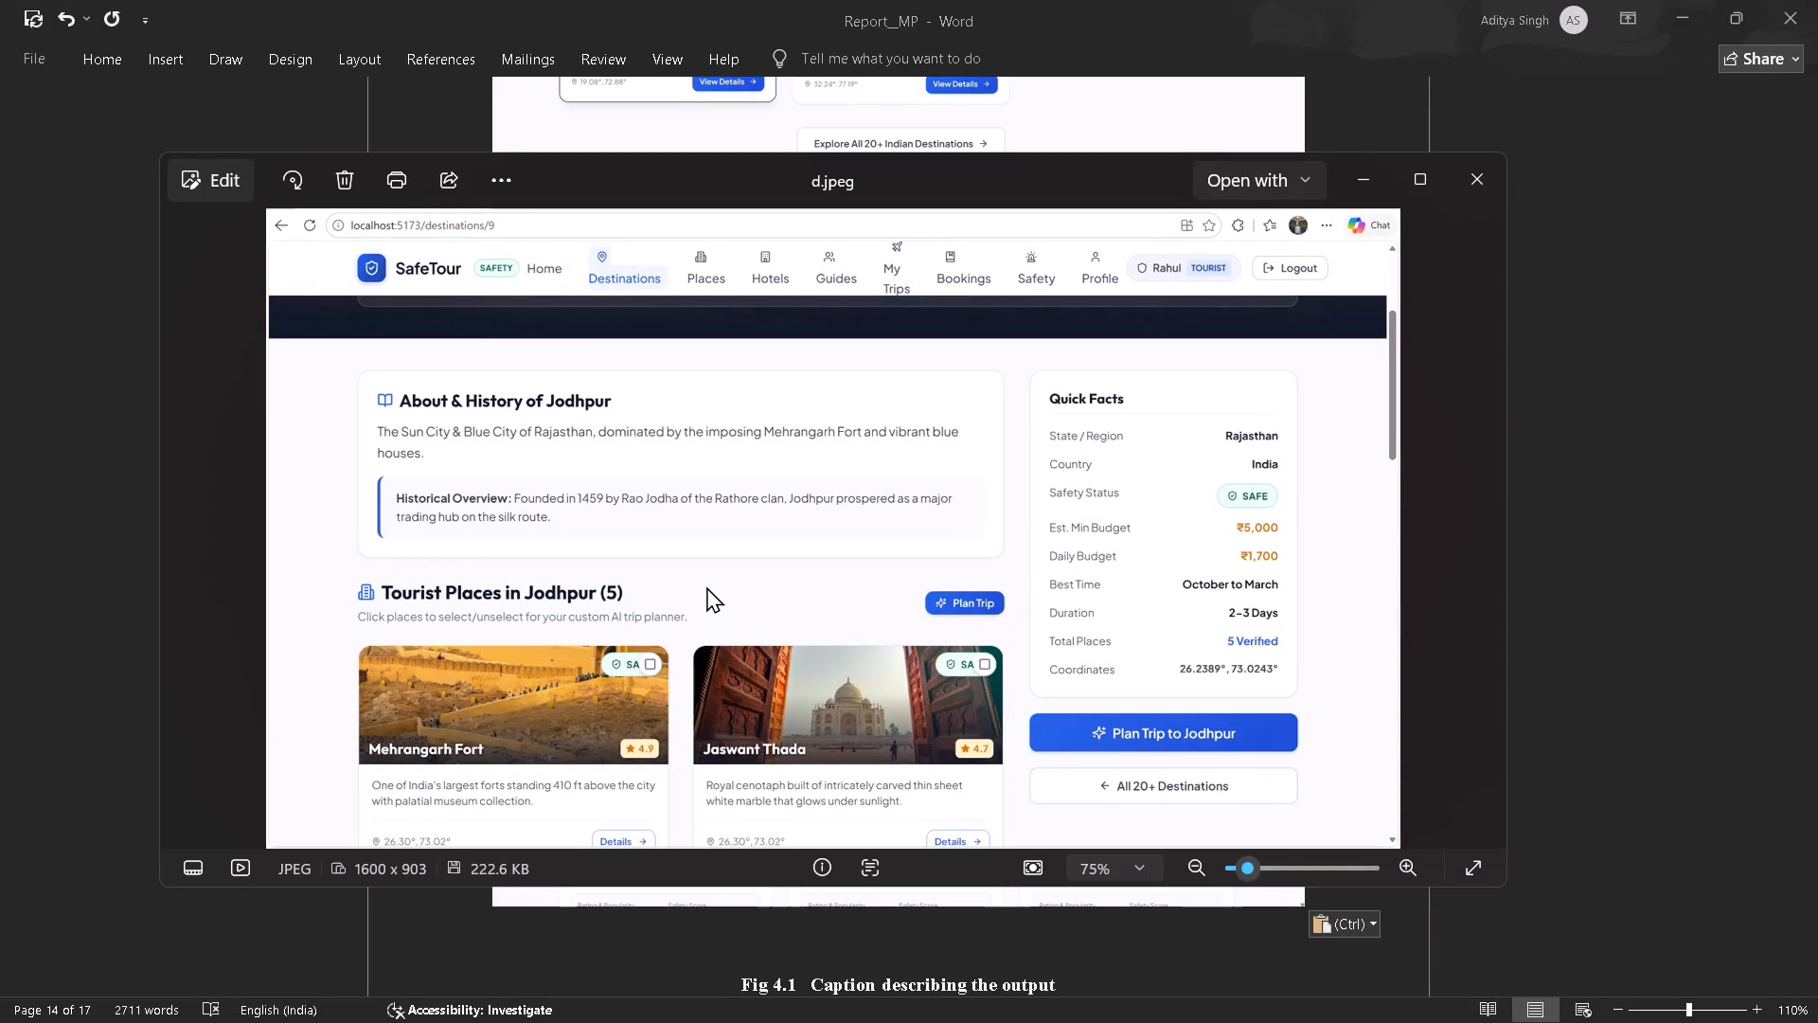
pyautogui.click(706, 586)
pyautogui.hotkey('ctrl', 'c')
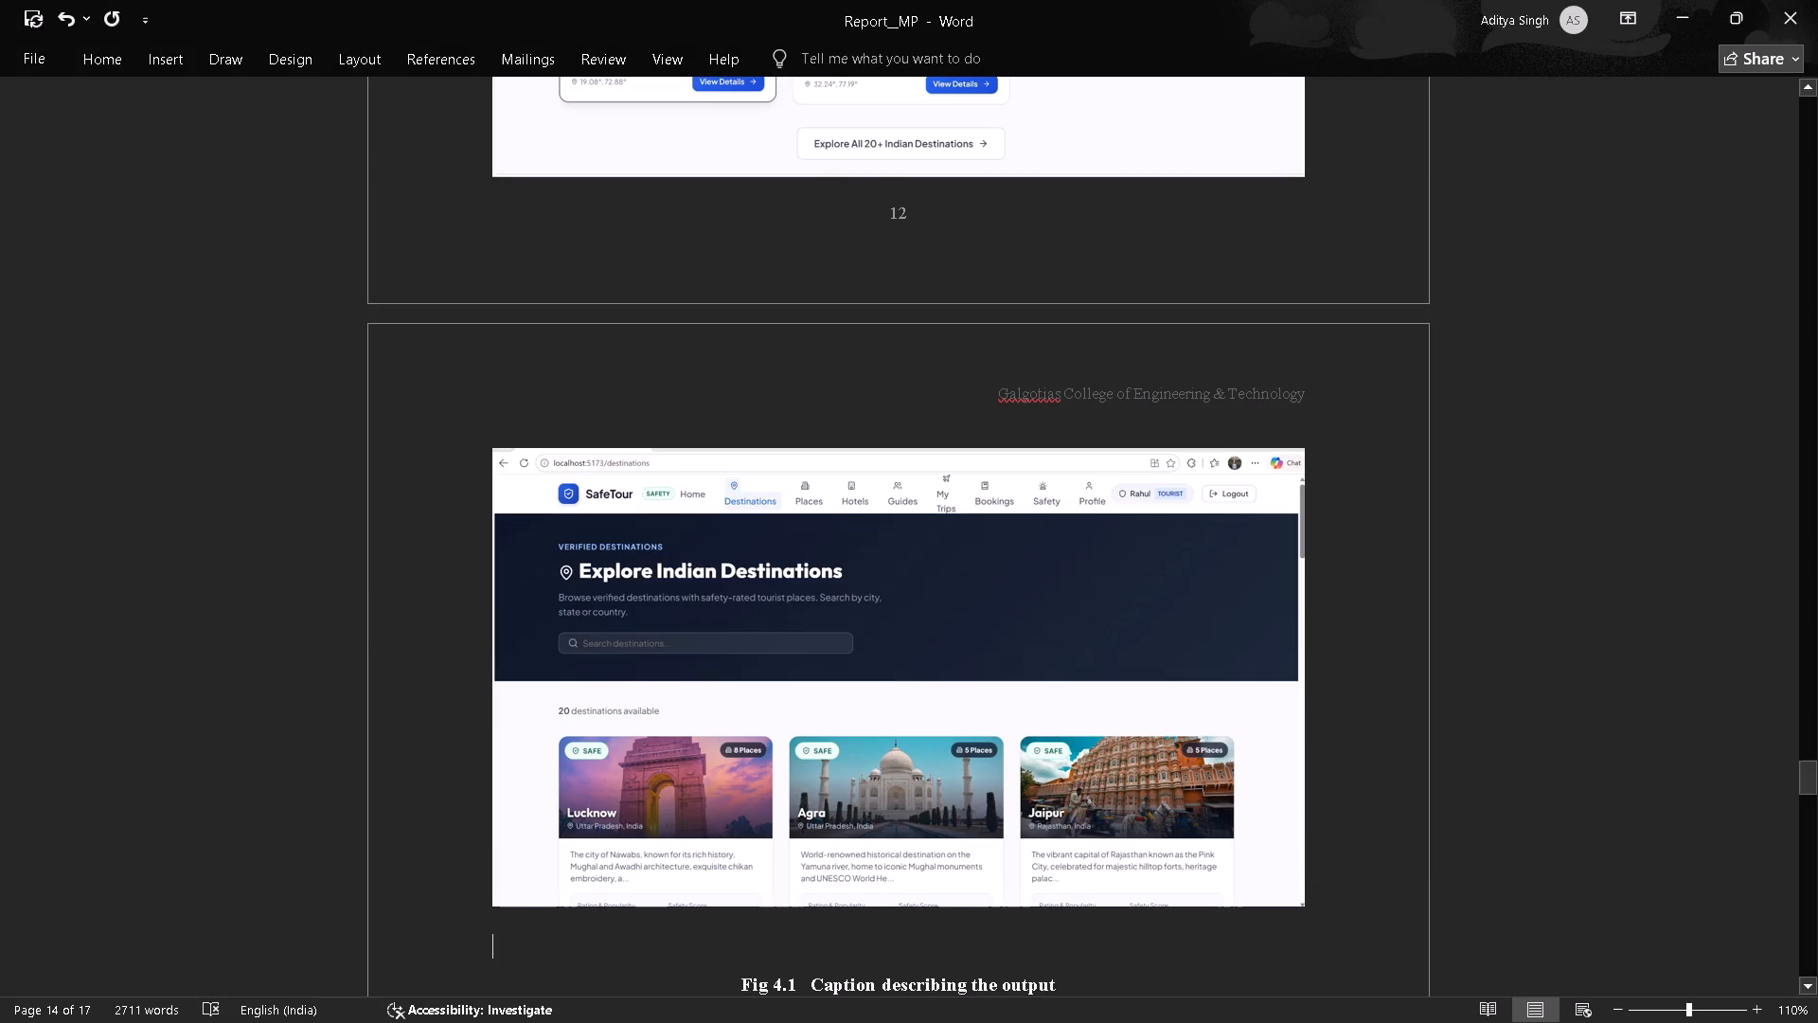
pyautogui.hotkey('ctrl', 'v')
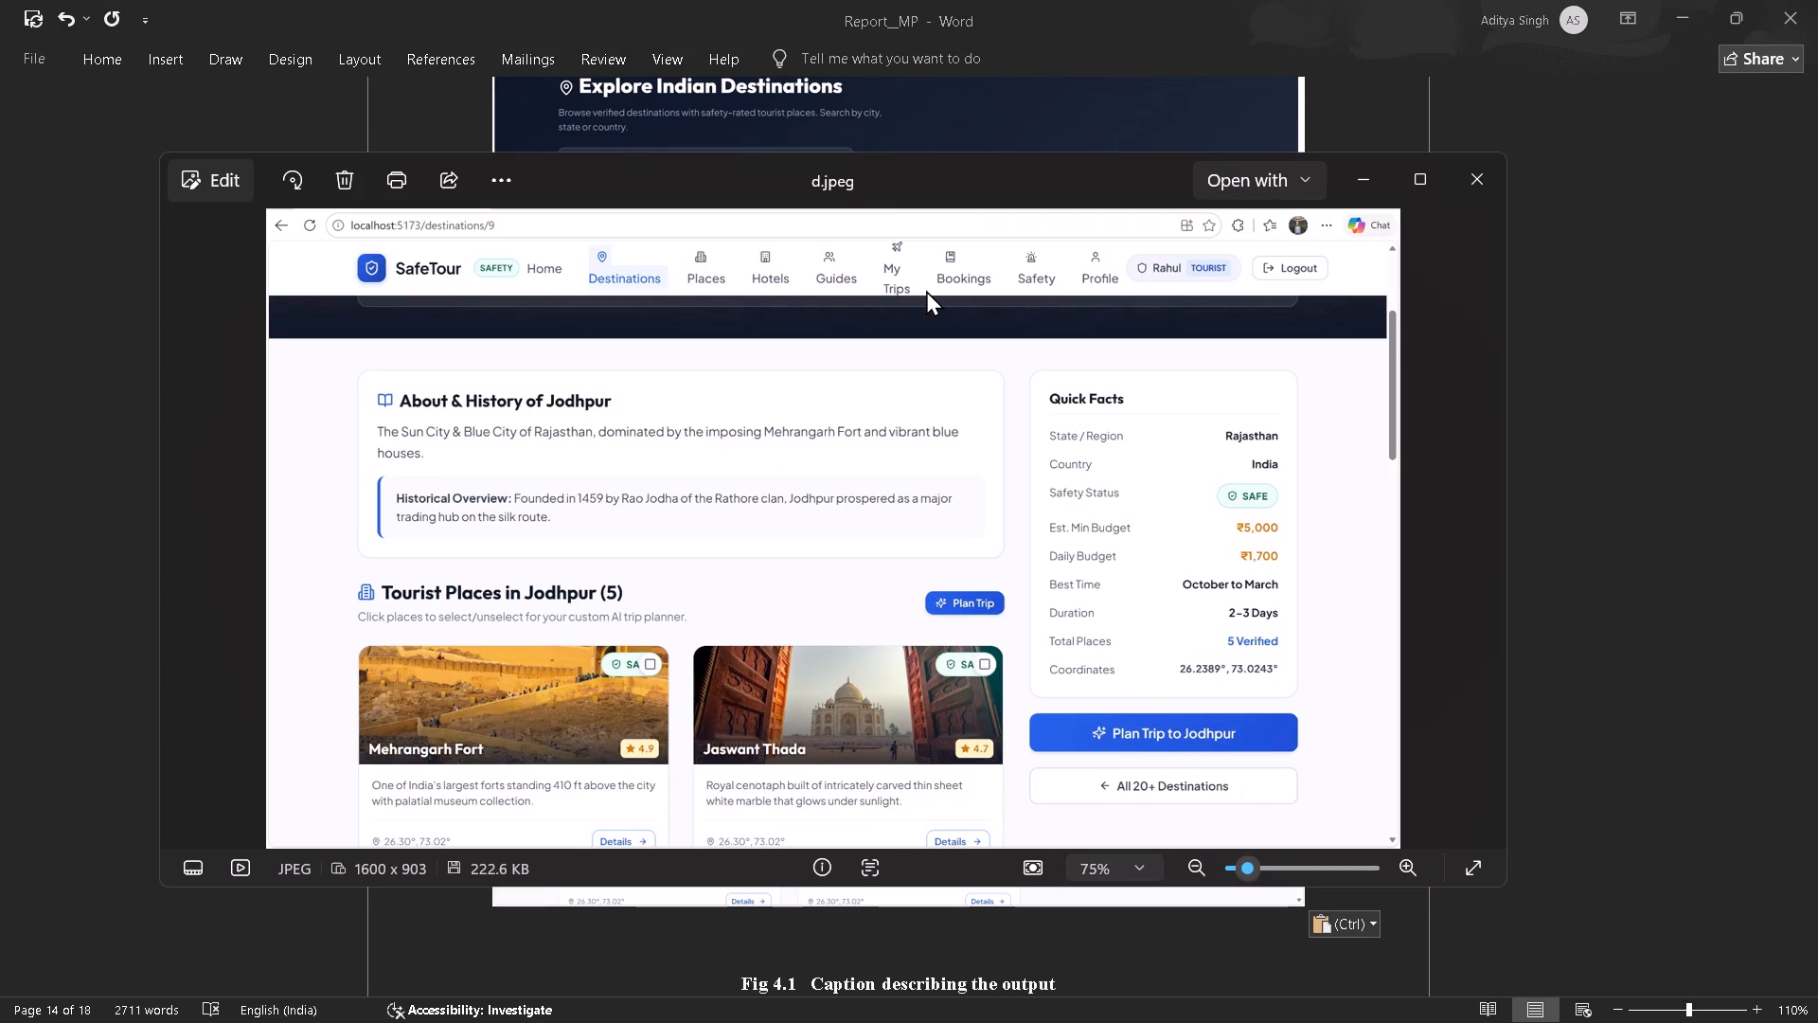
# Browse the SafeTour screenshots a.jpeg to f.jpeg in Photos to decide which output image follows the Jodhpur page.
pyautogui.press('Left')
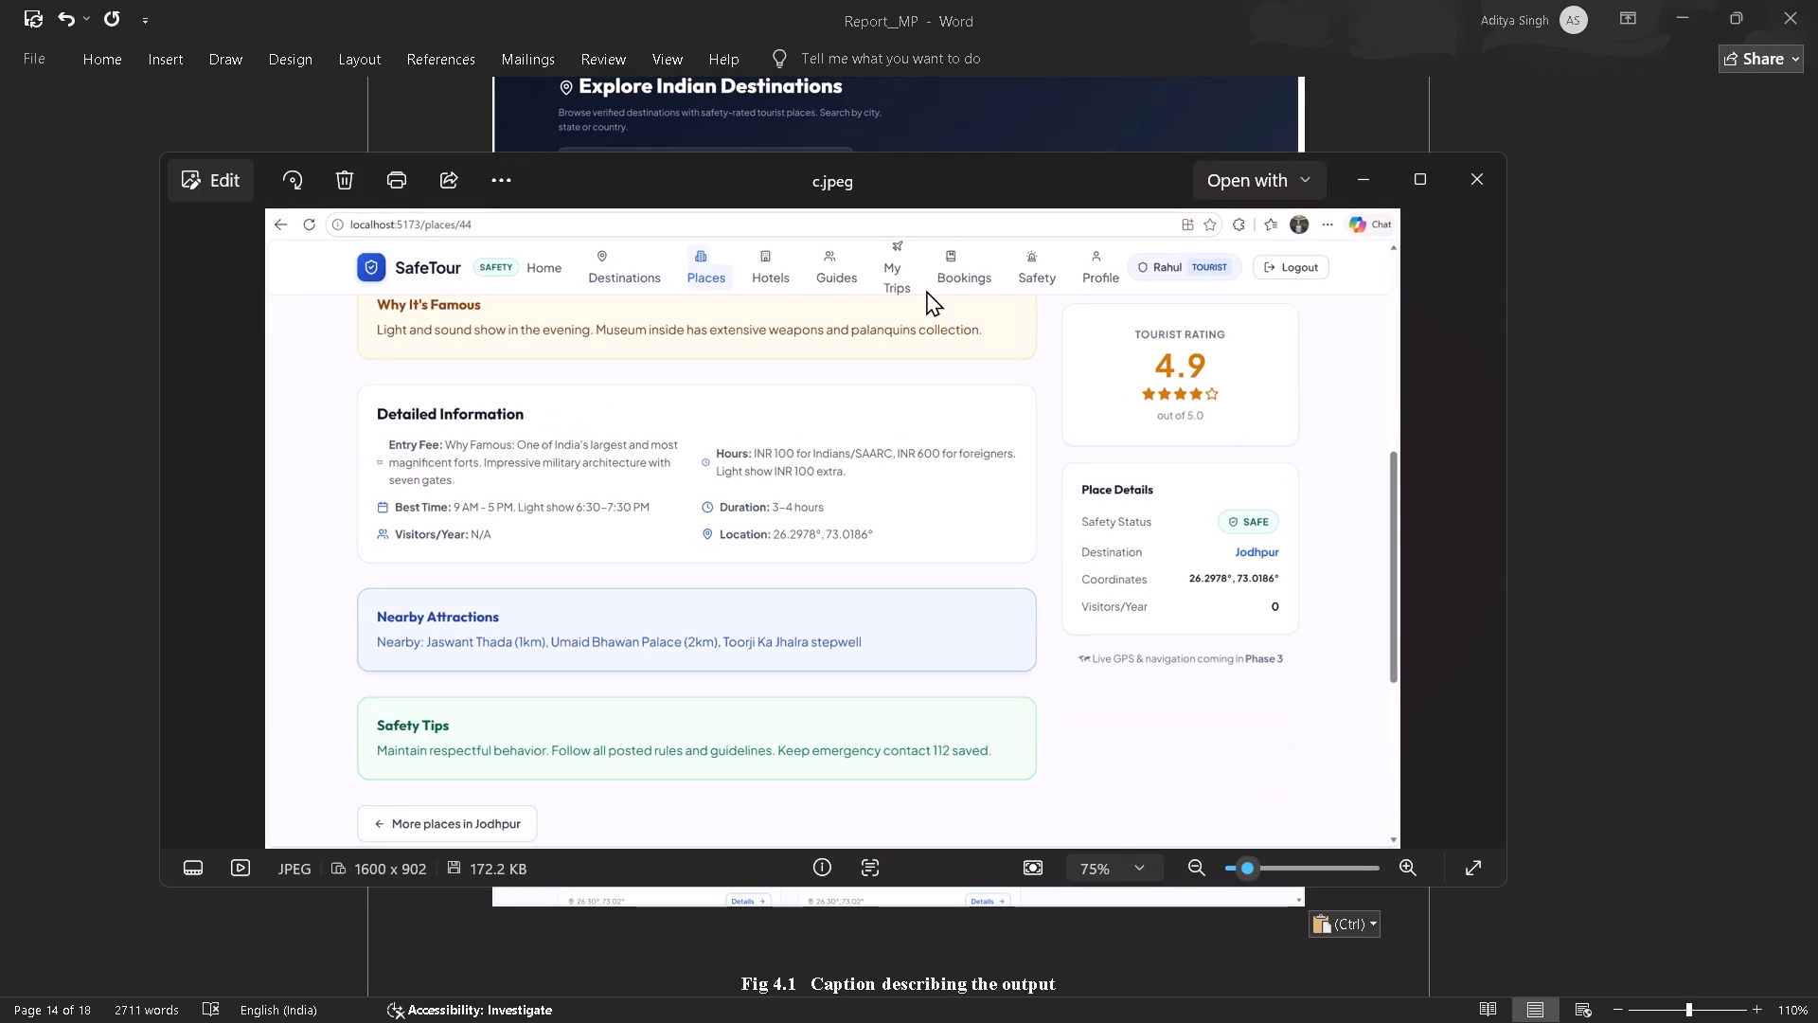
pyautogui.press('Left')
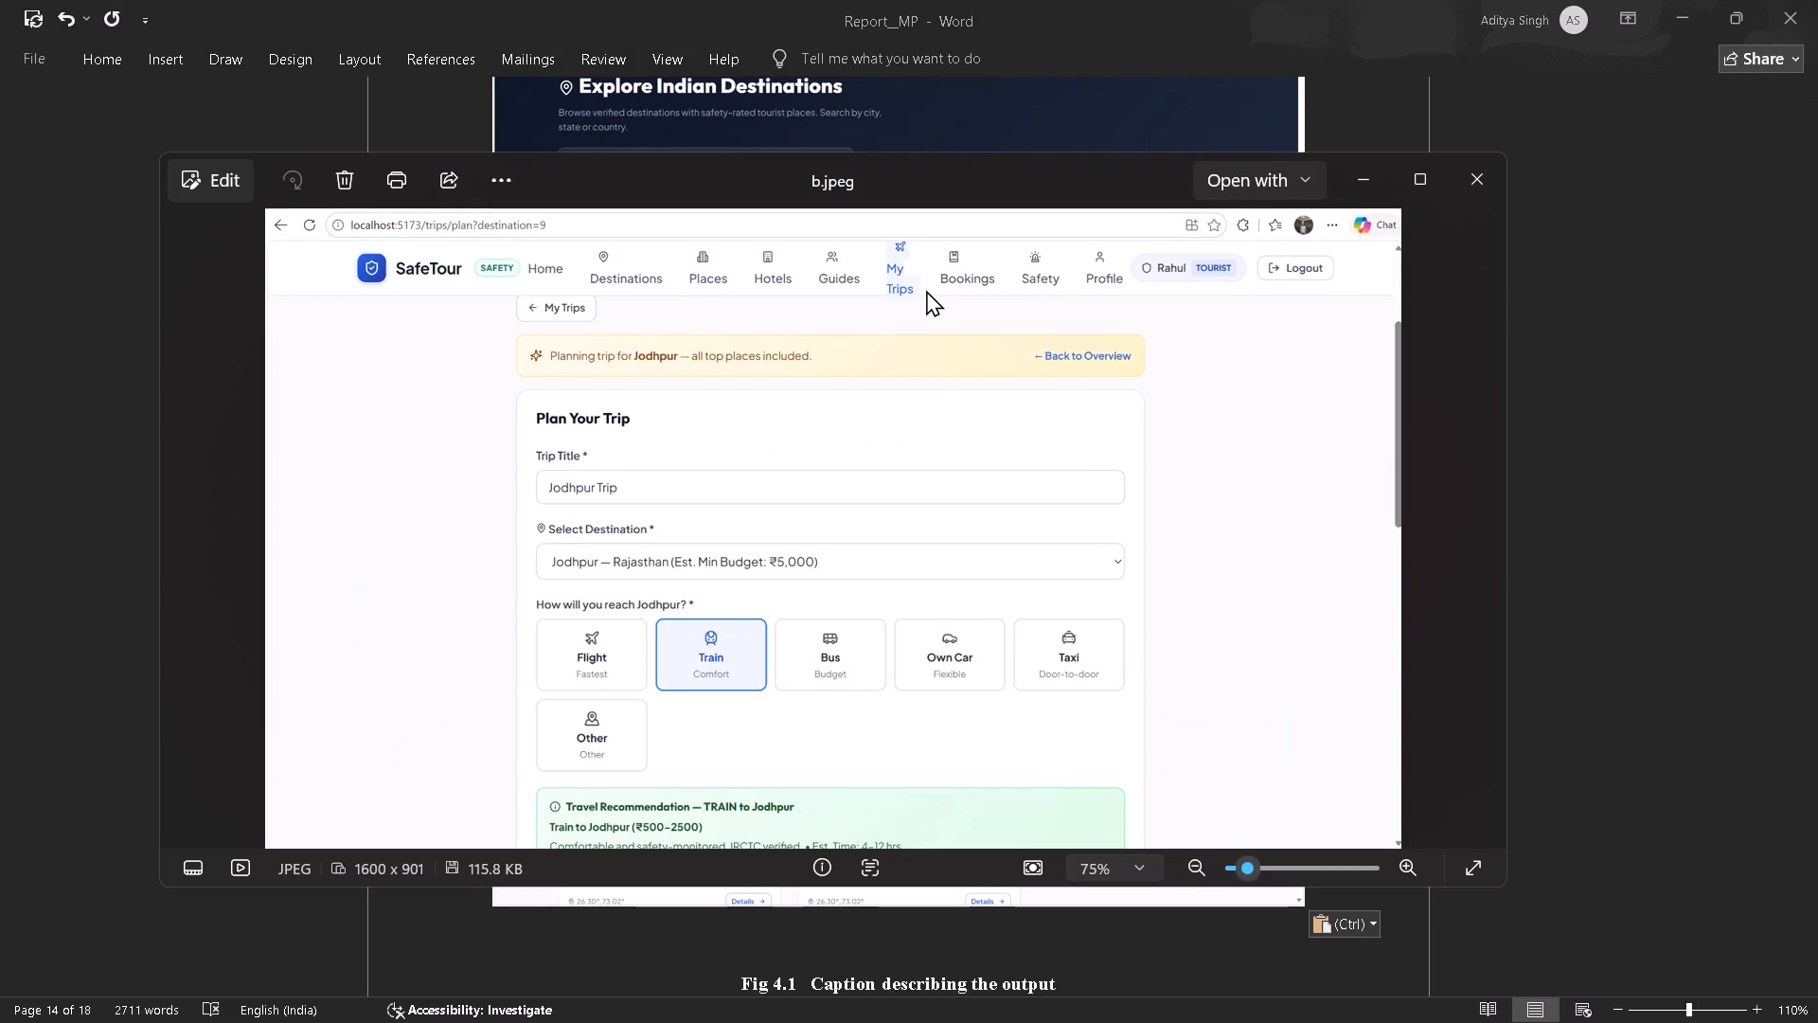
pyautogui.press('Right')
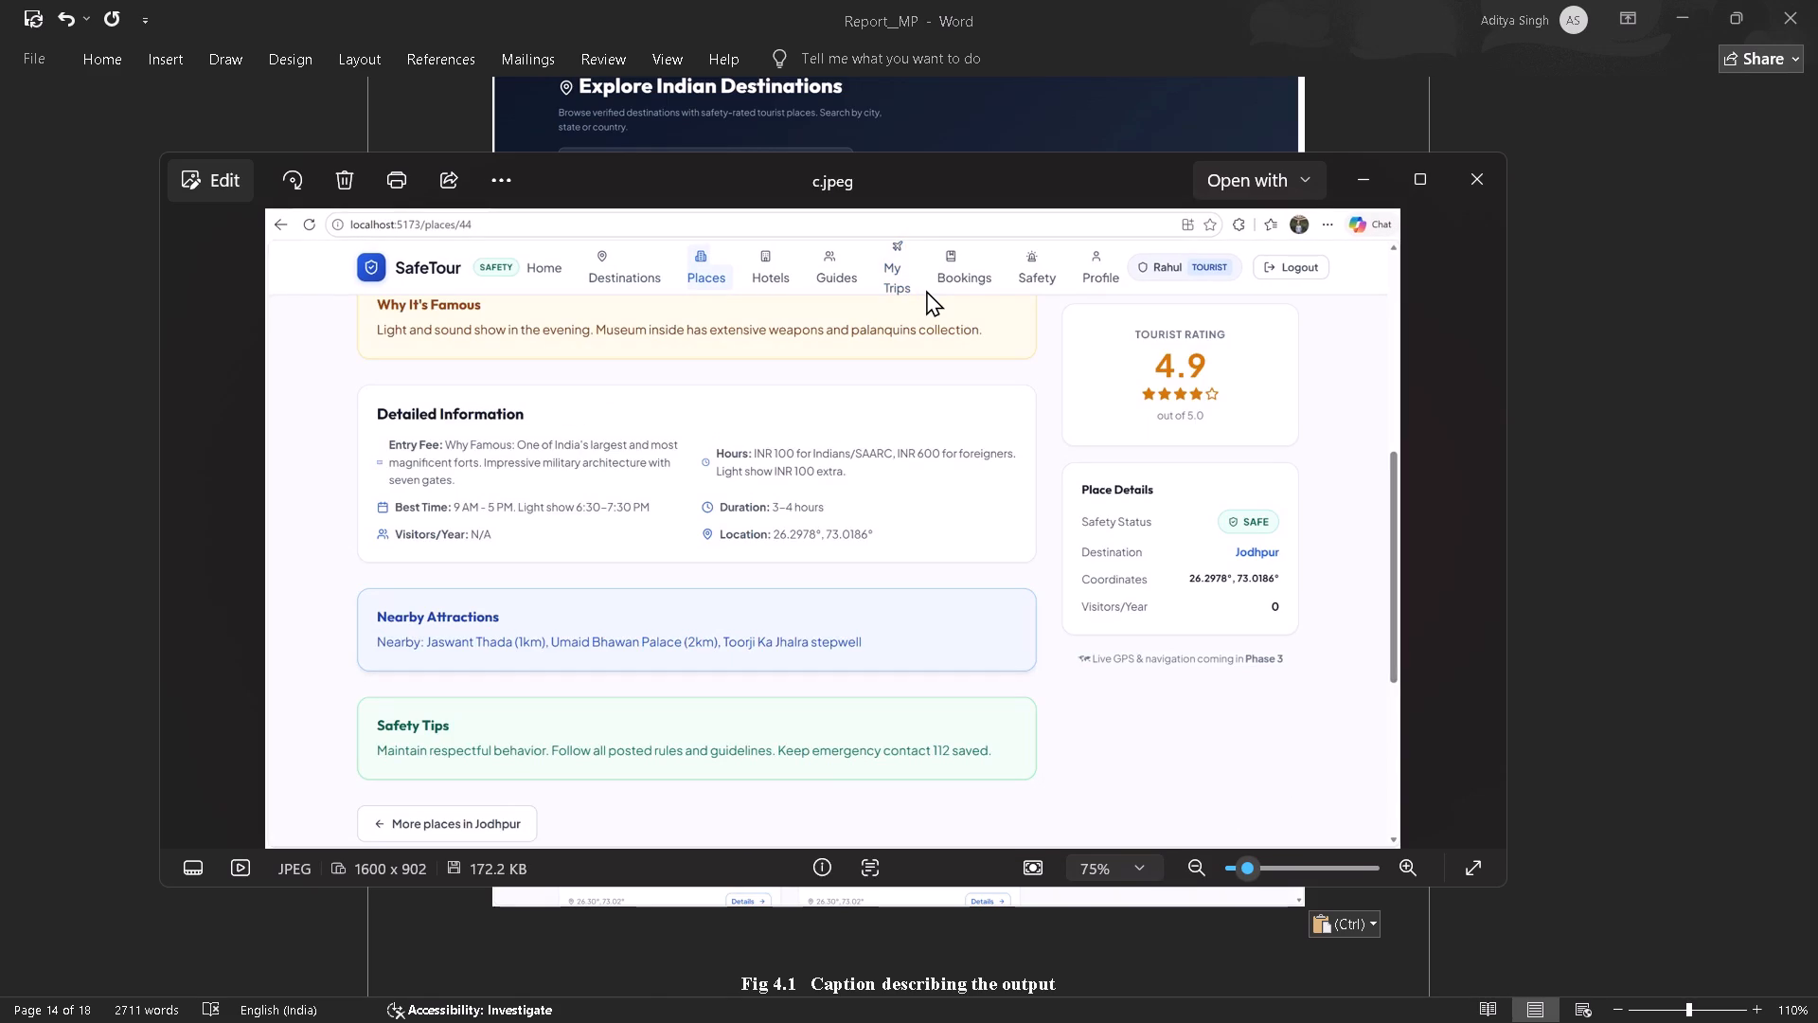
pyautogui.press('Left')
pyautogui.press('Left')
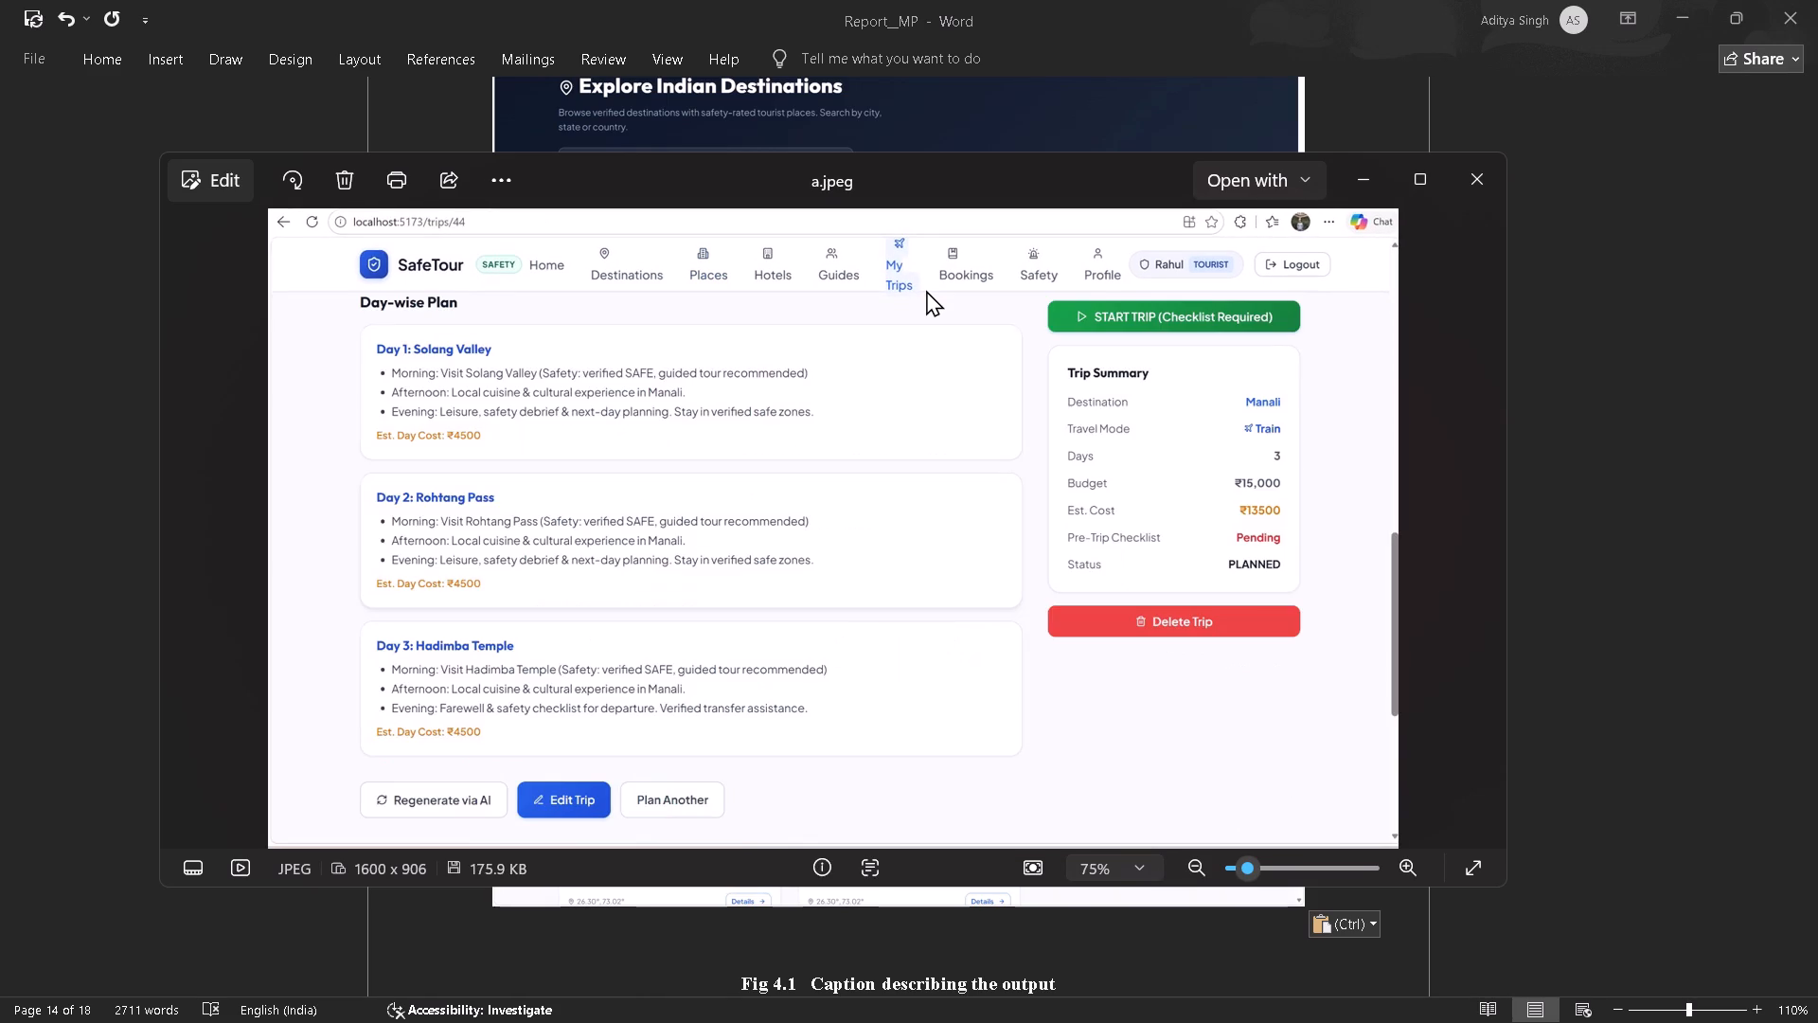
pyautogui.press('Right')
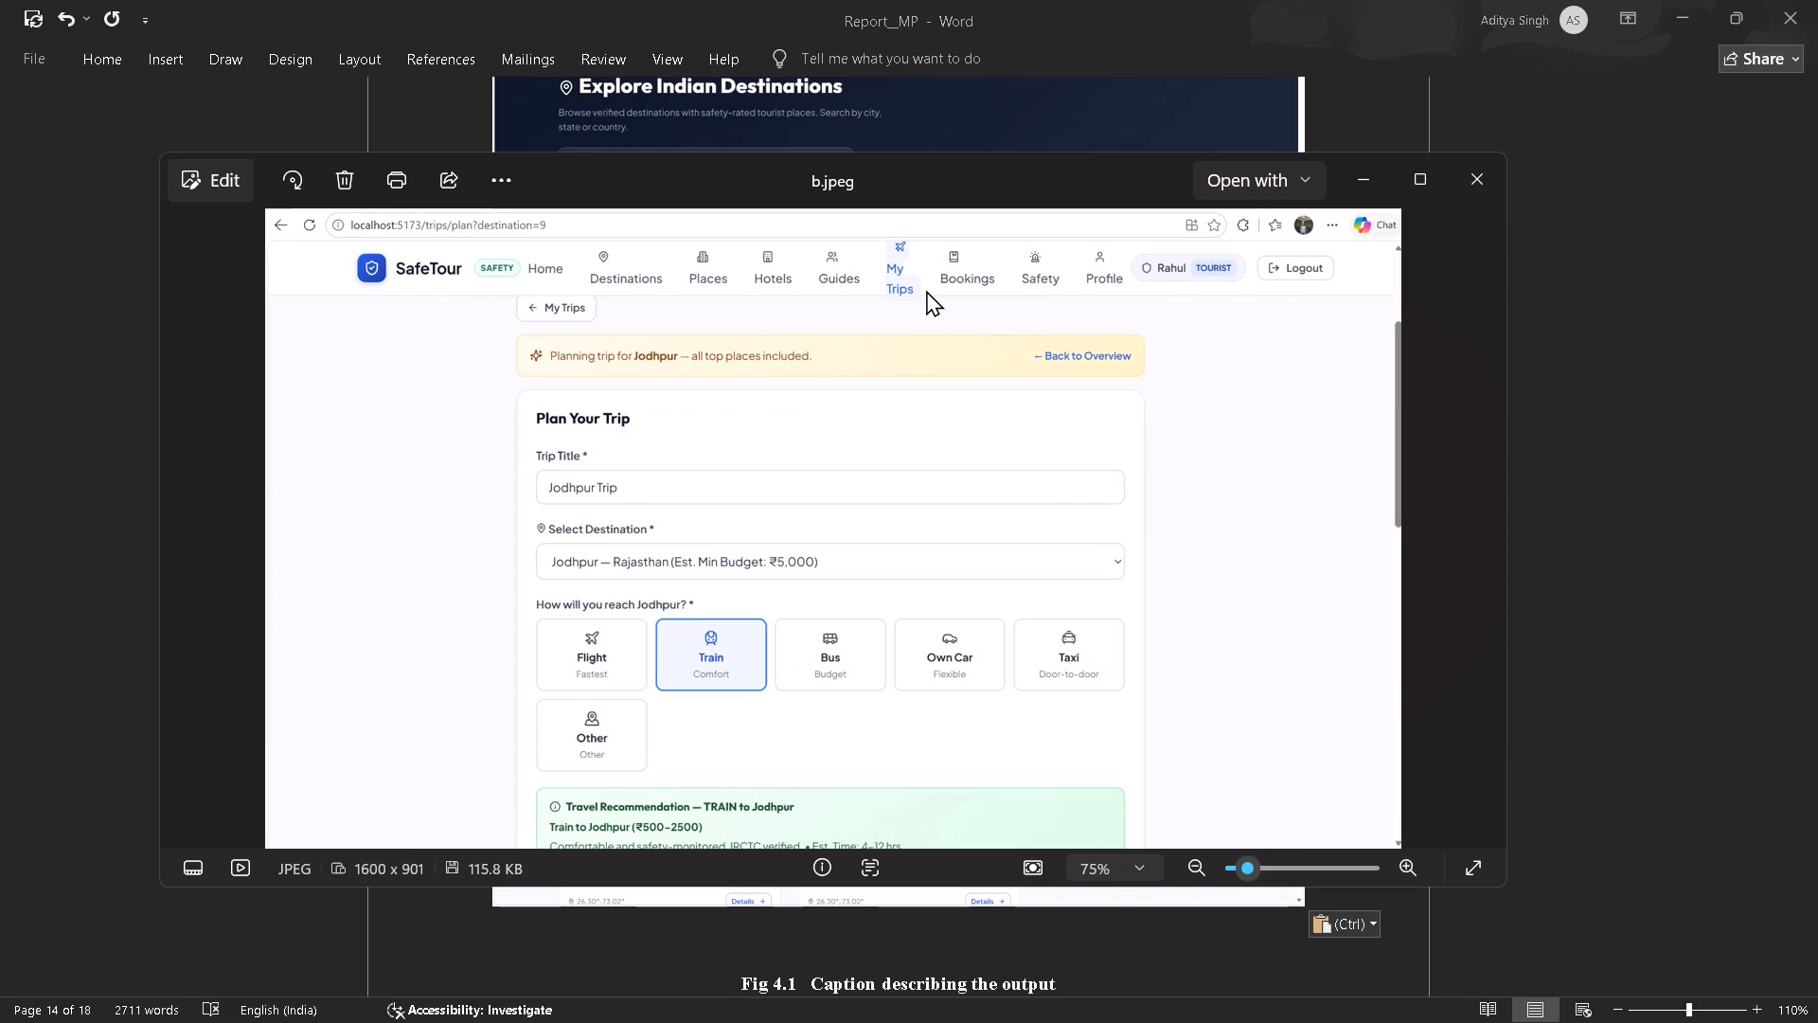
pyautogui.press('Right')
pyautogui.press('Left')
pyautogui.press('Right')
pyautogui.press('Right')
pyautogui.press('Right')
pyautogui.press('Right')
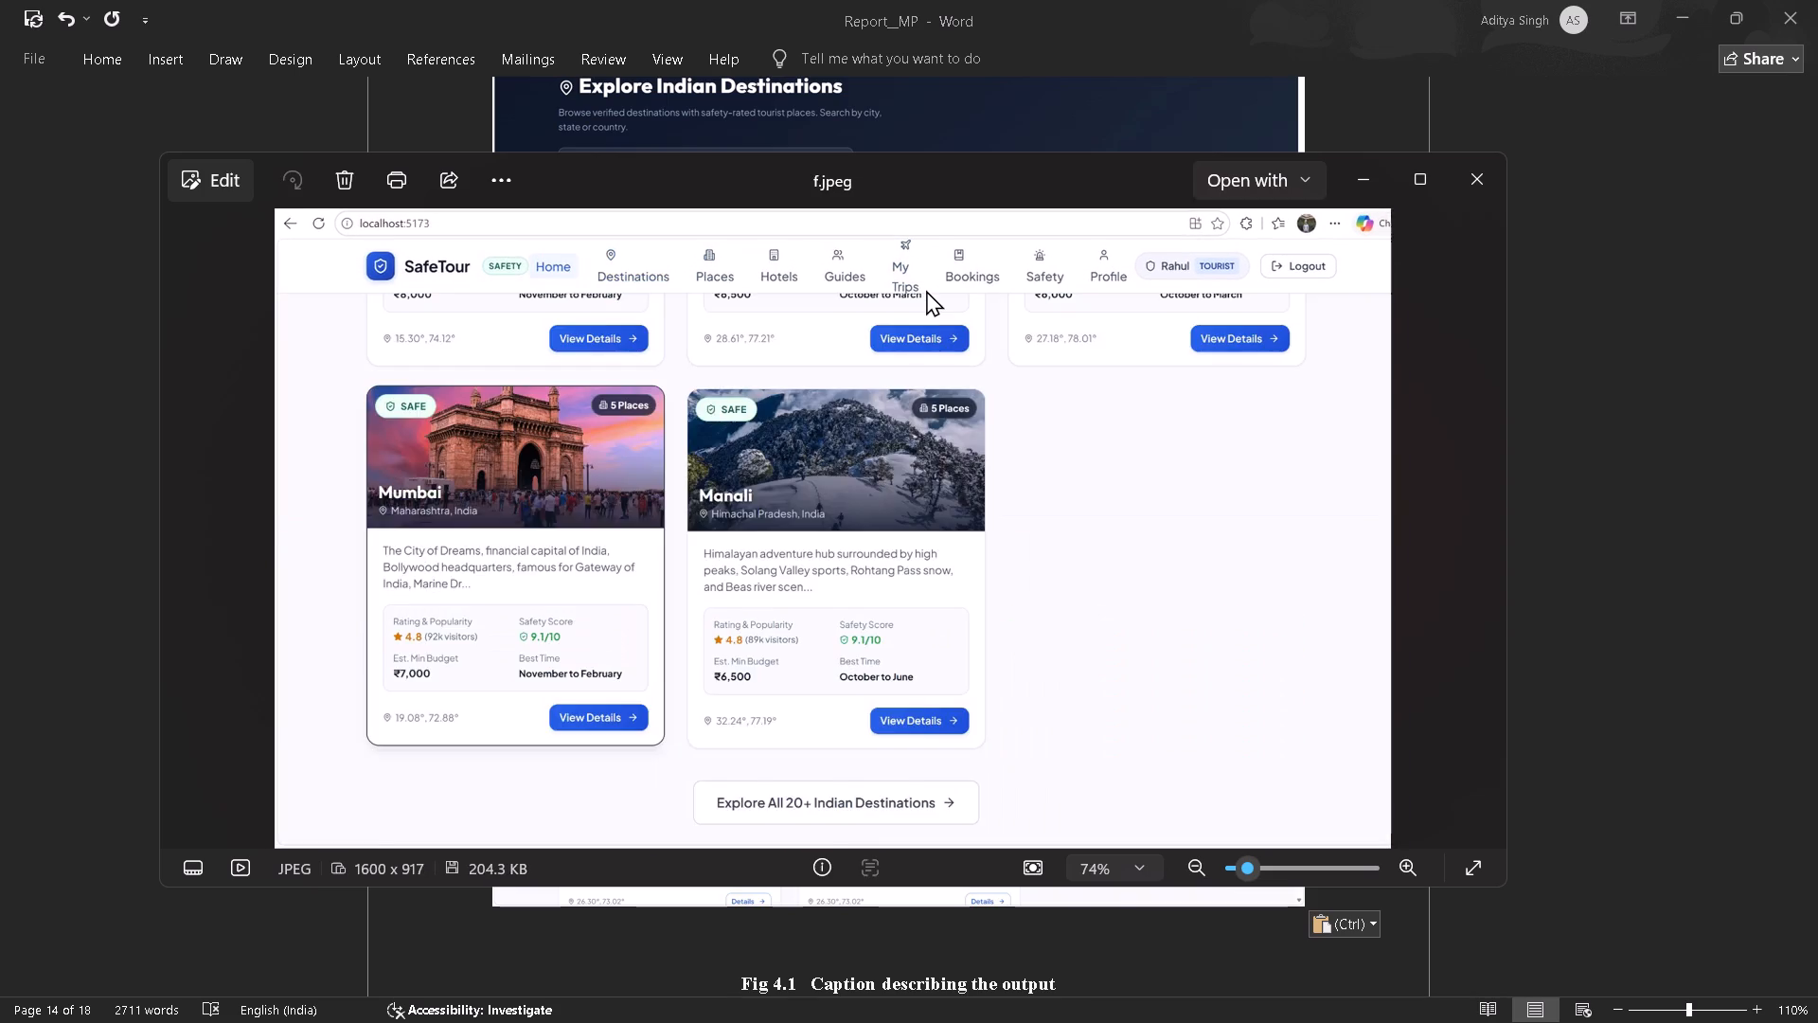
pyautogui.press('Left')
pyautogui.press('Left')
pyautogui.press('Left')
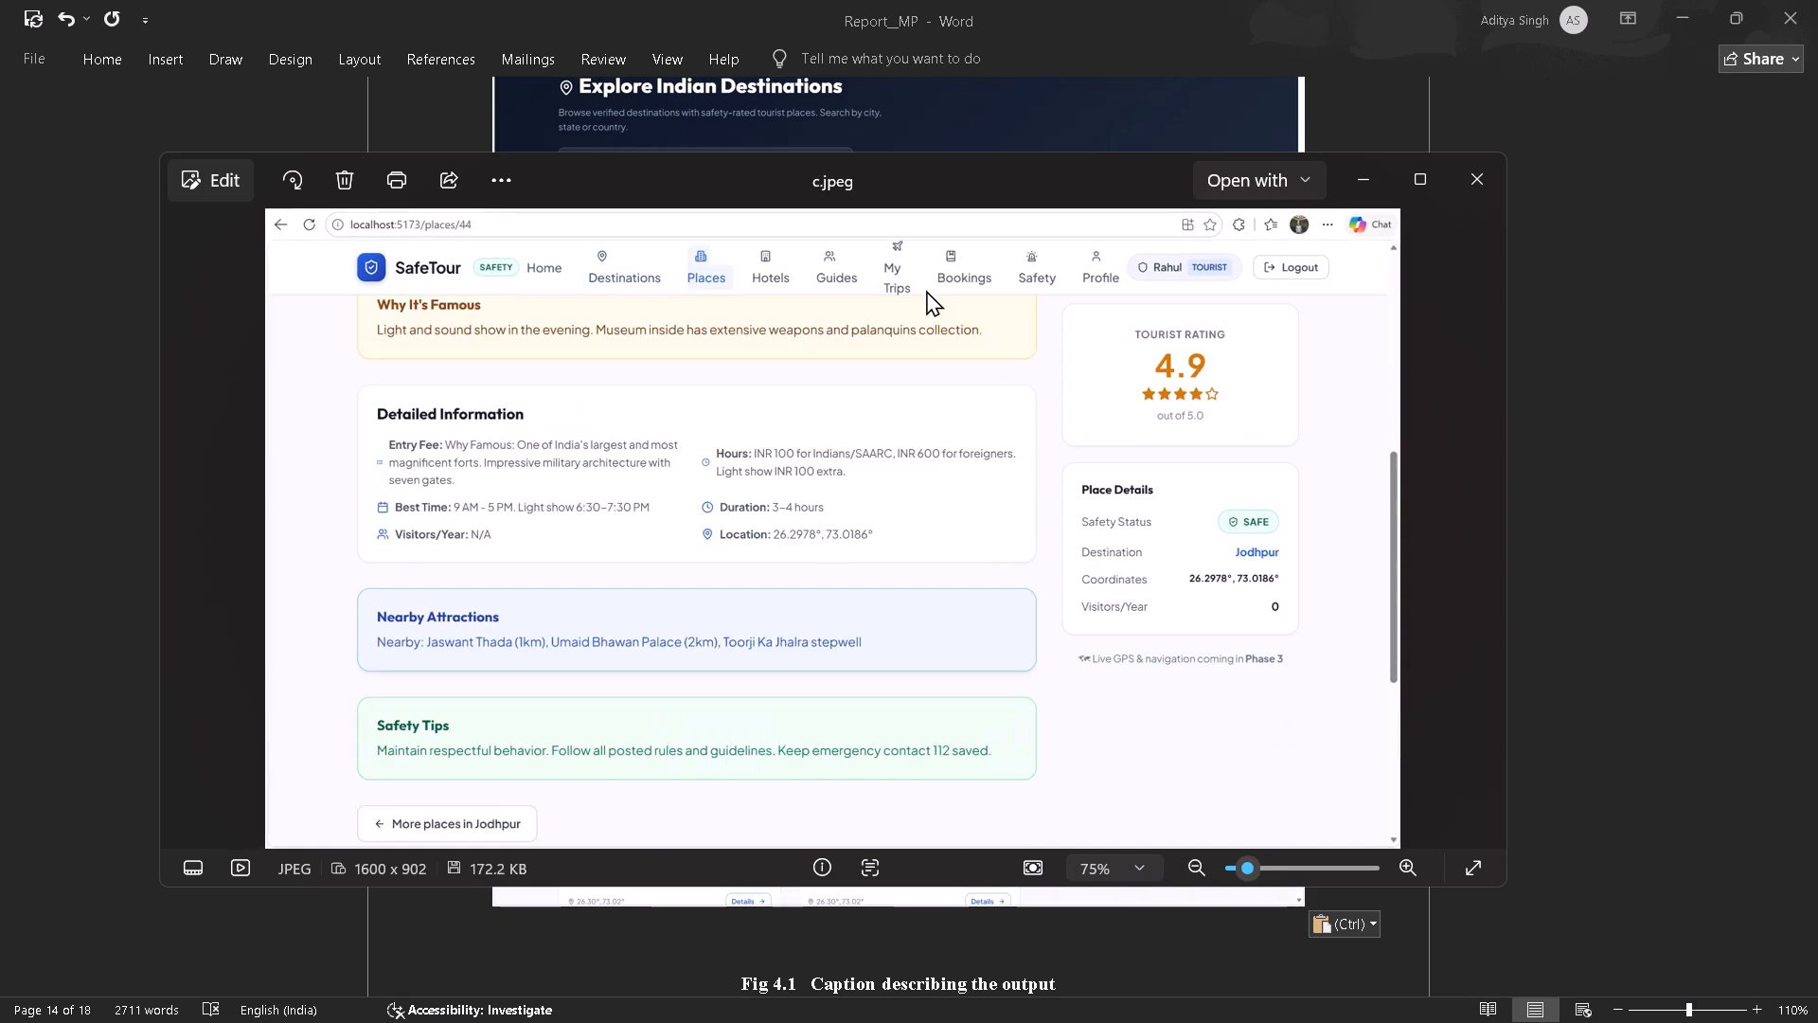
pyautogui.press('Right')
pyautogui.press('Right')
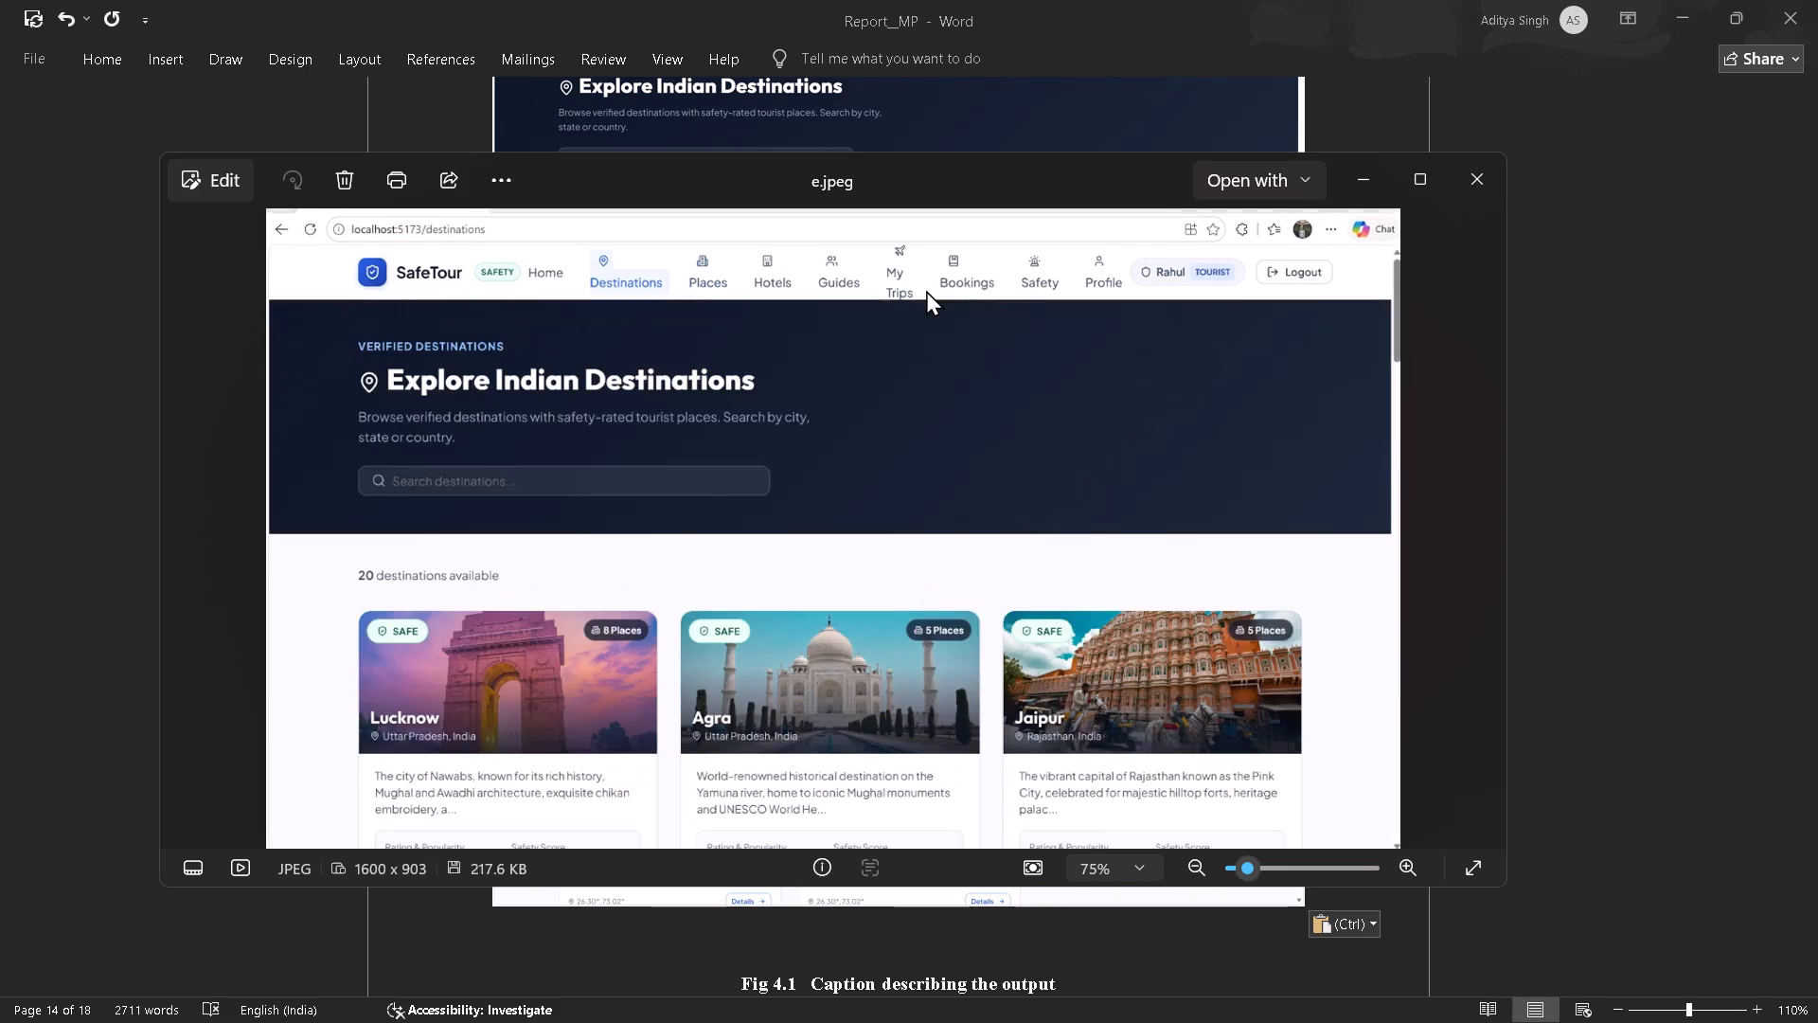
pyautogui.press('Left')
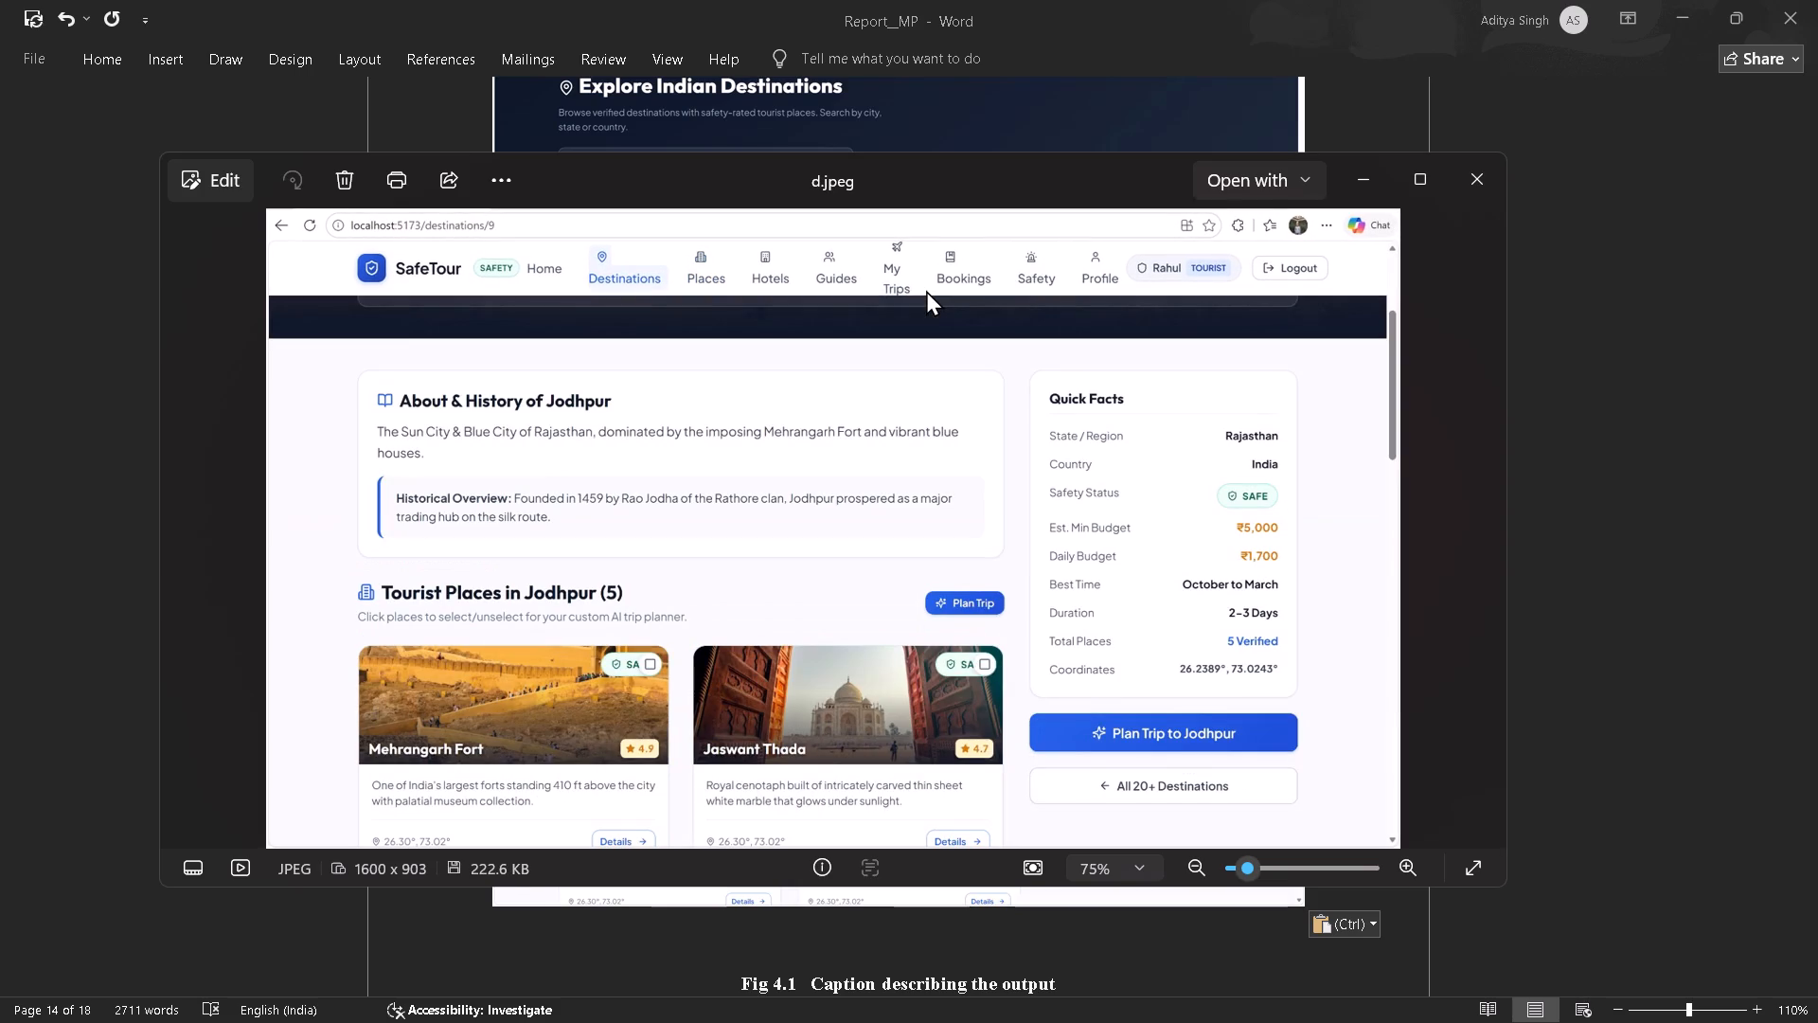
# Insert the c.jpeg place details screenshot with Nearby Attractions and Safety Tips from Photos after the Jodhpur screenshot in Report_MP.
pyautogui.press('Left')
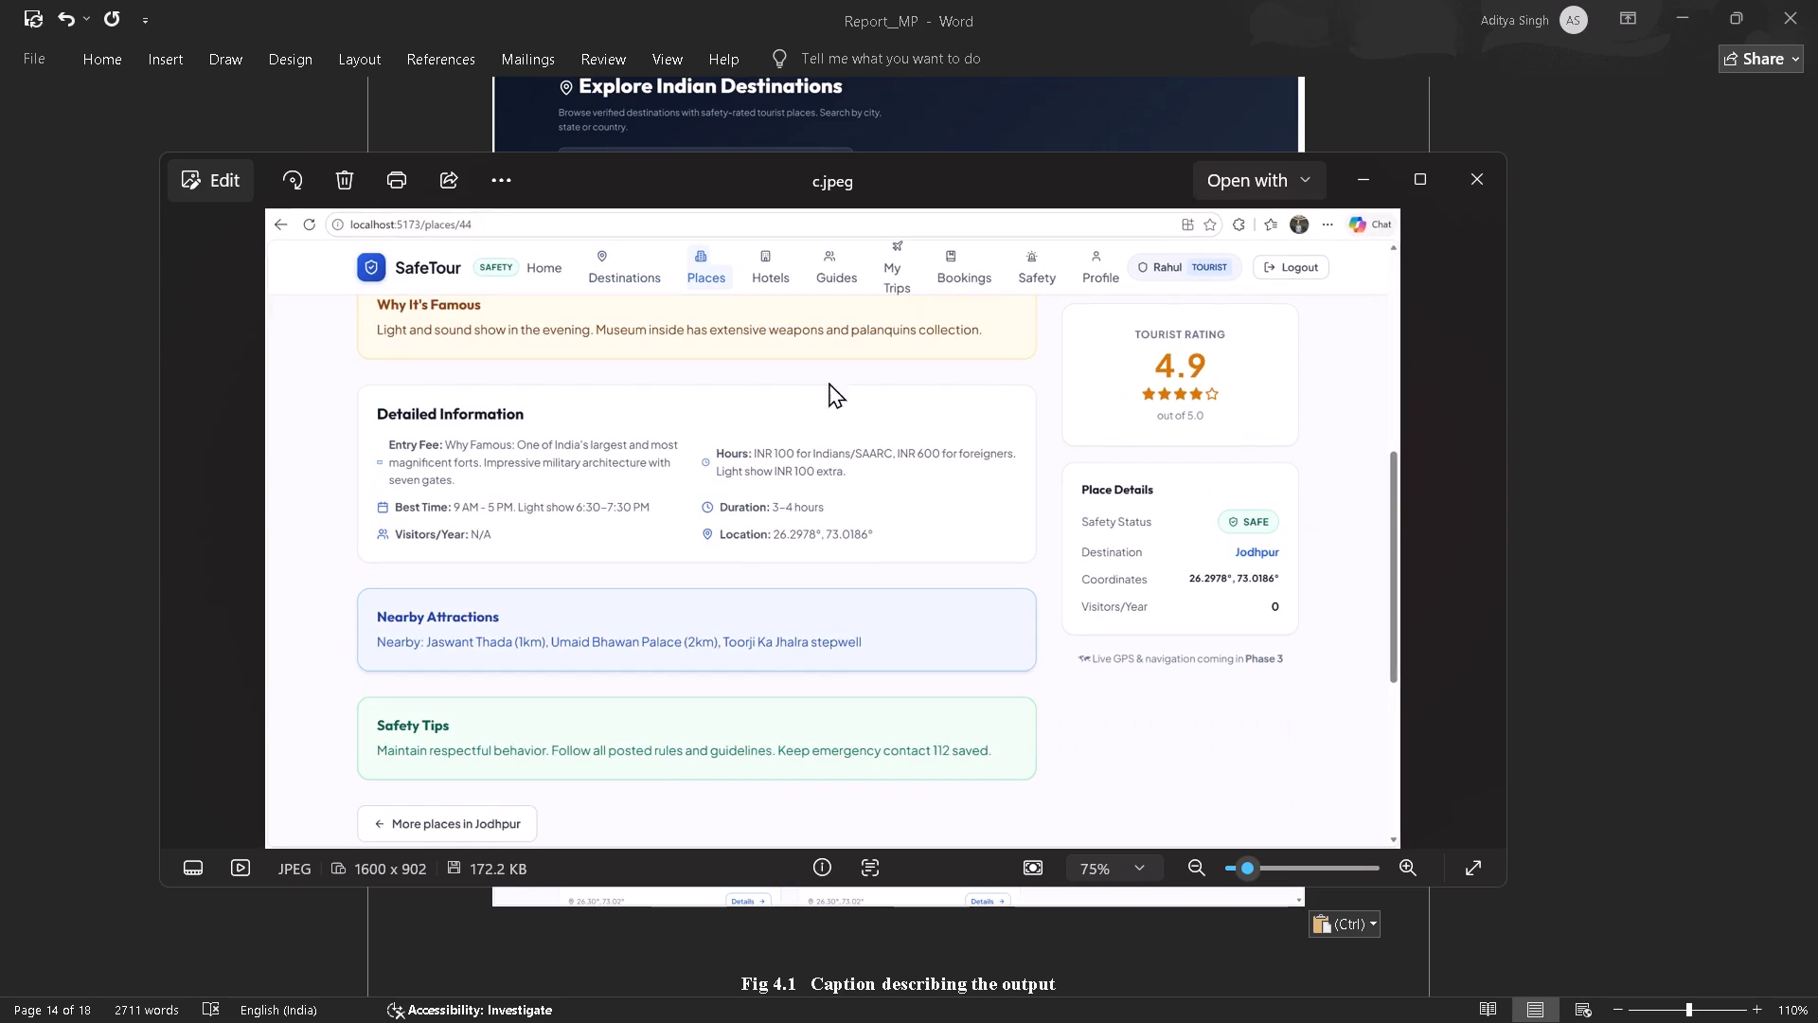
pyautogui.click(763, 461)
pyautogui.hotkey('ctrl', 'c')
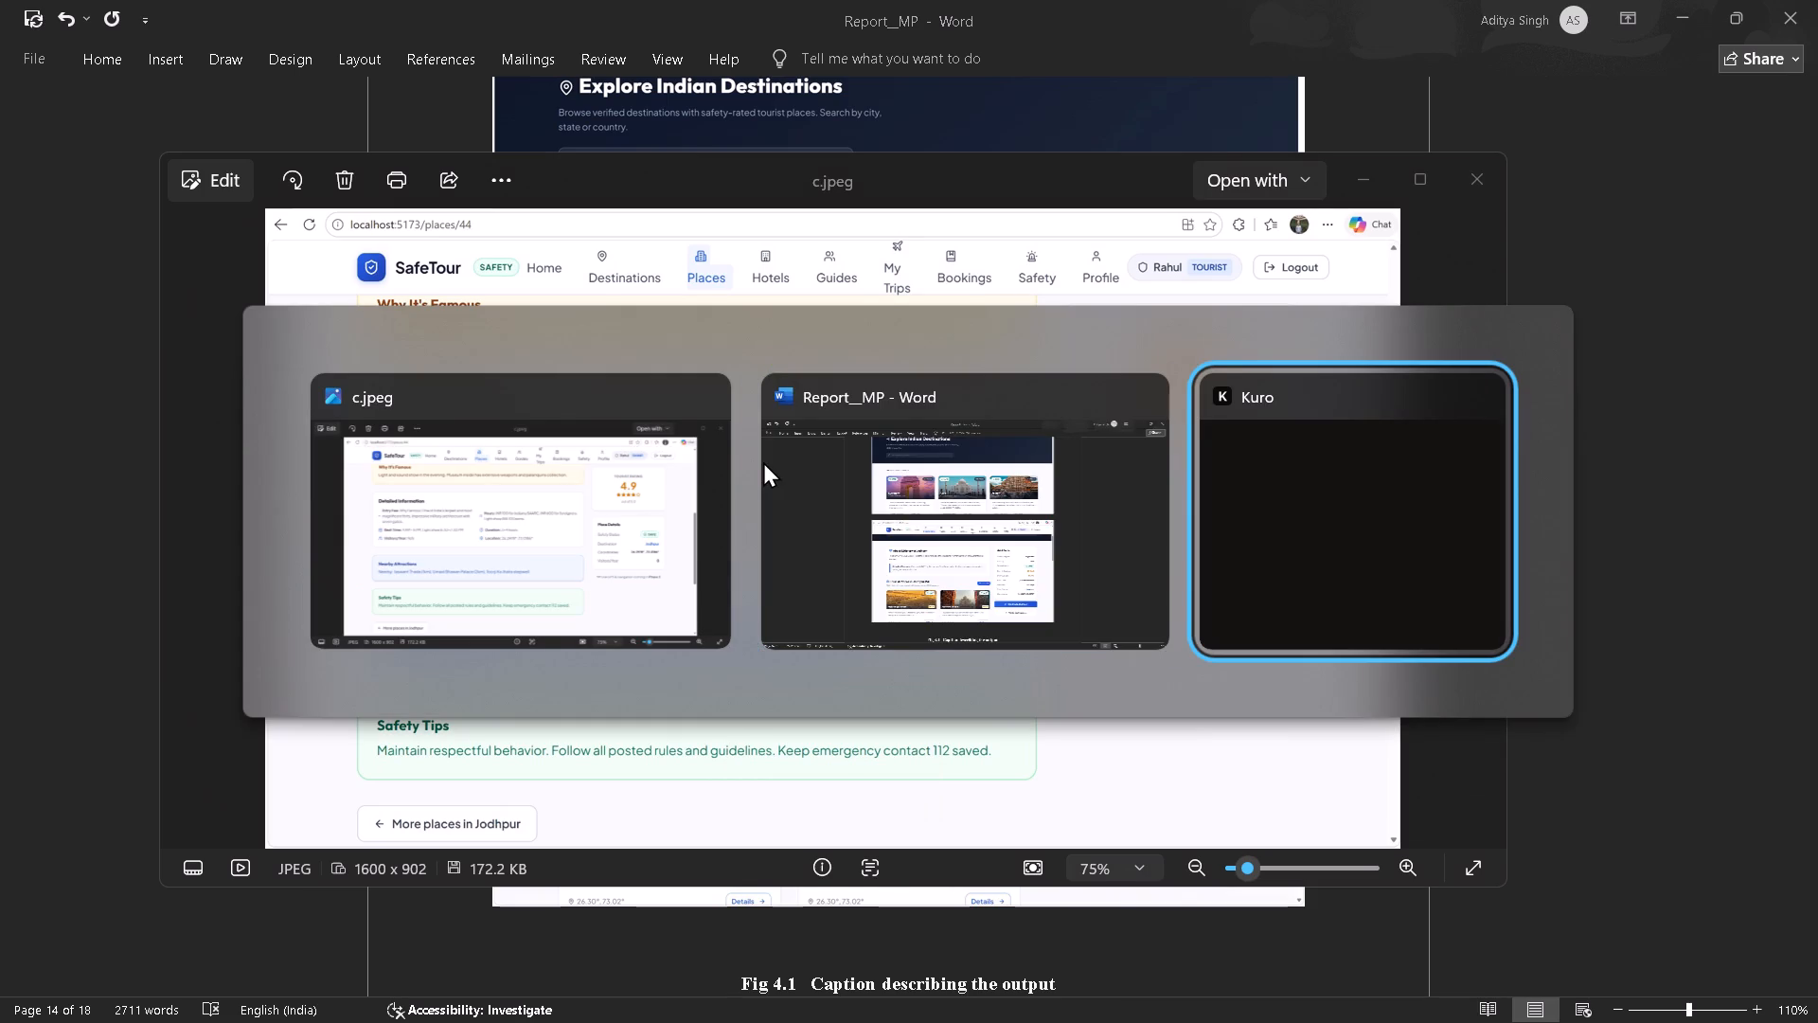
pyautogui.hotkey('ctrl', 'v')
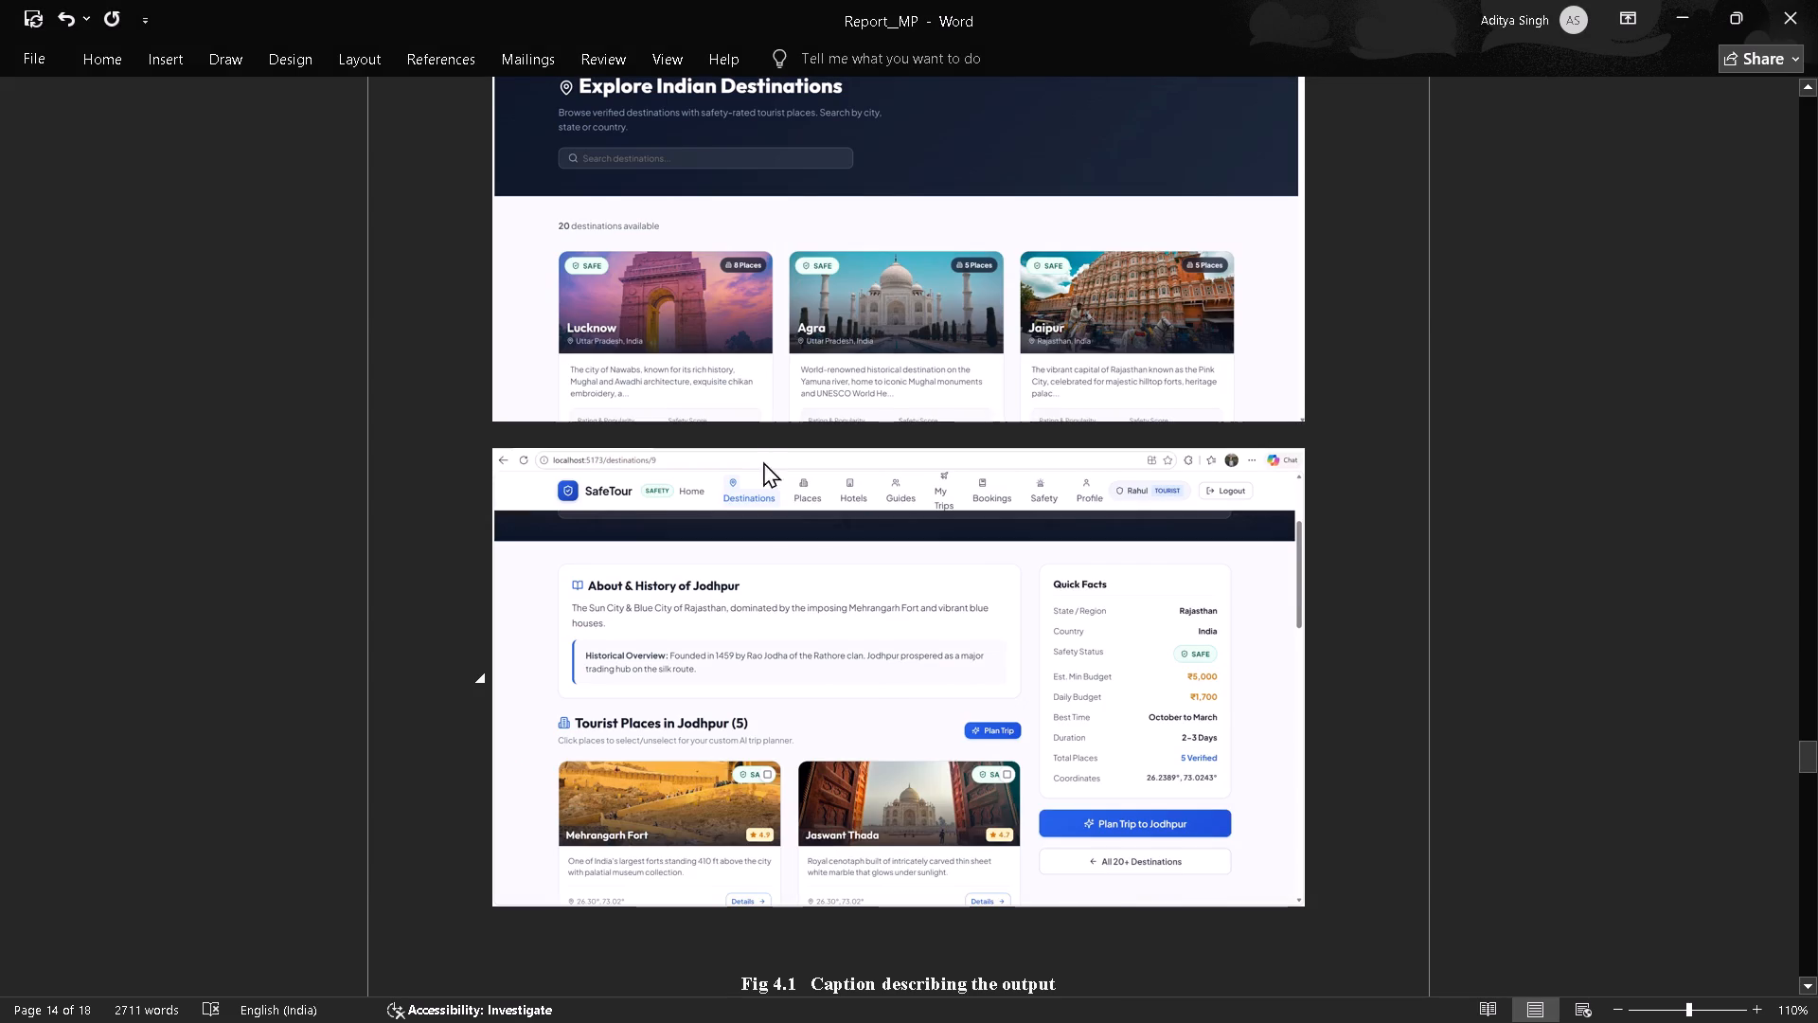
# Add two blank lines between the Explore Indian Destinations screenshot and the Jodhpur screenshot.
pyautogui.scroll(1, 763, 461)
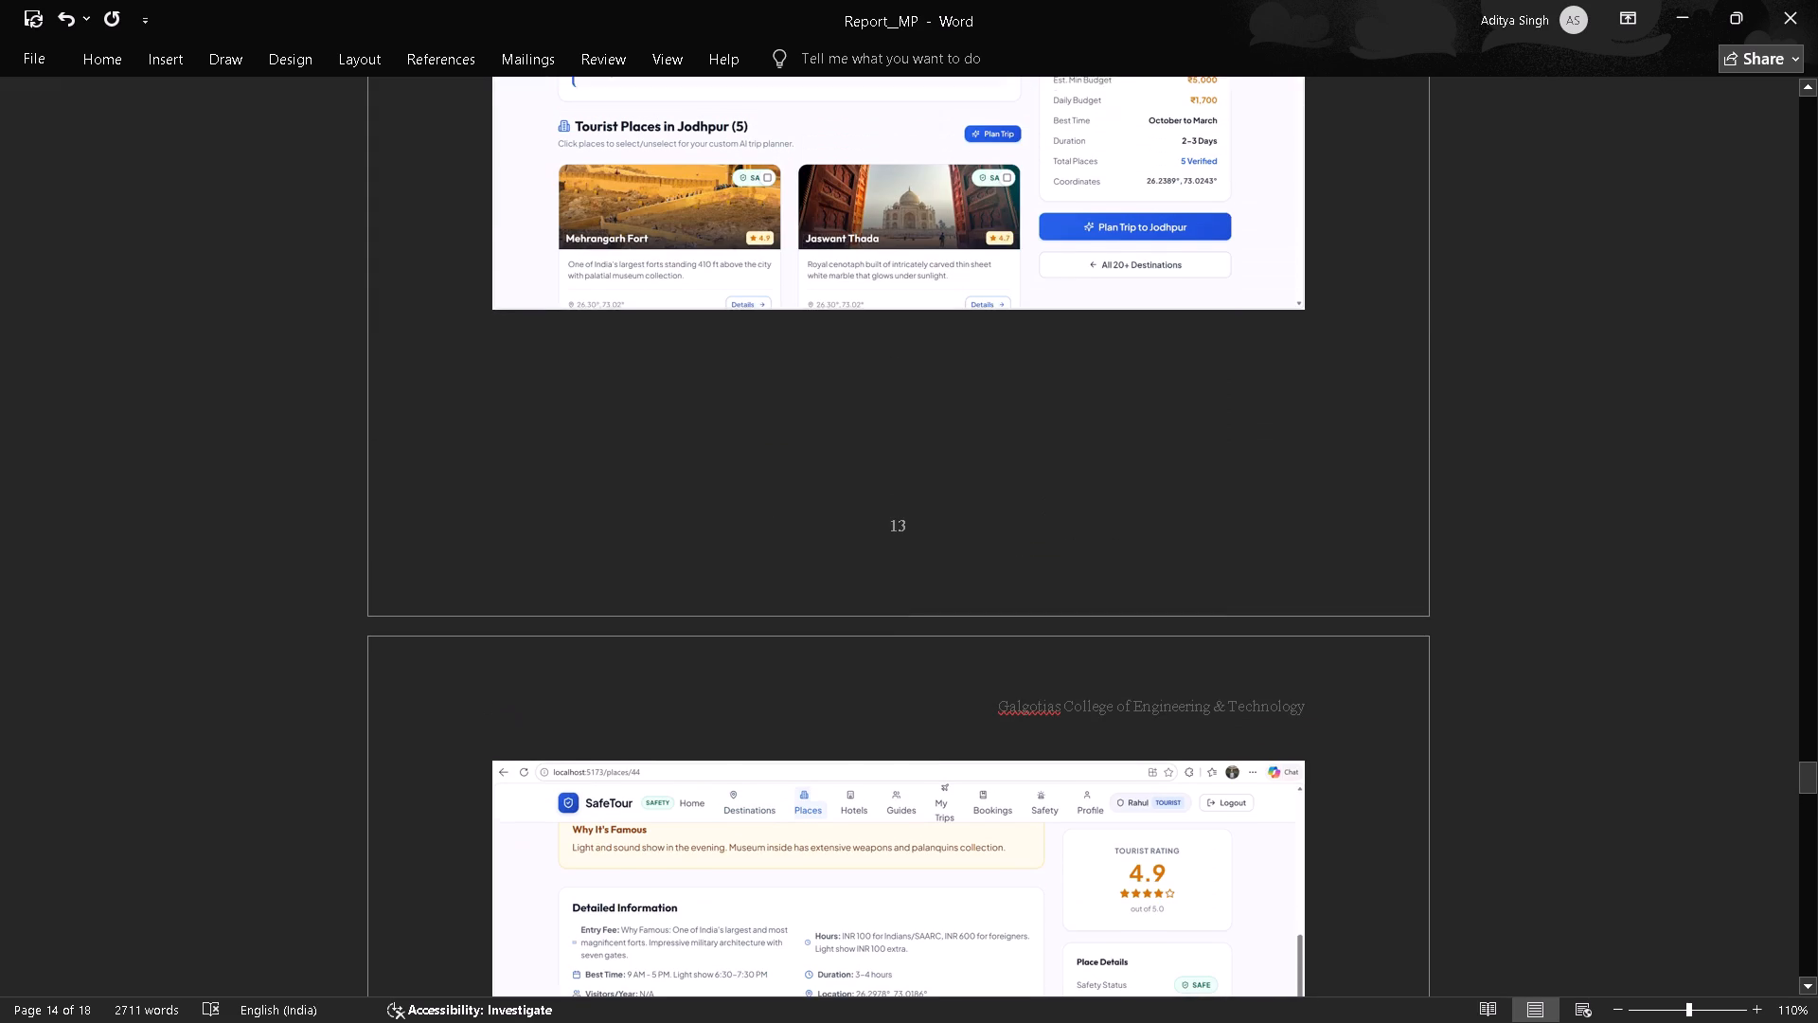
pyautogui.scroll(1, 763, 461)
pyautogui.scroll(1, 841, 354)
pyautogui.hscroll(1, 841, 354)
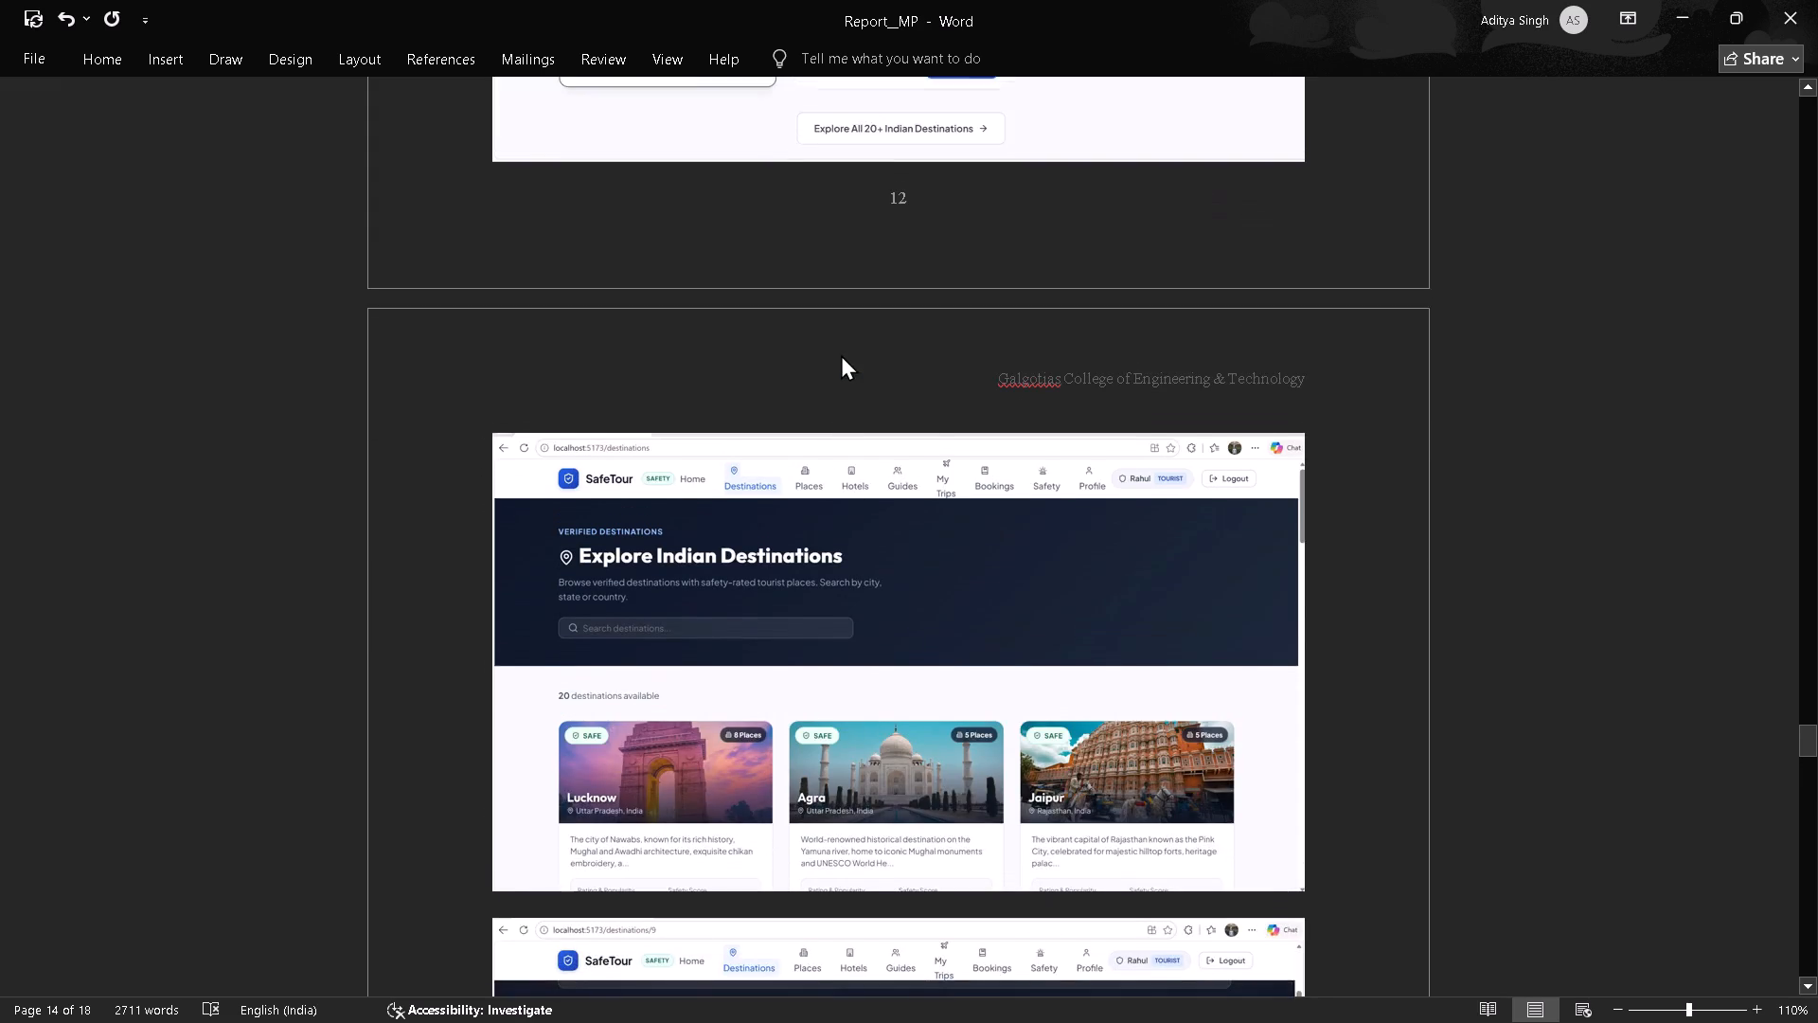
pyautogui.hscroll(1, 841, 354)
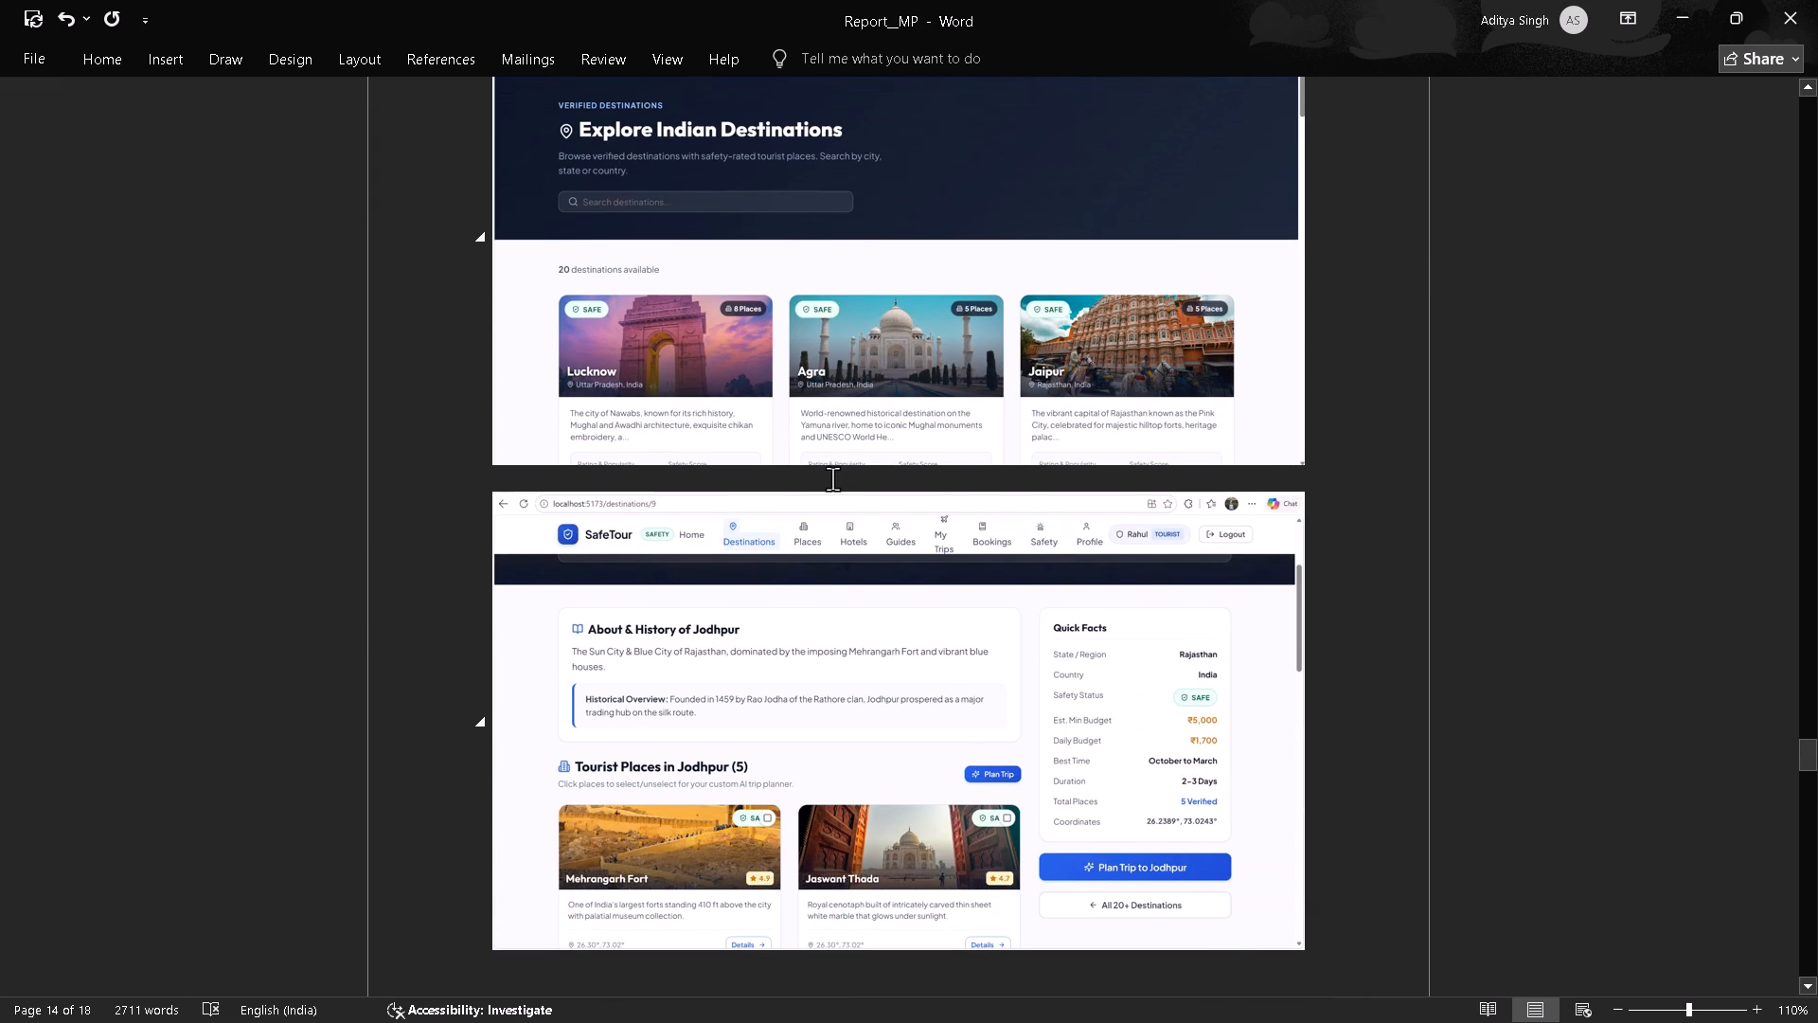
pyautogui.click(832, 478)
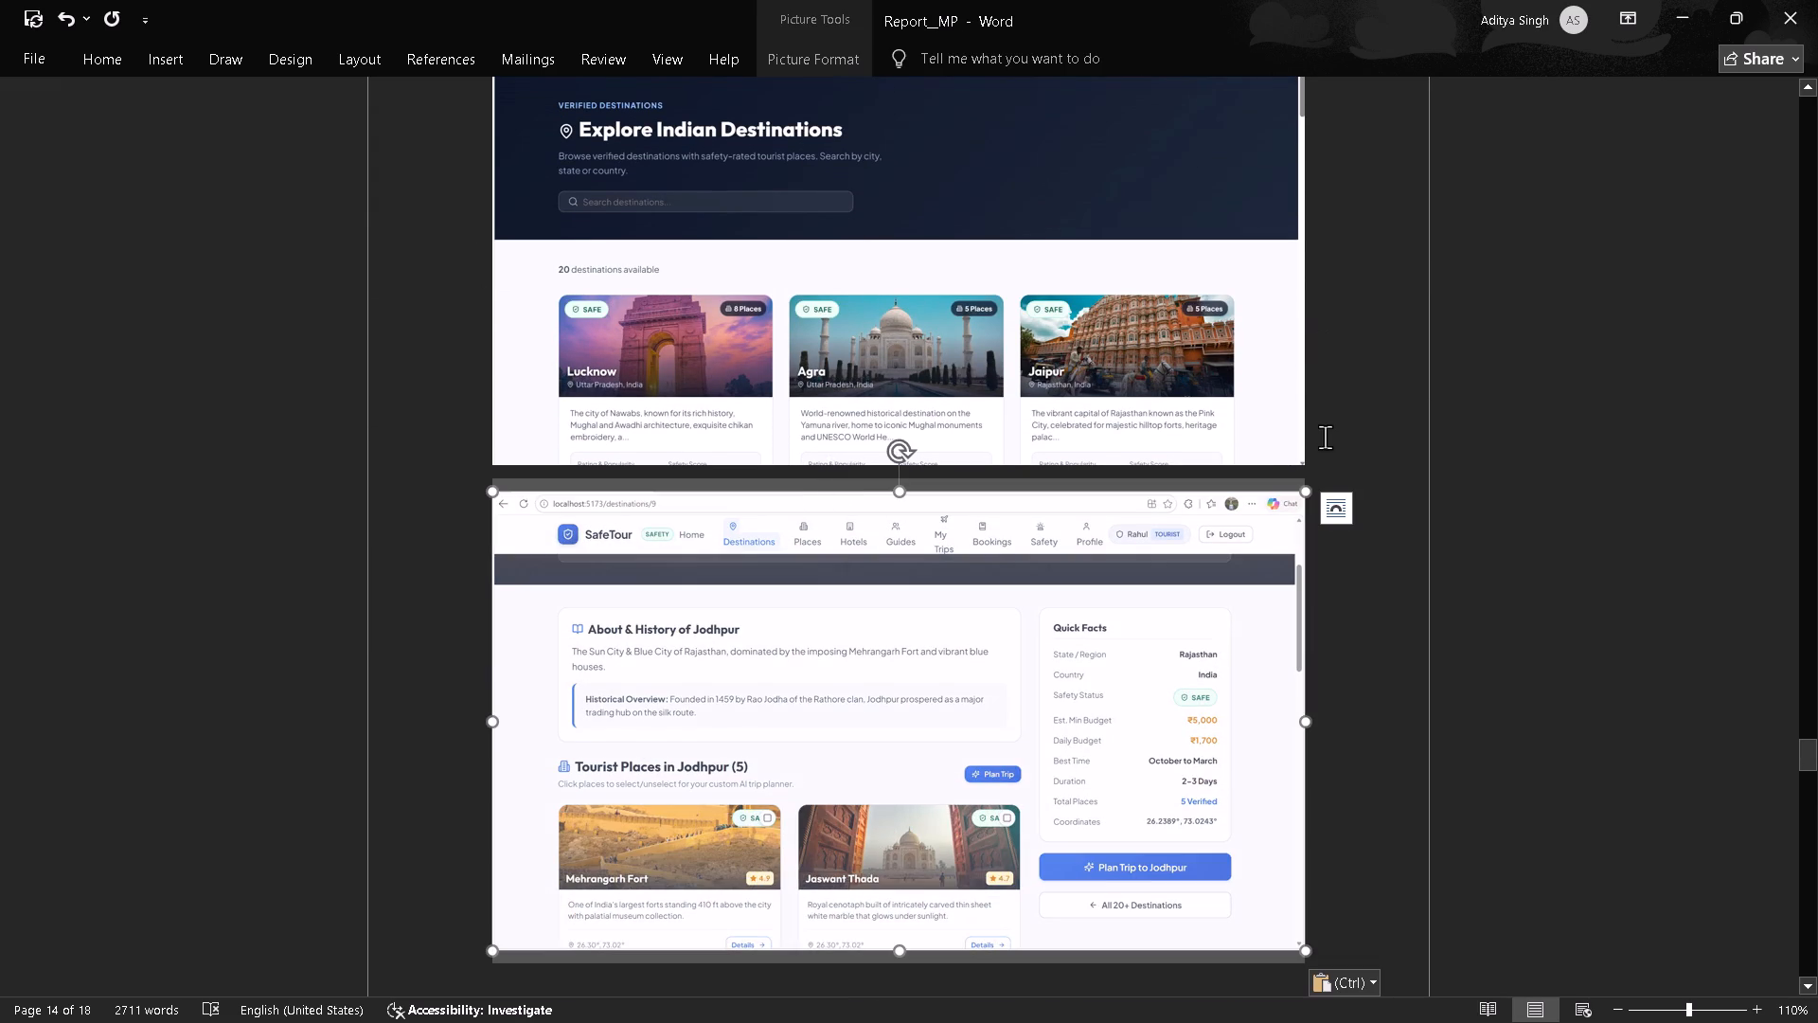
pyautogui.click(1325, 437)
pyautogui.press('Return')
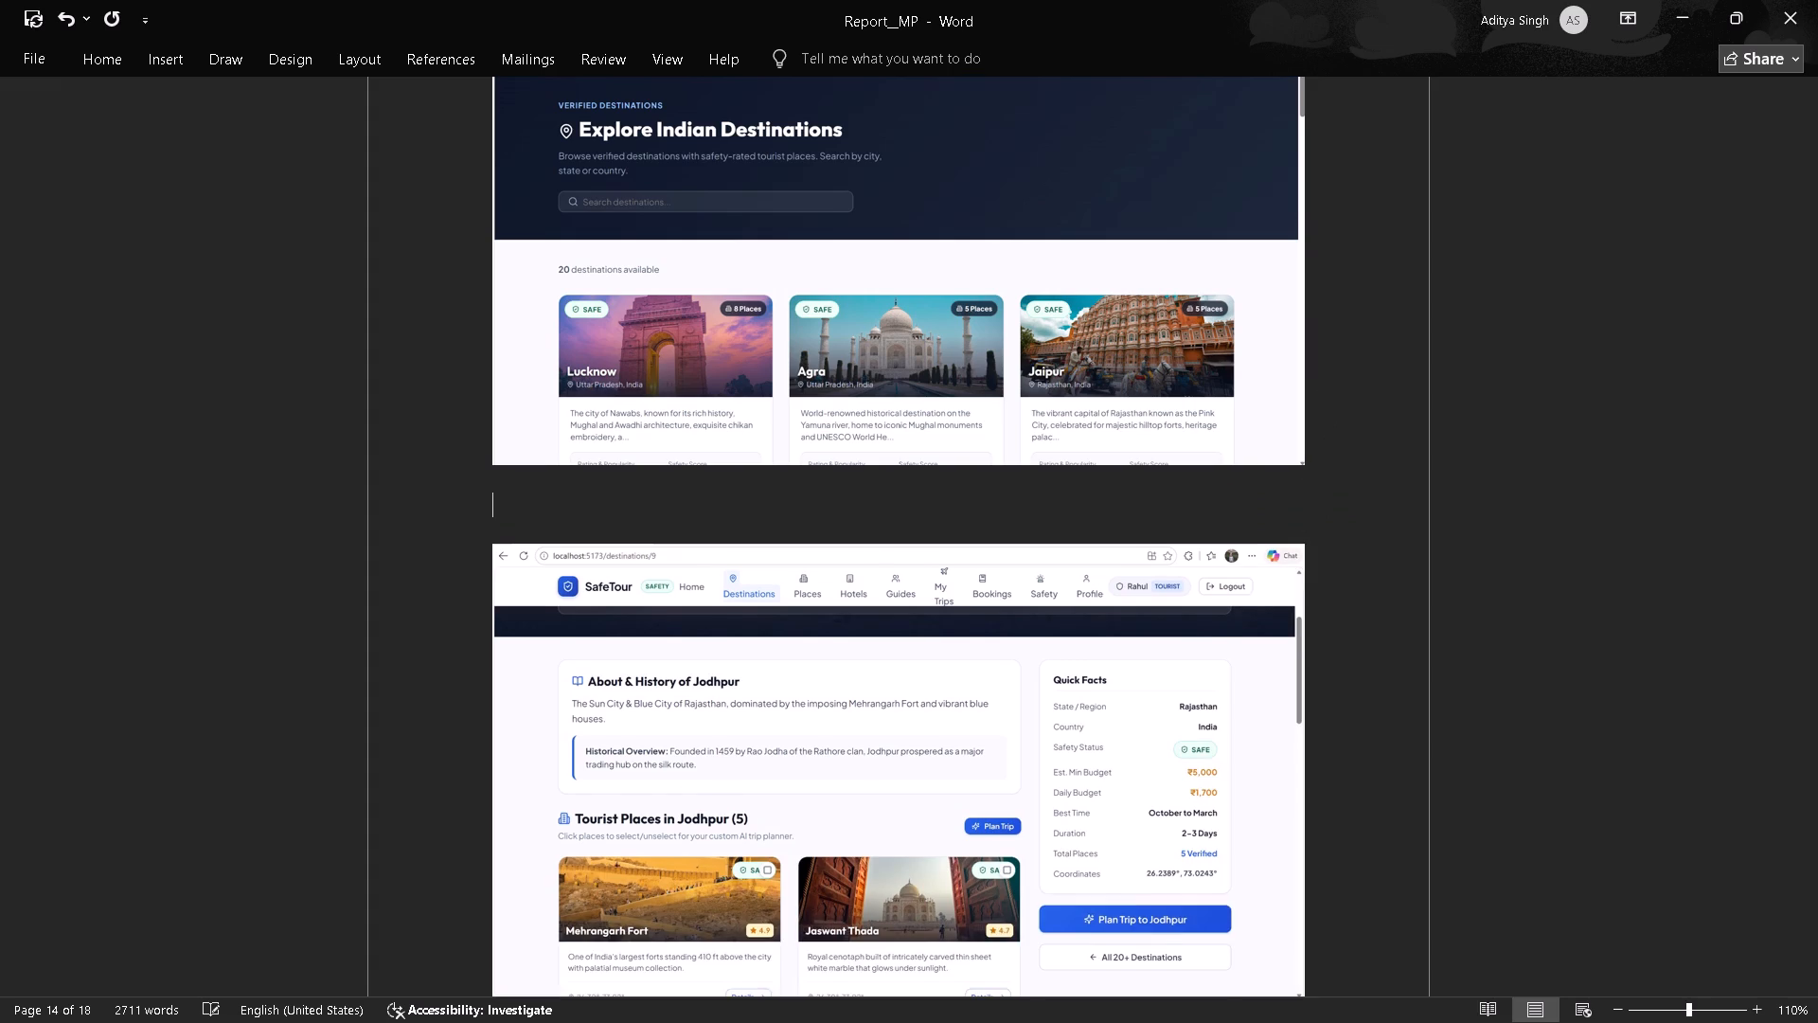
pyautogui.press('Return')
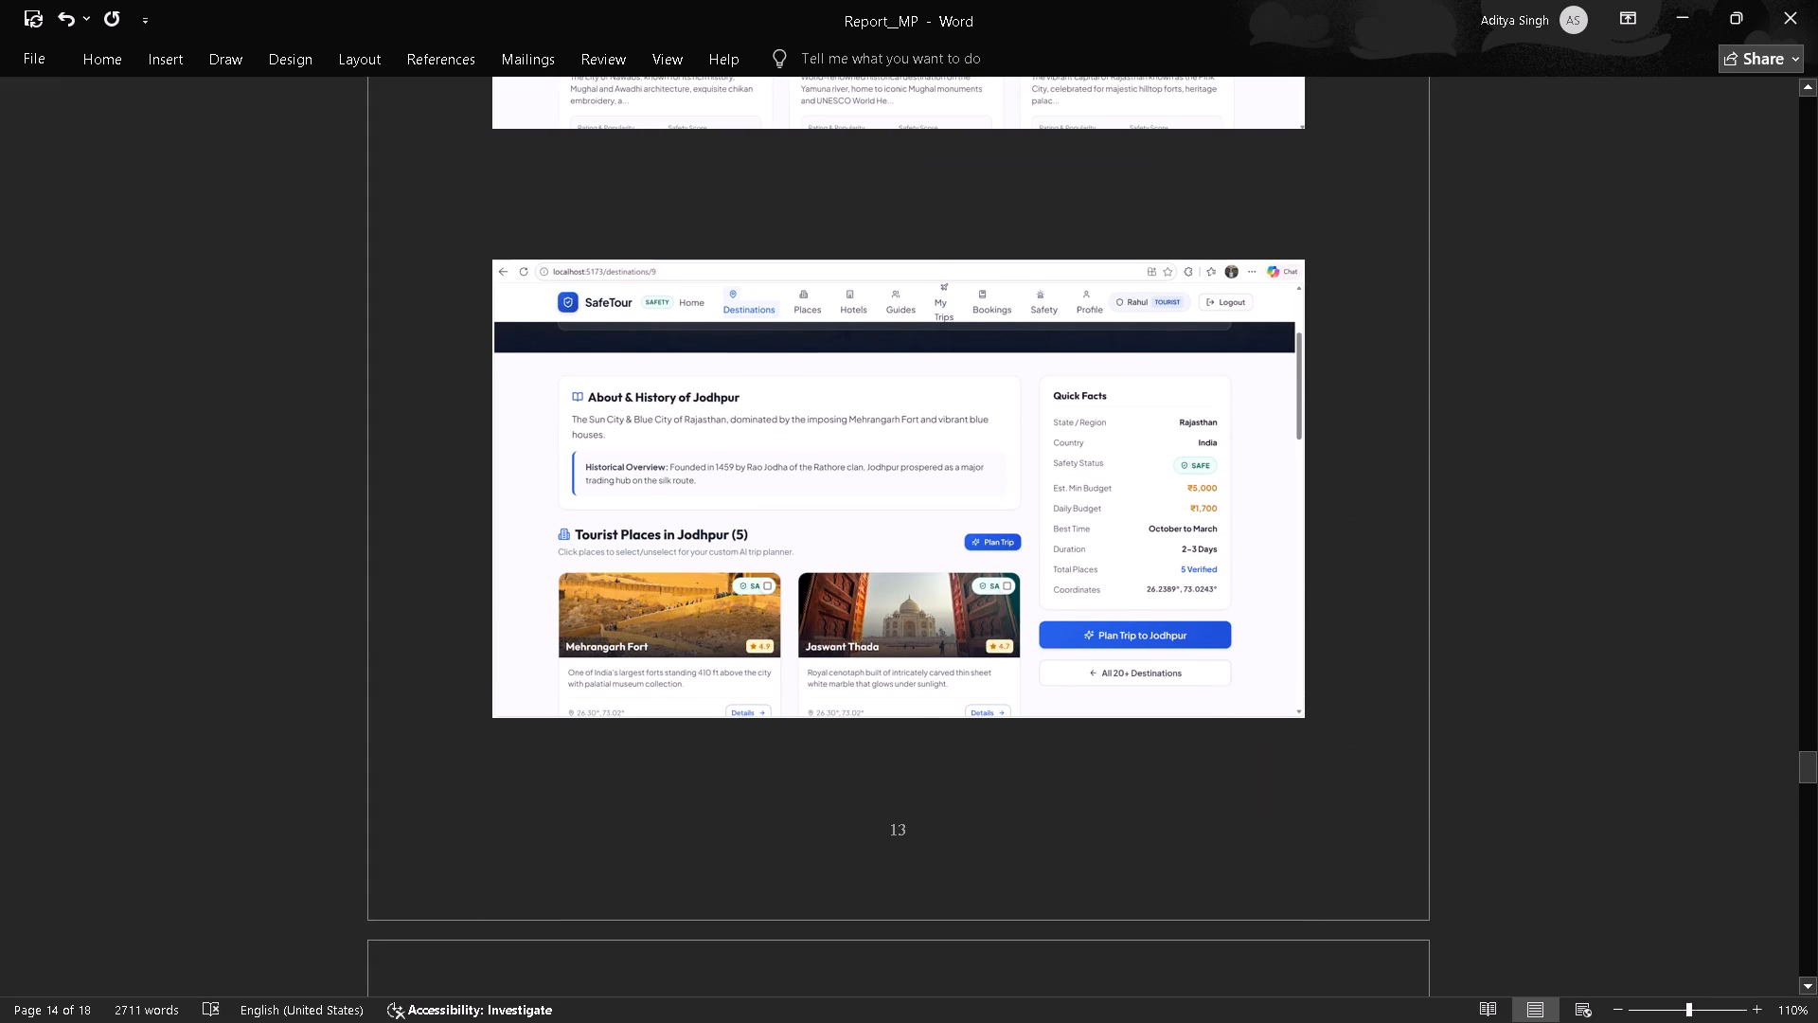
# Slightly increase the height of the Jodhpur screenshot while keeping it on the same page.
pyautogui.click(1042, 296)
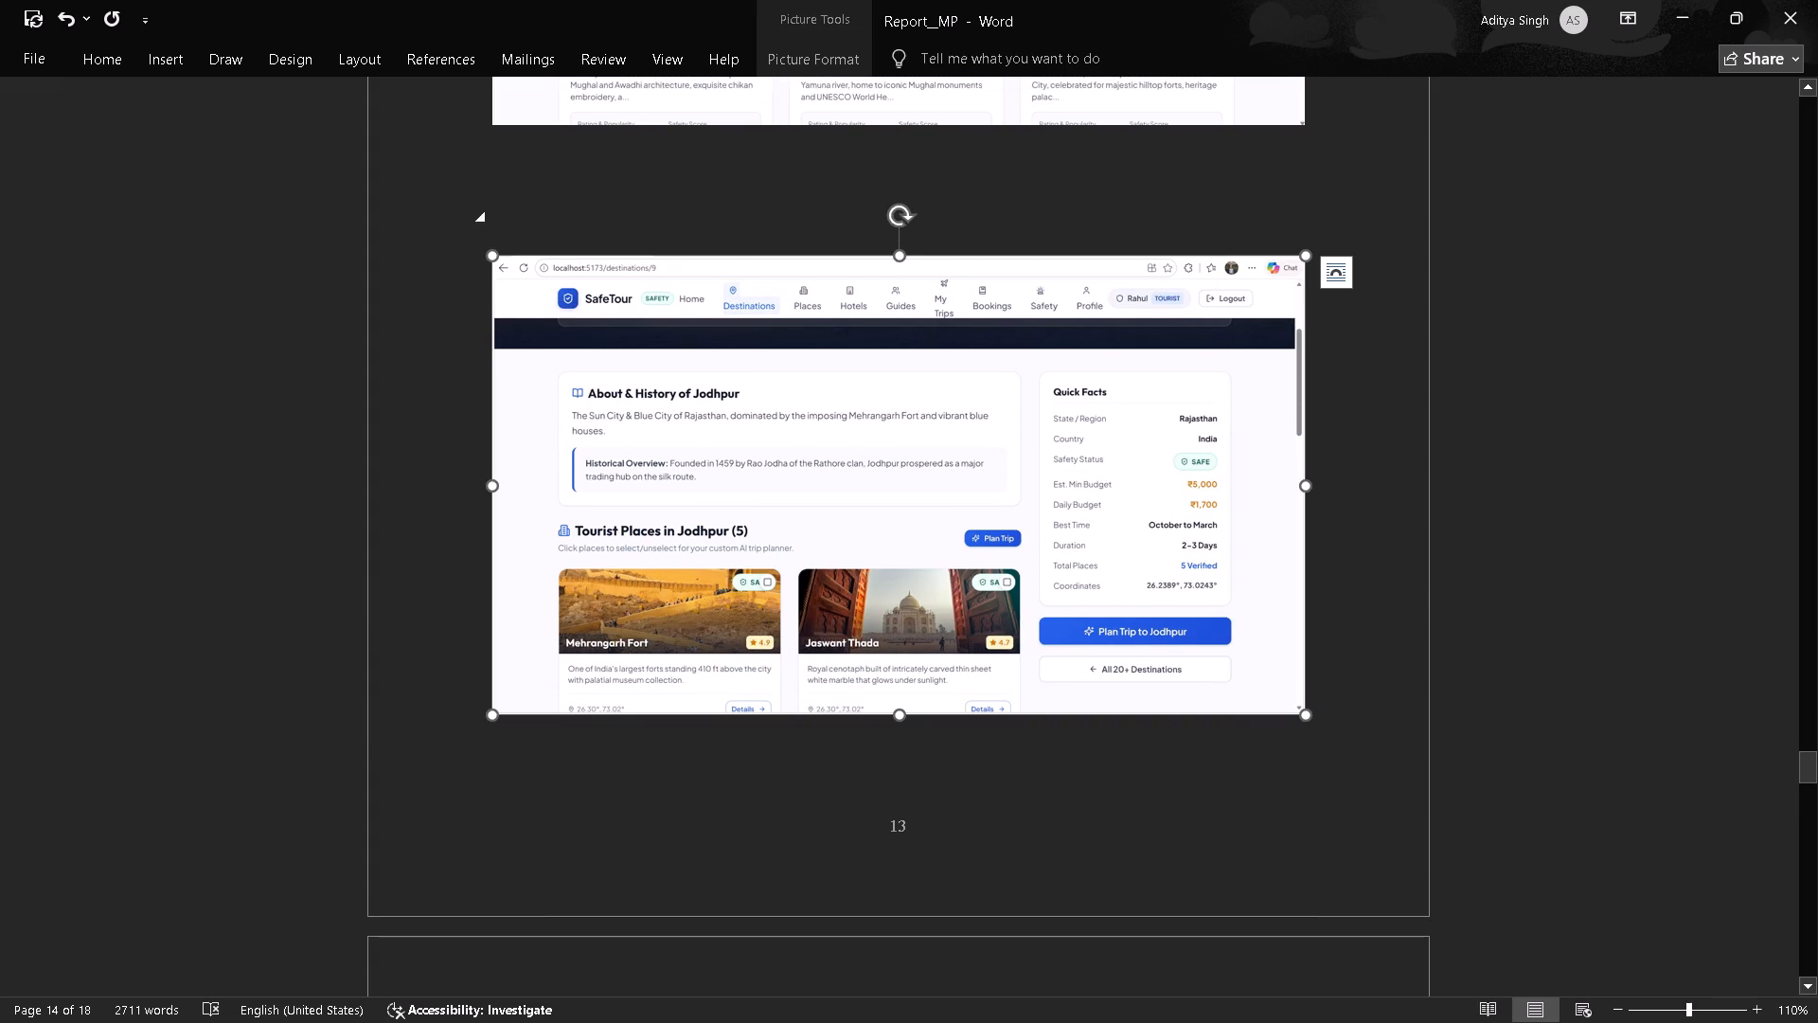
pyautogui.click(900, 243)
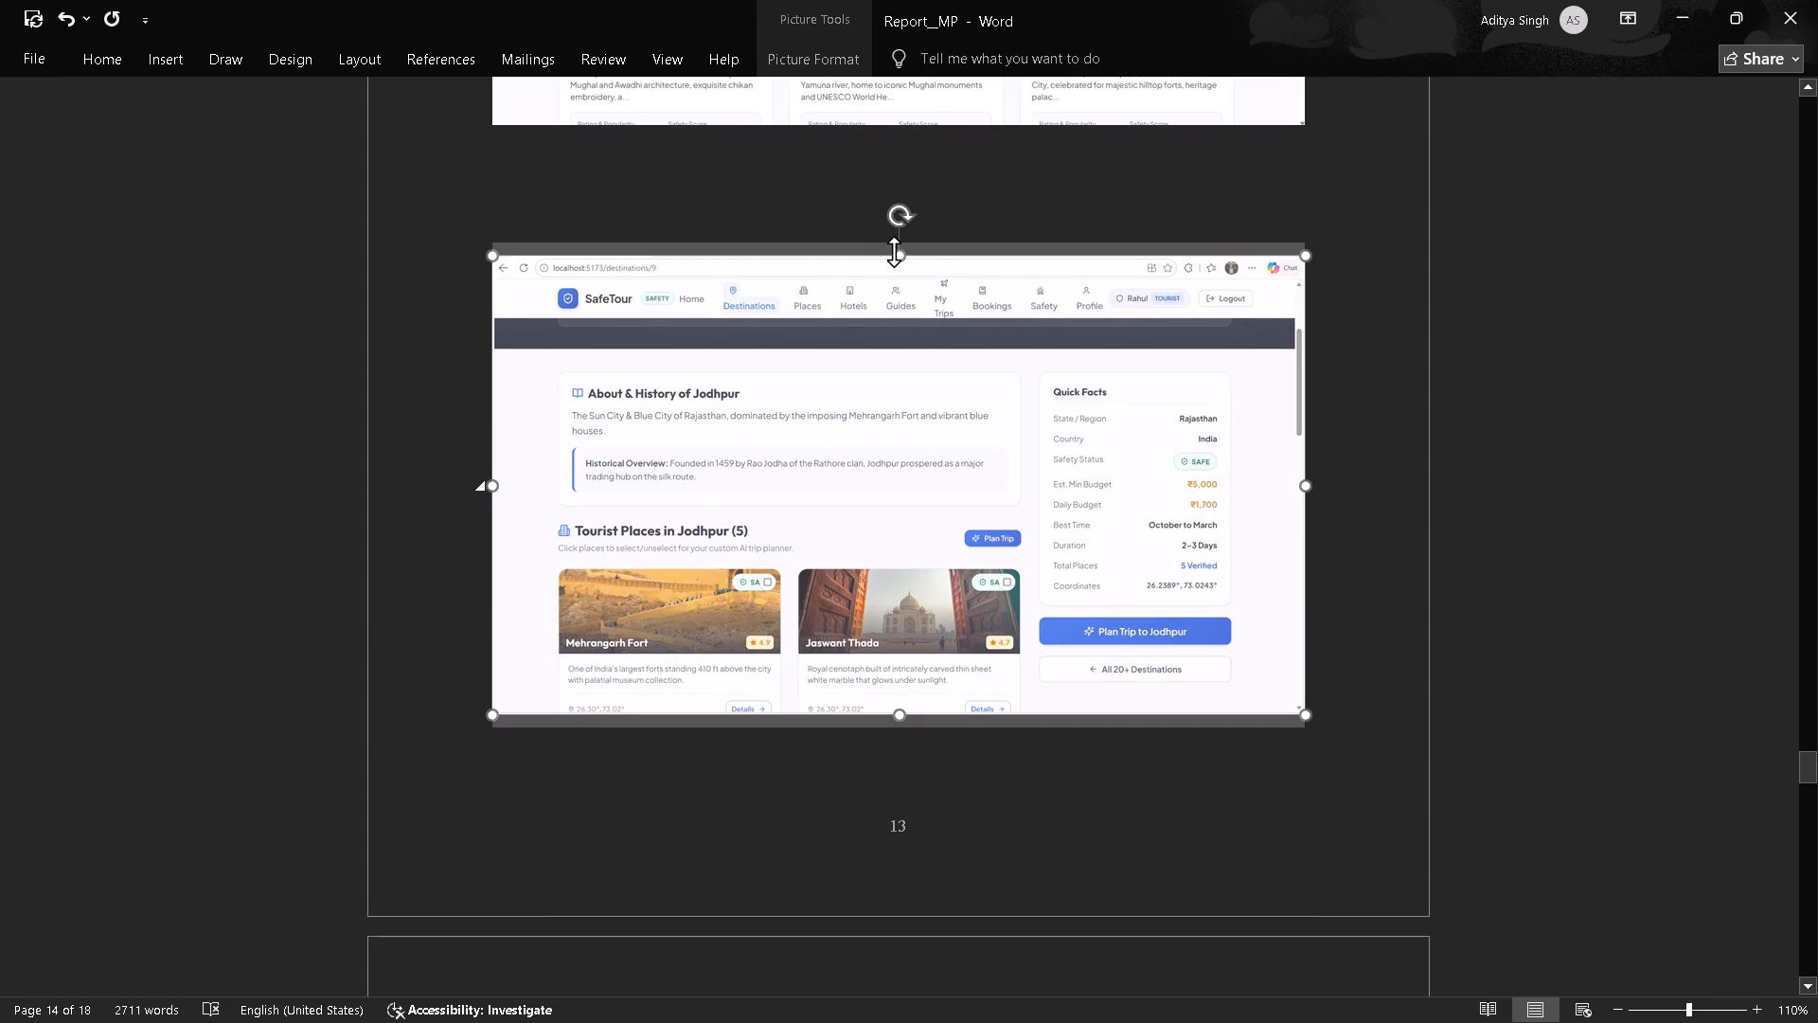
pyautogui.moveTo(894, 251); pyautogui.dragTo(900, 224)
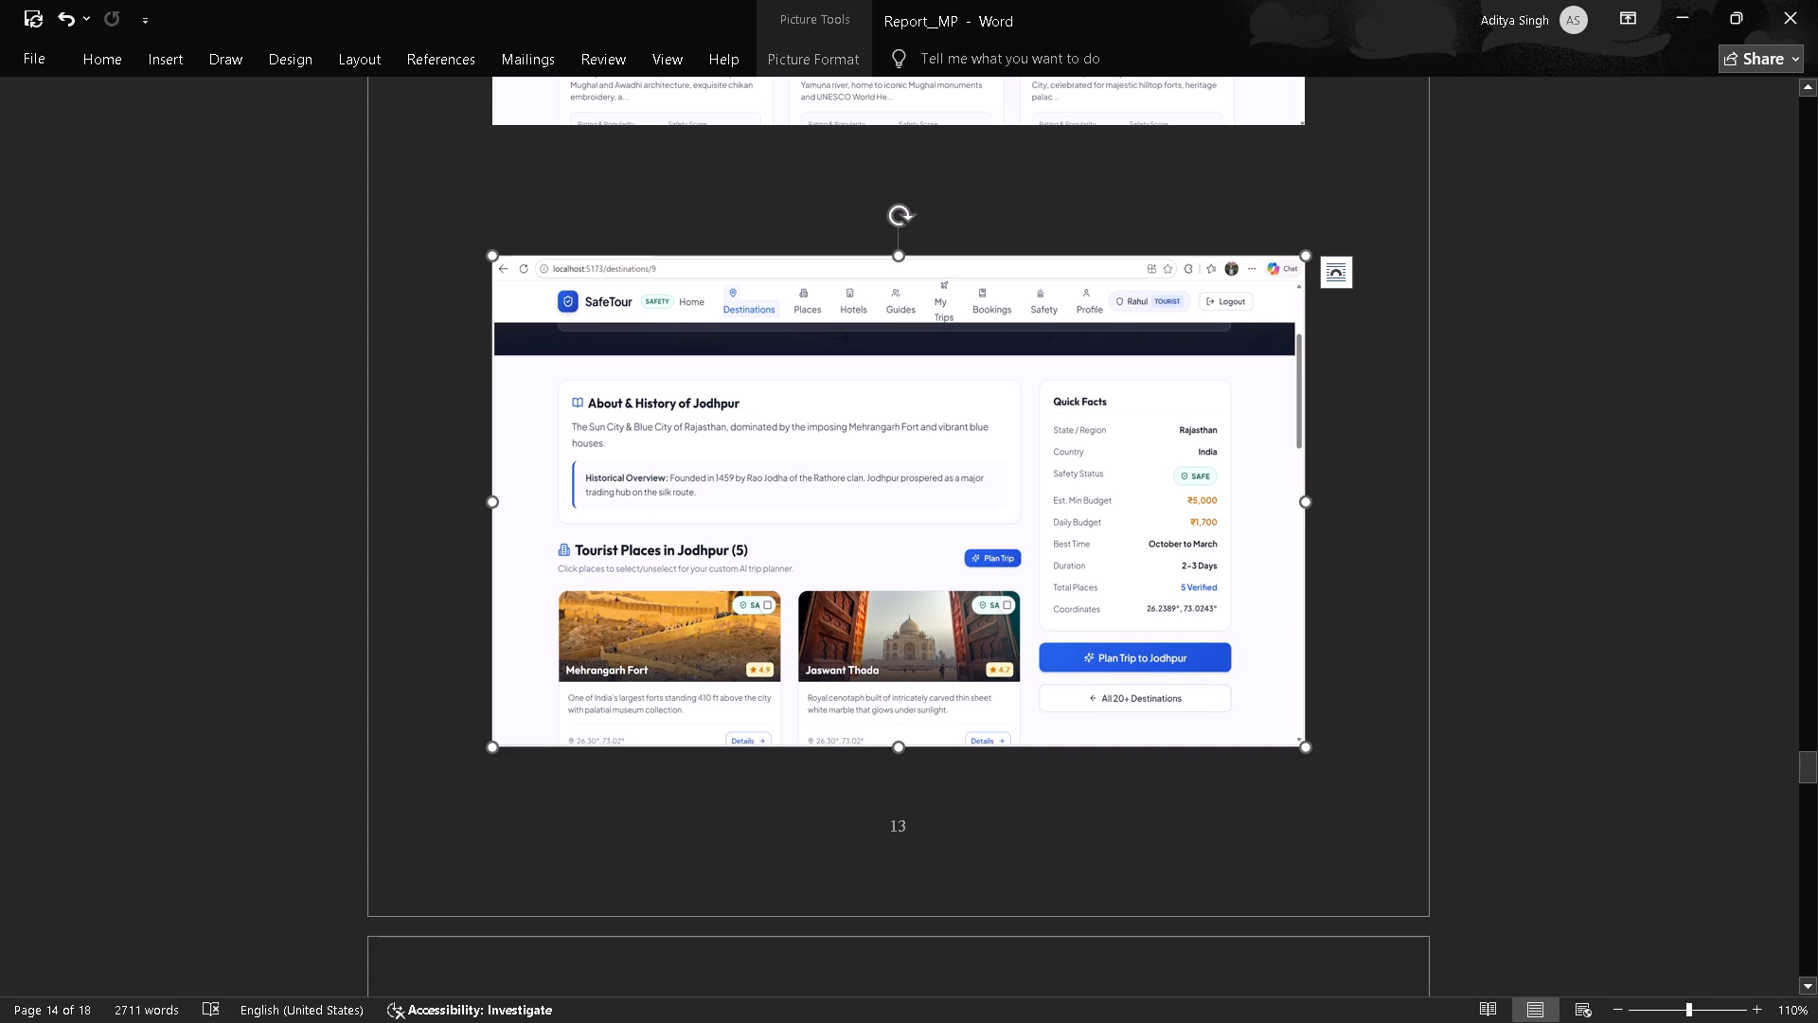
# Slightly increase the height of the Explore Indian Destinations screenshot while keeping both images on the page.
pyautogui.click(898, 97)
pyautogui.moveTo(898, 125); pyautogui.dragTo(900, 173)
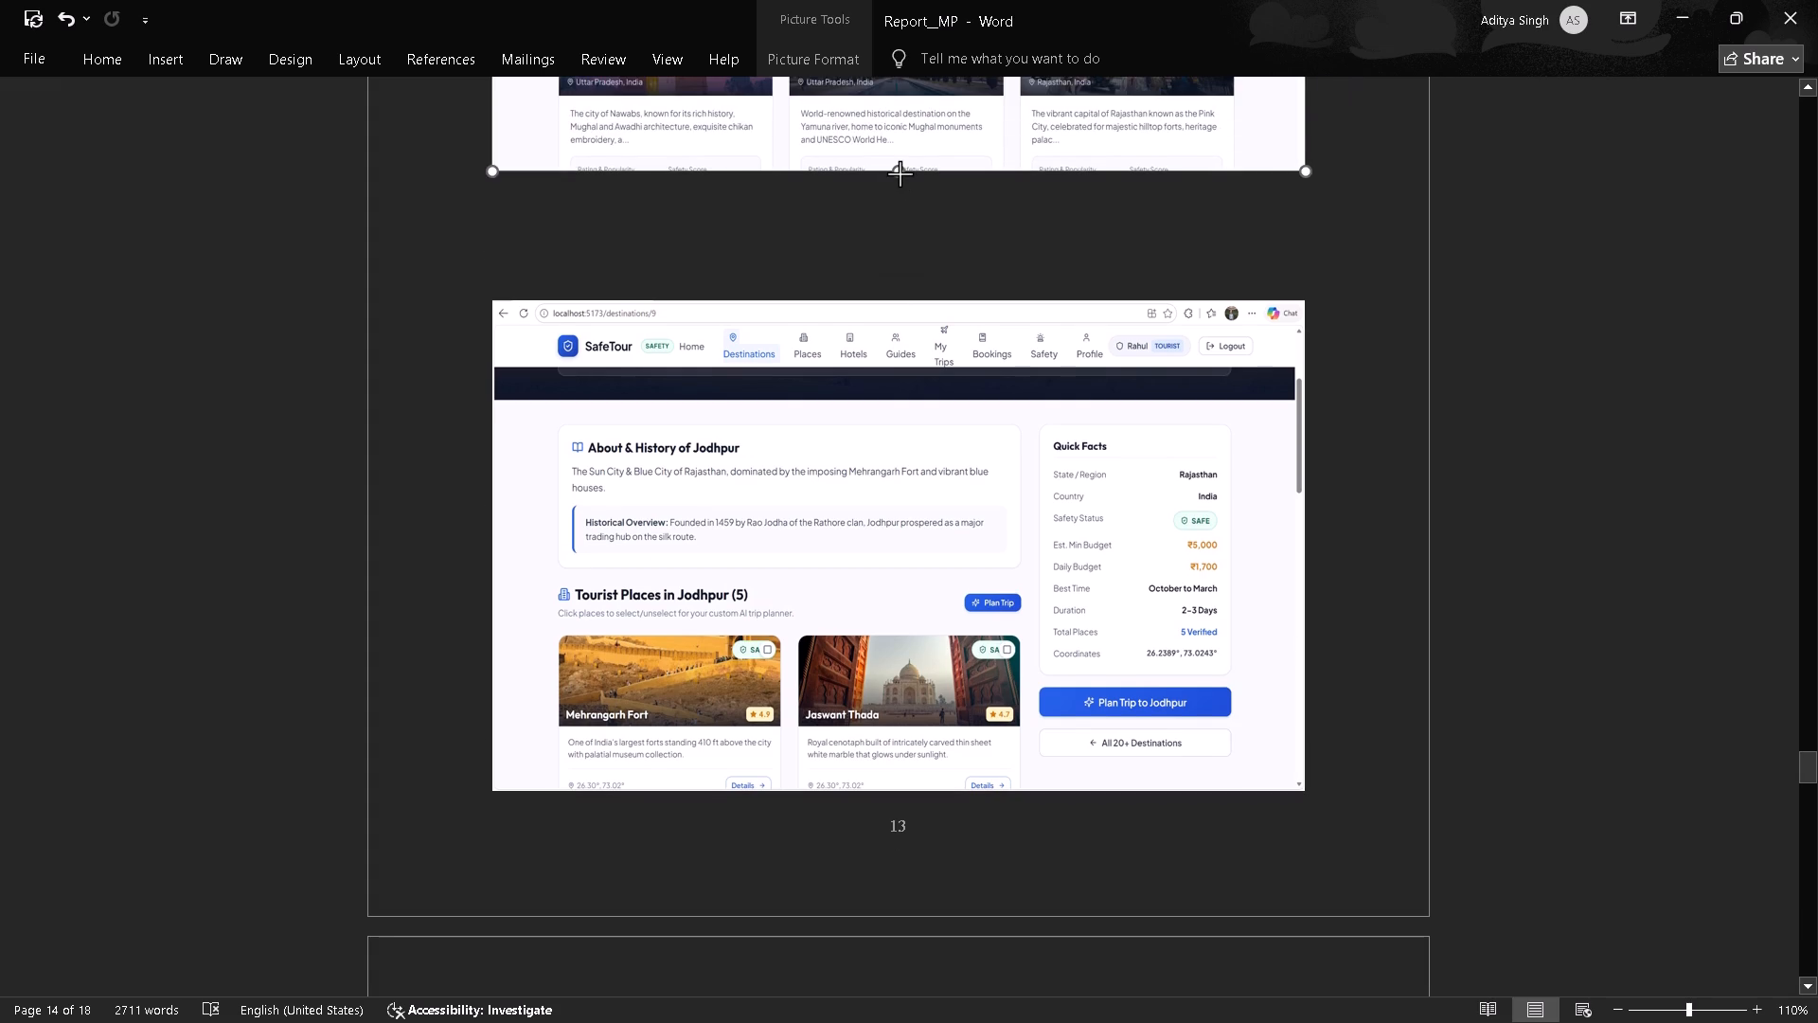
pyautogui.moveTo(900, 173); pyautogui.dragTo(900, 165)
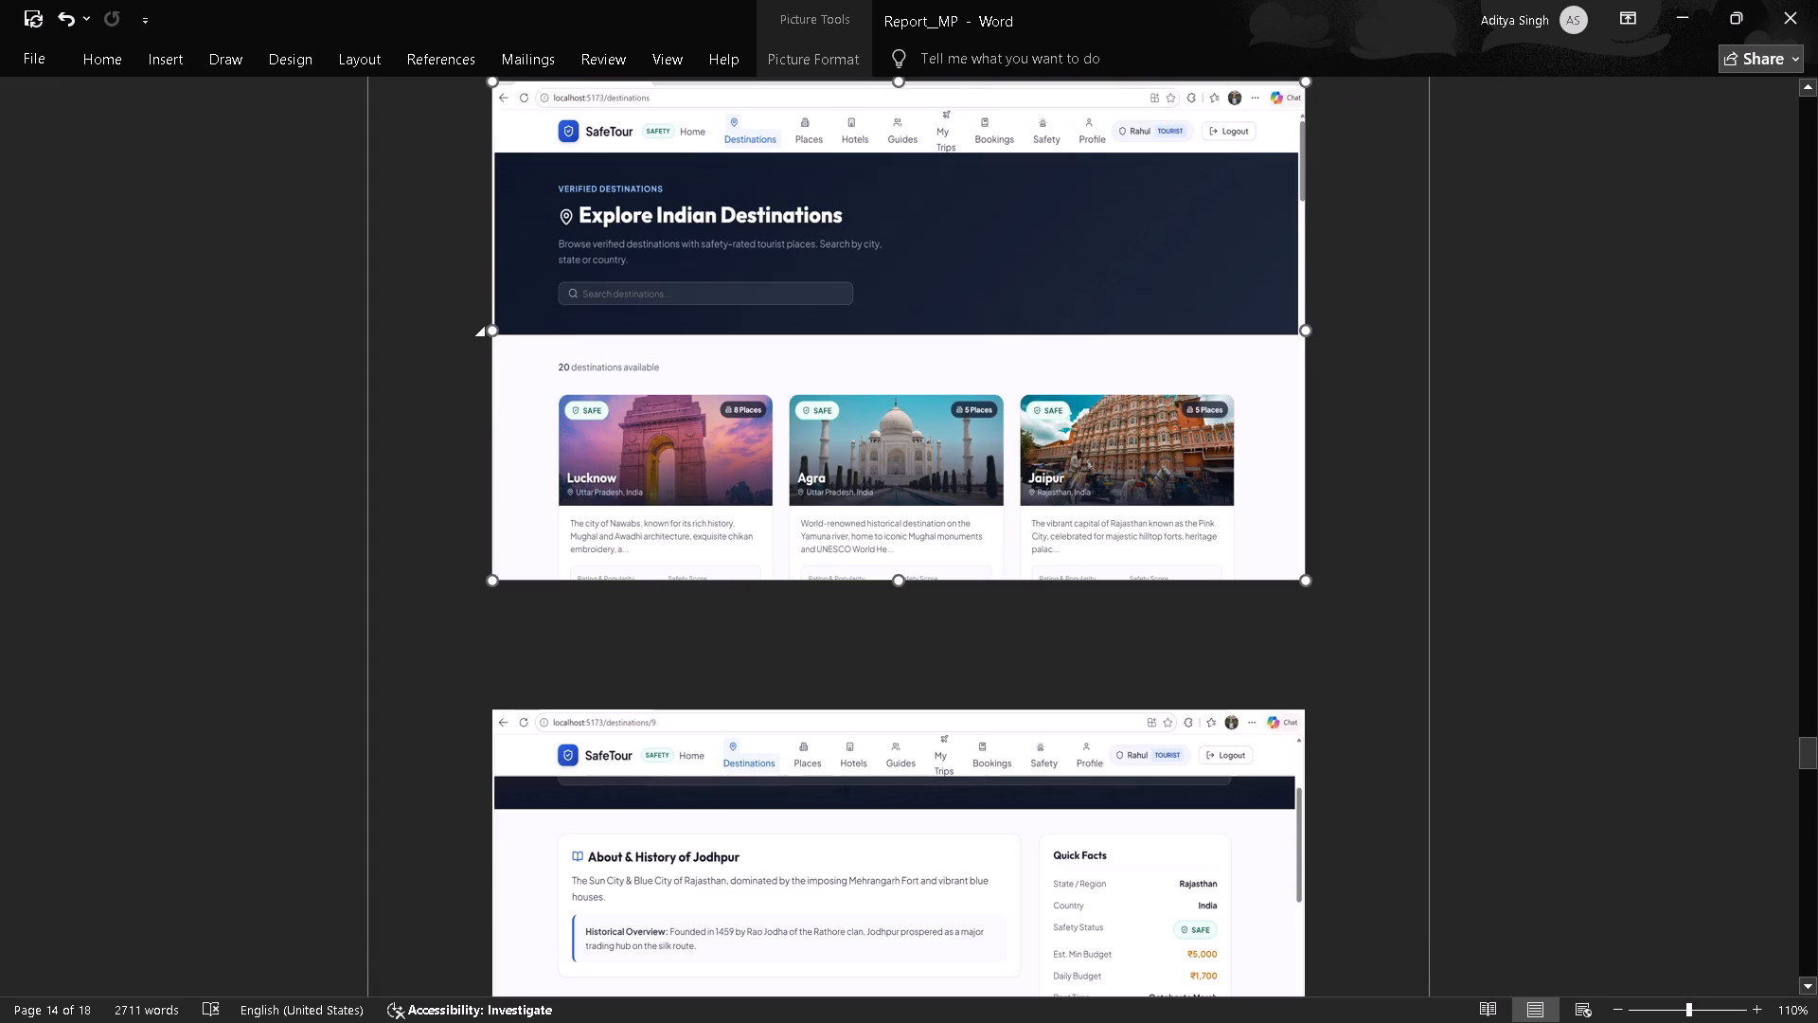
# Insert the d.jpeg screenshot with About & History of Jodhpur from Photos below the place details screenshot in Report_MP.
pyautogui.scroll(-1, 784, 483)
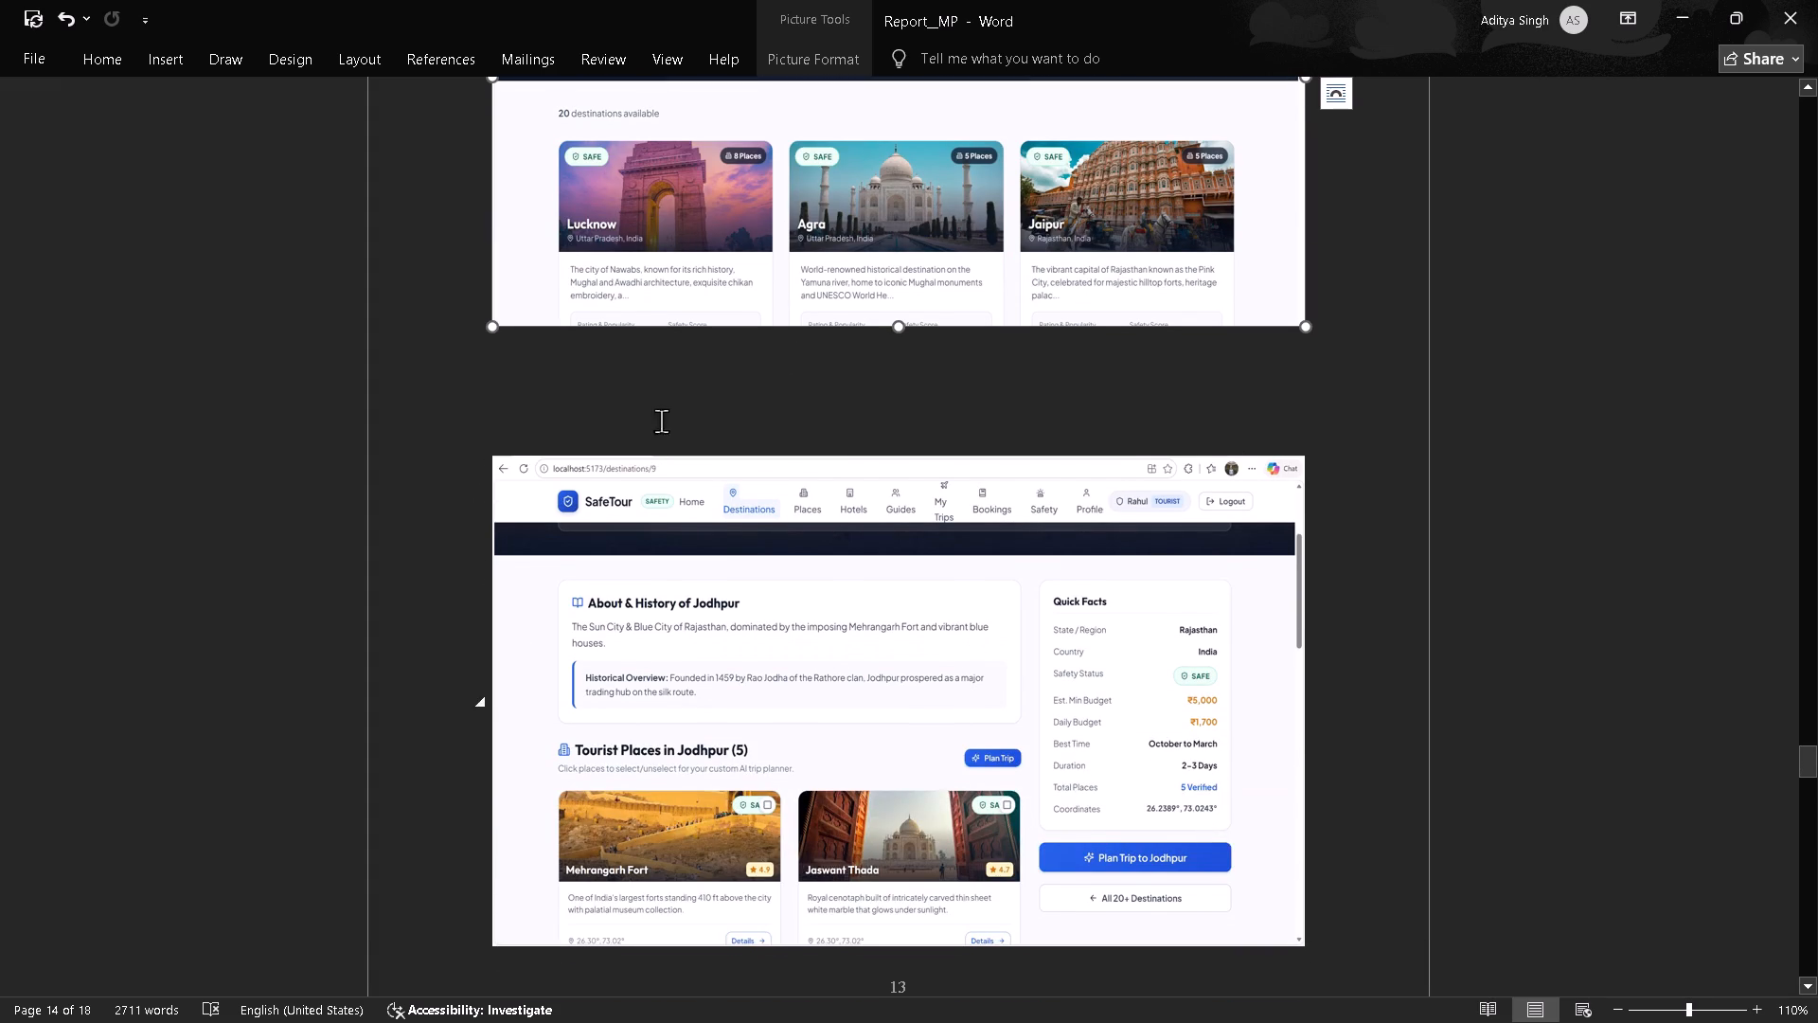
pyautogui.scroll(-1, 736, 416)
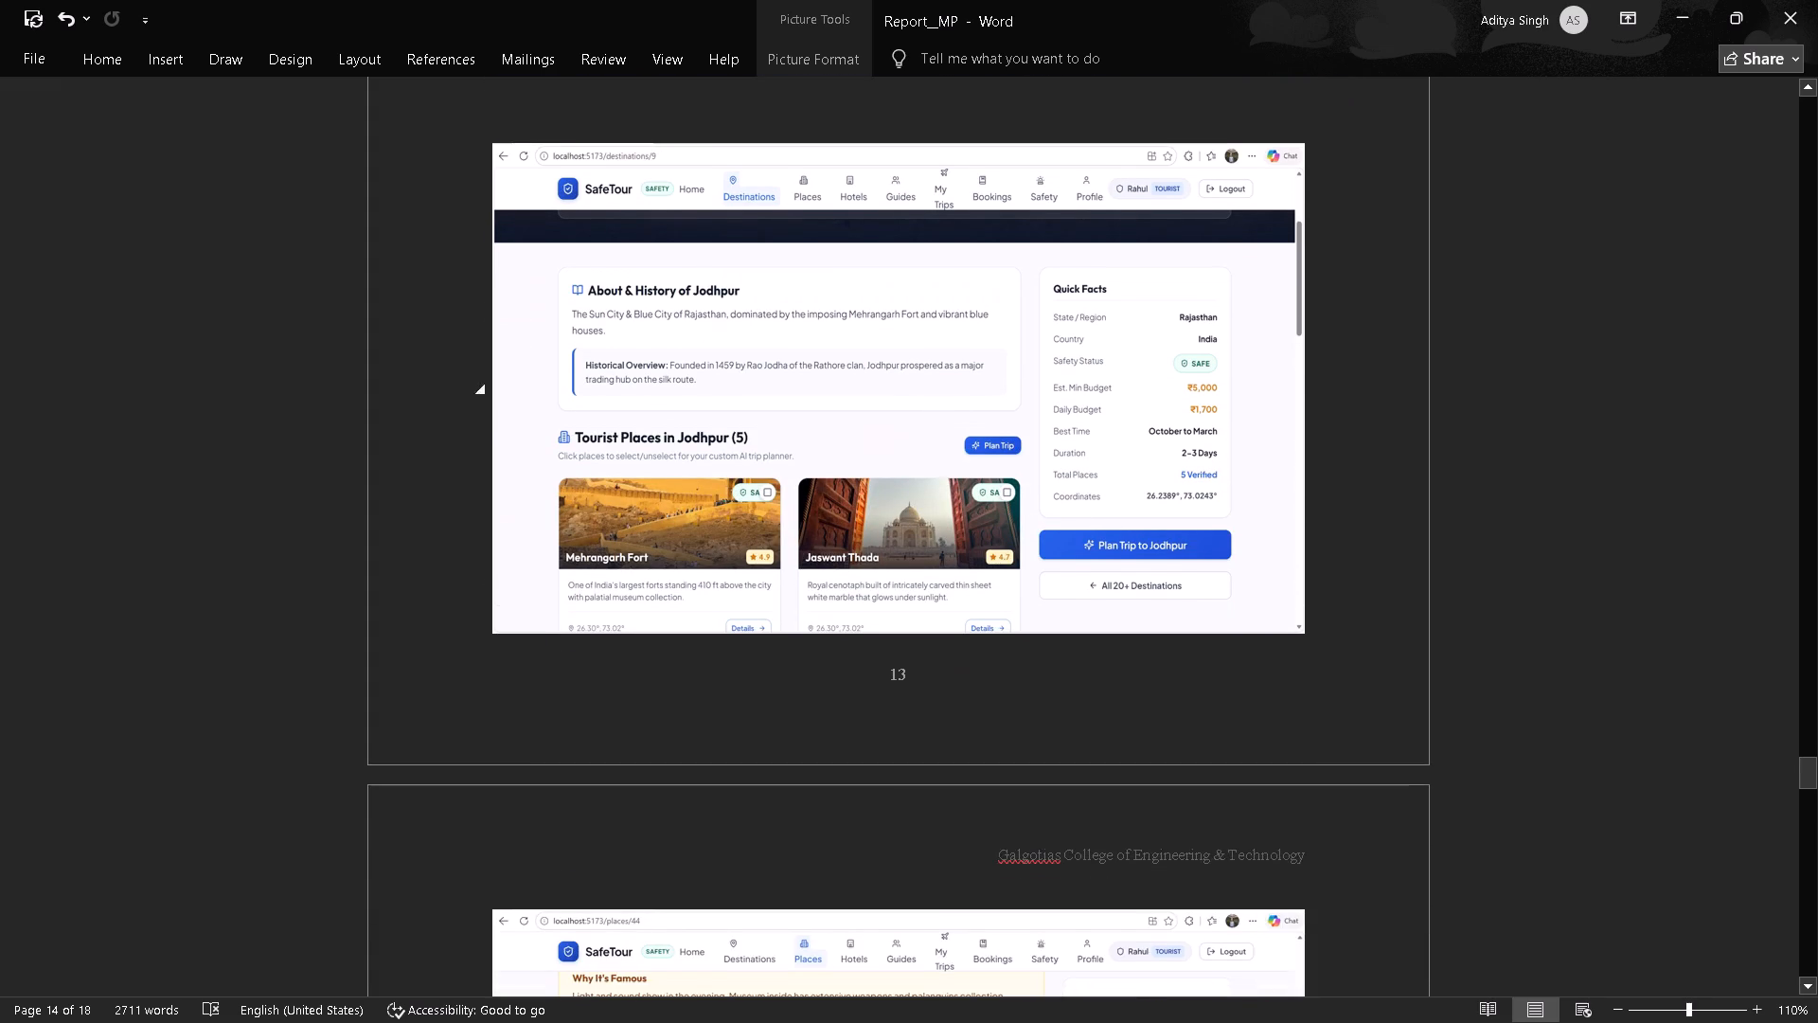
pyautogui.scroll(-1, 736, 416)
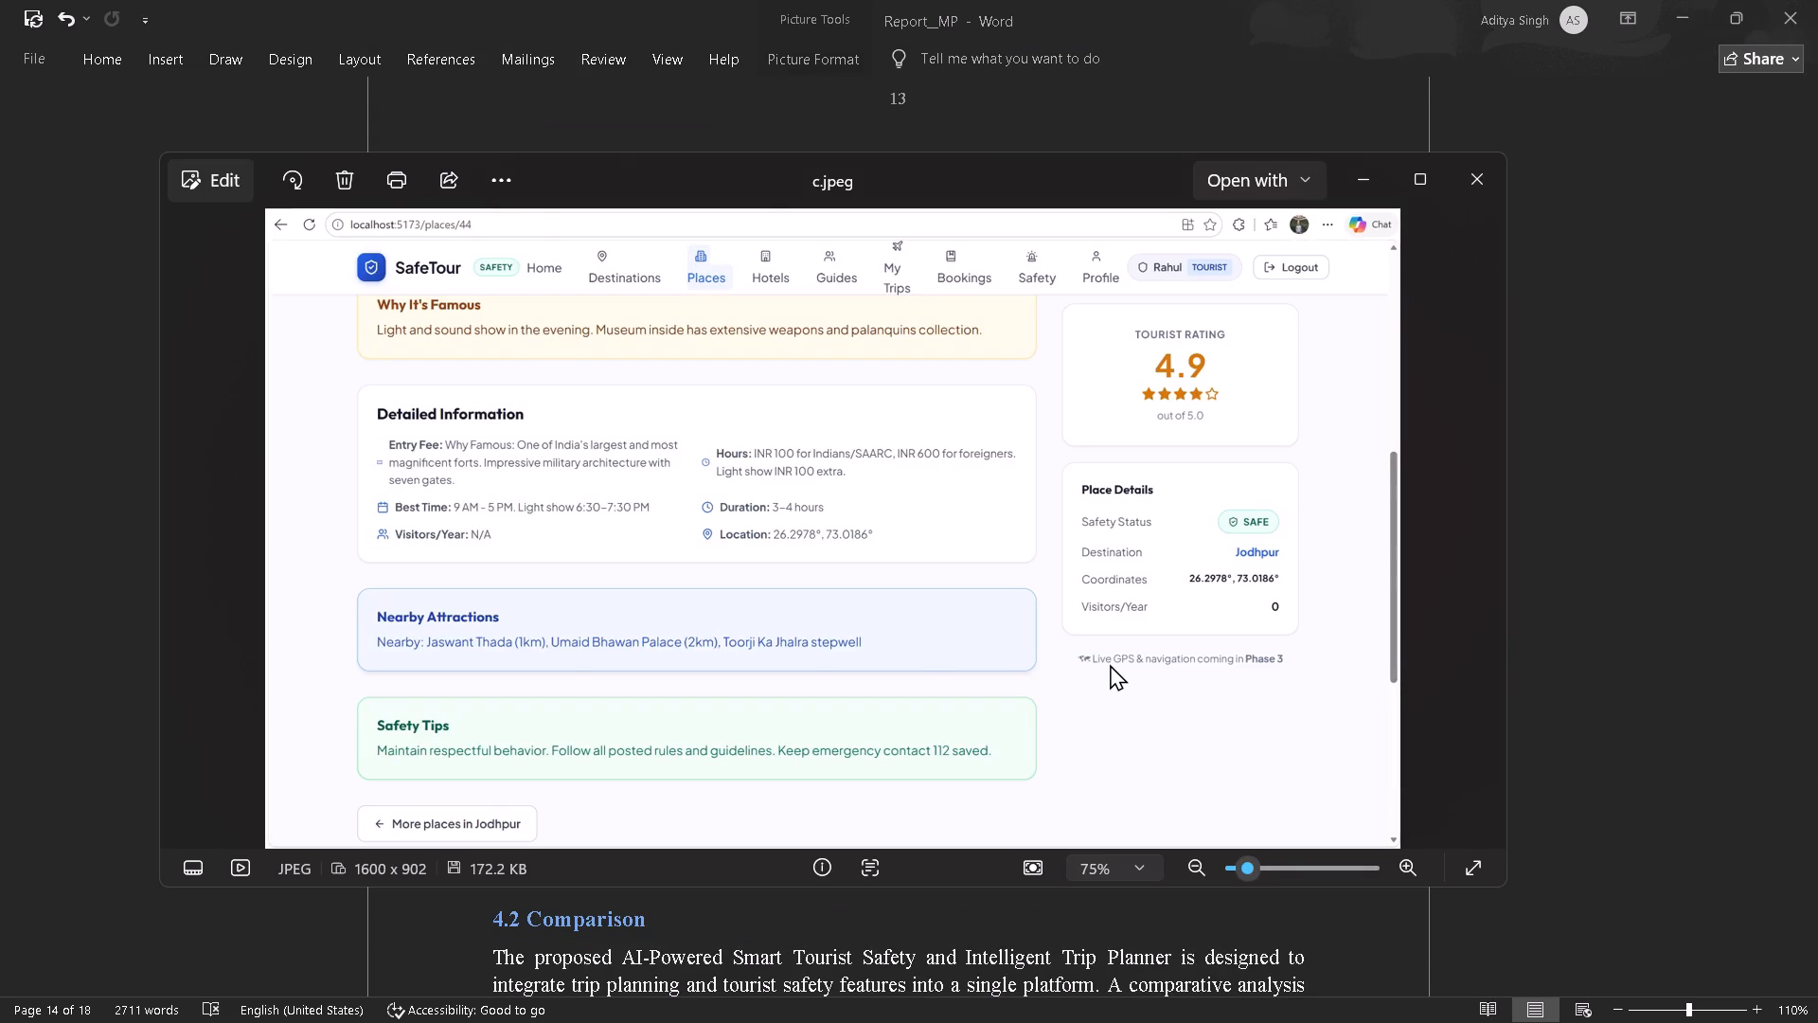
pyautogui.press('Left')
pyautogui.press('Right')
pyautogui.press('Right')
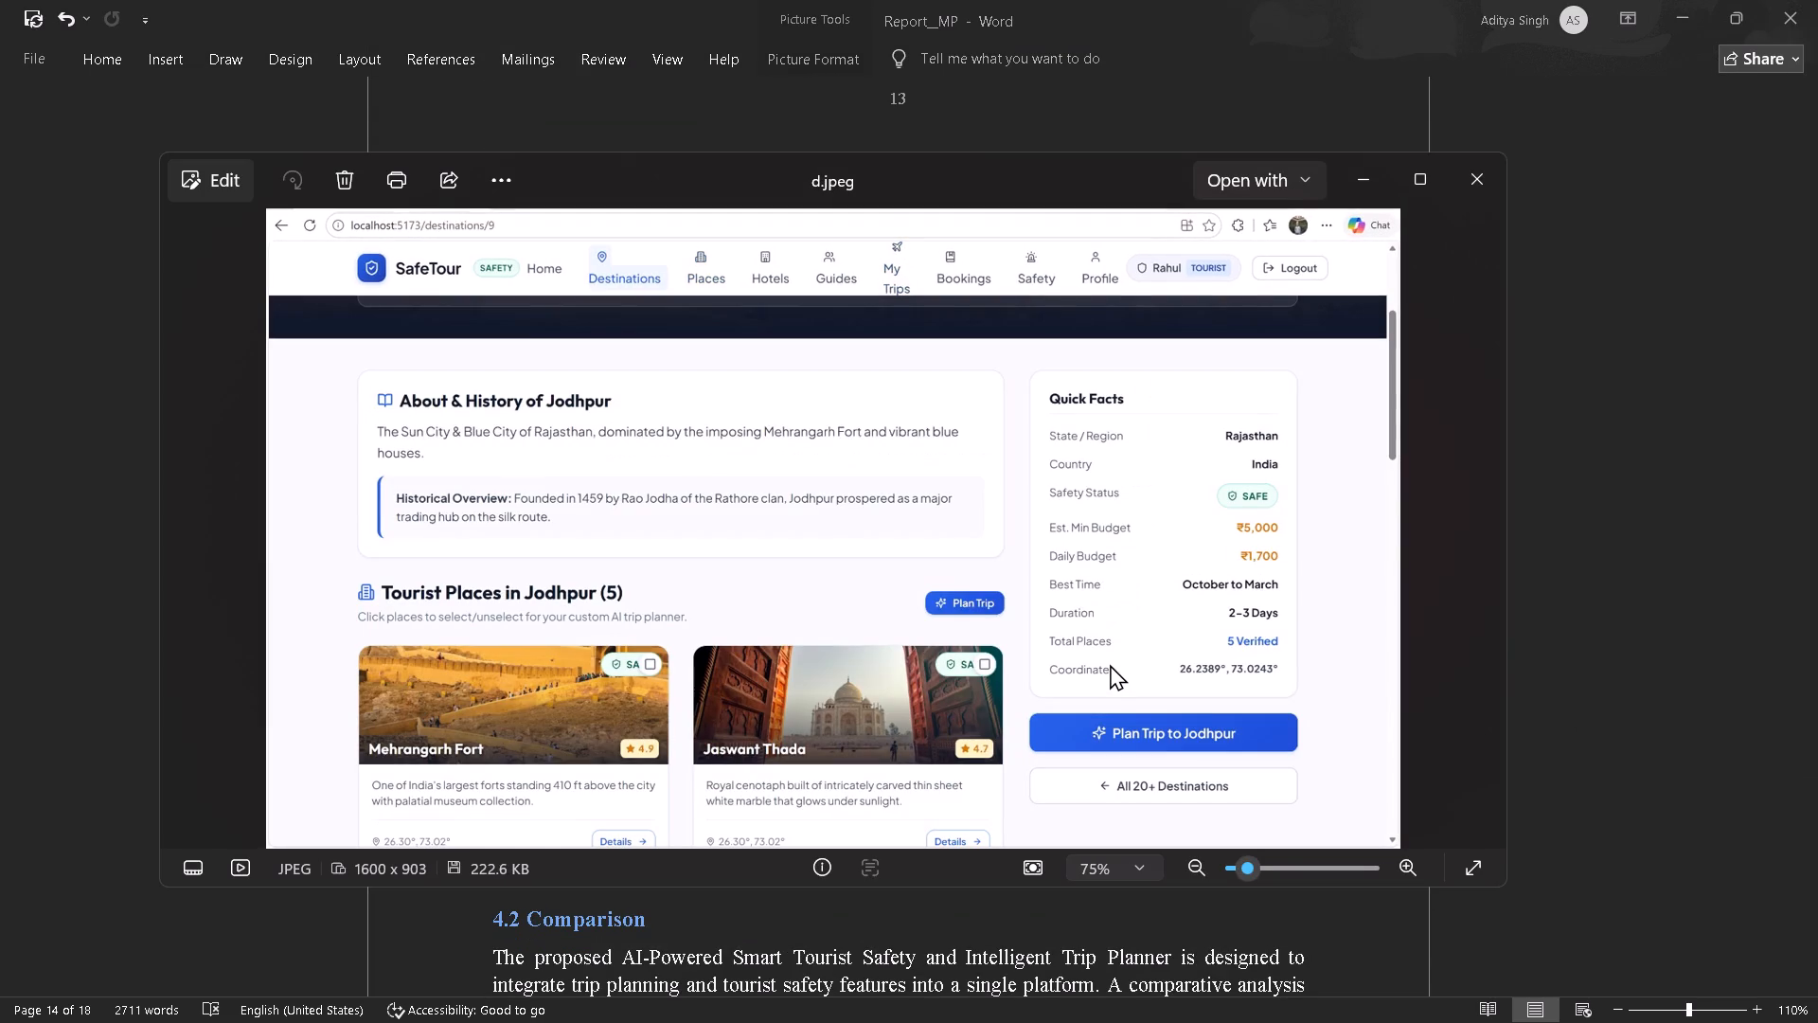
pyautogui.press('Left')
pyautogui.press('Left')
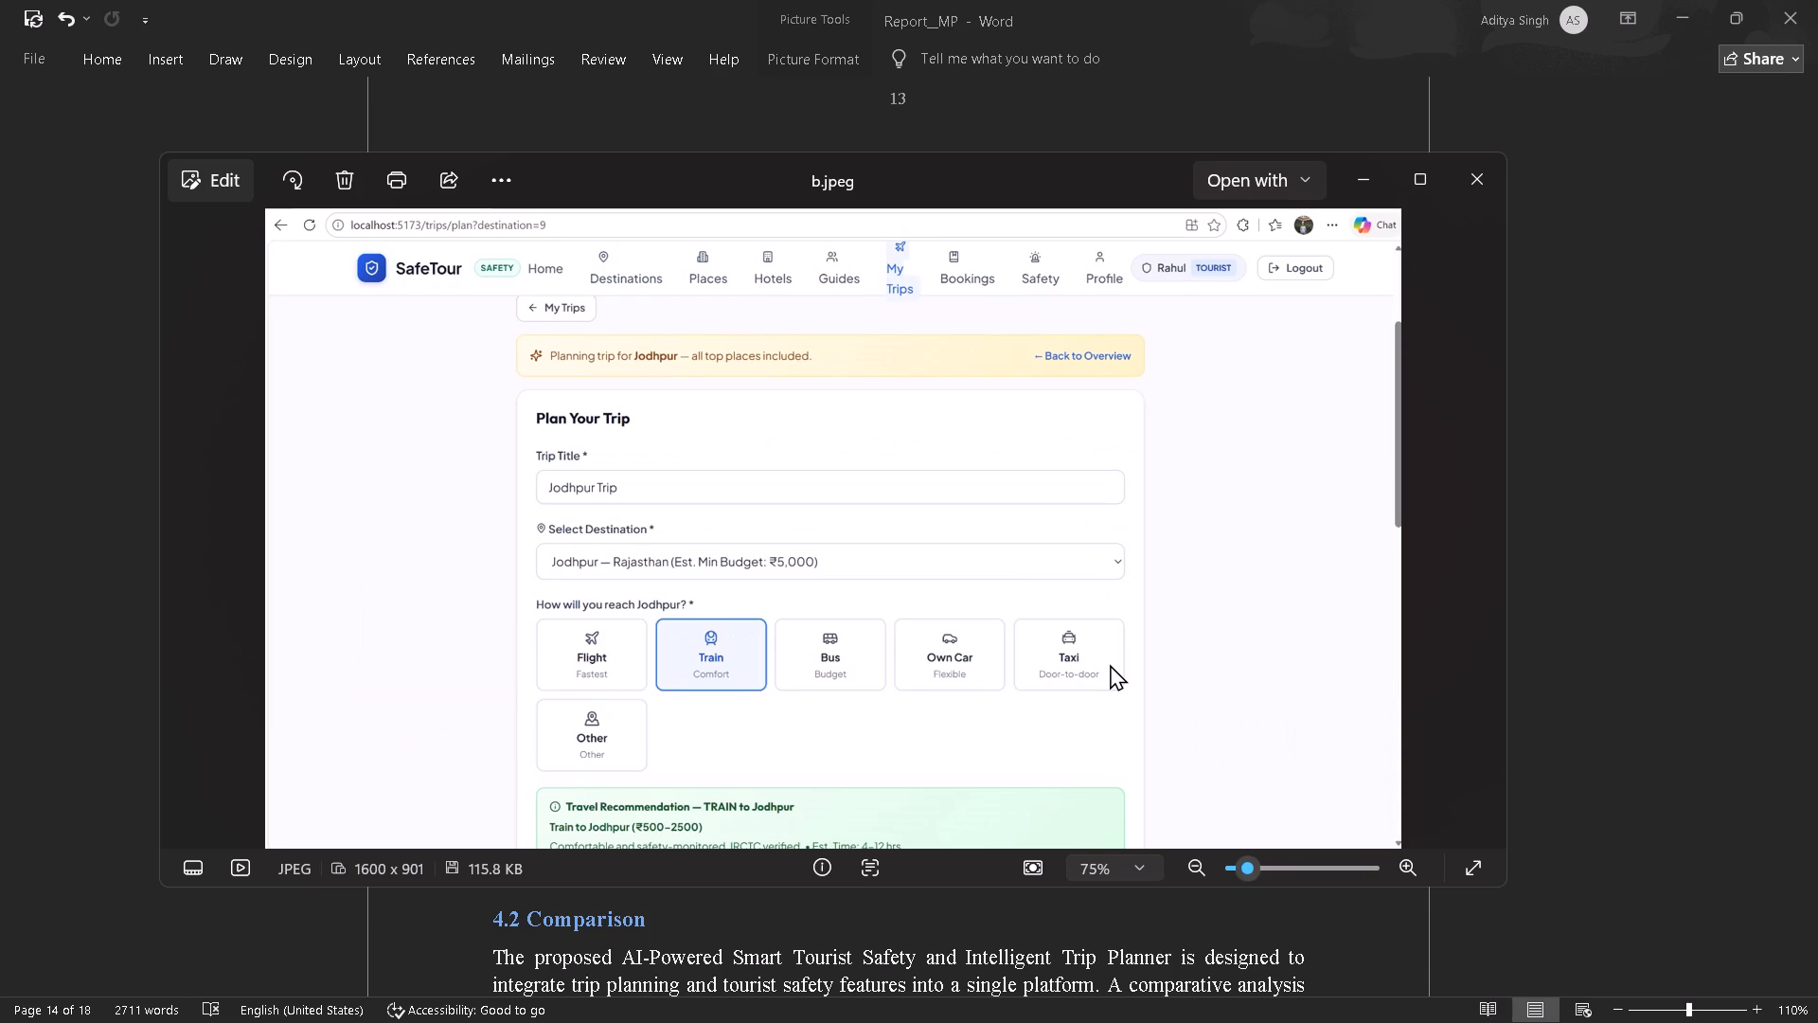
pyautogui.press('Left')
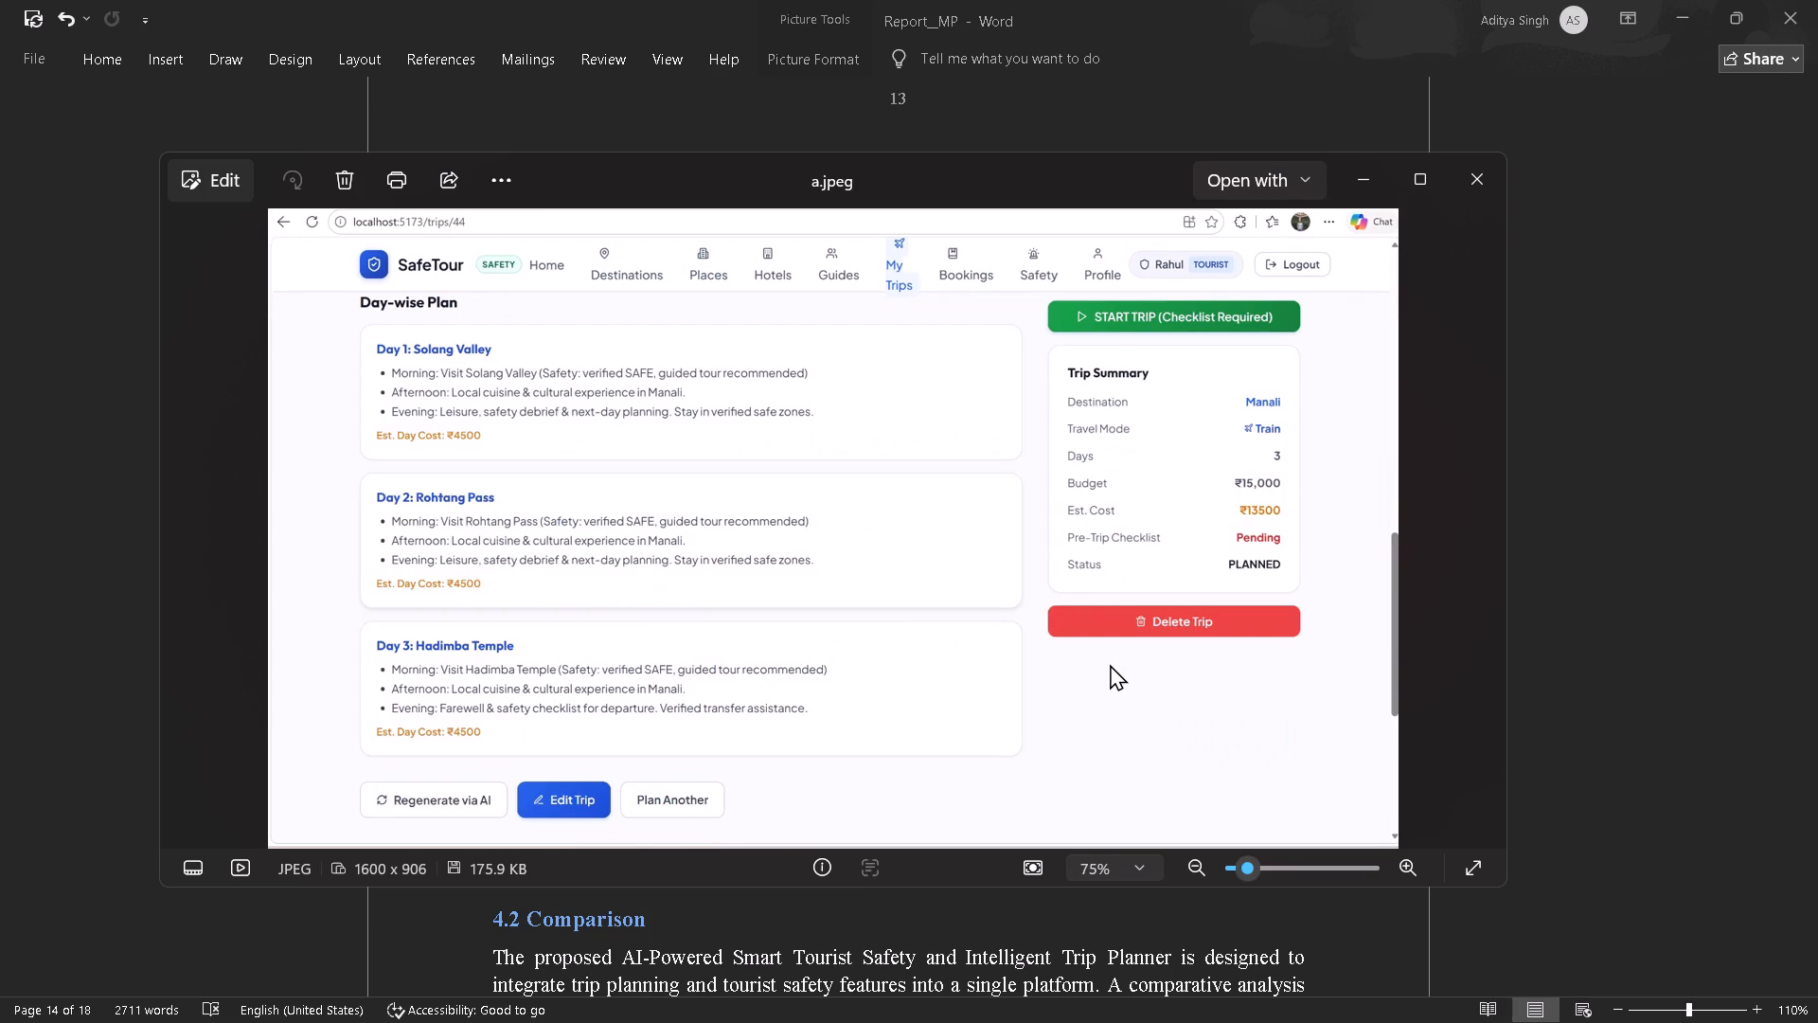
pyautogui.press('Right')
pyautogui.press('Right')
pyautogui.press('Right')
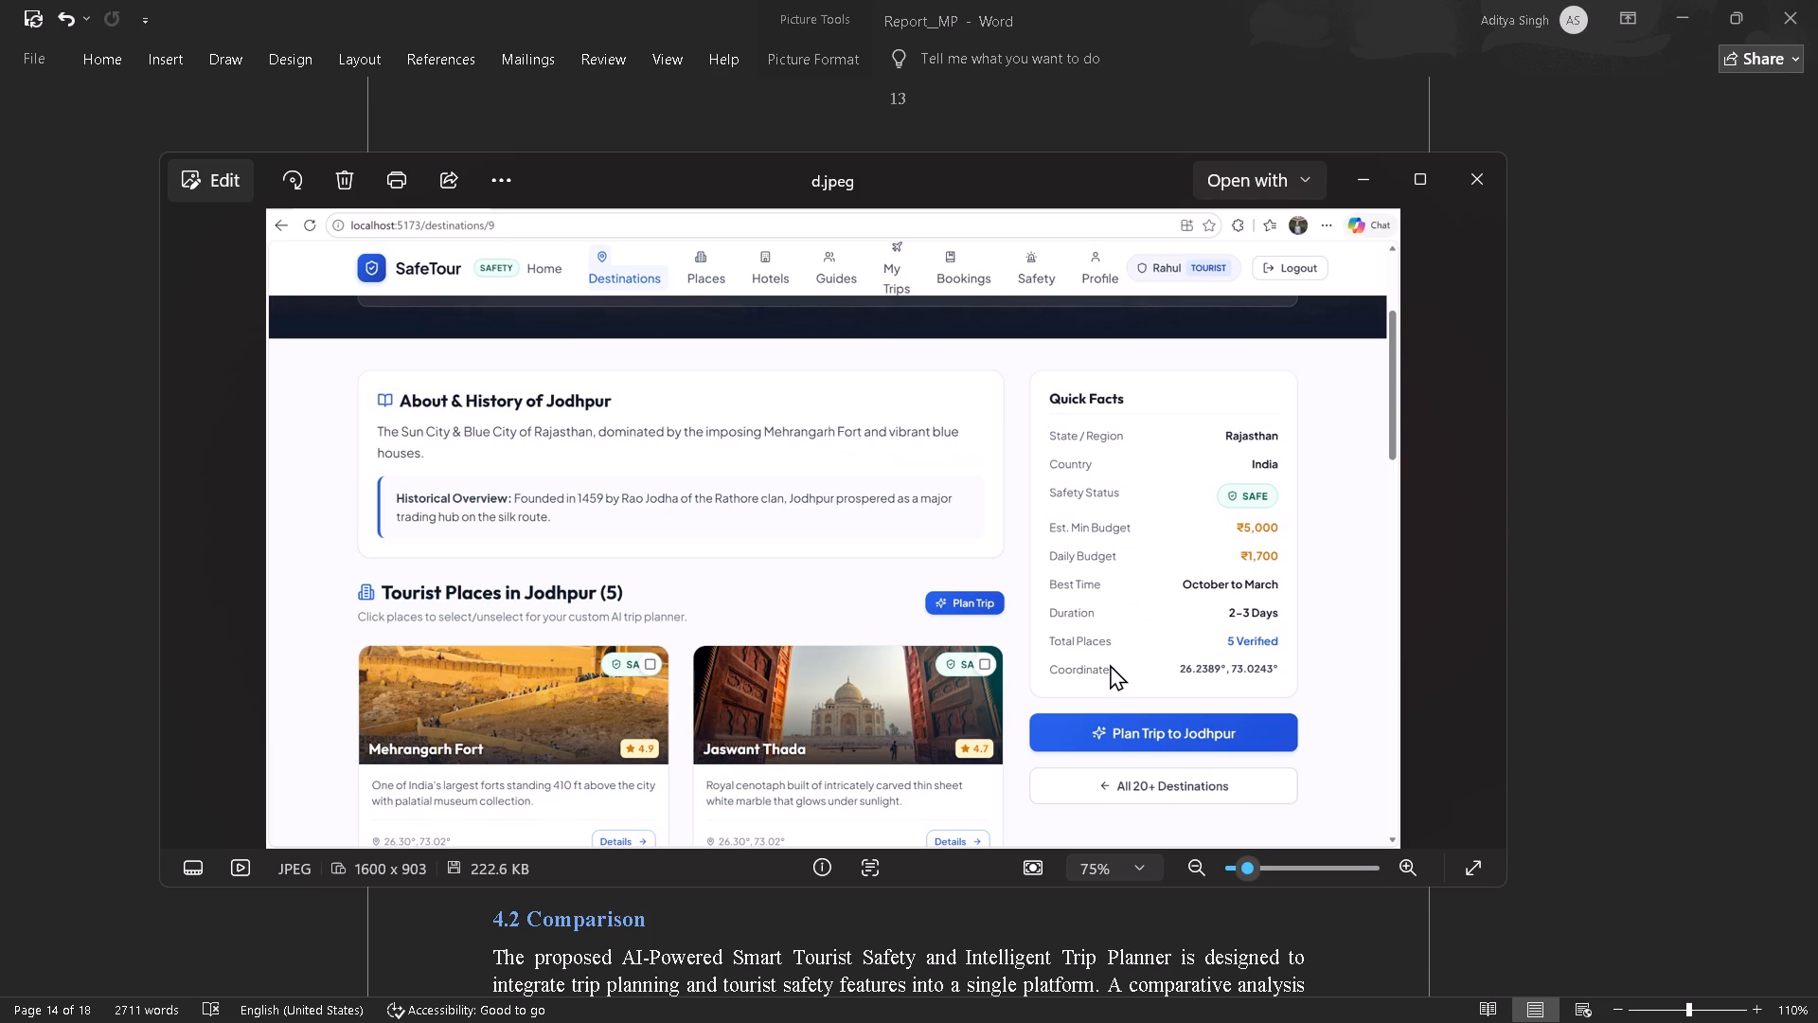
pyautogui.click(1110, 664)
pyautogui.hotkey('ctrl', 'c')
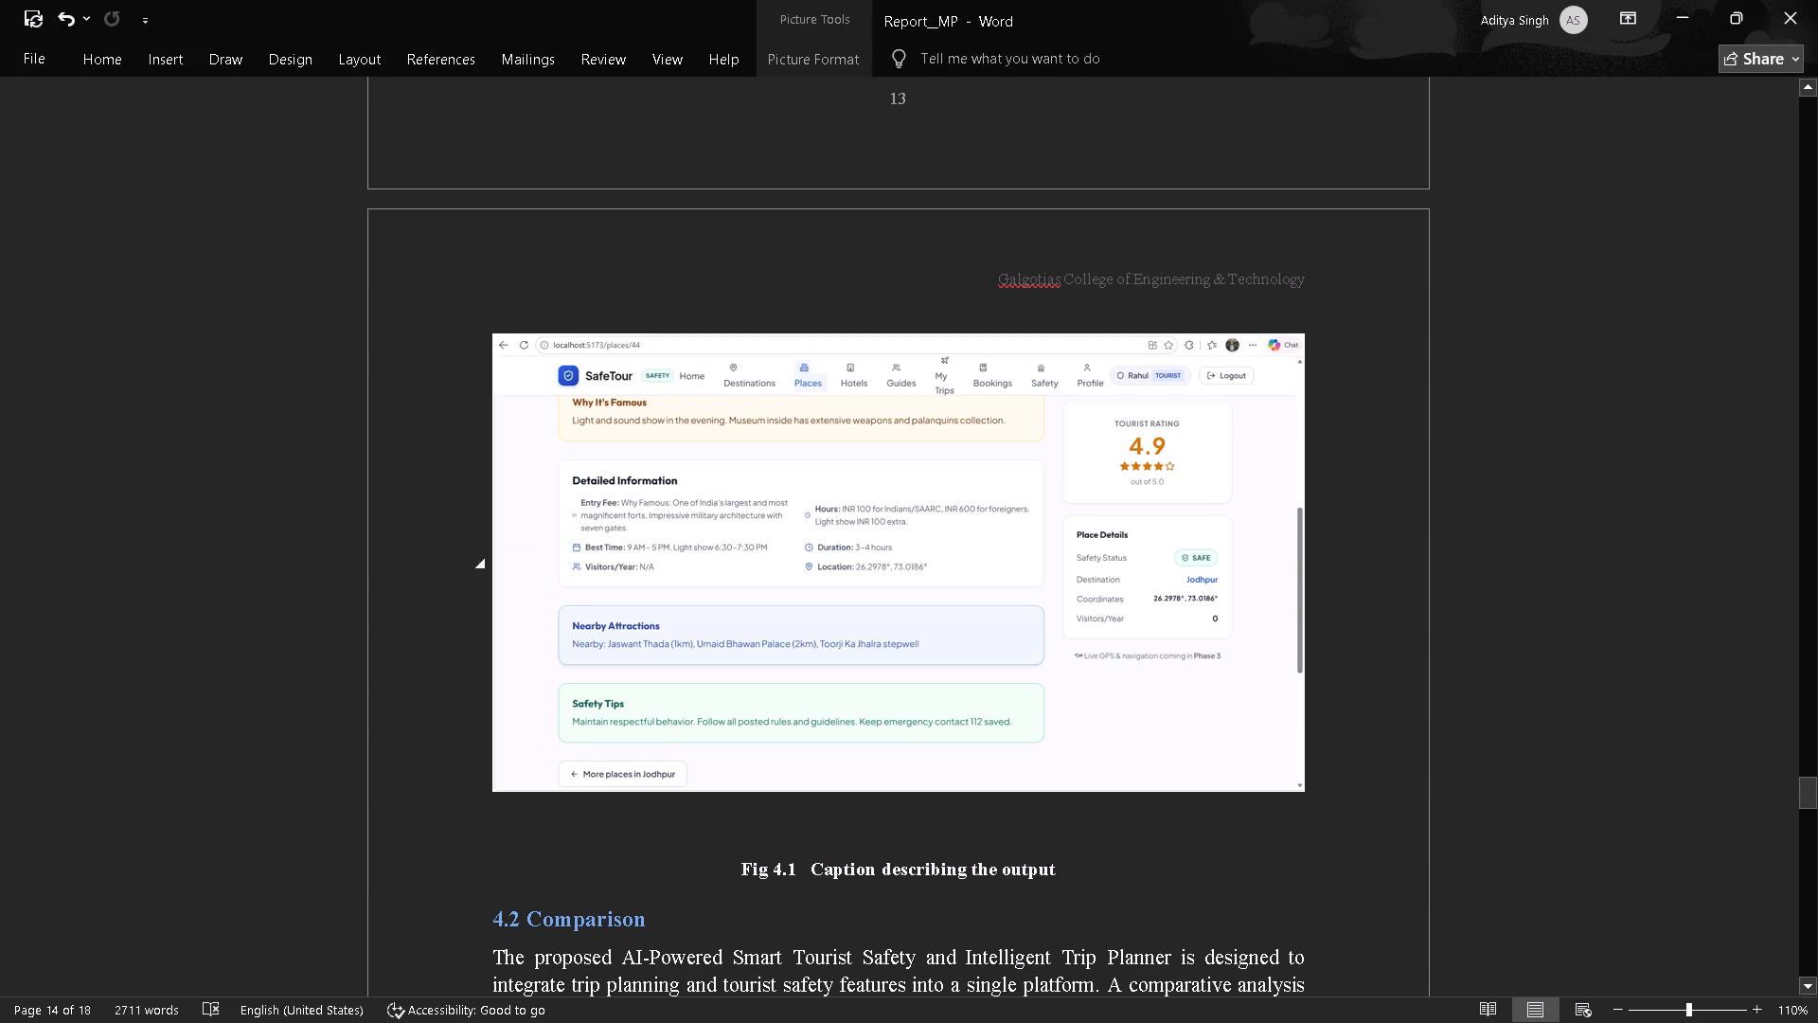
pyautogui.click(508, 809)
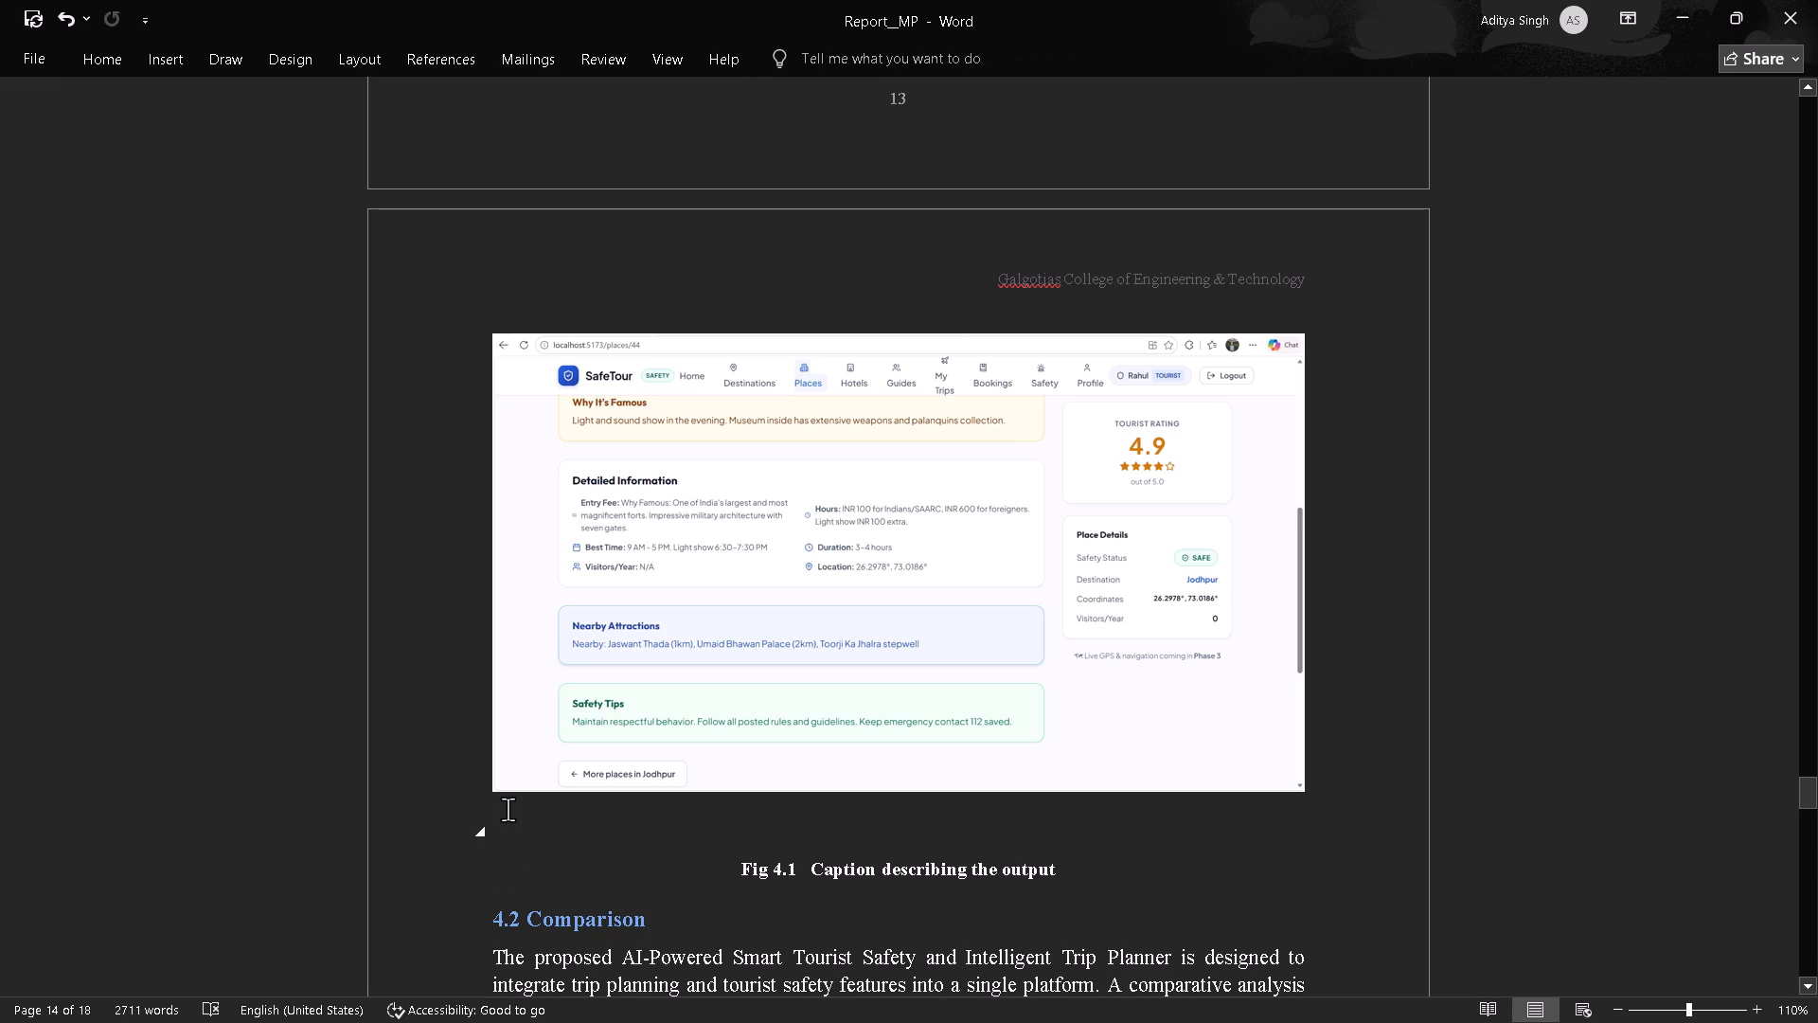
pyautogui.hotkey('ctrl', 'v')
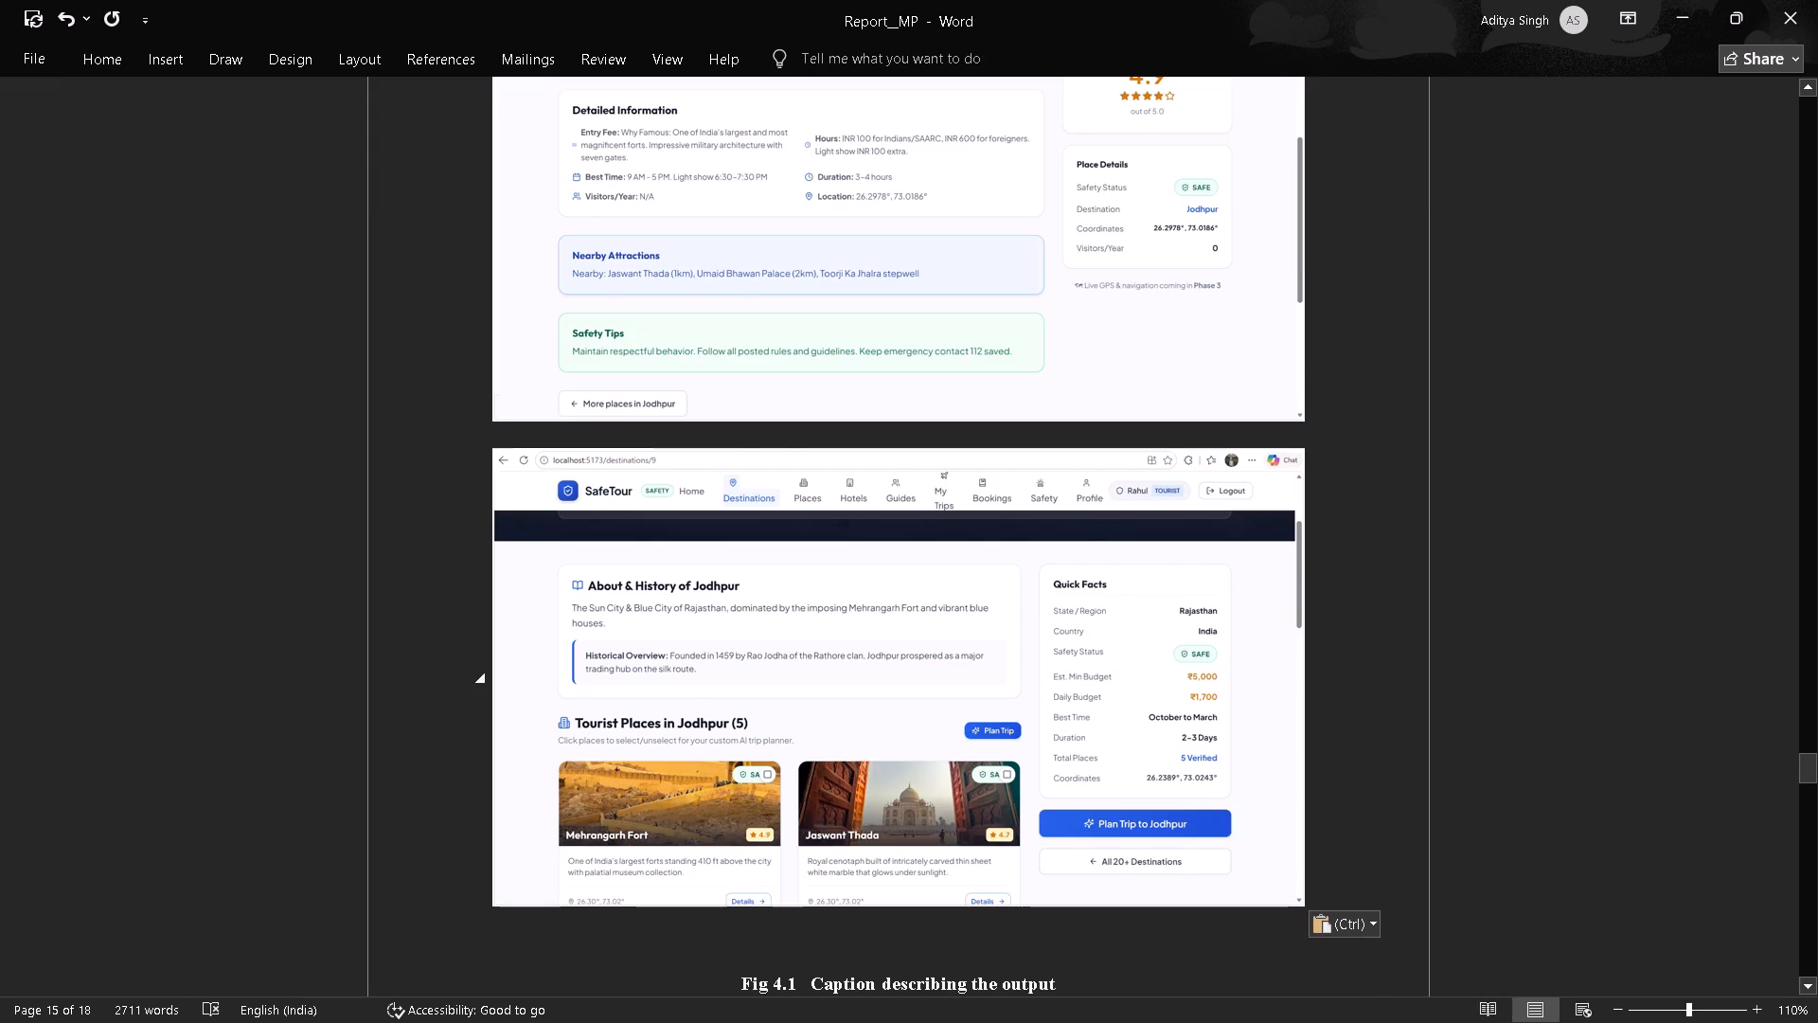
# Insert the b.jpeg Plan Your Trip screenshot from Photos after the newly added Jodhpur screenshot in Report_MP.
pyautogui.scroll(-1, 651, 740)
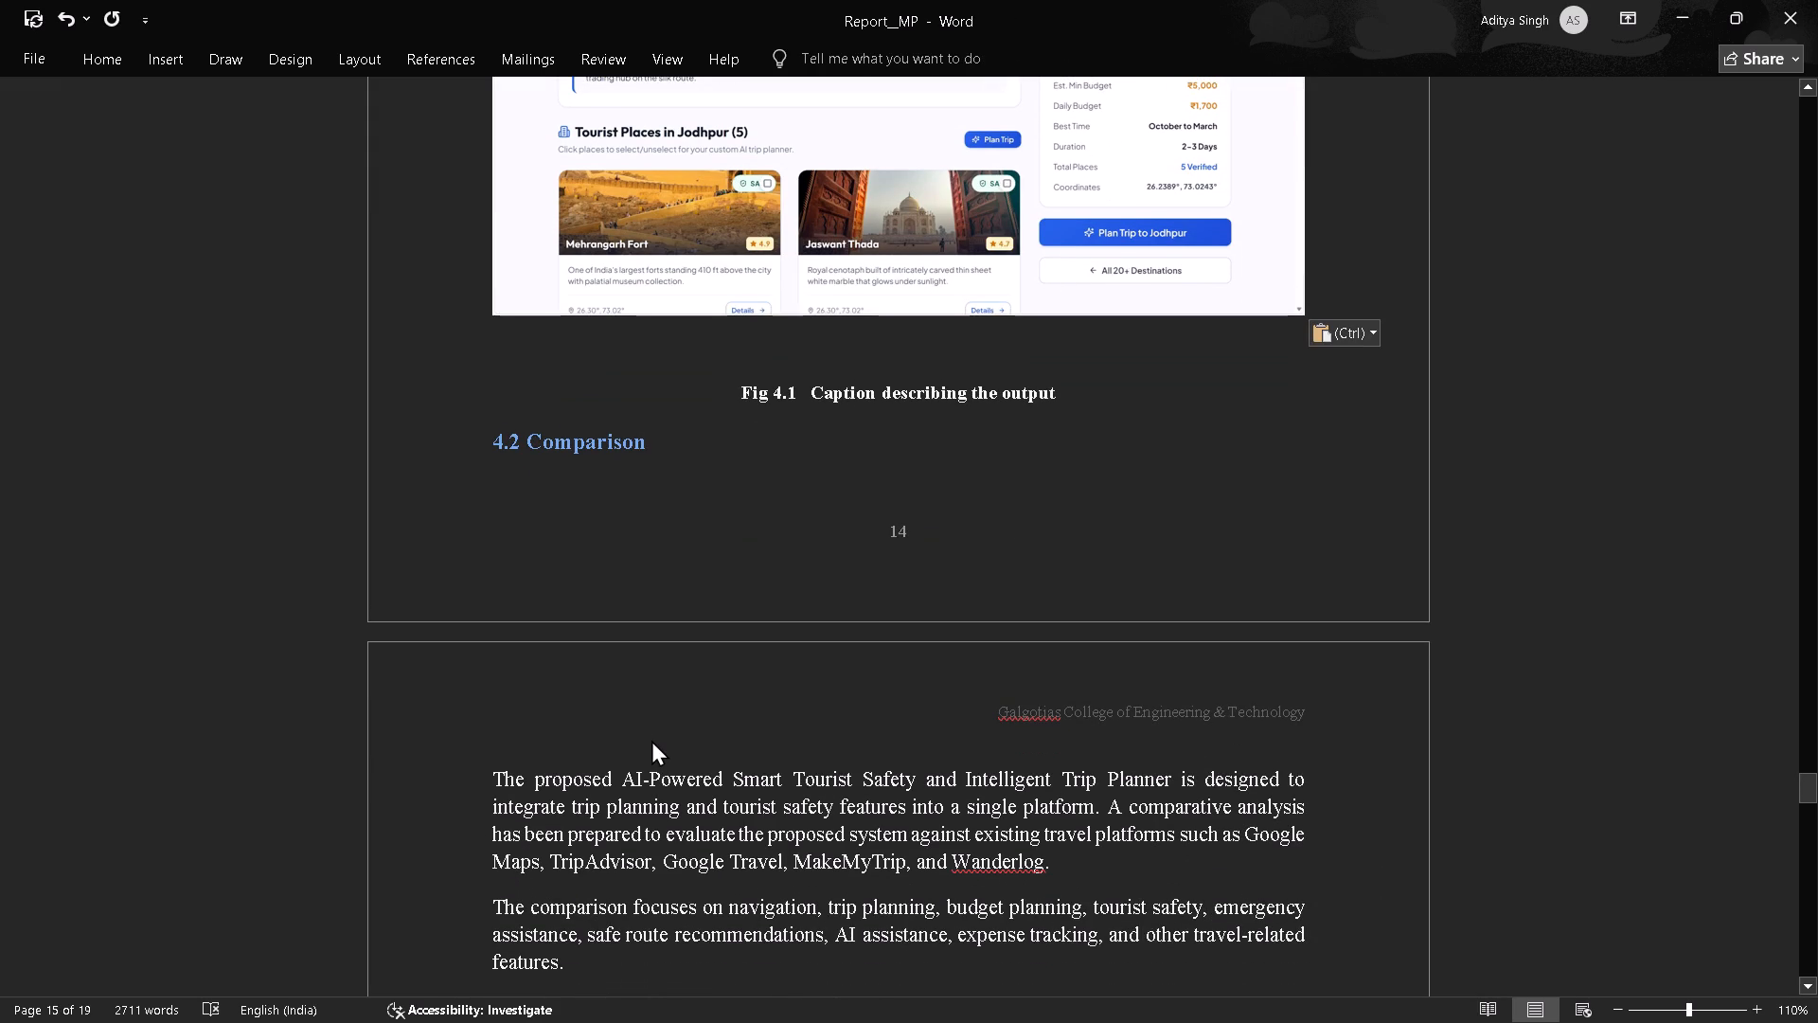
pyautogui.scroll(1, 651, 740)
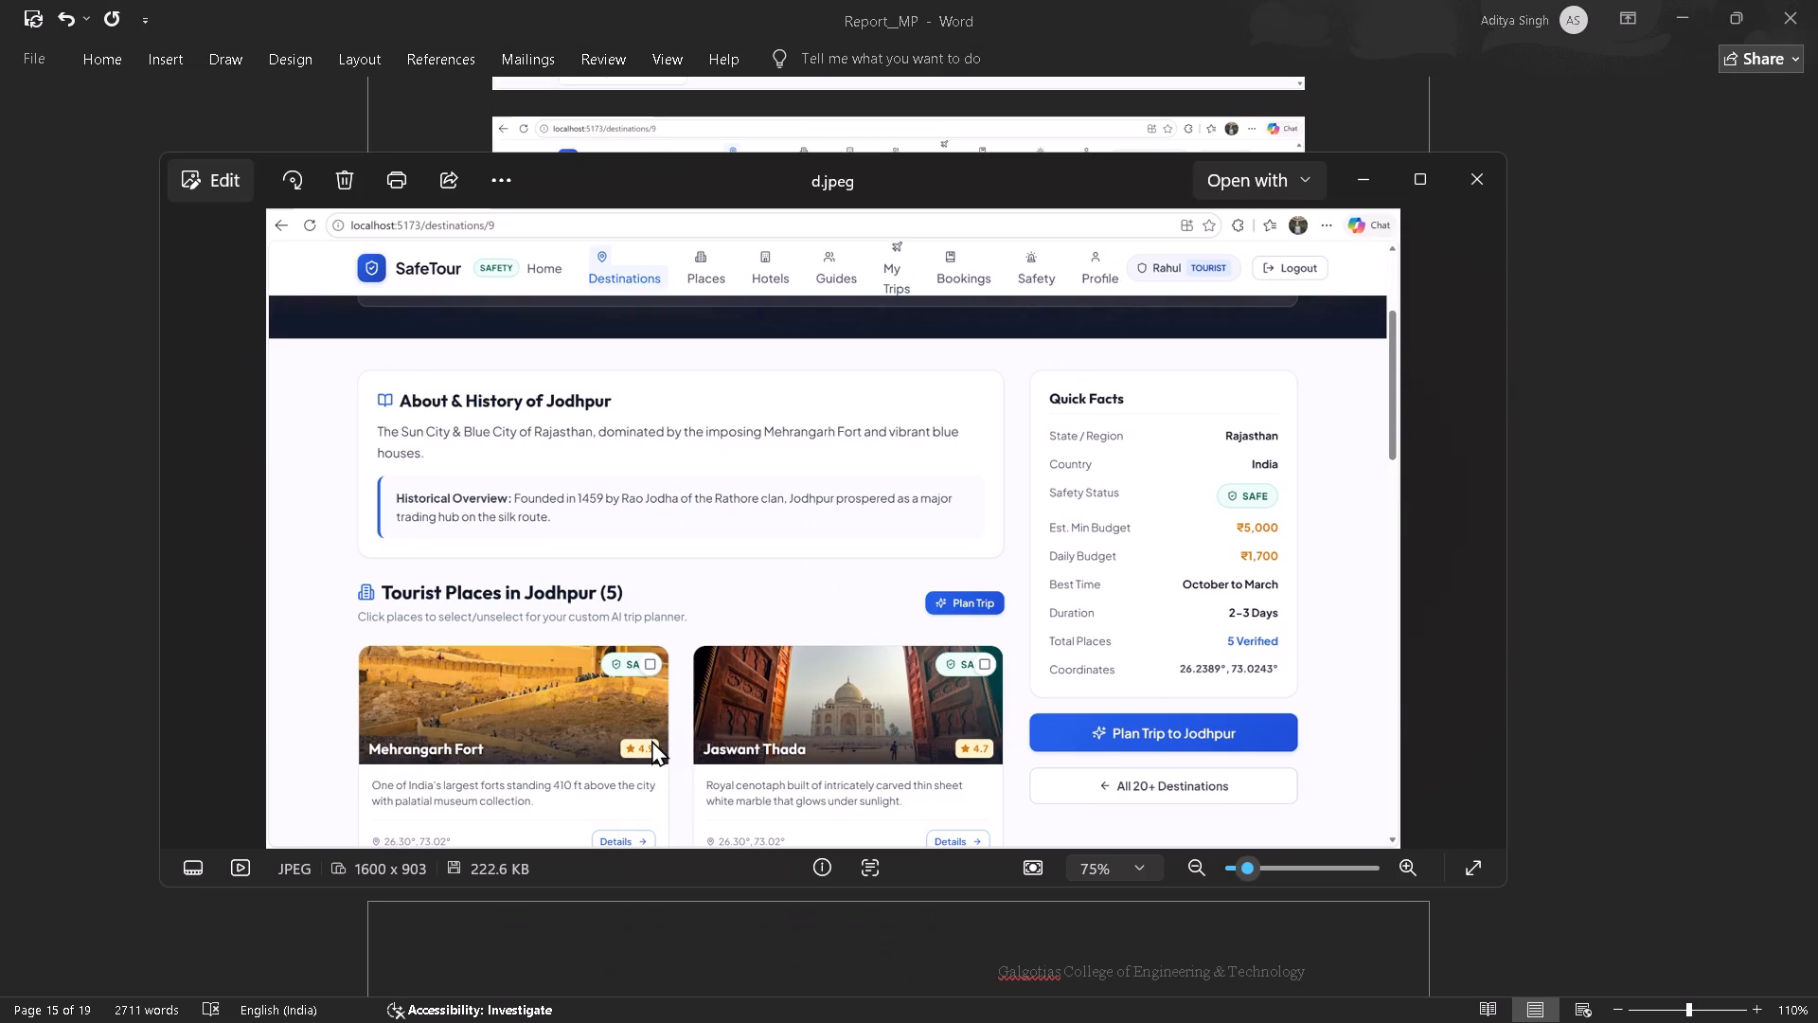
pyautogui.press('Right')
pyautogui.press('Left')
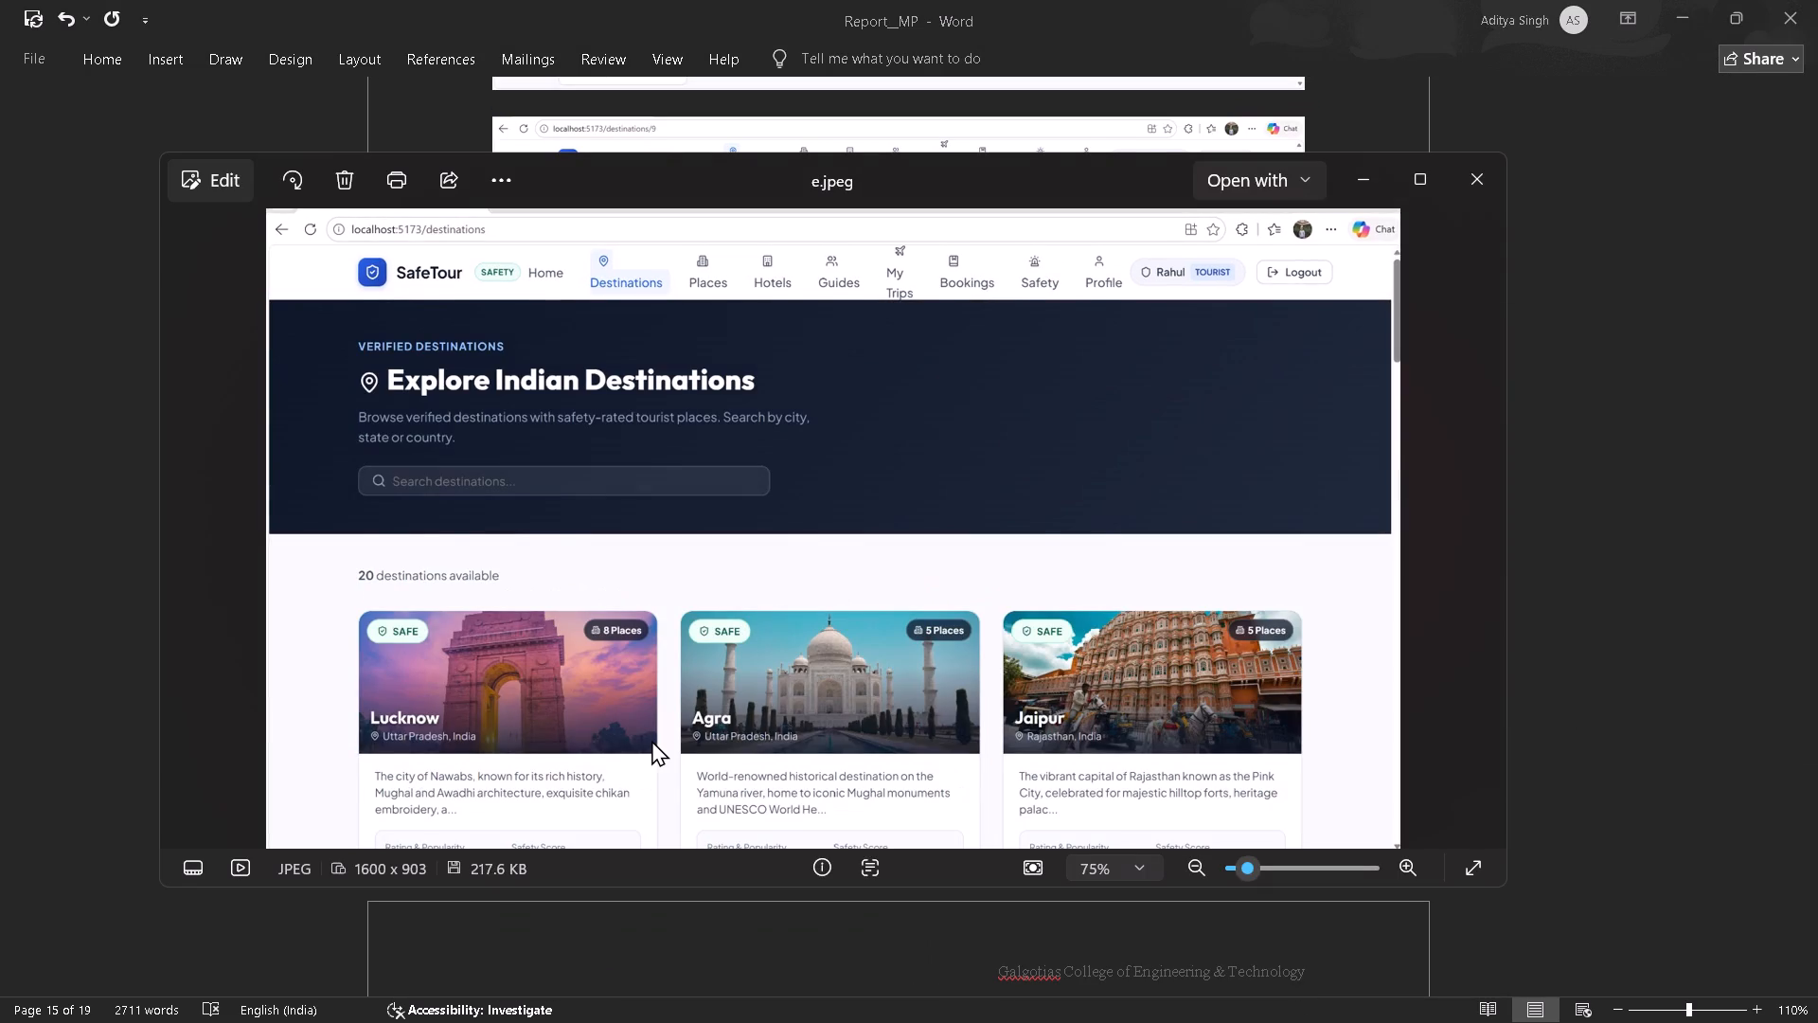
pyautogui.press('Left')
pyautogui.press('Left')
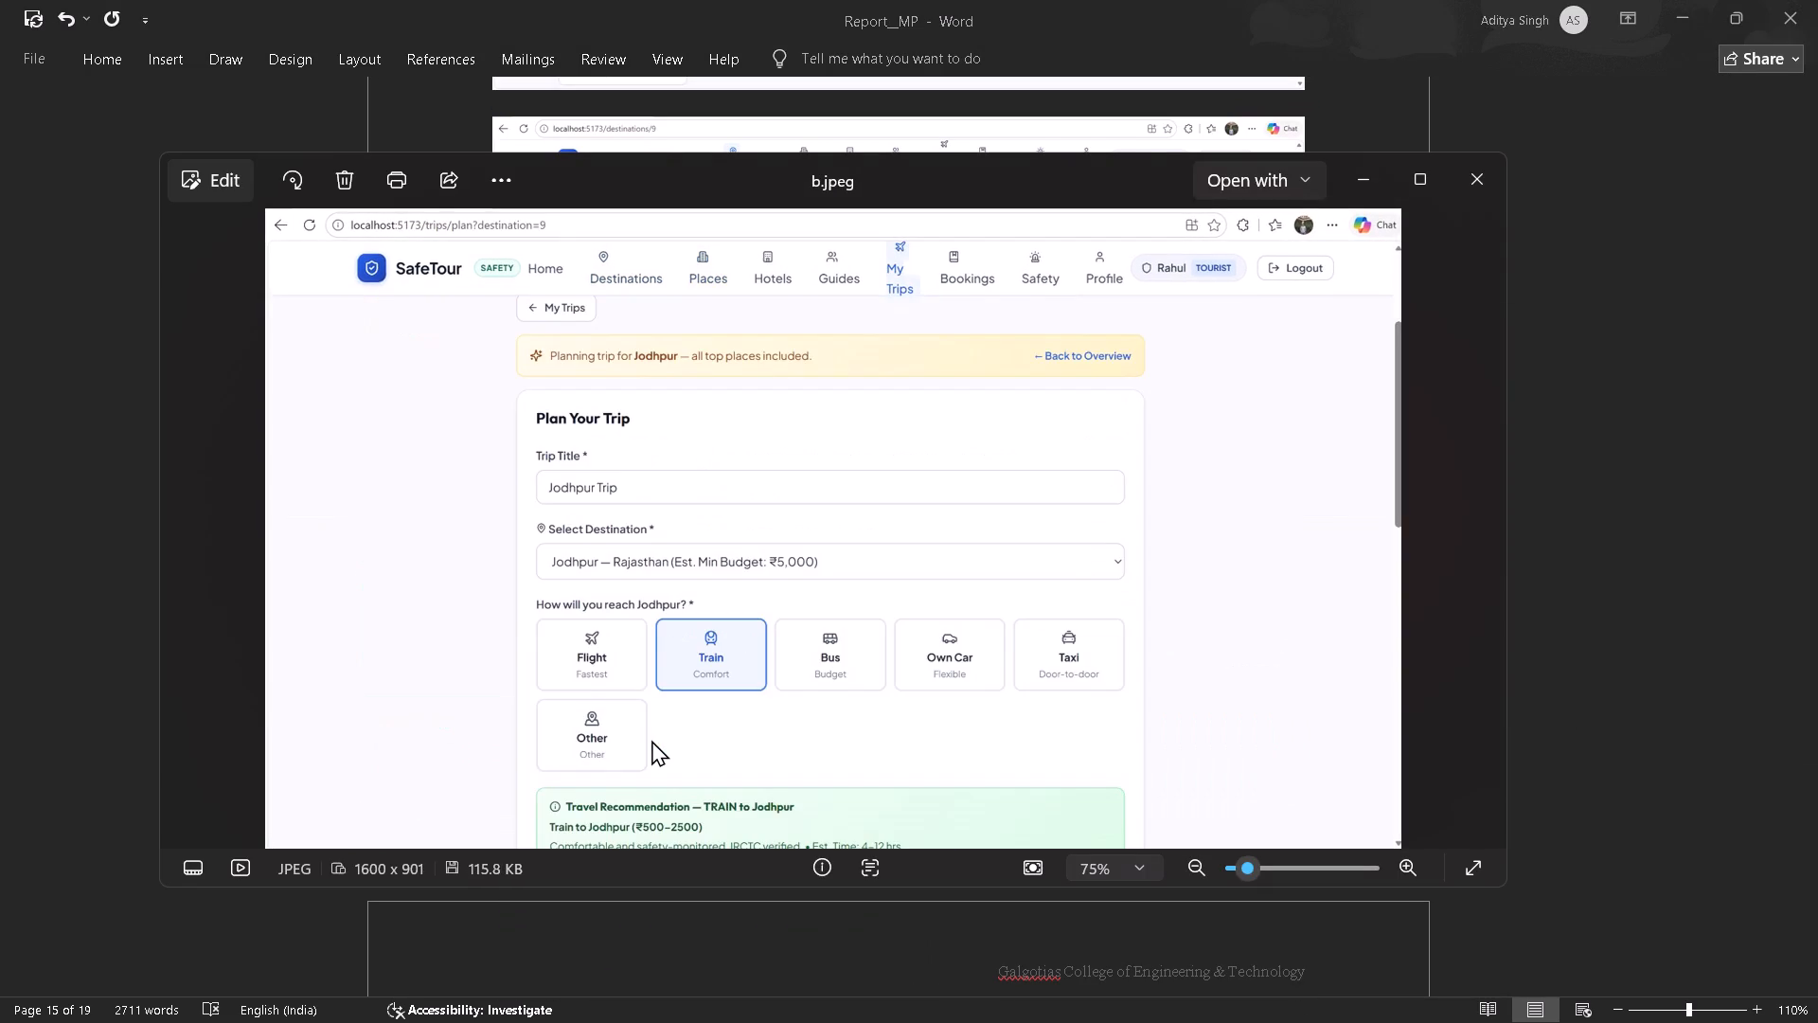
pyautogui.press('Left')
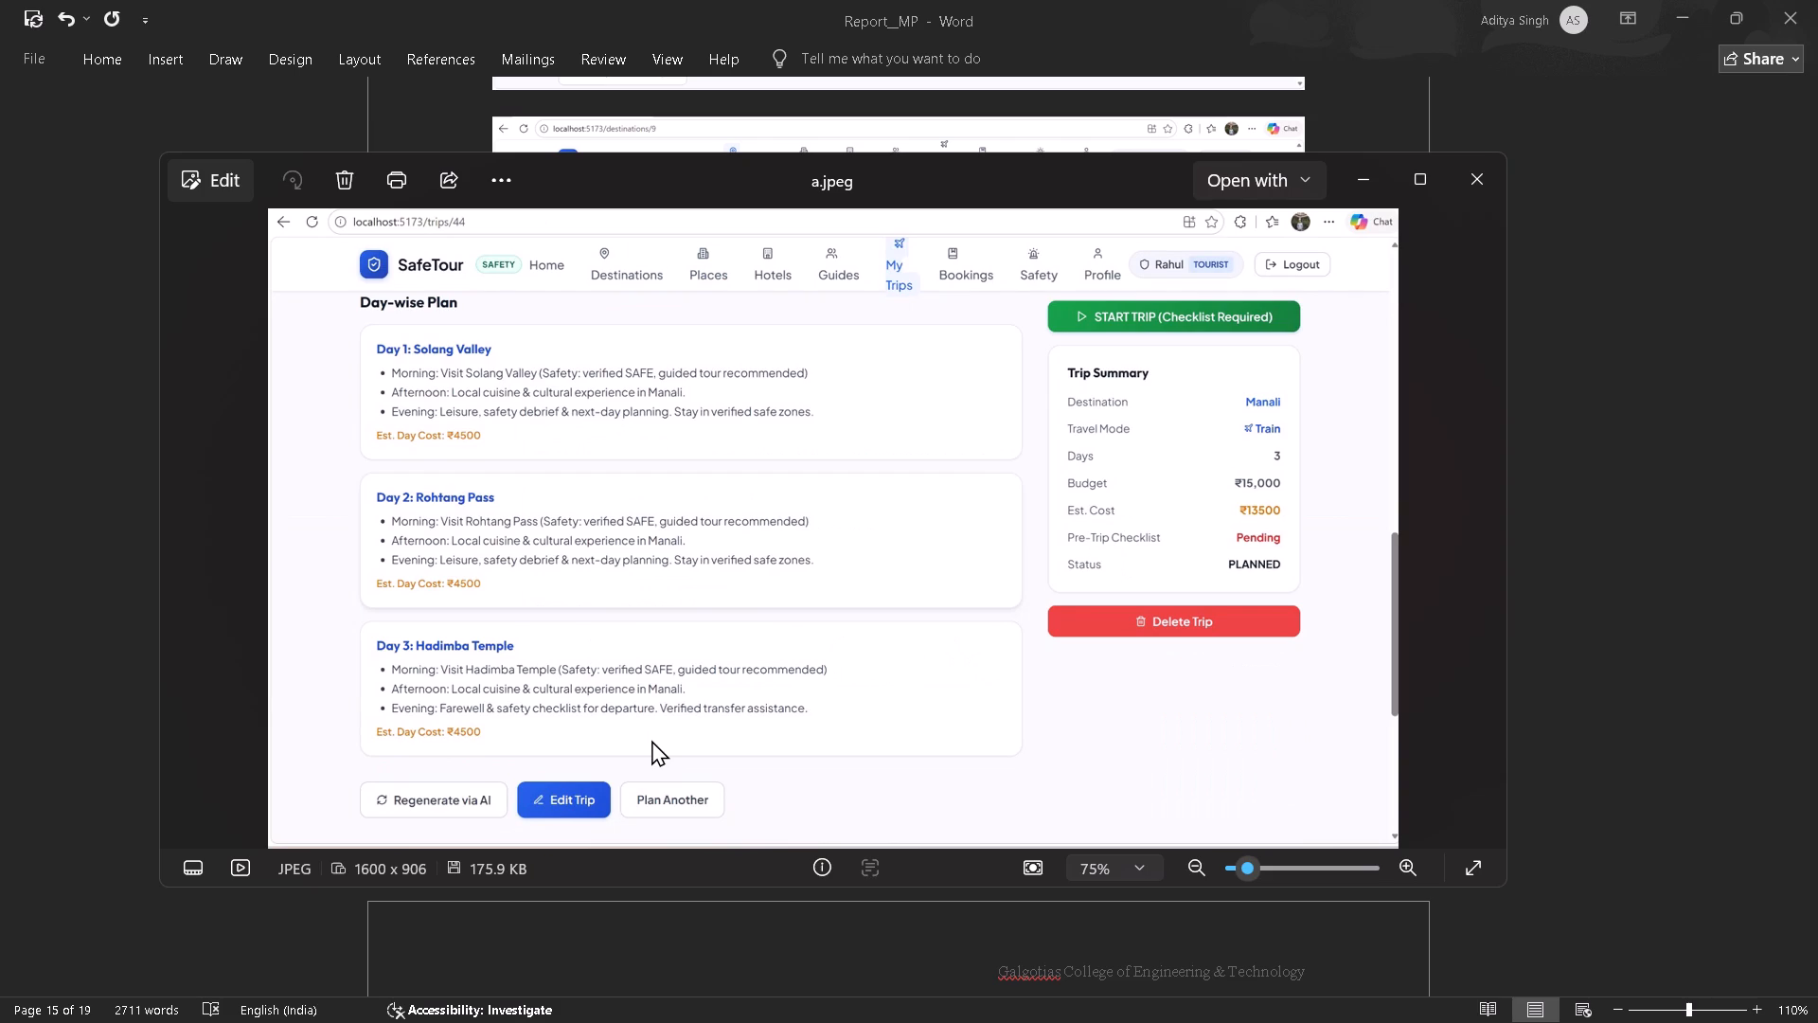
pyautogui.press('Right')
pyautogui.press('Left')
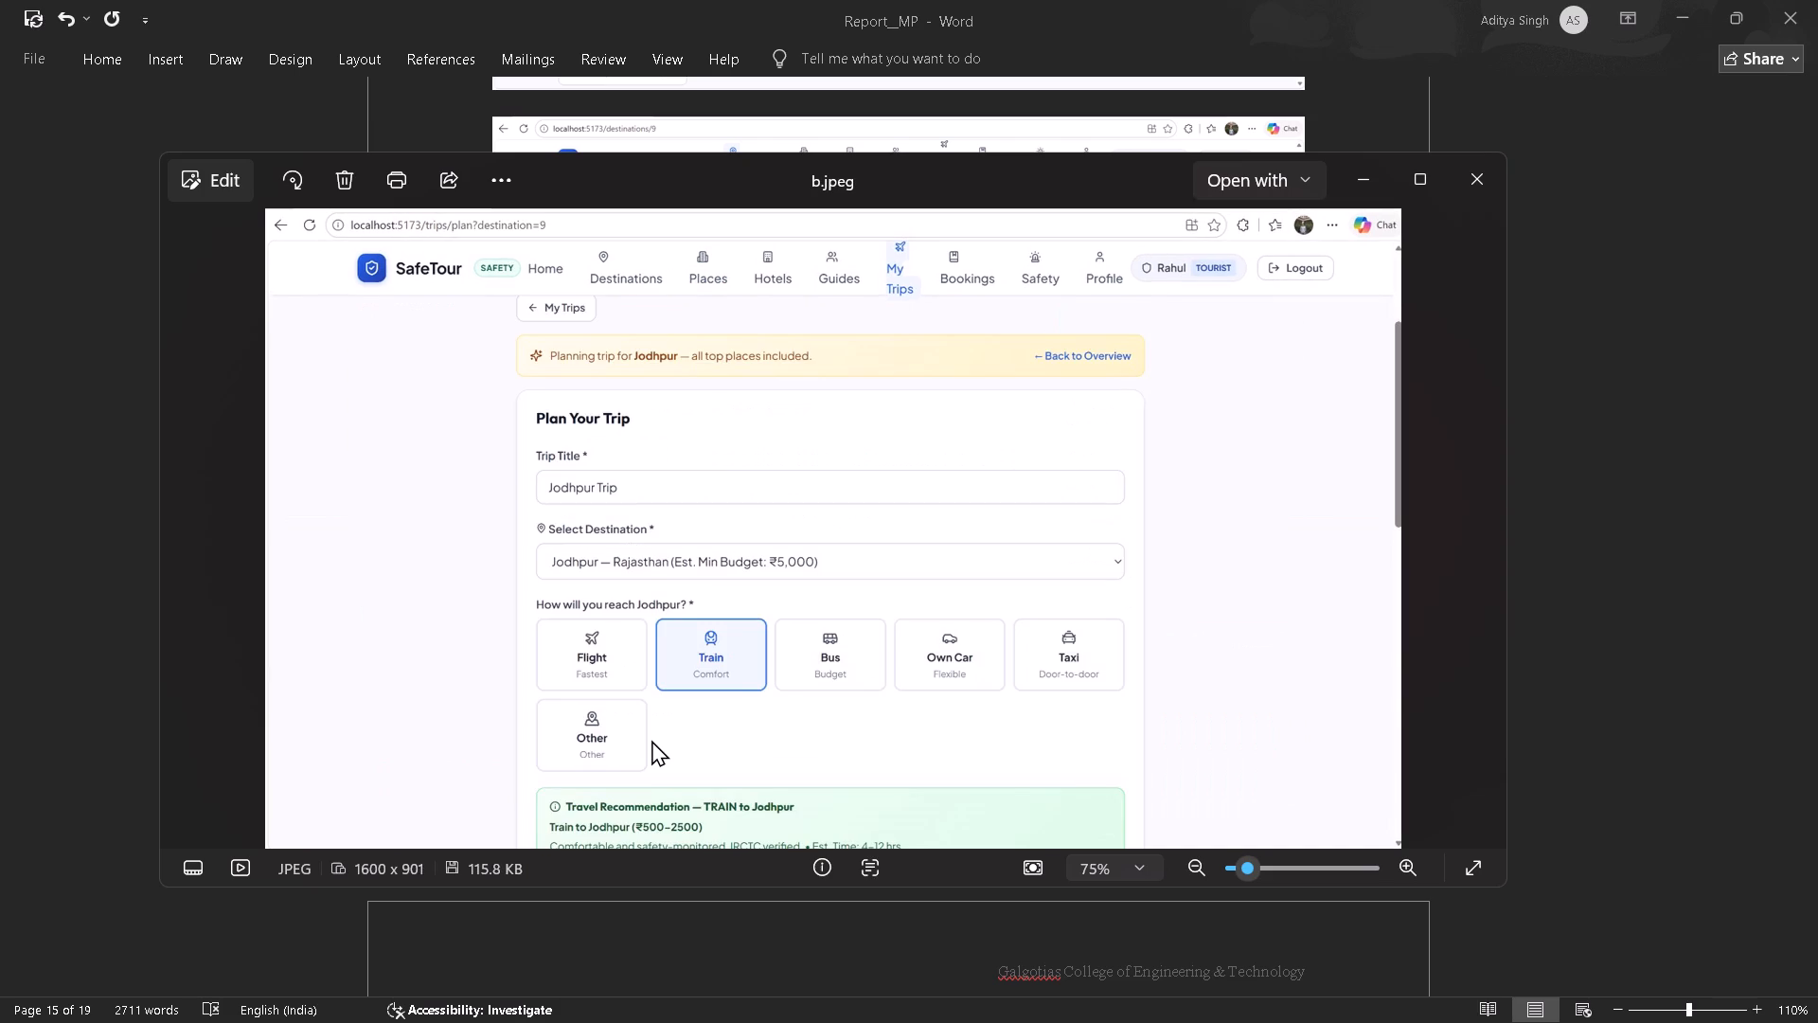
pyautogui.press('Right')
pyautogui.click(801, 584)
pyautogui.hotkey('ctrl', 'c')
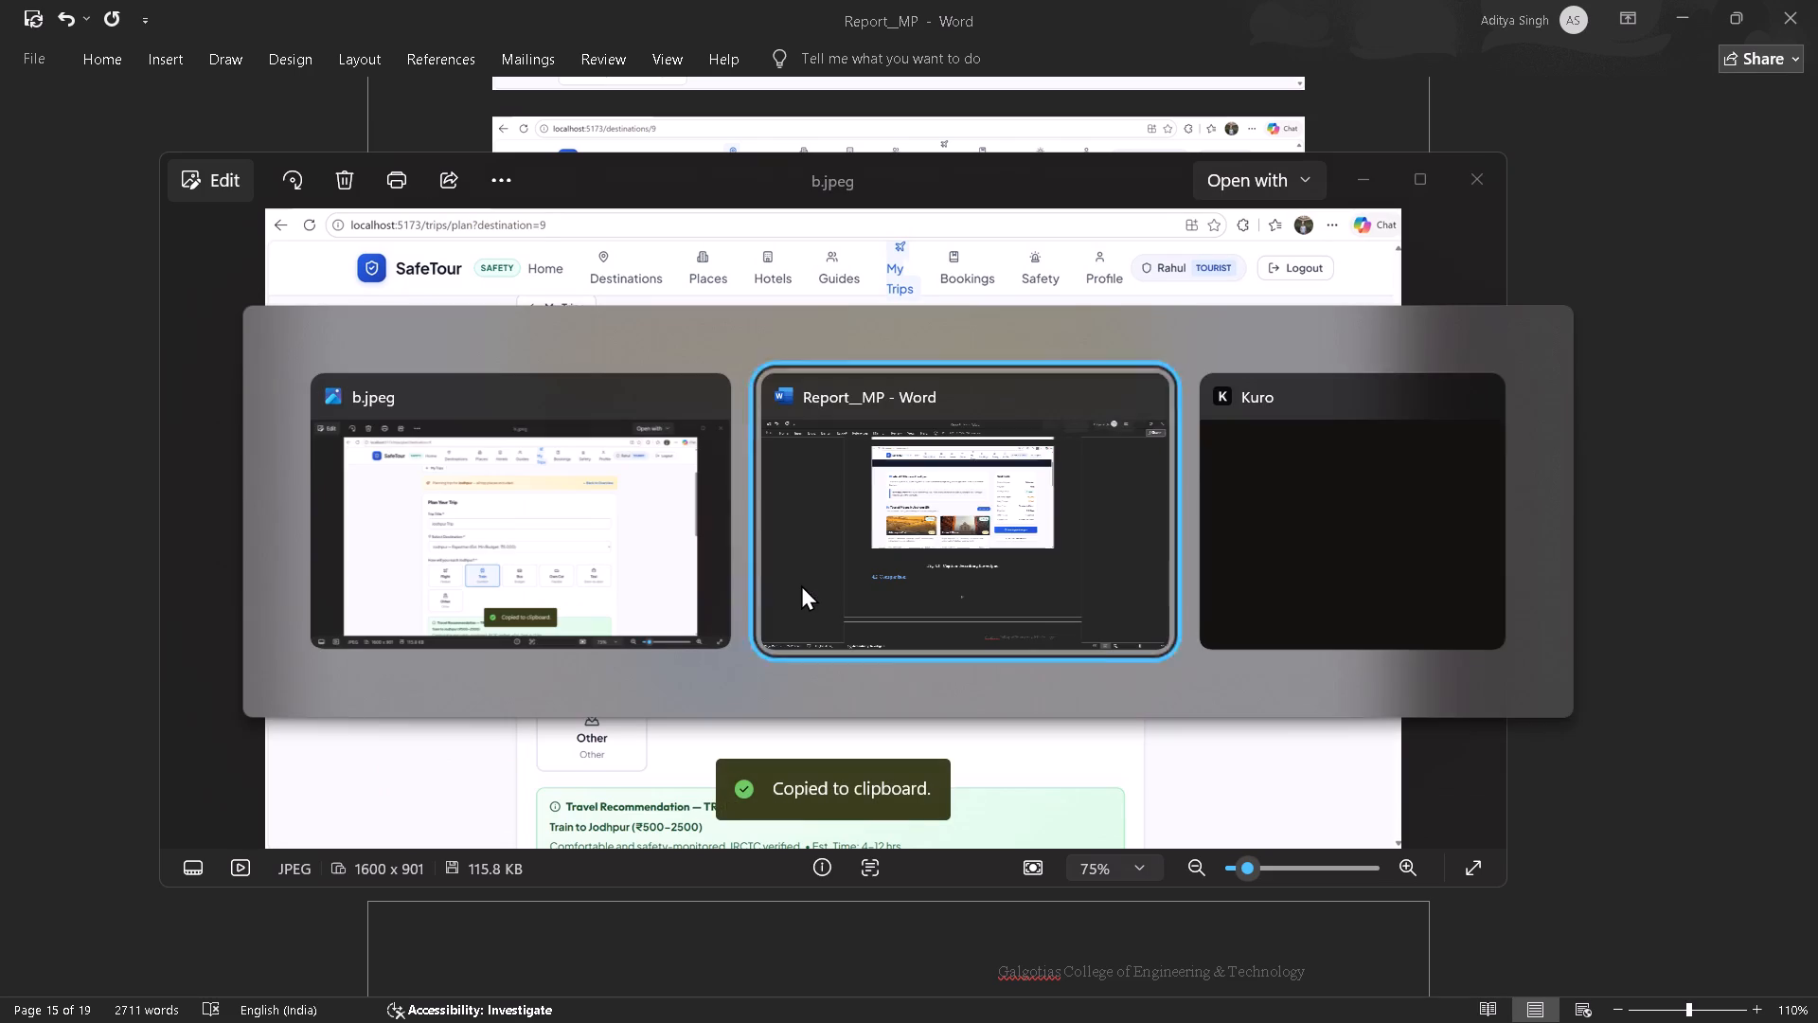
pyautogui.hotkey('ctrl', 'v')
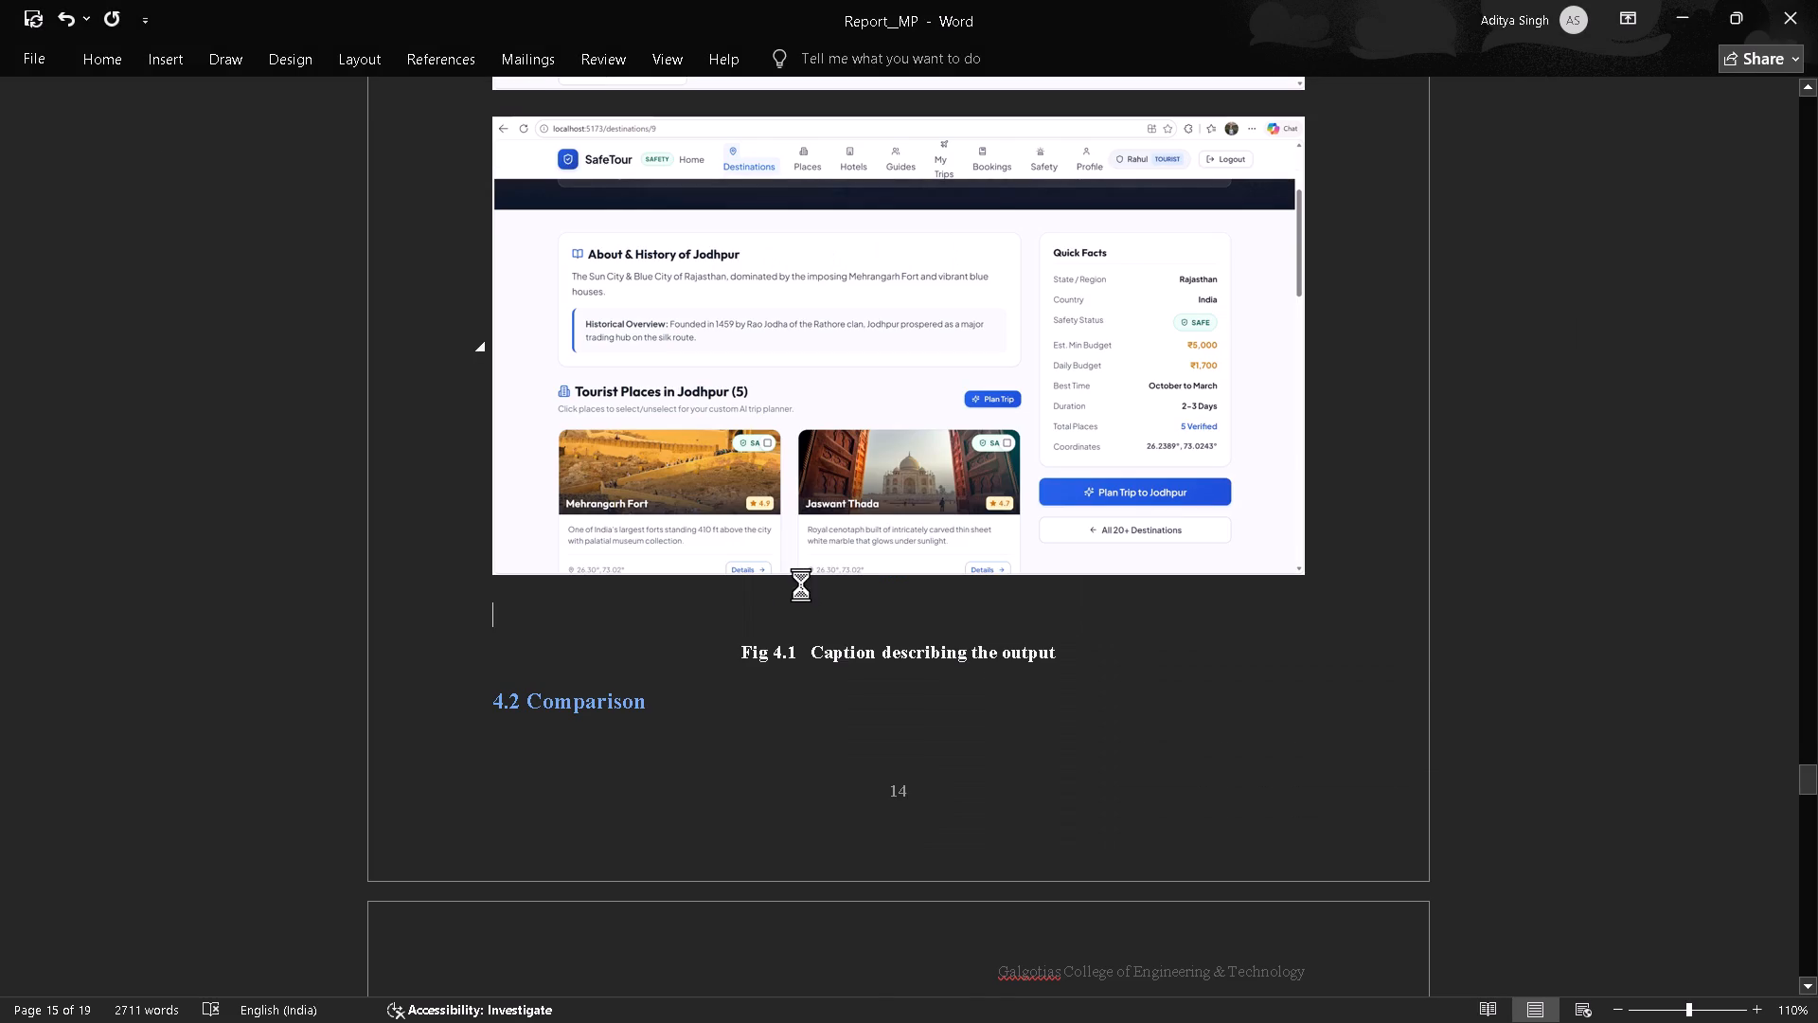
# Add two blank lines between the place details screenshot and the Jodhpur screenshot below it.
pyautogui.scroll(1, 801, 584)
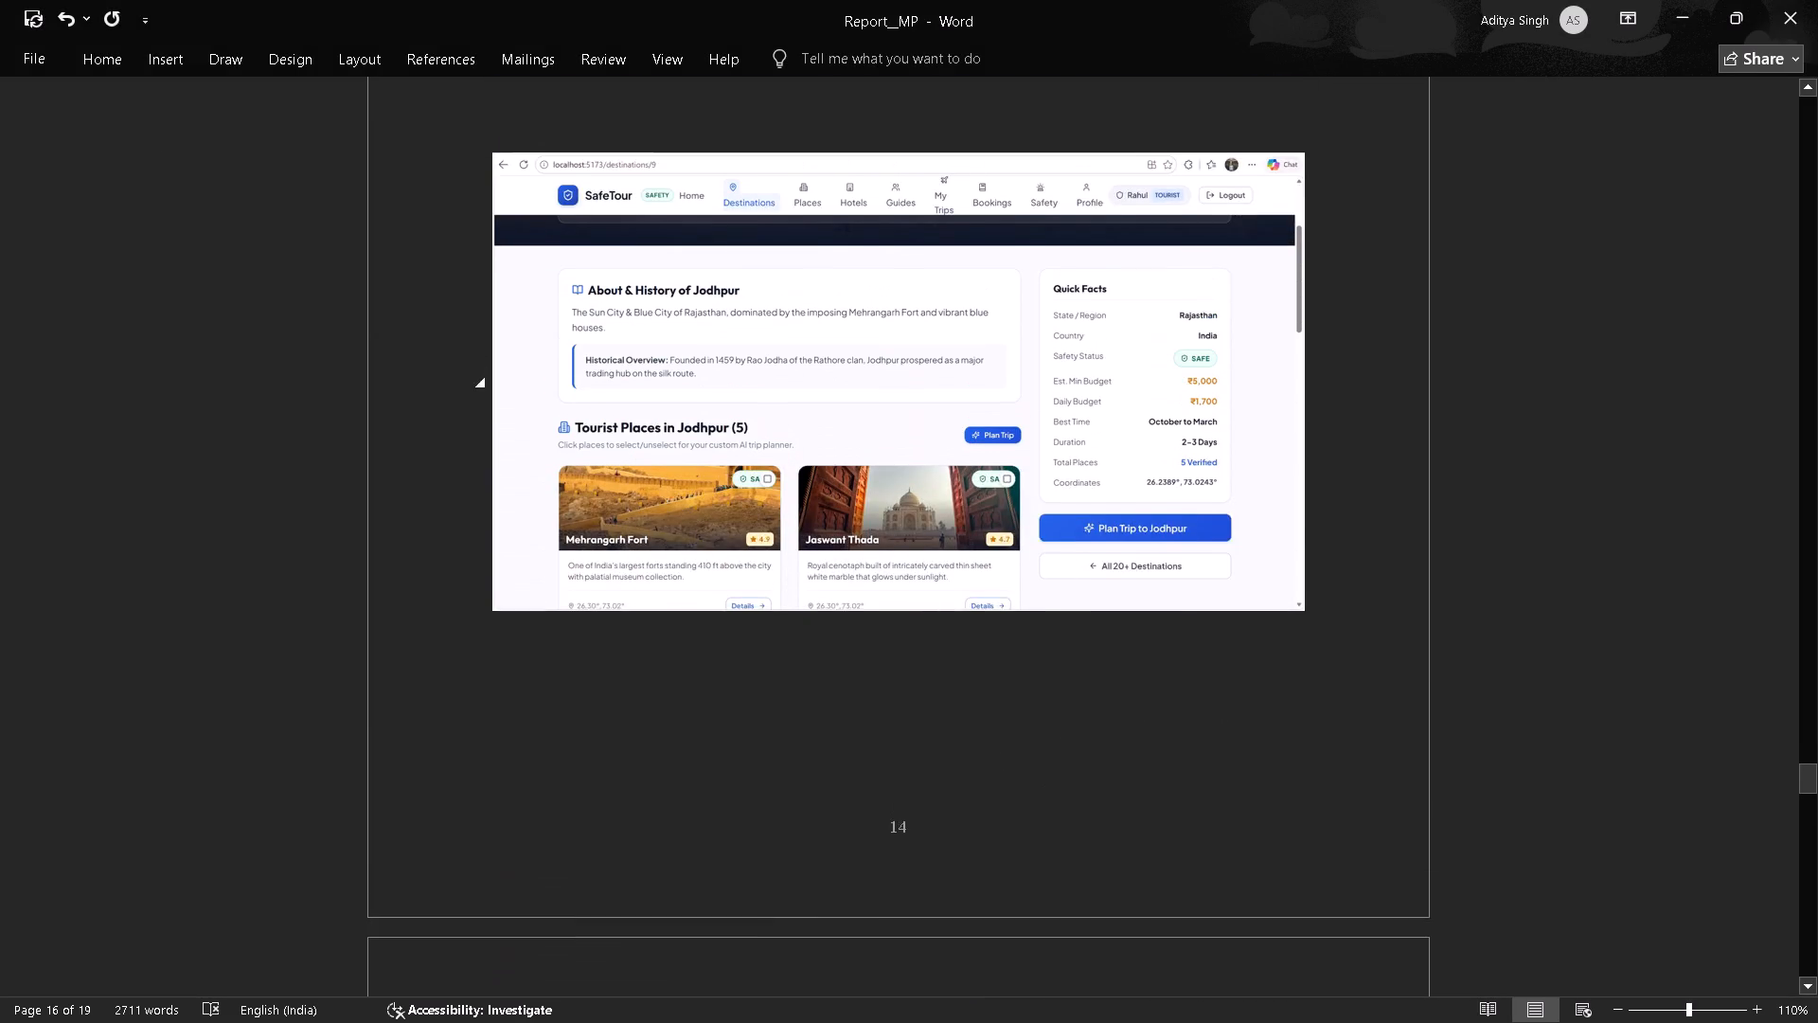
pyautogui.scroll(1, 801, 584)
pyautogui.click(586, 269)
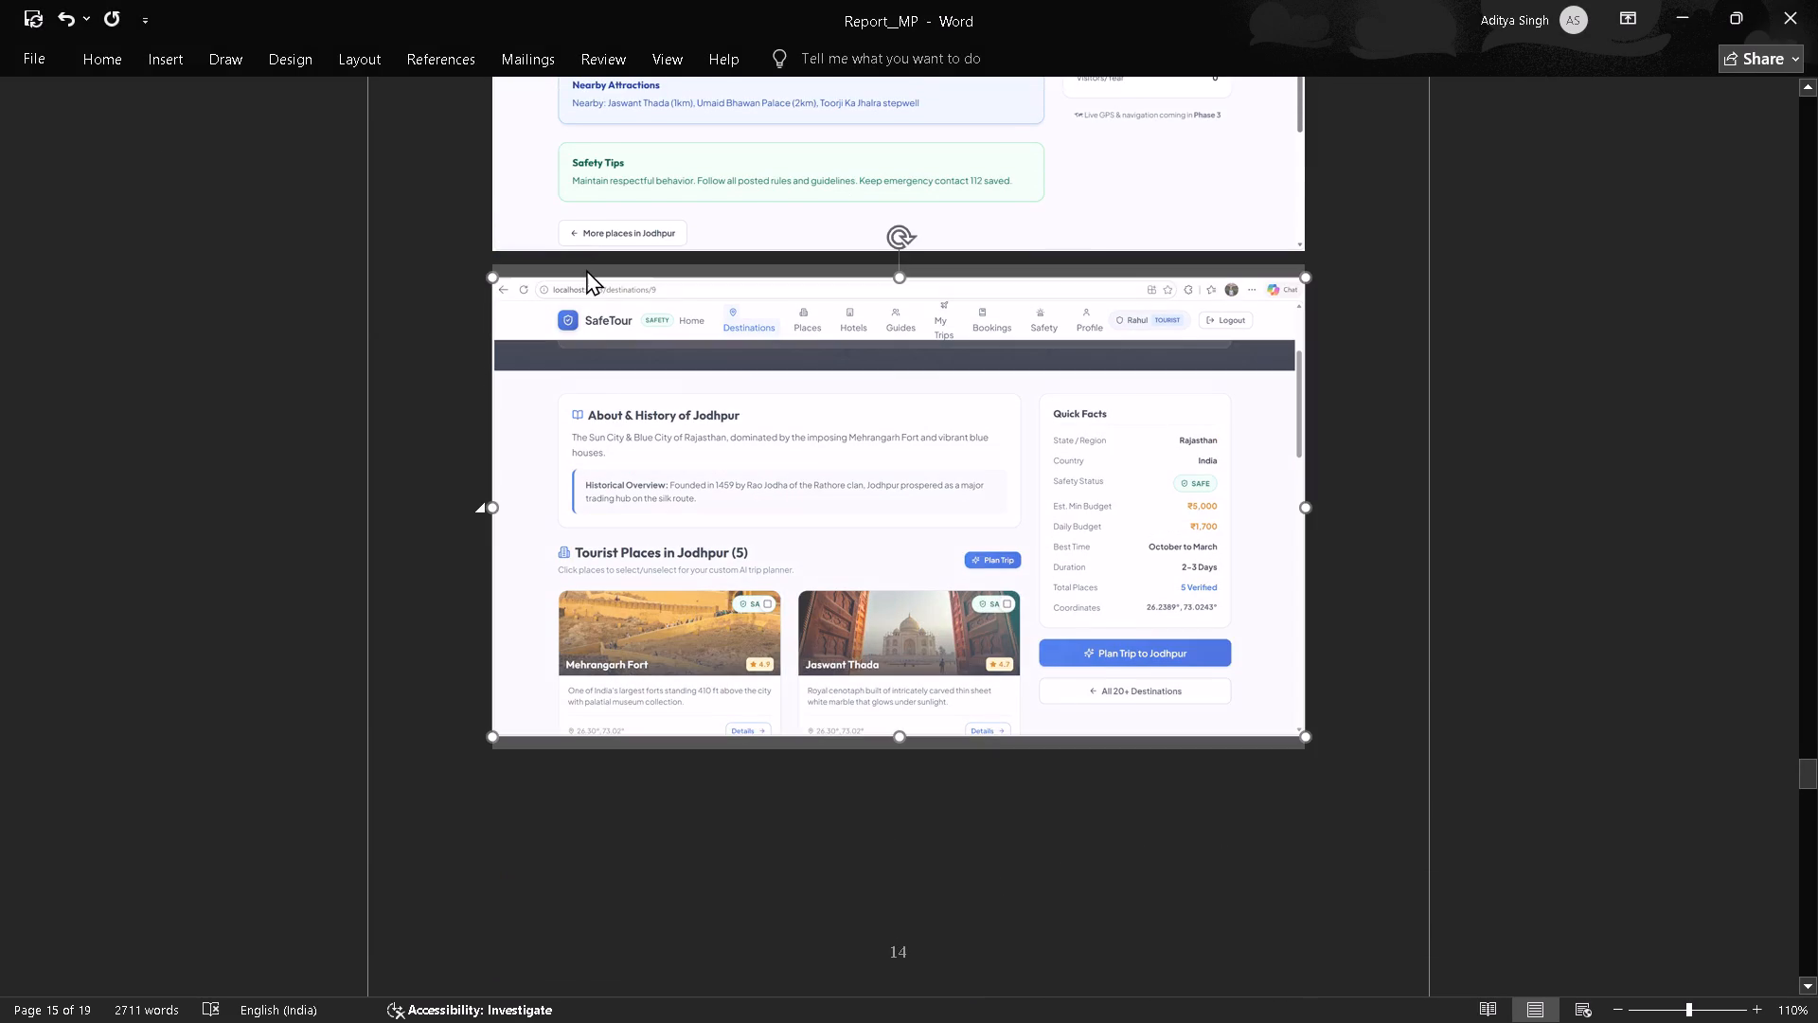
pyautogui.press('Return')
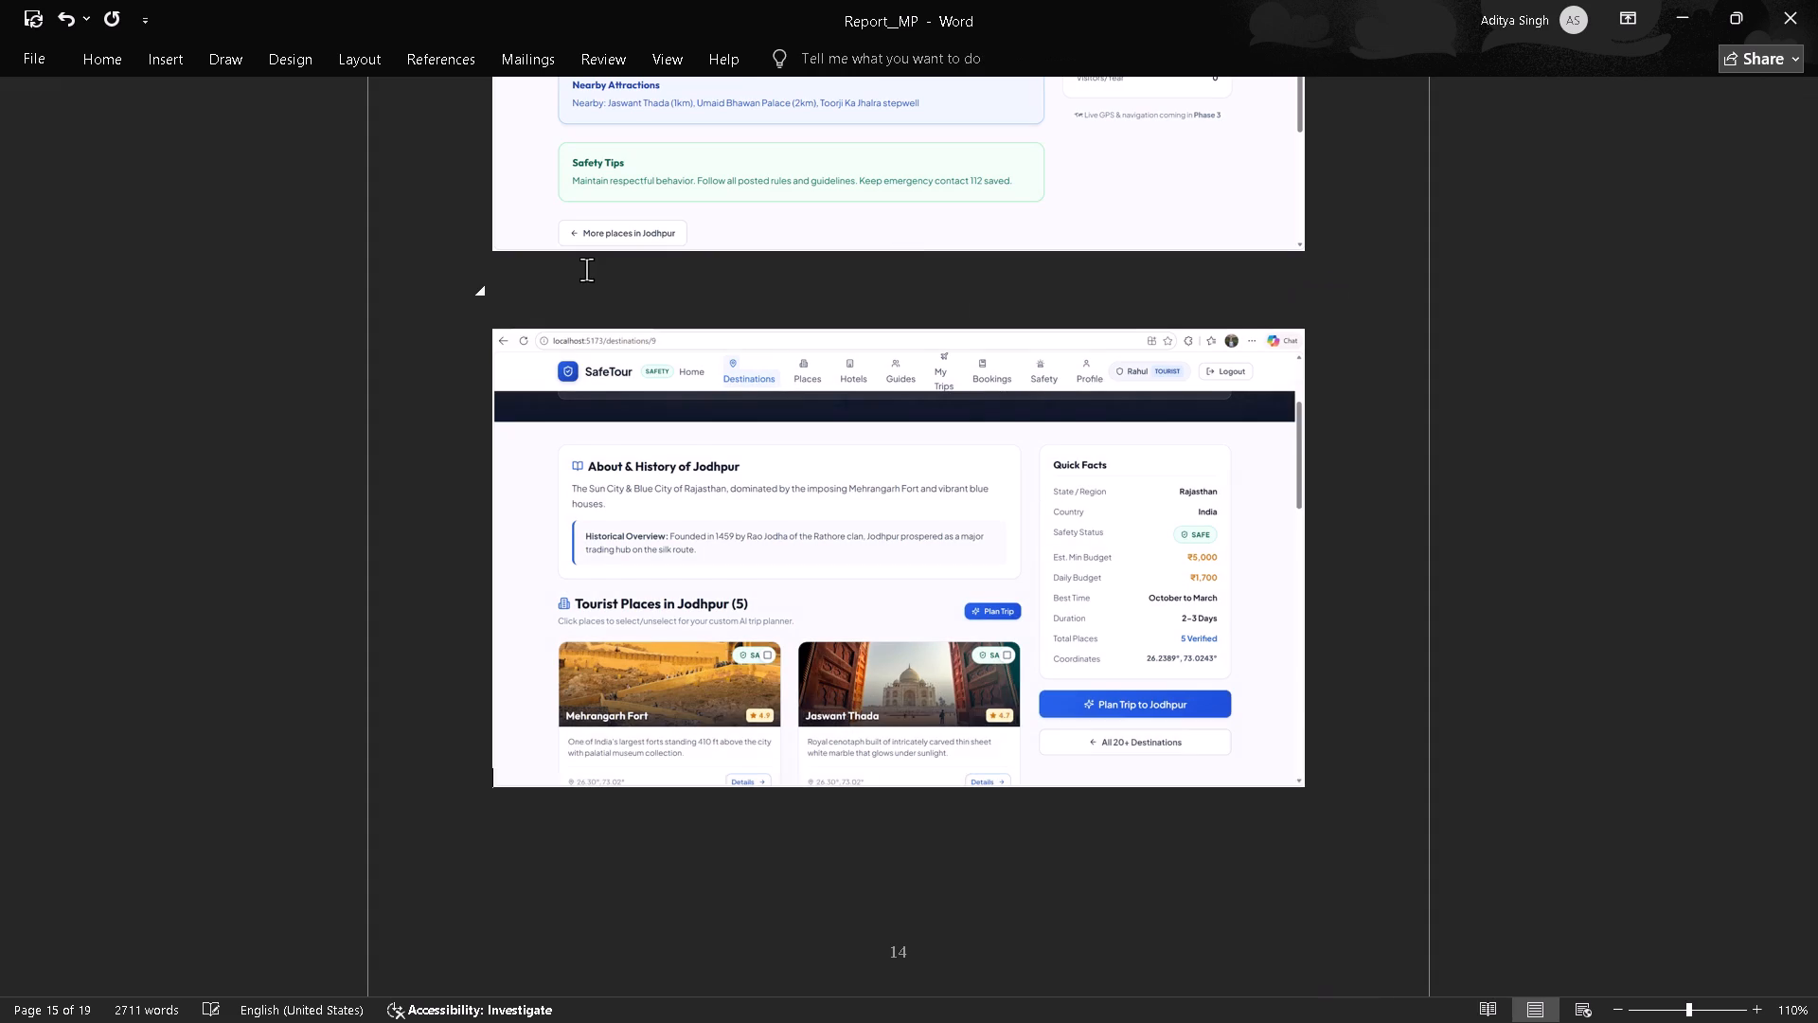
pyautogui.press('Return')
pyautogui.press('Return')
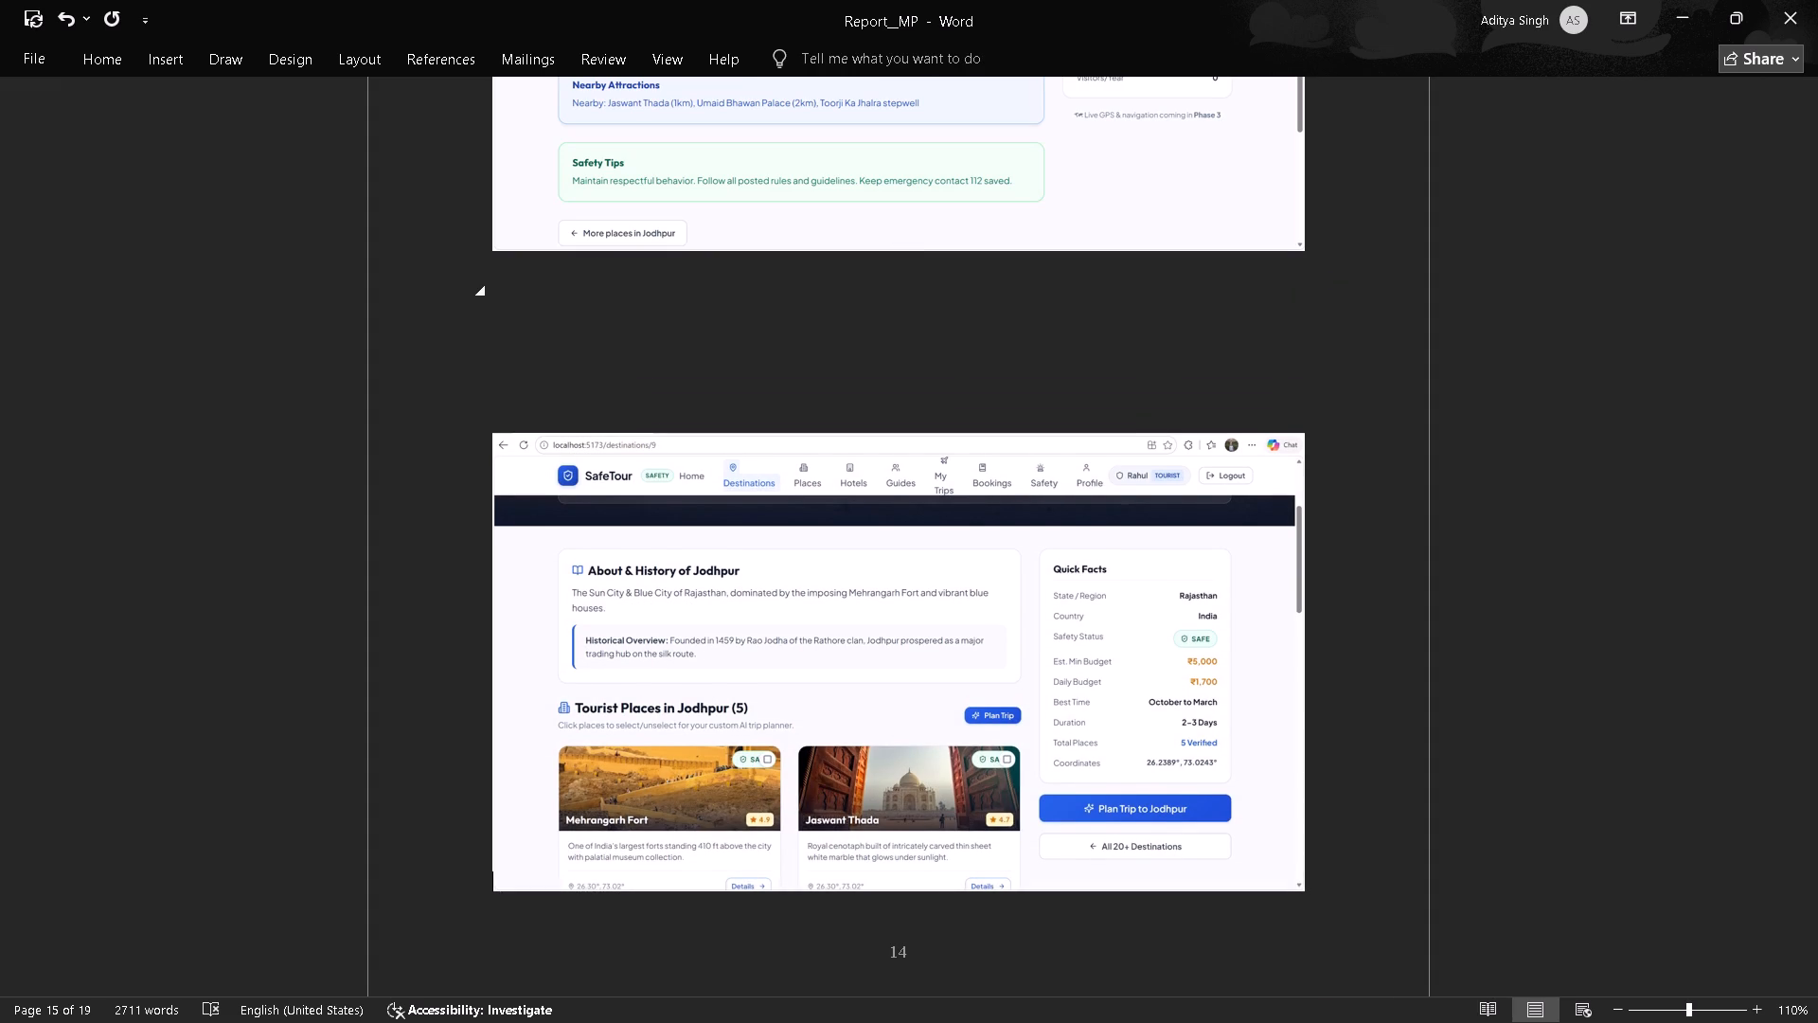
pyautogui.press('BackSpace')
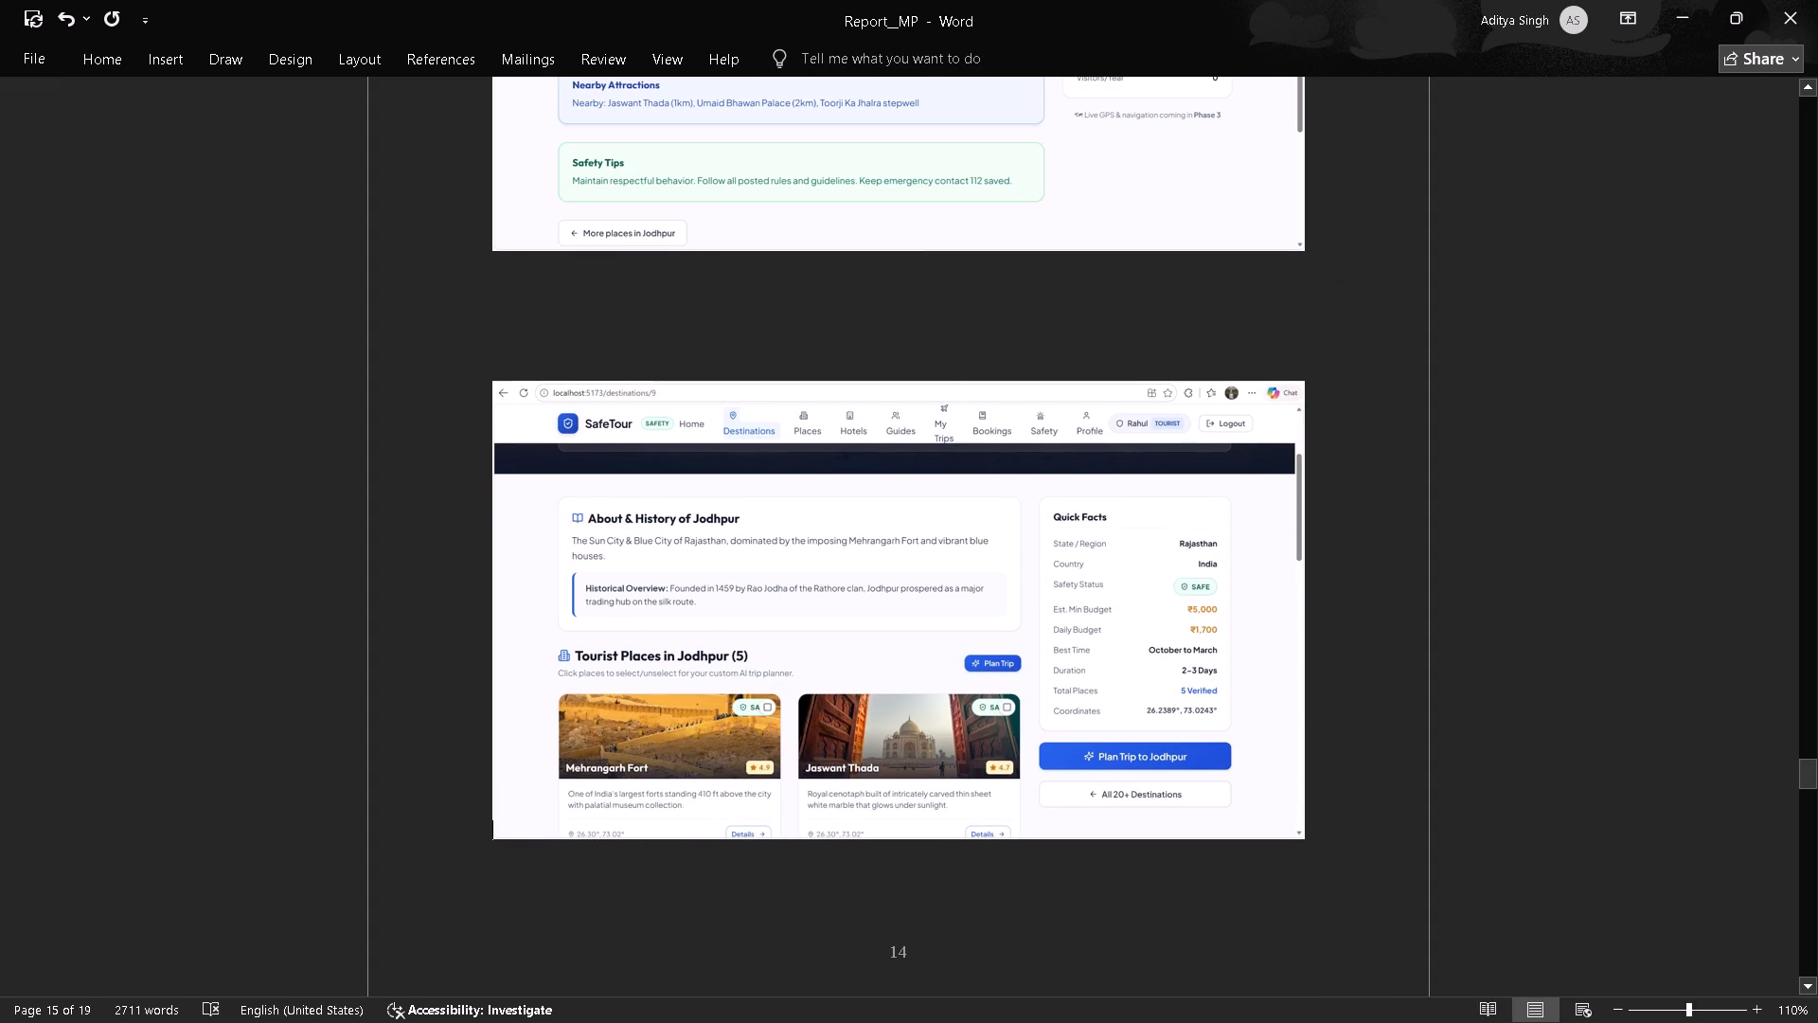
# Slightly increase the height of the place details screenshot with Nearby Attractions and Safety Tips.
pyautogui.click(765, 225)
pyautogui.moveTo(904, 253); pyautogui.dragTo(904, 278)
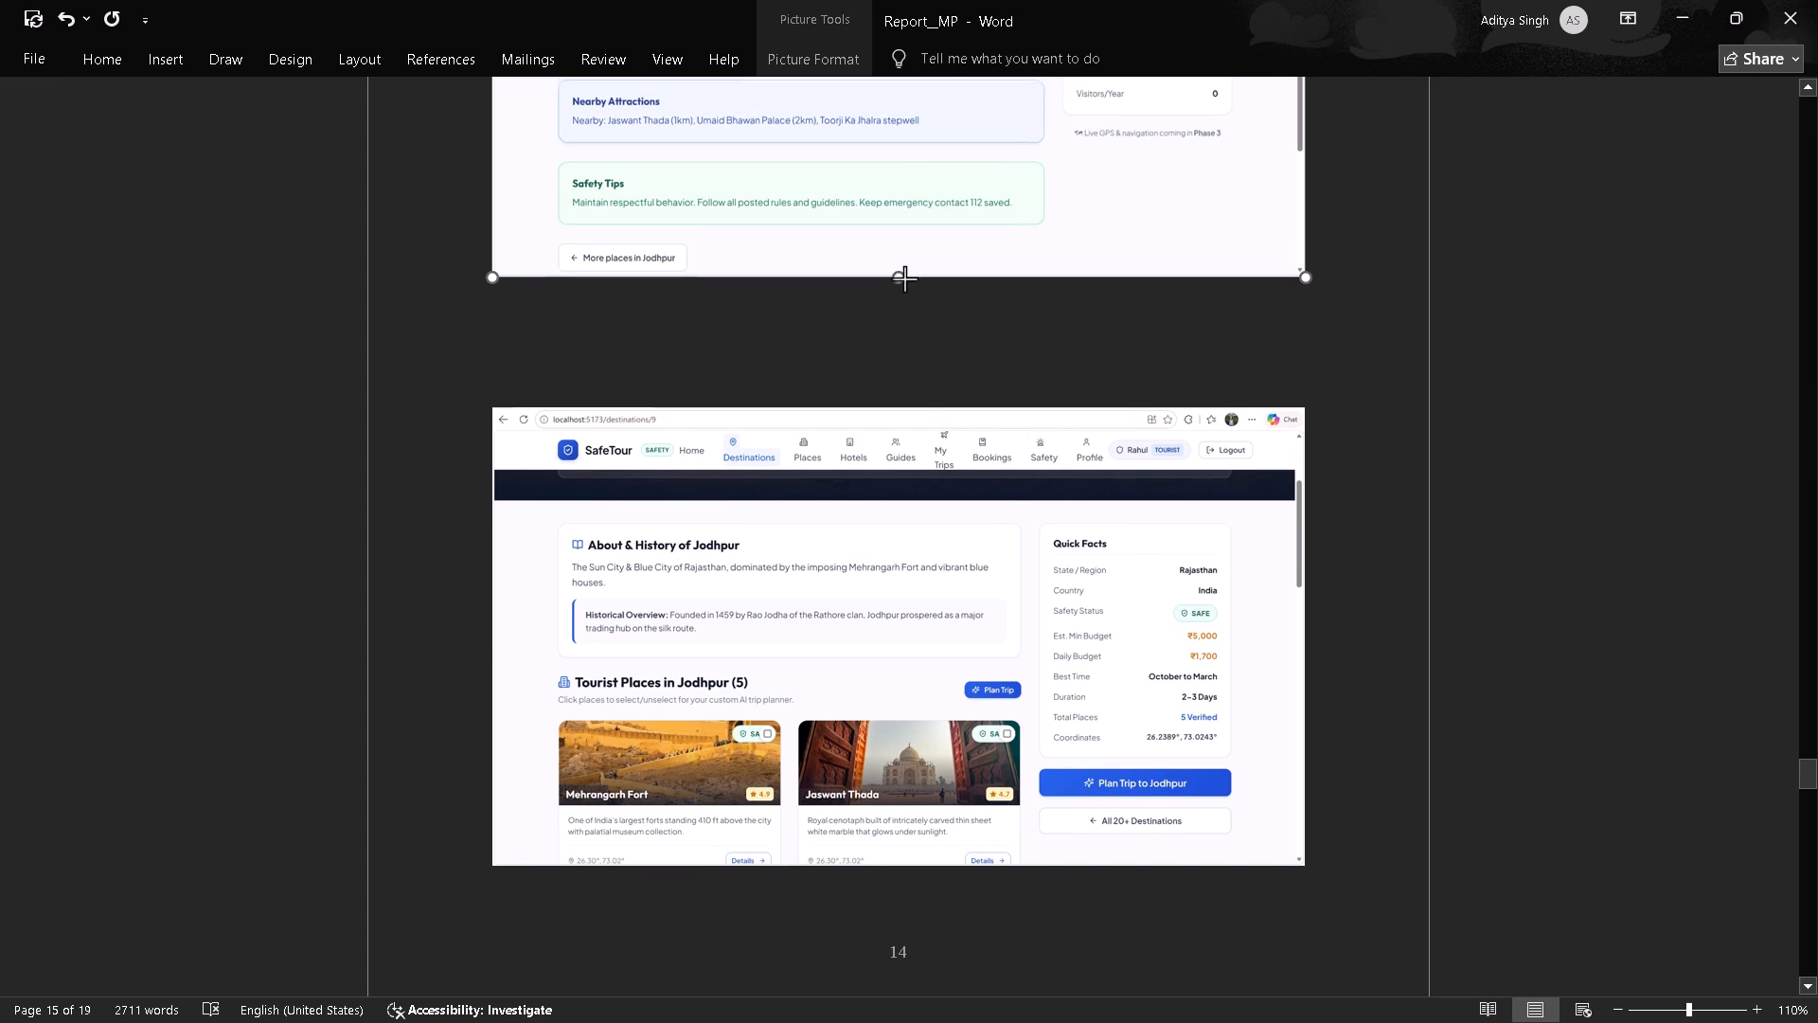
pyautogui.moveTo(904, 278); pyautogui.dragTo(908, 284)
# Slightly increase the height of the Jodhpur screenshot below the place details image, keeping both on the same page.
pyautogui.scroll(-1, 913, 474)
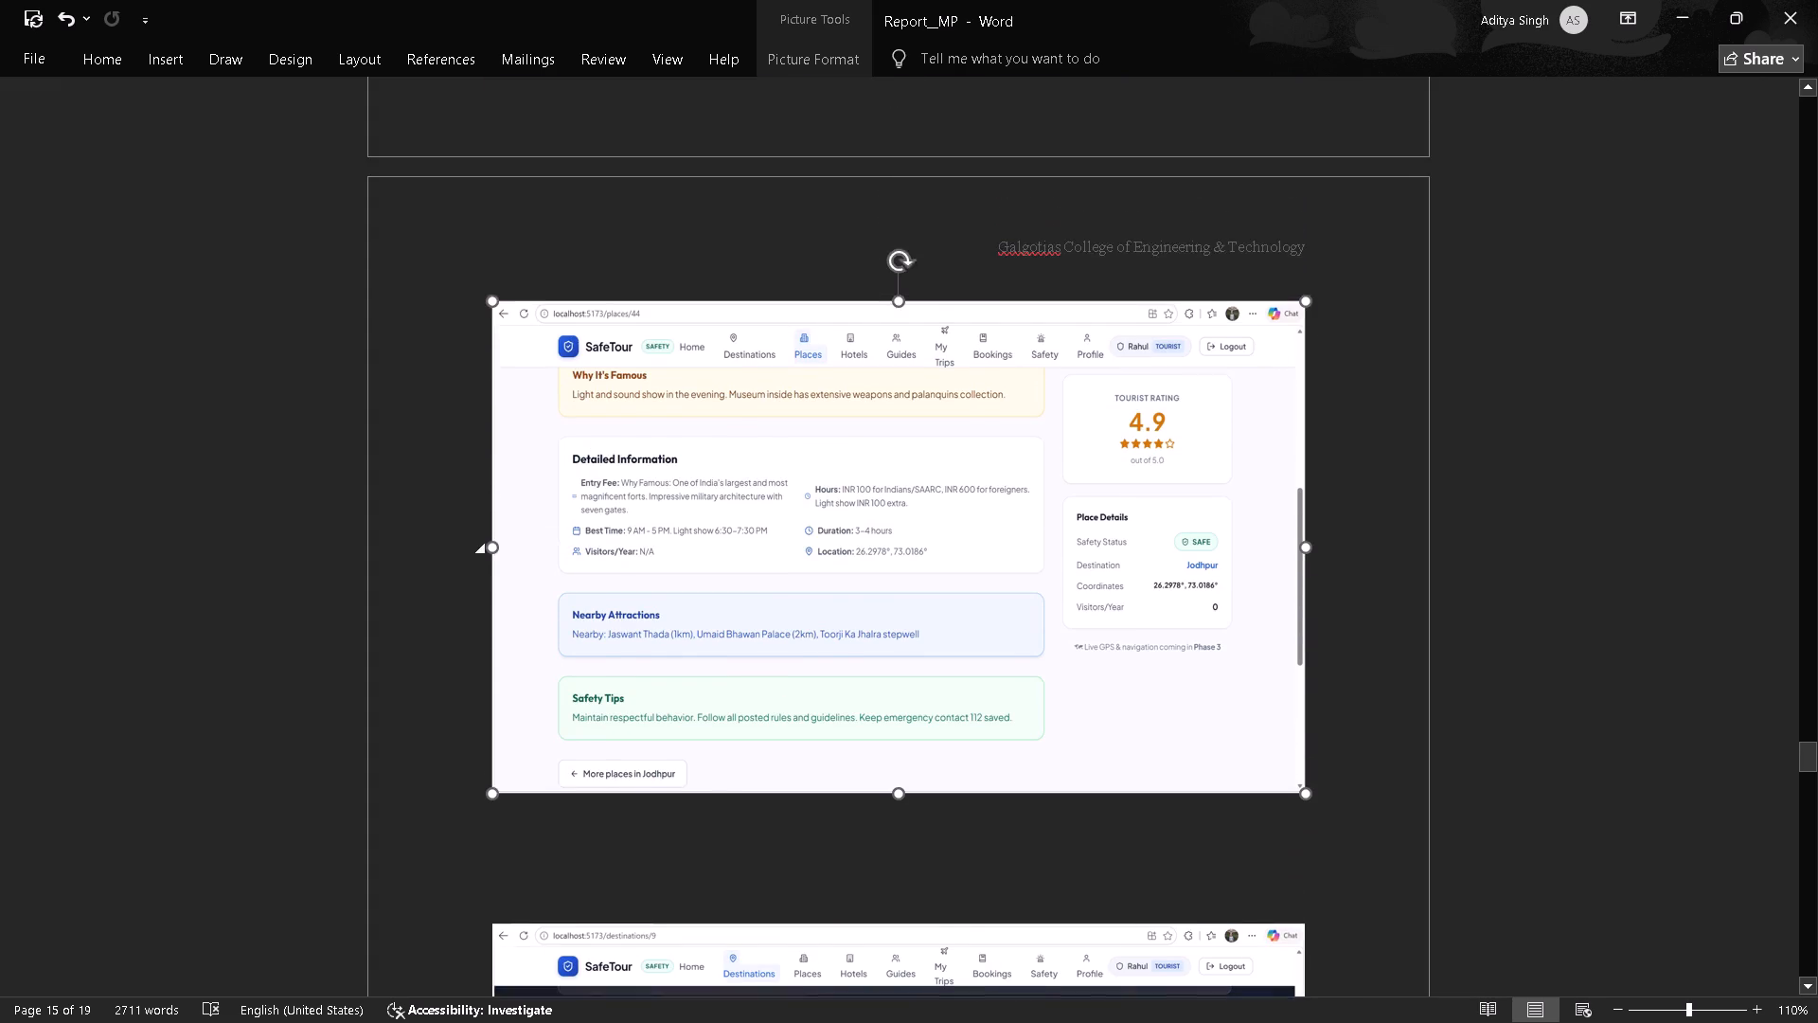
pyautogui.scroll(-1, 913, 474)
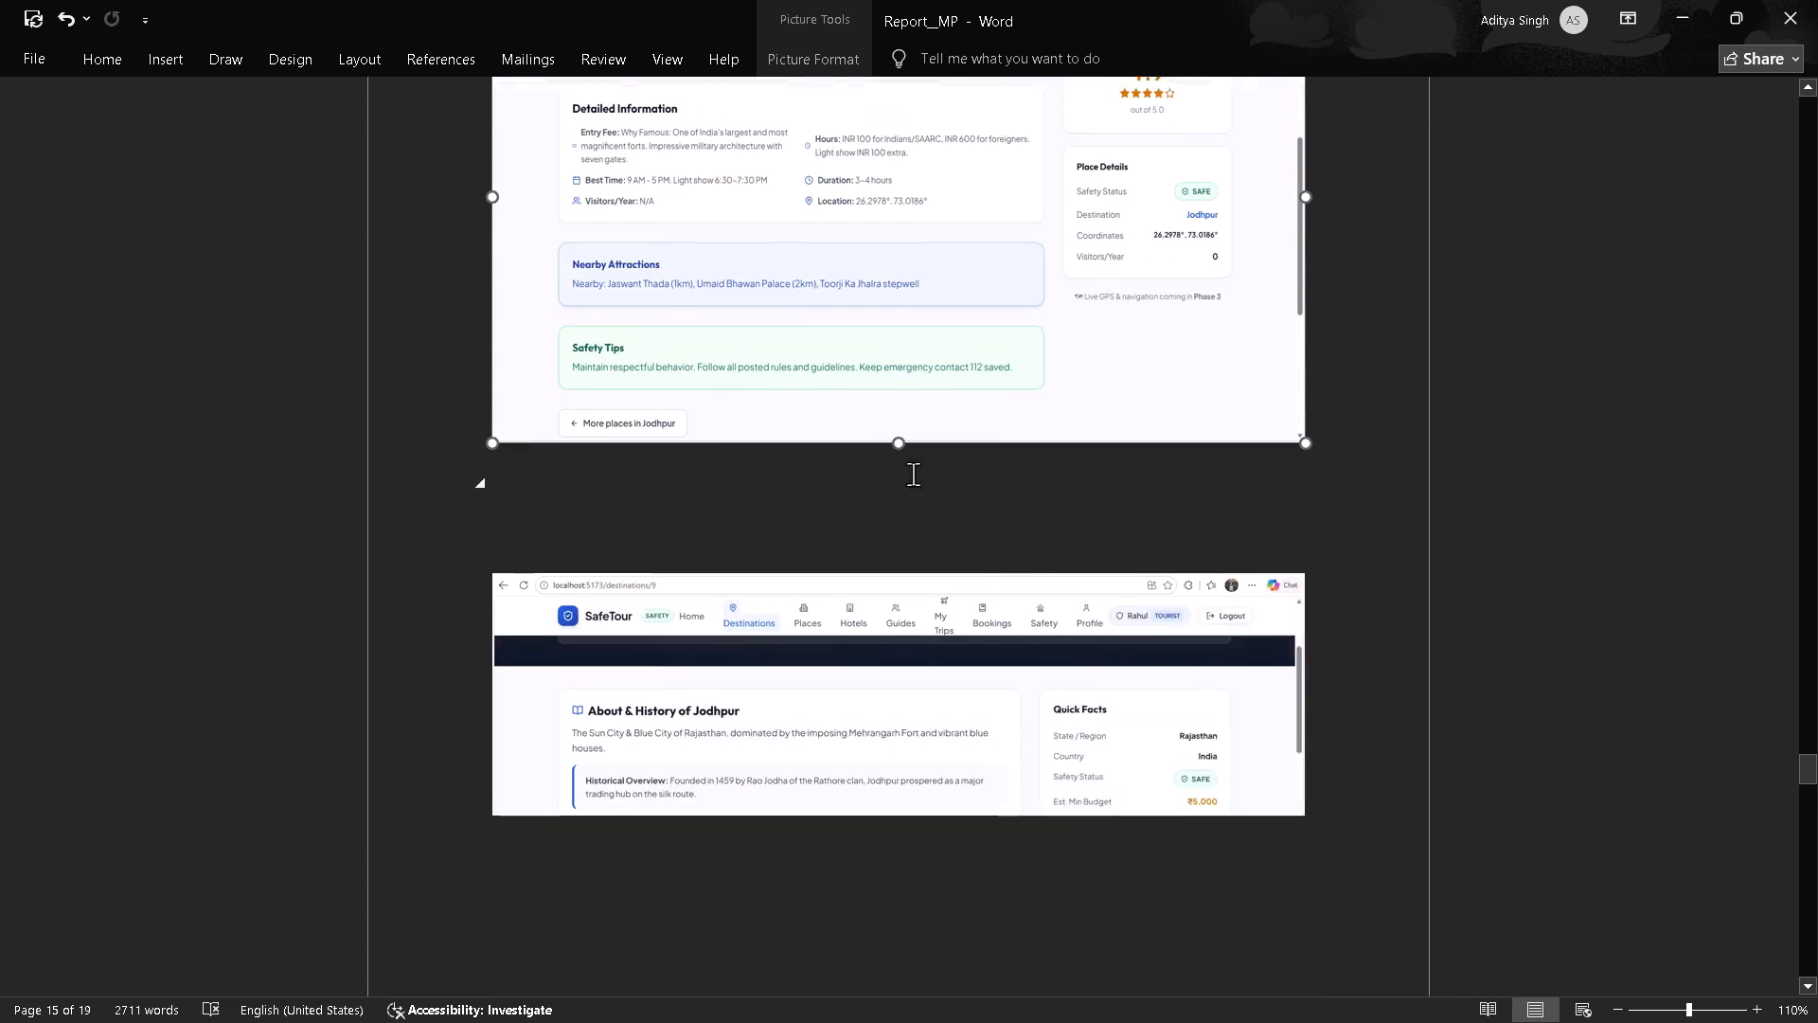
pyautogui.scroll(-1, 913, 474)
pyautogui.hscroll(1, 913, 474)
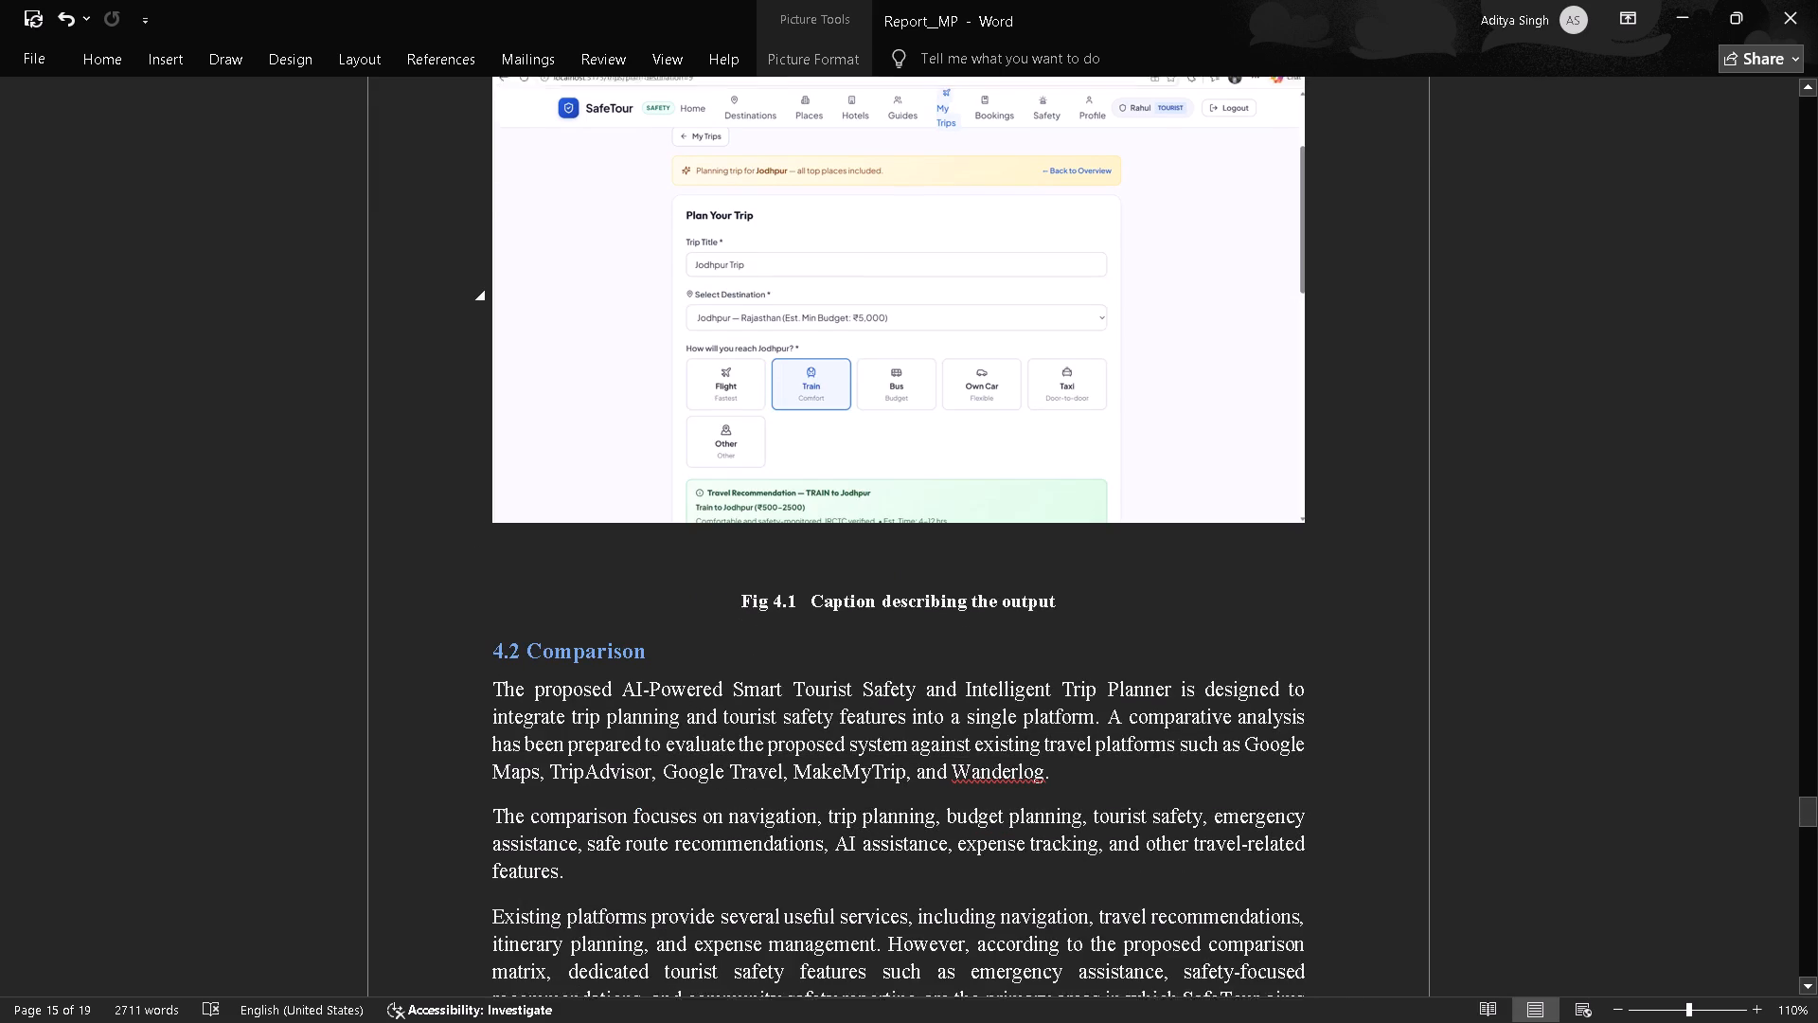
pyautogui.hscroll(1, 913, 474)
pyautogui.scroll(1, 913, 474)
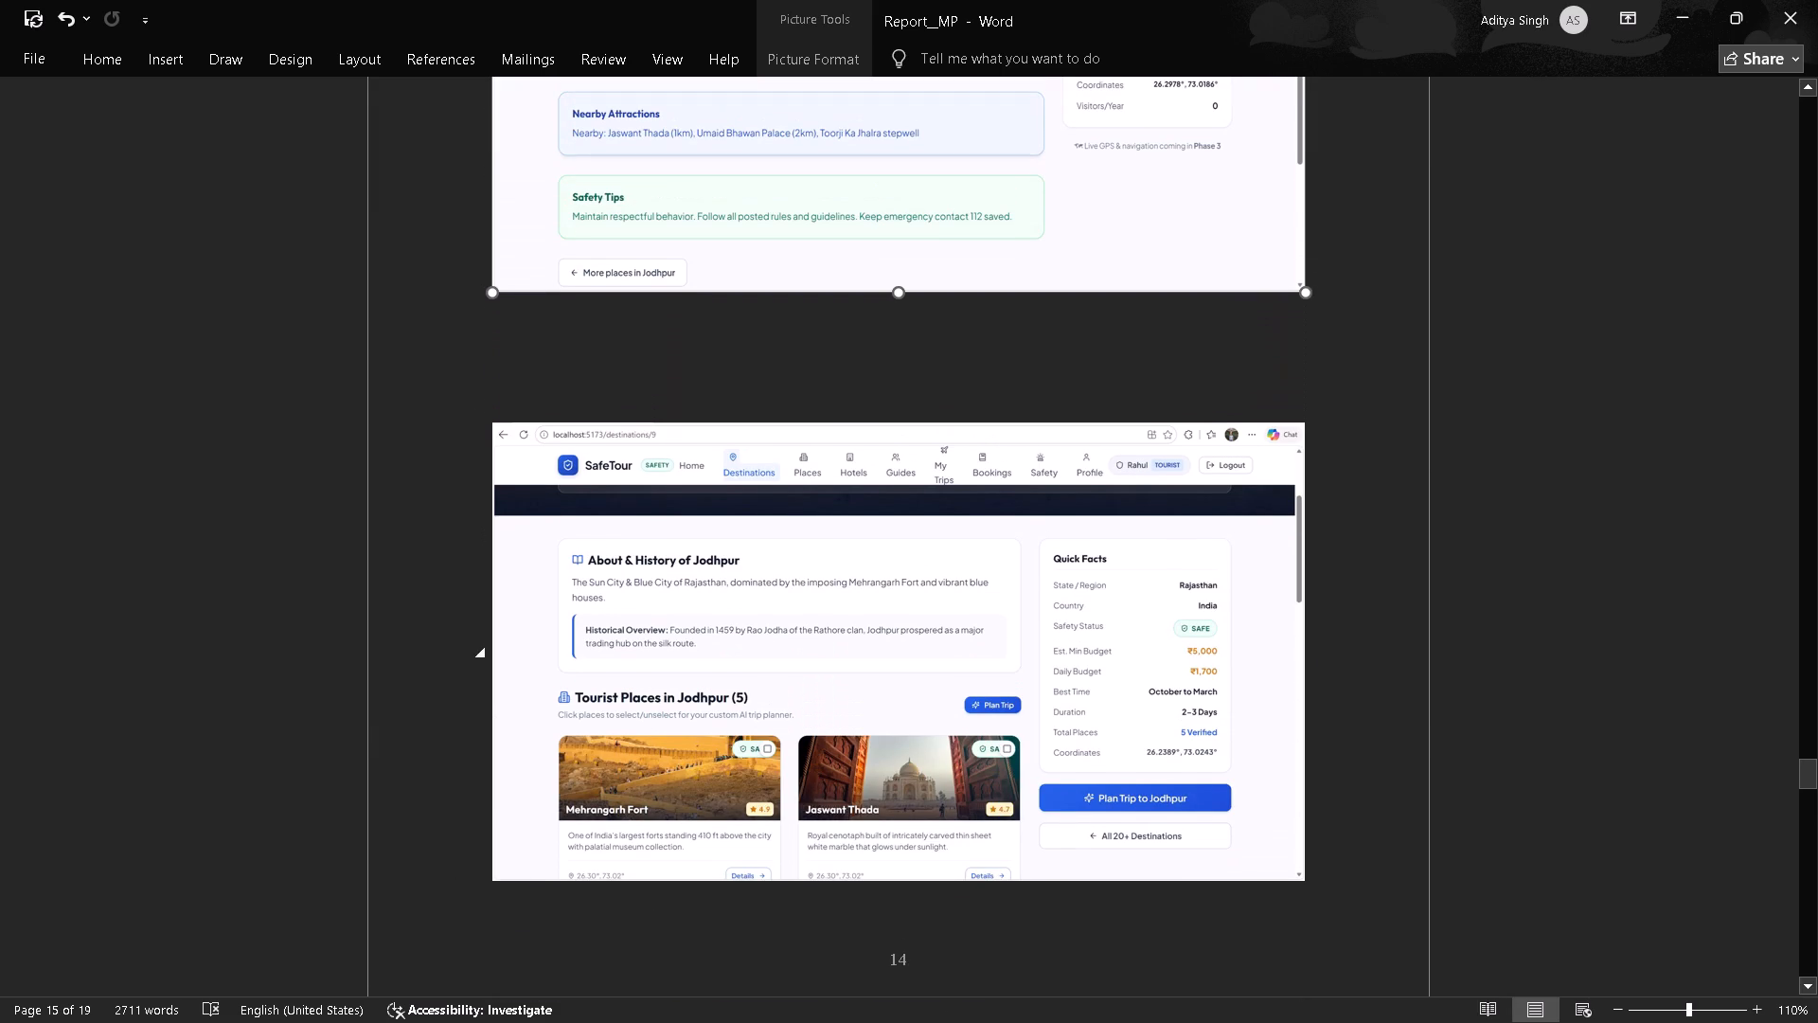
pyautogui.click(910, 424)
pyautogui.moveTo(902, 416); pyautogui.dragTo(904, 386)
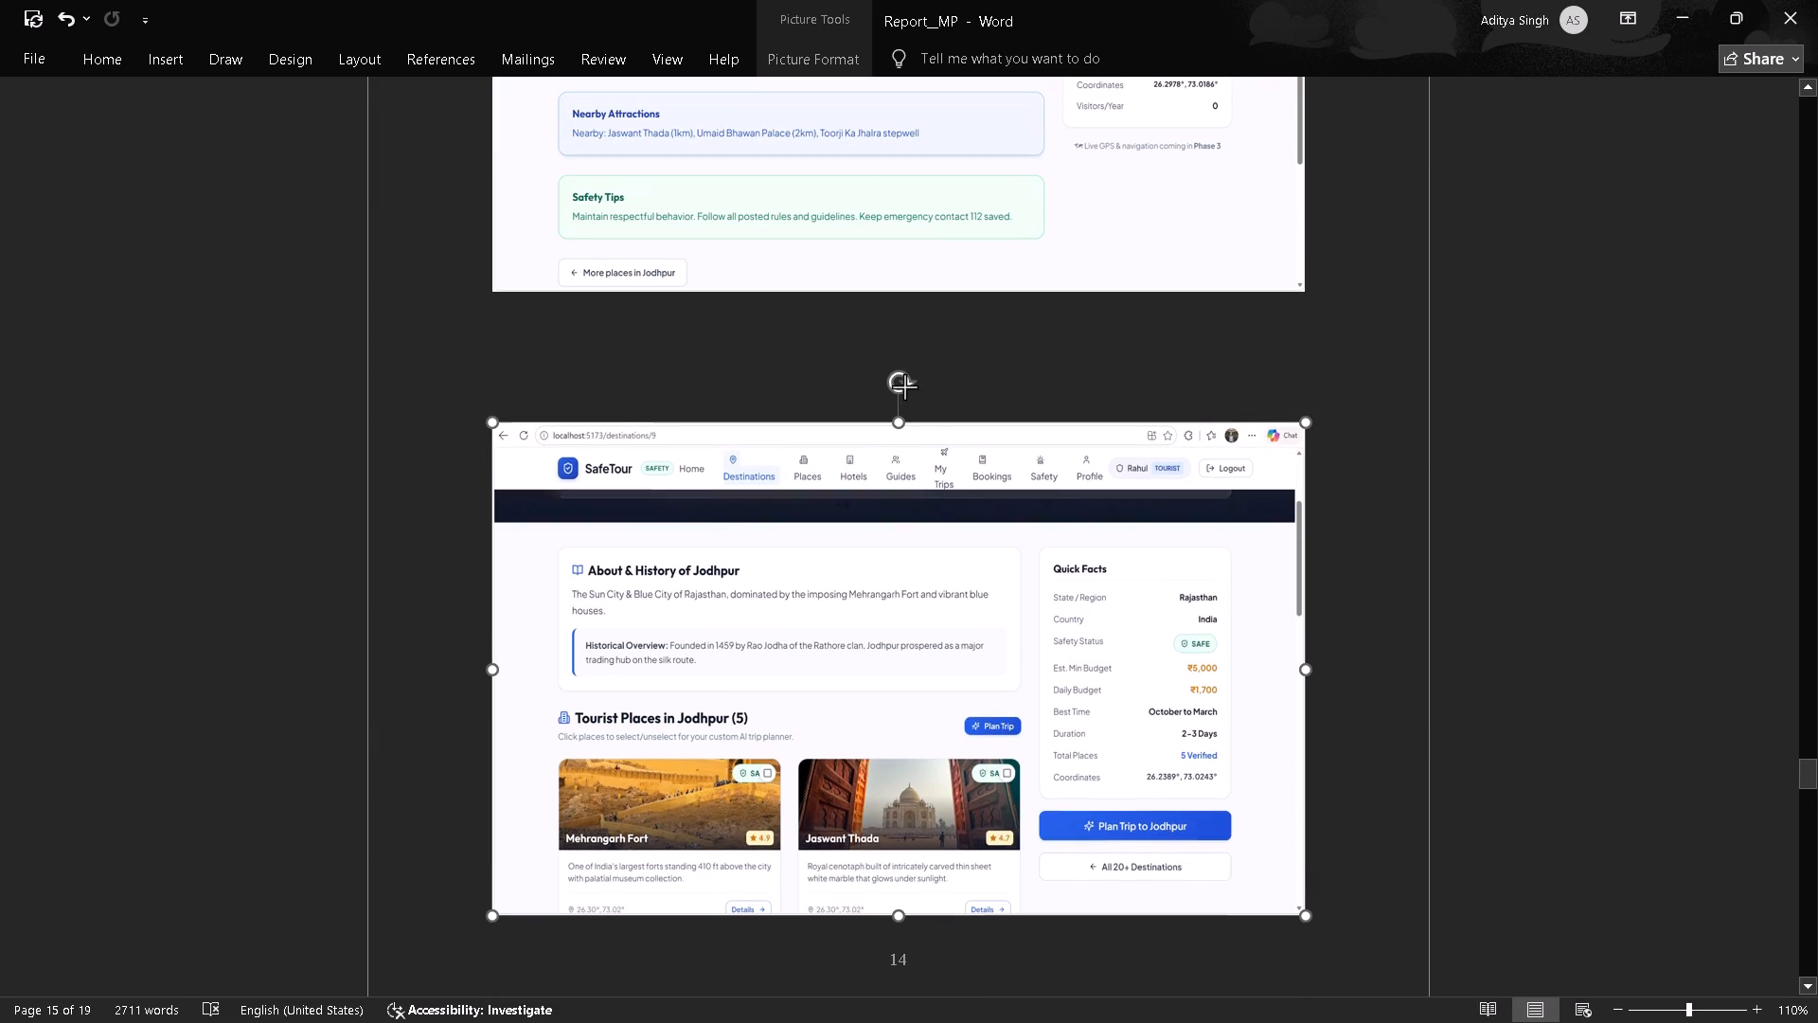
pyautogui.moveTo(904, 386); pyautogui.dragTo(905, 386)
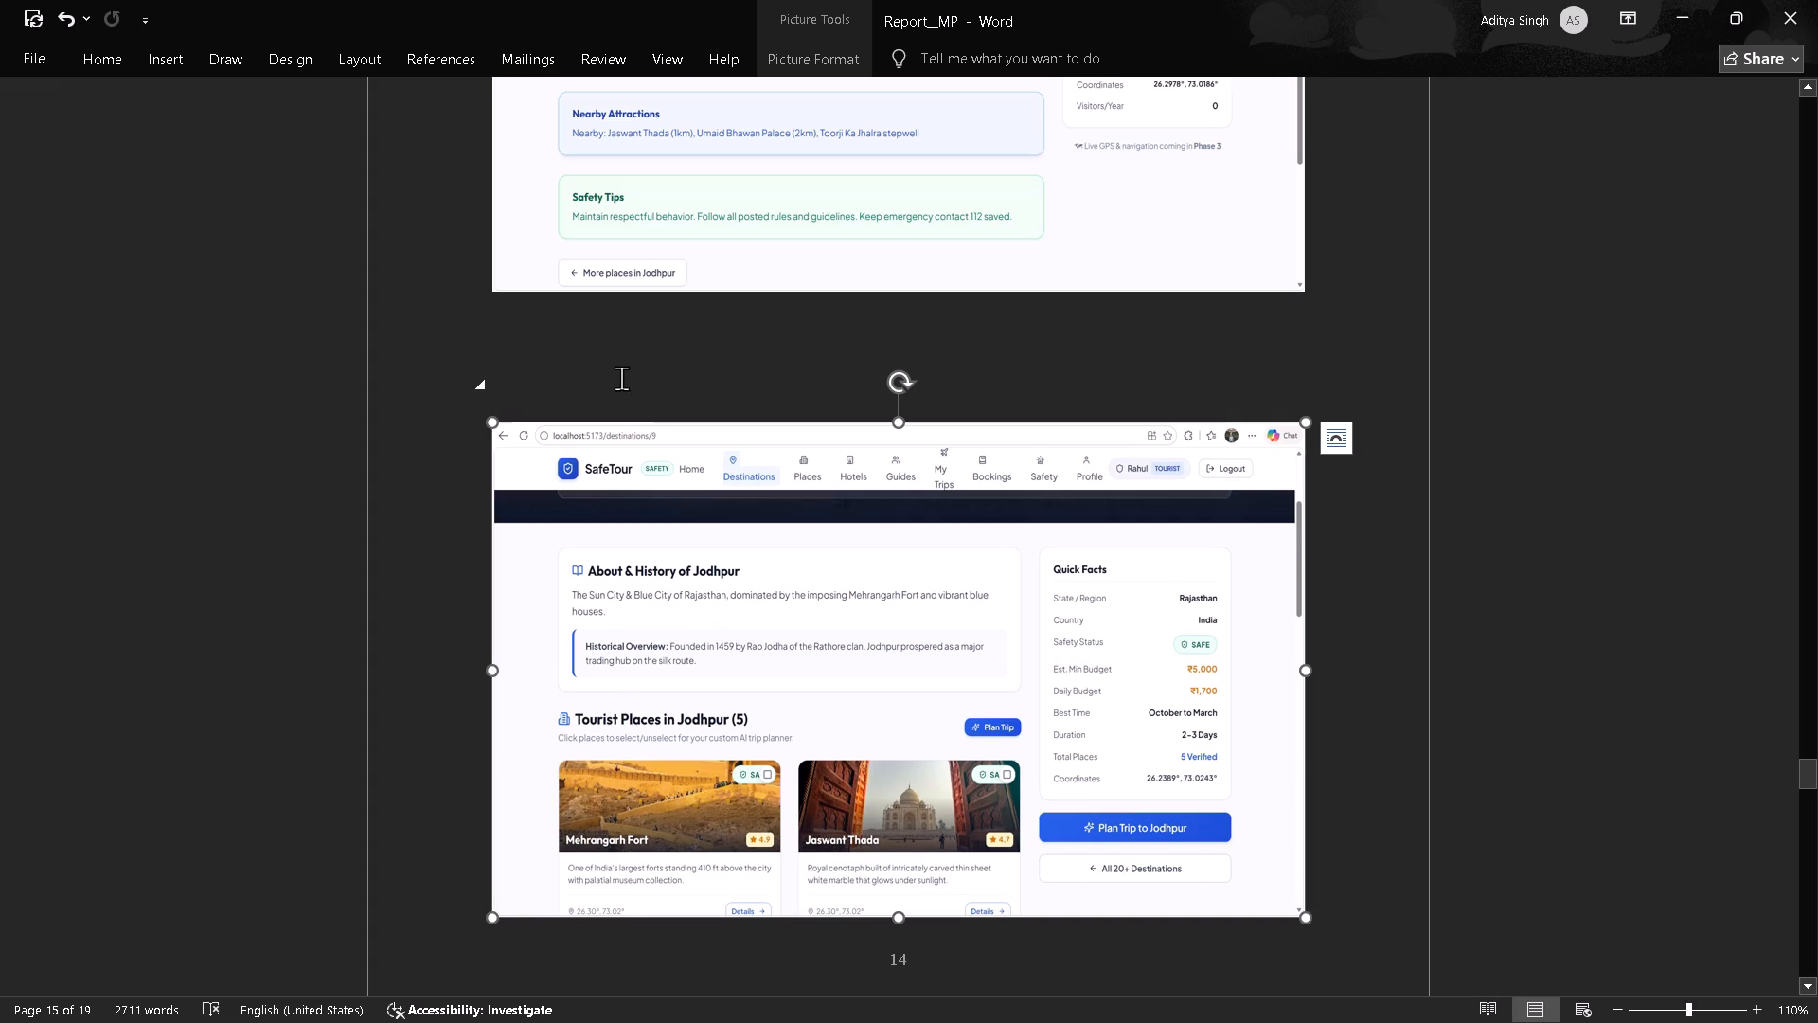
# Check the spacing and page fit of the section 4.1 screenshots down to the Plan Your Trip image in Report_MP.
pyautogui.scroll(2, 617, 375)
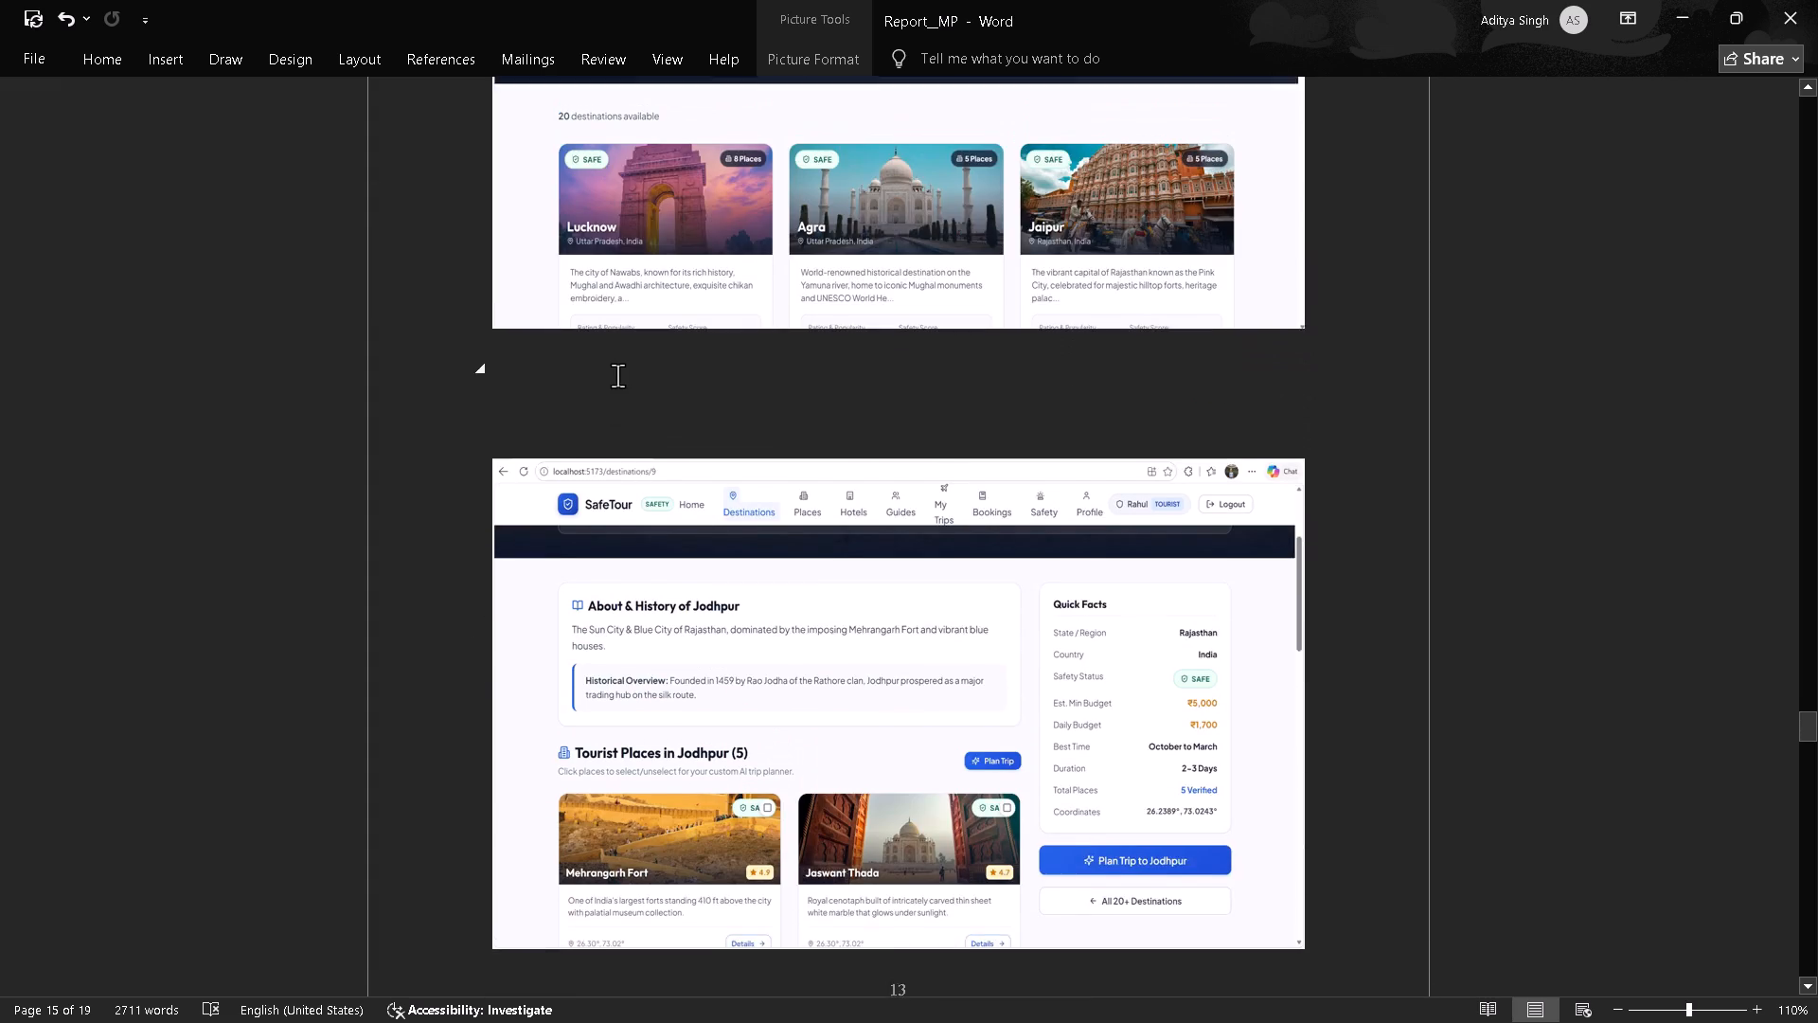
pyautogui.scroll(1, 617, 375)
pyautogui.scroll(-2, 617, 375)
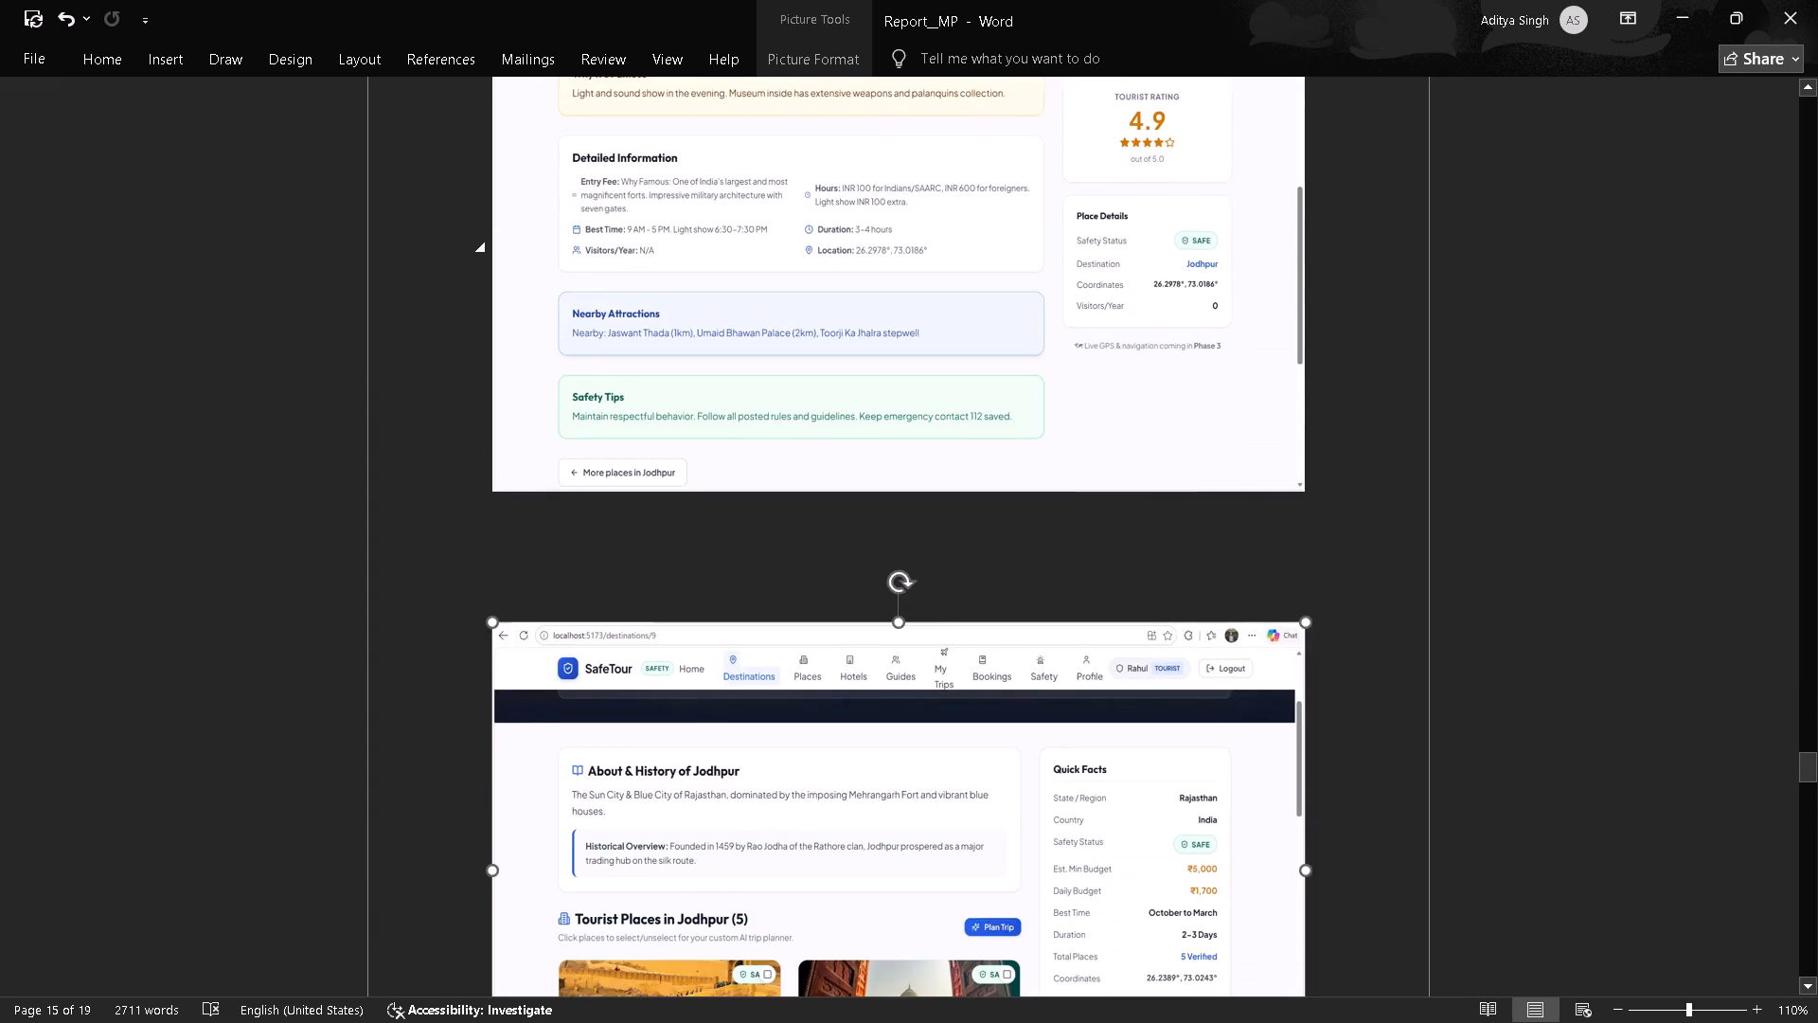
pyautogui.scroll(-1, 617, 375)
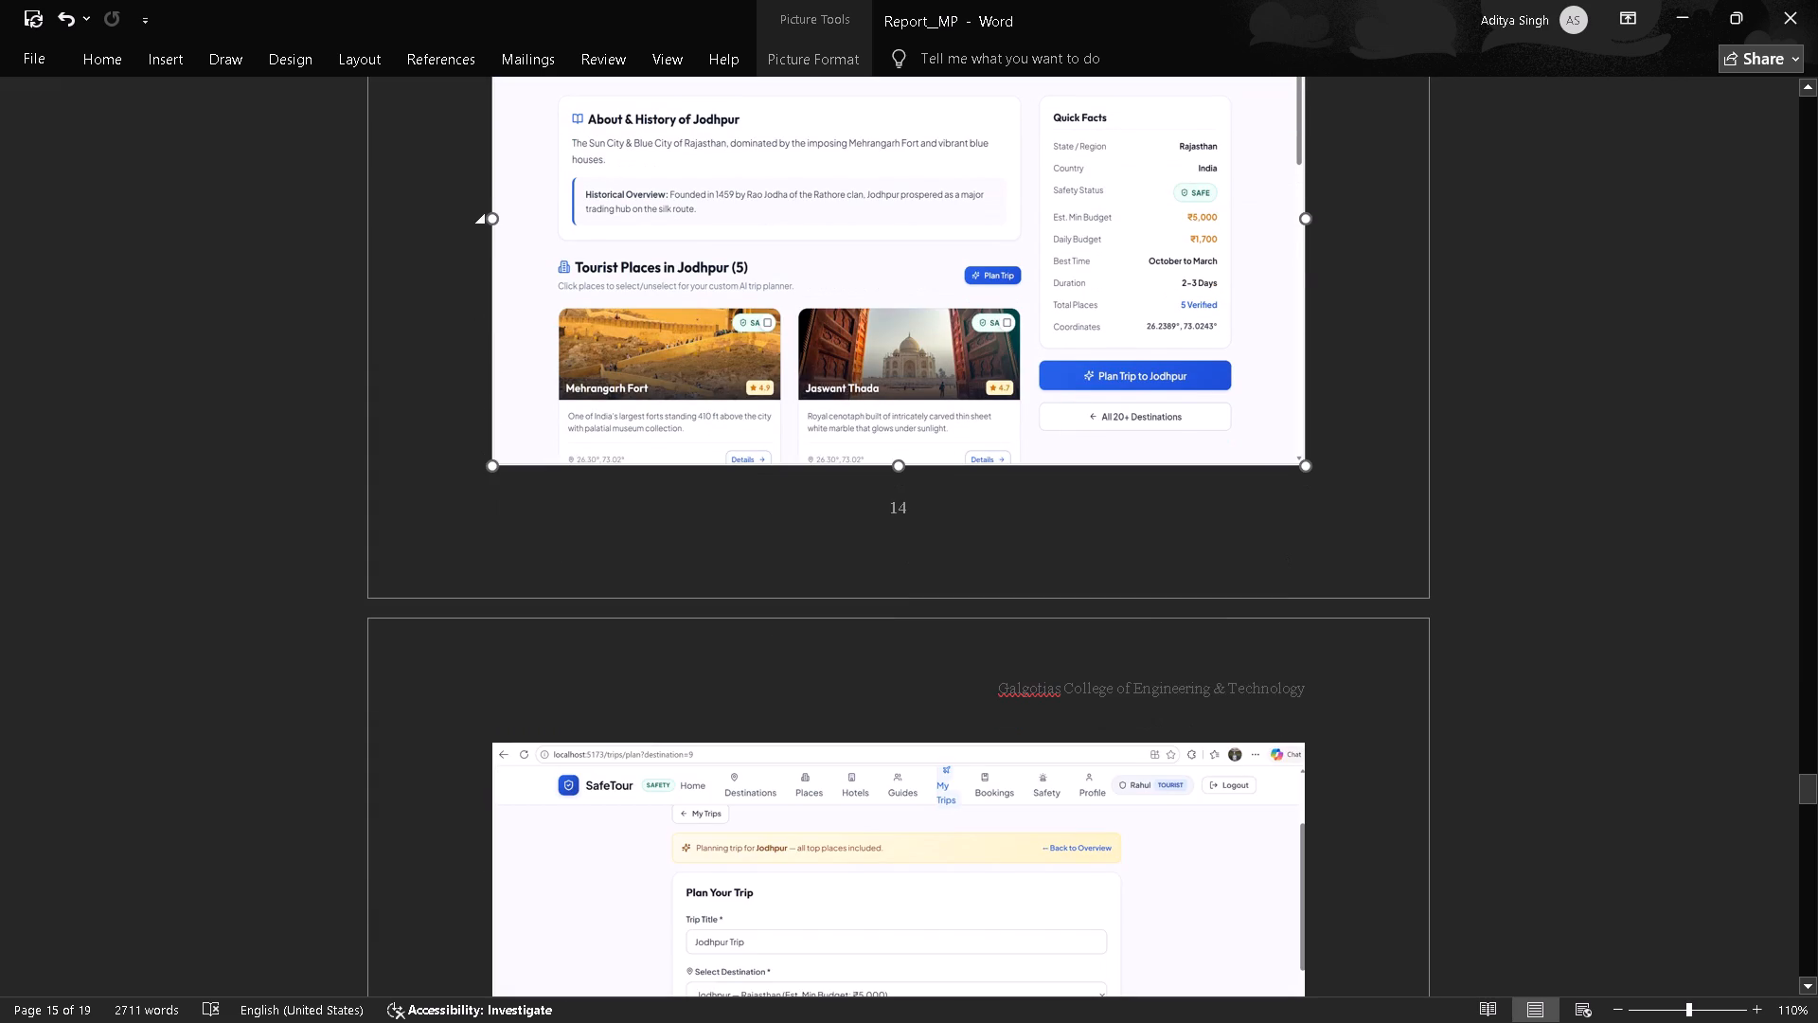
pyautogui.scroll(-2, 617, 375)
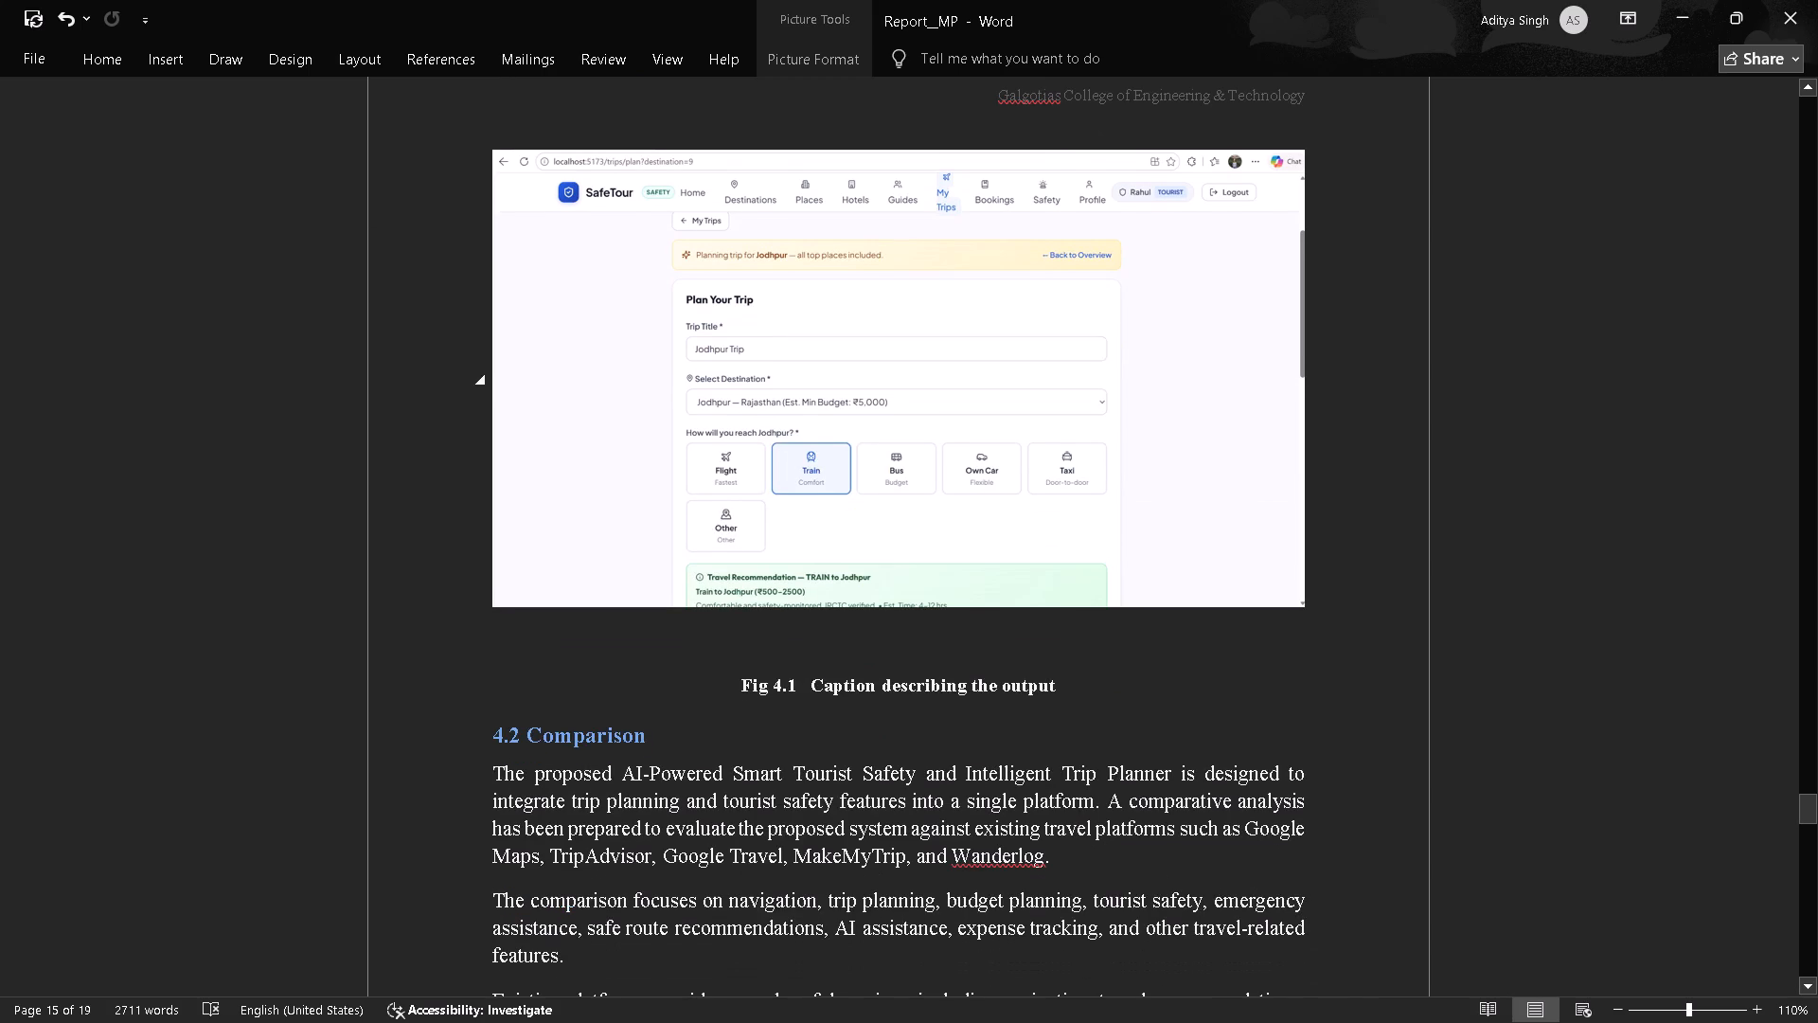
pyautogui.scroll(-1, 617, 375)
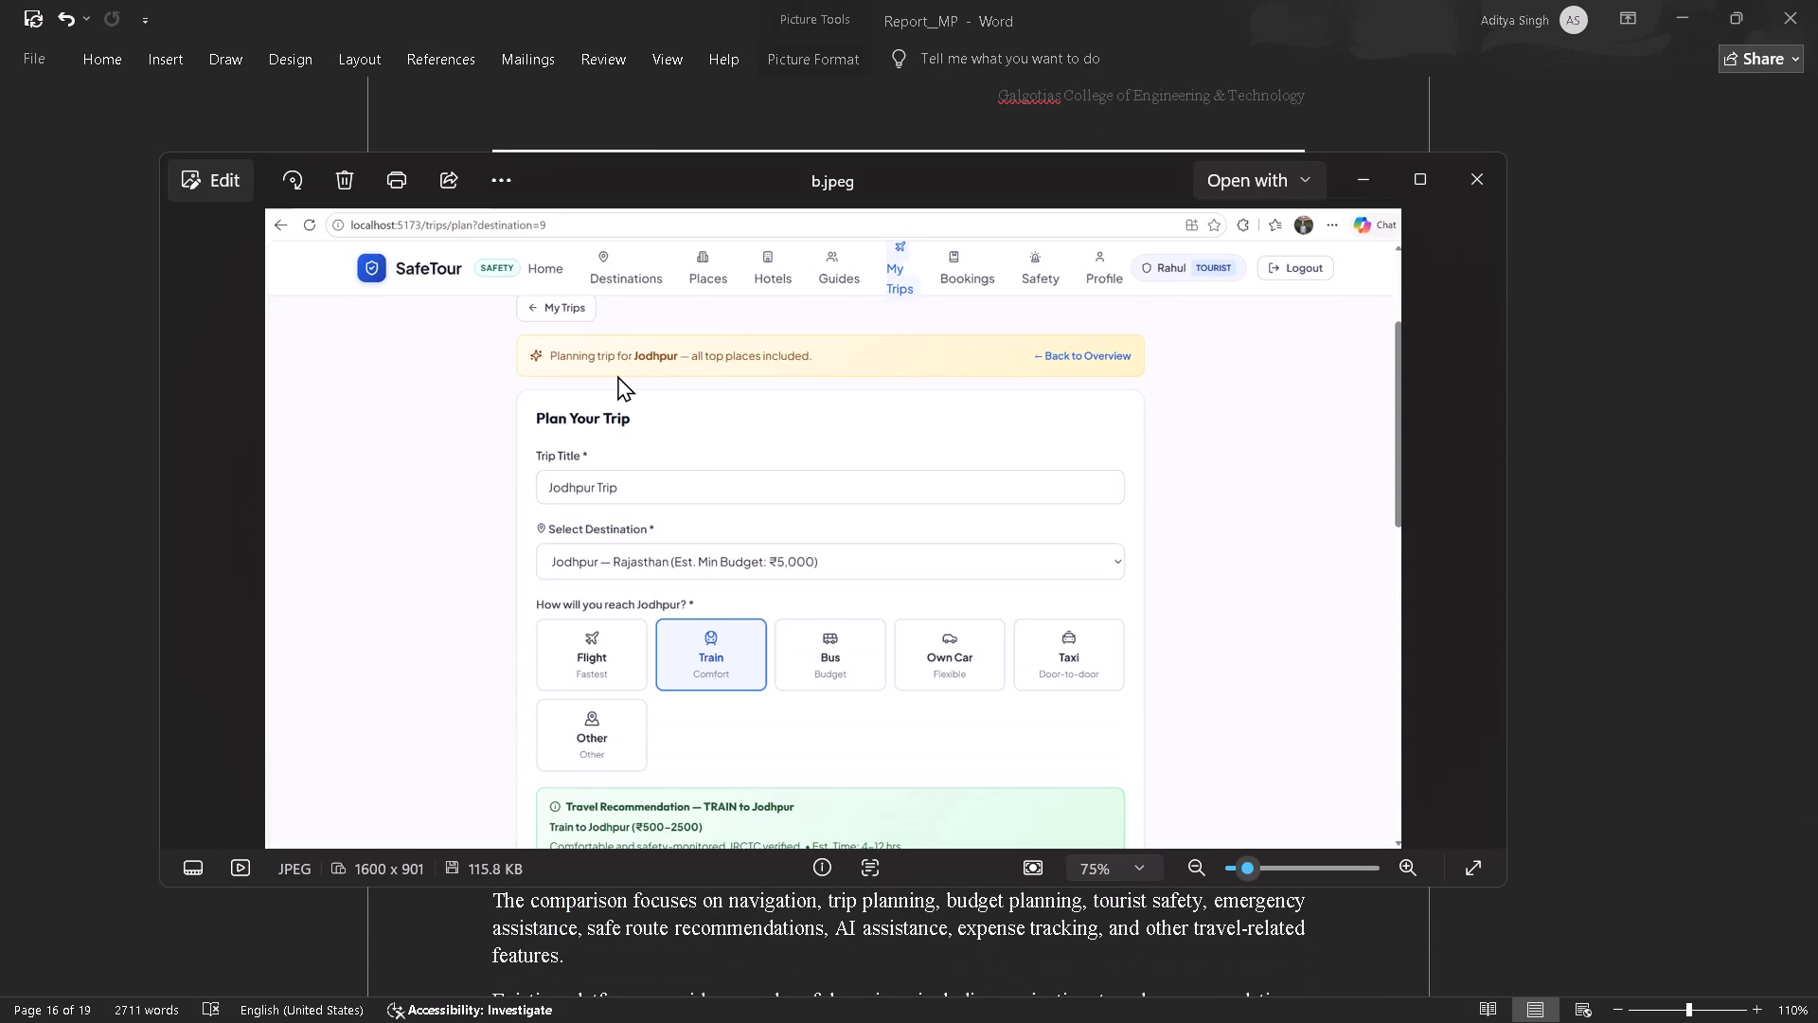
# Switch to Photos, find a.jpeg showing the Day-wise Plan for Manali, and copy it for section 4.1.
pyautogui.press('Right')
pyautogui.press('Left')
pyautogui.press('Left')
pyautogui.press('Right')
pyautogui.press('Right')
pyautogui.press('Right')
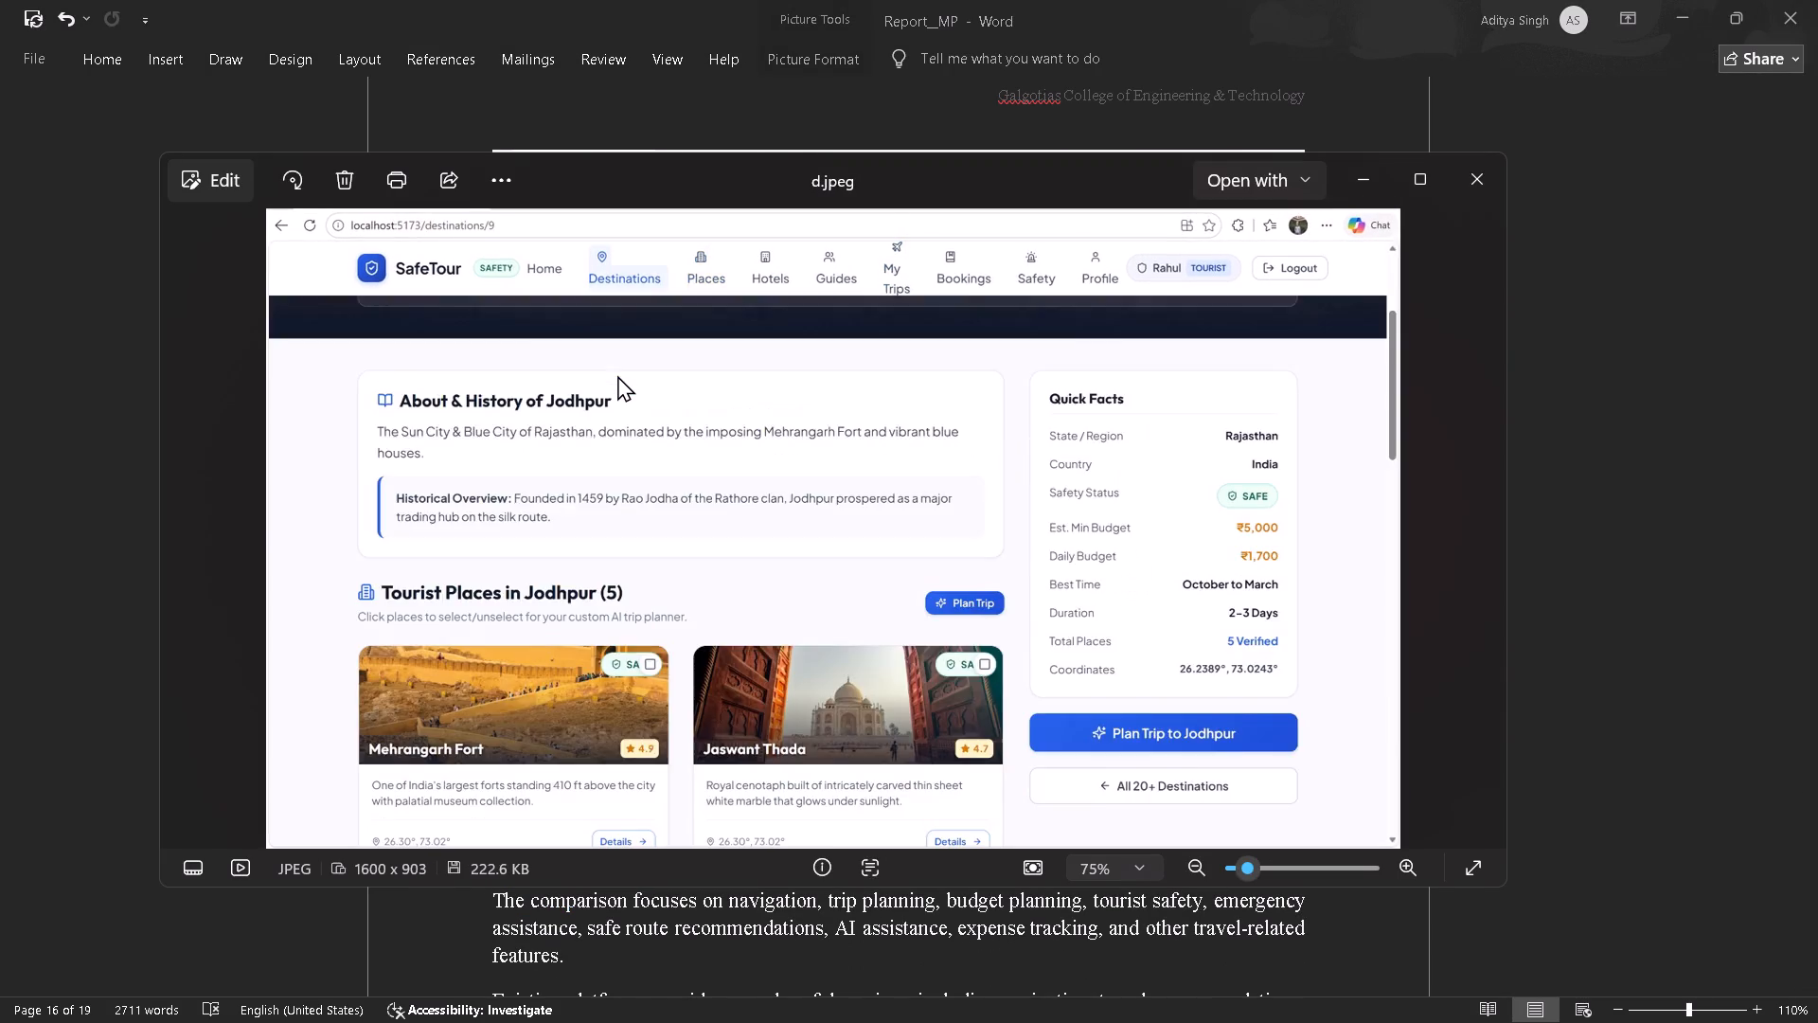
pyautogui.press('Right')
pyautogui.press('Right')
pyautogui.press('Right')
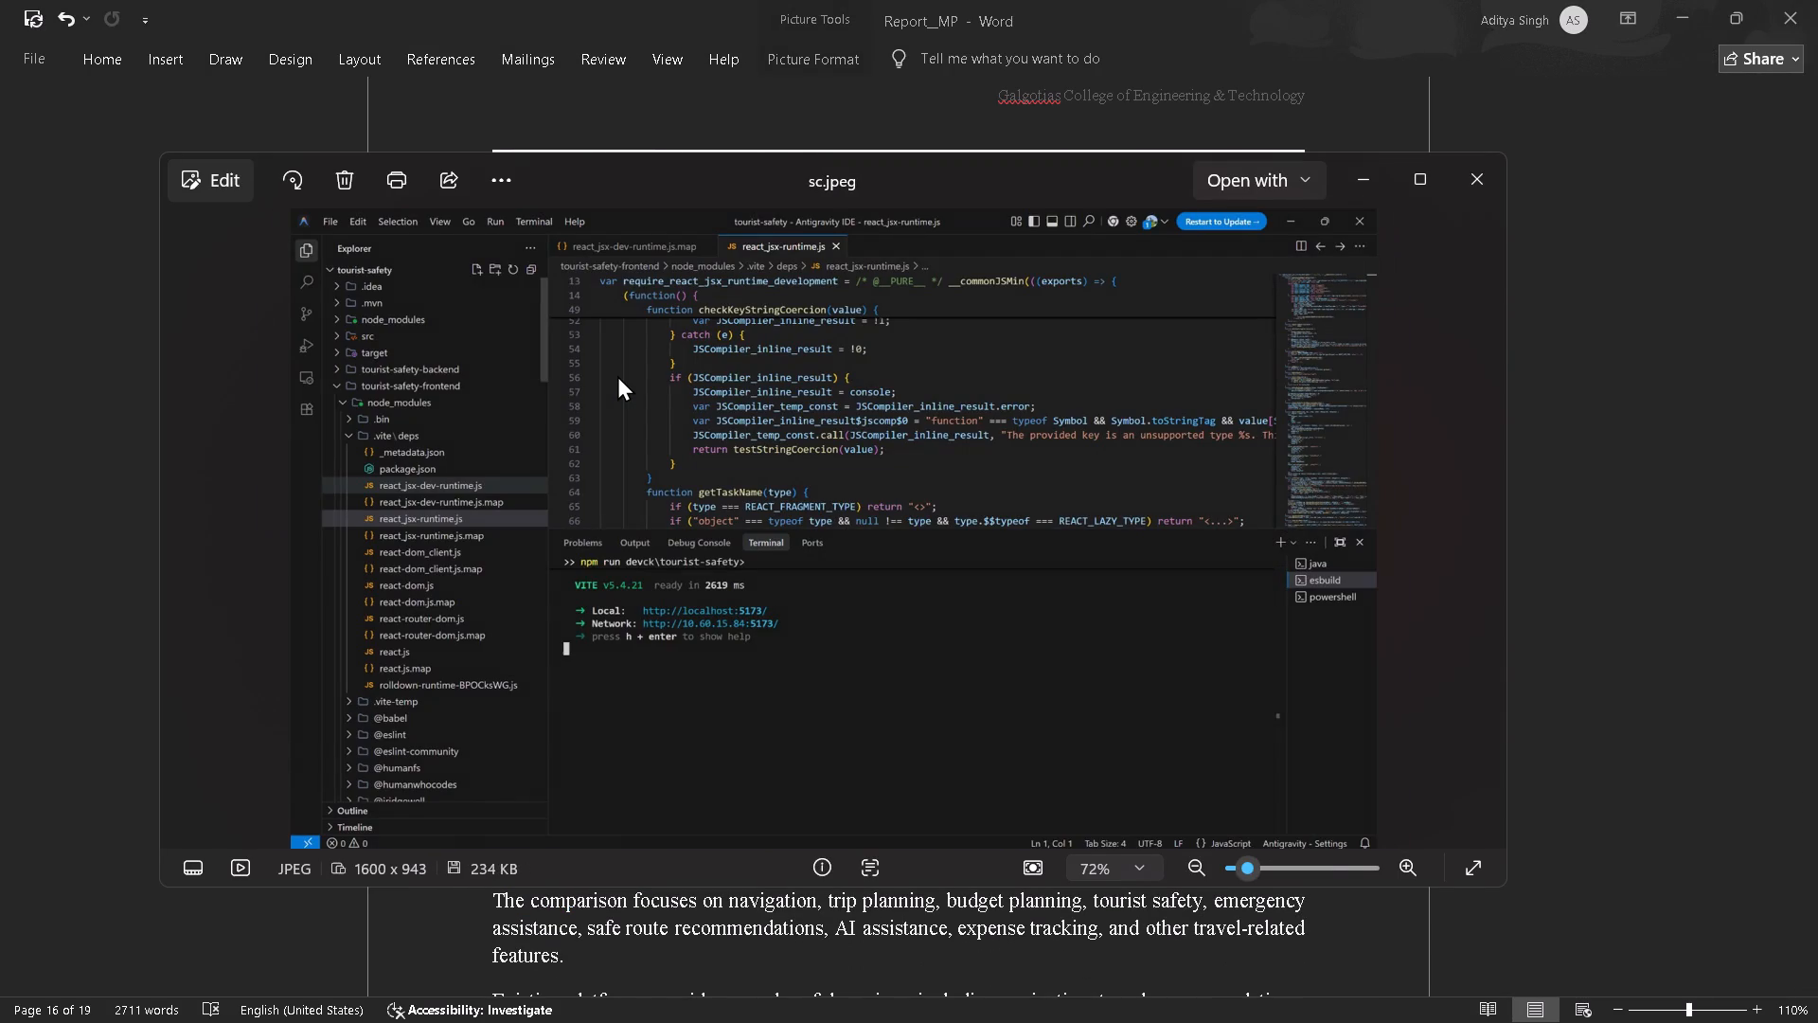
pyautogui.press('Left')
pyautogui.press('Left')
pyautogui.press('Left')
pyautogui.press('Left')
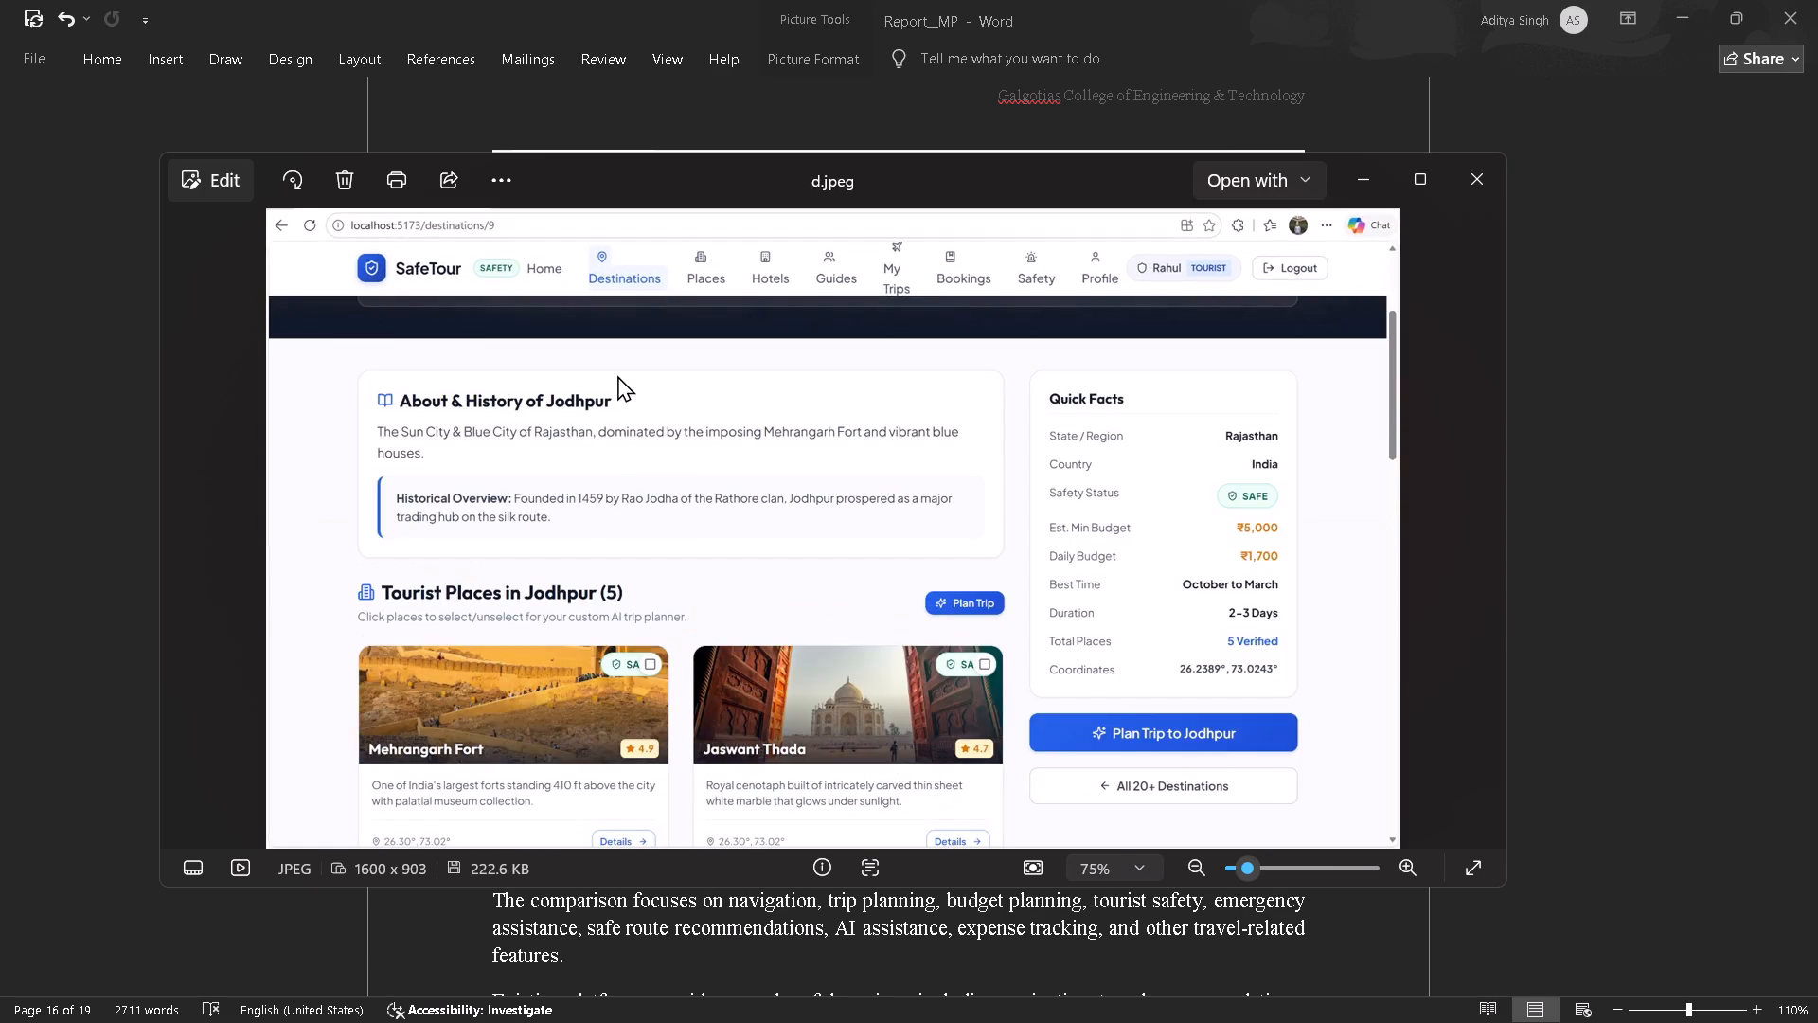
pyautogui.press('Left')
pyautogui.press('Left')
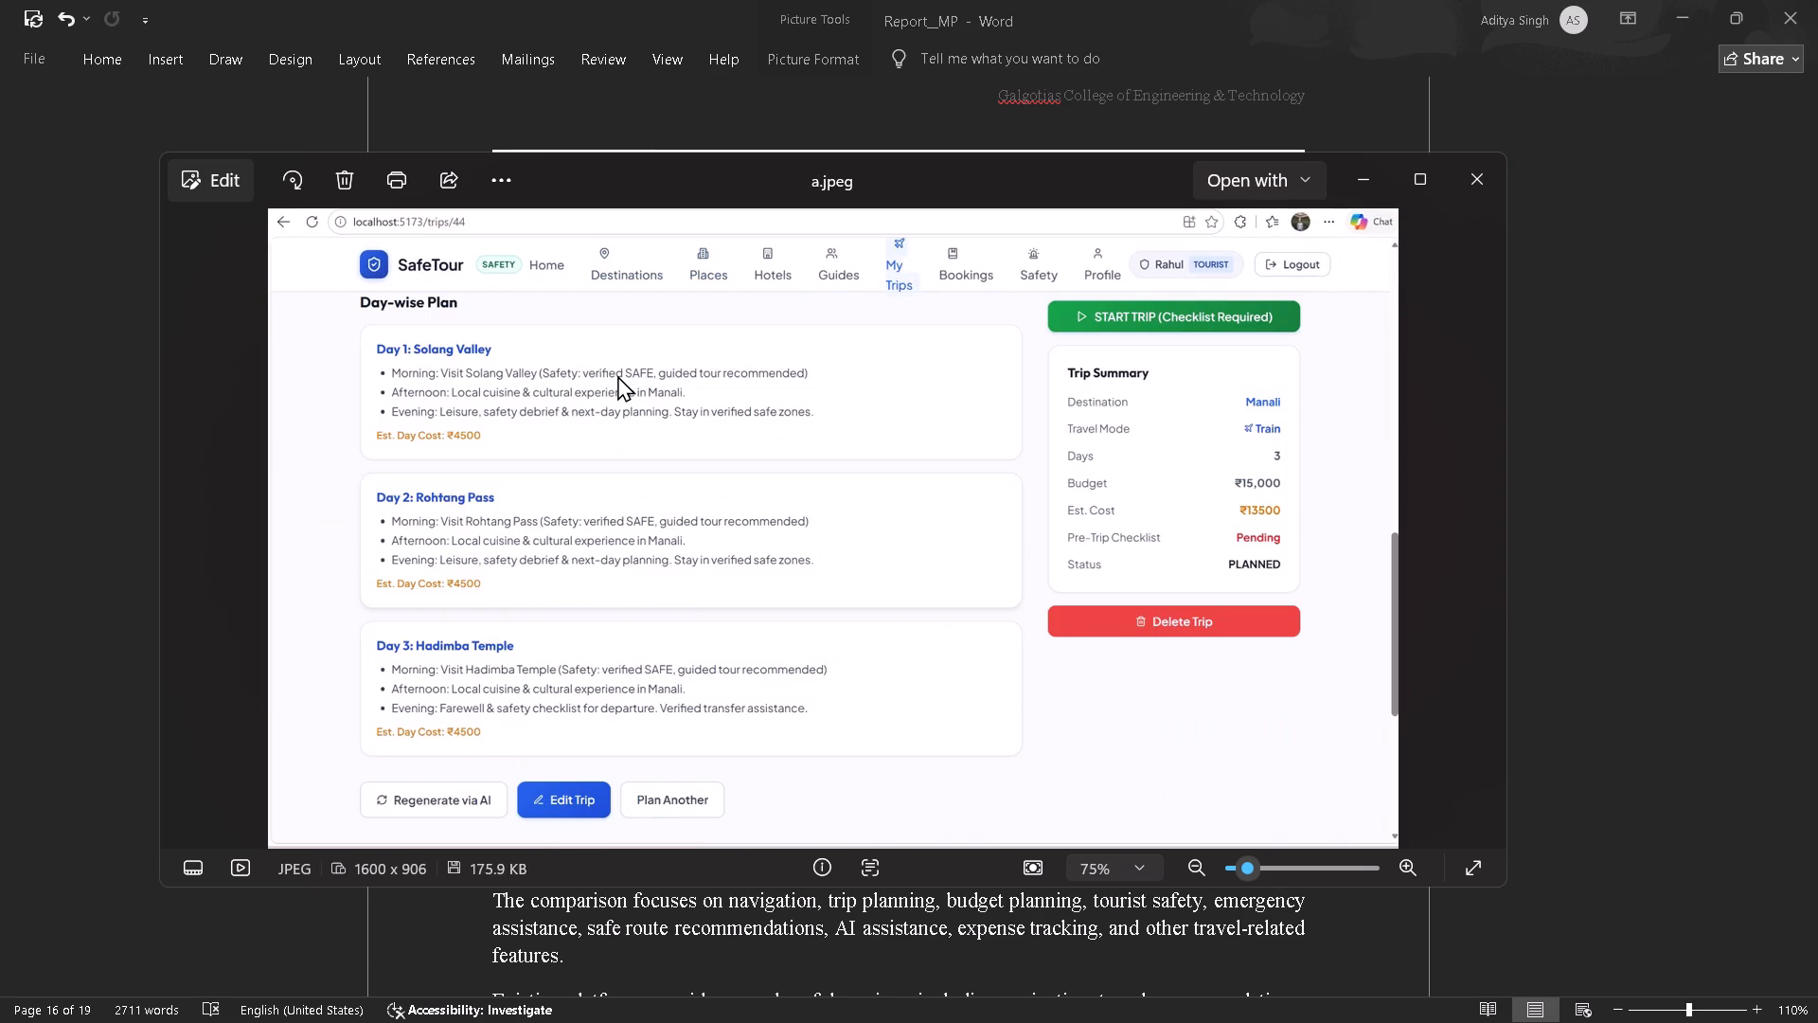
pyautogui.click(617, 375)
pyautogui.hotkey('ctrl', 'c')
# Preview the kl.jpeg Mandatory Pre-Trip Checklist and the live trip map with Emergency SOS in Photos.
pyautogui.press('Left')
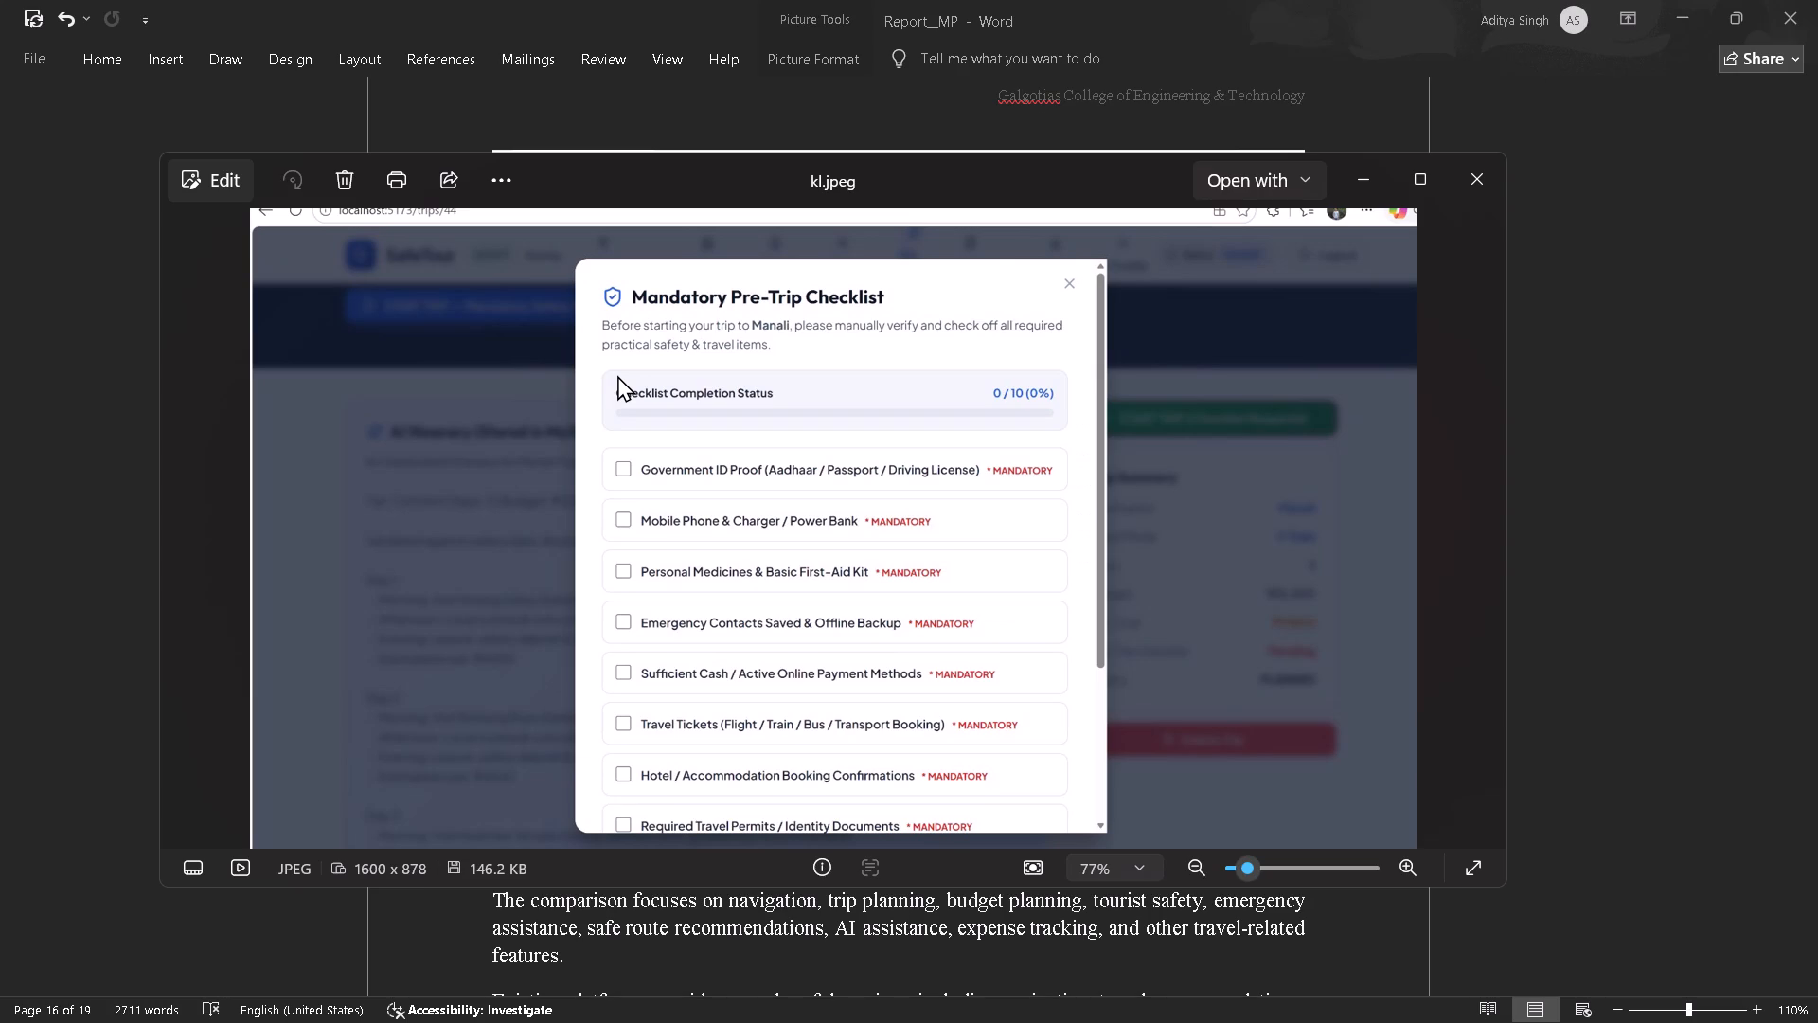
pyautogui.press('Left')
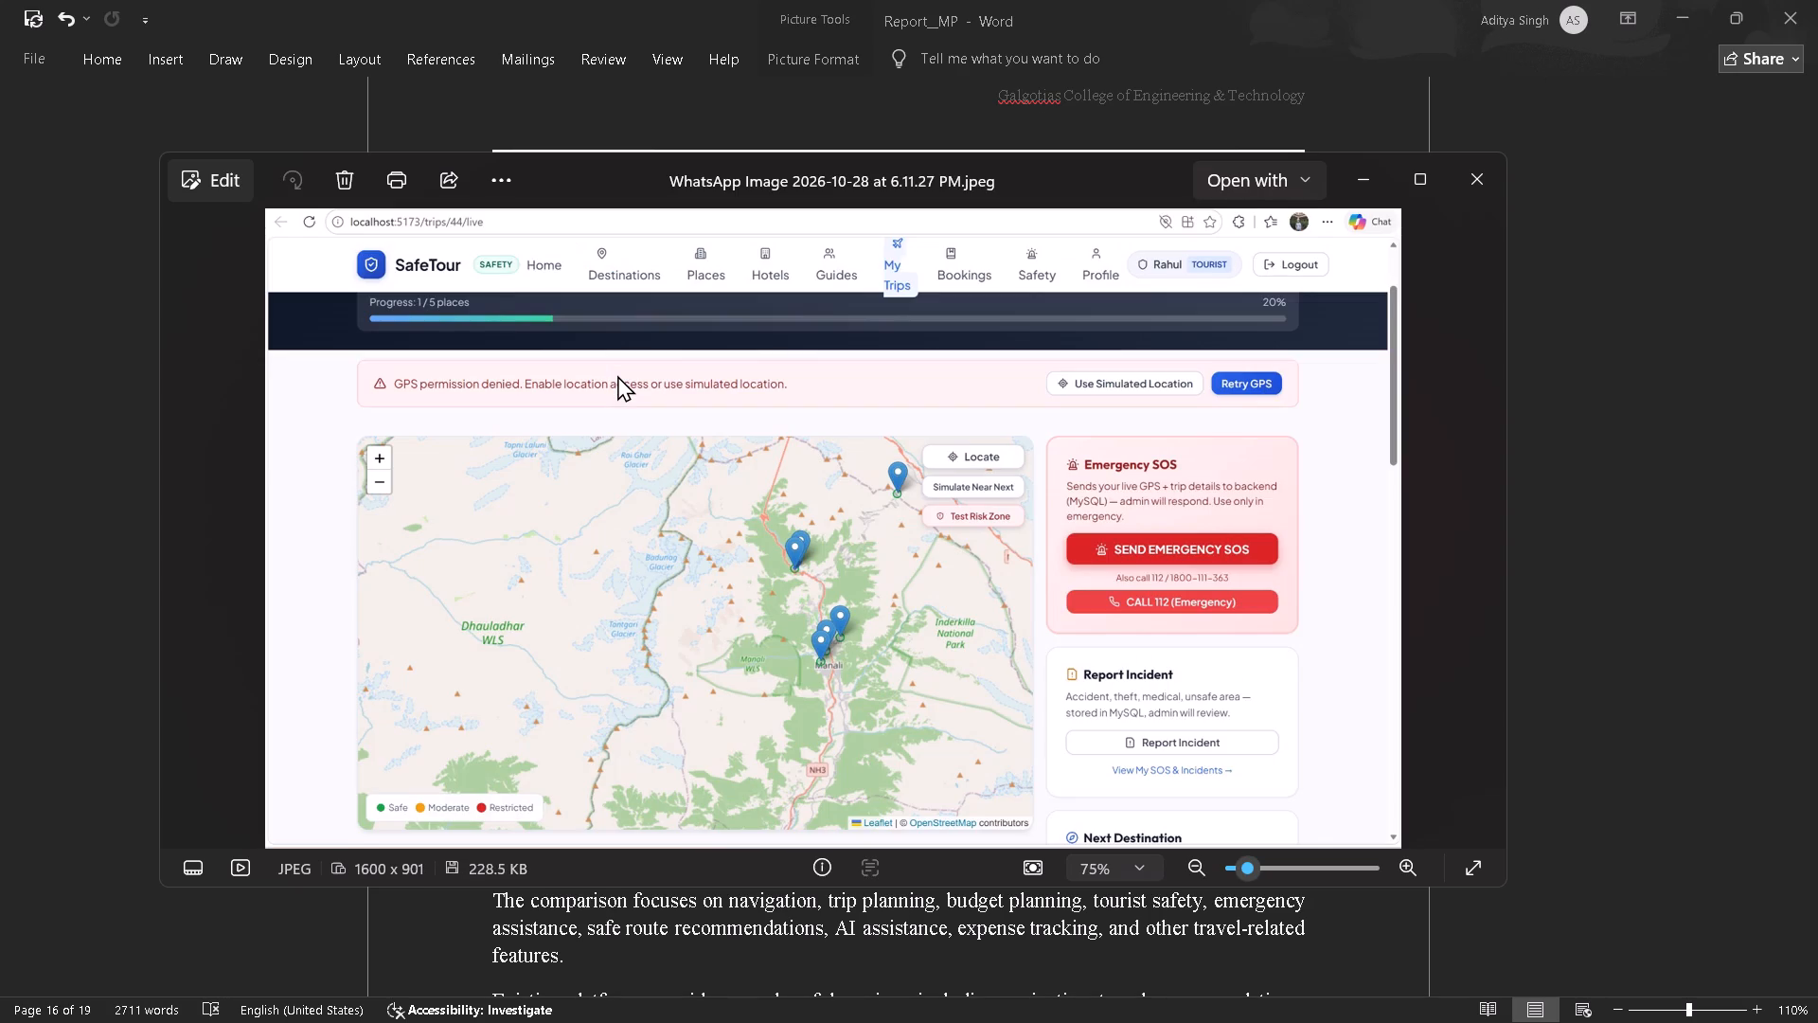
pyautogui.press('Right')
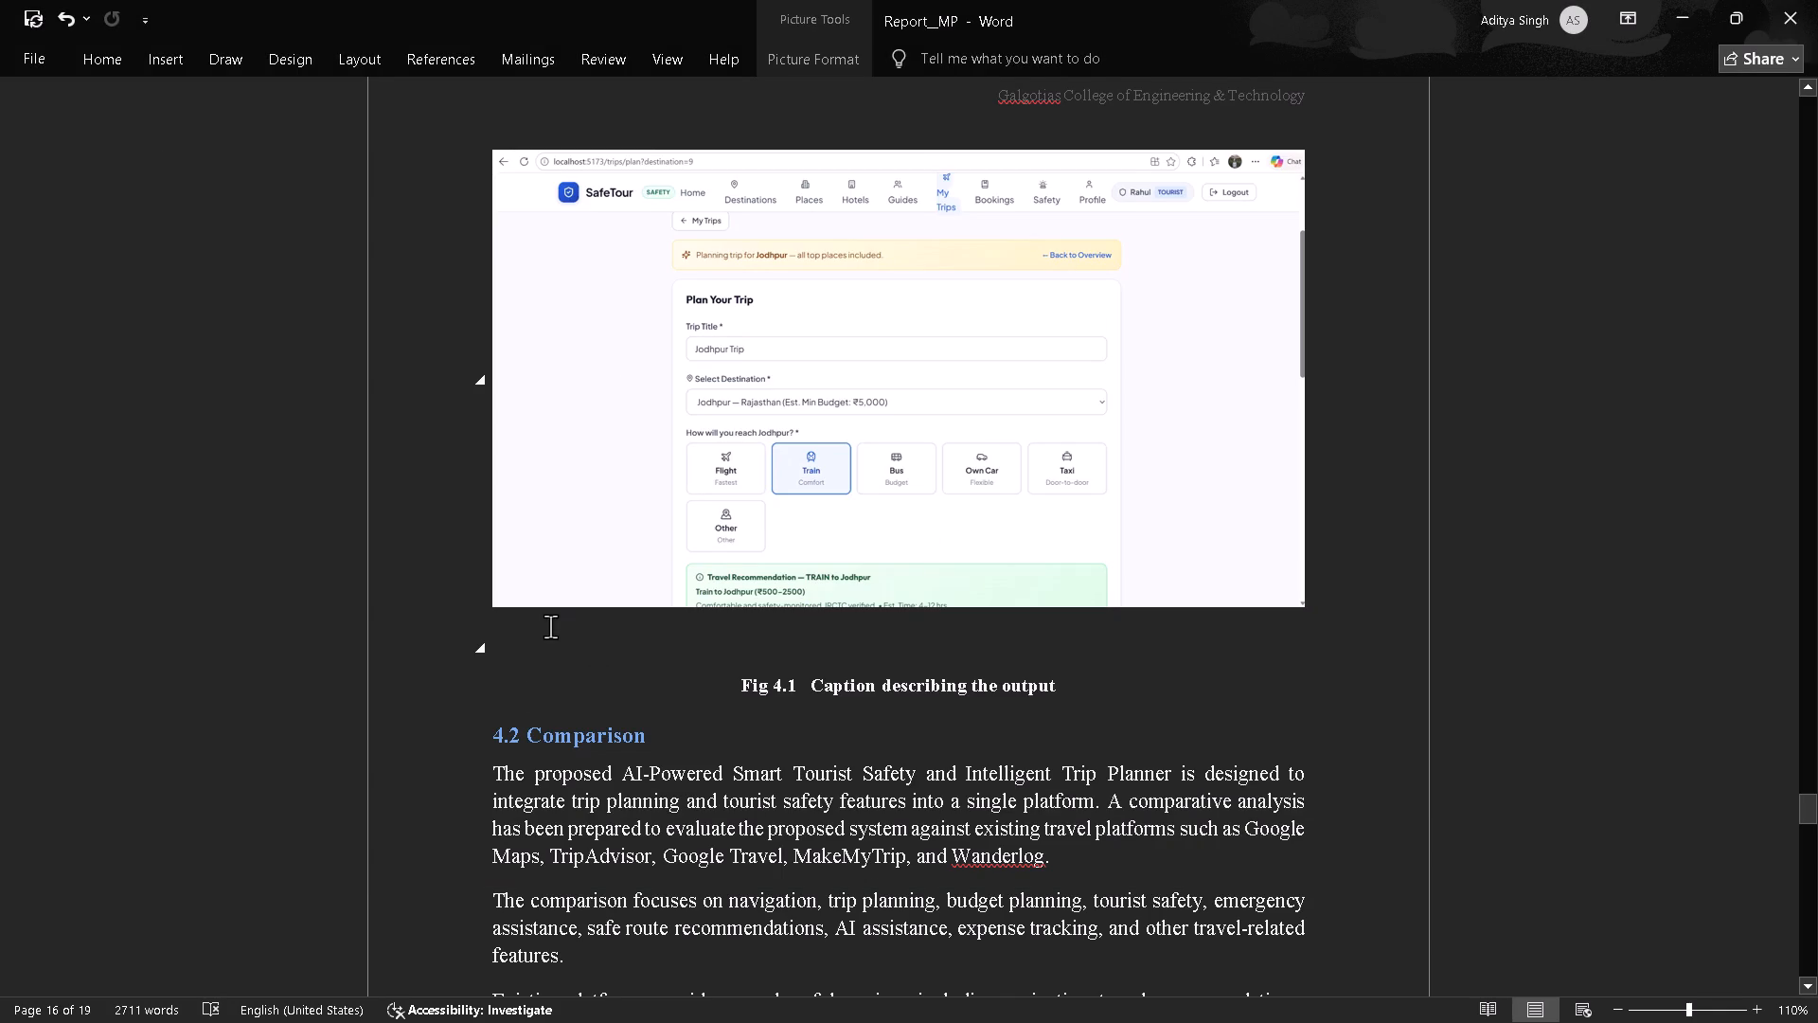
# Paste the copied Manali Day-wise Plan screenshot below the Plan Your Trip image in Report_MP, above the Fig 4.1 caption.
pyautogui.click(550, 626)
pyautogui.hotkey('ctrl', 'v')
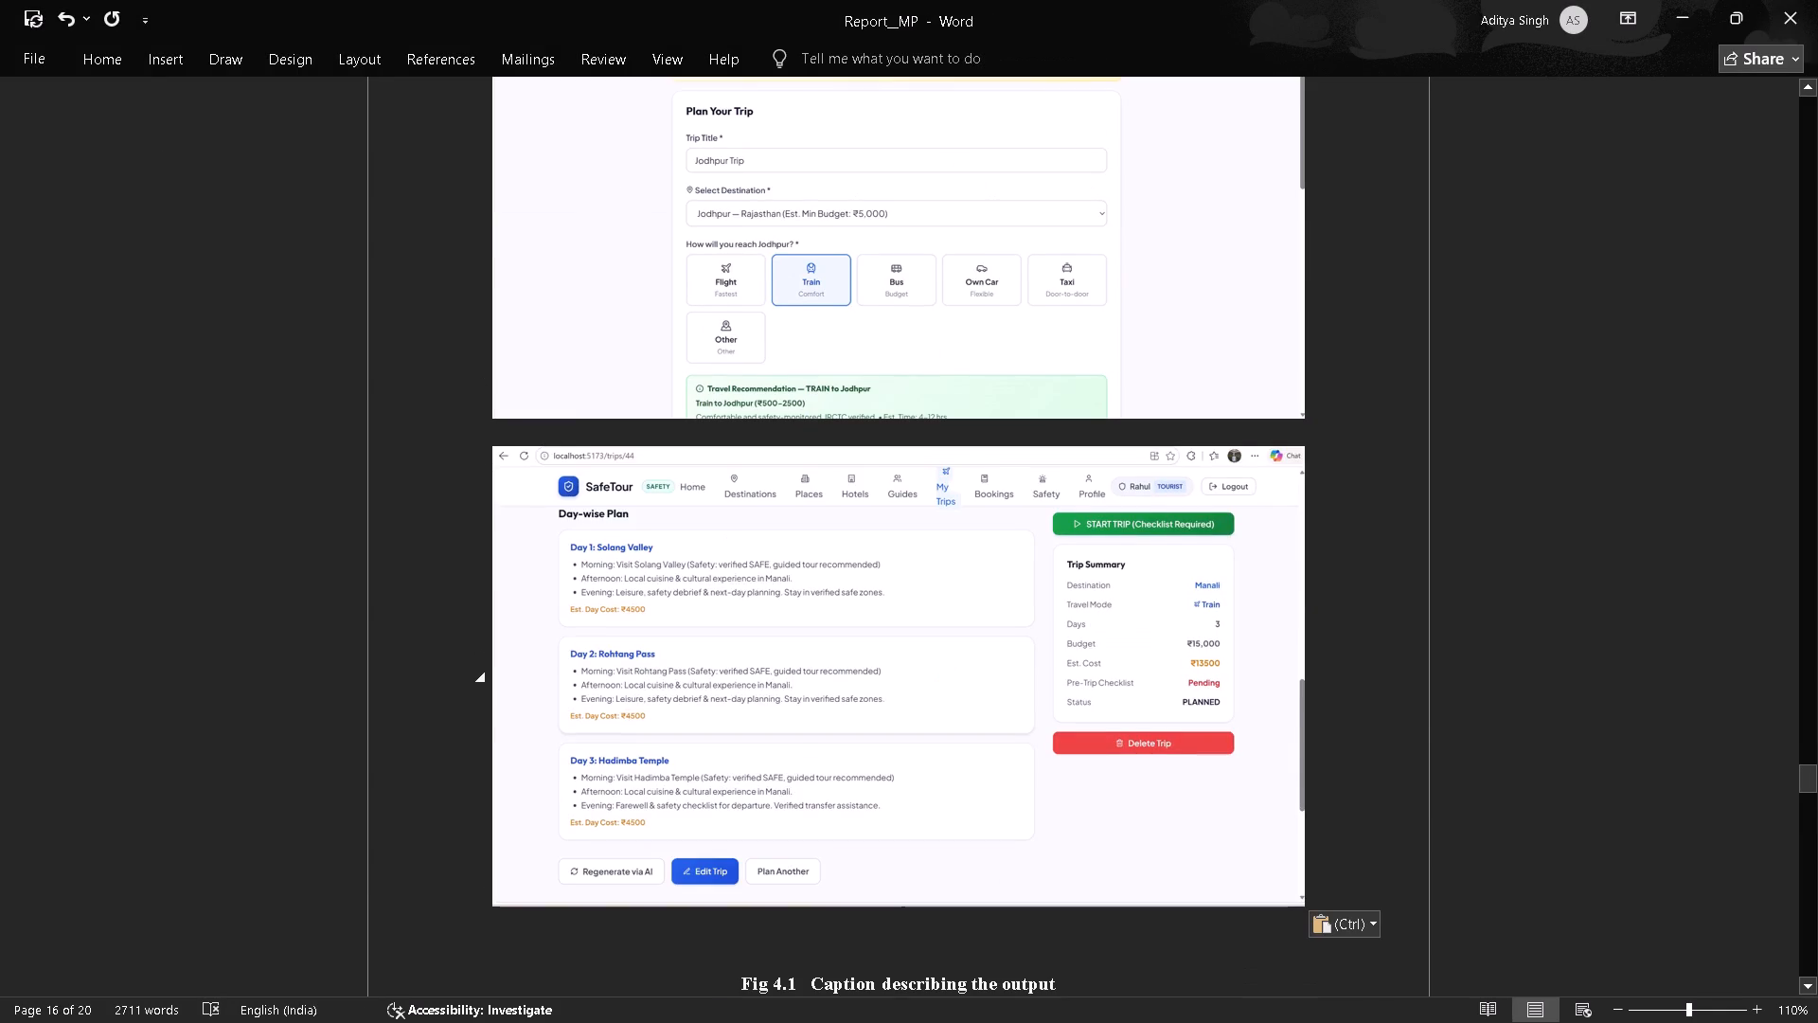
# Copy the live trip map with Emergency SOS from Photos and paste it below the Day-wise Plan screenshot in Report_MP.
pyautogui.press('Right')
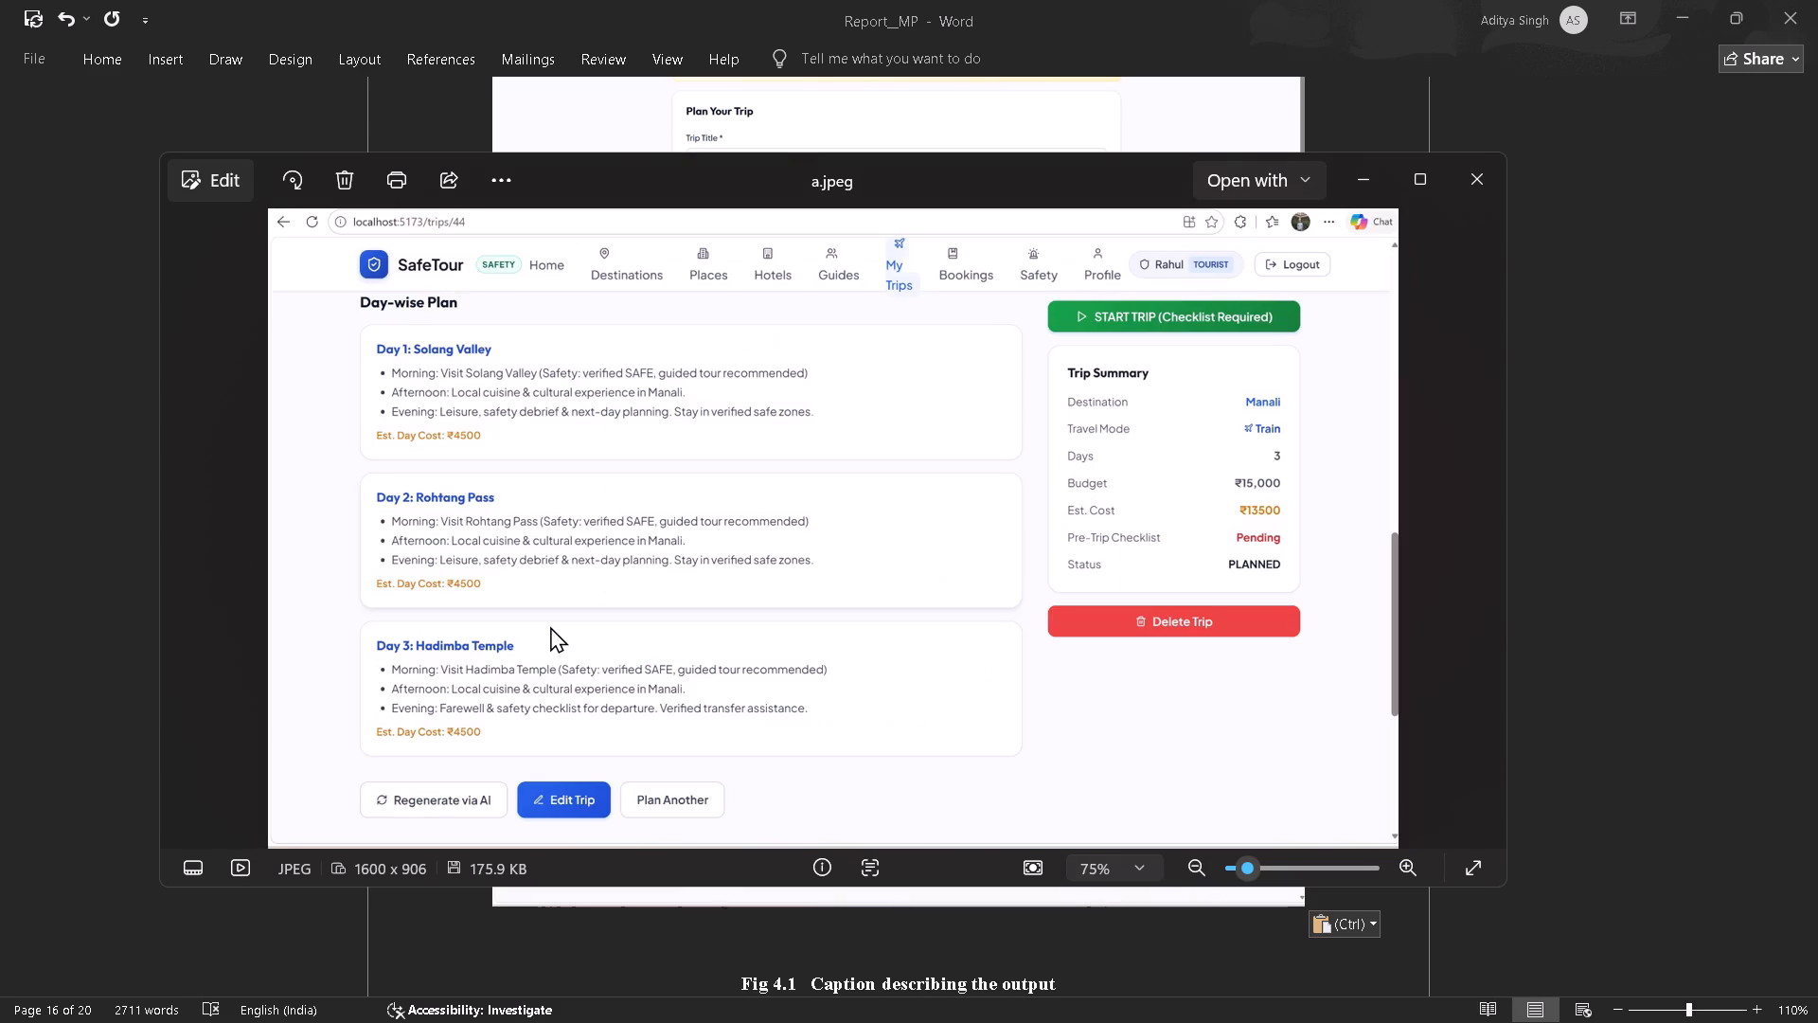
pyautogui.press('Left')
pyautogui.press('Left')
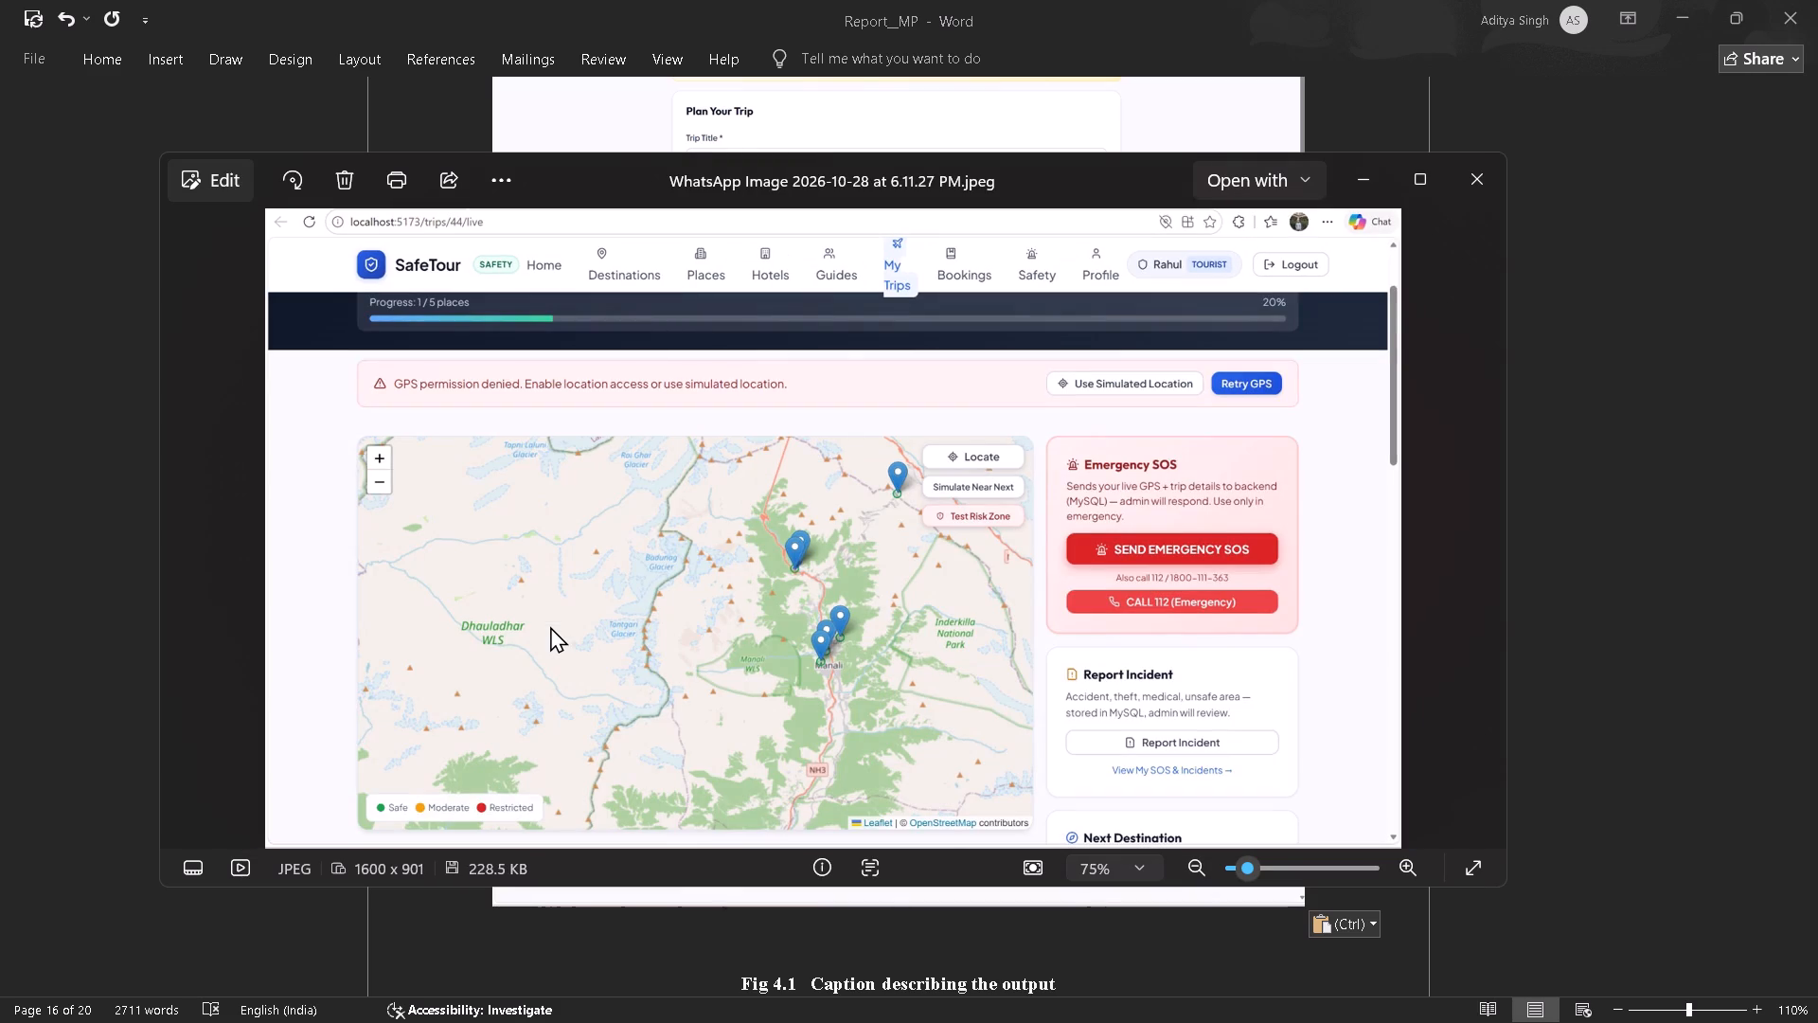
pyautogui.click(550, 626)
pyautogui.hotkey('ctrl', 'c')
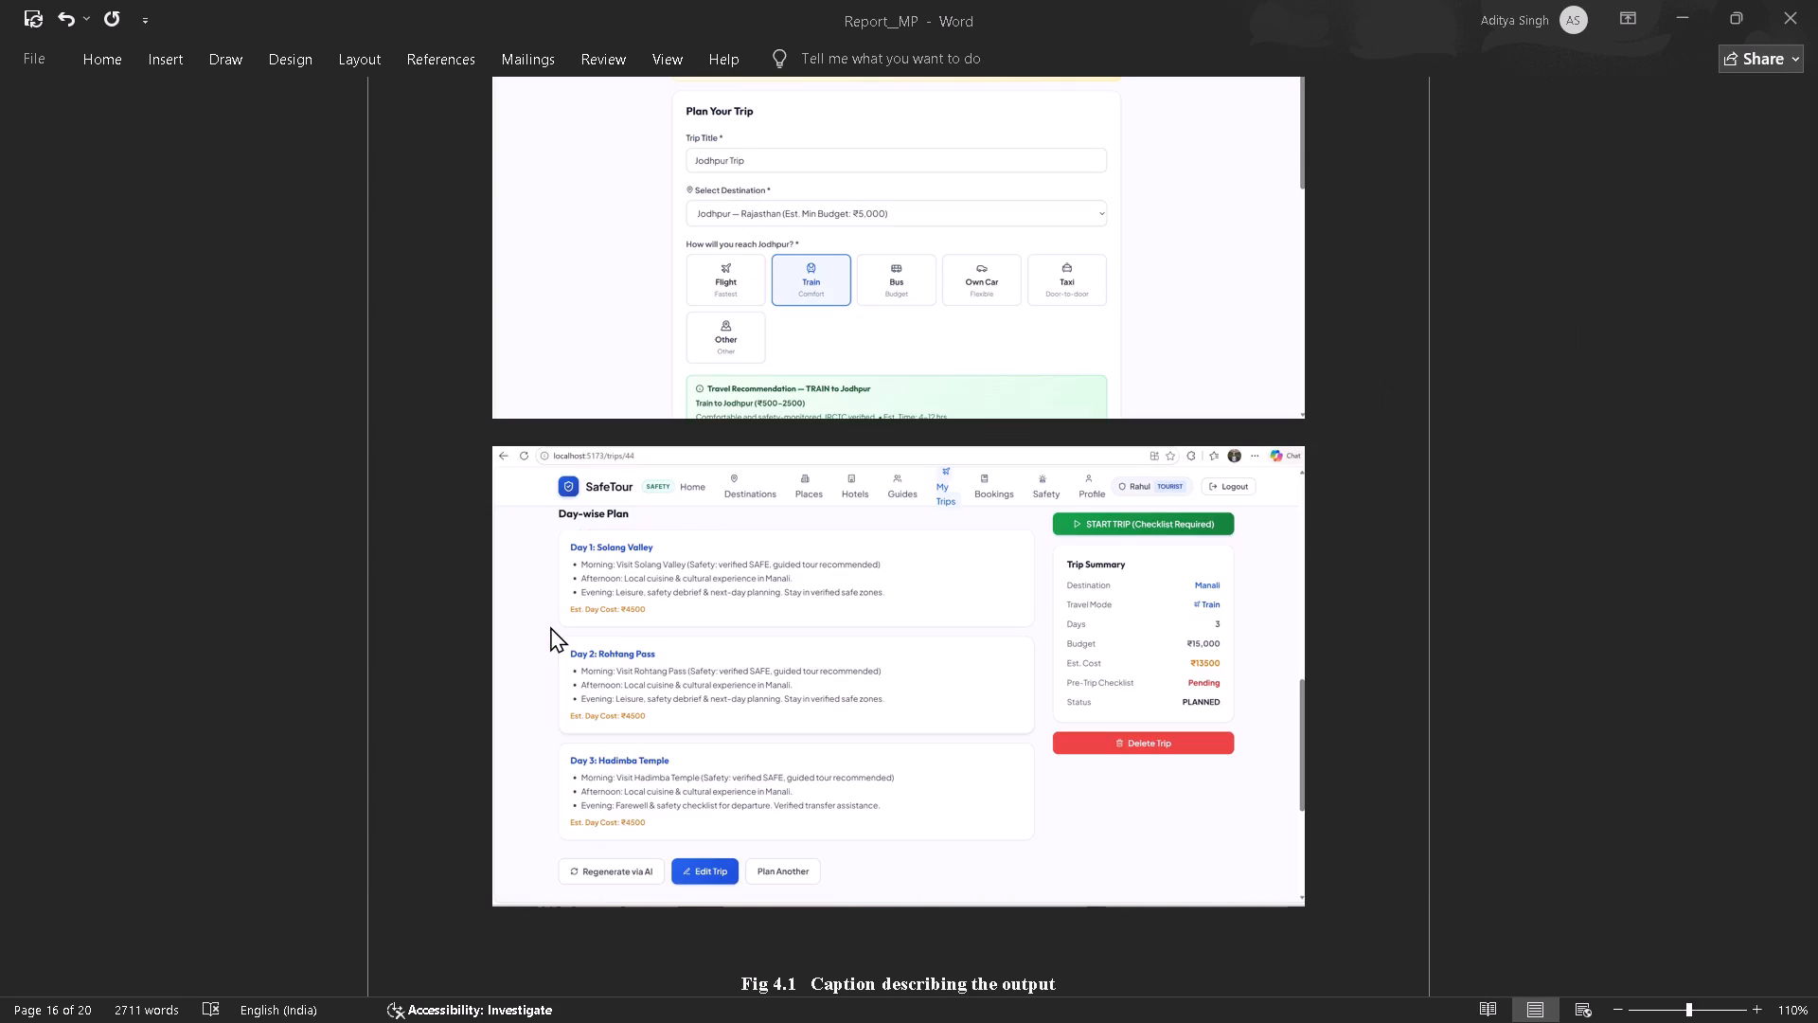
pyautogui.hotkey('ctrl', 'v')
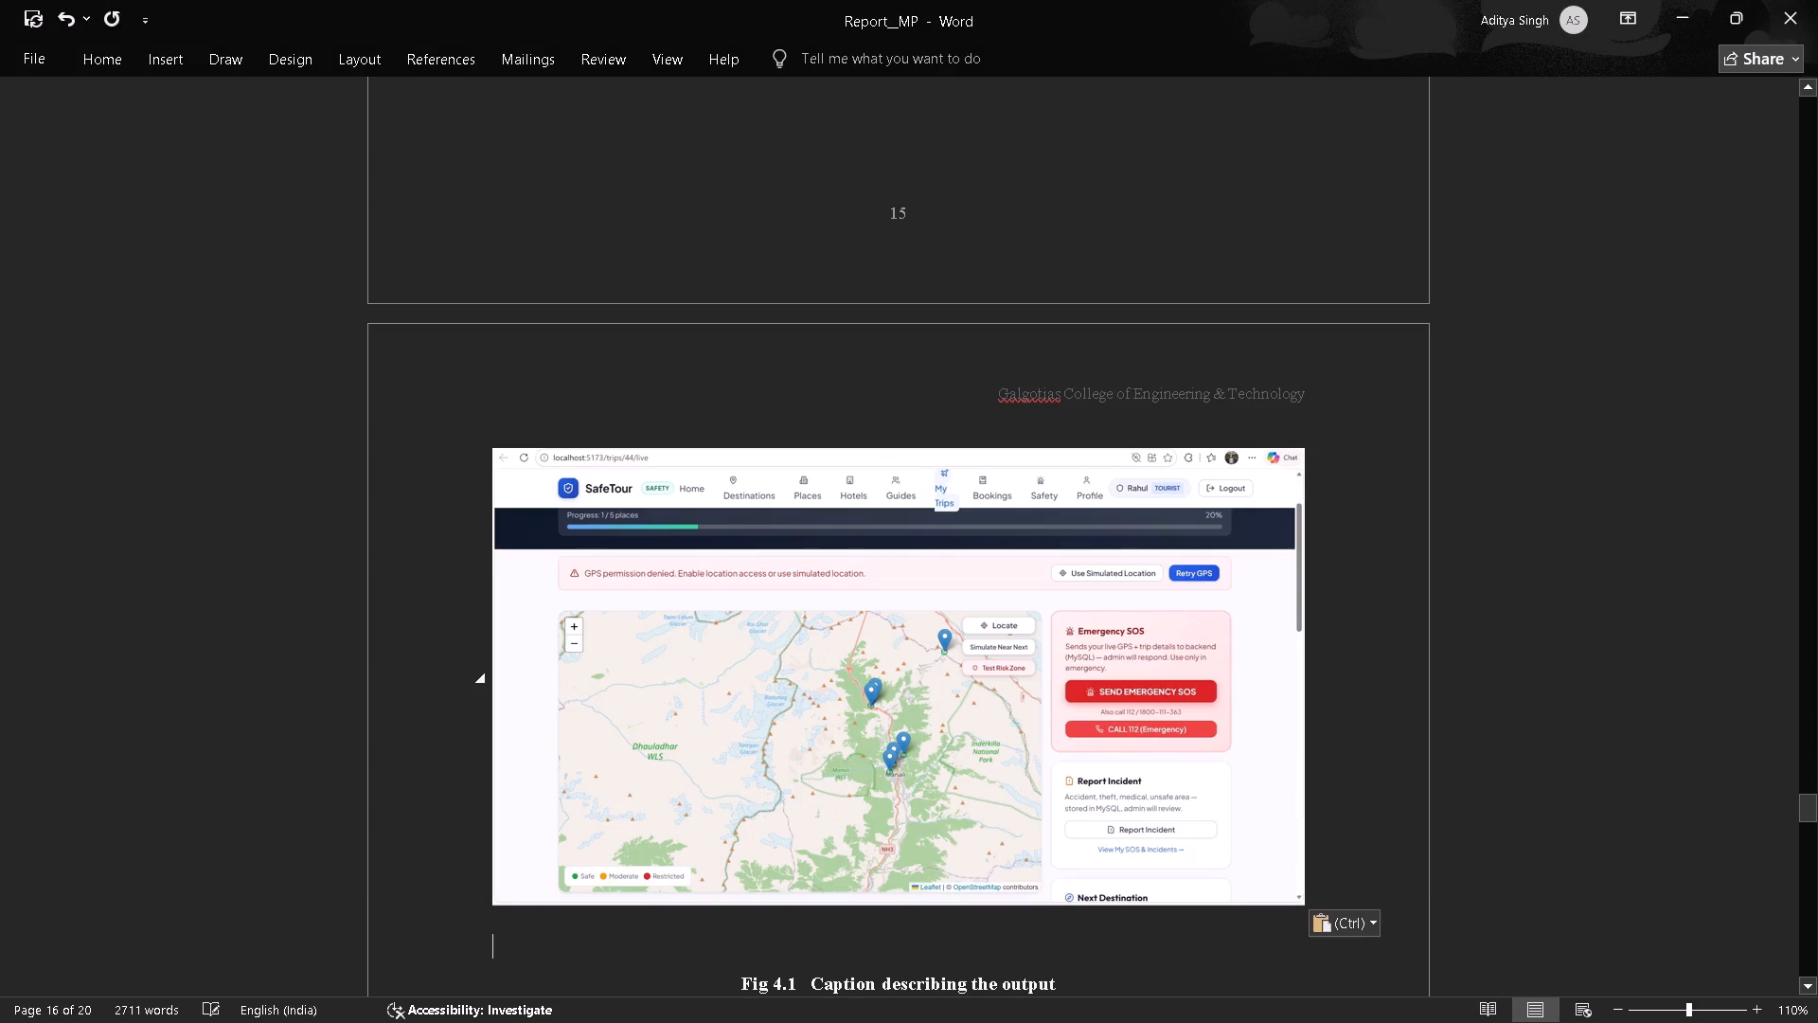
# Insert two line breaks between the Plan Your Trip image and the Day-wise Plan screenshot.
pyautogui.hscroll(1, 550, 626)
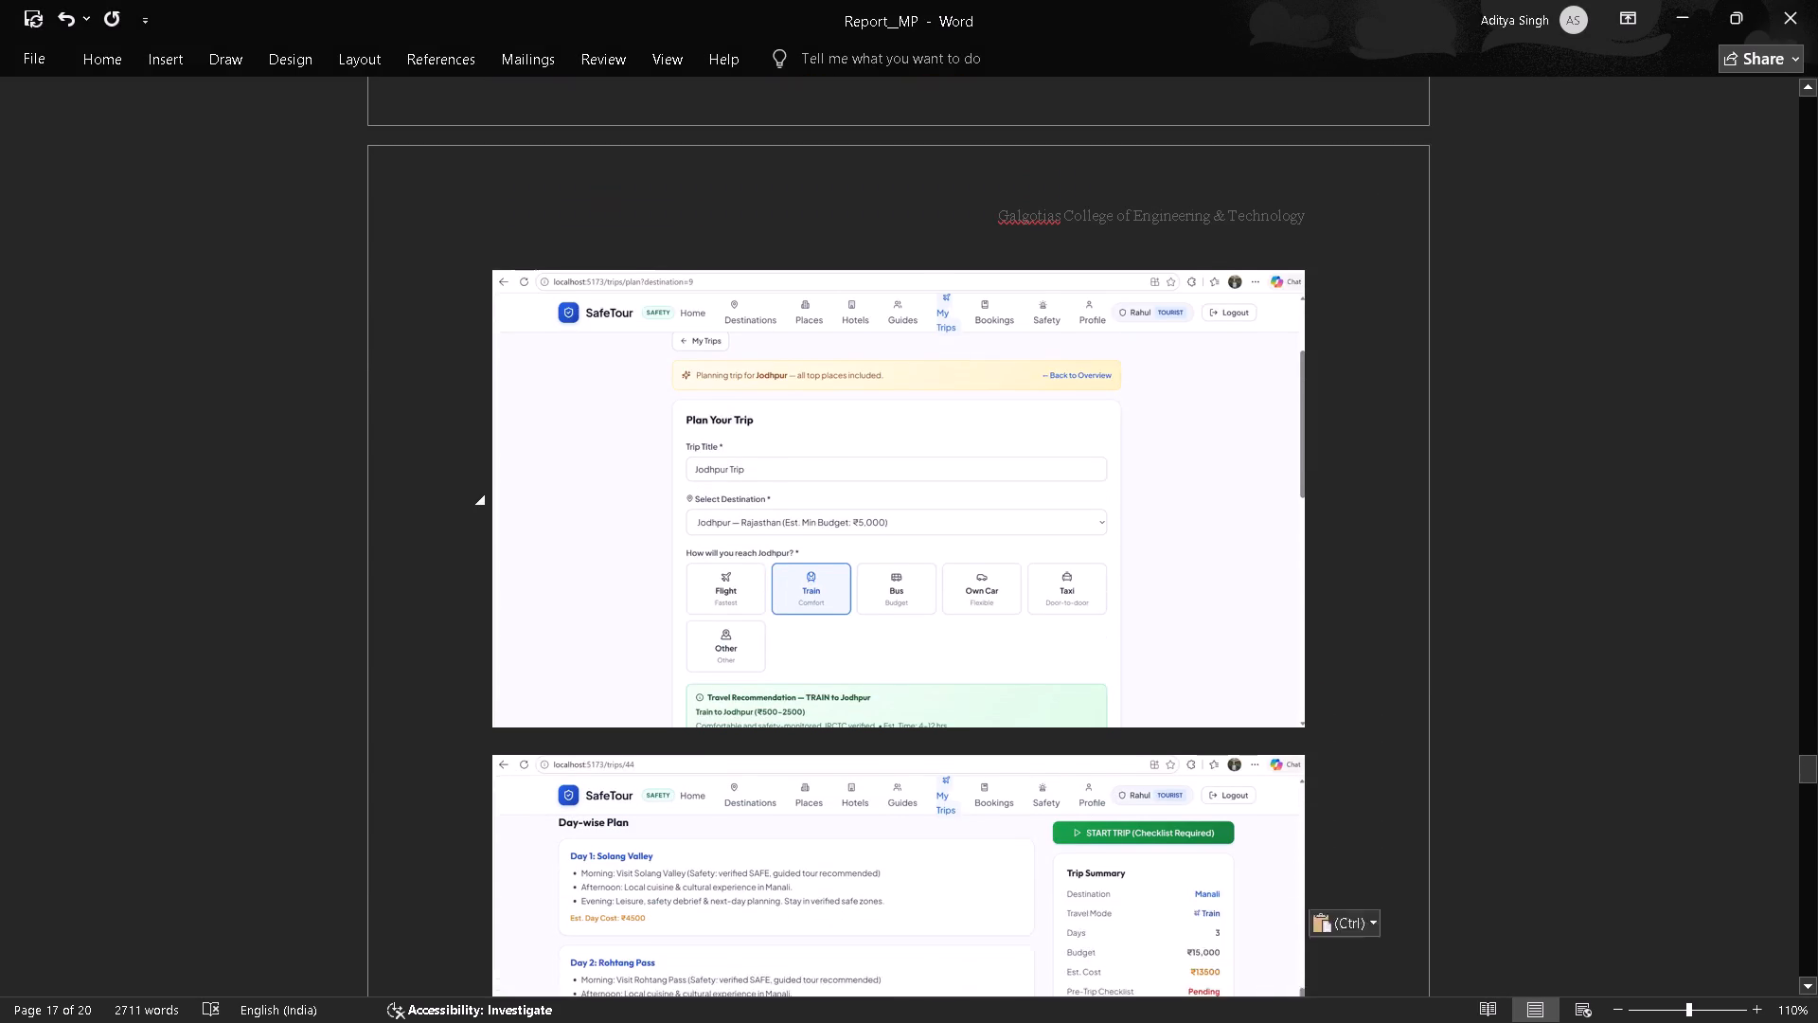
pyautogui.hscroll(1, 550, 626)
pyautogui.click(590, 423)
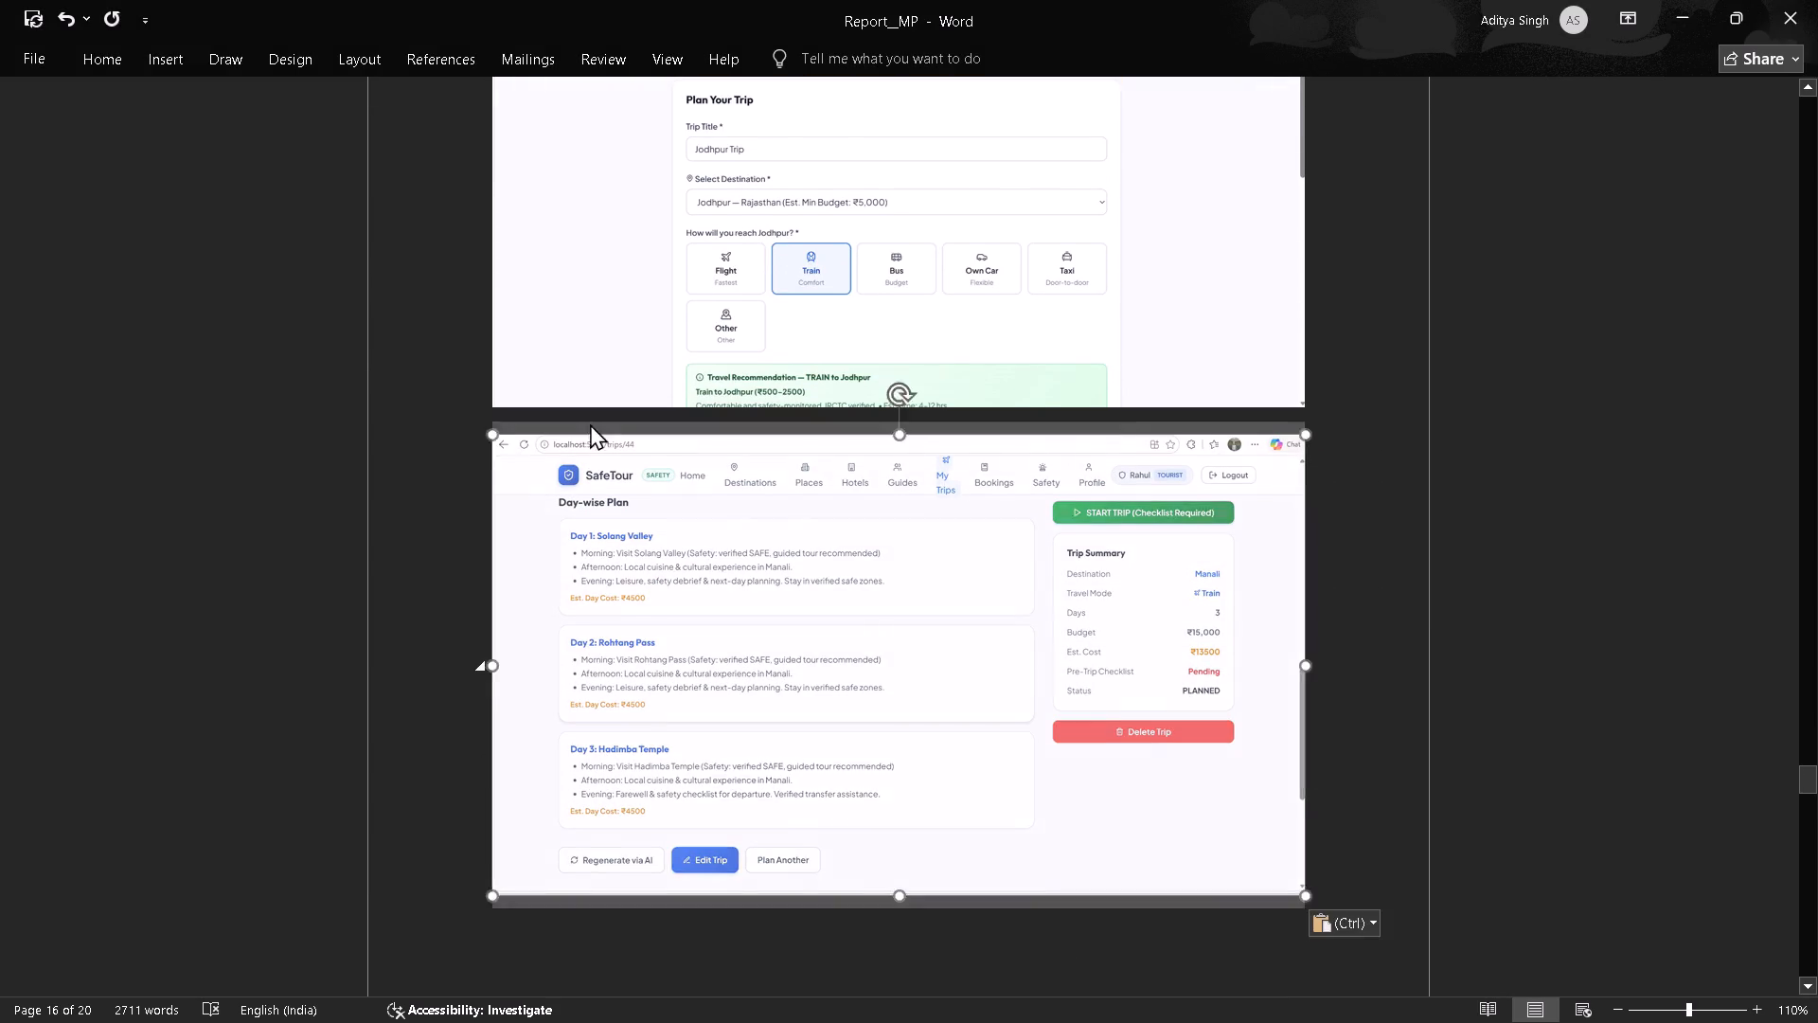
pyautogui.press('Return')
pyautogui.press('Return')
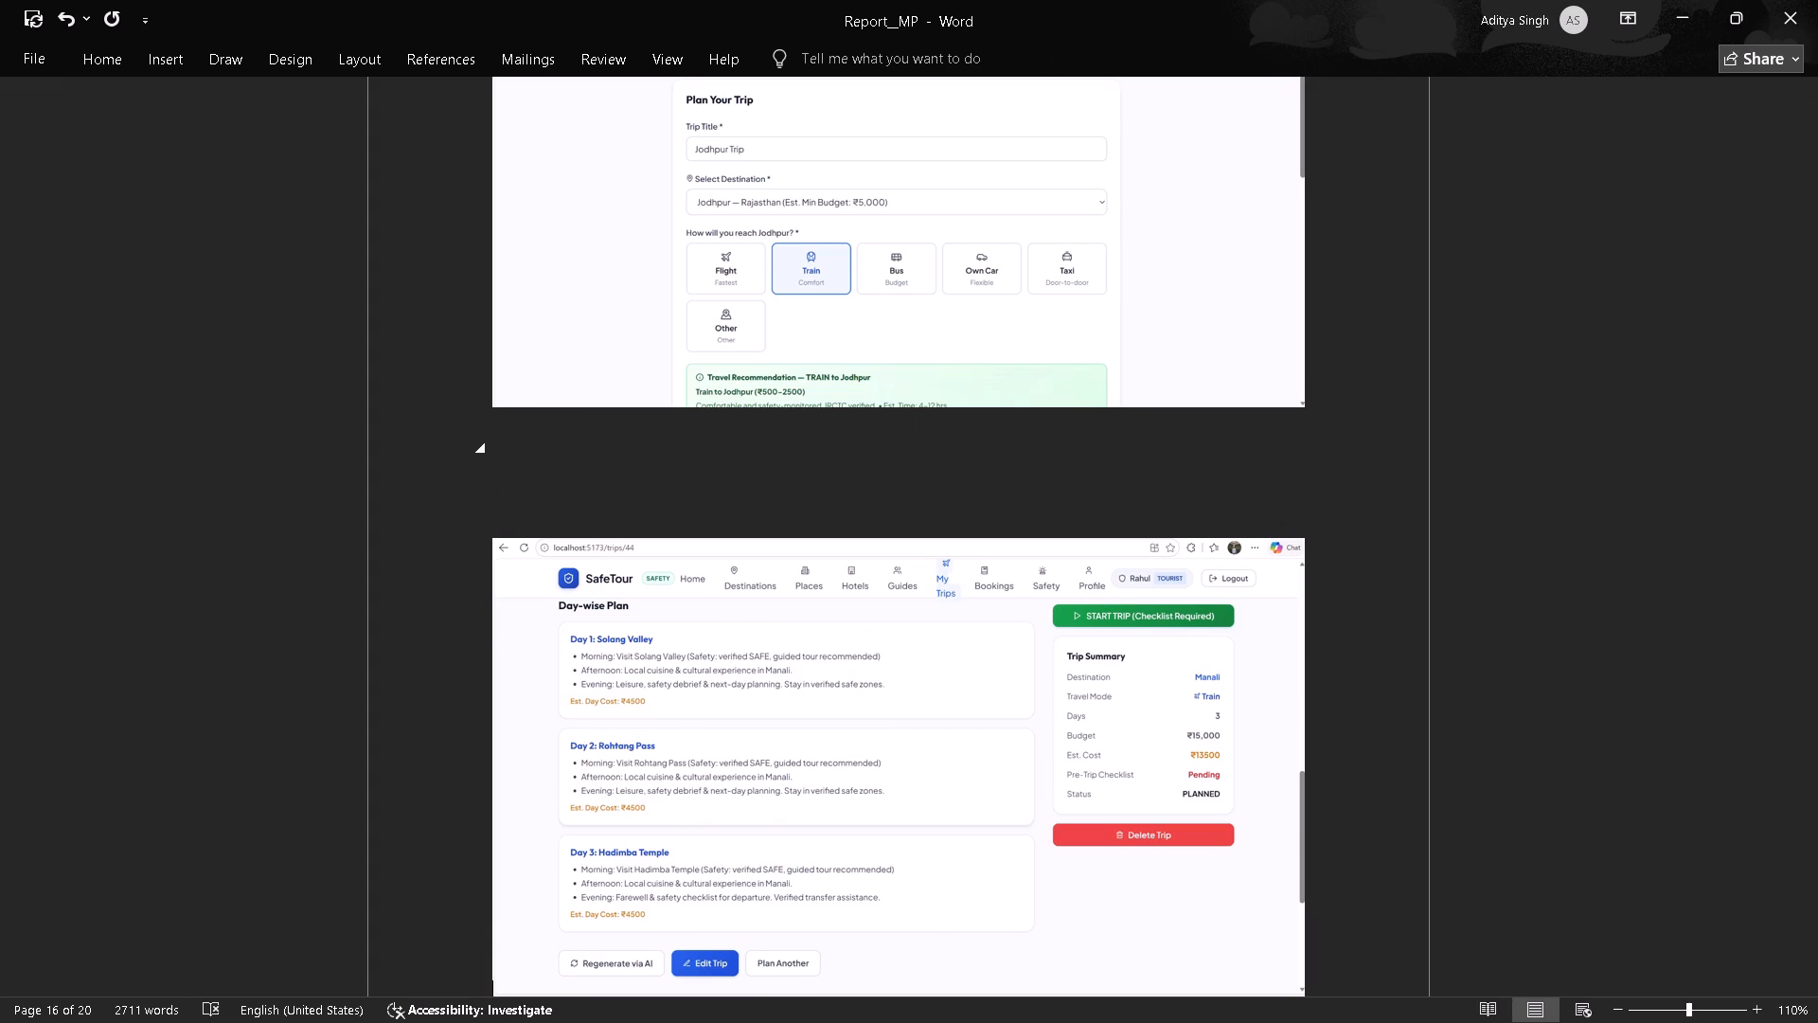
# In Report_MP, examine the section 4.1 screenshots on pages 12 to 15 for order, spacing and repeated Jodhpur images.
pyautogui.scroll(2, 590, 423)
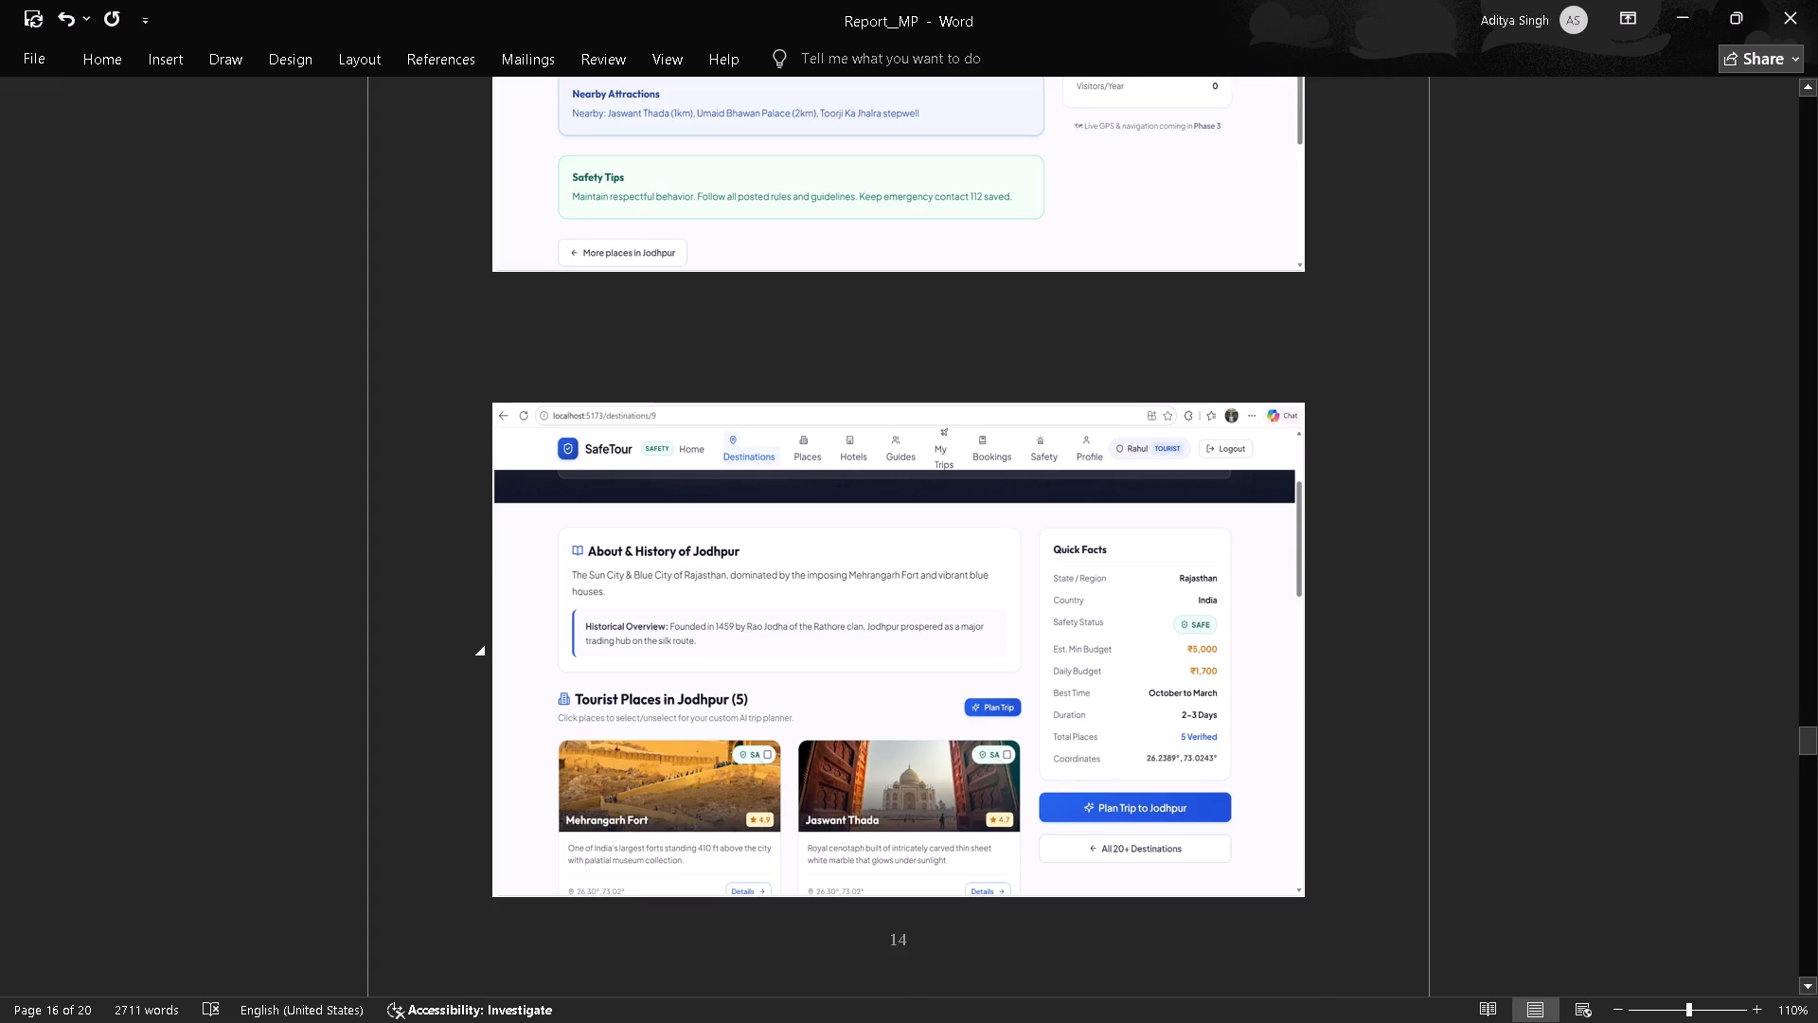
pyautogui.hscroll(1, 590, 423)
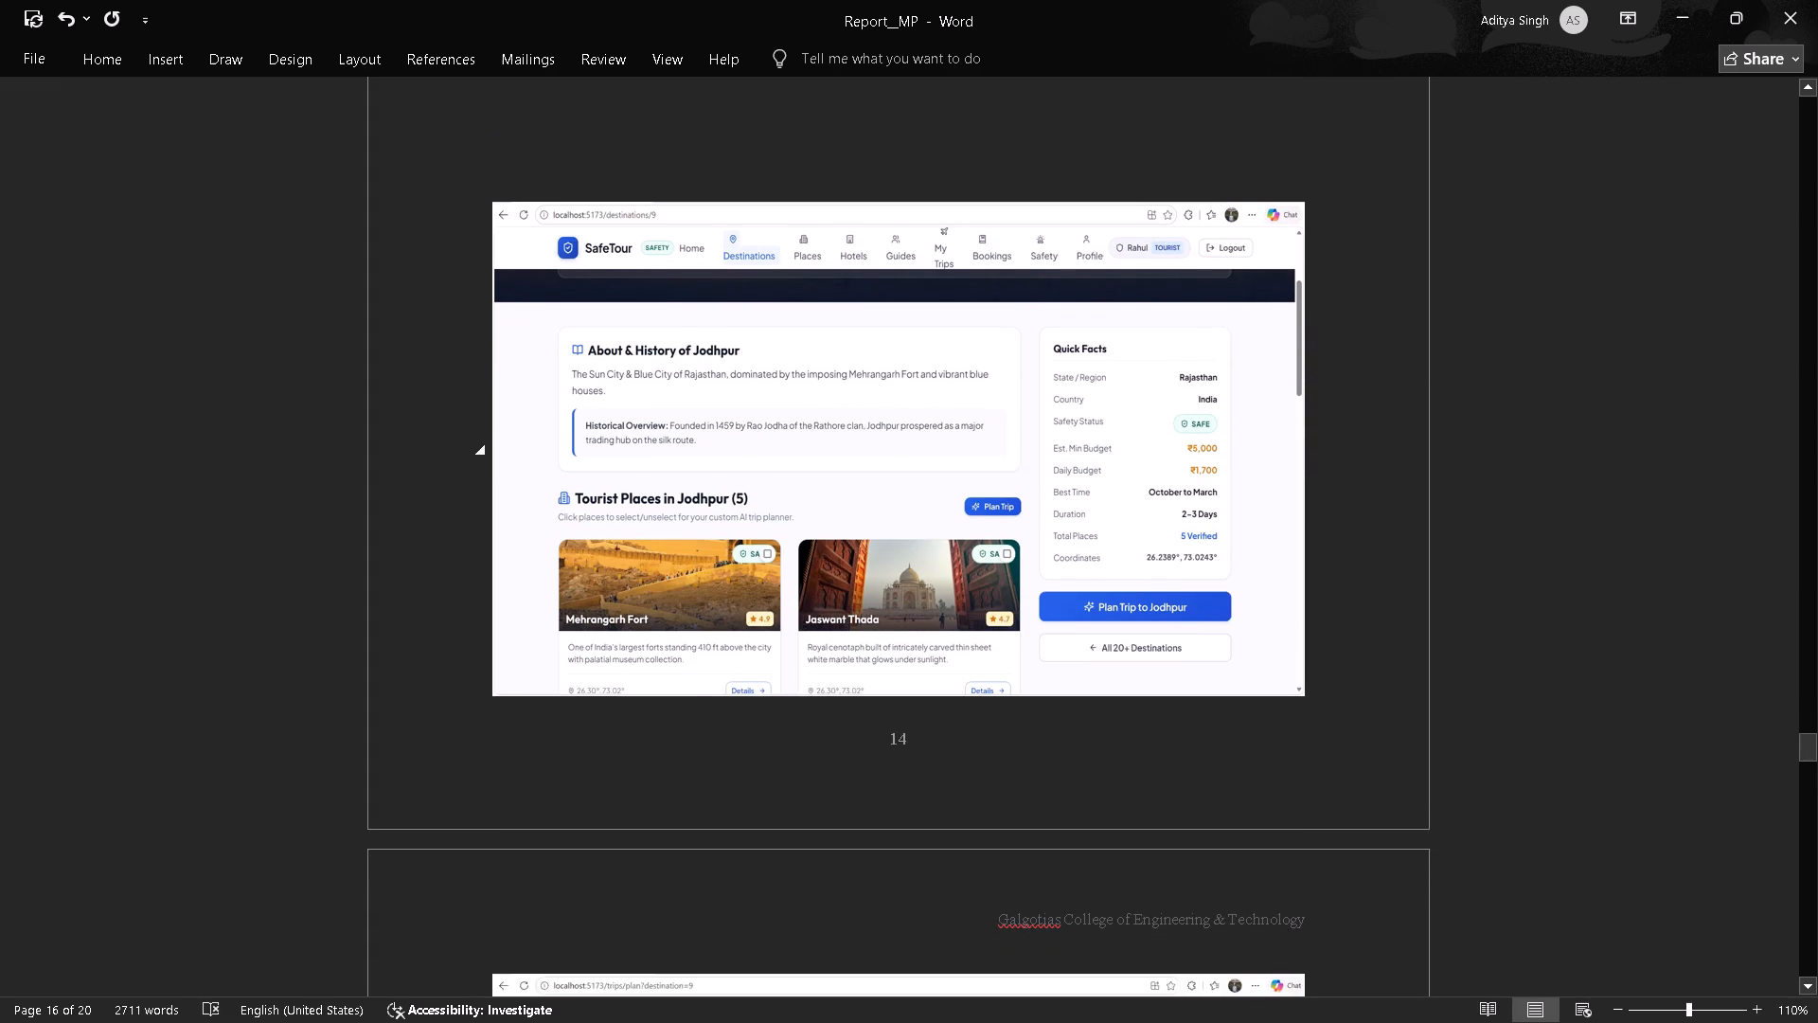
pyautogui.hscroll(1, 590, 423)
pyautogui.scroll(1, 590, 423)
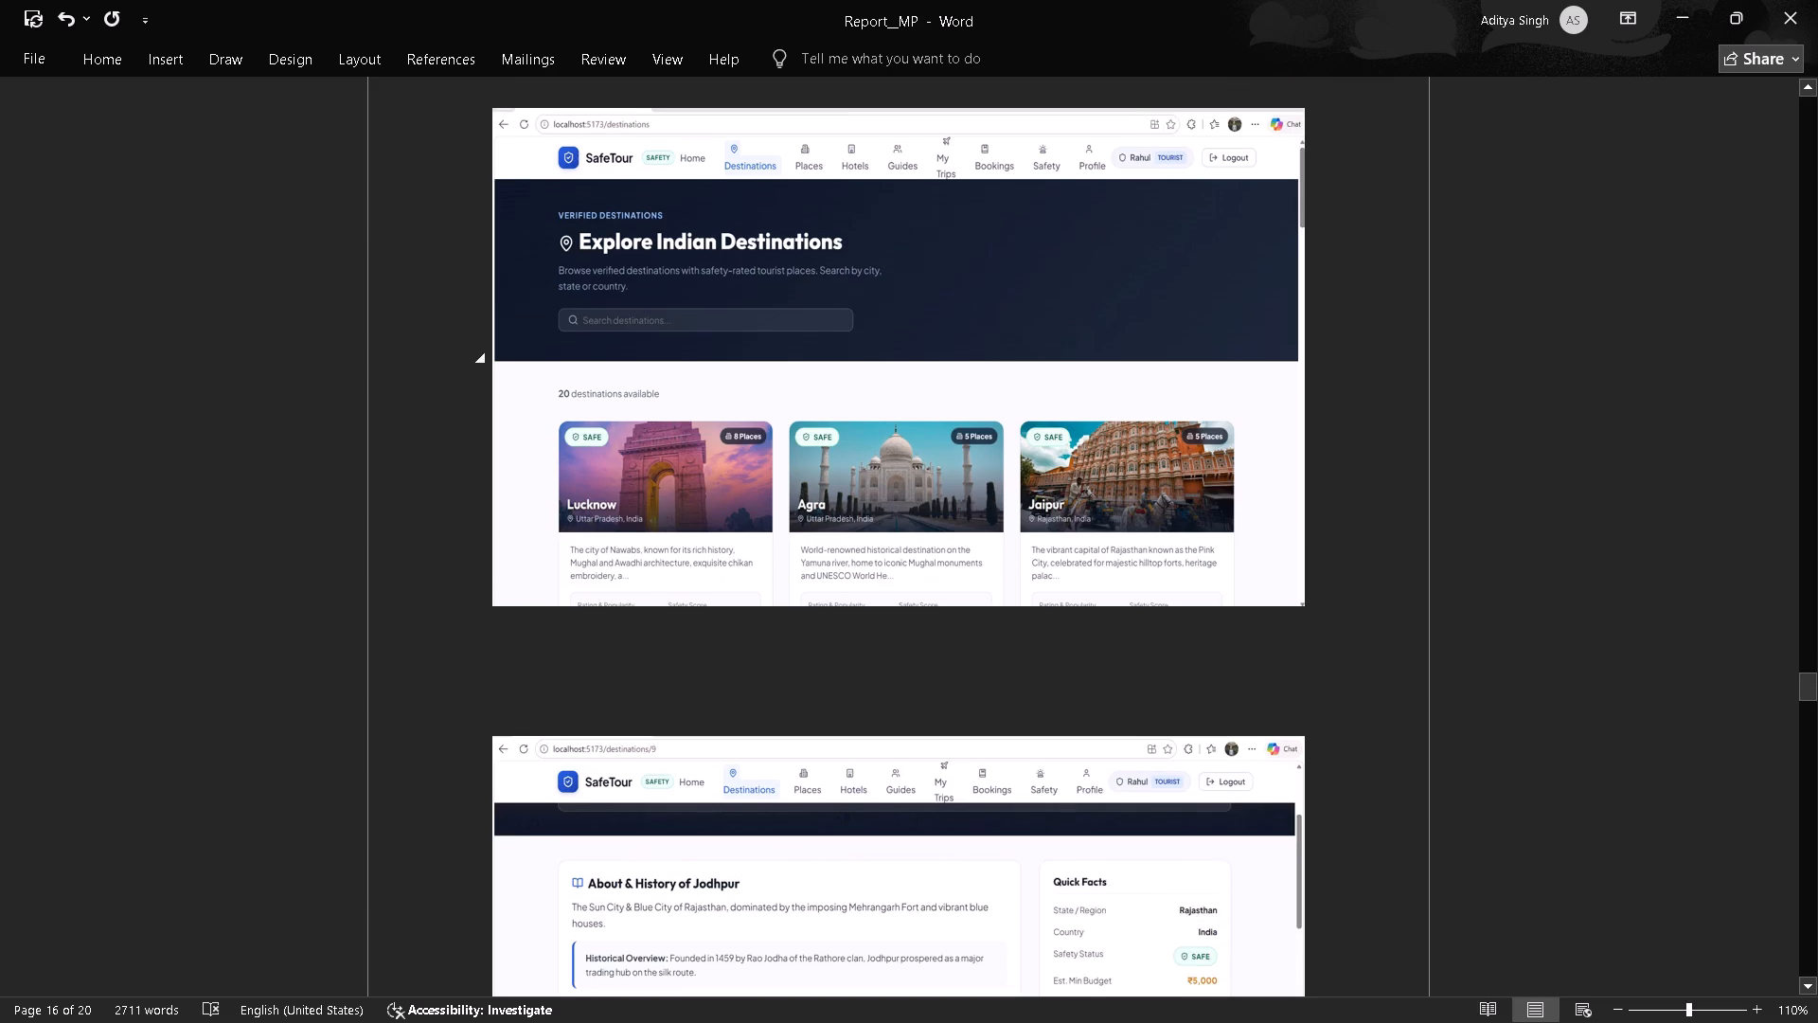
pyautogui.scroll(1, 590, 423)
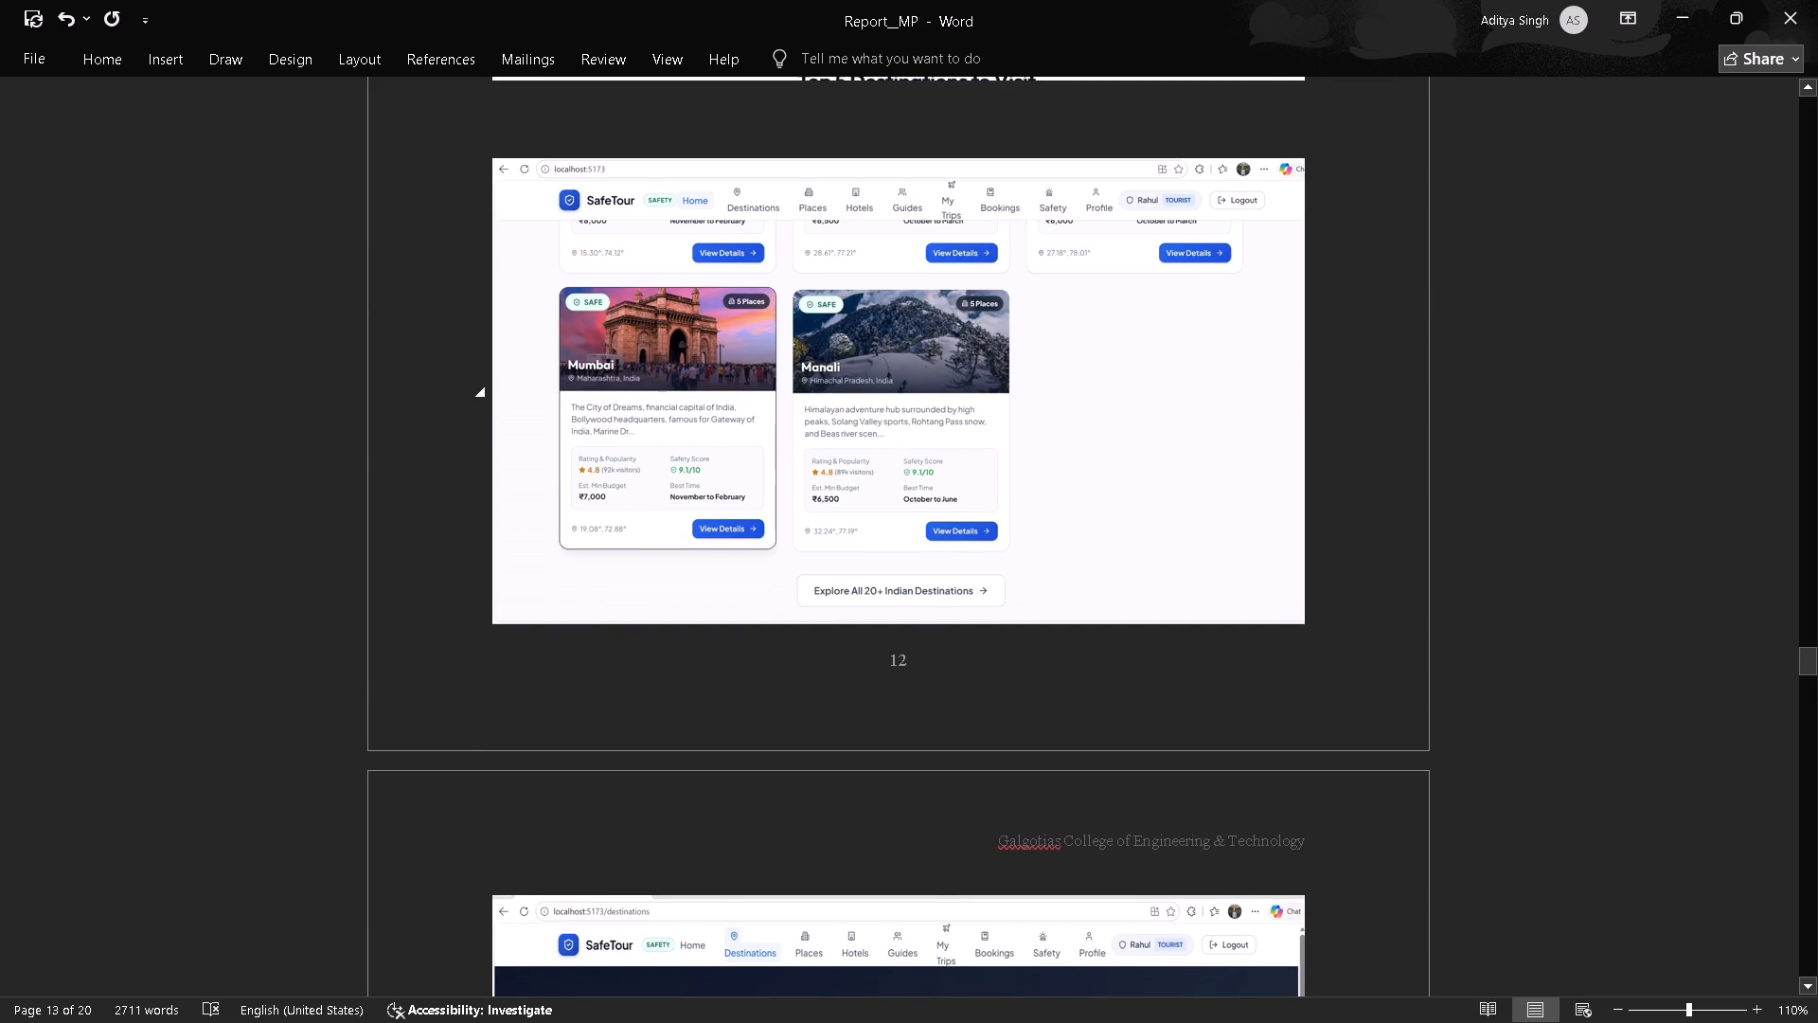
pyautogui.scroll(-2, 590, 423)
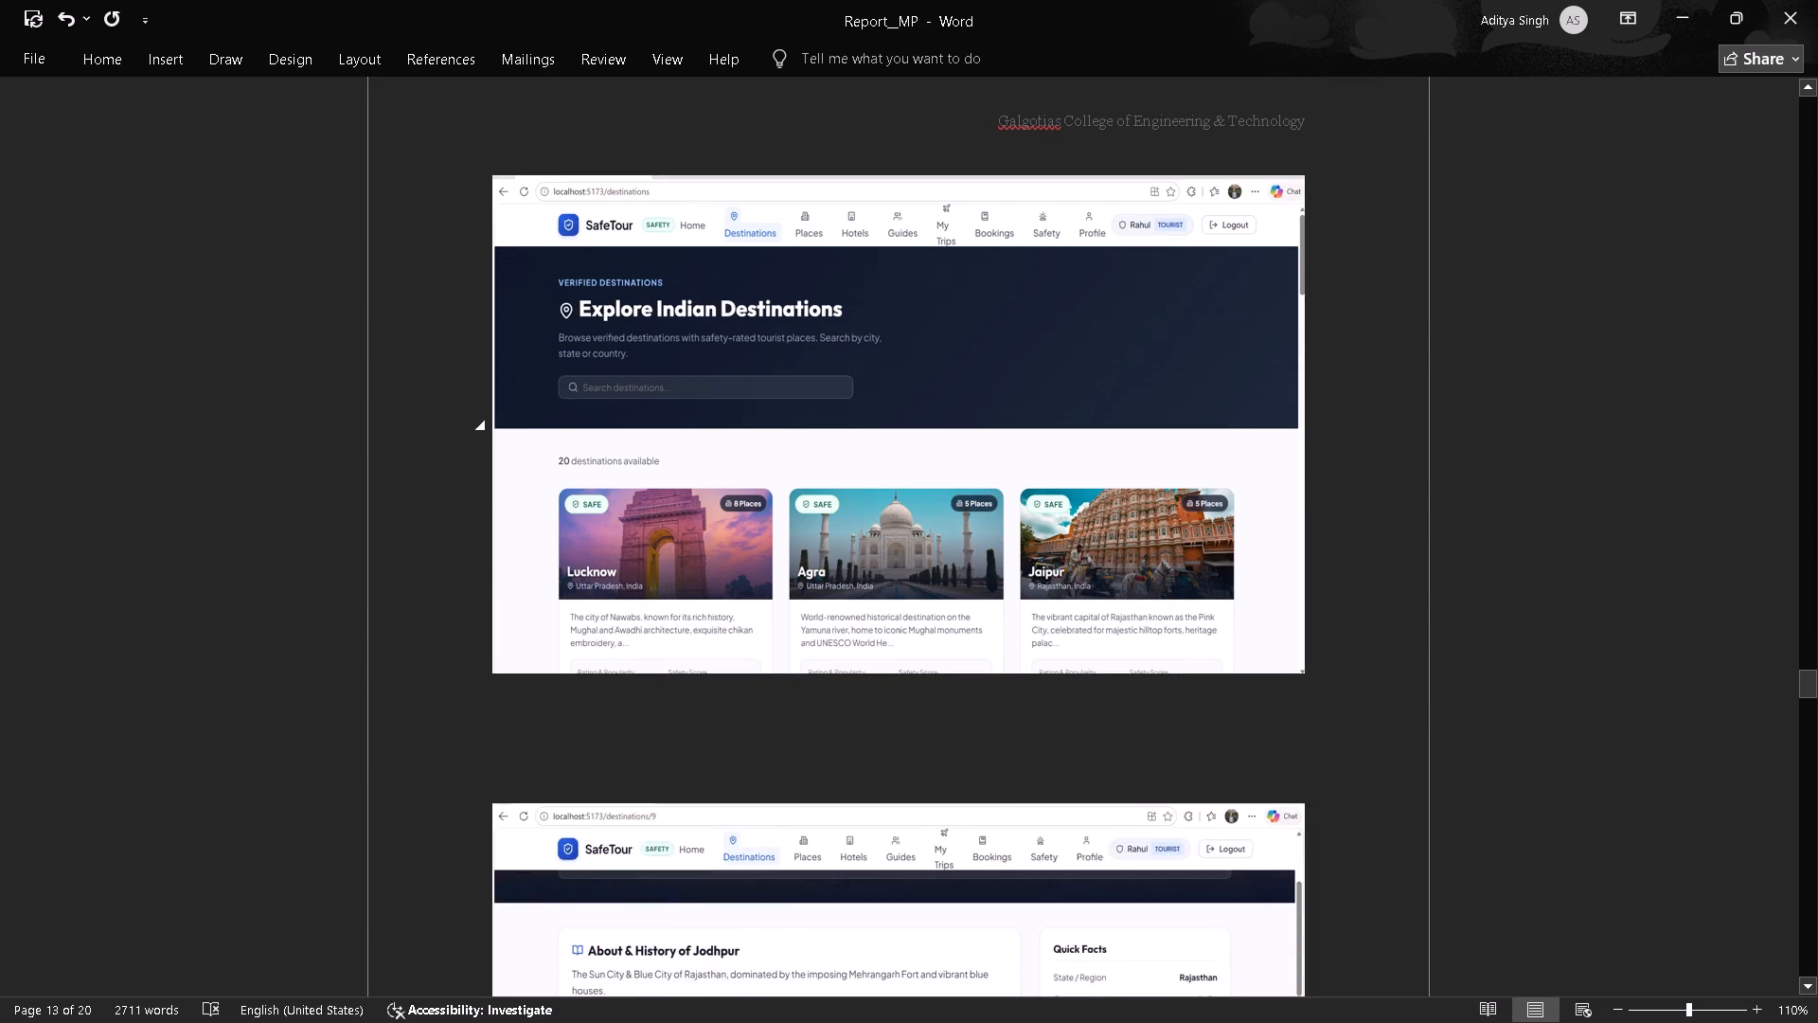
pyautogui.scroll(-1, 590, 423)
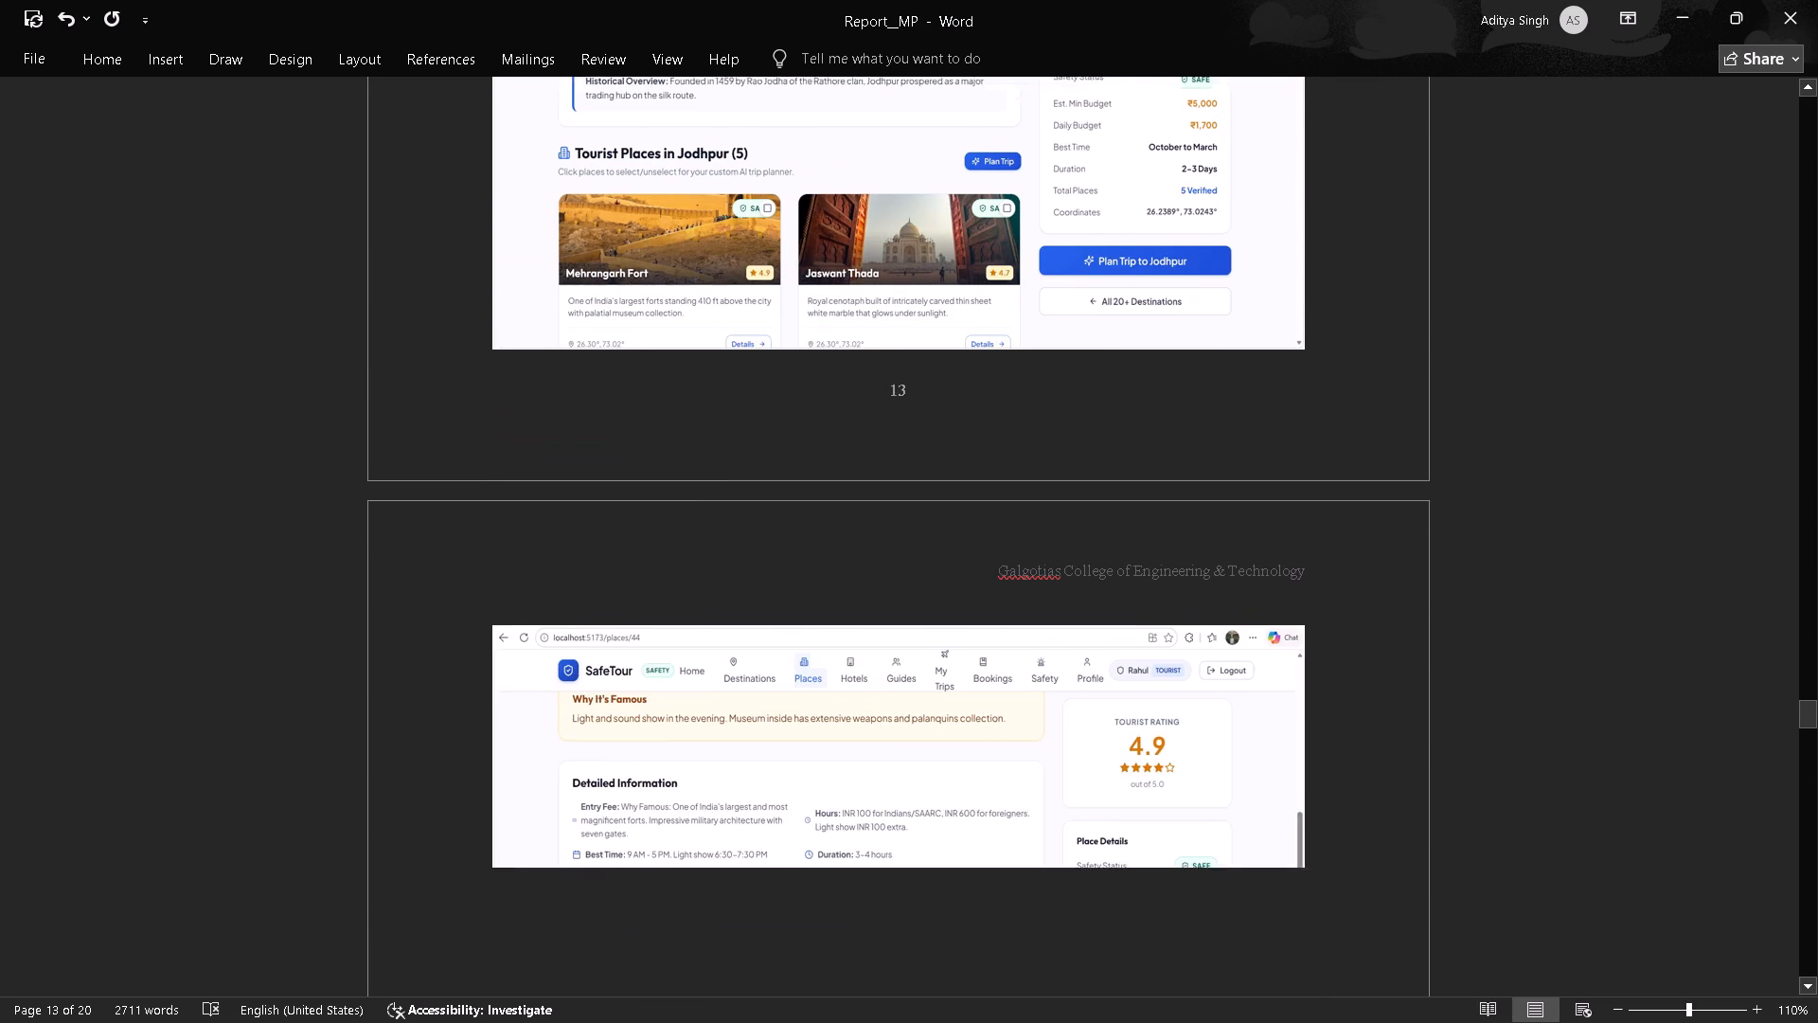
pyautogui.scroll(-2, 590, 423)
pyautogui.scroll(1, 590, 423)
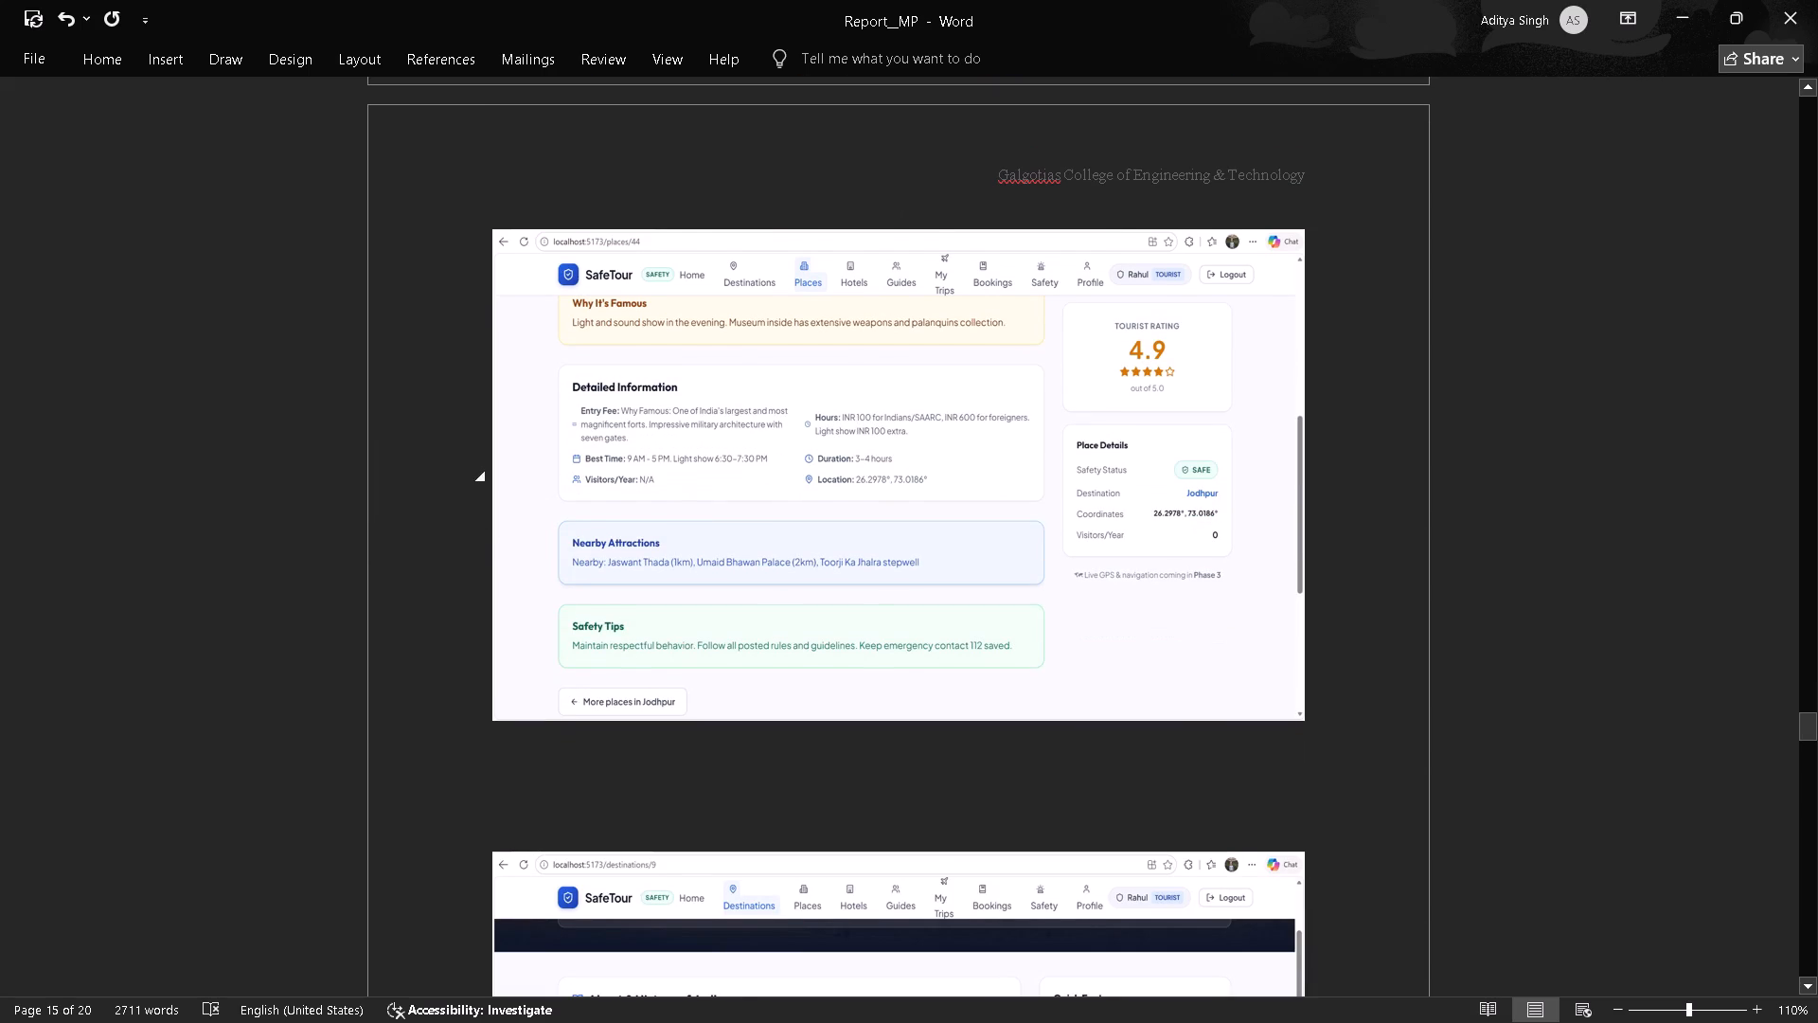
pyautogui.scroll(-1, 590, 423)
pyautogui.scroll(1, 590, 423)
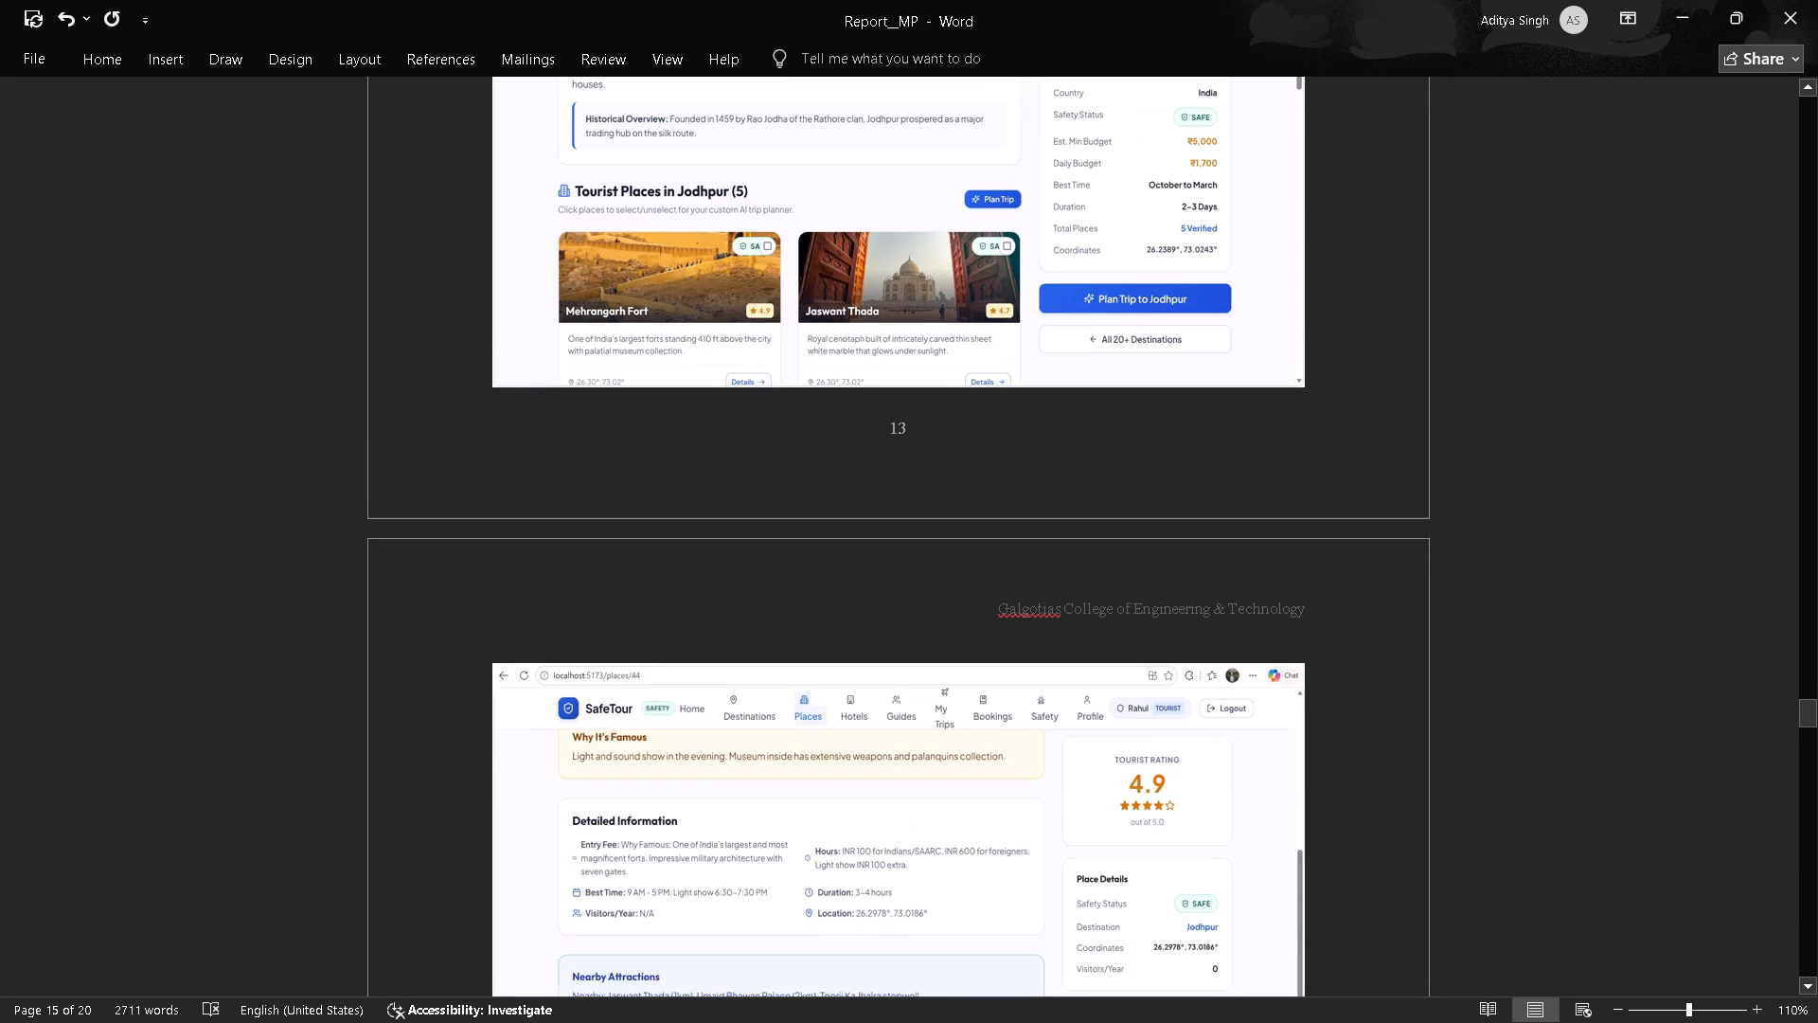
pyautogui.scroll(-2, 590, 423)
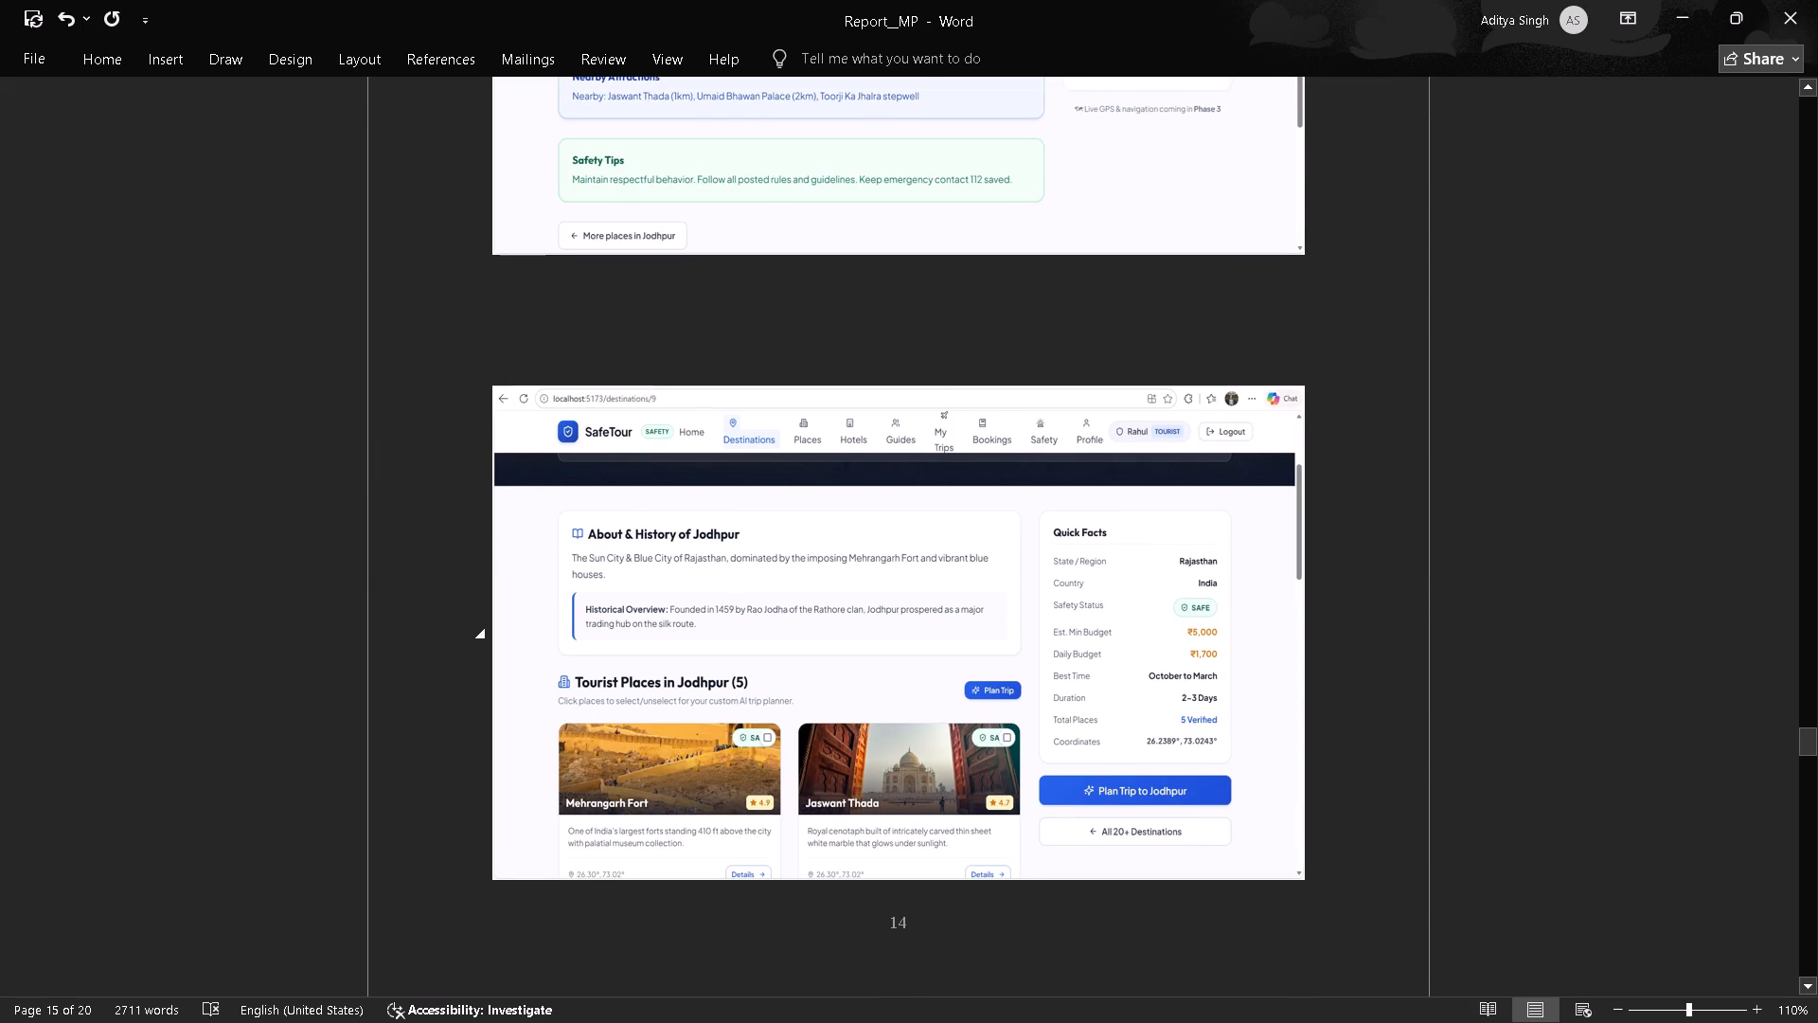
# Delete the repeated Jodhpur About & History screenshot at the bottom of page 14.
pyautogui.scroll(2, 516, 683)
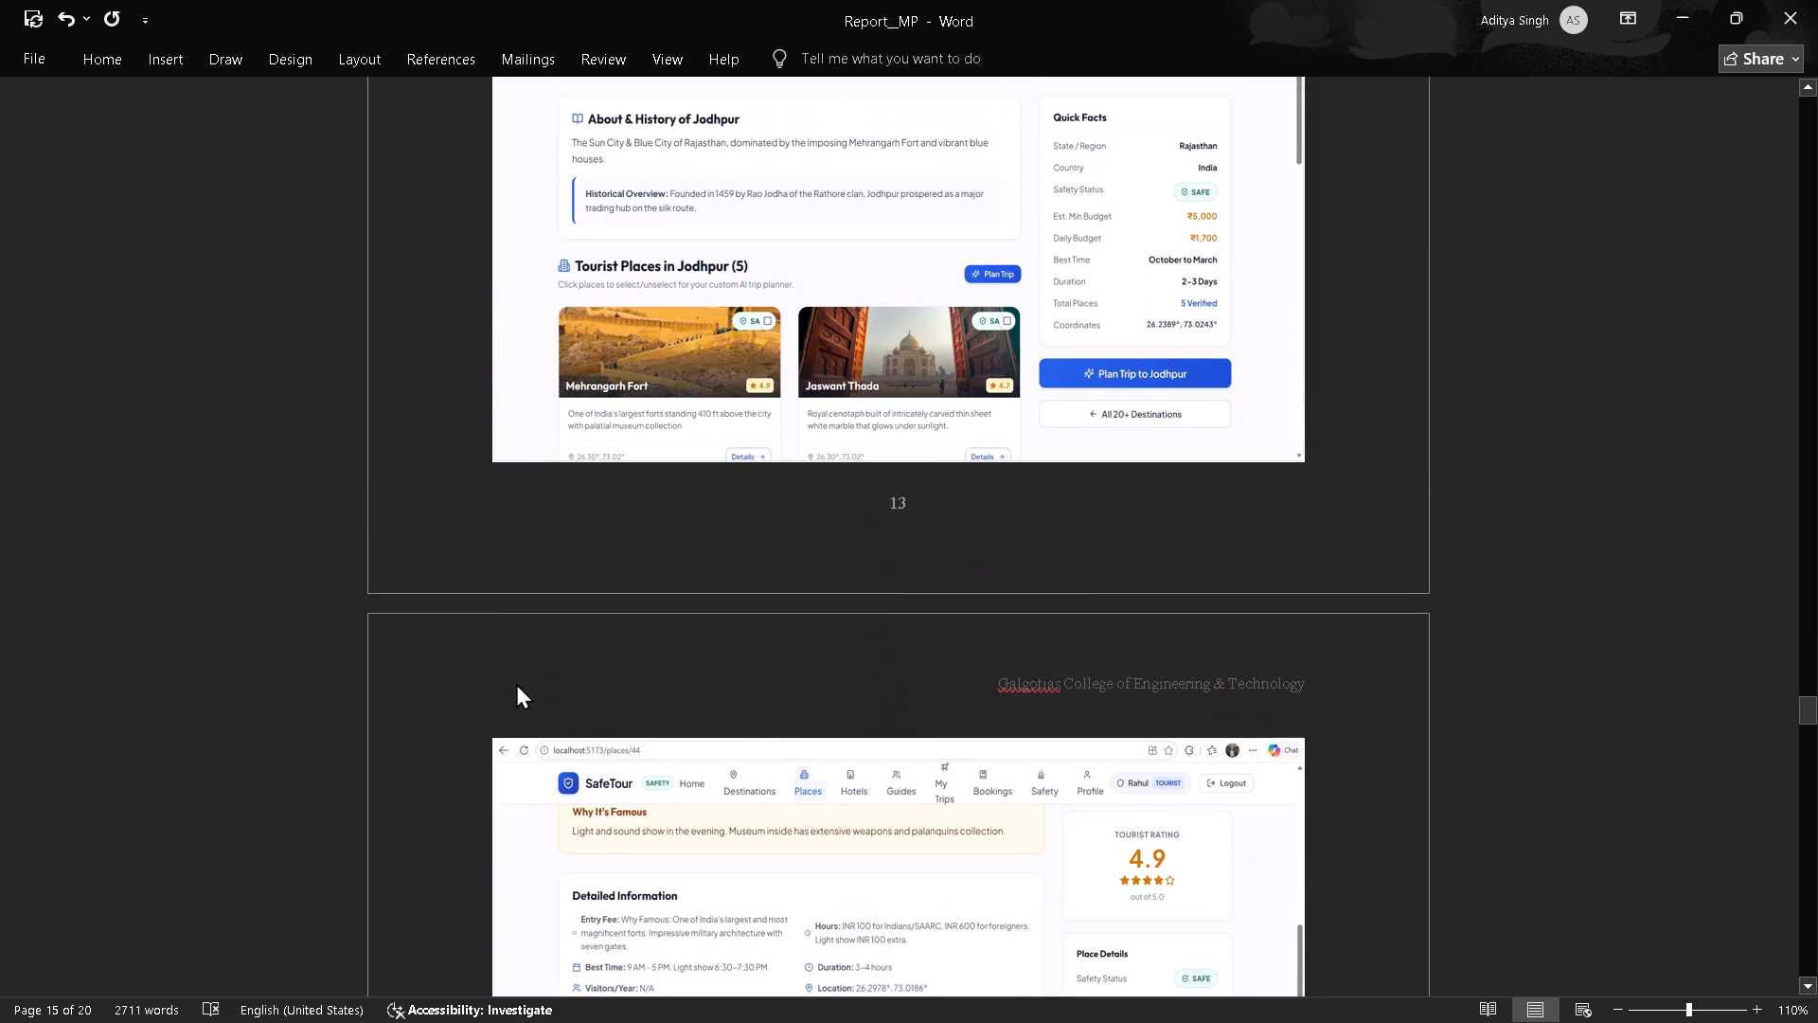
pyautogui.scroll(1, 516, 683)
pyautogui.scroll(-2, 516, 683)
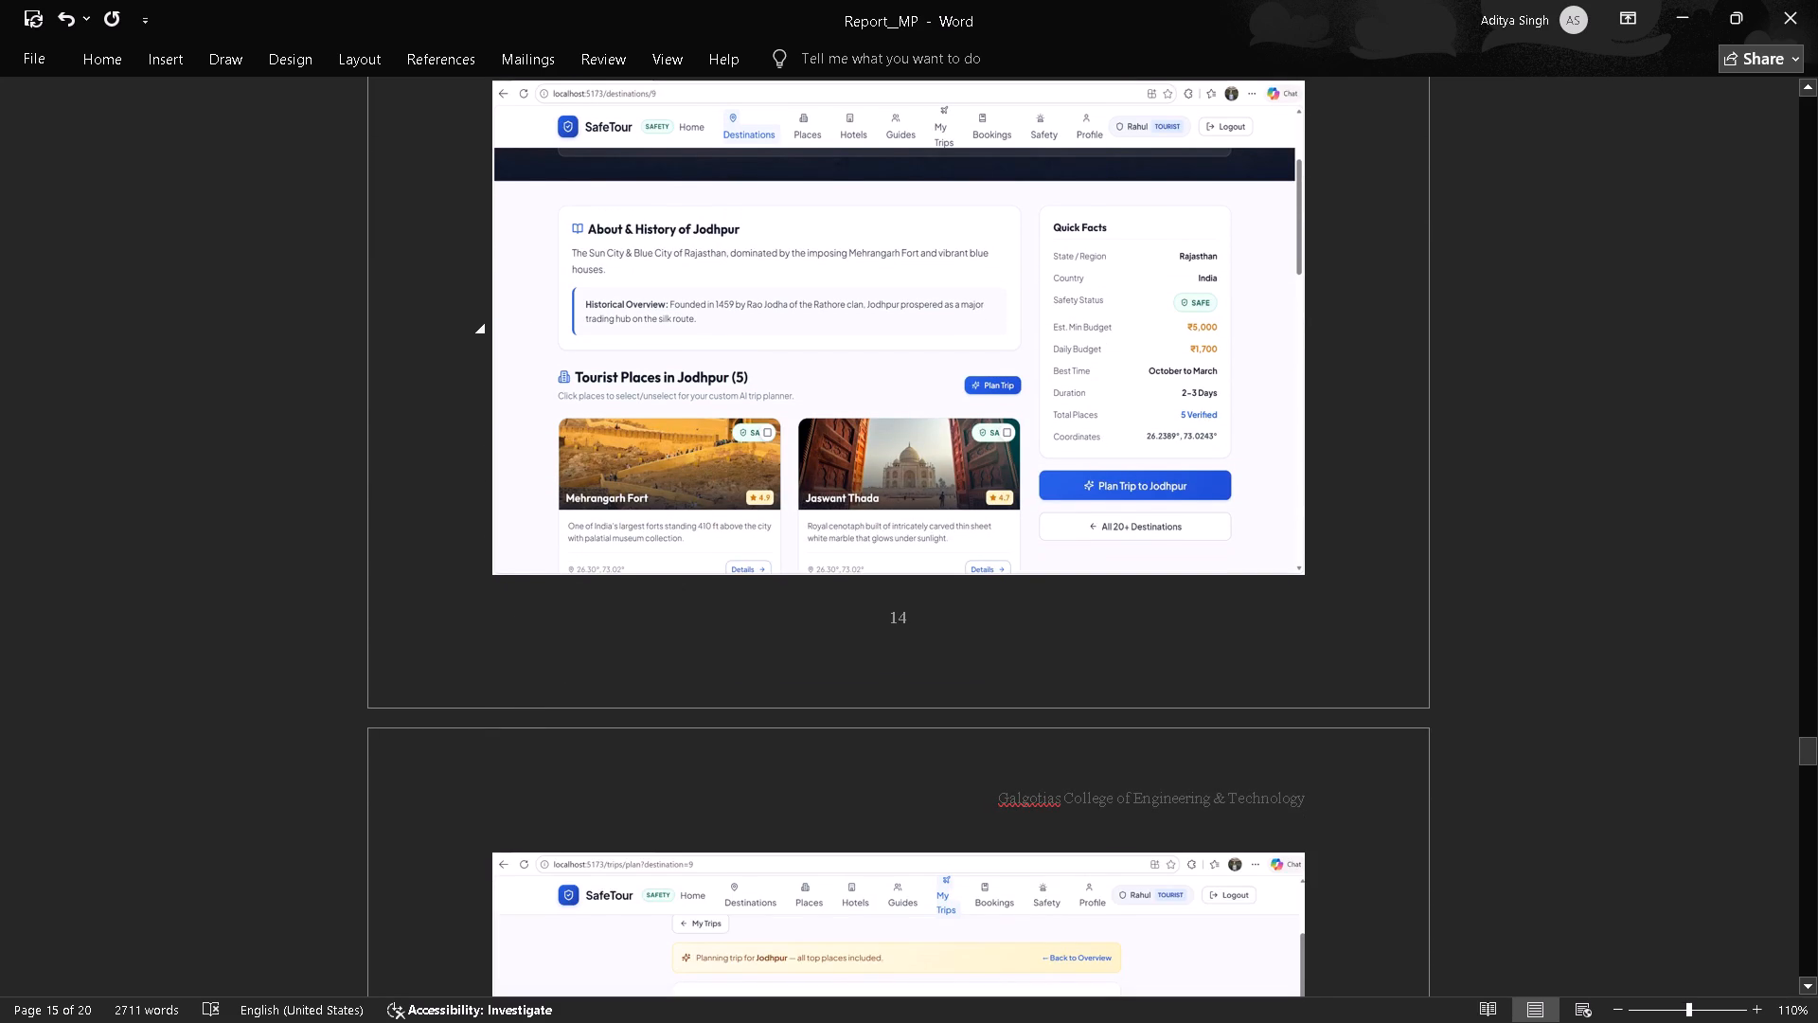
pyautogui.click(716, 567)
pyautogui.press('BackSpace')
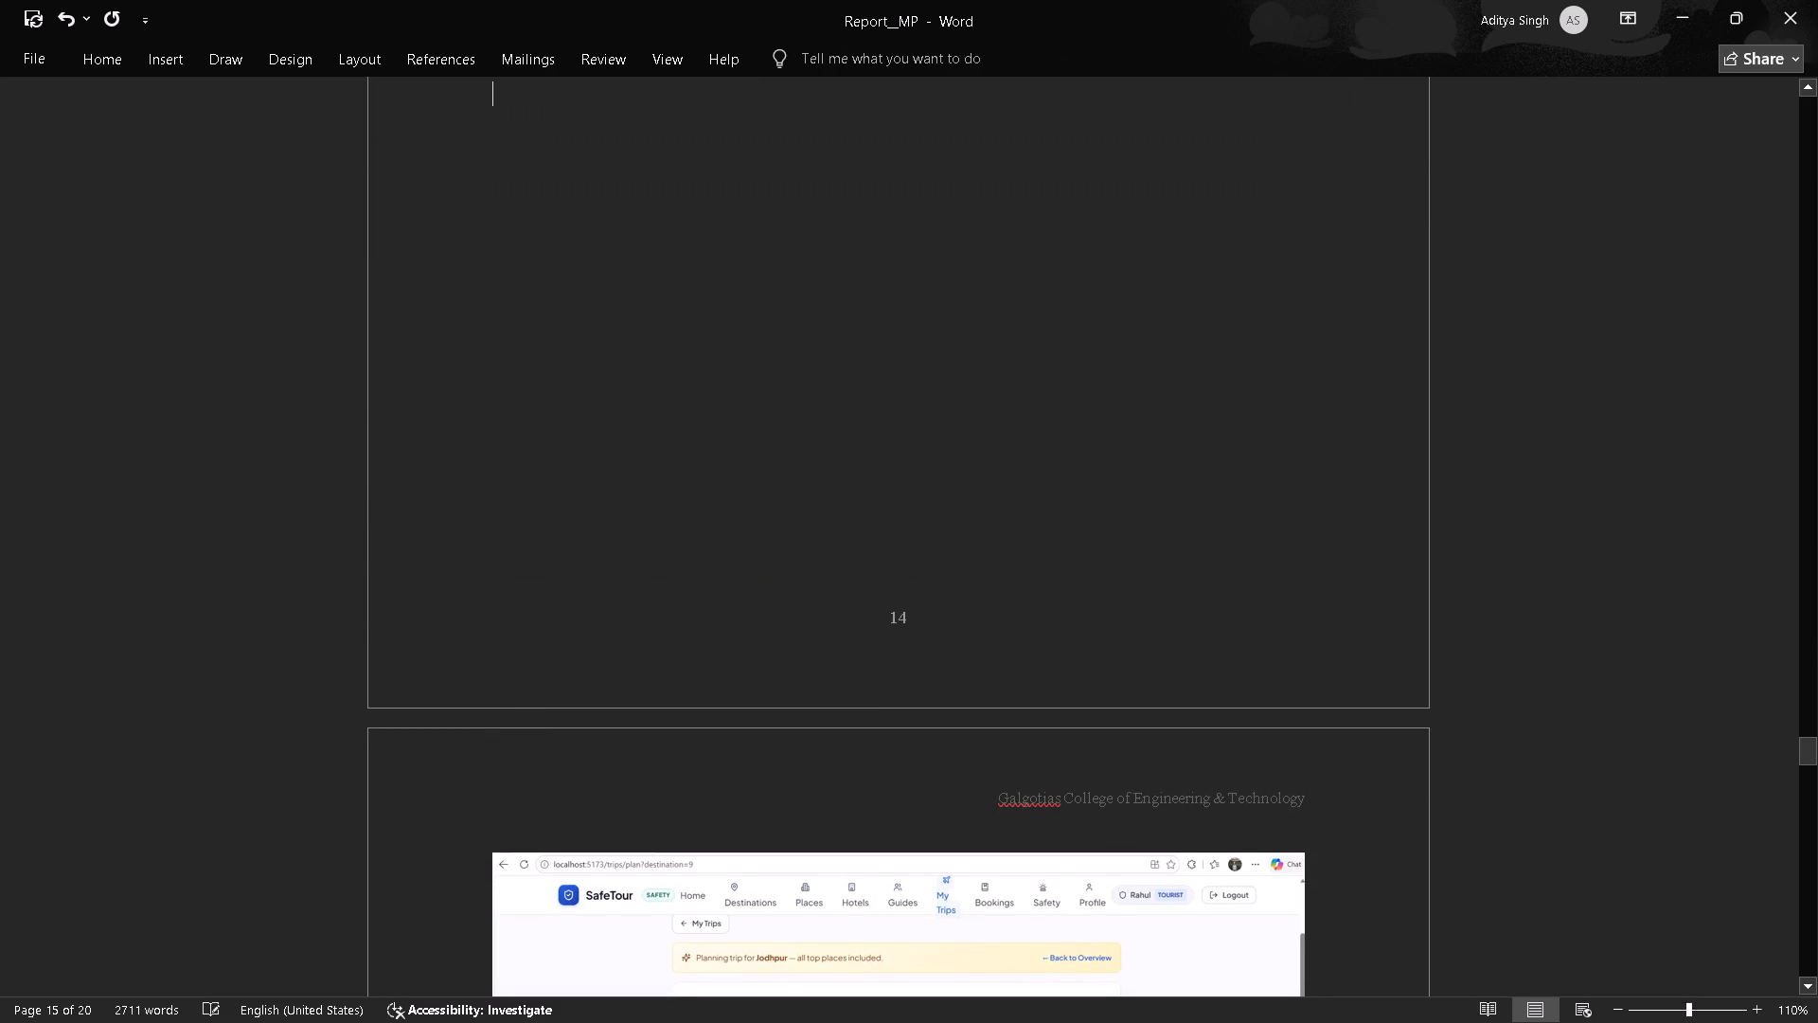
# Copy the Mandatory Pre-Trip Checklist image from Photos and paste it into the empty space on page 14 of Report_MP.
pyautogui.scroll(-1, 716, 567)
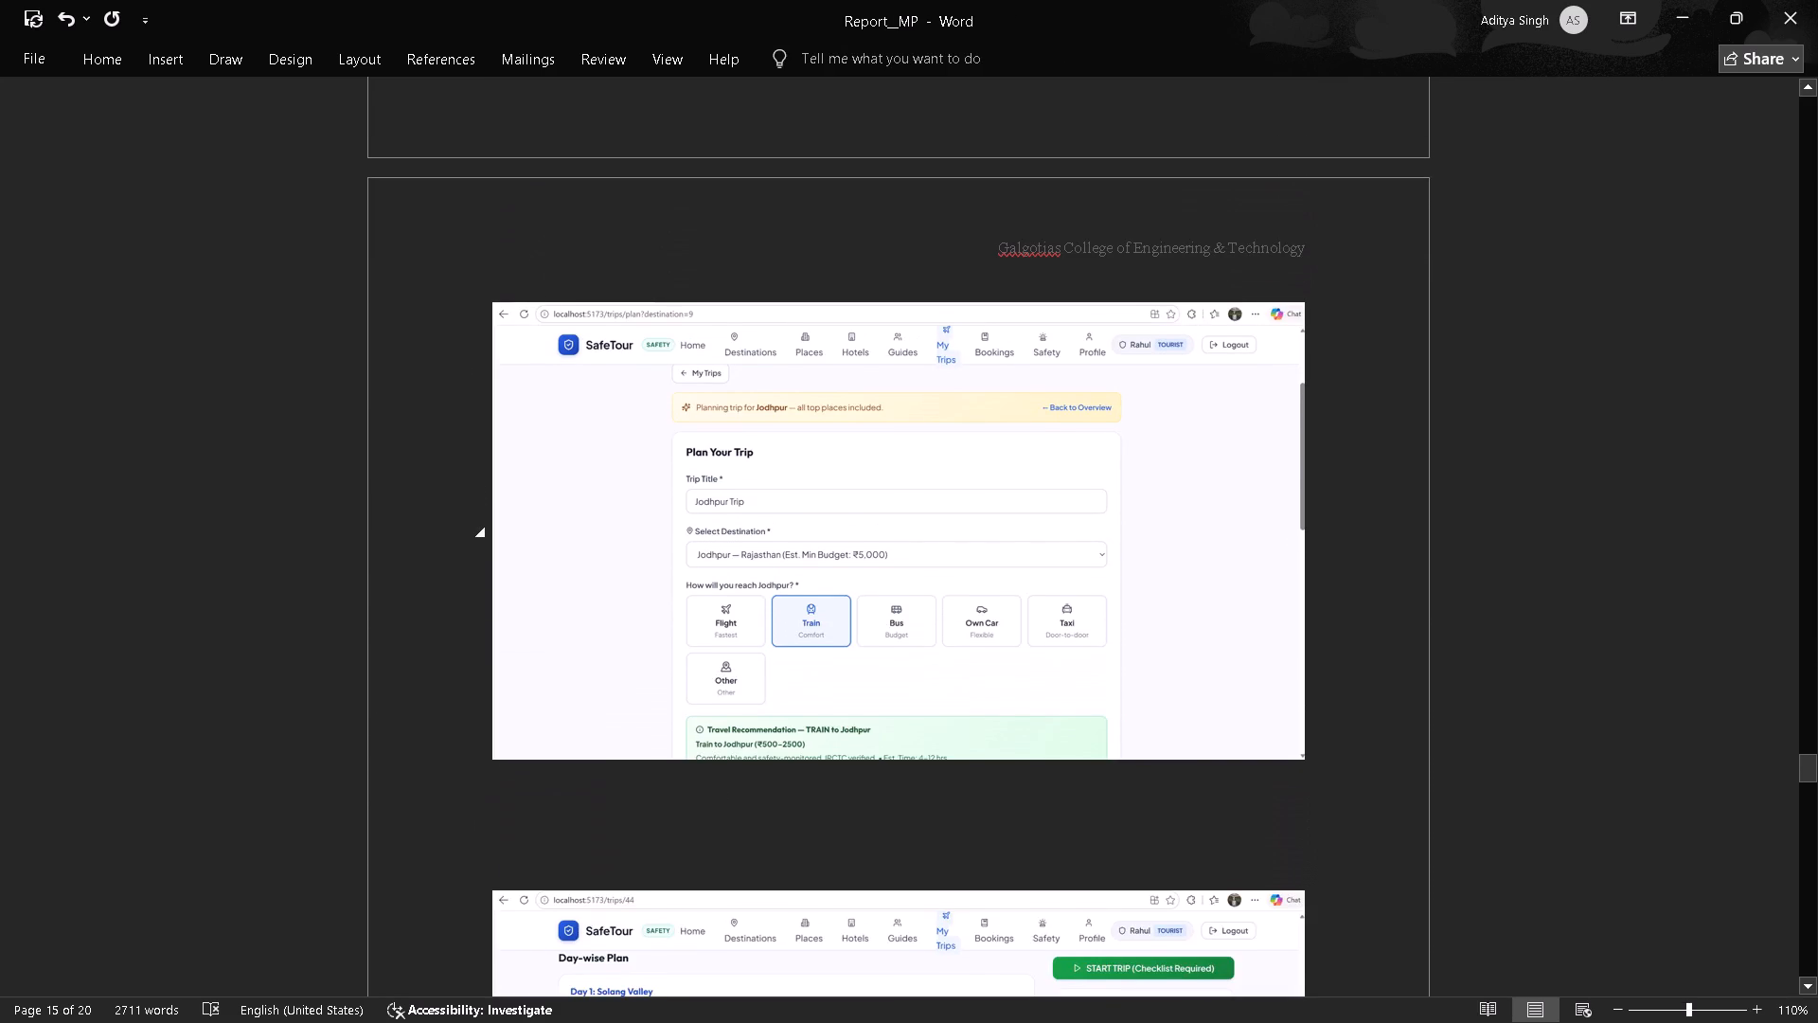
pyautogui.scroll(-1, 716, 567)
pyautogui.scroll(1, 716, 567)
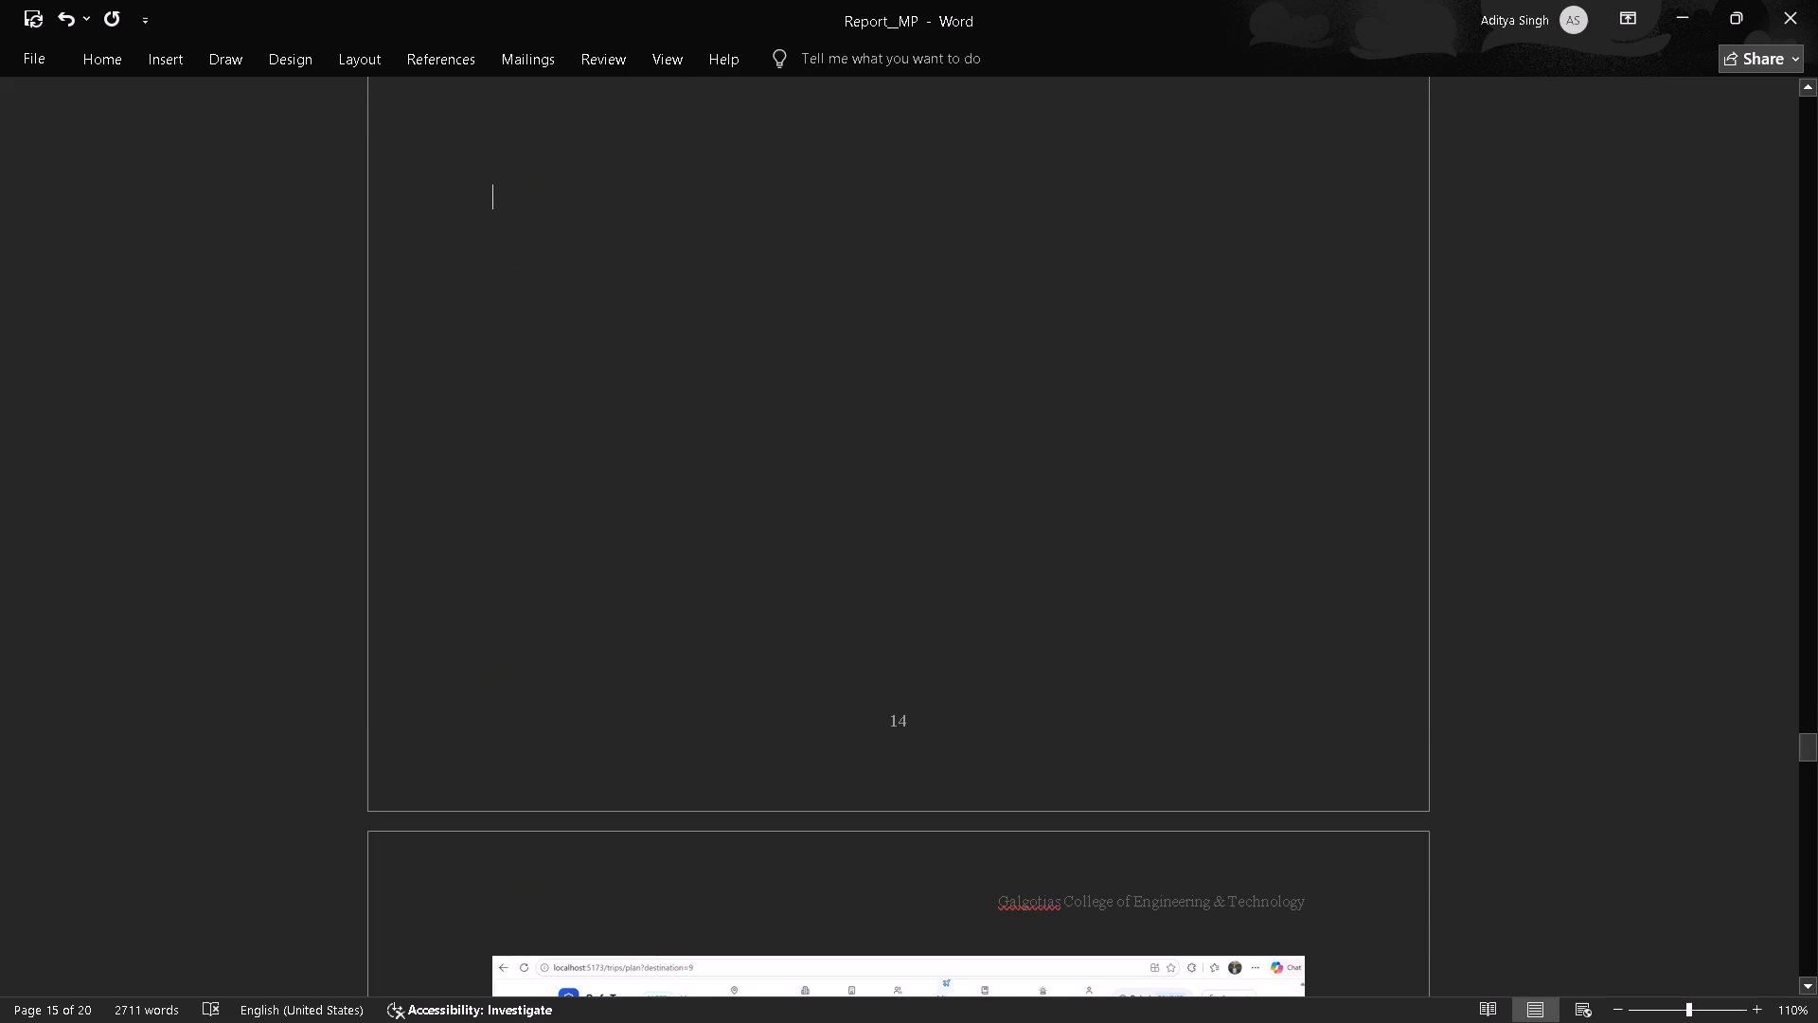
pyautogui.press('Right')
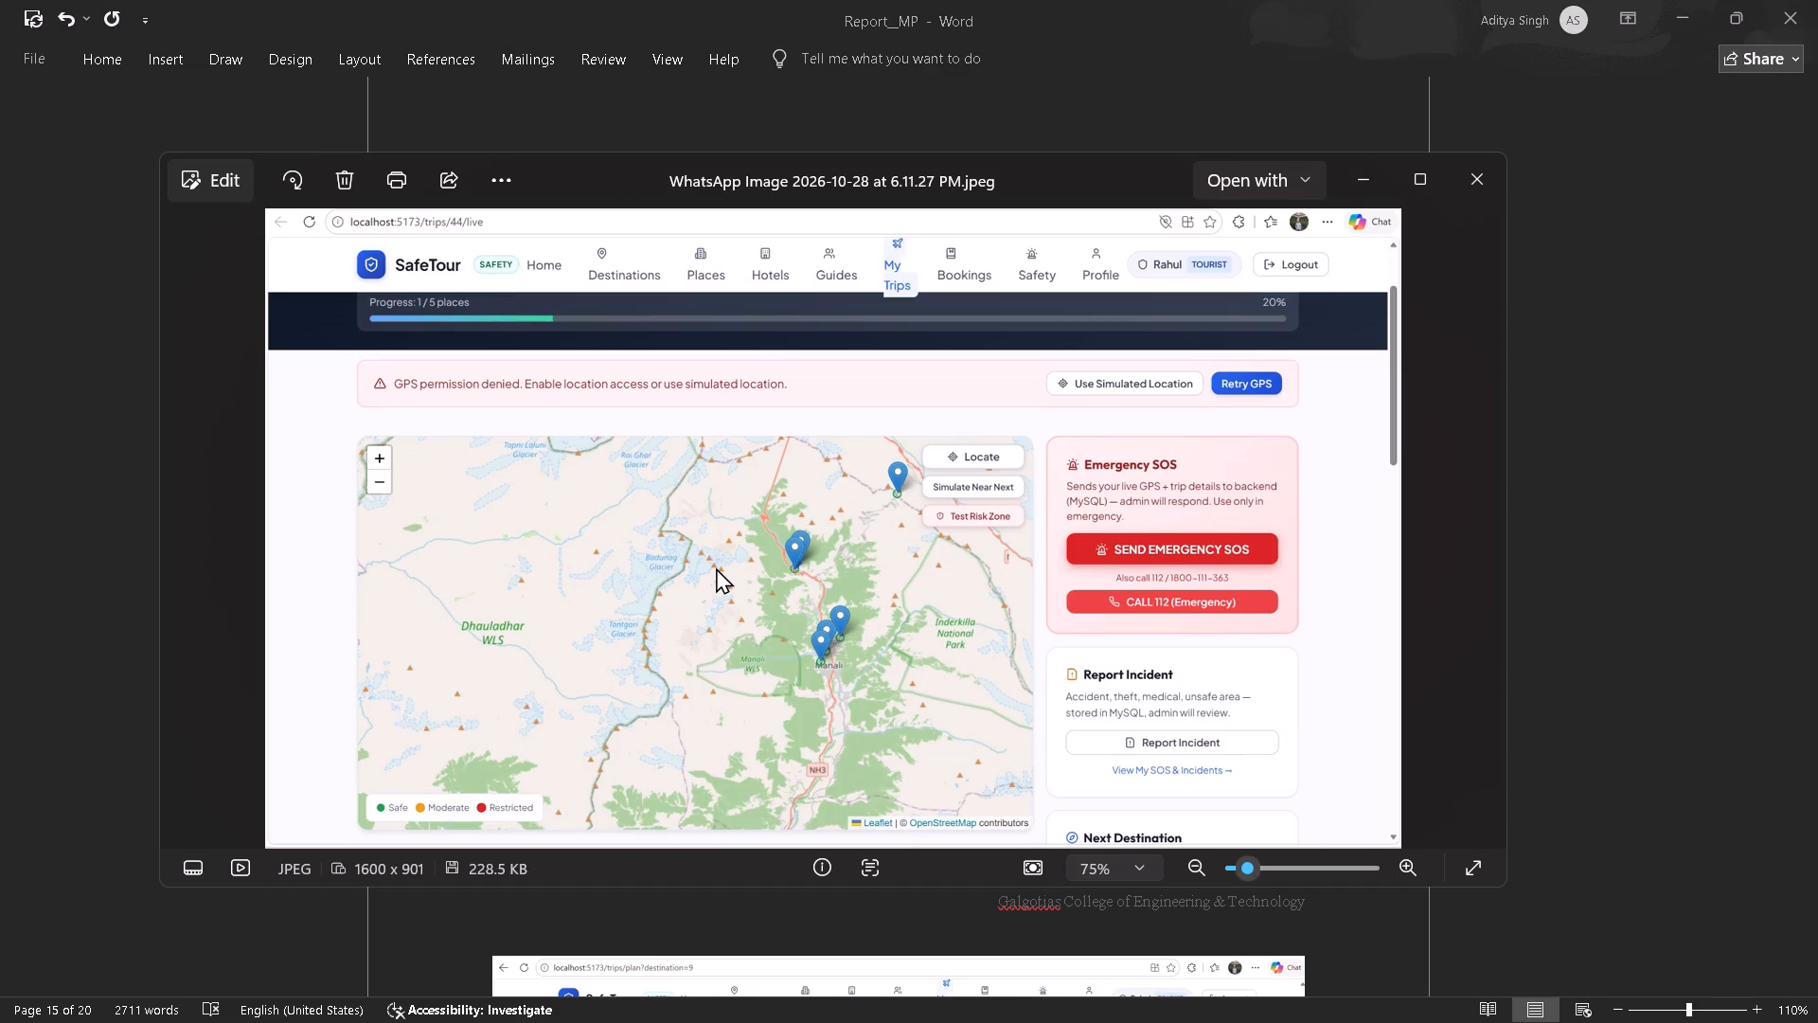
pyautogui.click(880, 467)
pyautogui.hotkey('ctrl', 'c')
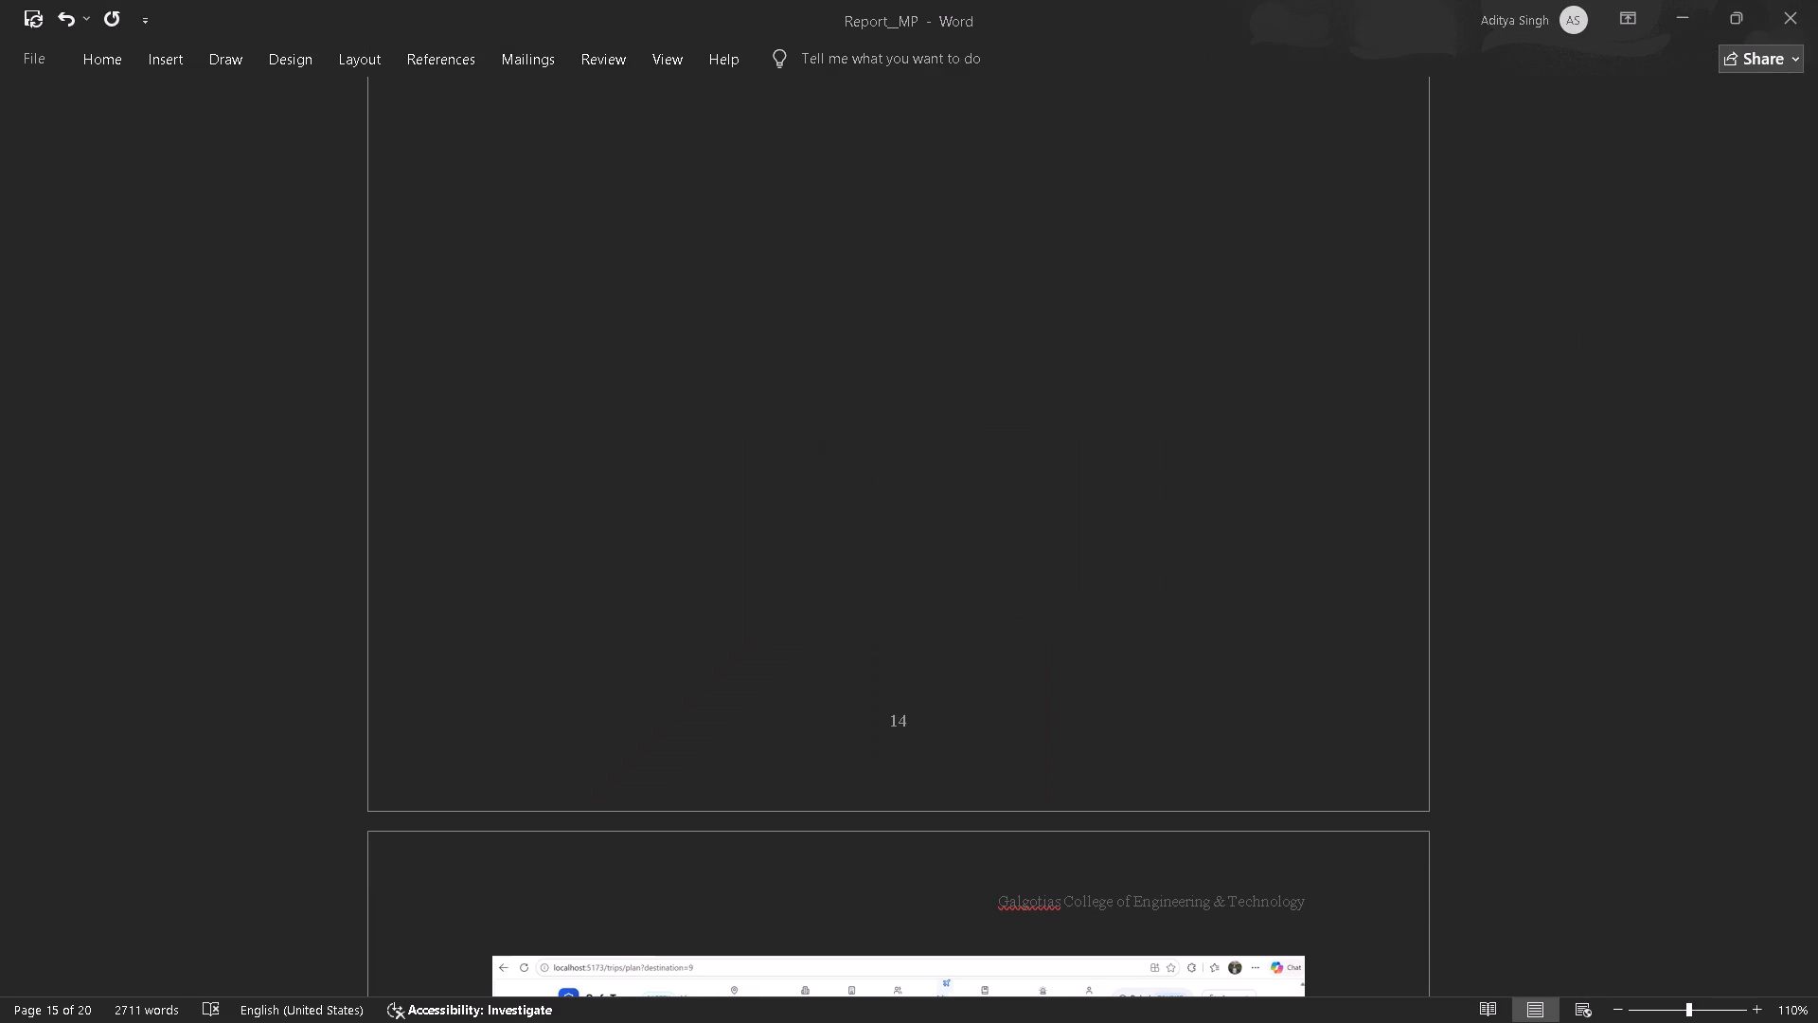
pyautogui.hotkey('ctrl', 'v')
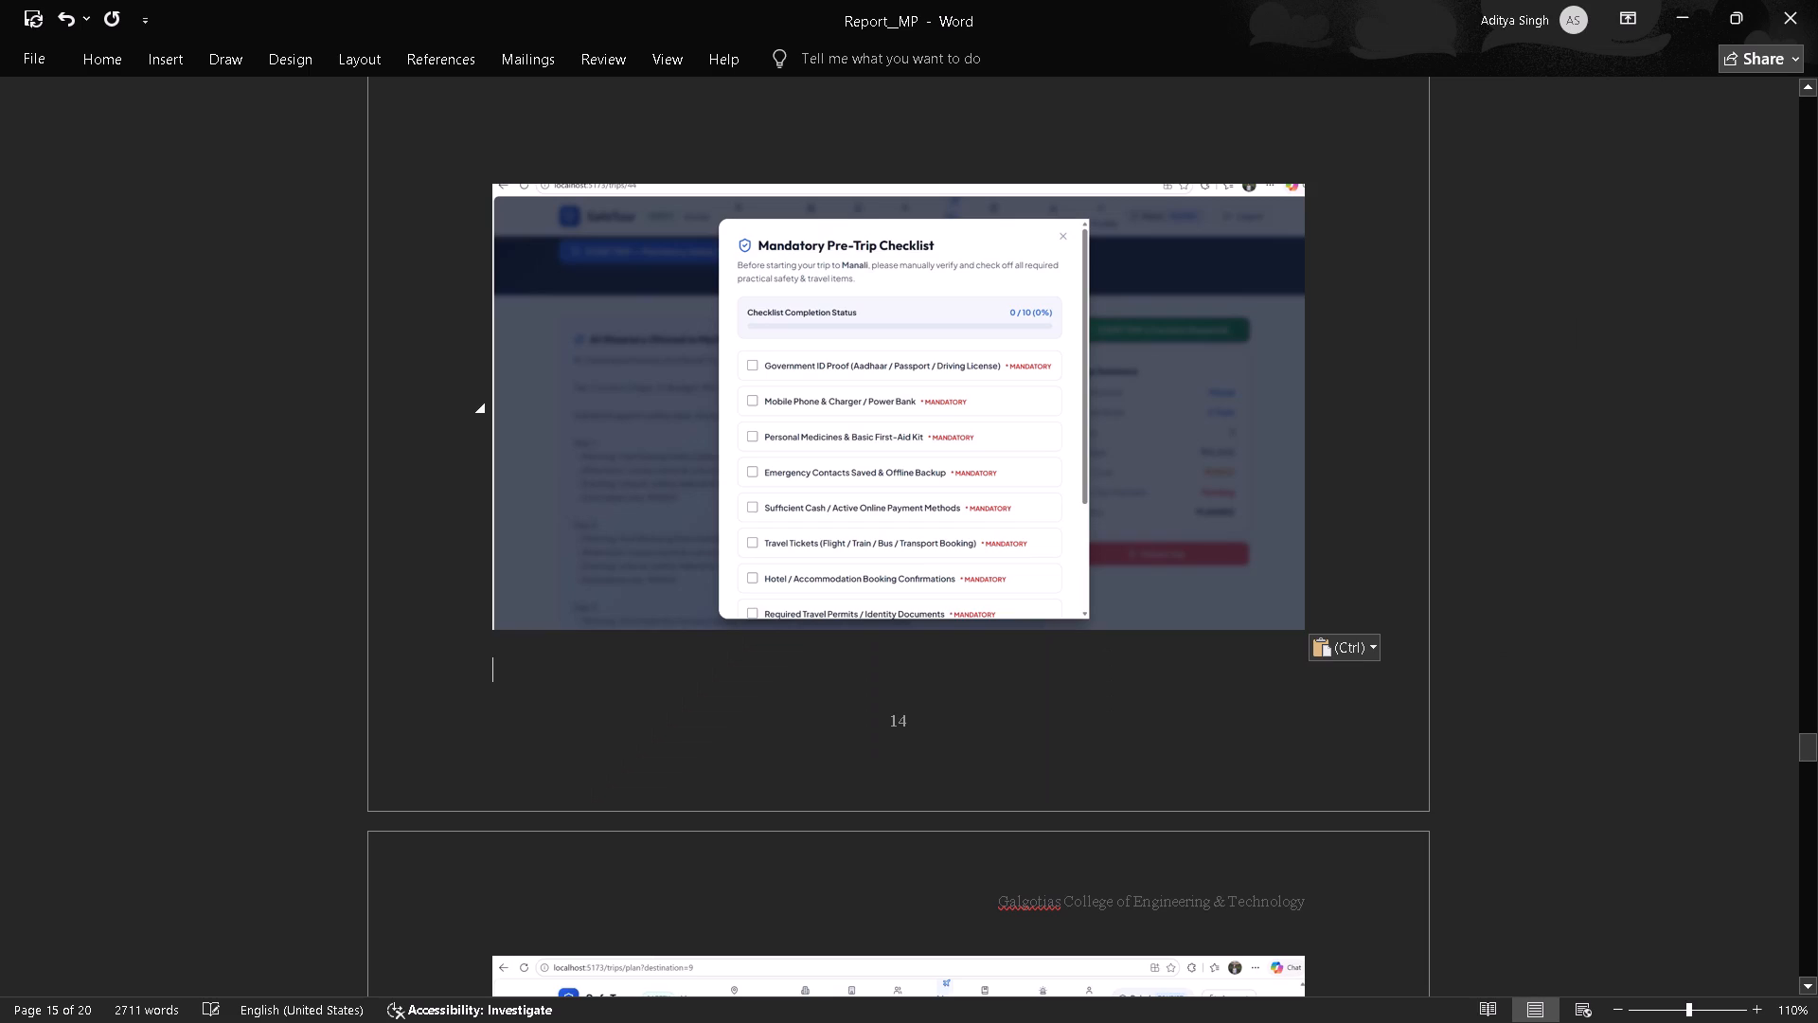
# Review the page layout from the references back through sections 5 and 4 to the checklist image on page 14.
pyautogui.scroll(1, 802, 637)
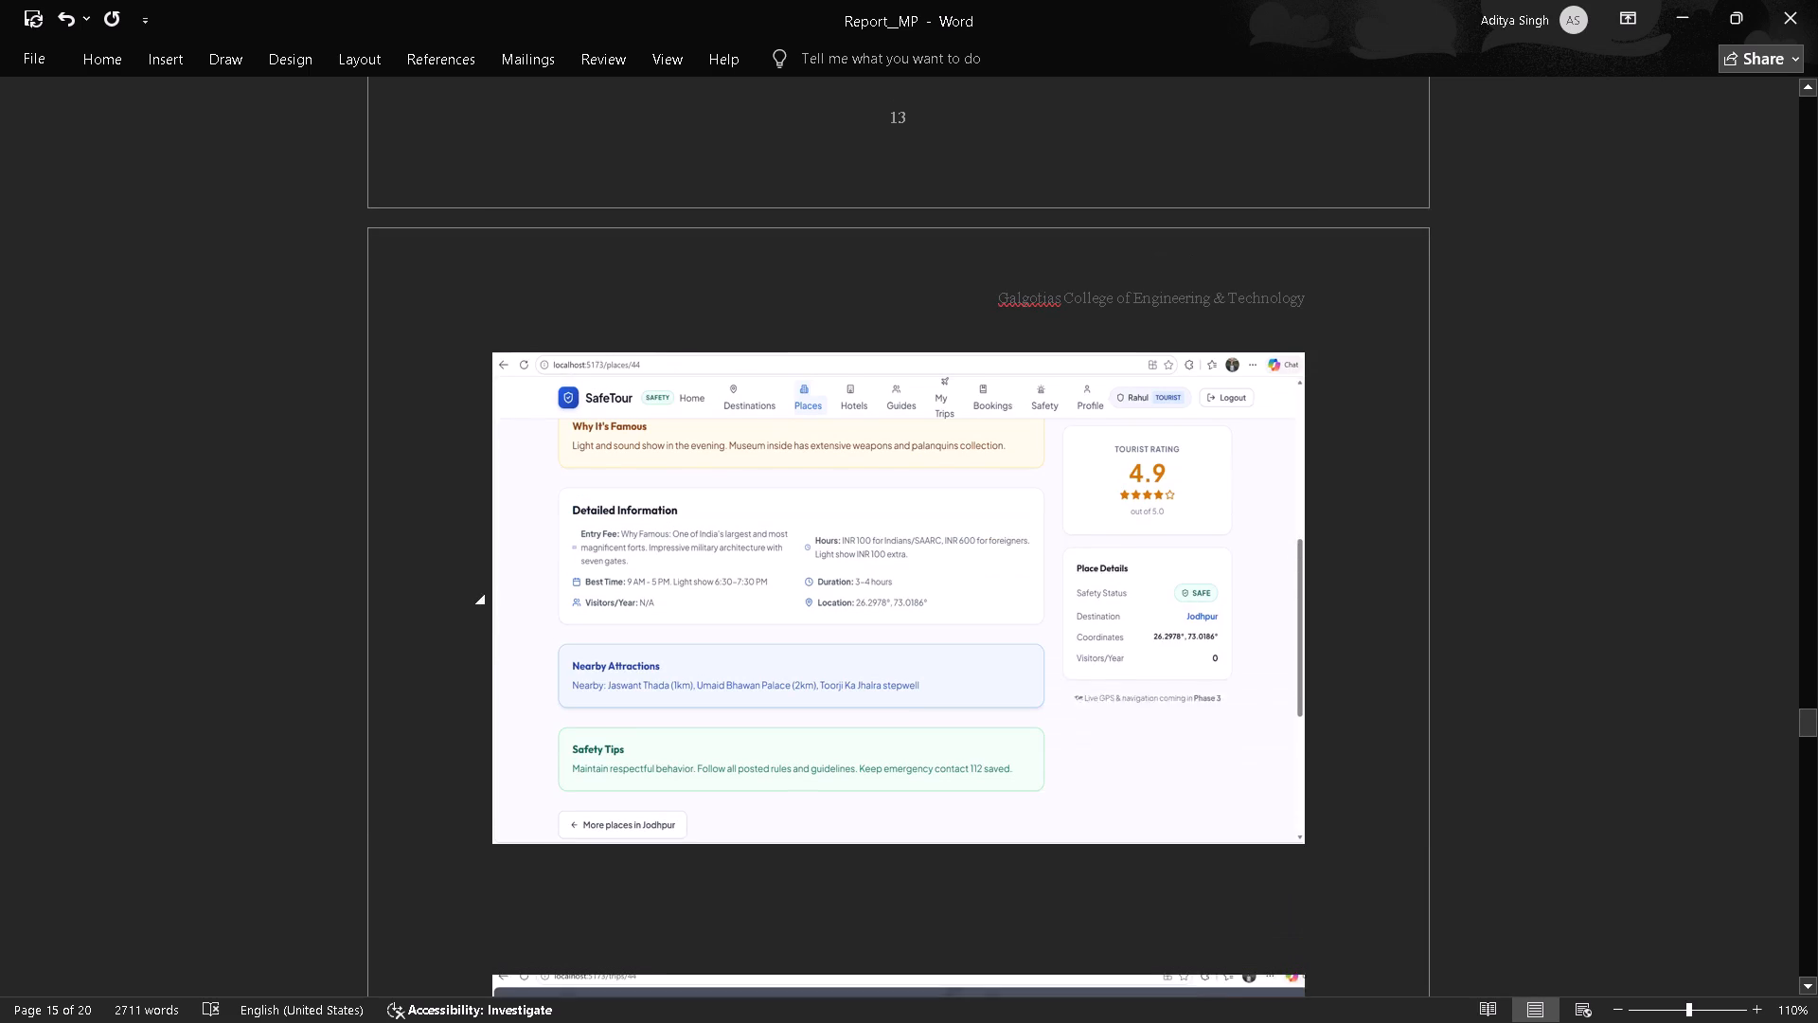
pyautogui.scroll(1, 802, 637)
pyautogui.scroll(-10, 802, 637)
pyautogui.scroll(1, 802, 637)
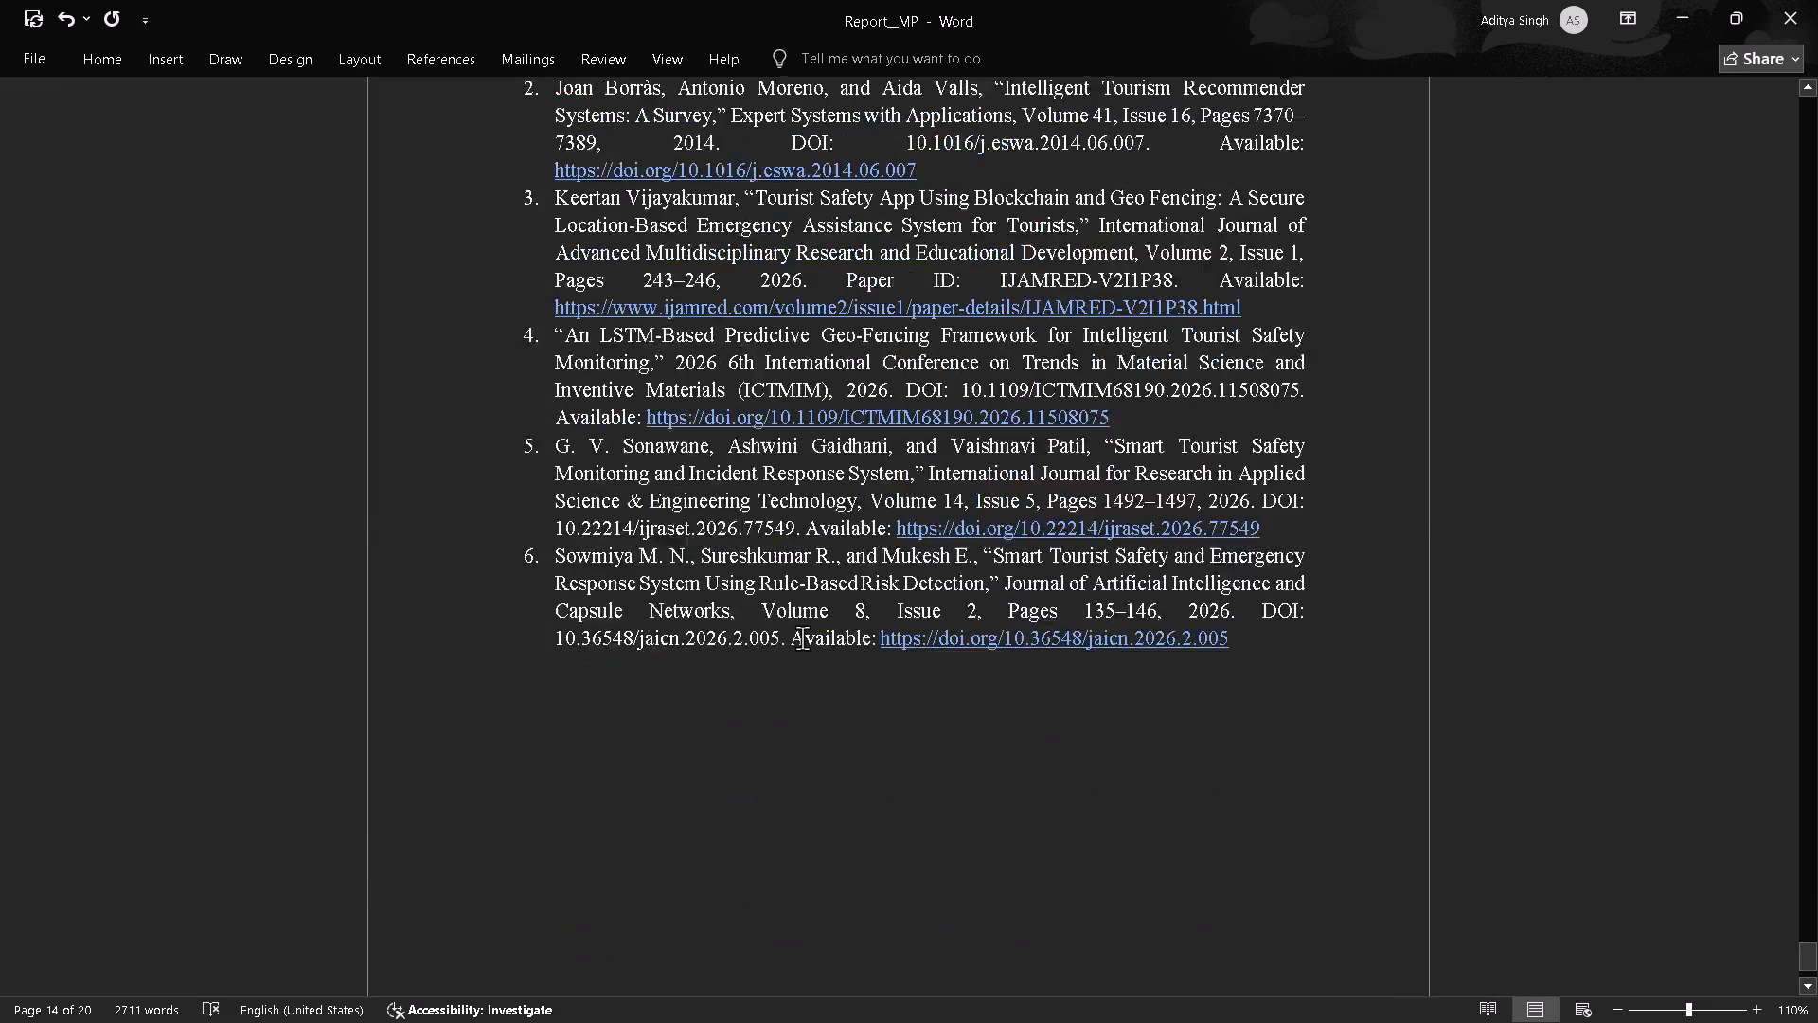
pyautogui.scroll(2, 802, 637)
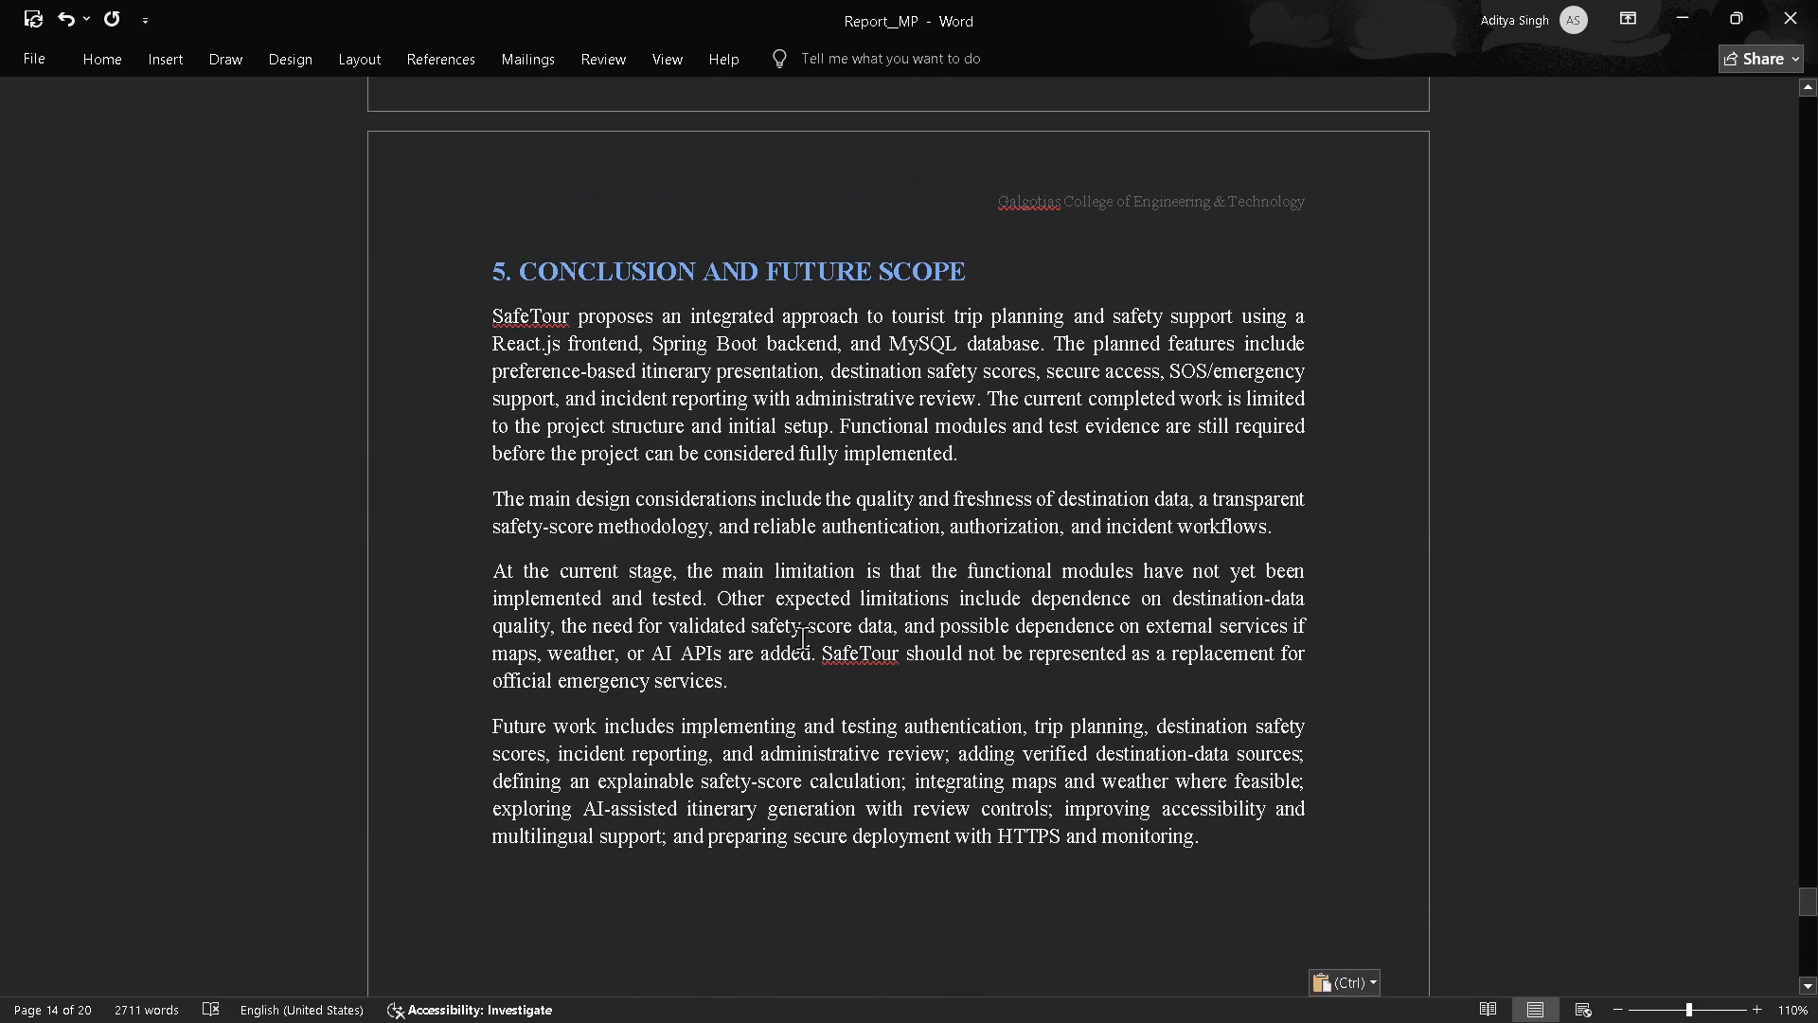
pyautogui.scroll(2, 802, 637)
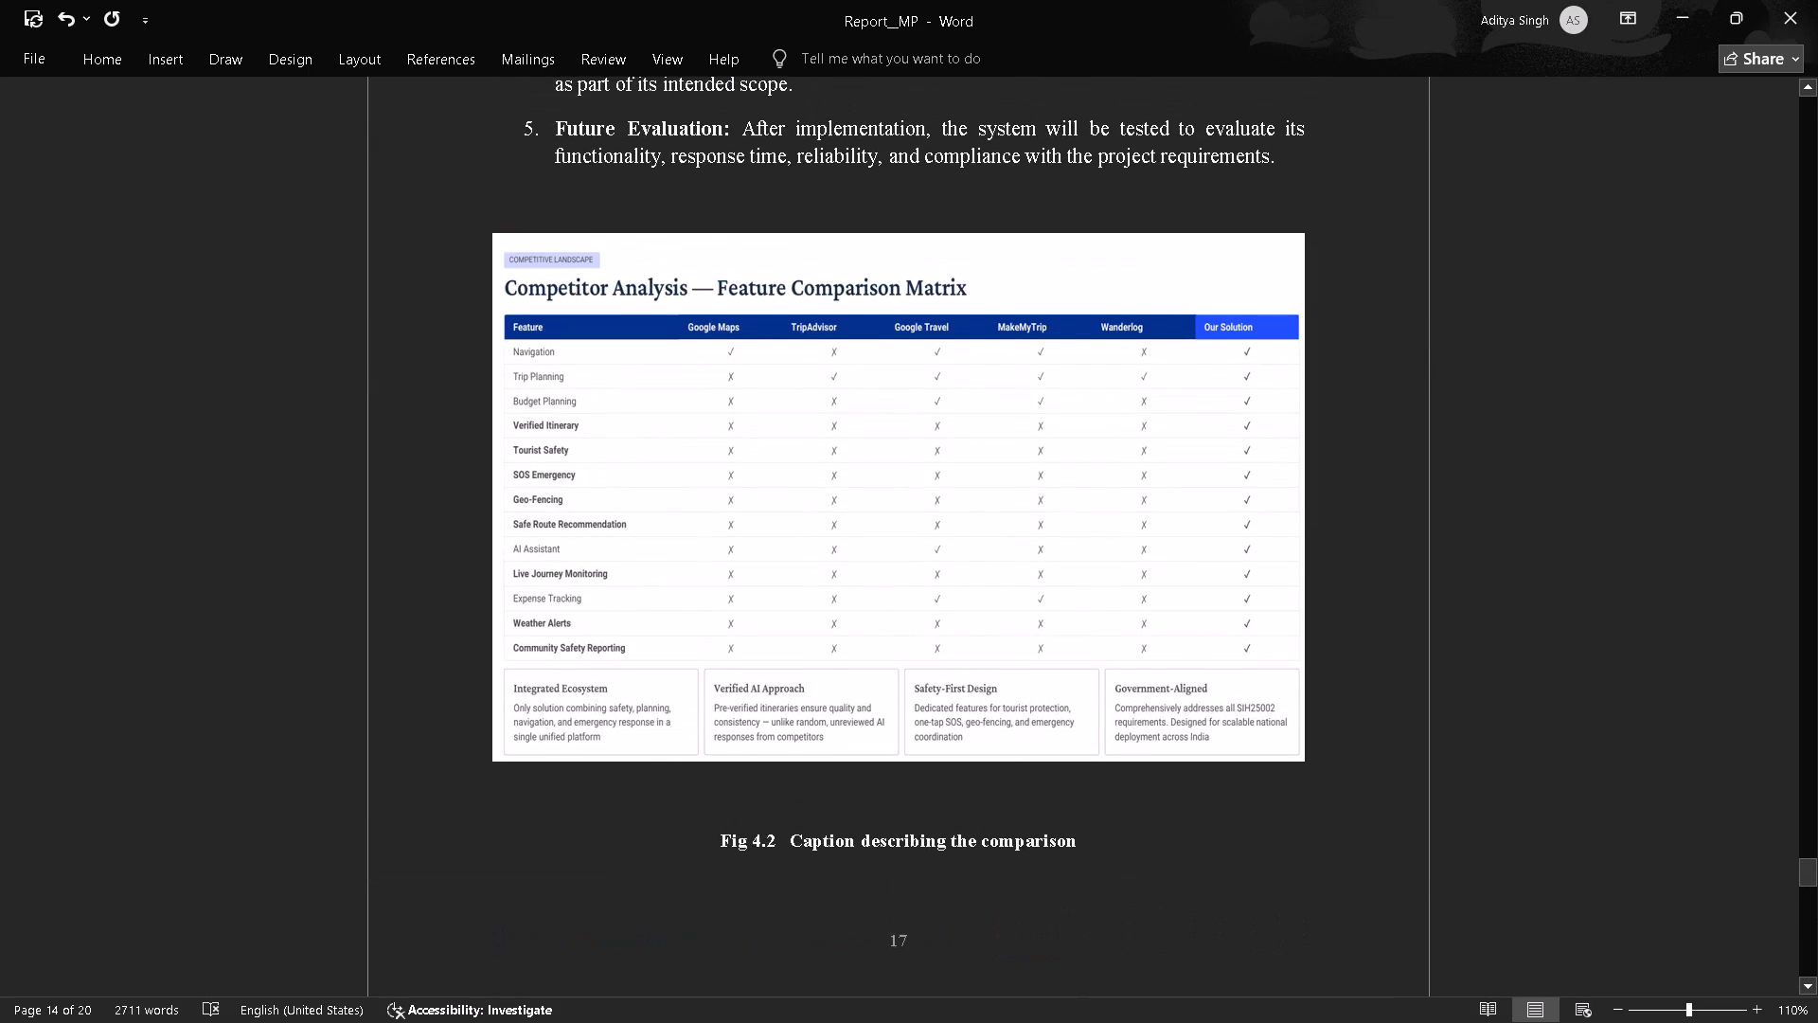
pyautogui.scroll(3, 802, 637)
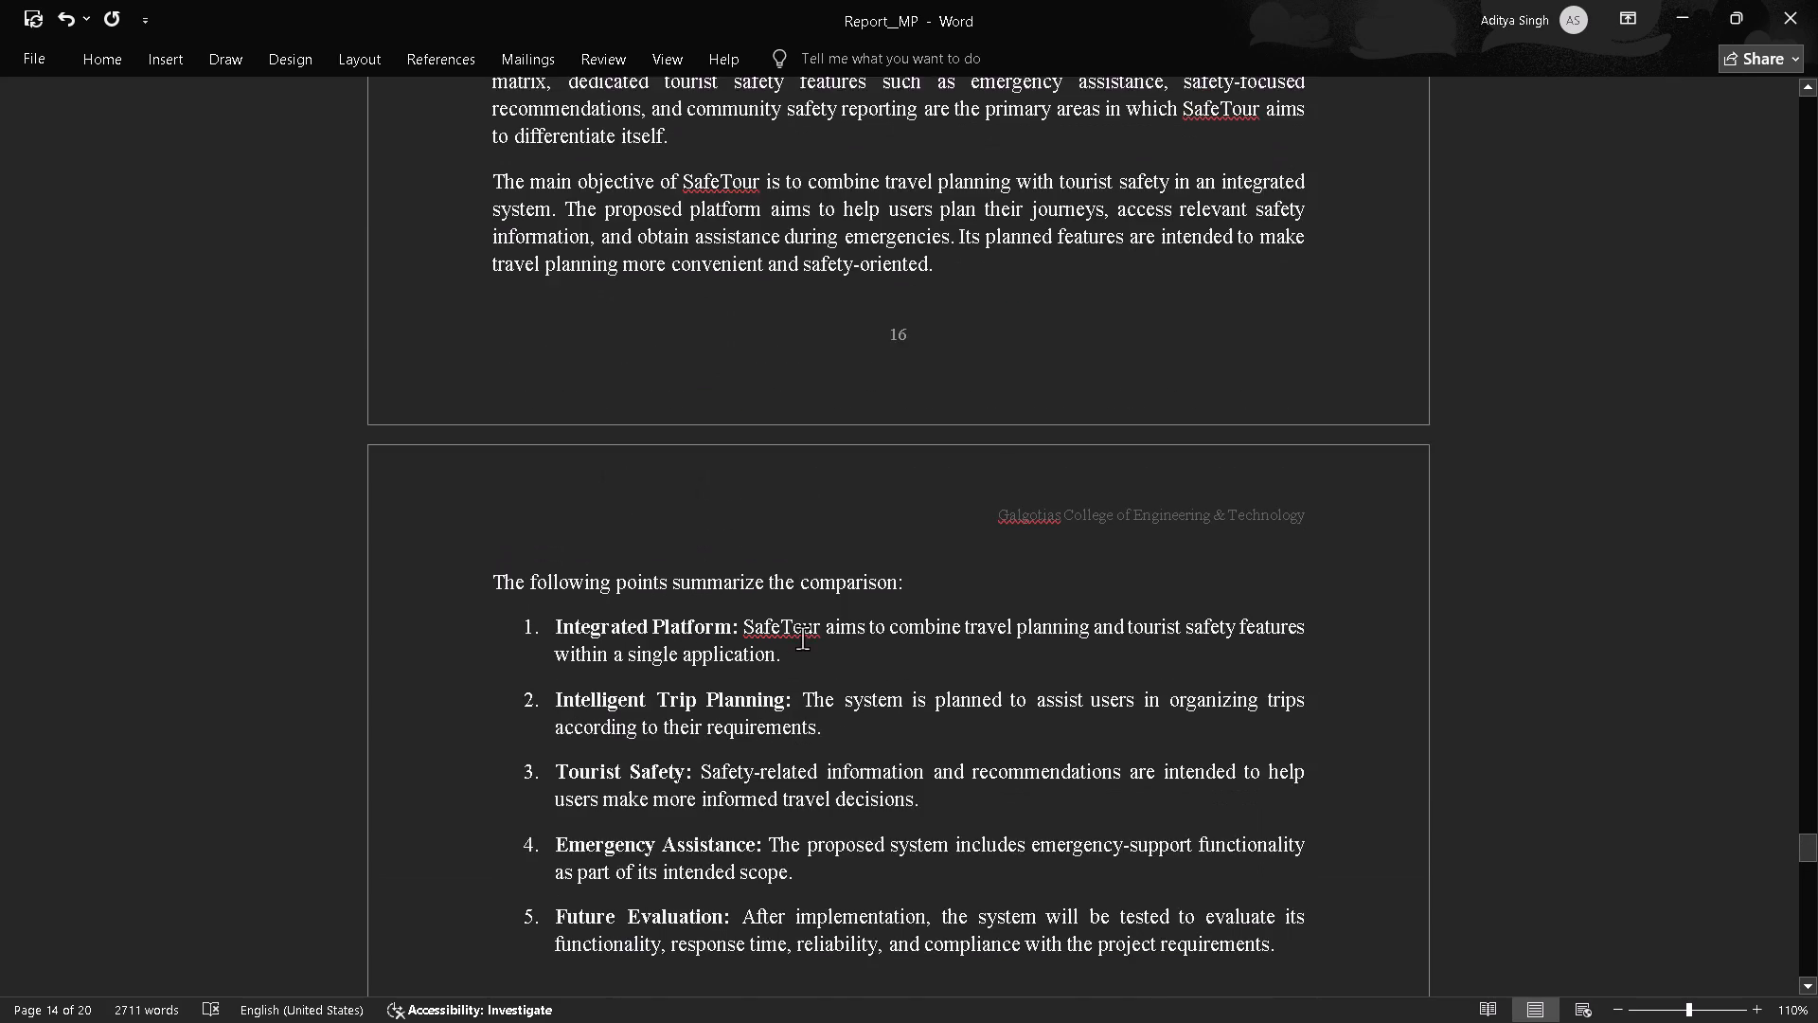
pyautogui.scroll(2, 802, 637)
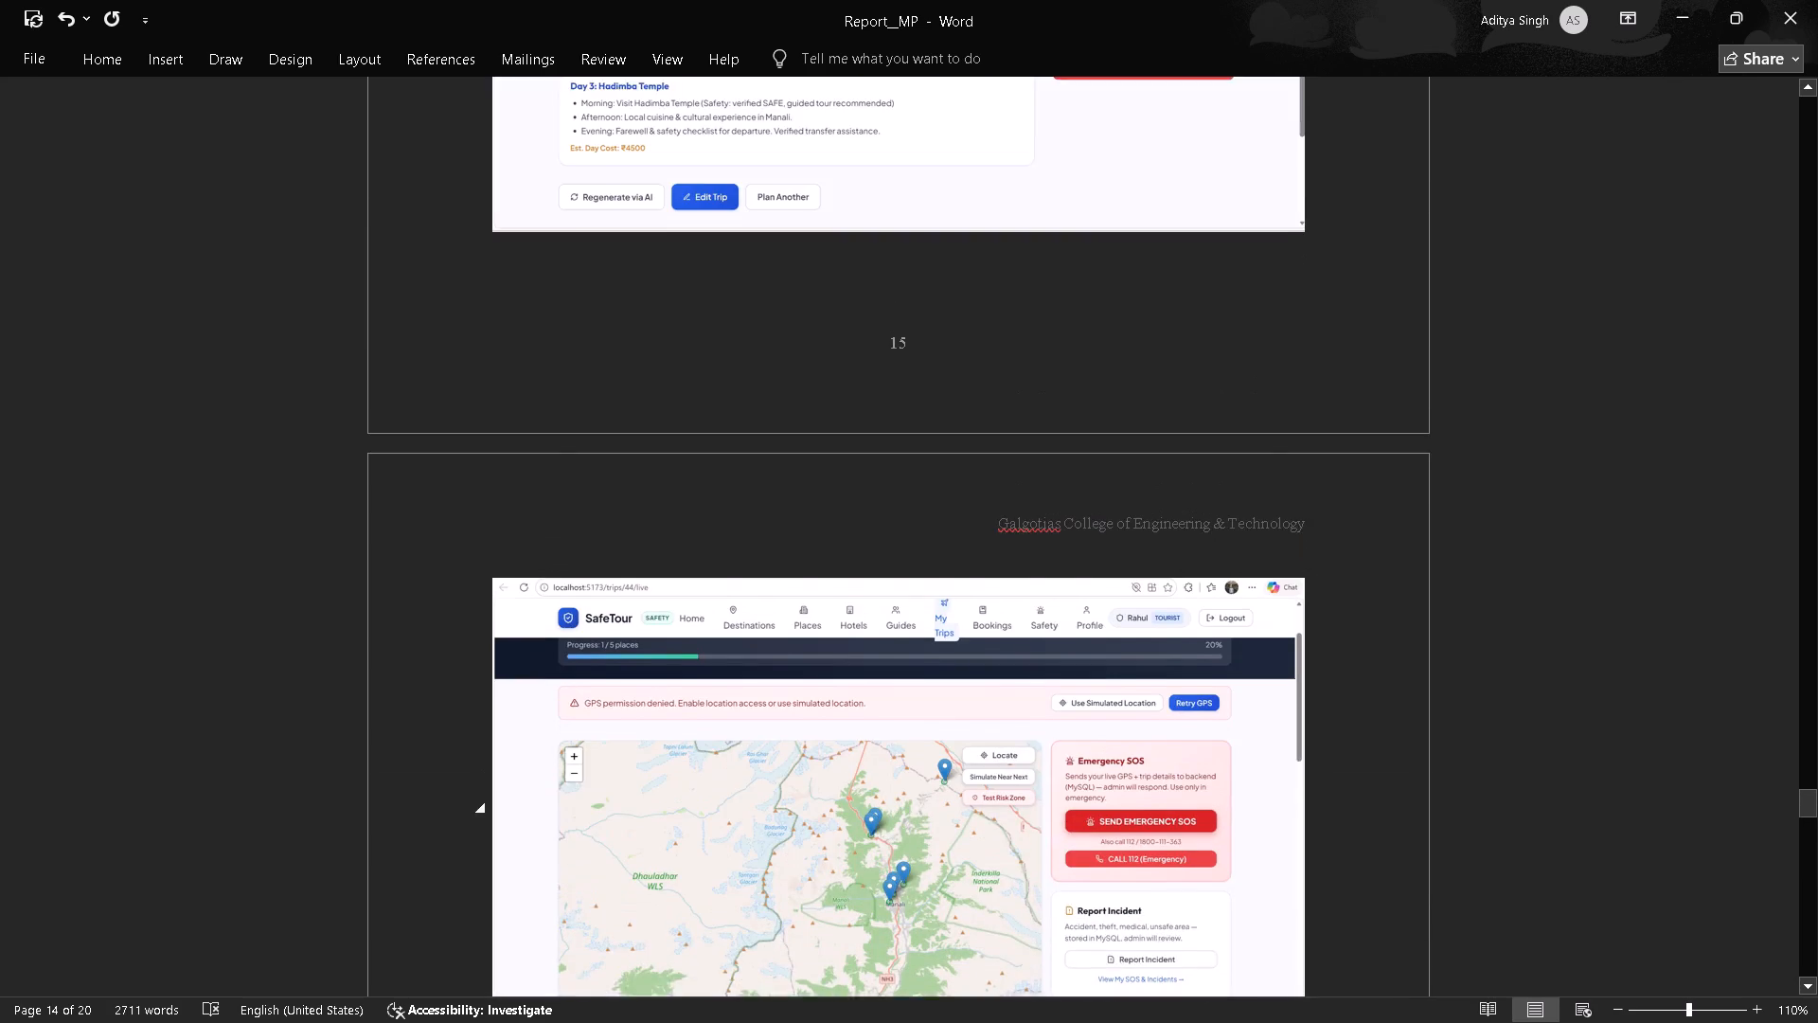
pyautogui.scroll(3, 802, 637)
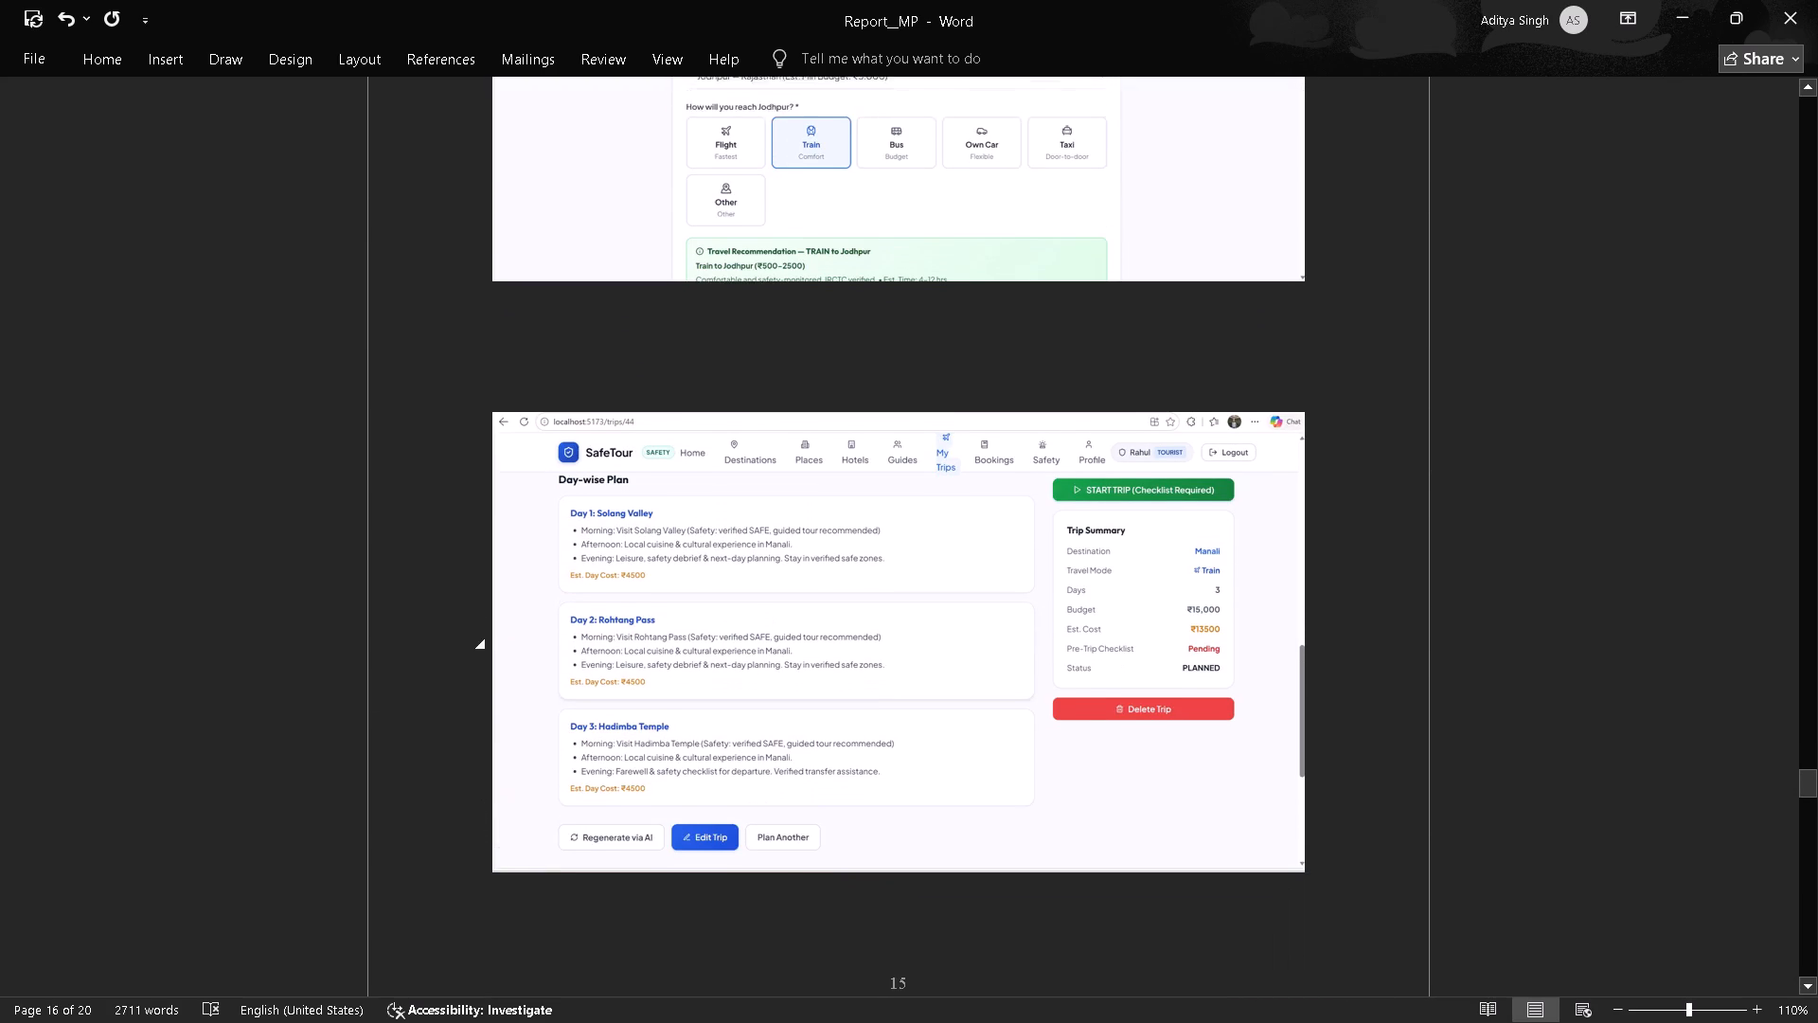
pyautogui.scroll(2, 802, 637)
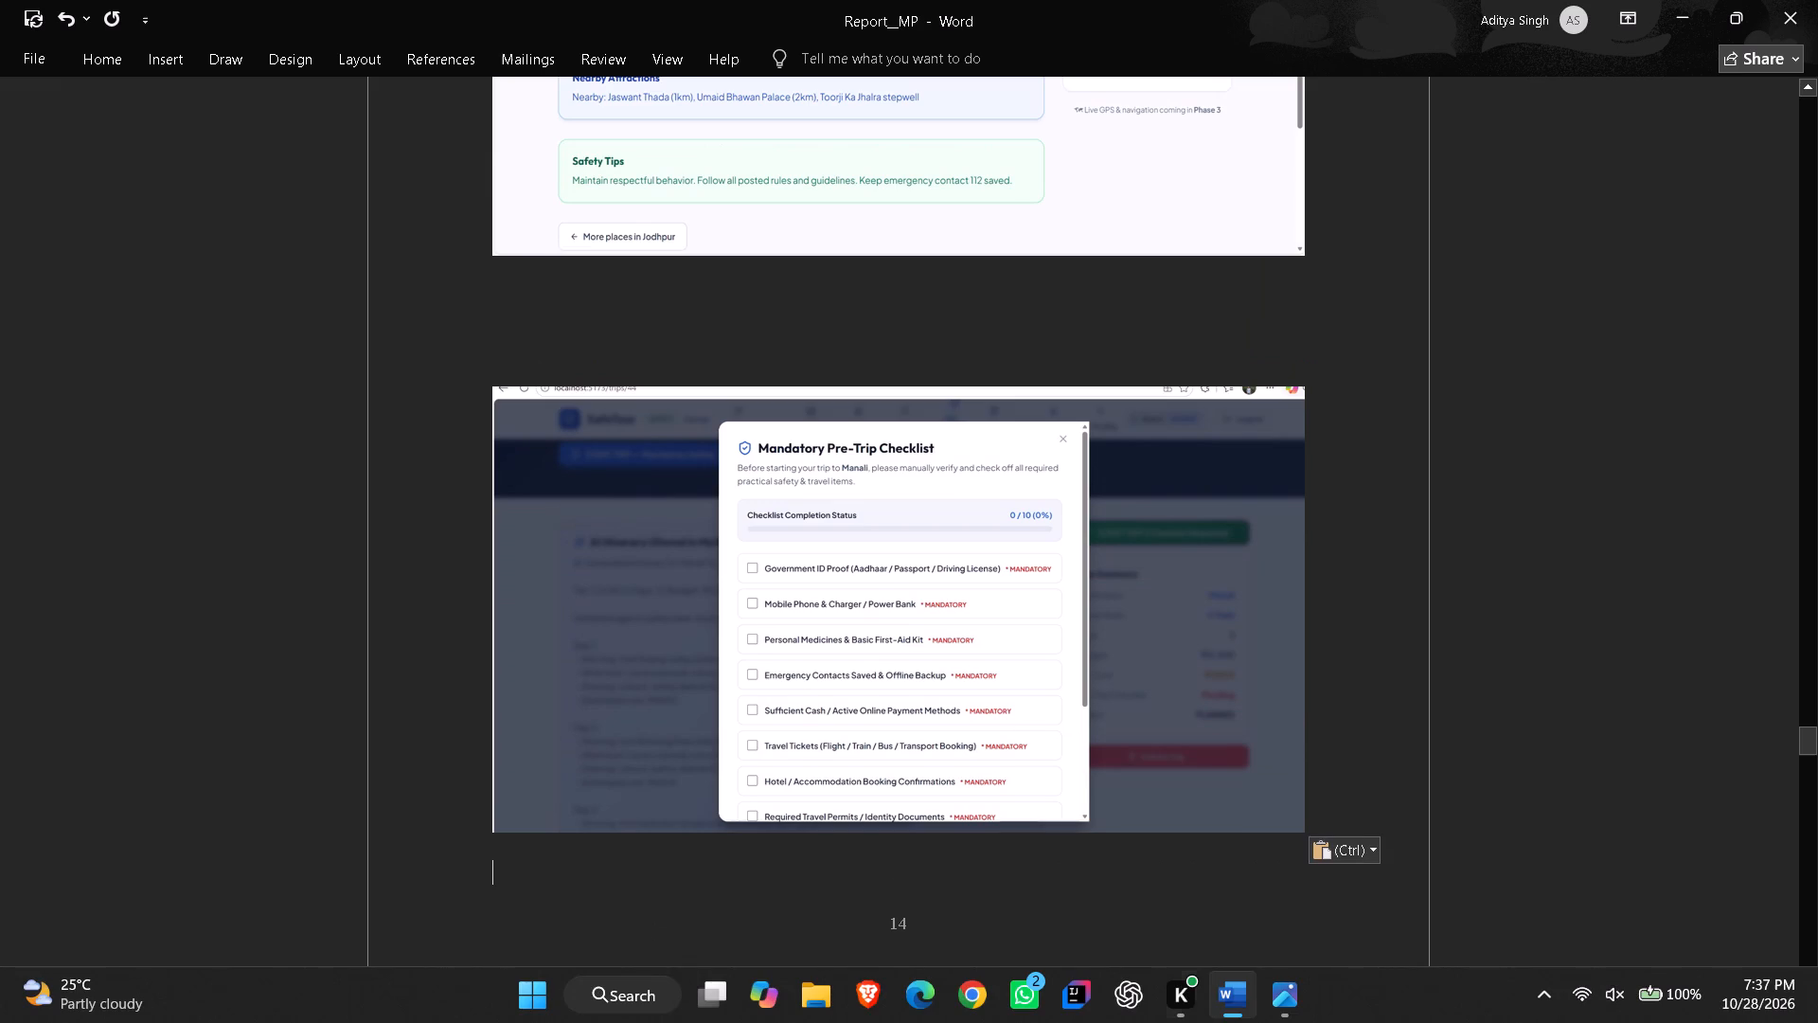
# Review the report from the Mandatory Pre-Trip Checklist image back to section 3.4, and forward through all output screens to section 4.2 Comparison.
pyautogui.scroll(1, 987, 690)
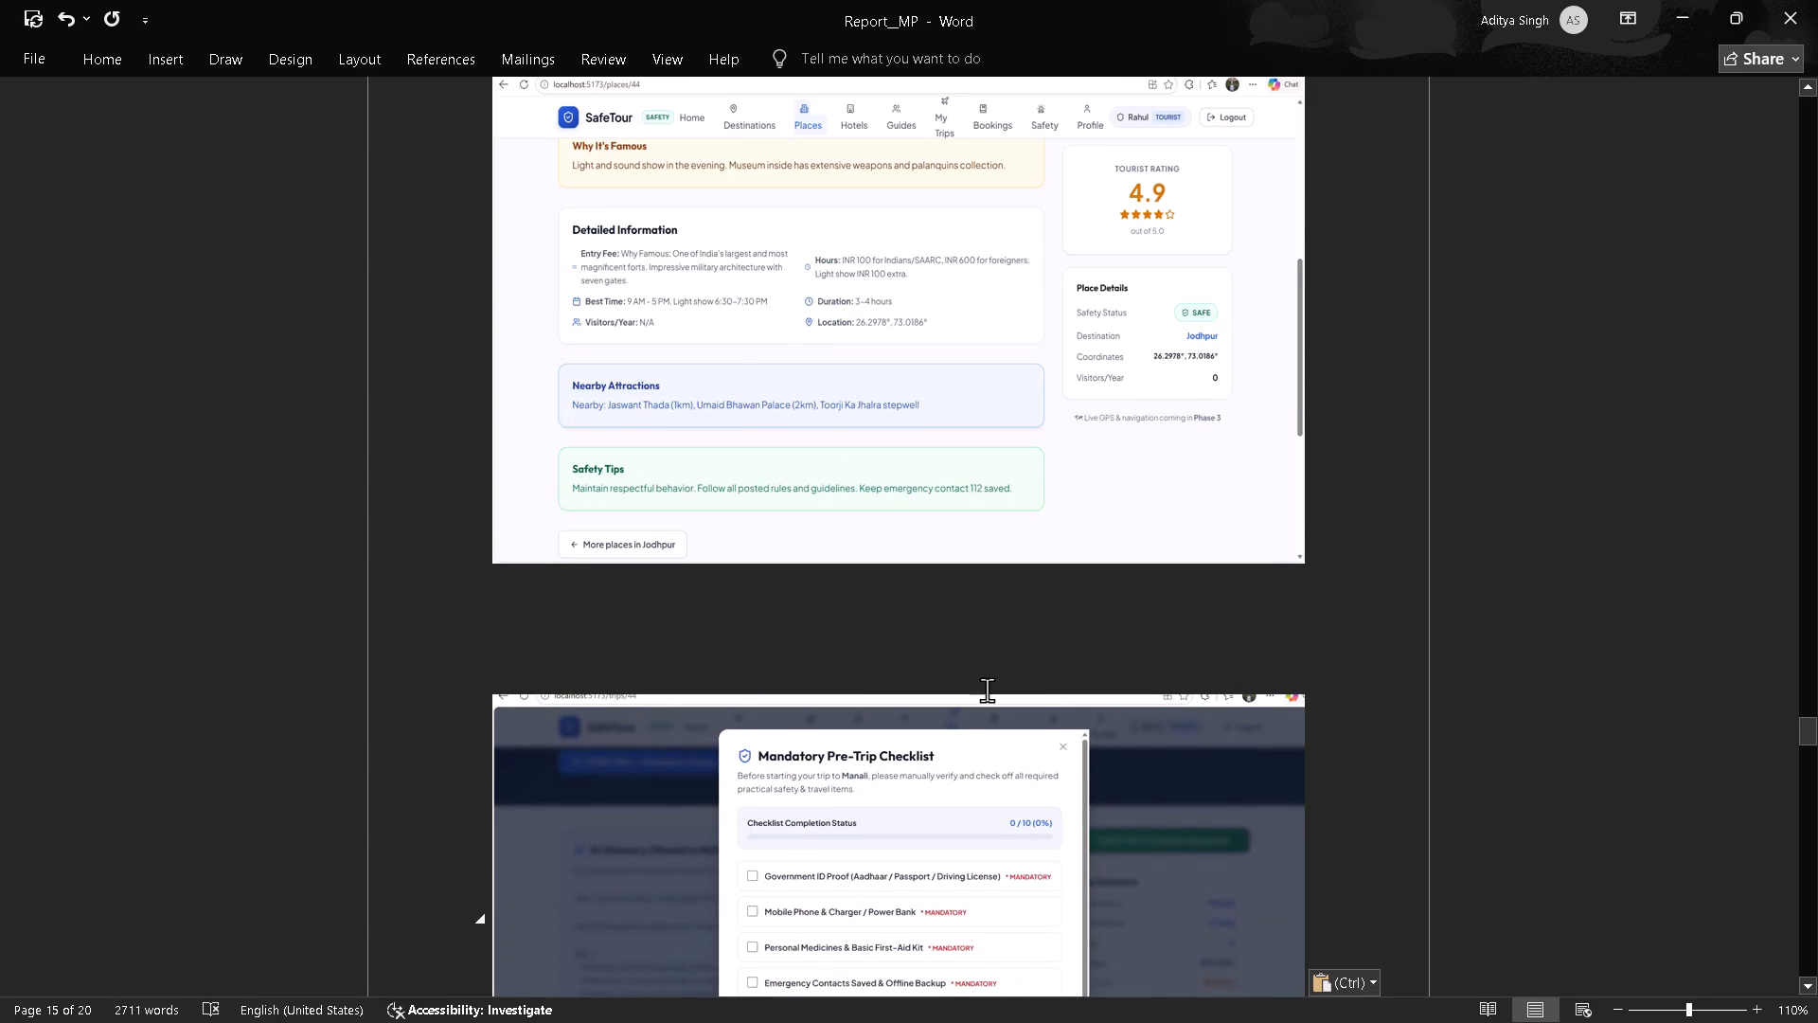
pyautogui.scroll(-1, 987, 690)
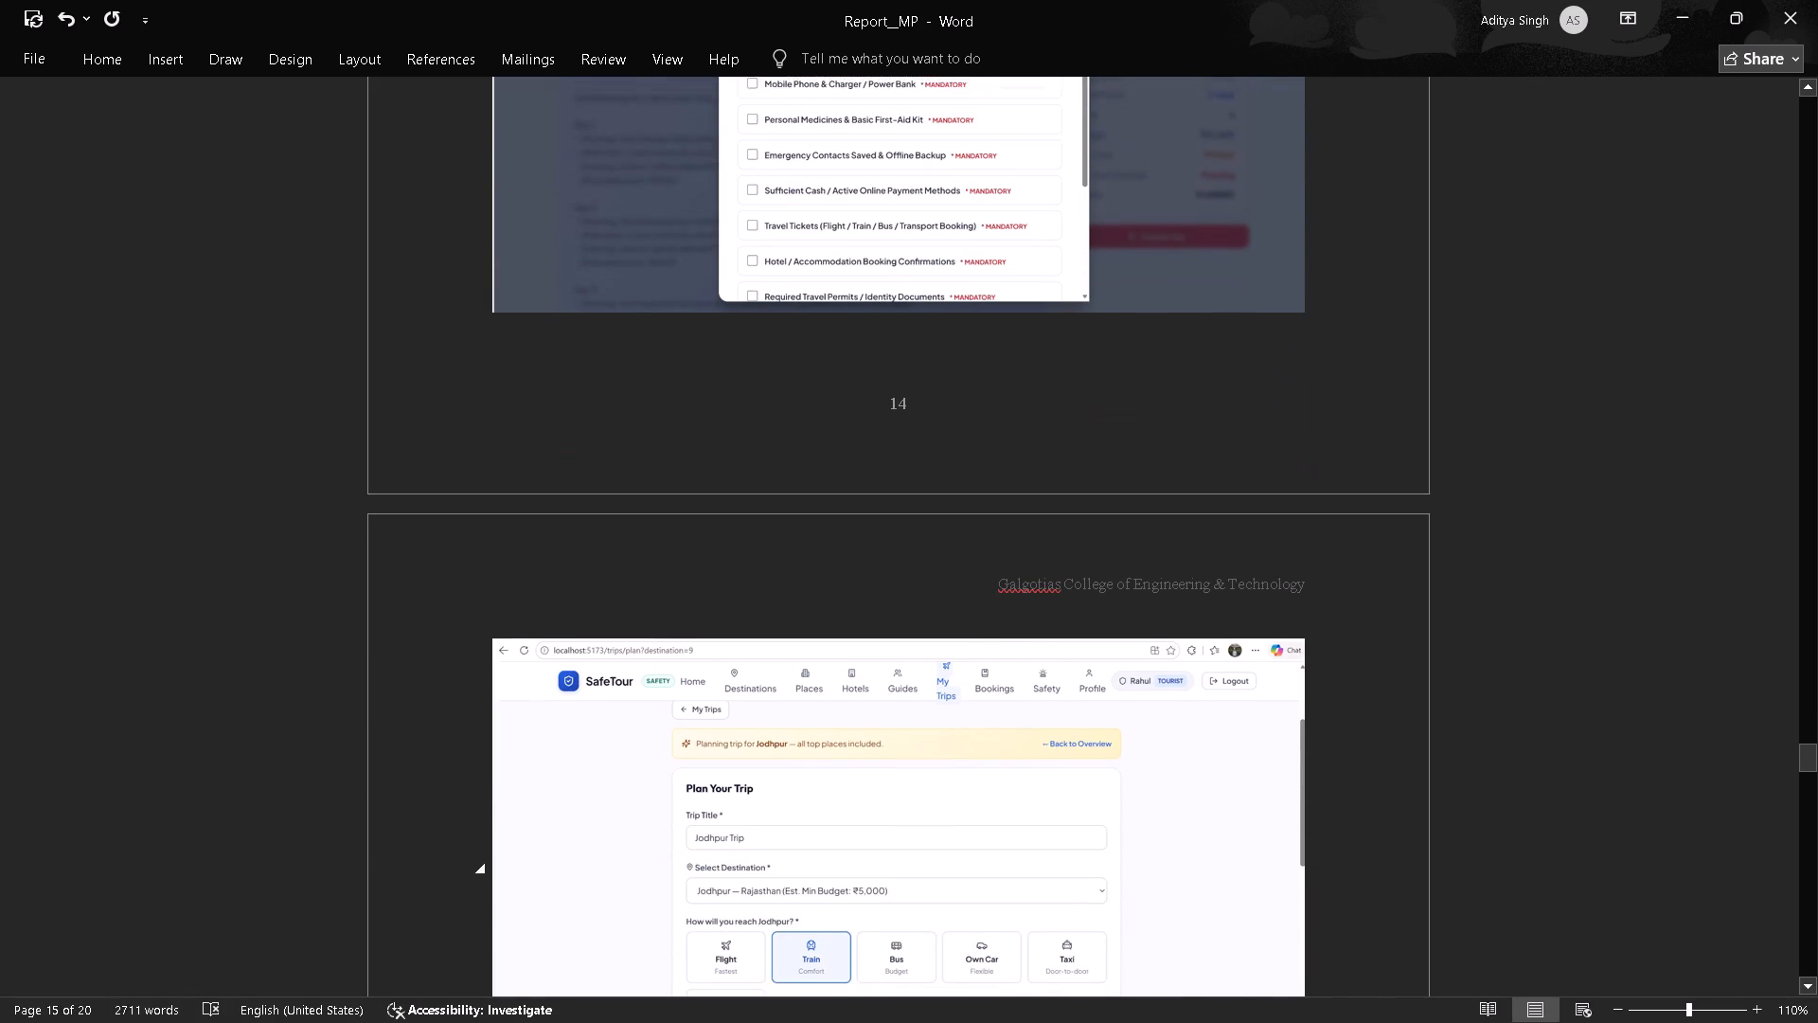
pyautogui.scroll(-1, 987, 690)
pyautogui.scroll(2, 987, 690)
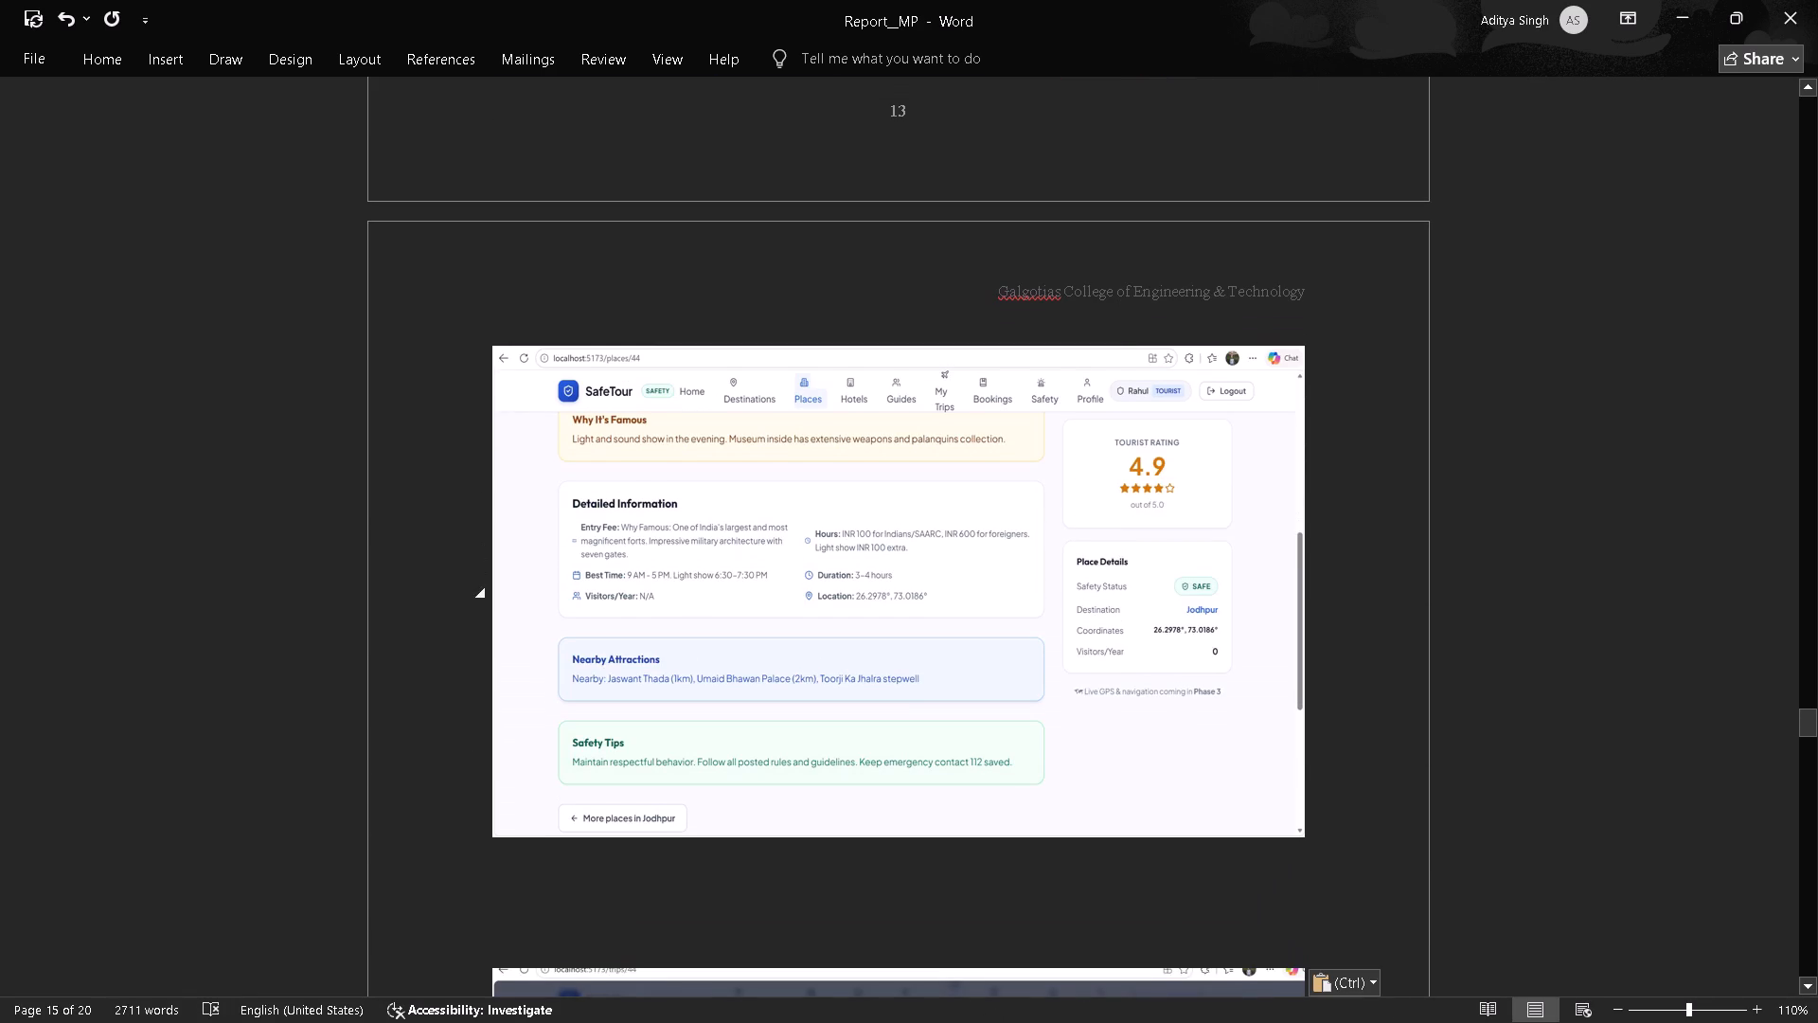
pyautogui.scroll(2, 987, 690)
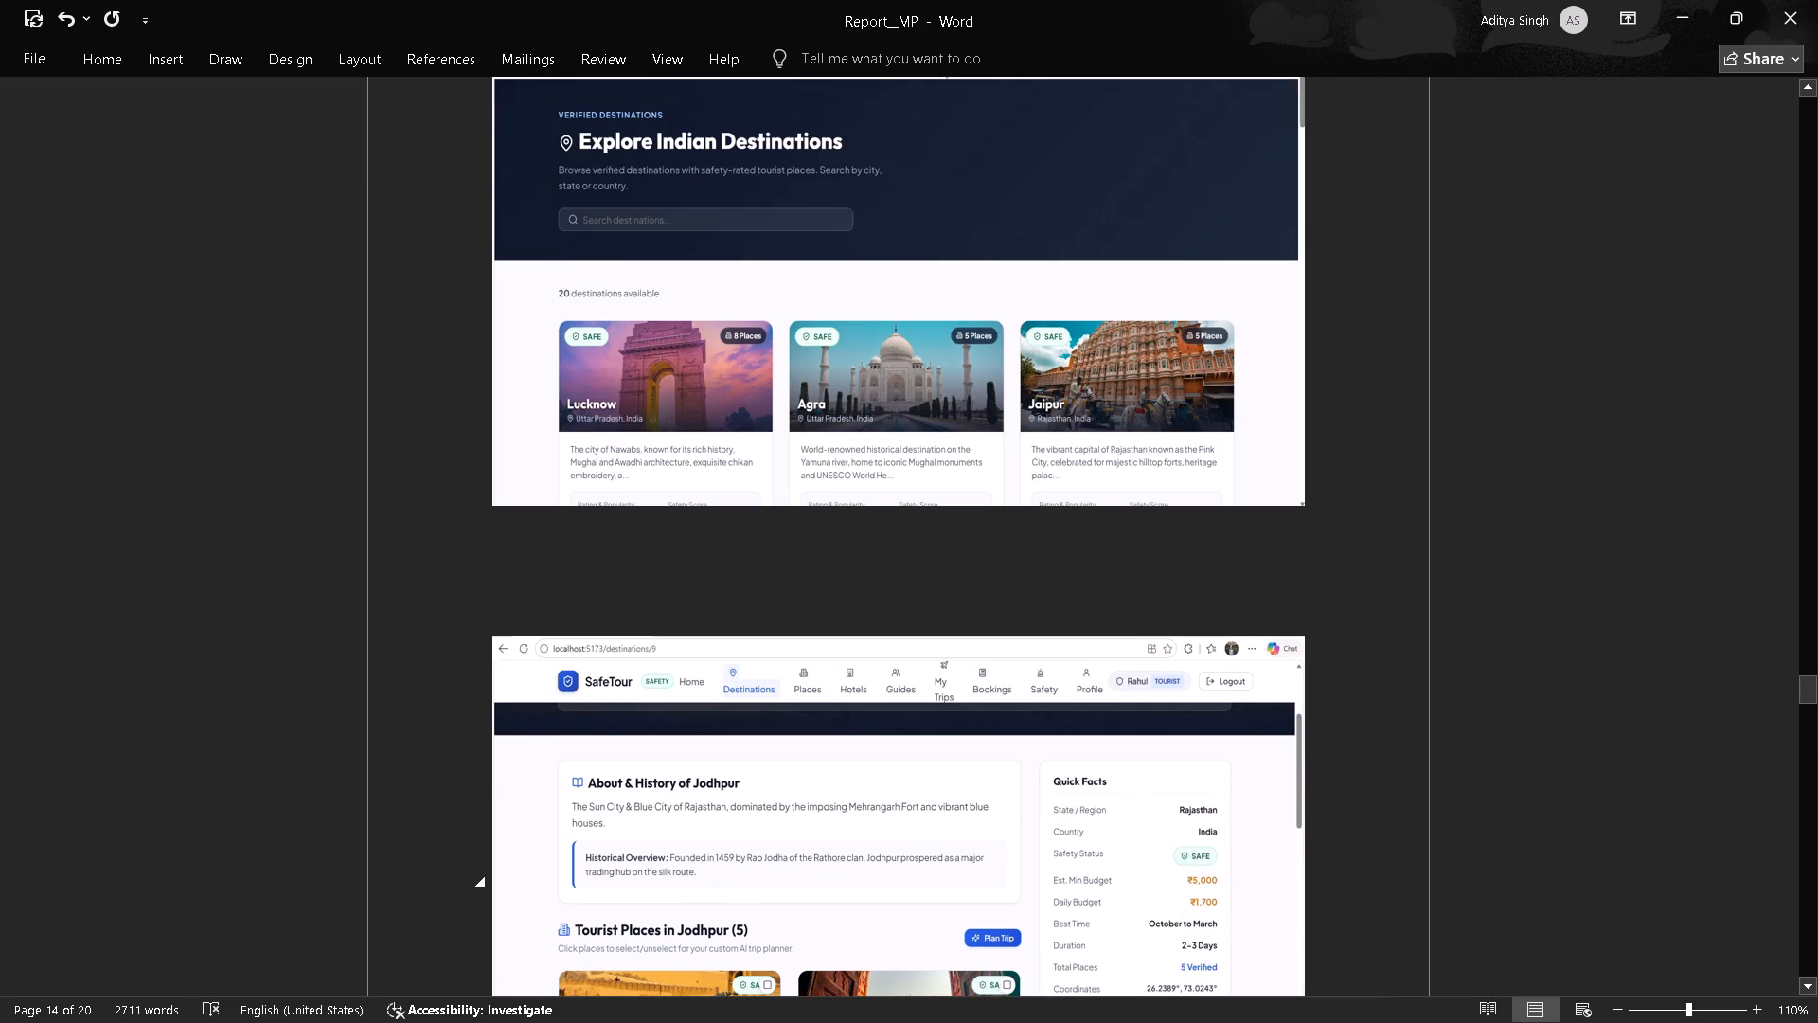
pyautogui.scroll(2, 987, 690)
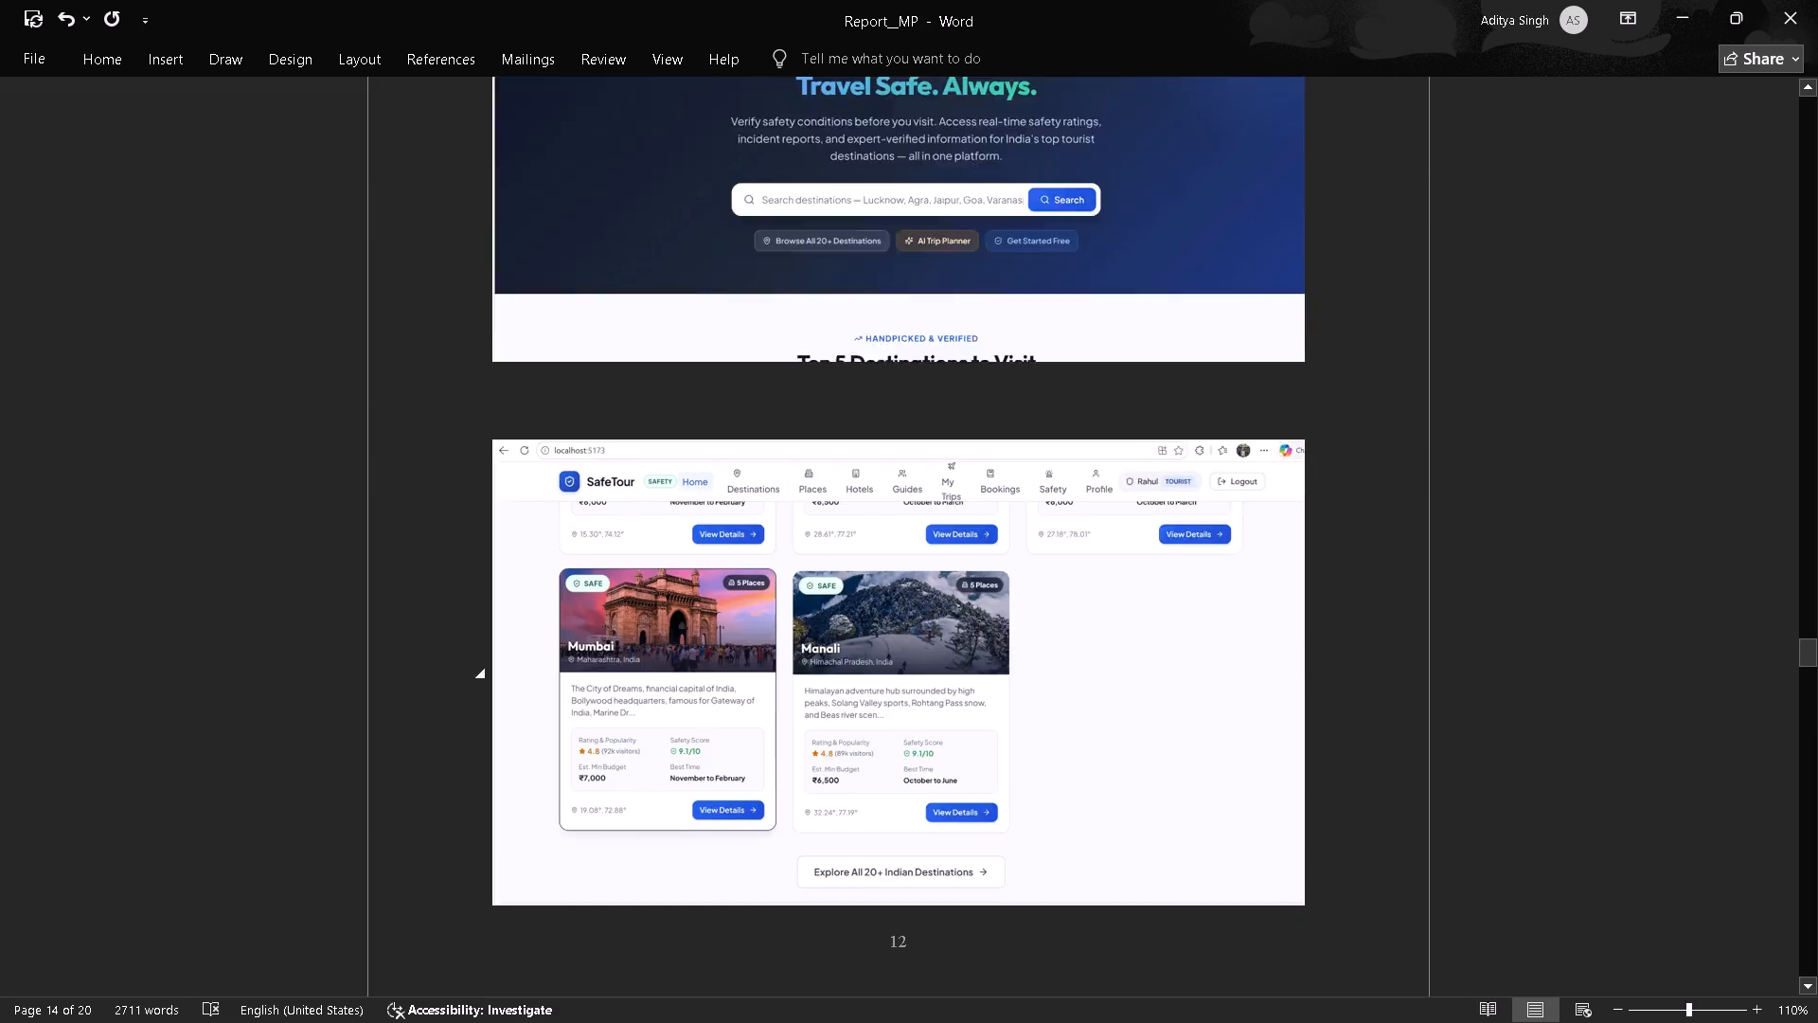
pyautogui.scroll(2, 987, 690)
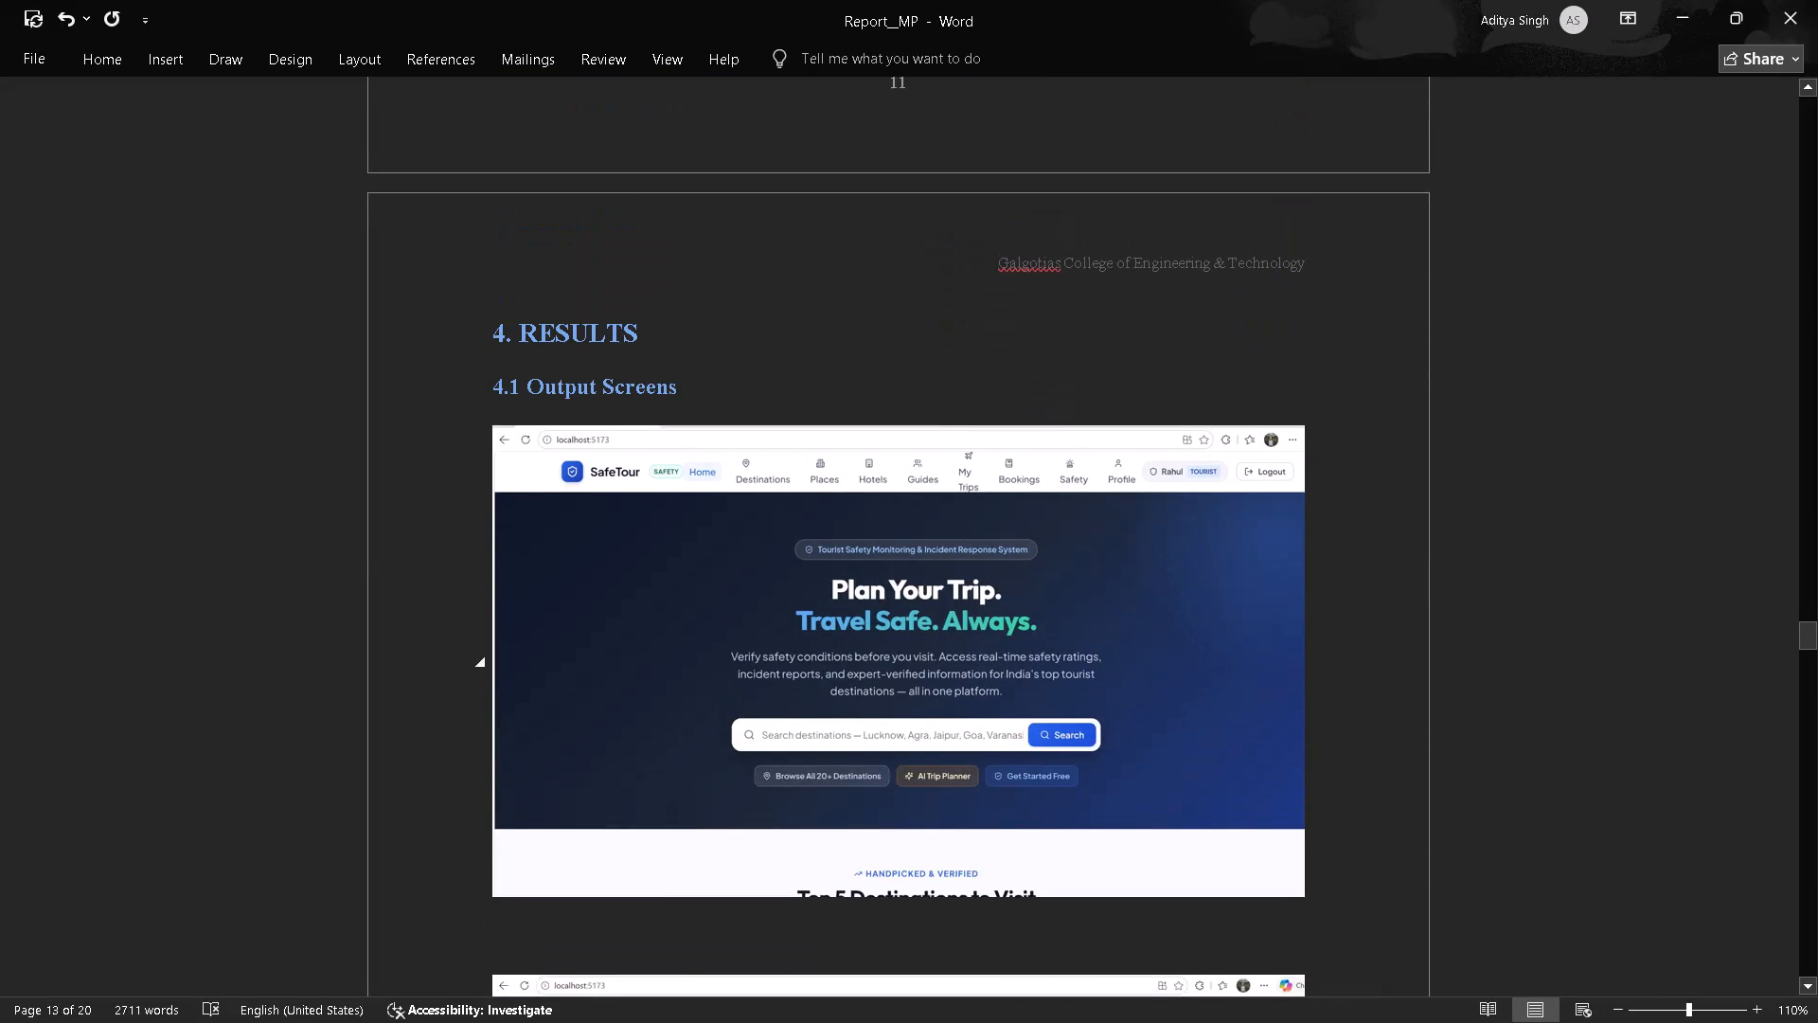
pyautogui.scroll(1, 987, 690)
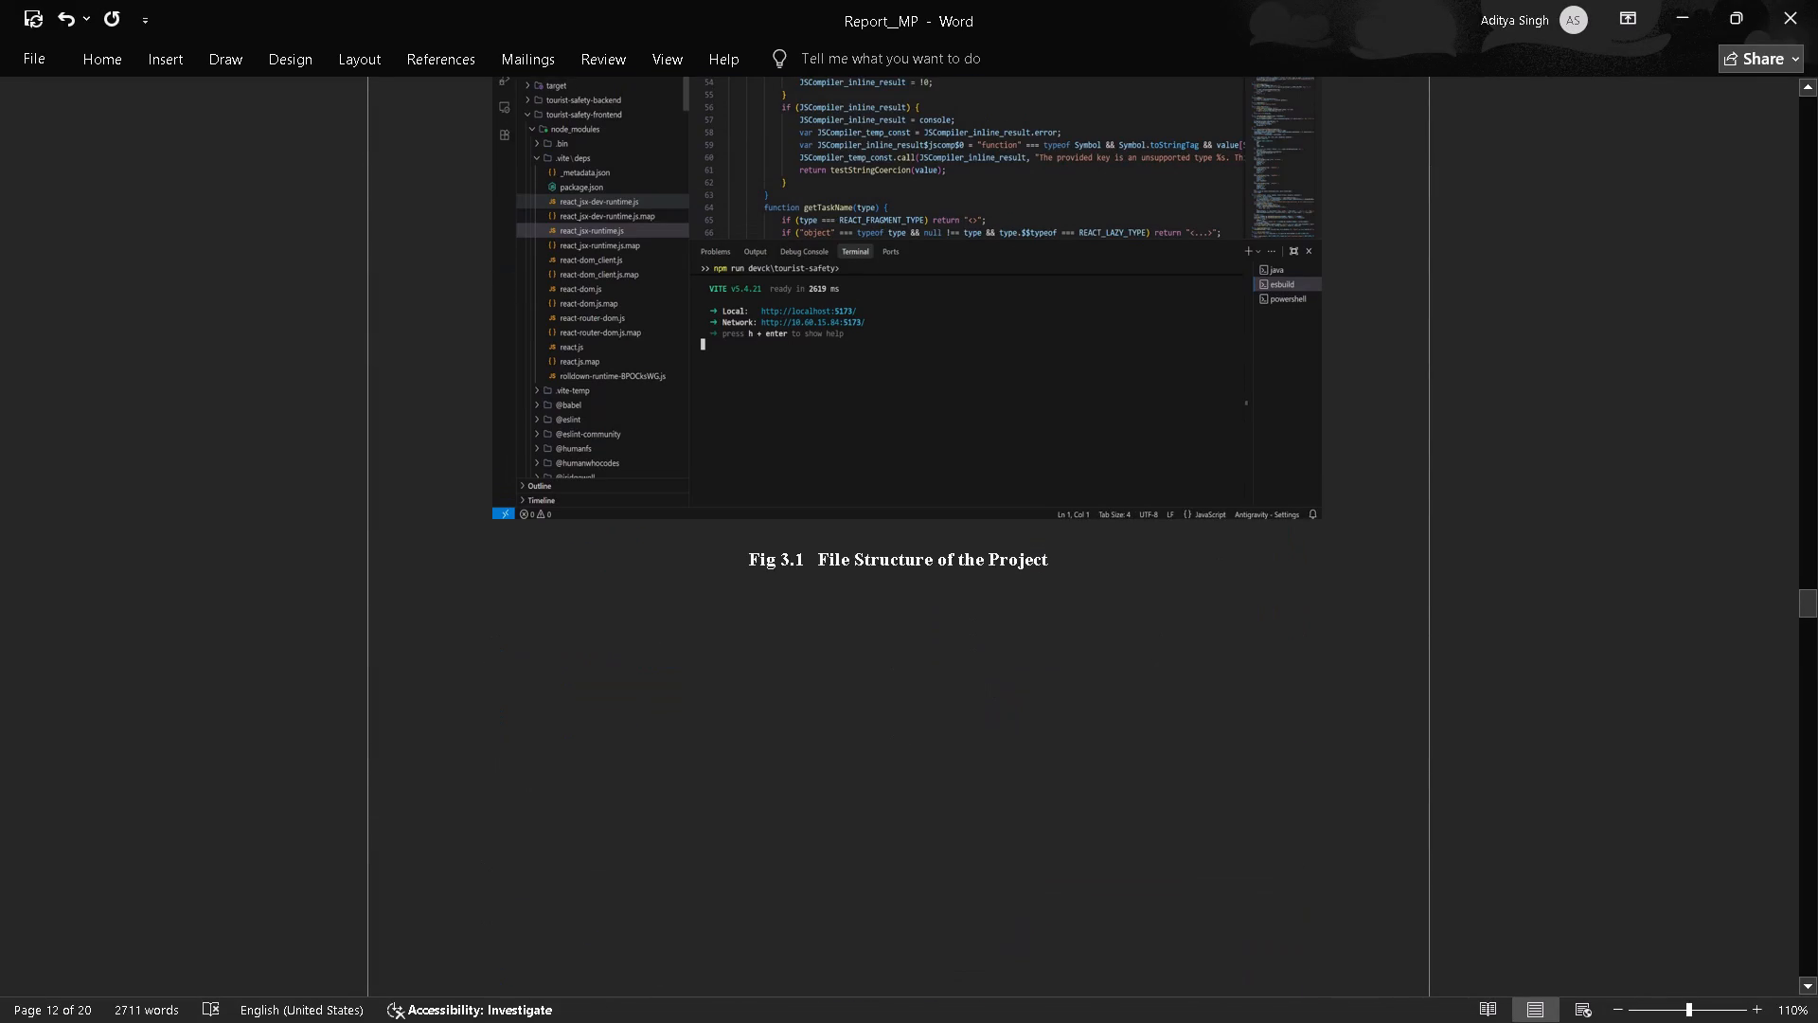
pyautogui.scroll(1, 987, 690)
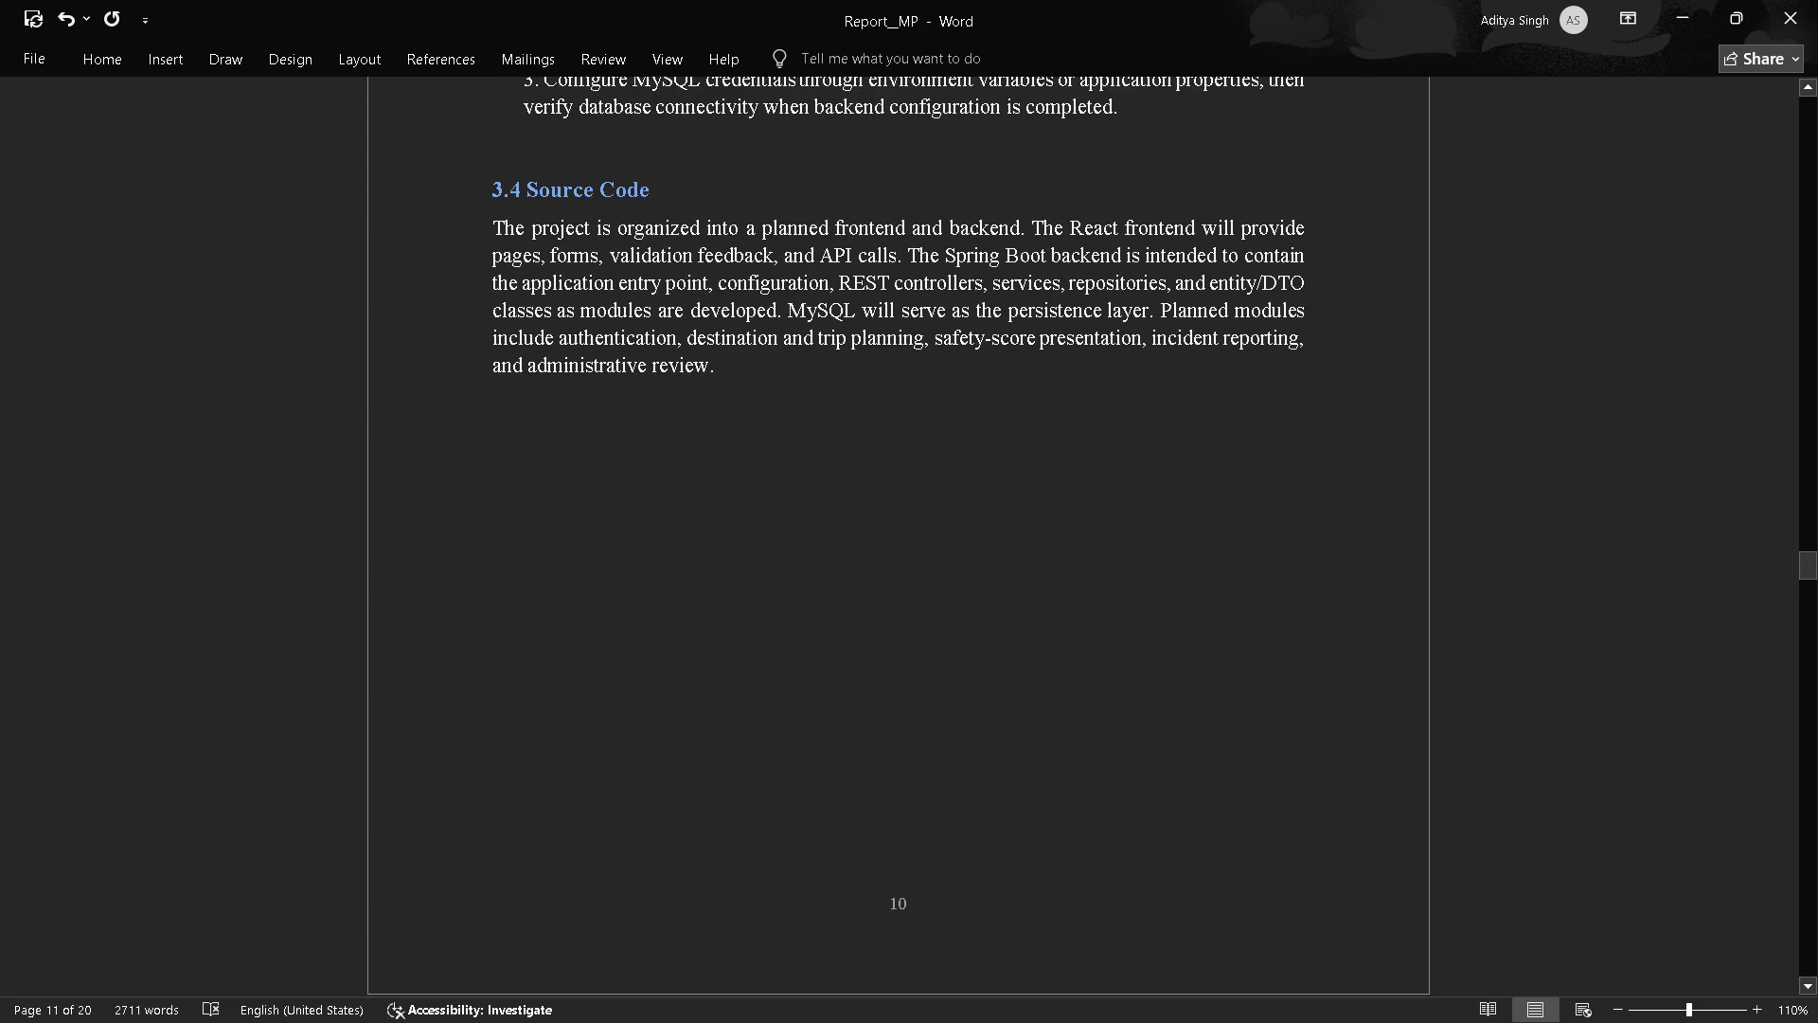
pyautogui.scroll(1, 987, 690)
pyautogui.scroll(-2, 987, 690)
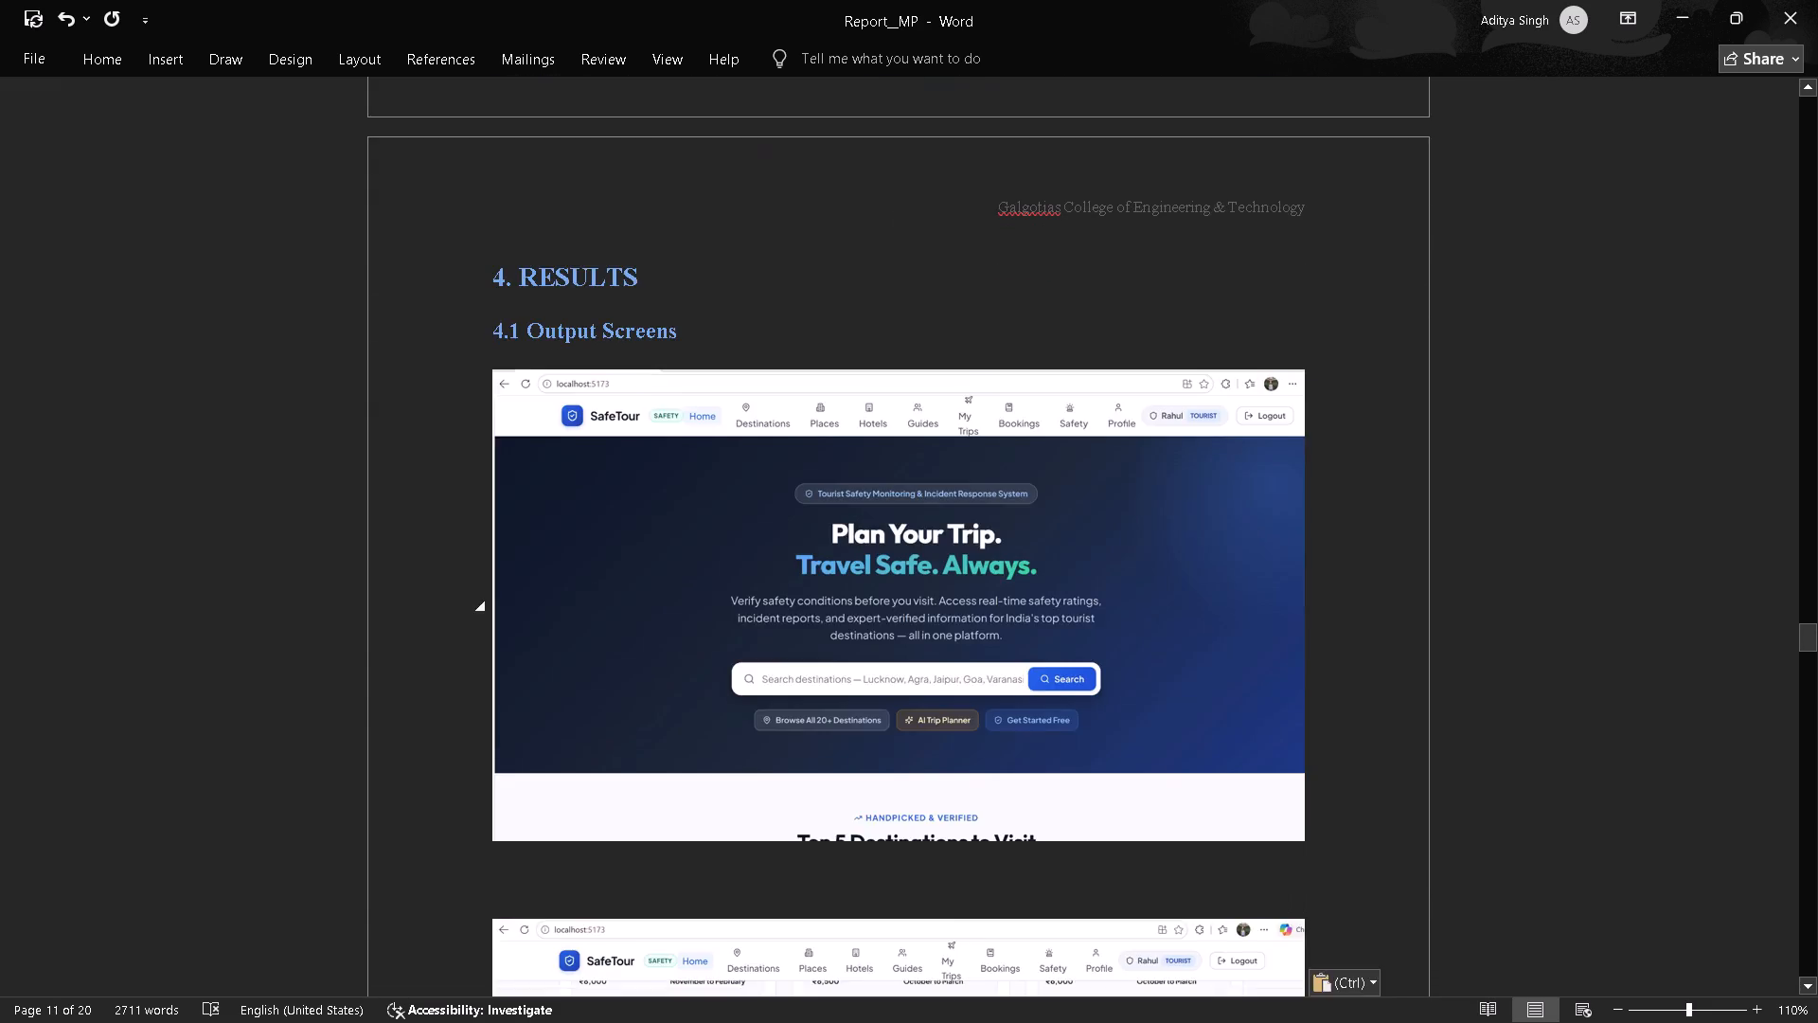
pyautogui.scroll(-2, 987, 690)
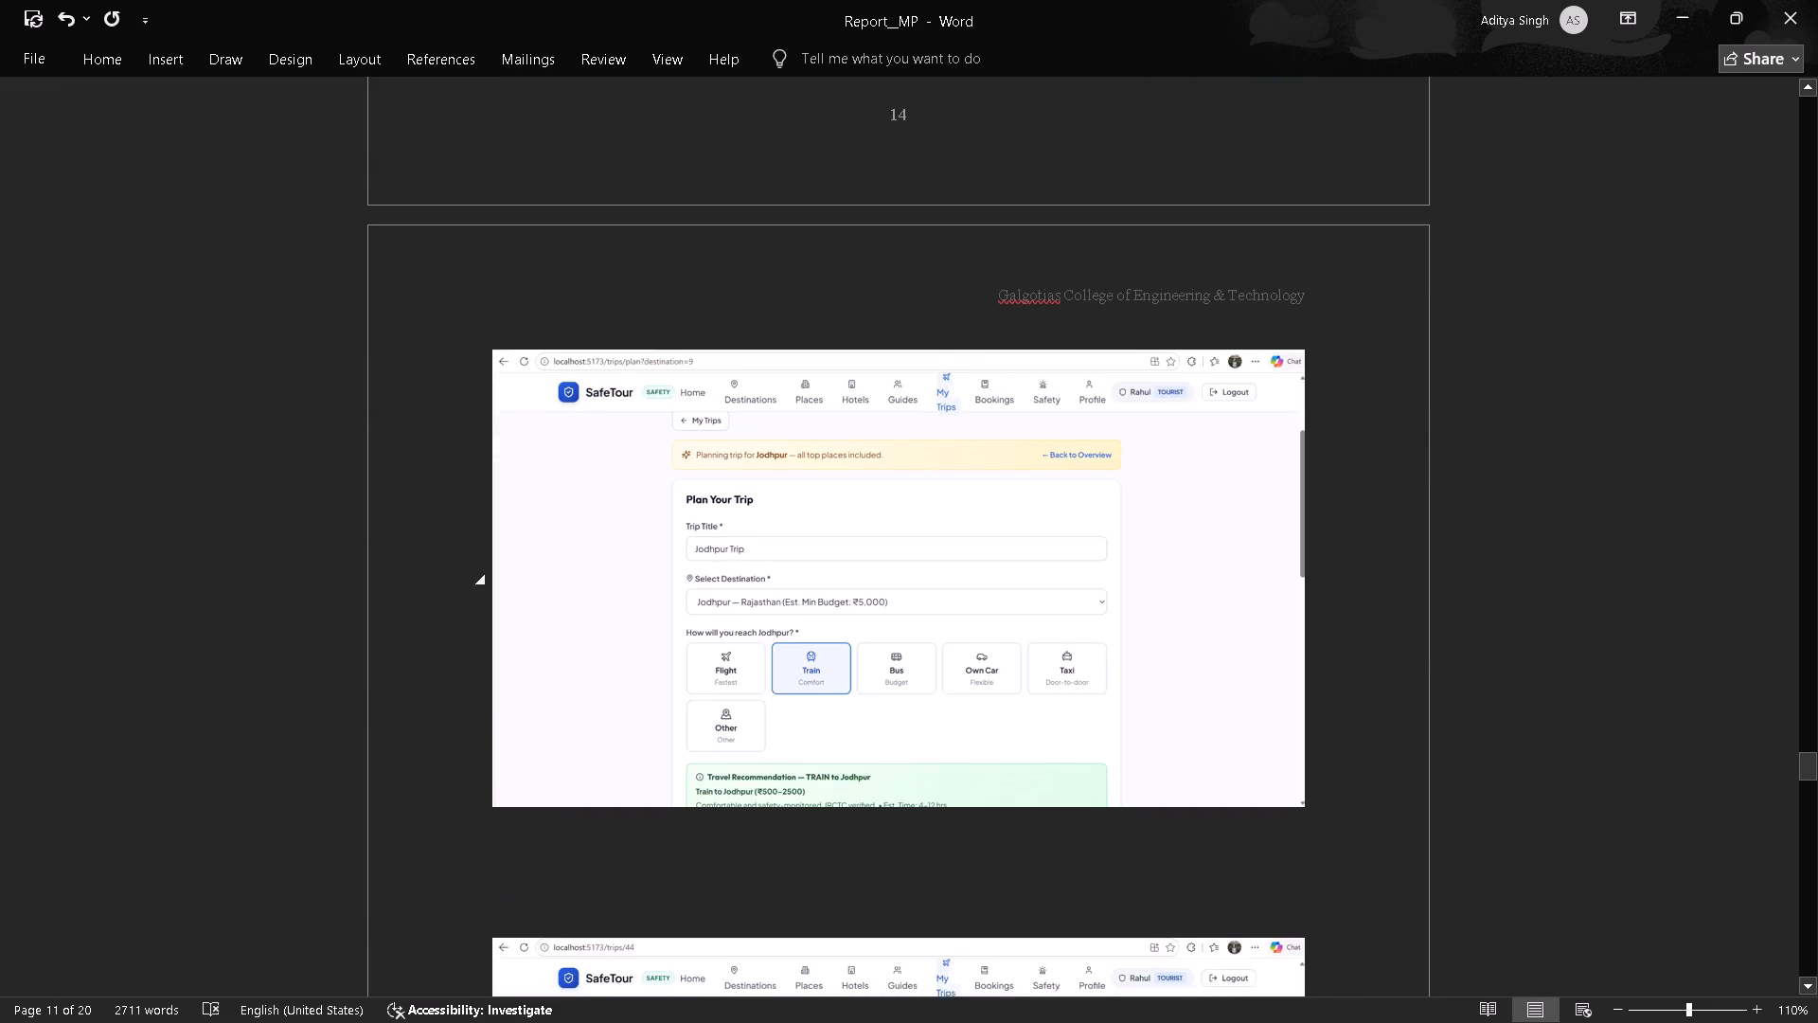
pyautogui.scroll(-3, 987, 690)
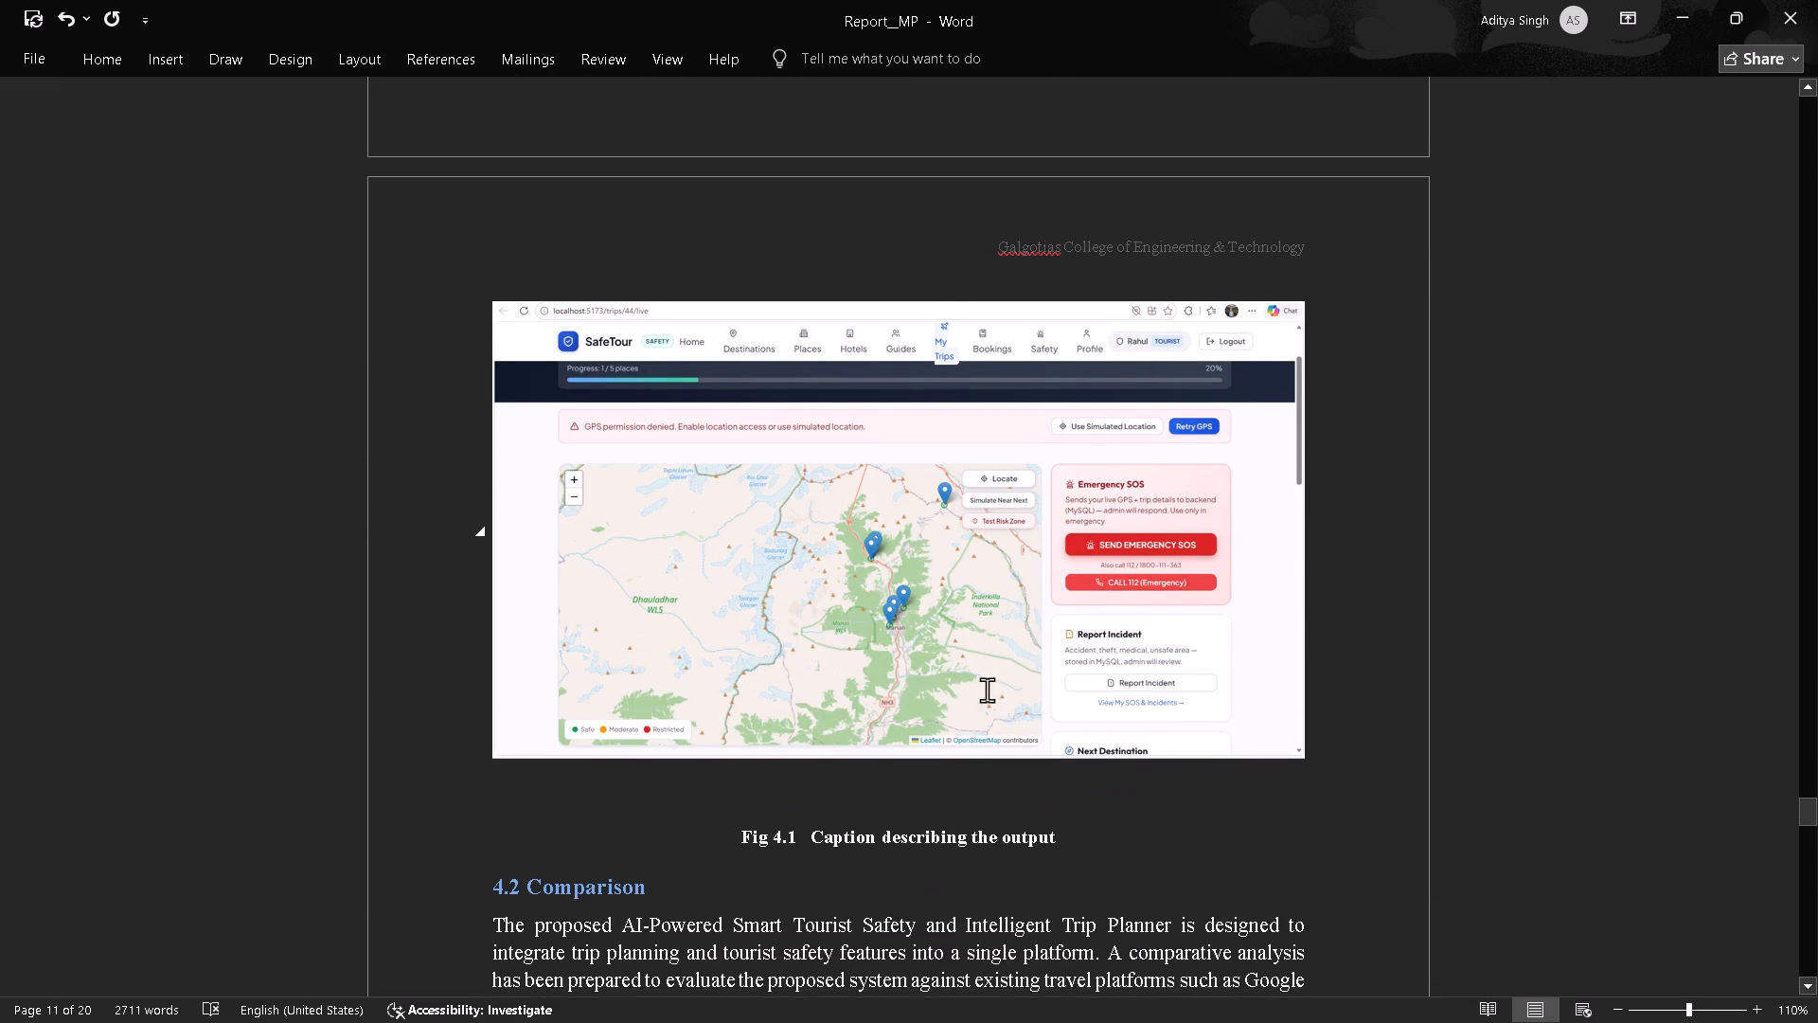
pyautogui.scroll(-1, 987, 690)
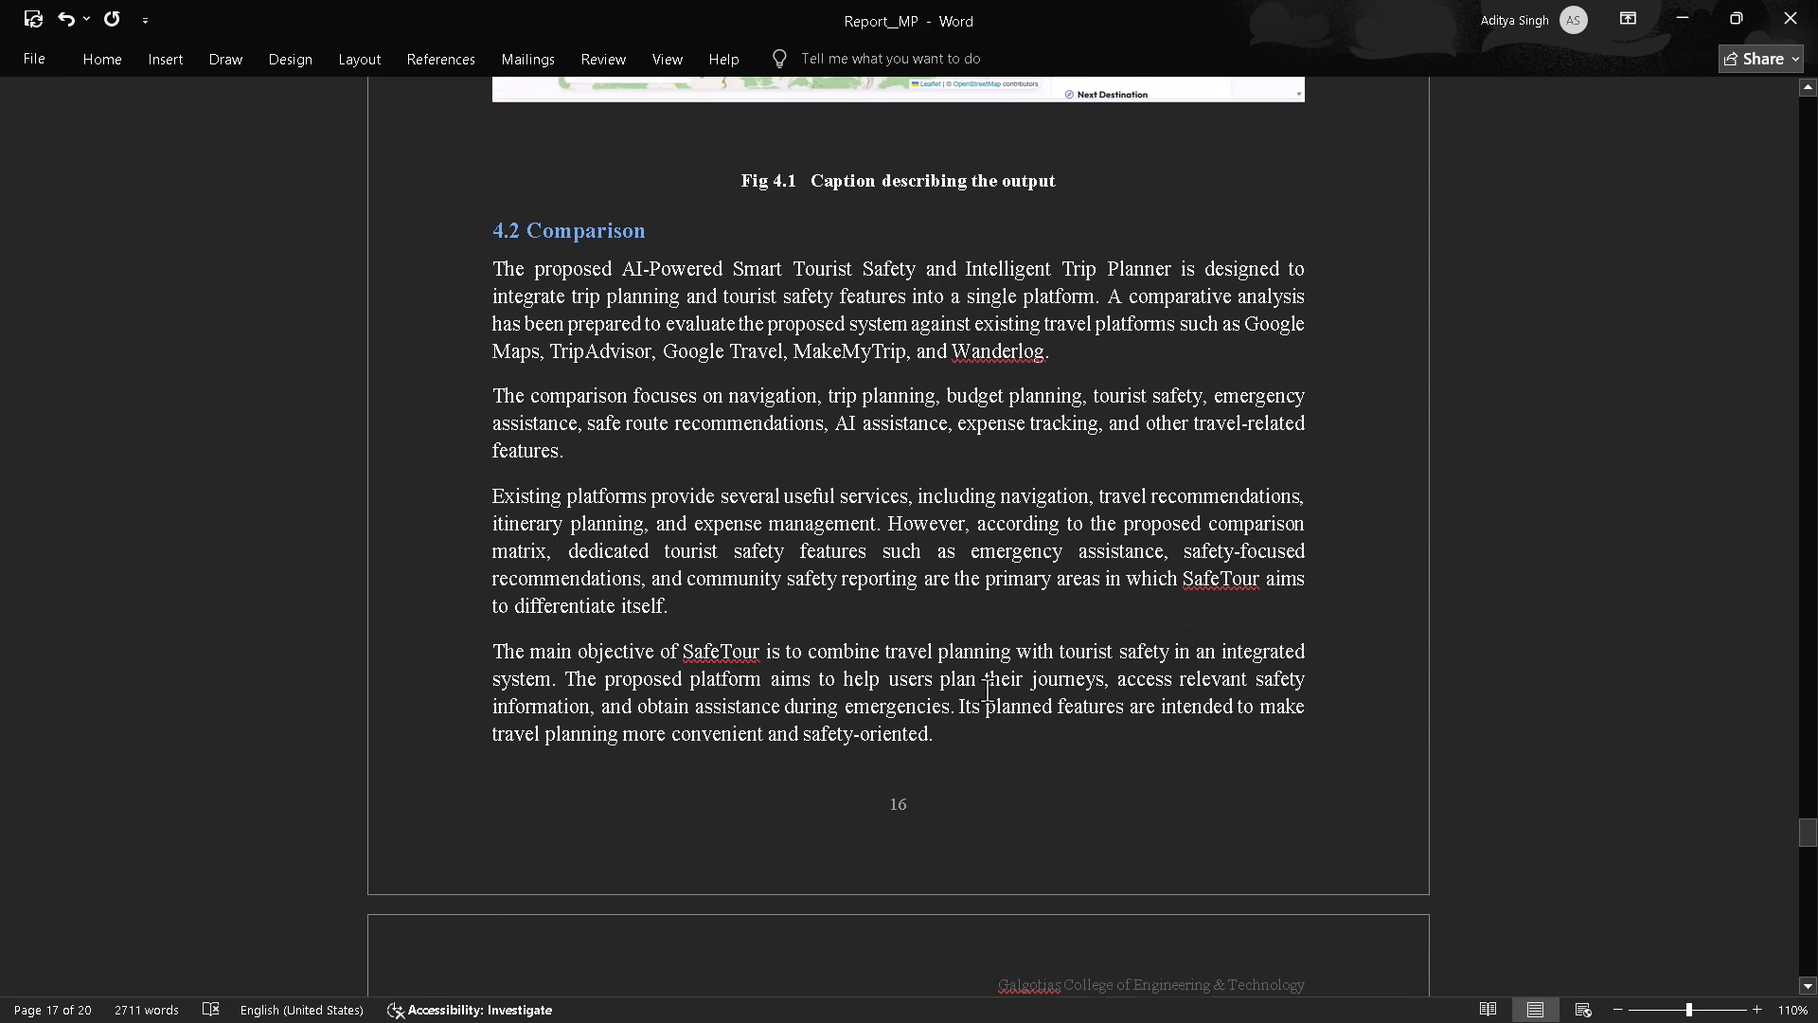
# Review the report from section 4.2 Comparison through the feature comparison matrix and section 5 to the References, and return to Fig 4.2.
pyautogui.scroll(-1, 987, 690)
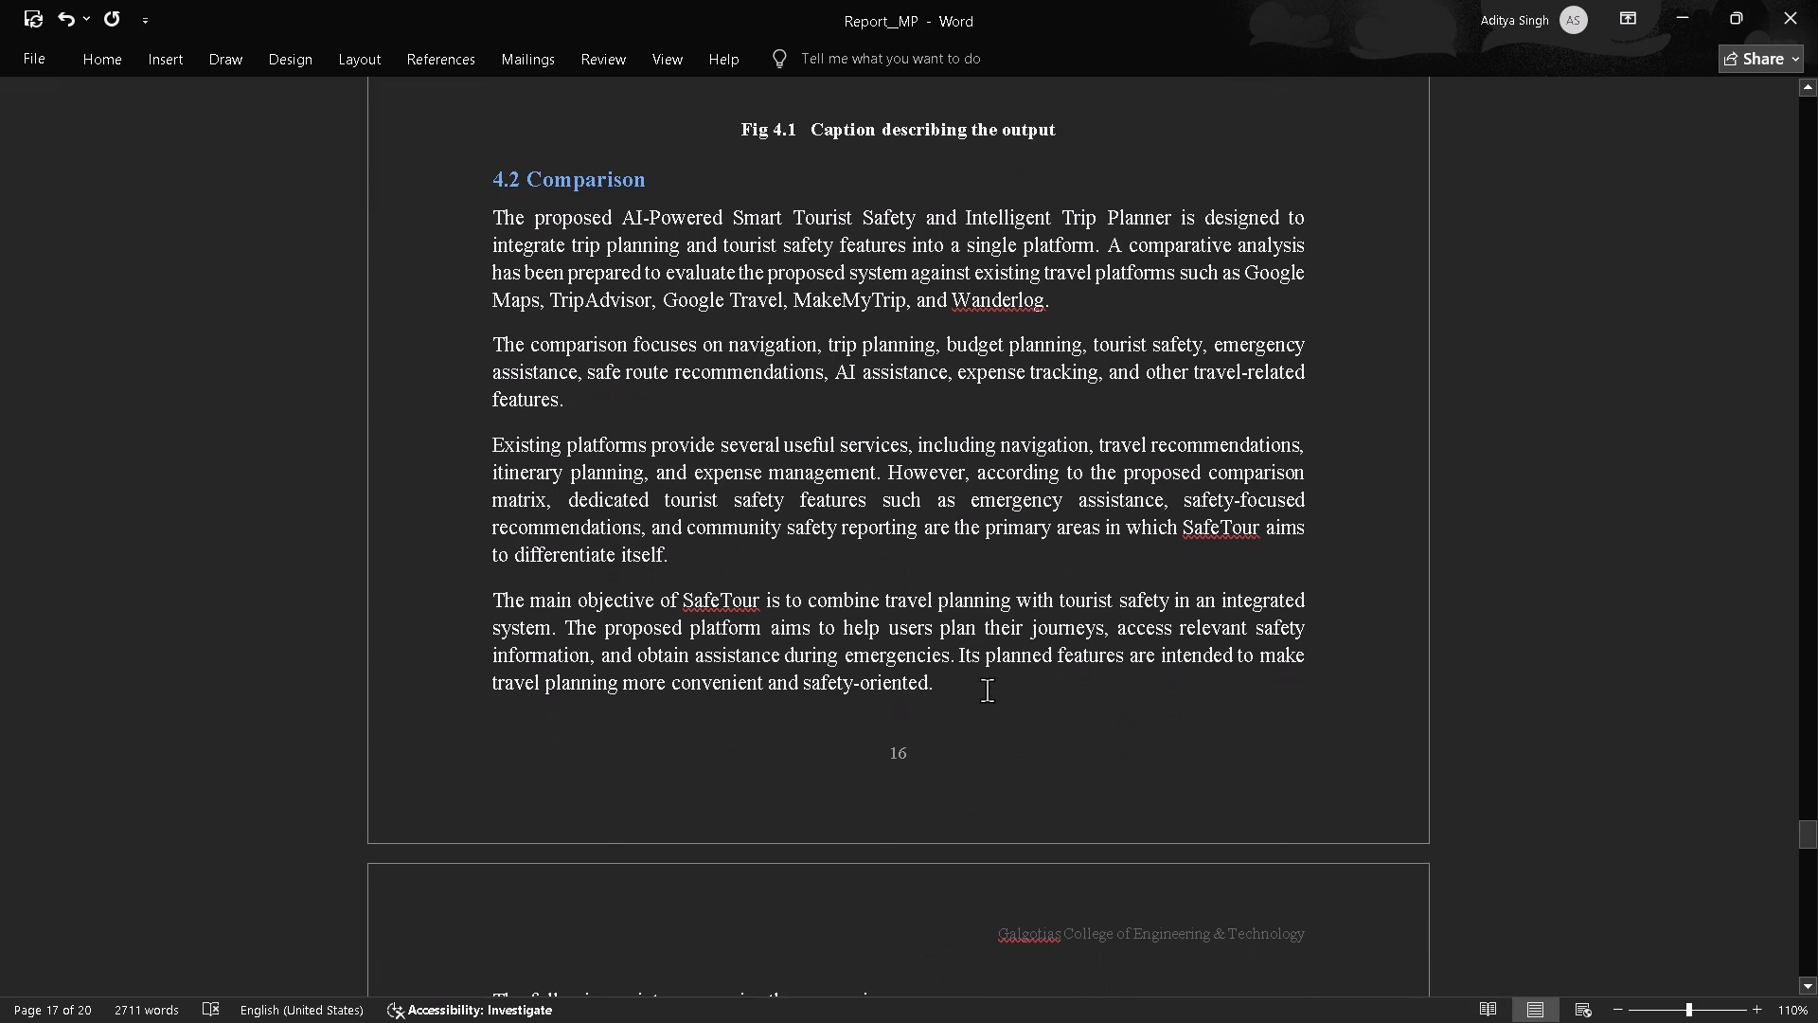
pyautogui.scroll(-1, 987, 690)
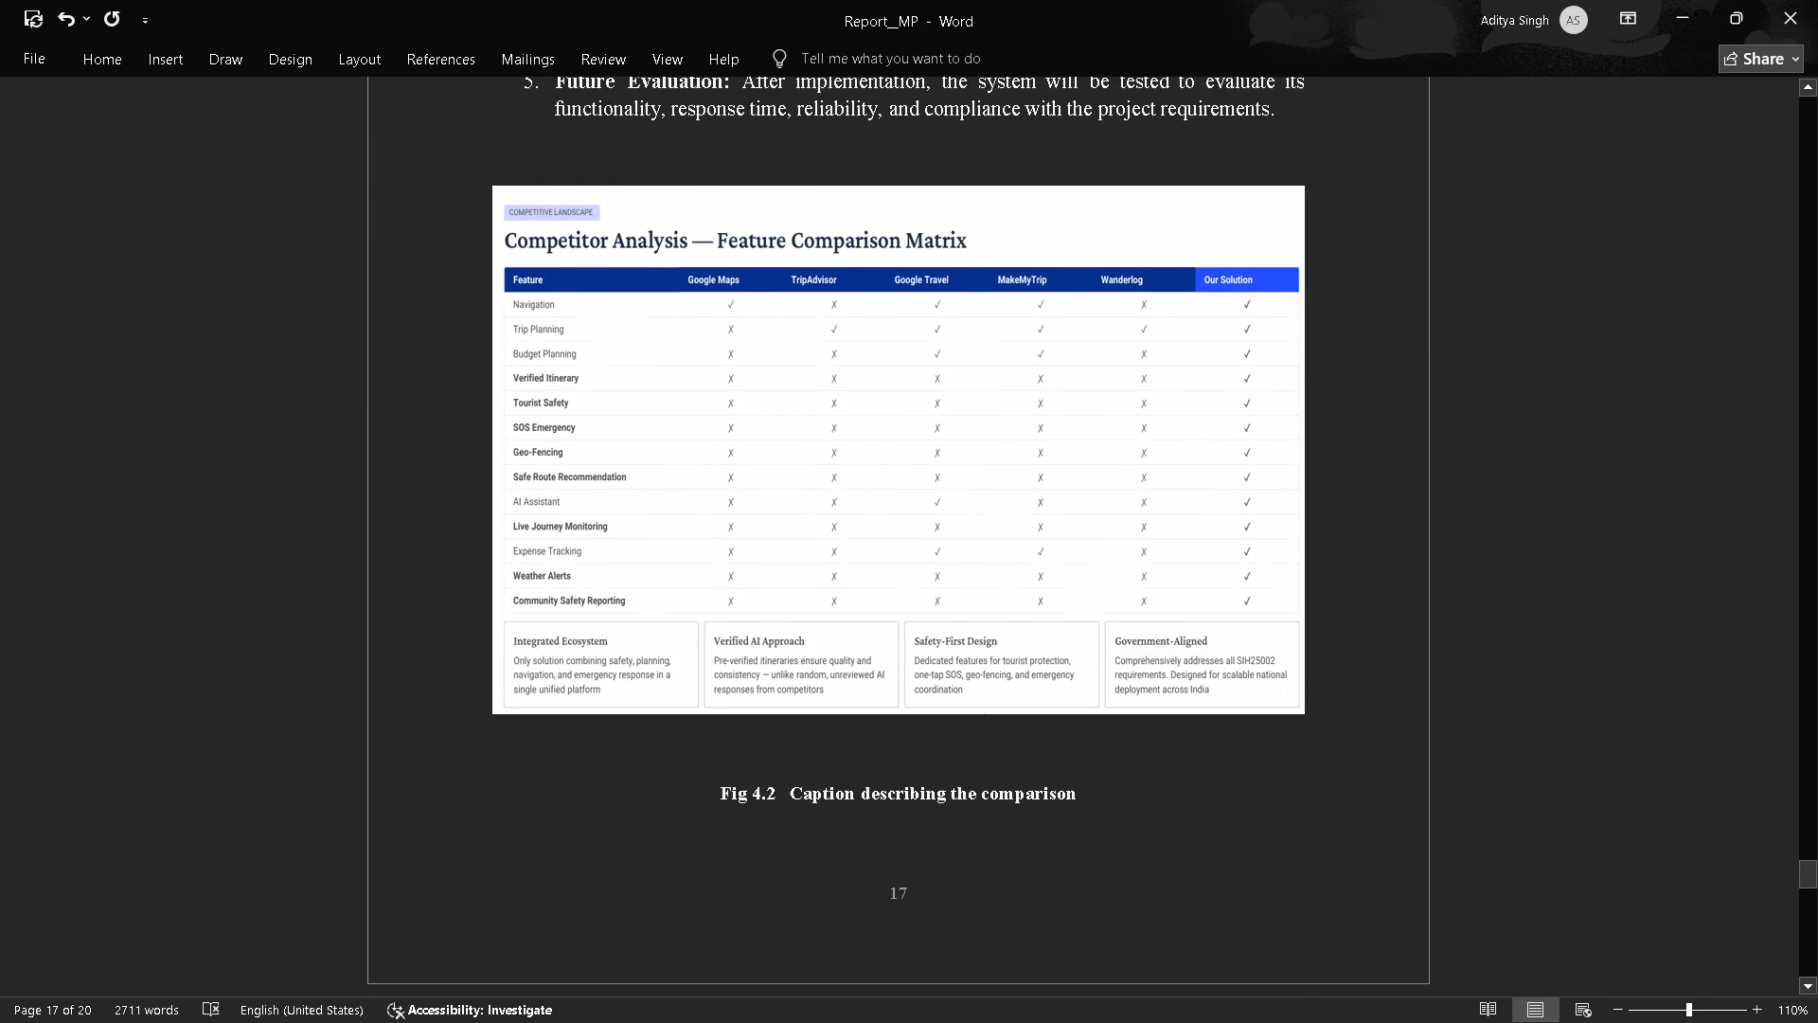
pyautogui.scroll(-1, 987, 690)
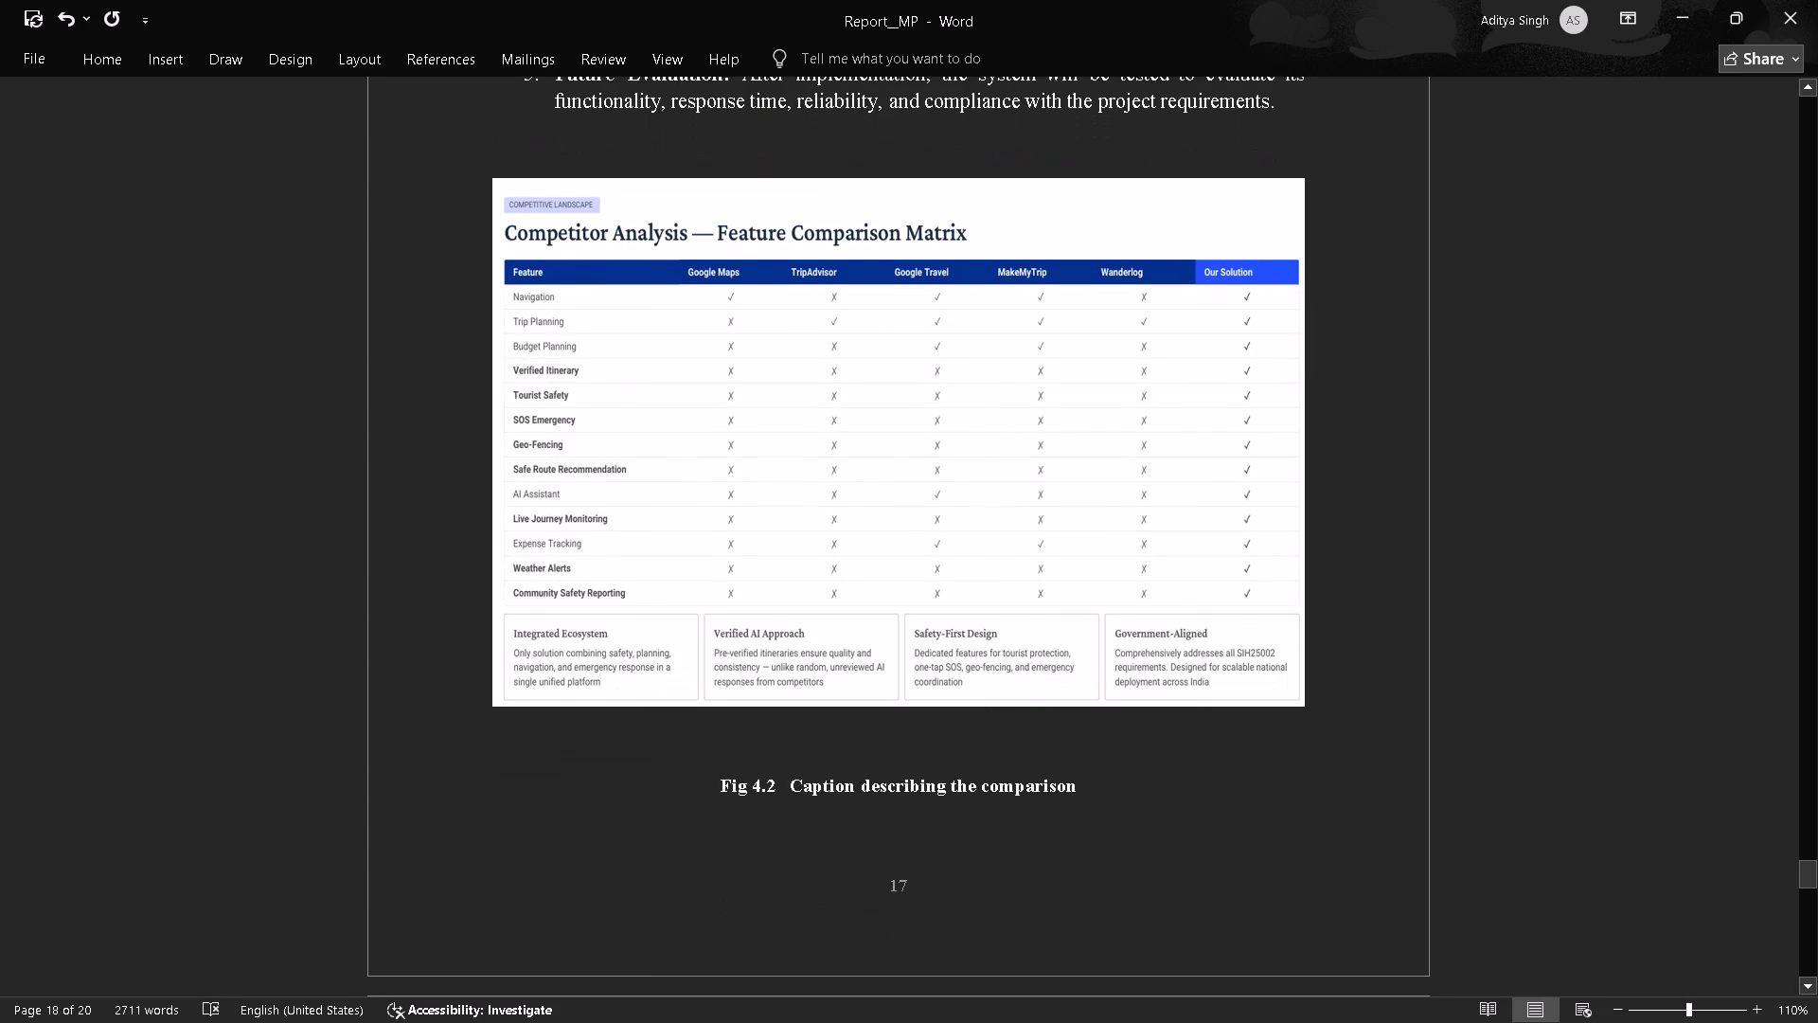
pyautogui.scroll(-2, 987, 690)
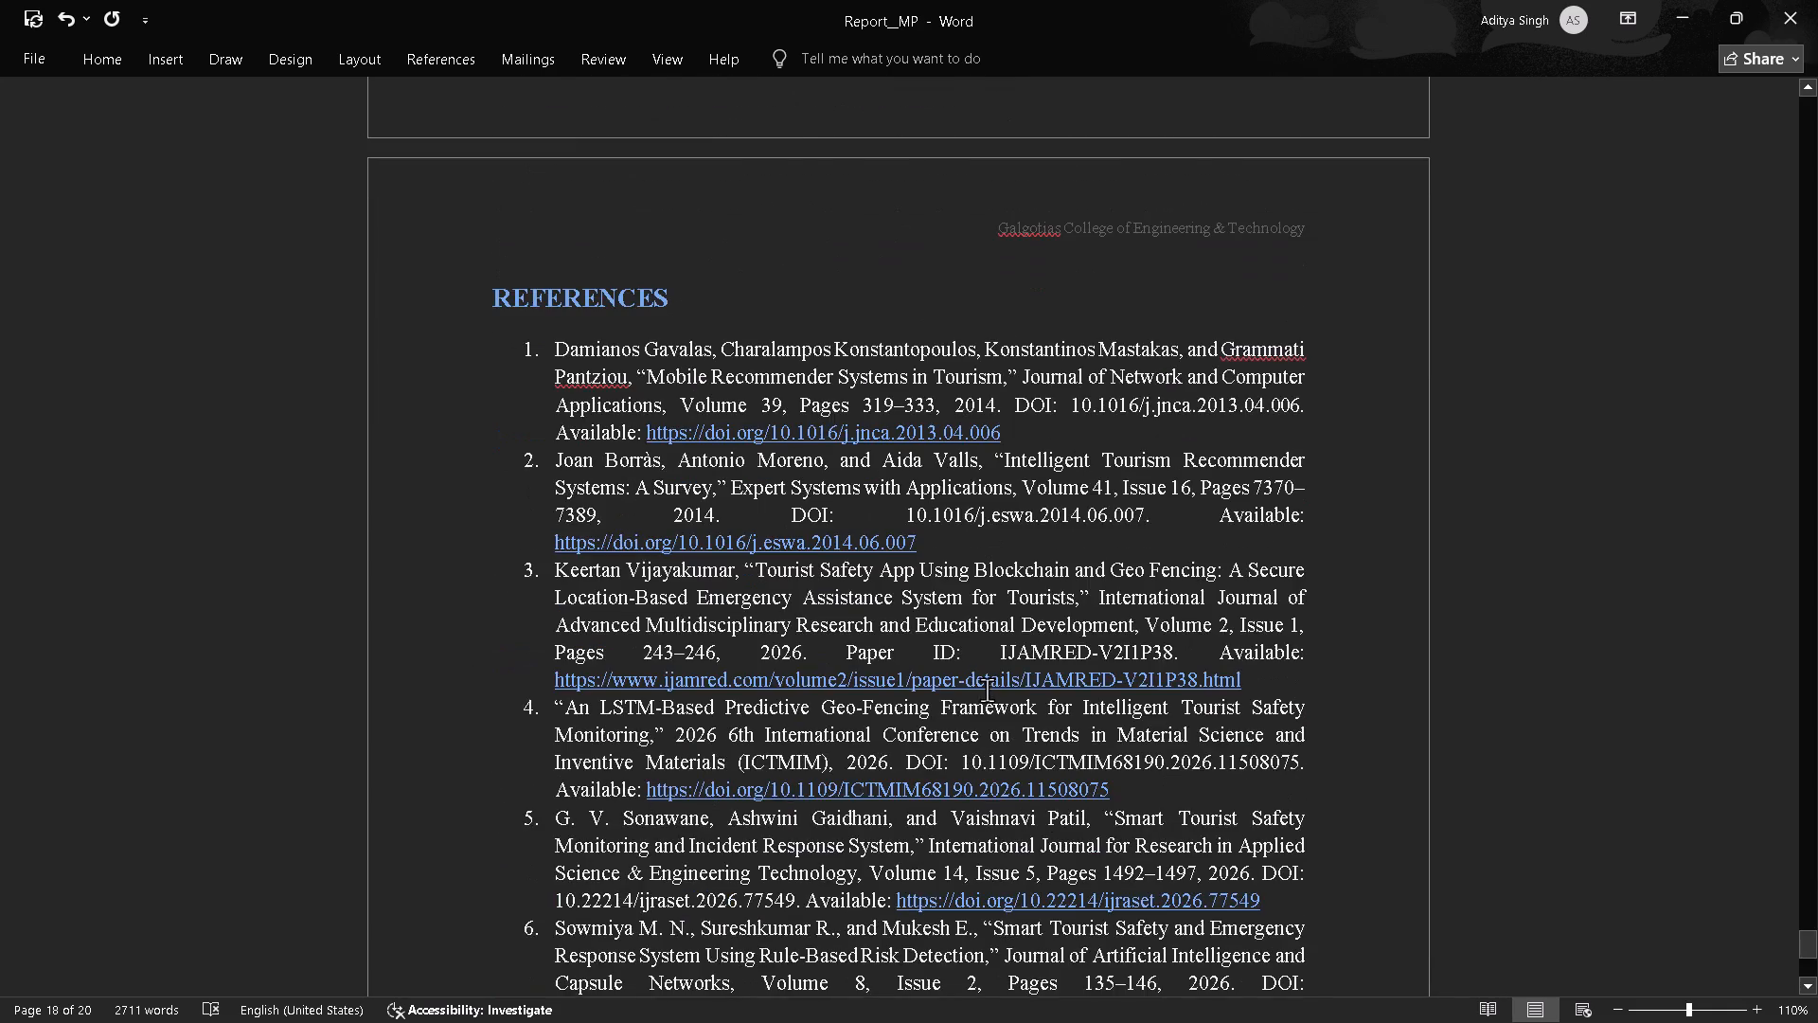
pyautogui.scroll(1, 987, 690)
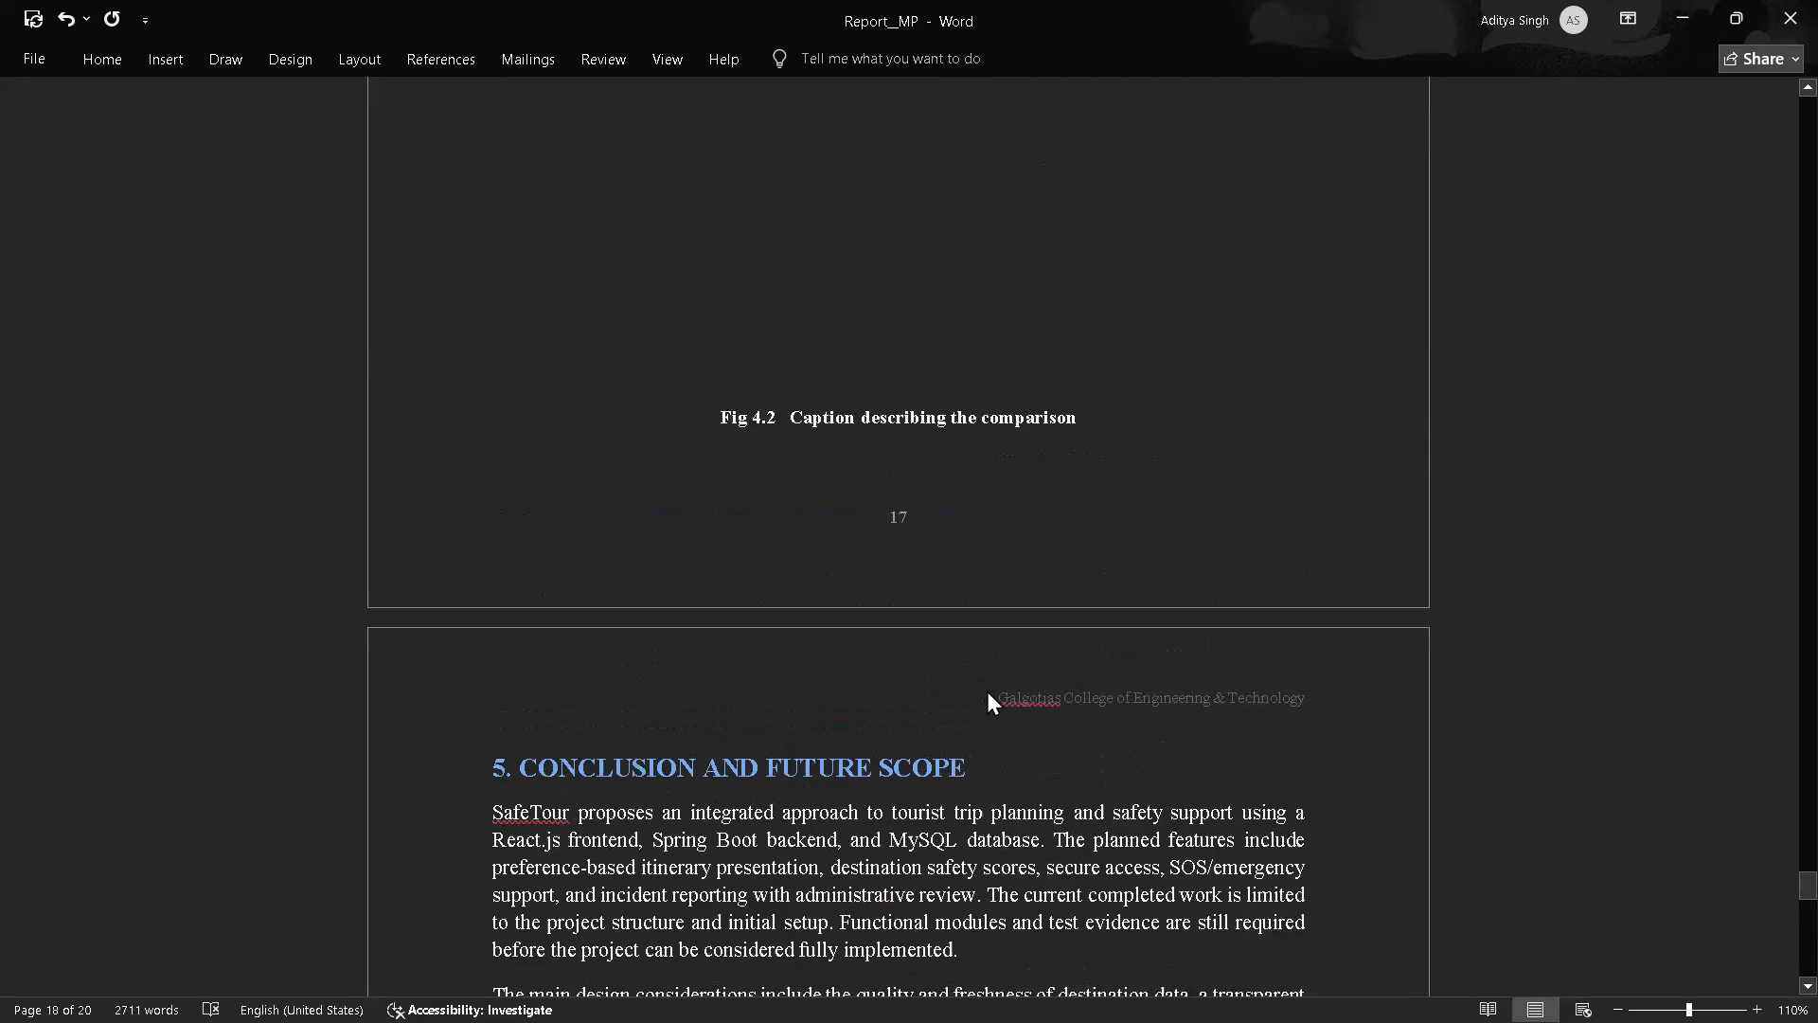
pyautogui.scroll(1, 987, 690)
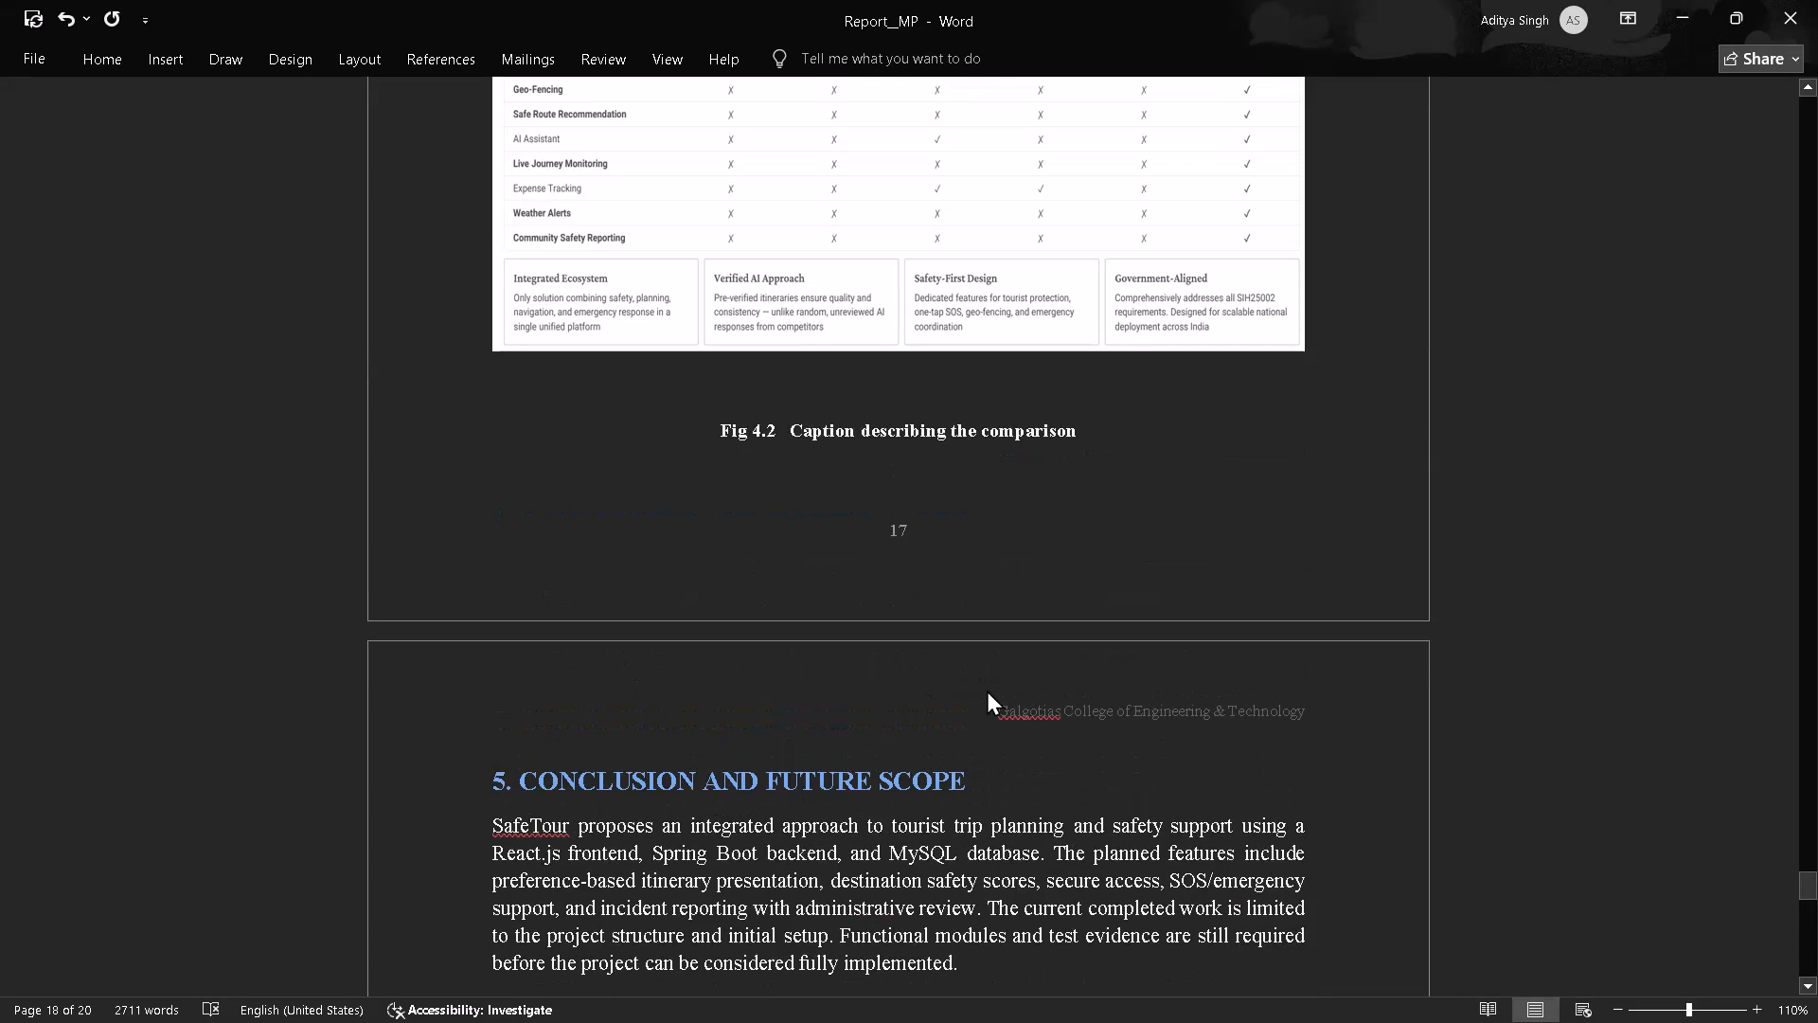
# Open a File Explorer window.
pyautogui.press('super+e')
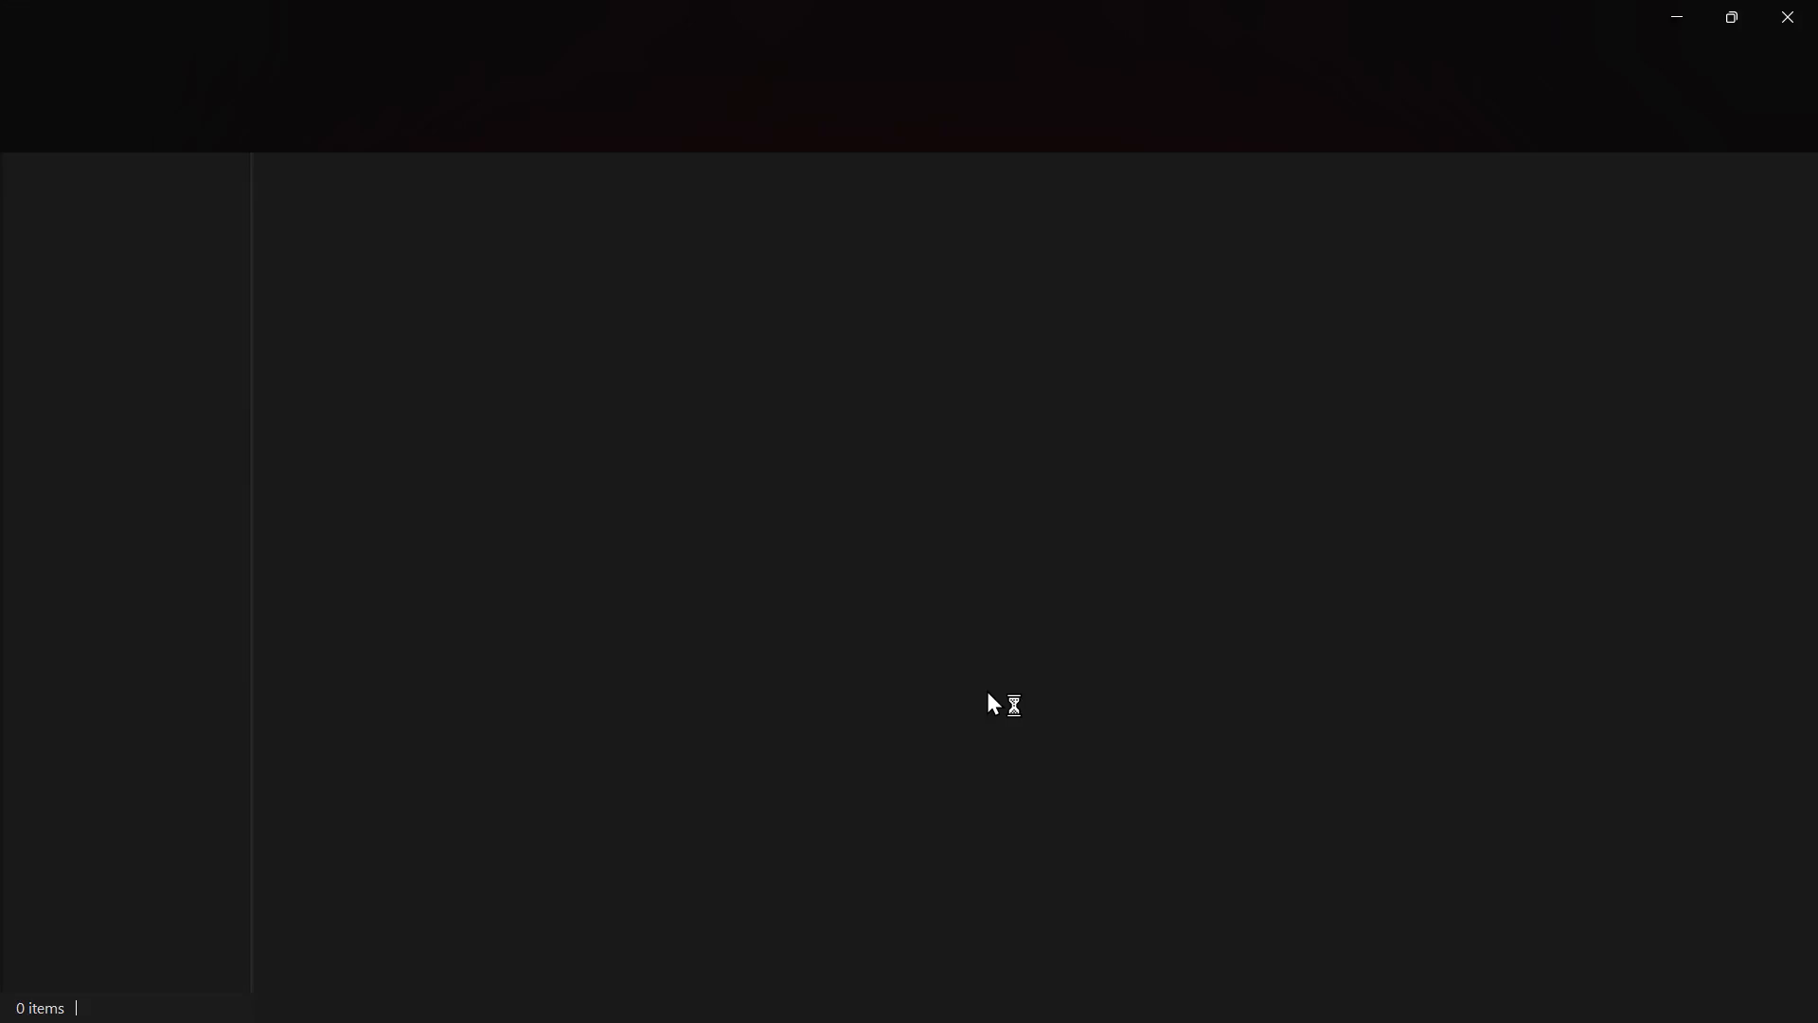
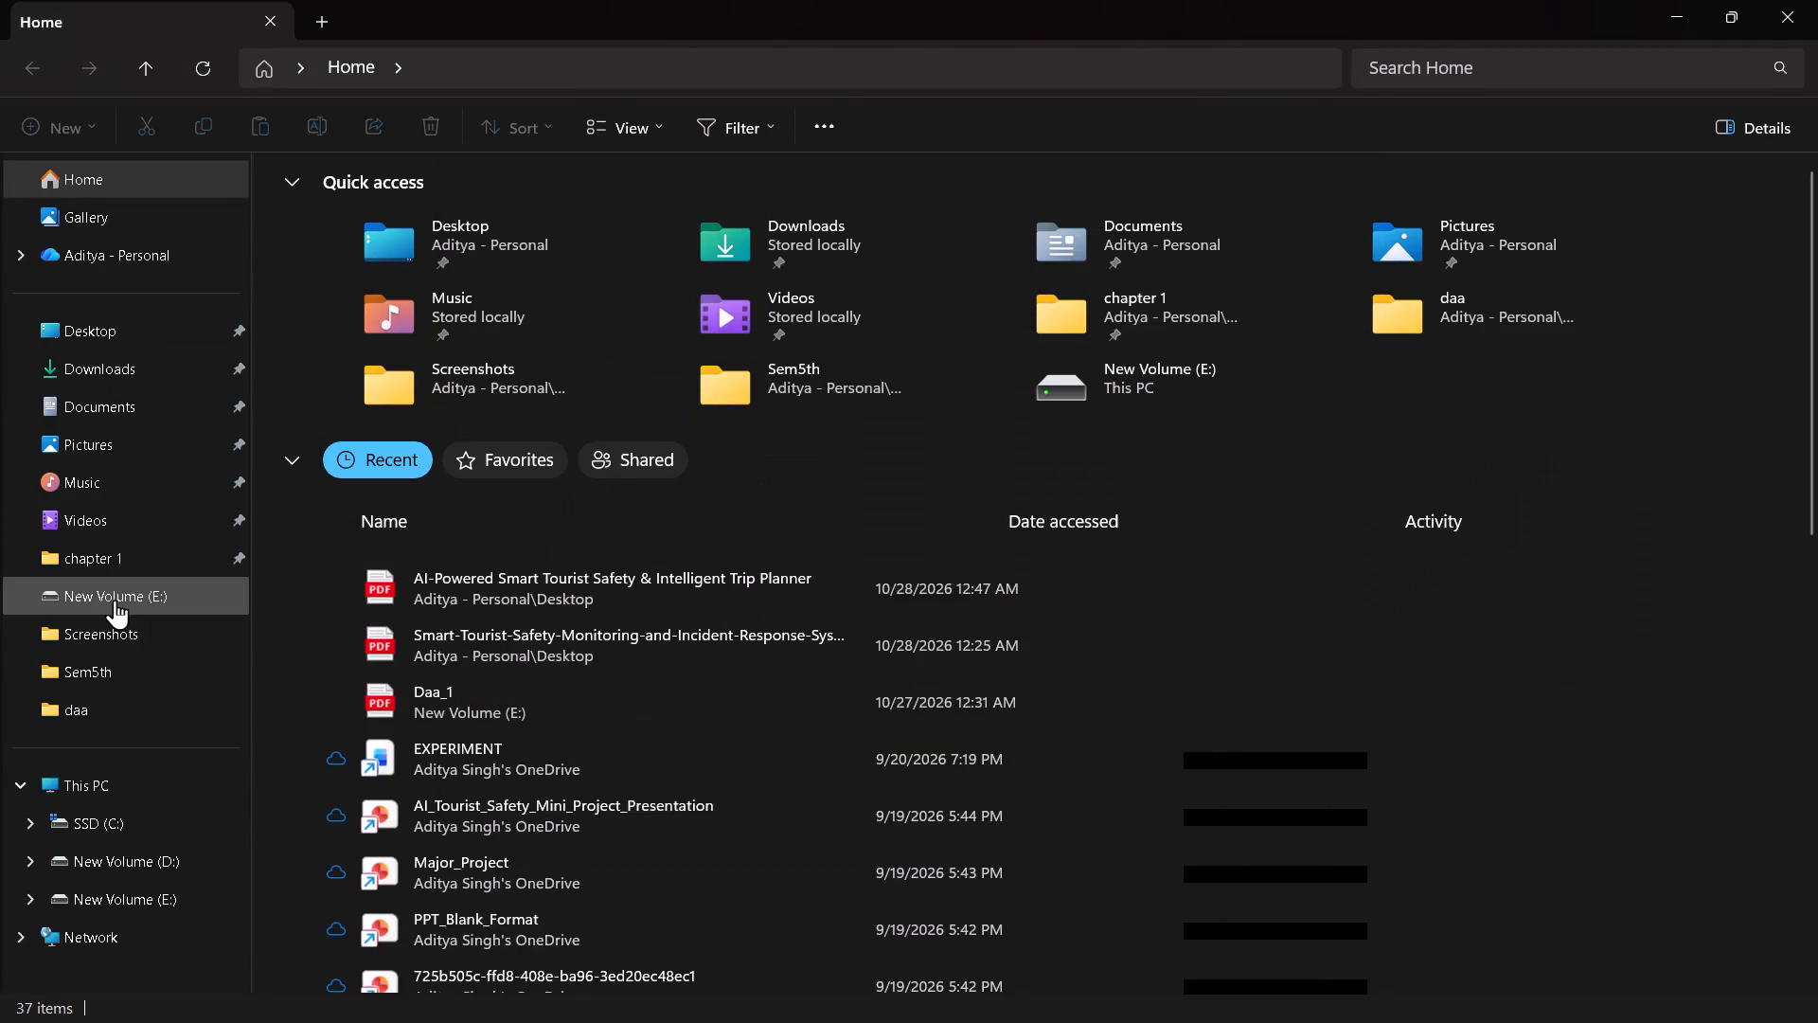
# Open the Screenshots folder in File Explorer.
pyautogui.click(109, 621)
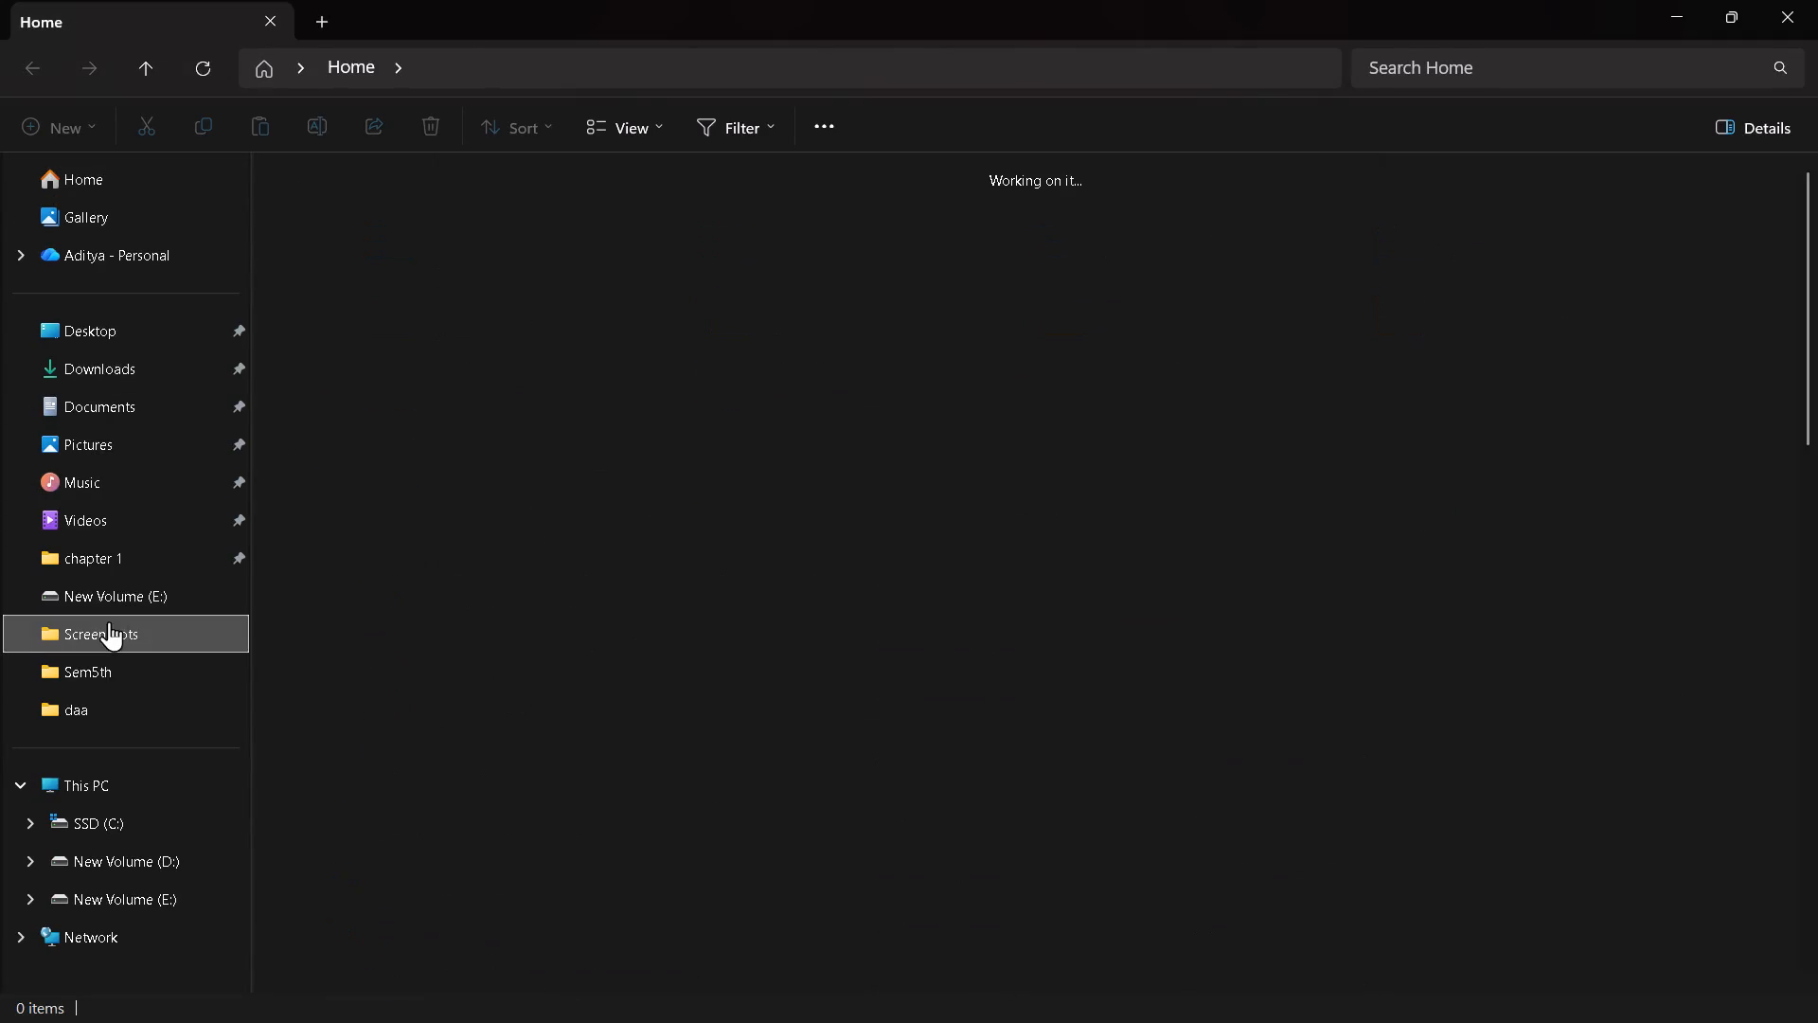
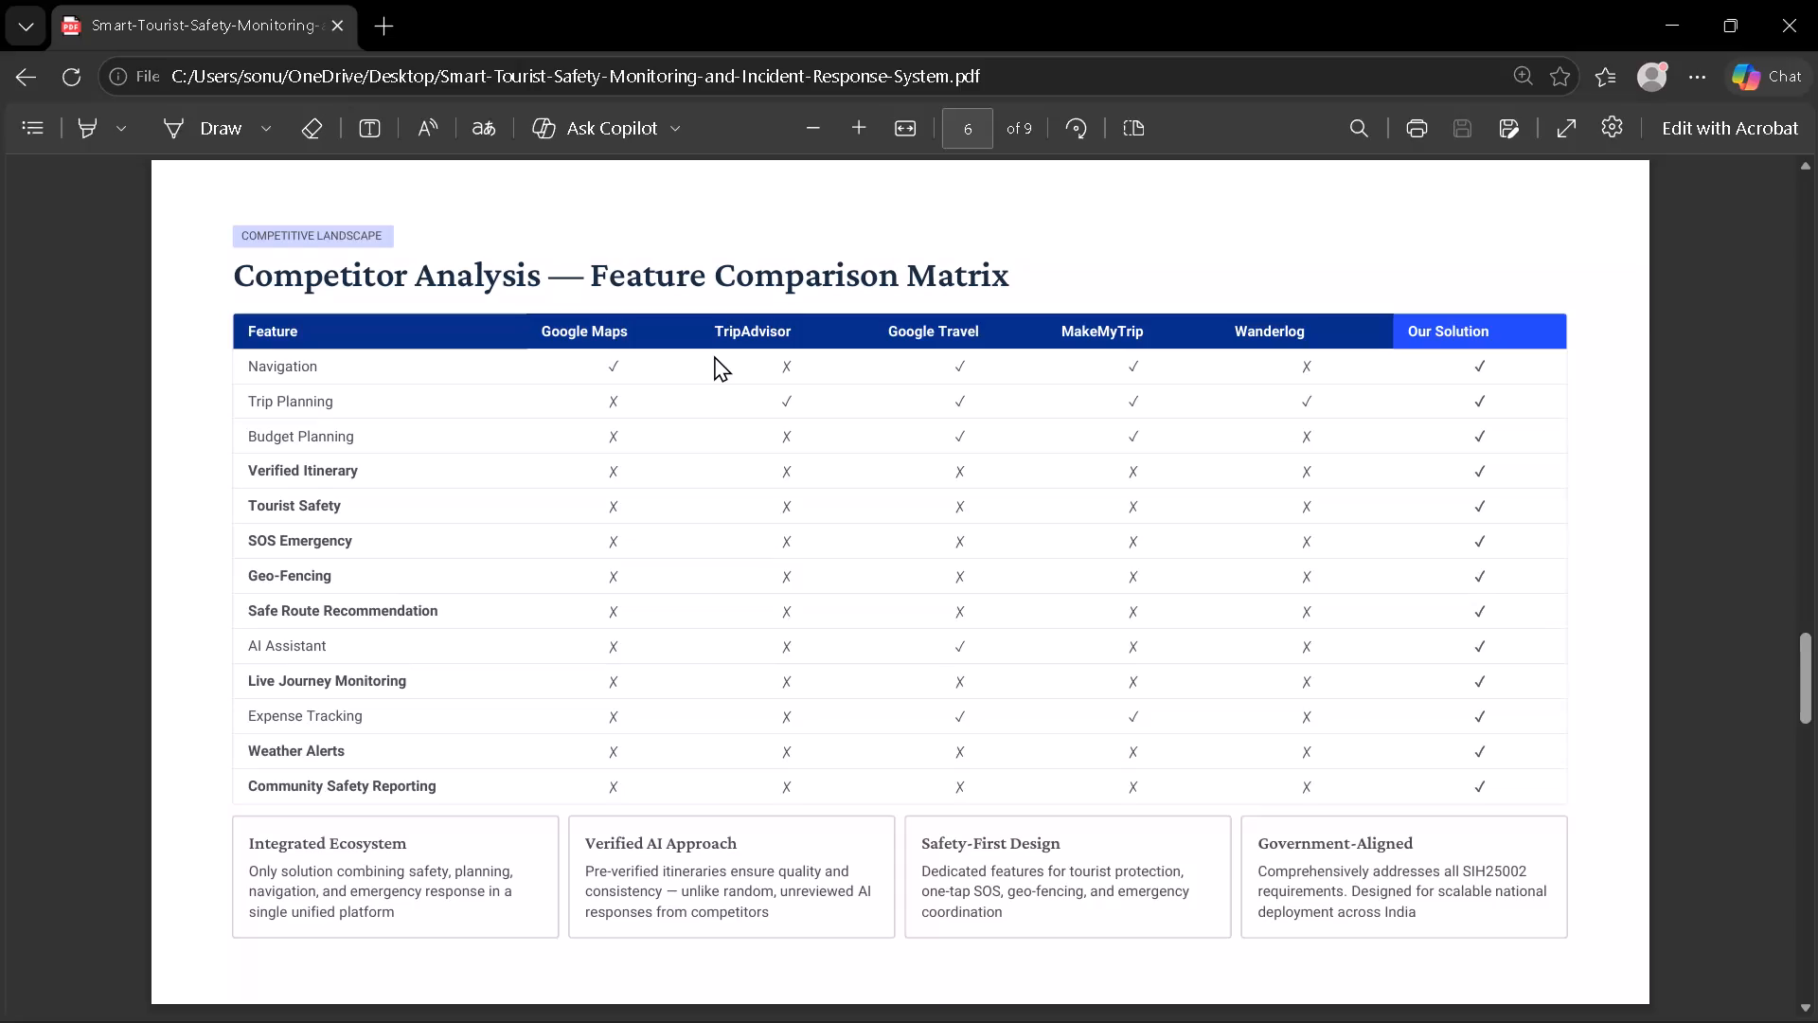
# Snip the Competitor Analysis feature comparison matrix with its four summary boxes from page 6 of the PDF and copy the image.
pyautogui.click(714, 355)
pyautogui.press('shift+super+s')
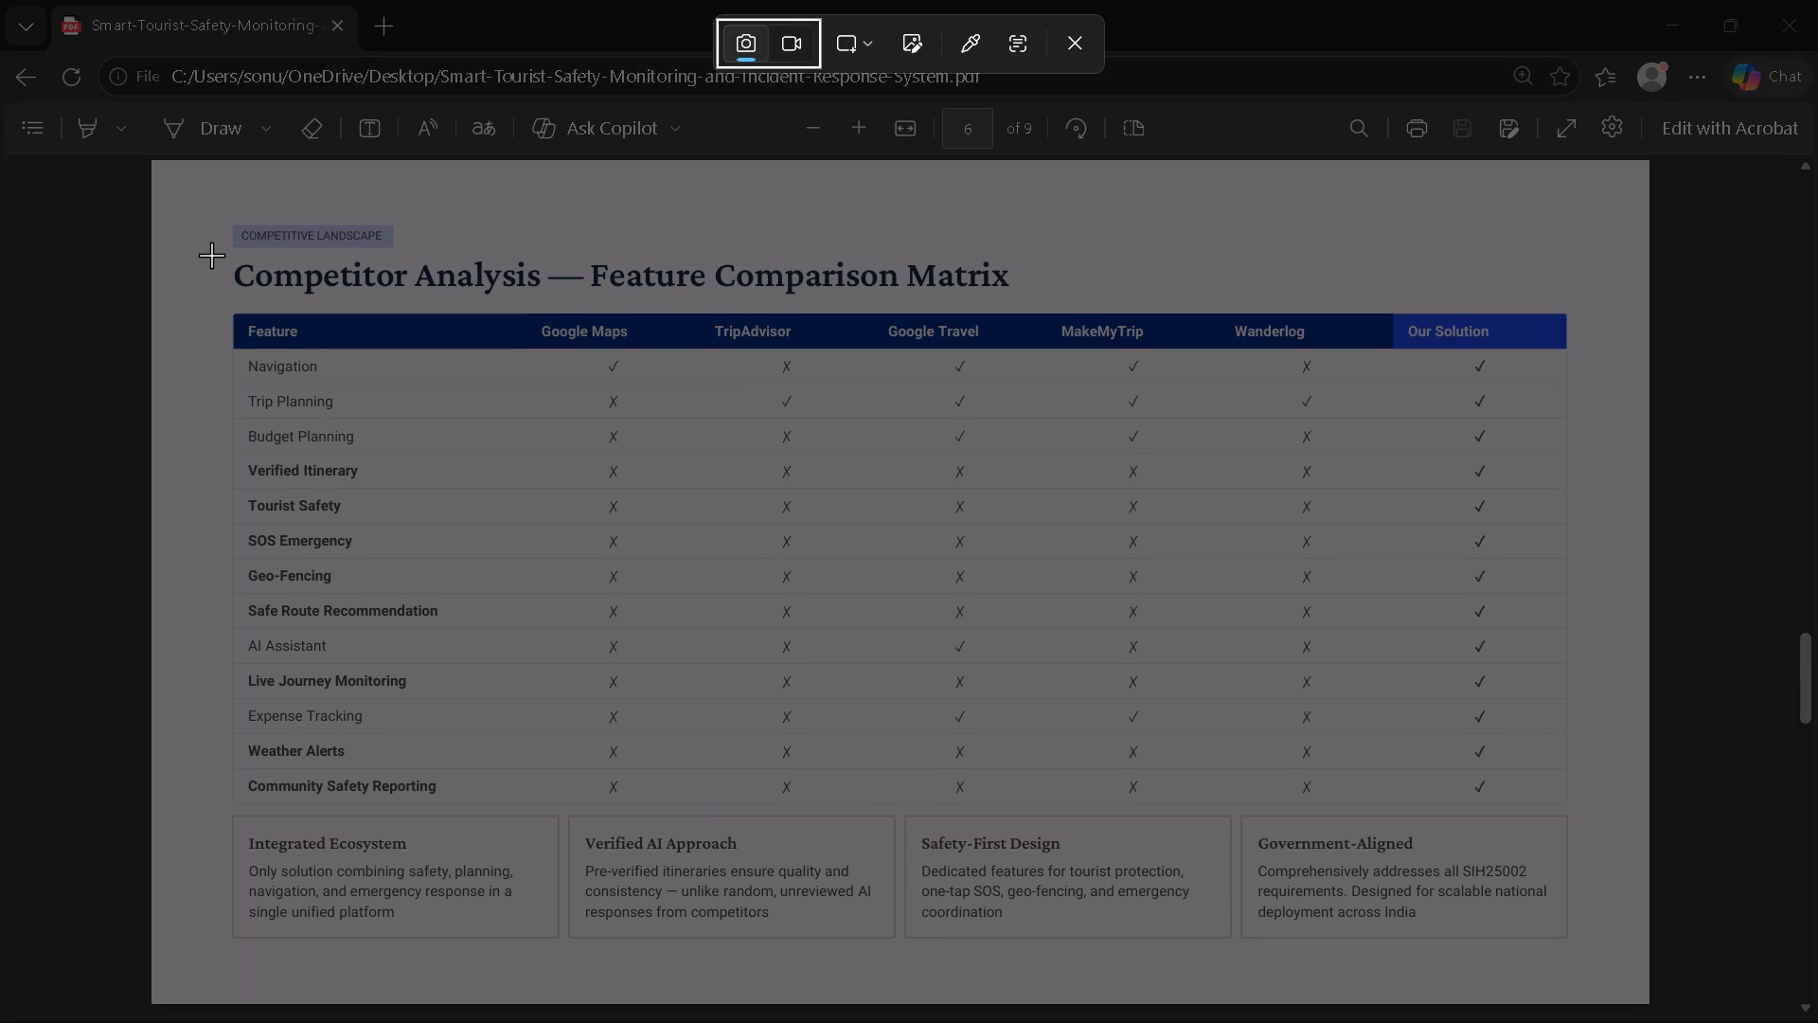
pyautogui.moveTo(211, 255); pyautogui.dragTo(1645, 885)
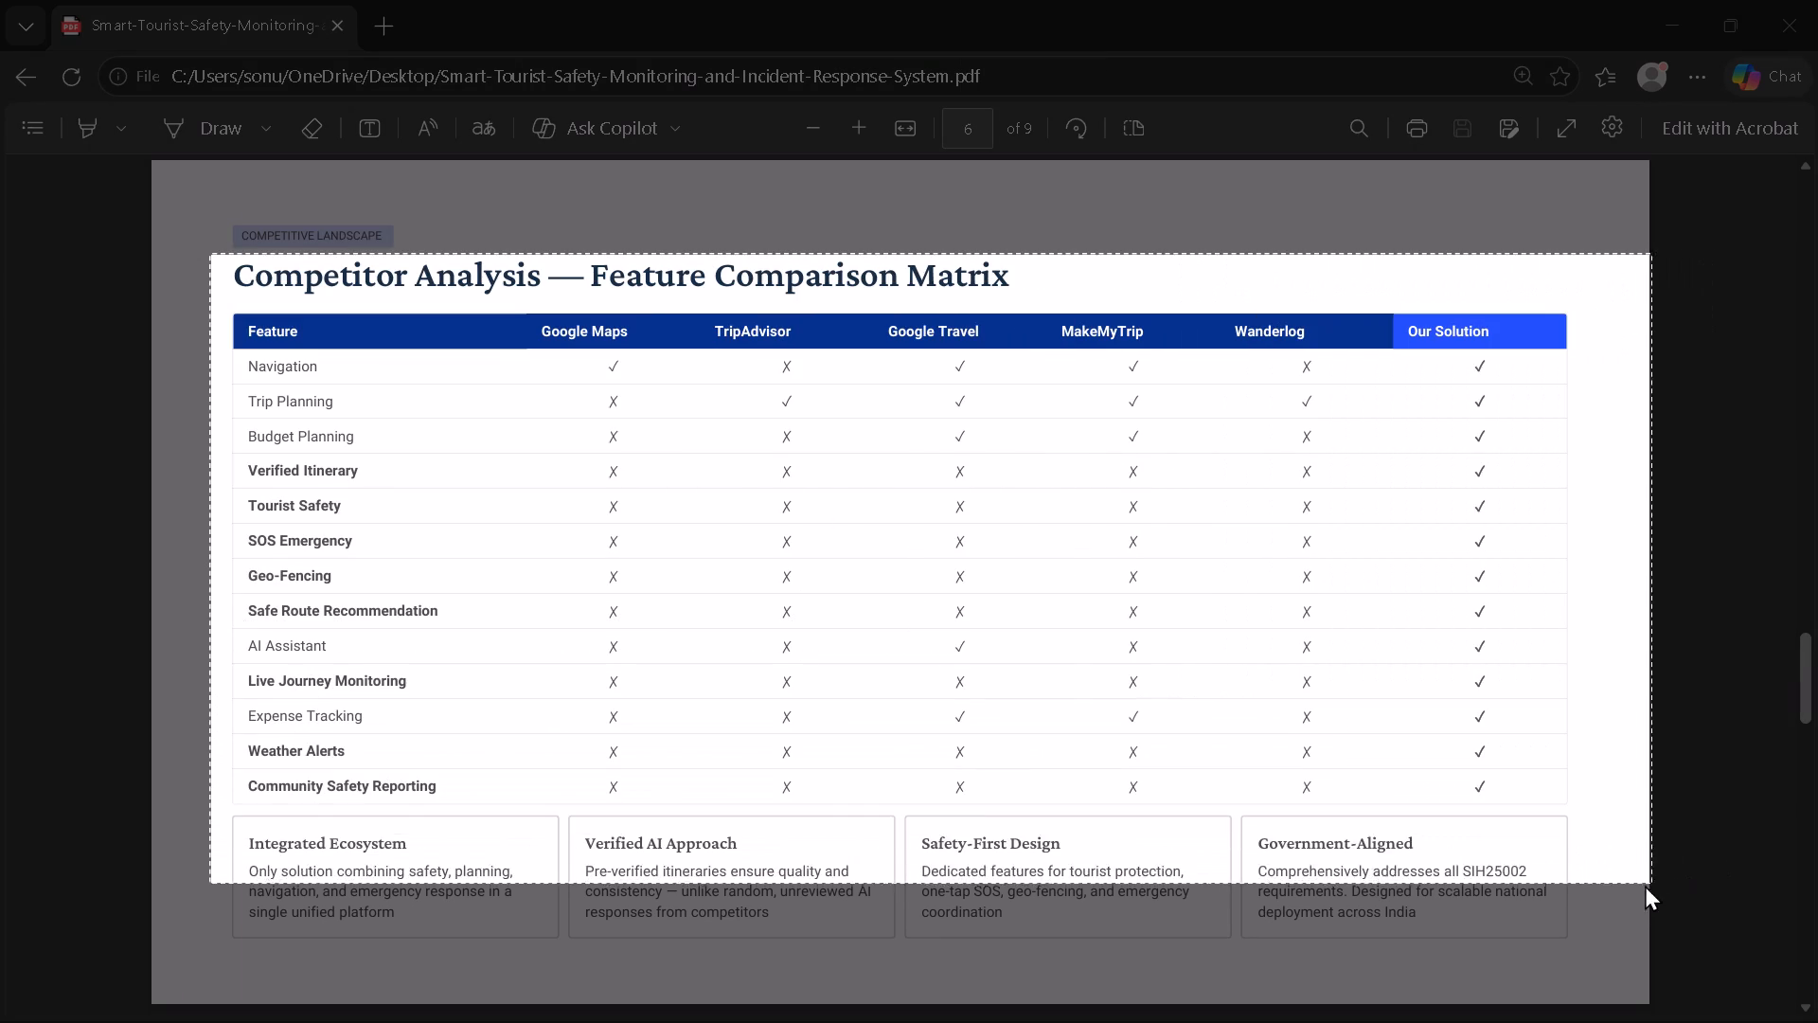
pyautogui.moveTo(1645, 885); pyautogui.dragTo(1599, 953)
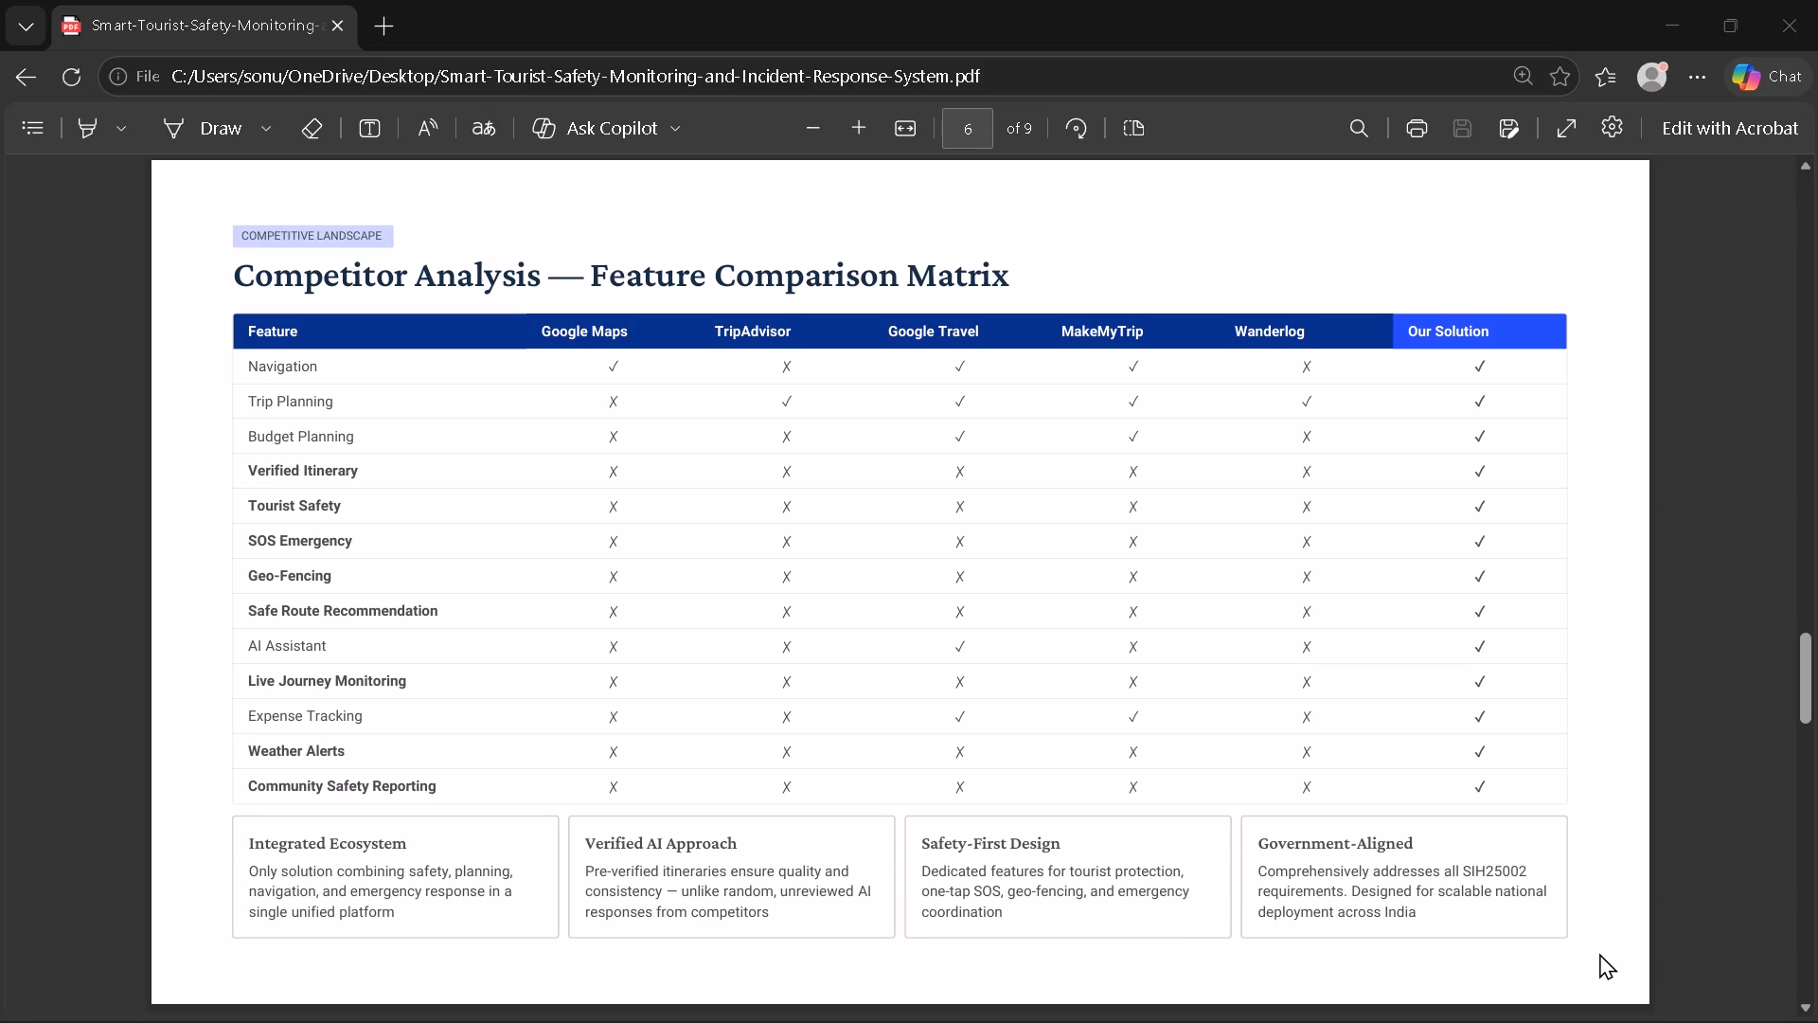
pyautogui.click(1535, 797)
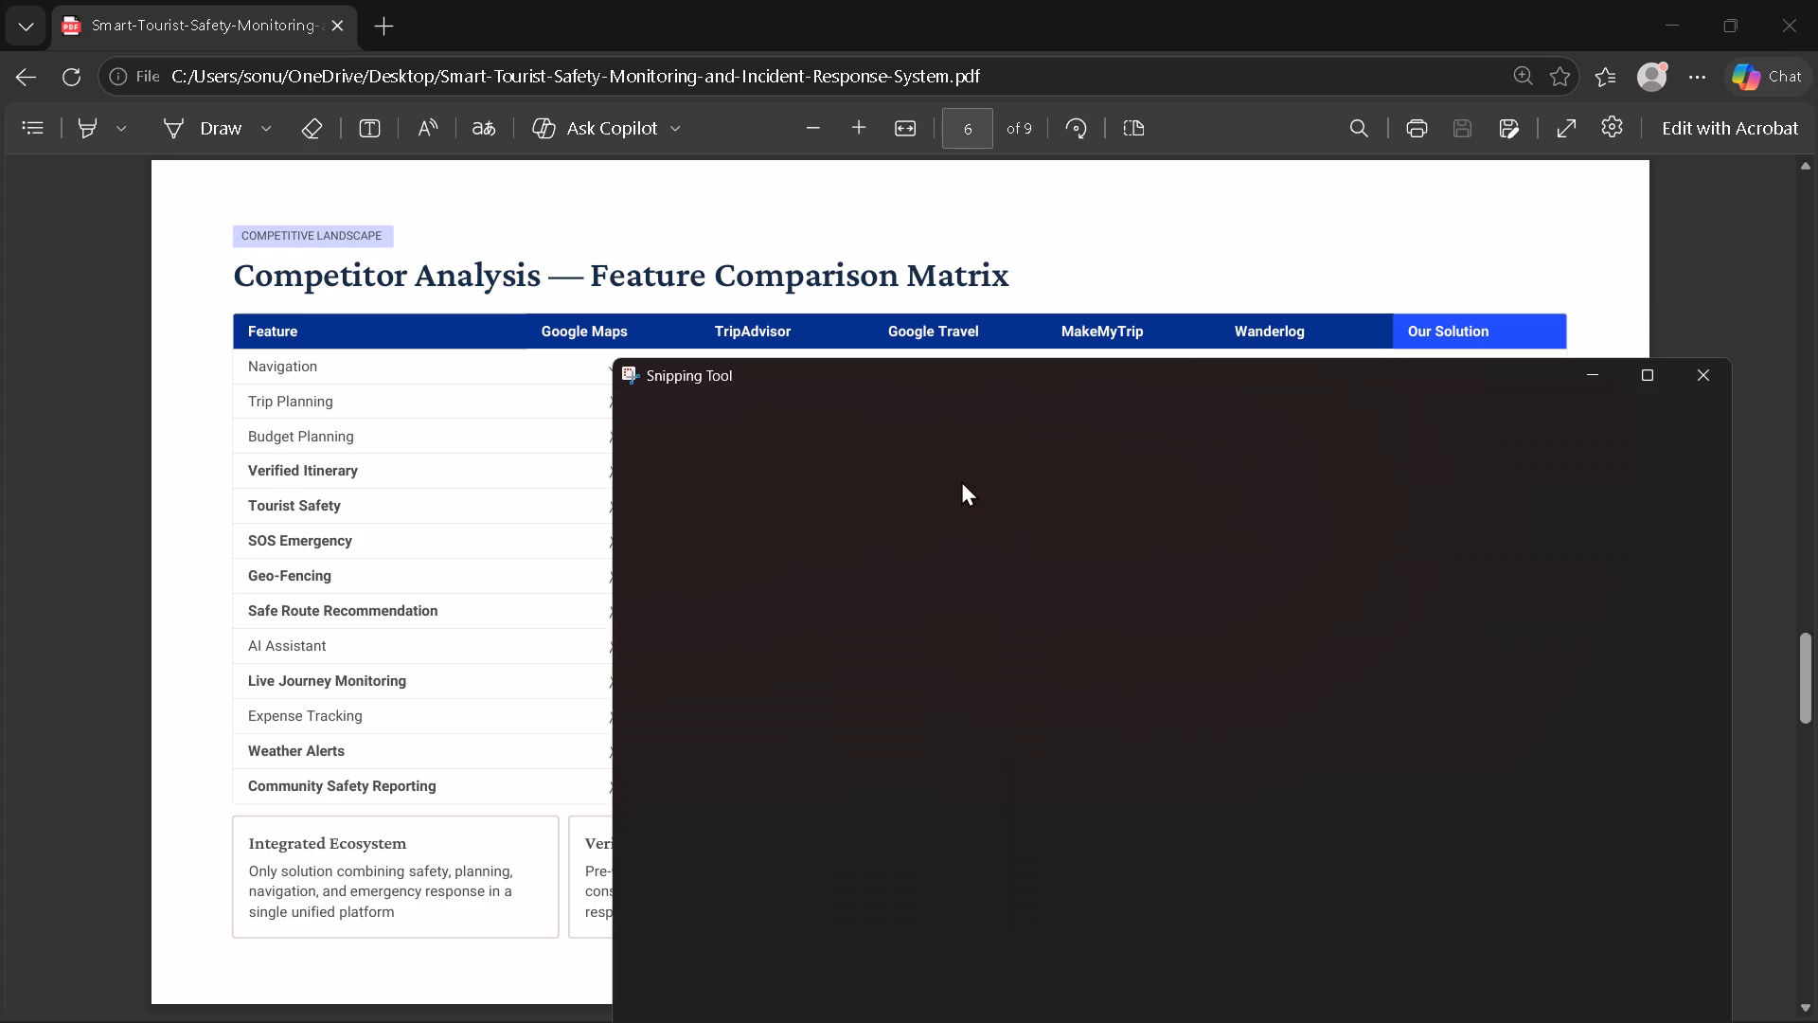
pyautogui.click(1008, 689)
pyautogui.hotkey('ctrl', 'c')
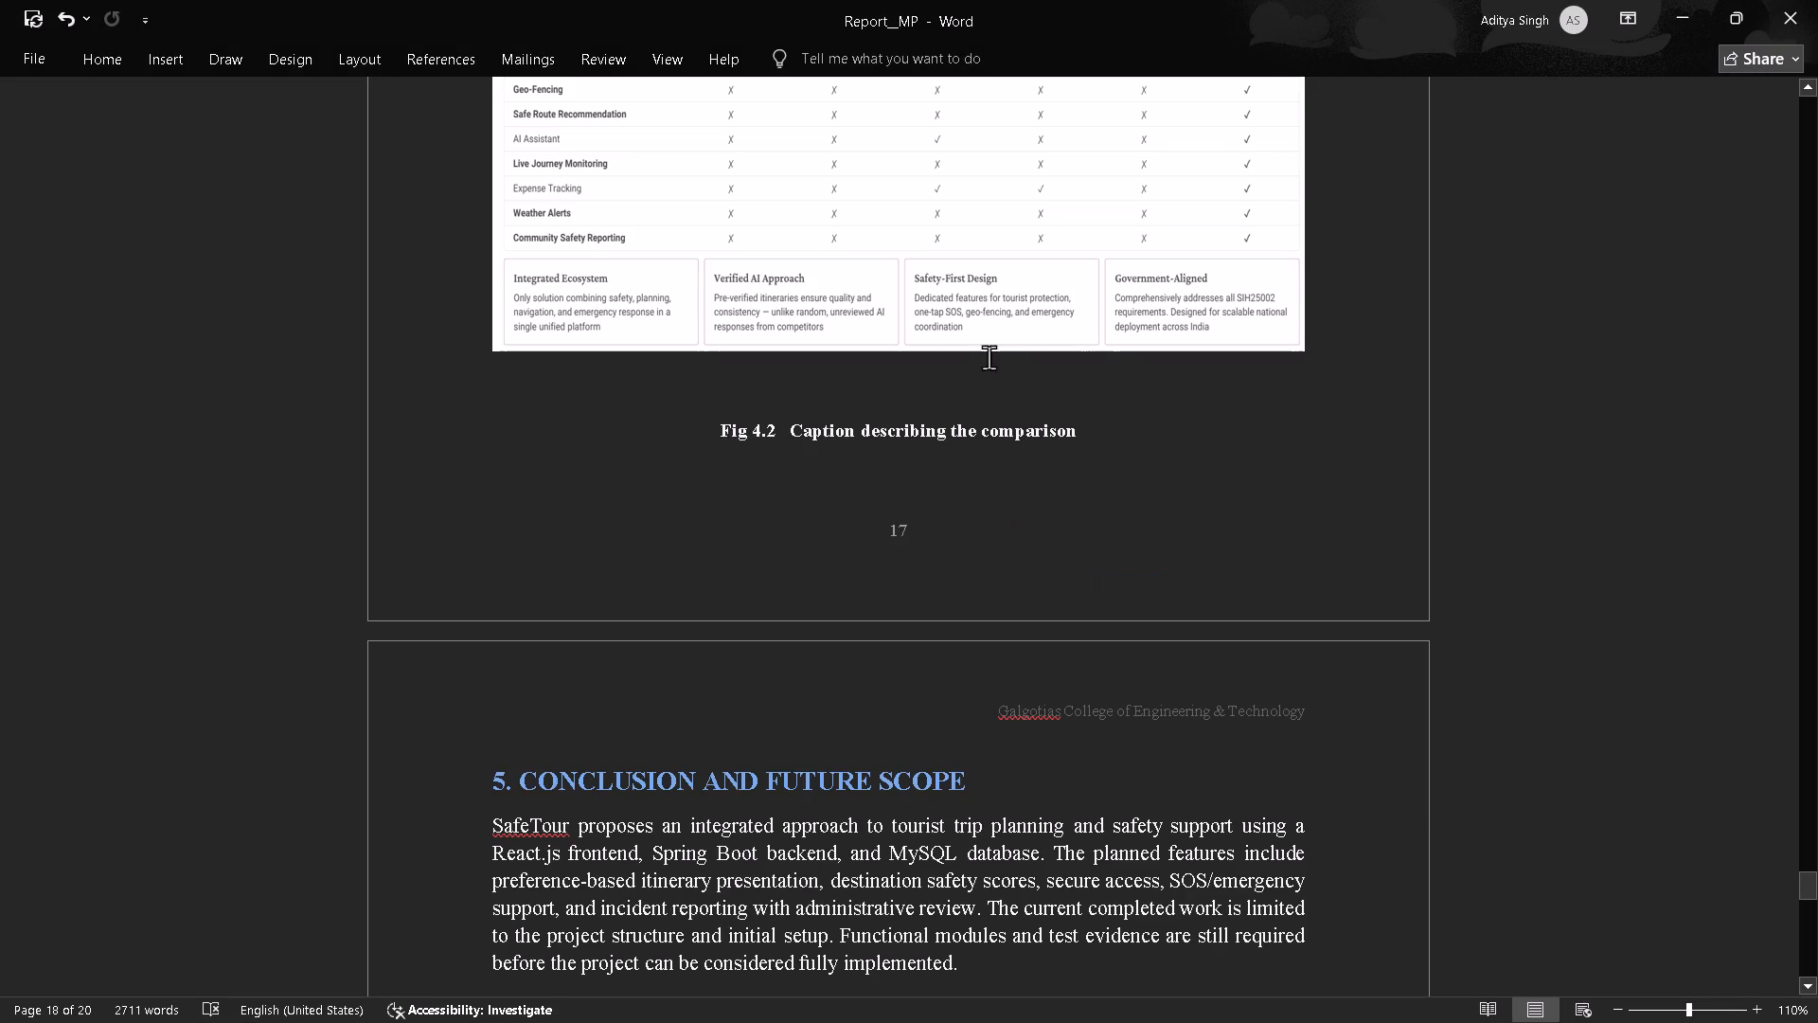
# Switch to Report_MP in Word and replace the comparison picture above the Fig 4.2 caption with the copied snip.
pyautogui.click(979, 343)
pyautogui.press('BackSpace')
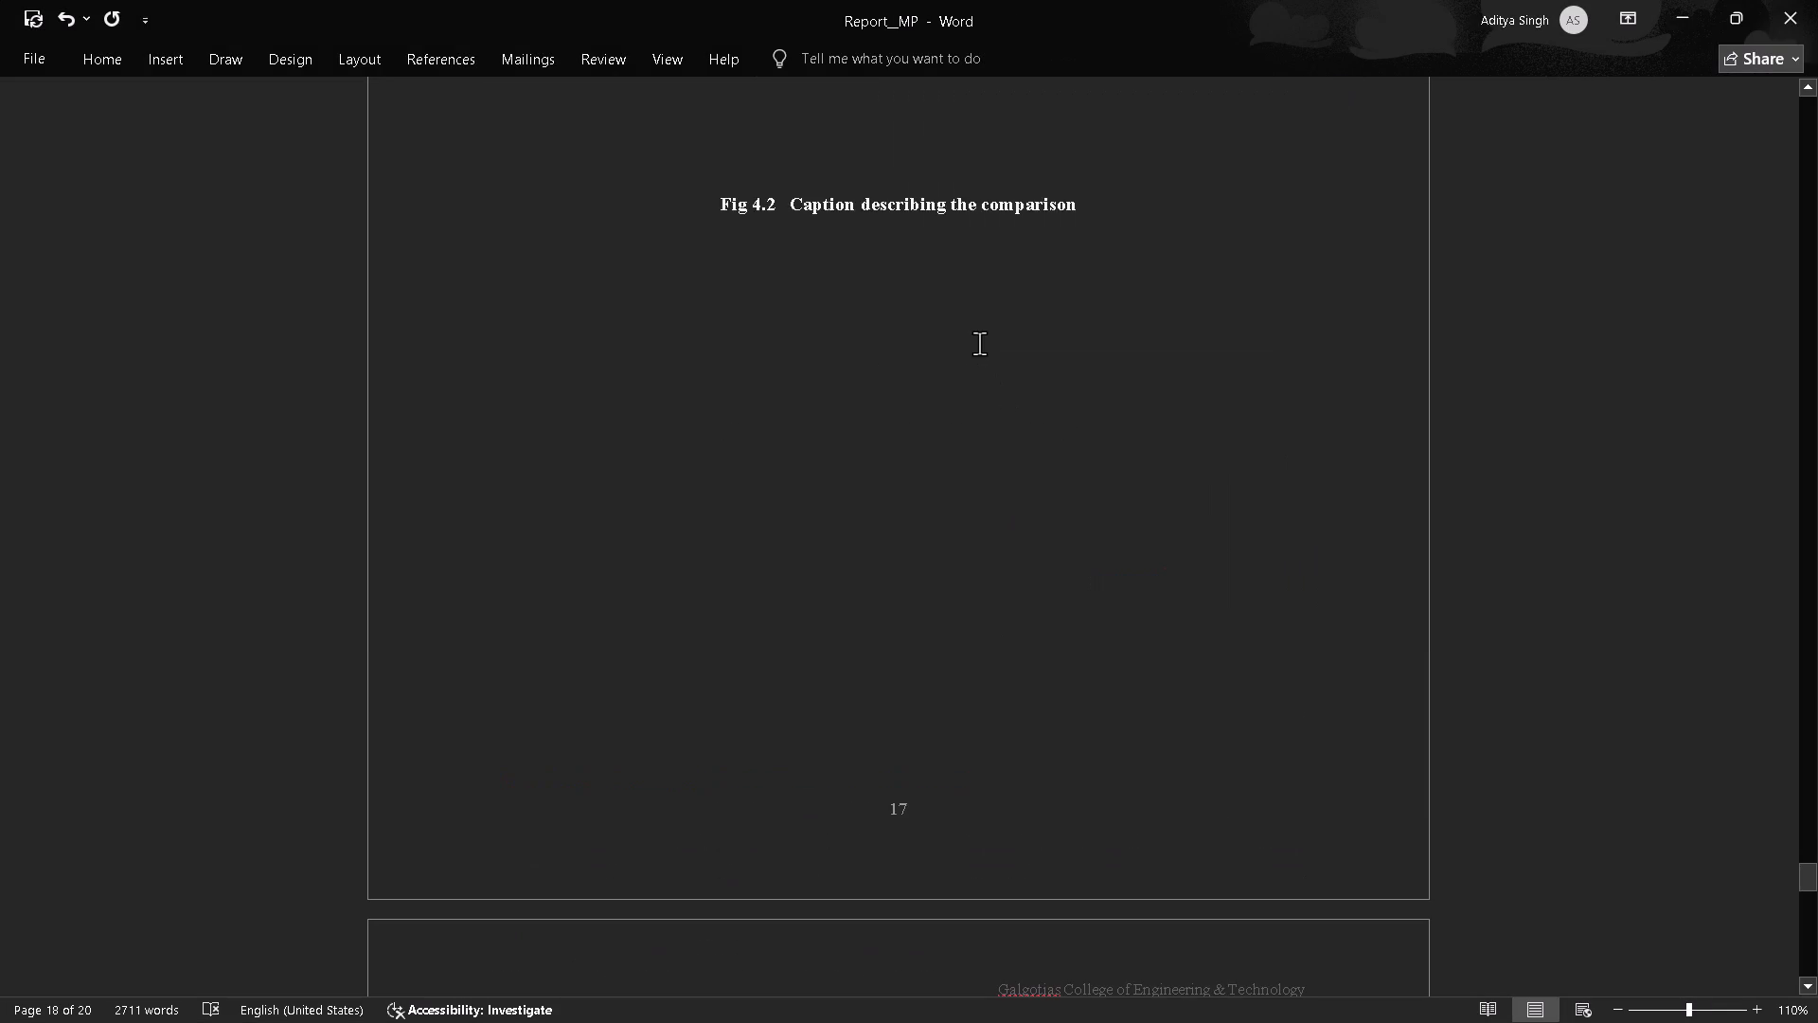
pyautogui.hotkey('ctrl', 'v')
pyautogui.scroll(1, 979, 343)
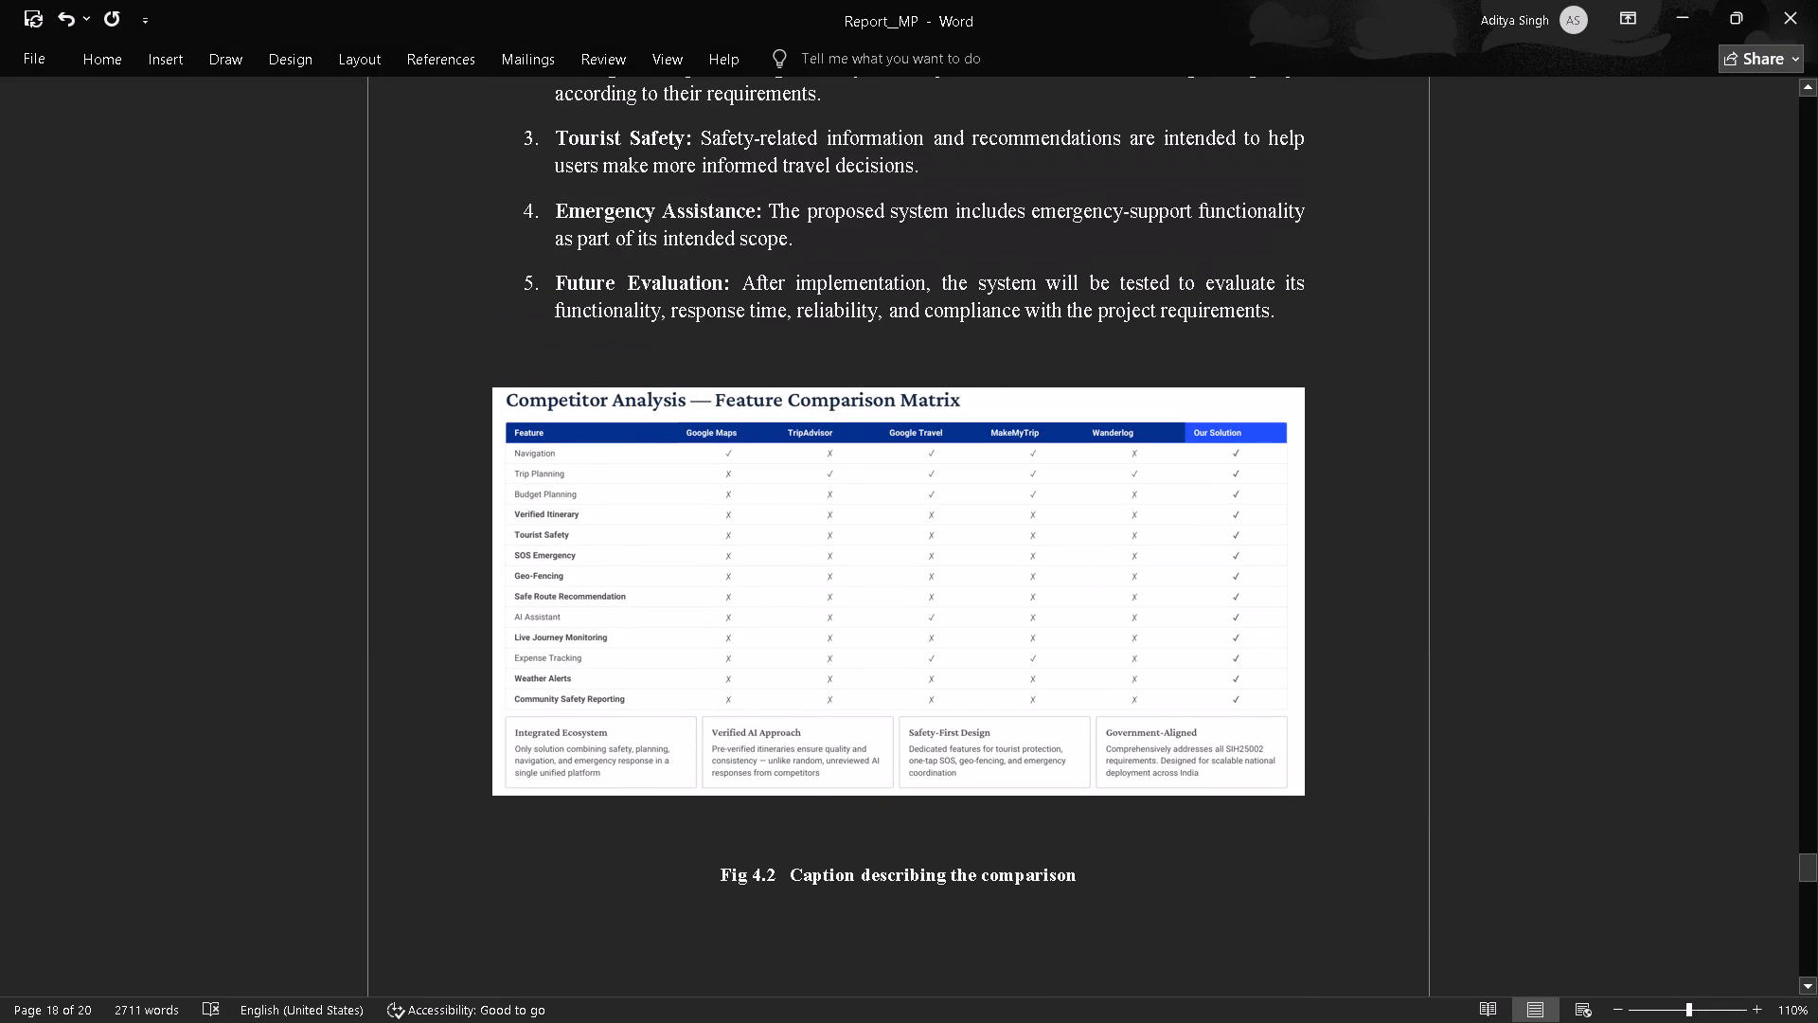
pyautogui.hscroll(1, 895, 522)
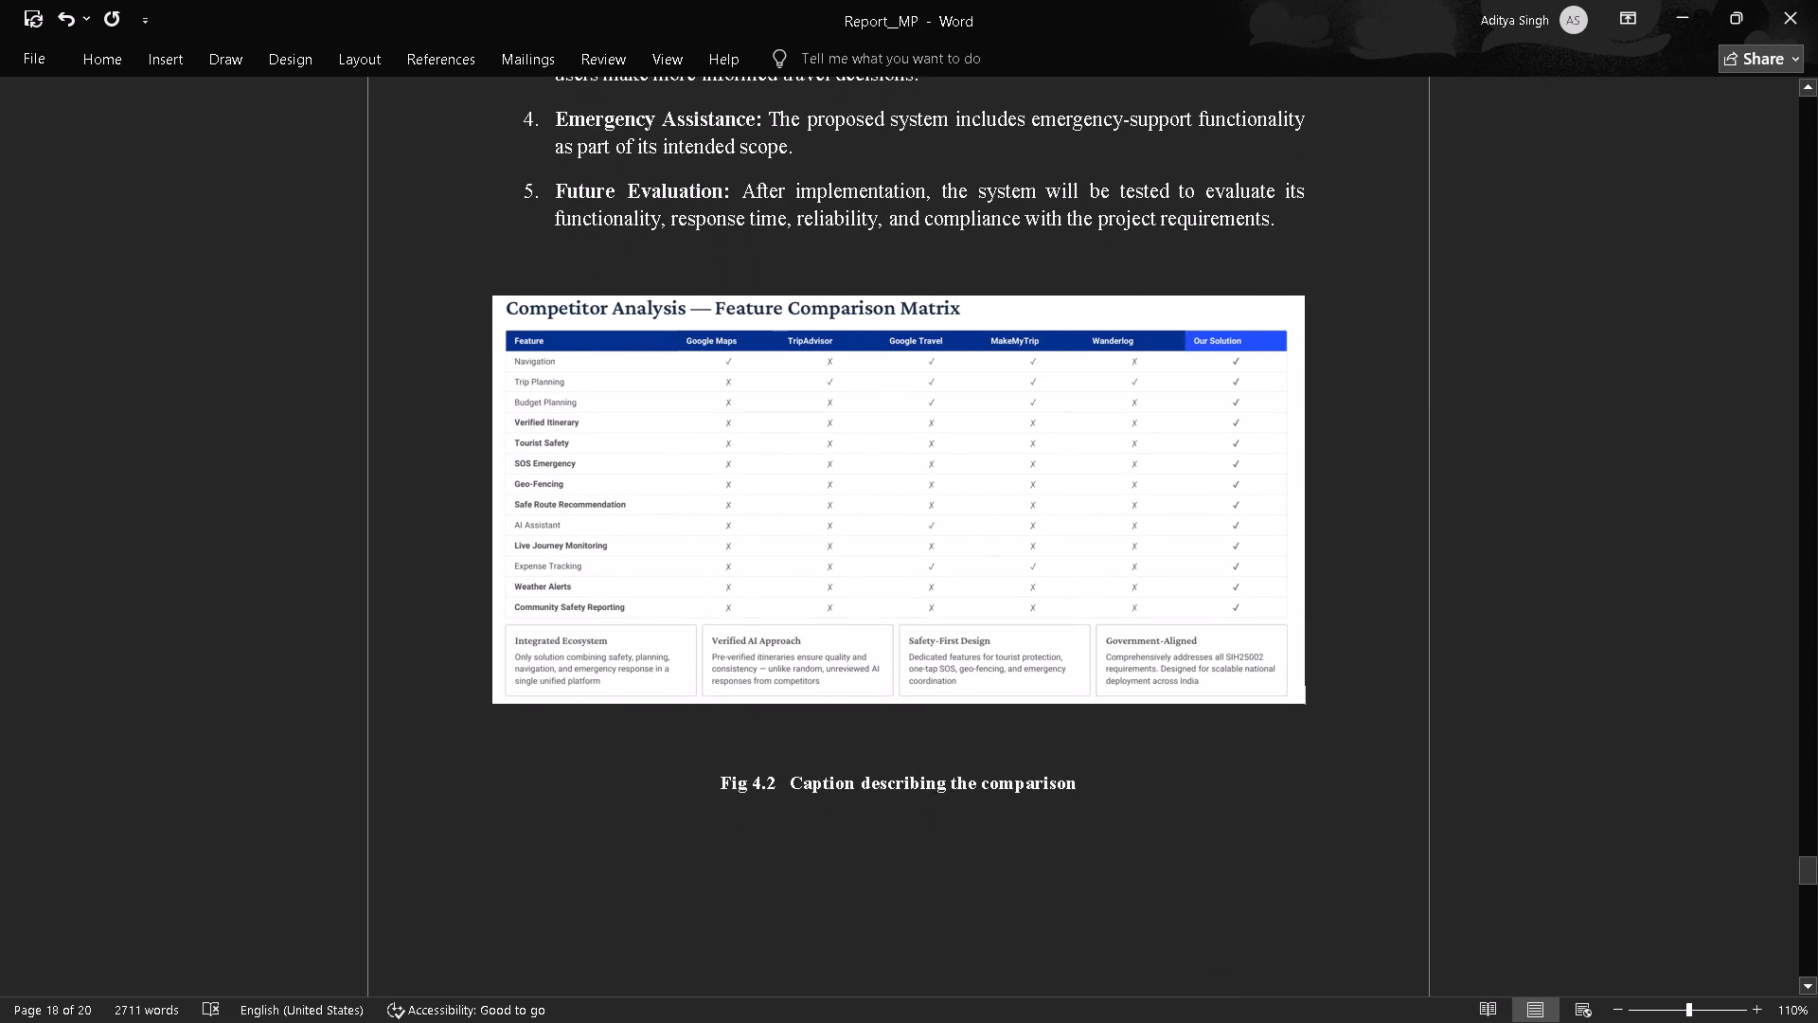
# Stretch the new comparison matrix picture vertically, keeping its width, so it fills more of the page above its caption.
pyautogui.click(895, 522)
pyautogui.moveTo(899, 708); pyautogui.dragTo(912, 817)
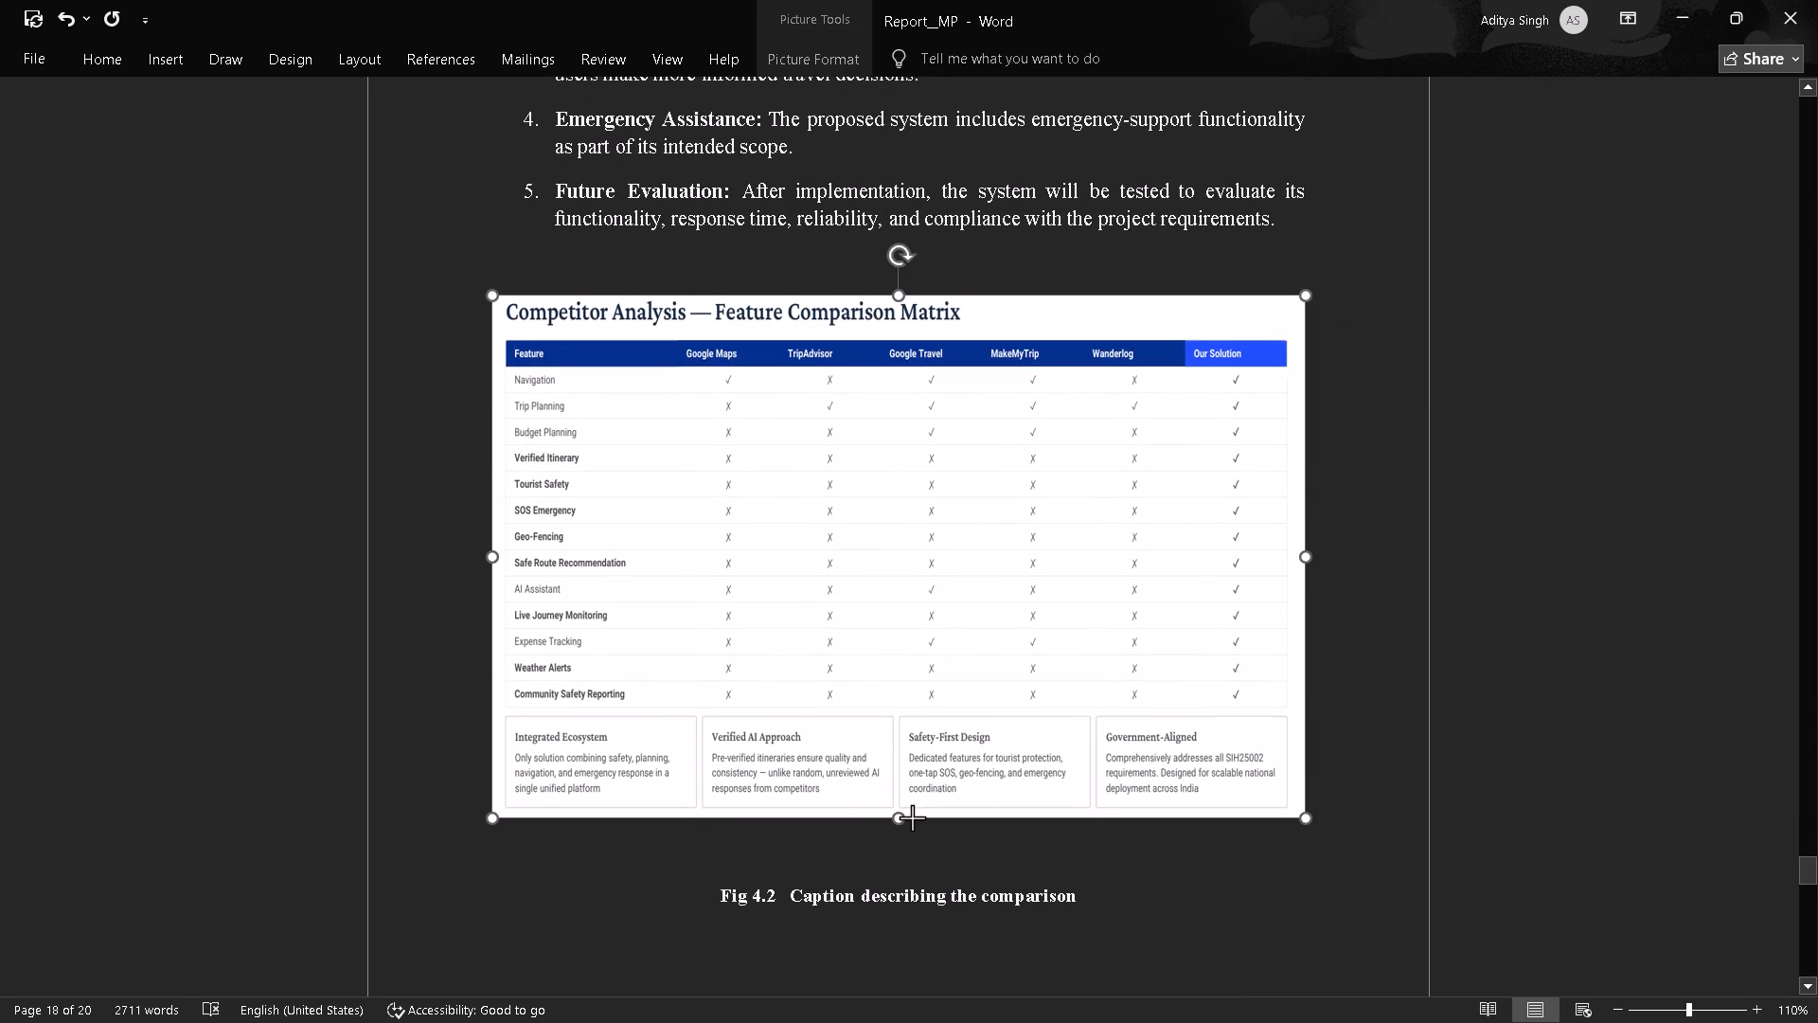
pyautogui.moveTo(912, 817); pyautogui.dragTo(914, 823)
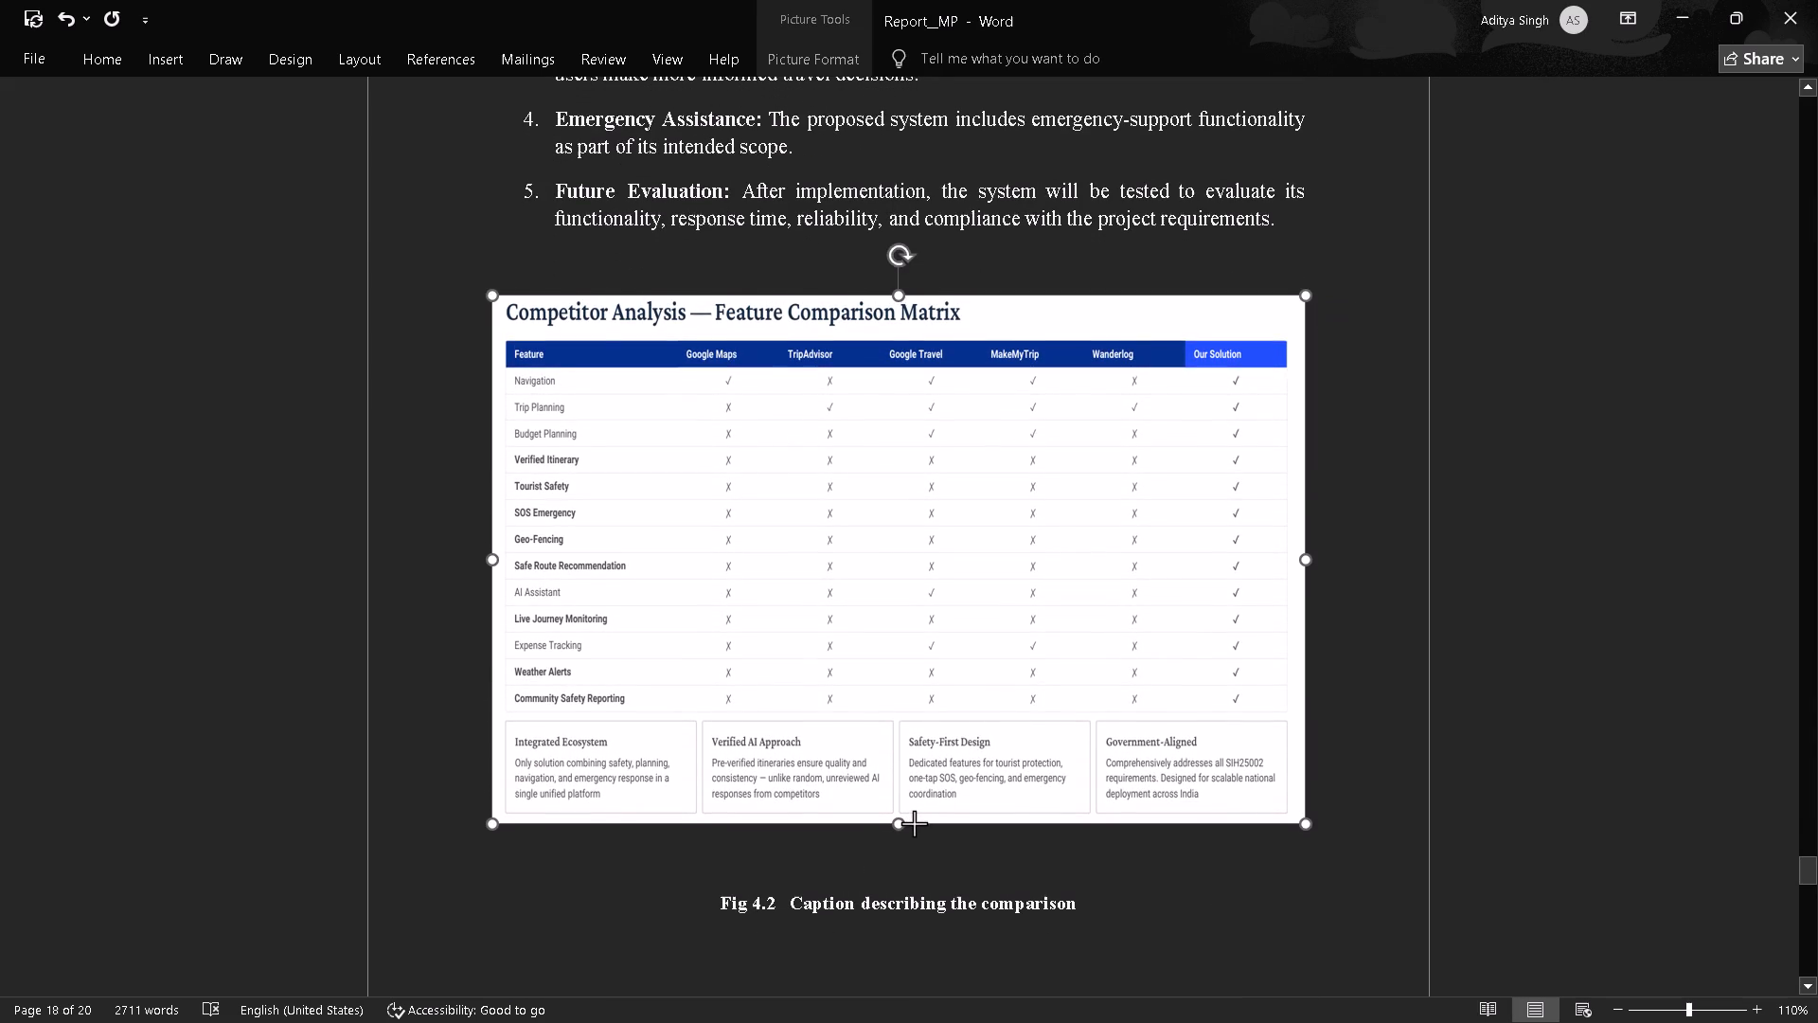
pyautogui.moveTo(914, 823); pyautogui.dragTo(909, 852)
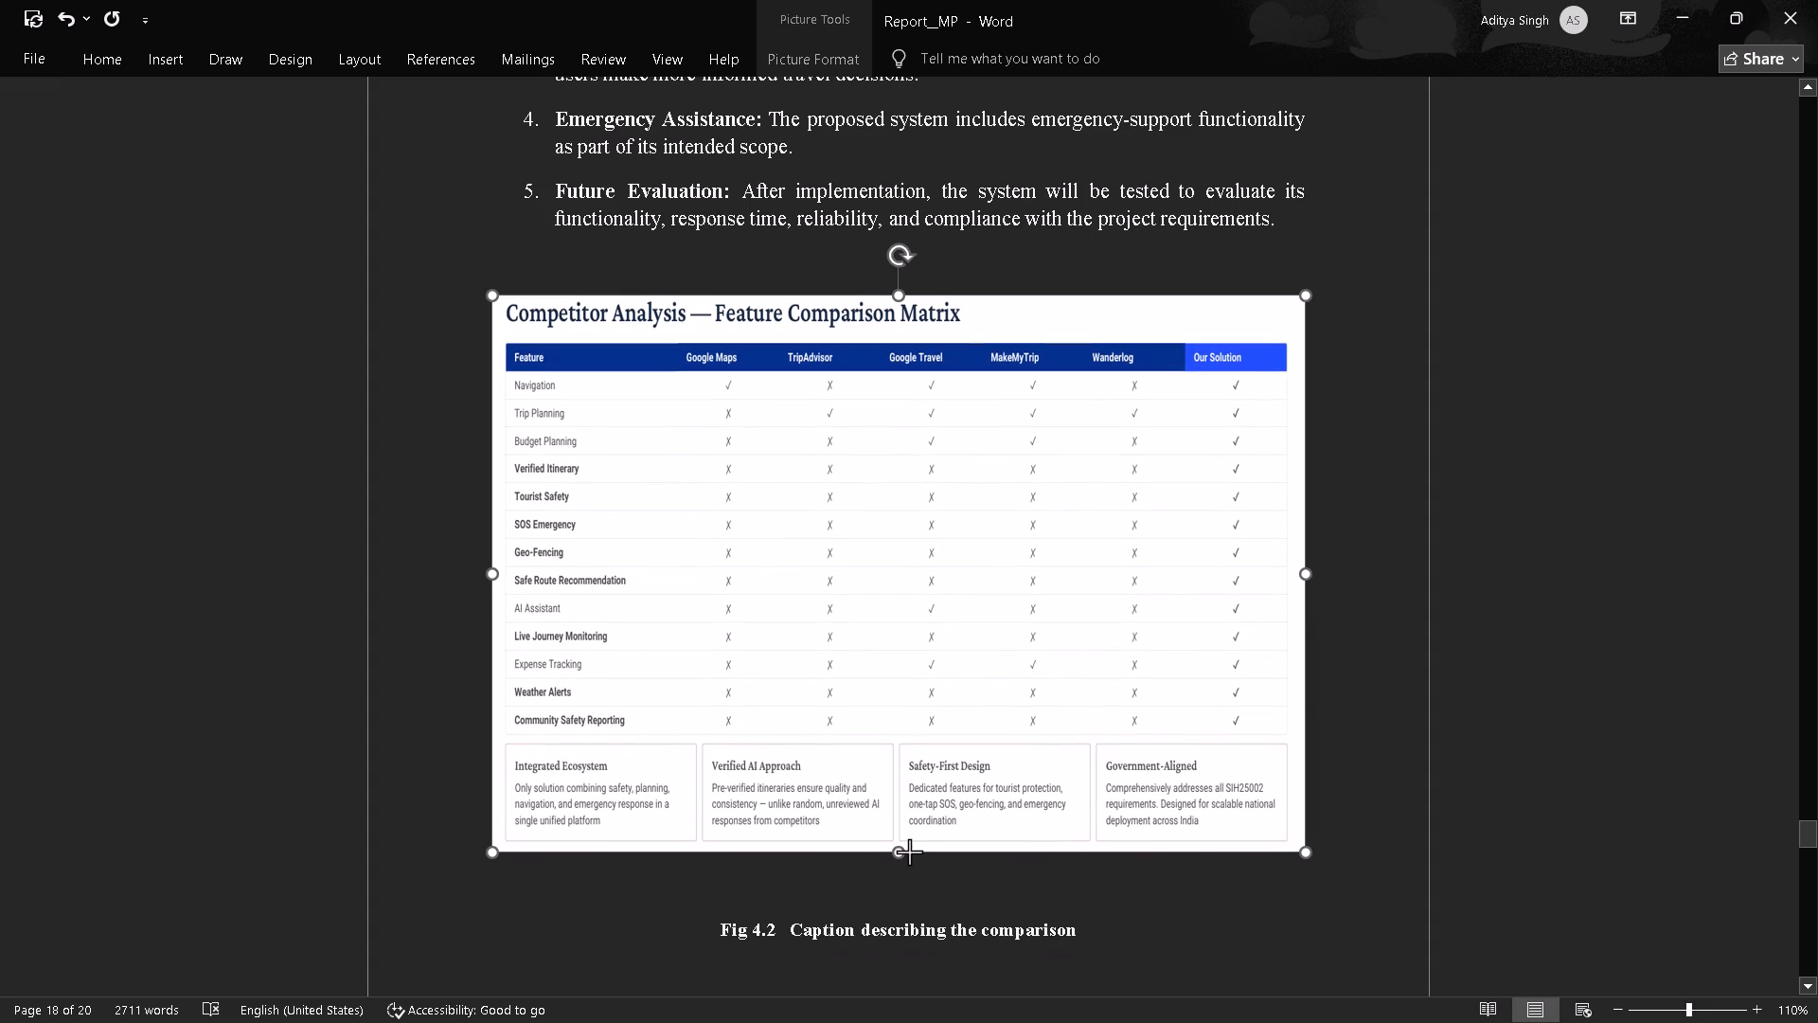
pyautogui.moveTo(909, 852); pyautogui.dragTo(908, 850)
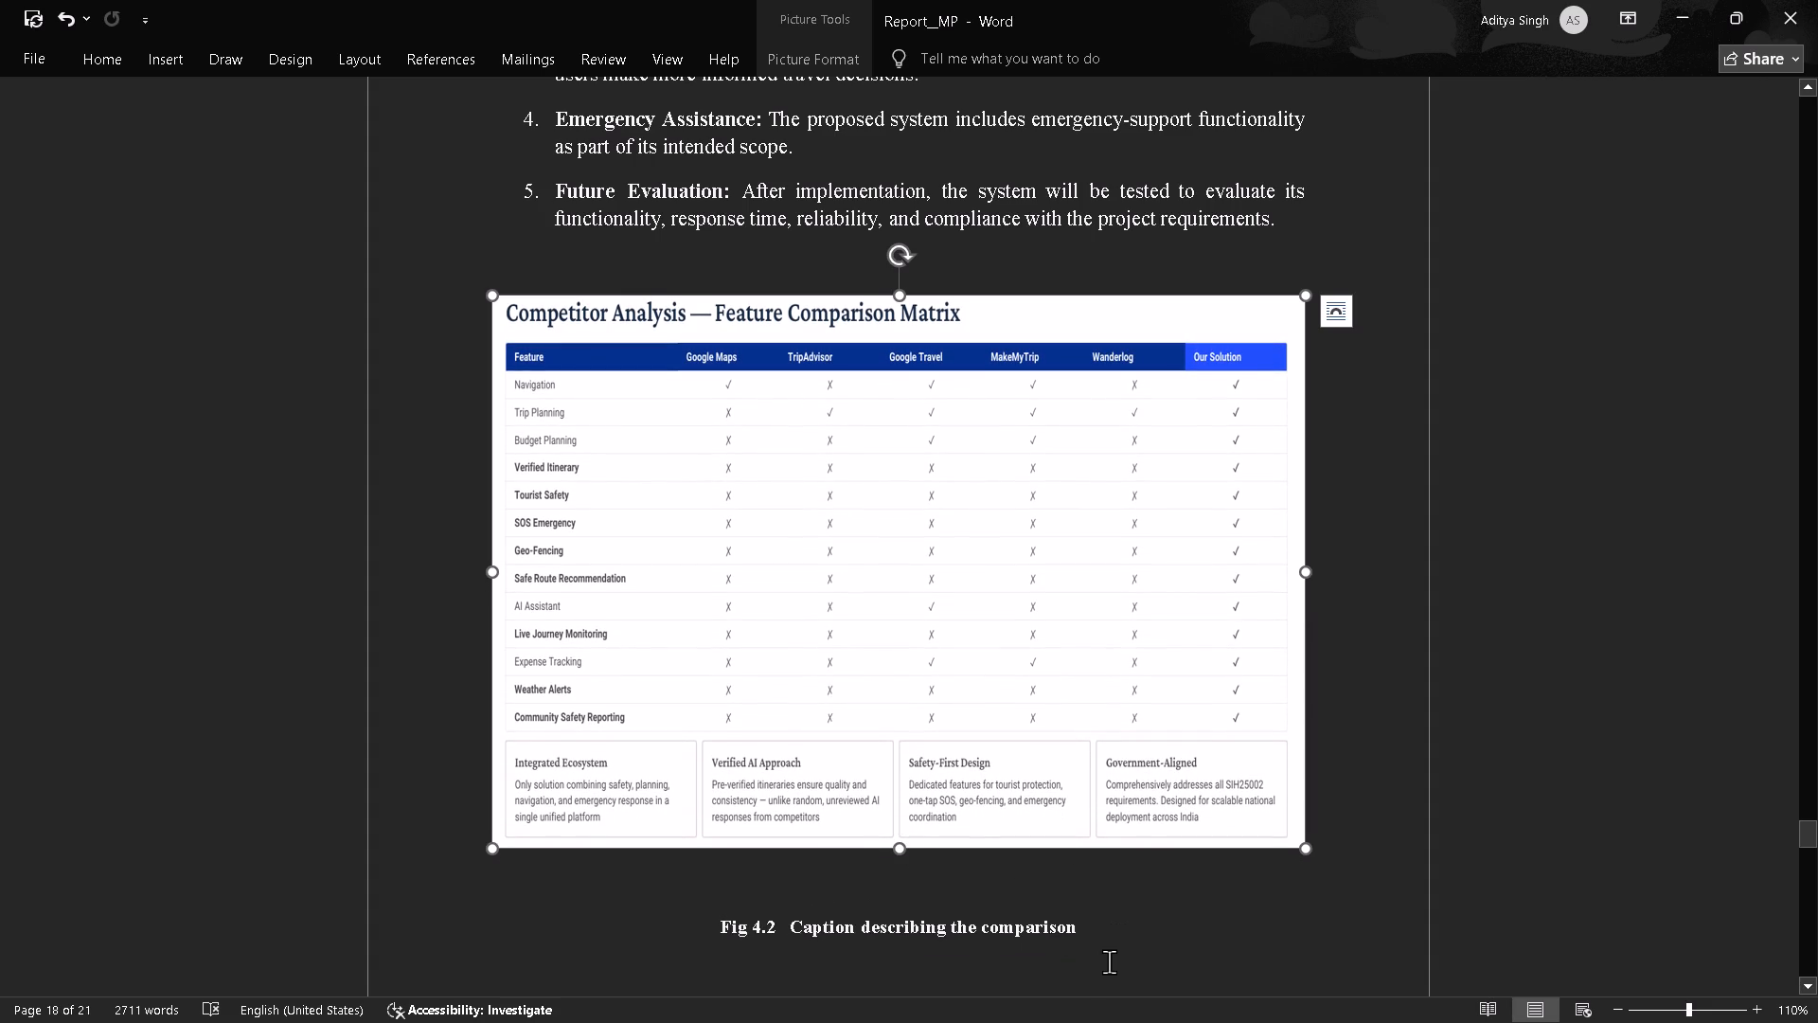
# Delete the blank page between the Fig 4.2 caption and section 5, Conclusion and Future Scope.
pyautogui.click(1163, 936)
pyautogui.scroll(-1, 1177, 691)
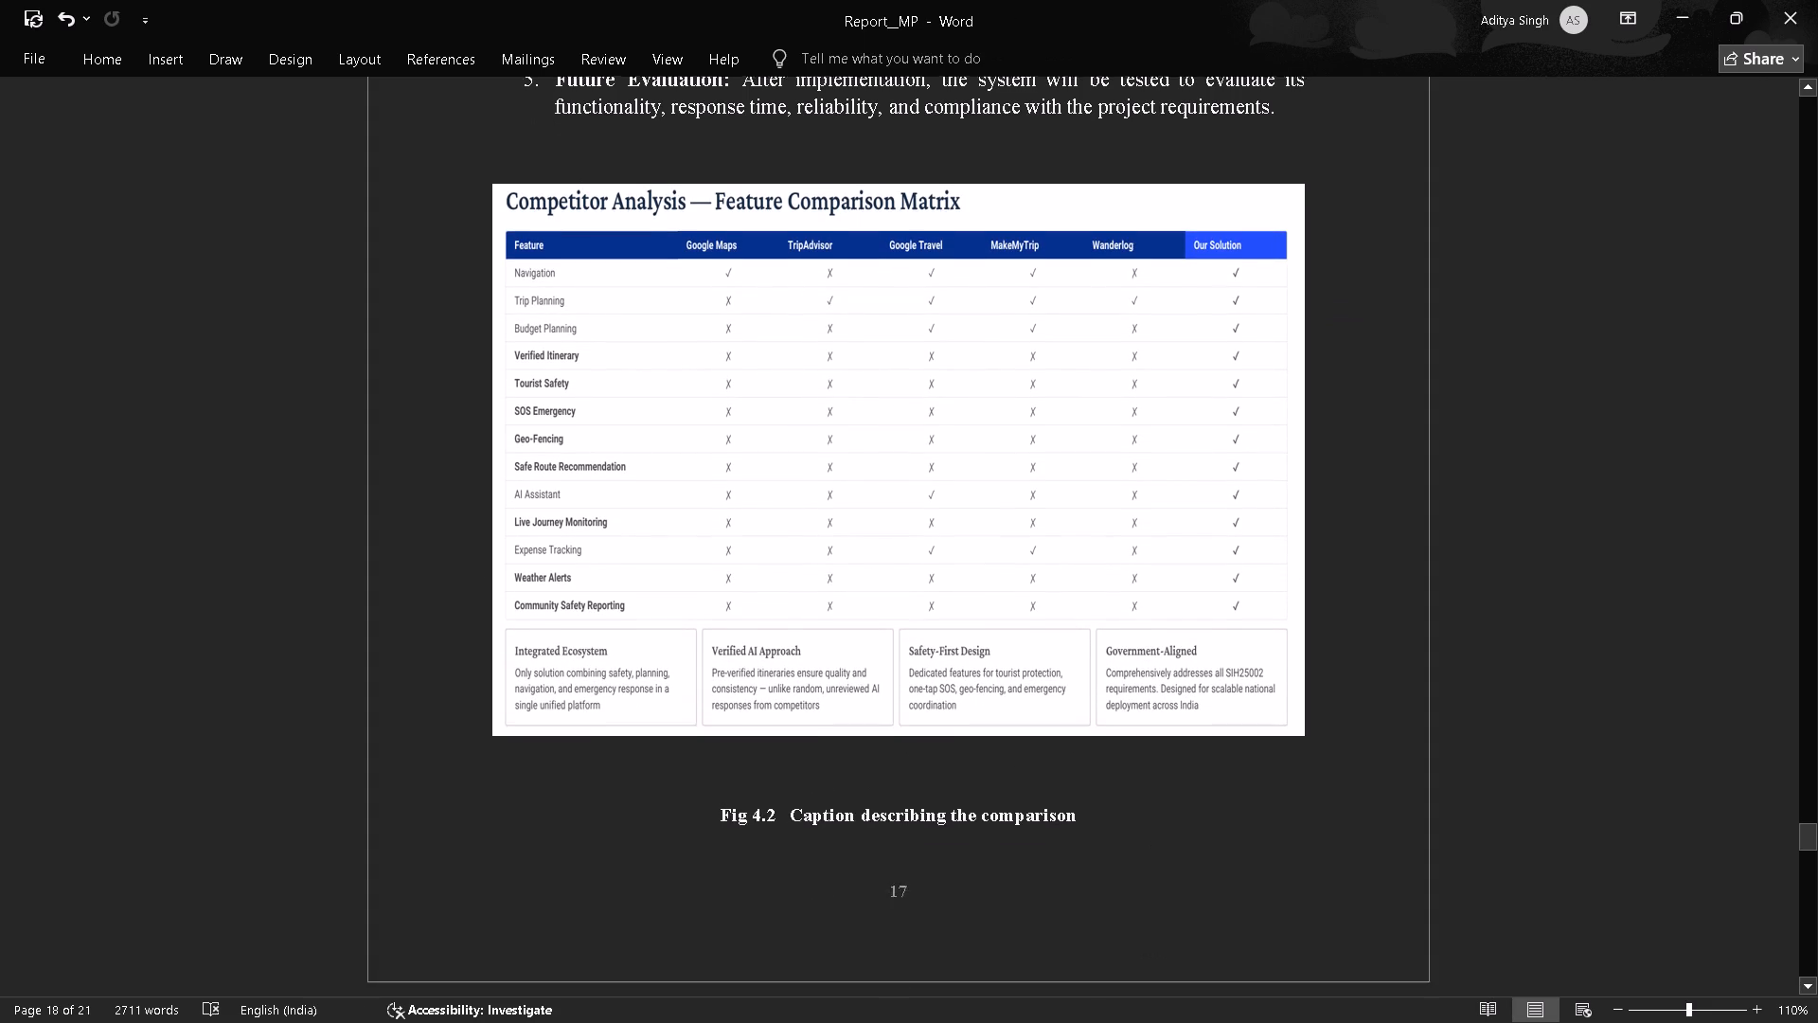
pyautogui.scroll(-1, 1177, 691)
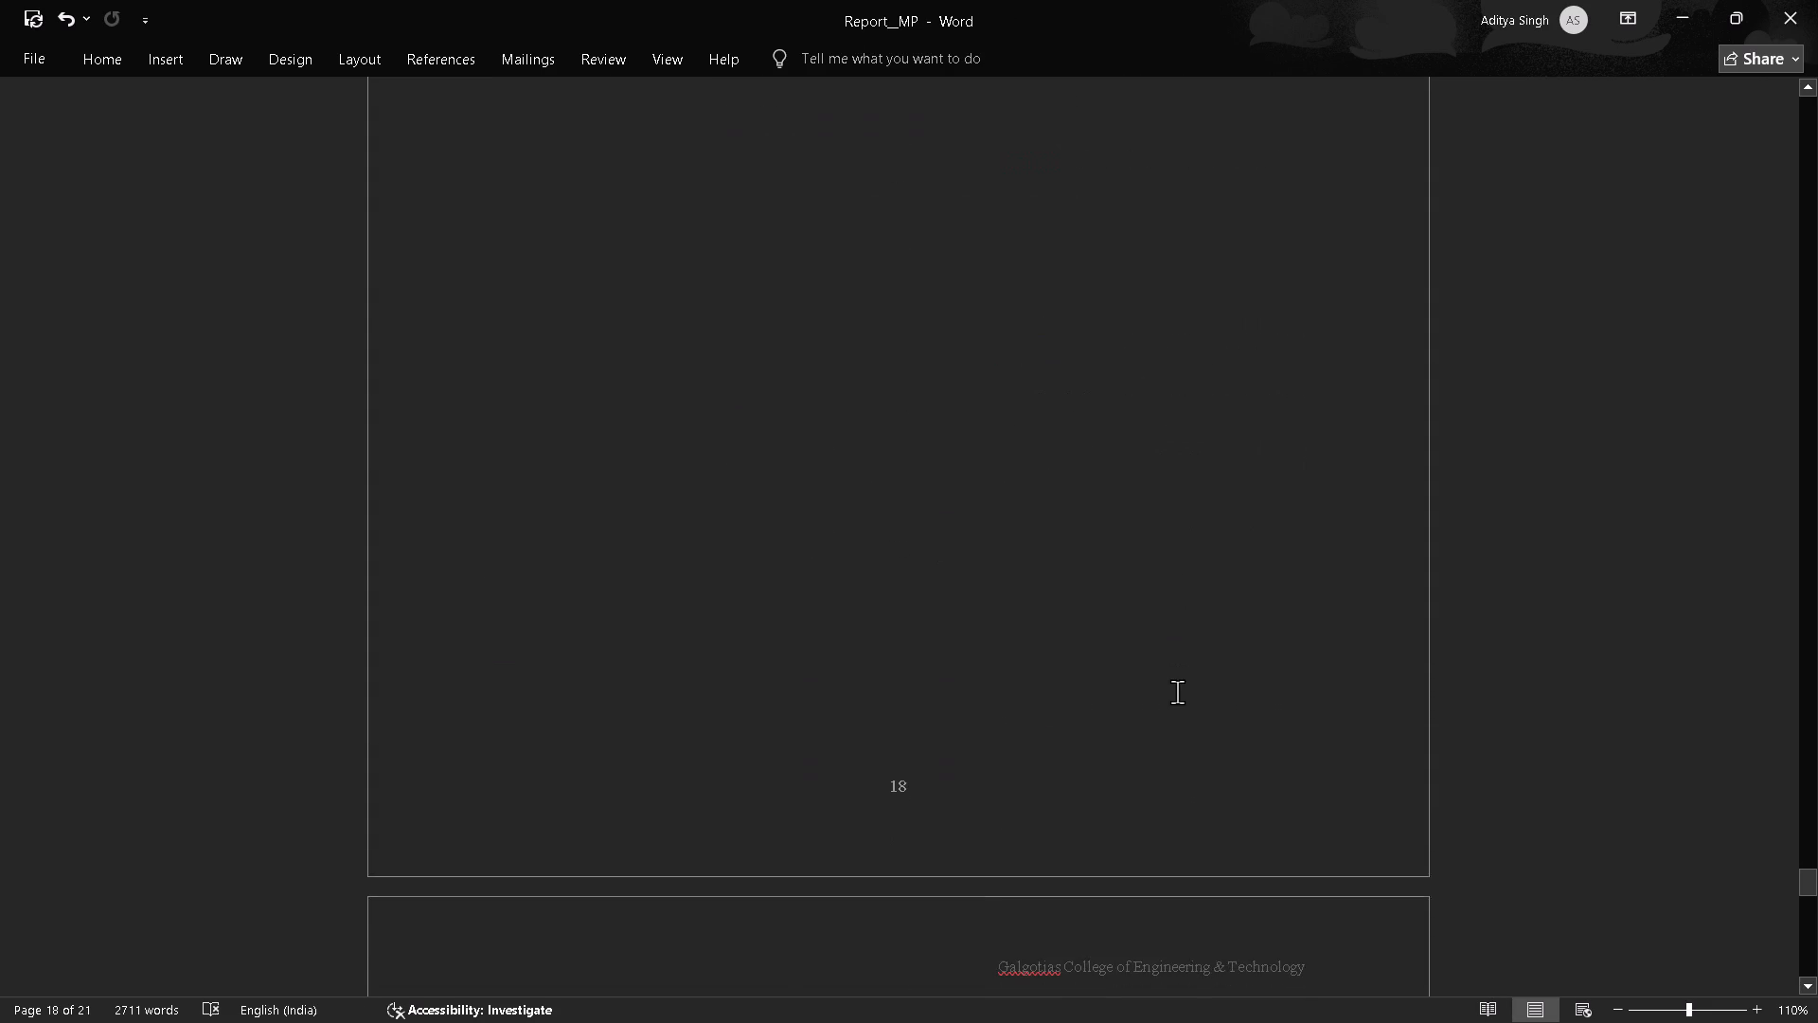
pyautogui.click(1093, 631)
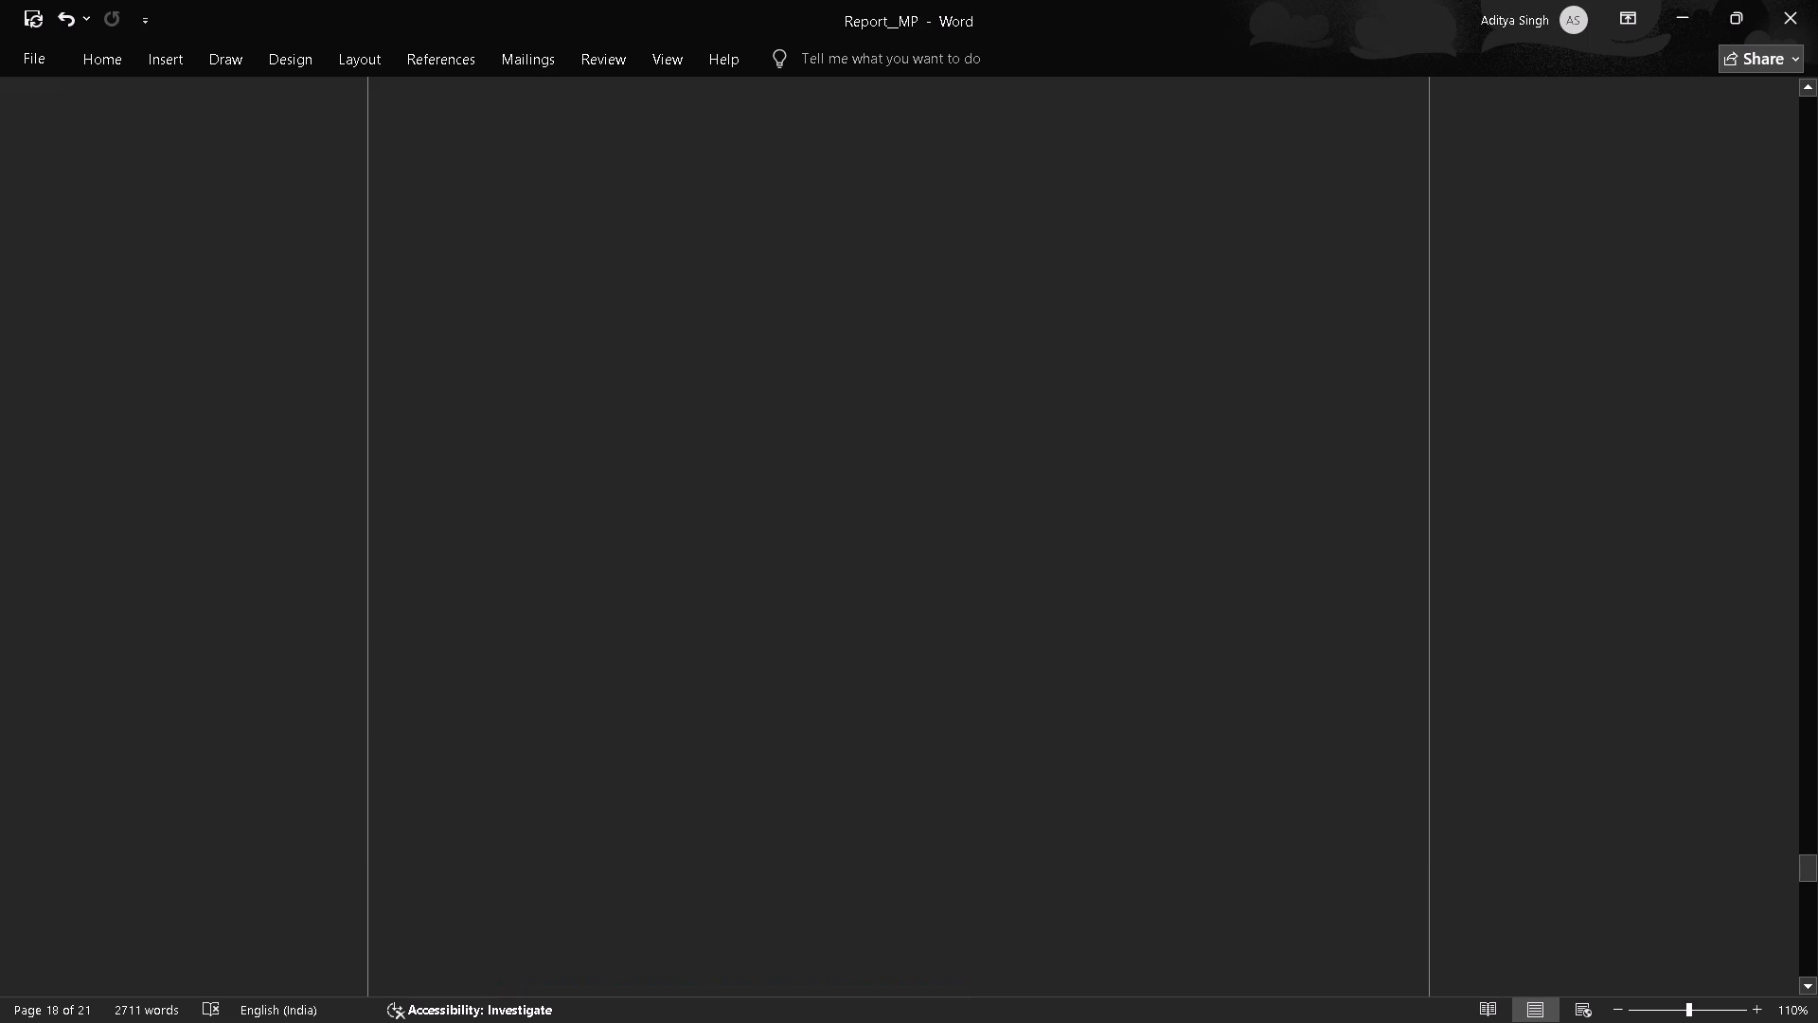
pyautogui.press('BackSpace')
# Check the page layout from the section 5 heading back up to section 4.2 Comparison.
pyautogui.scroll(1, 1093, 631)
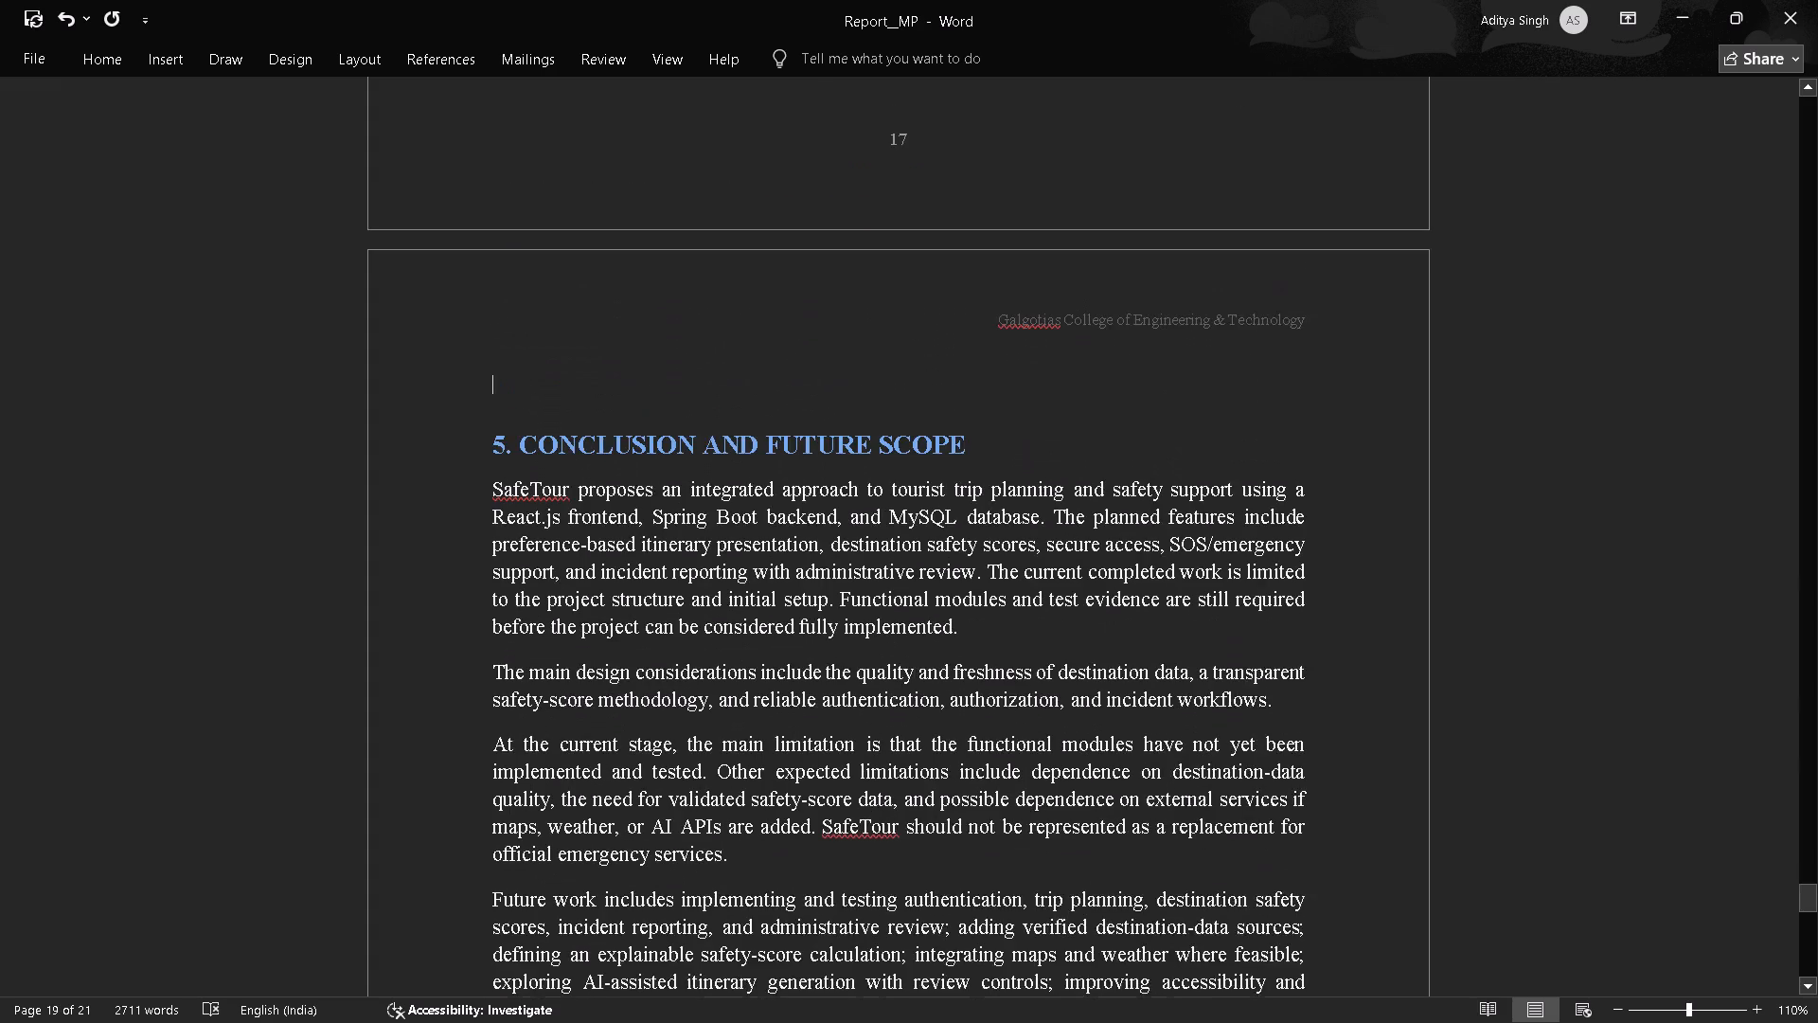
pyautogui.scroll(1, 1093, 631)
pyautogui.scroll(-1, 1093, 631)
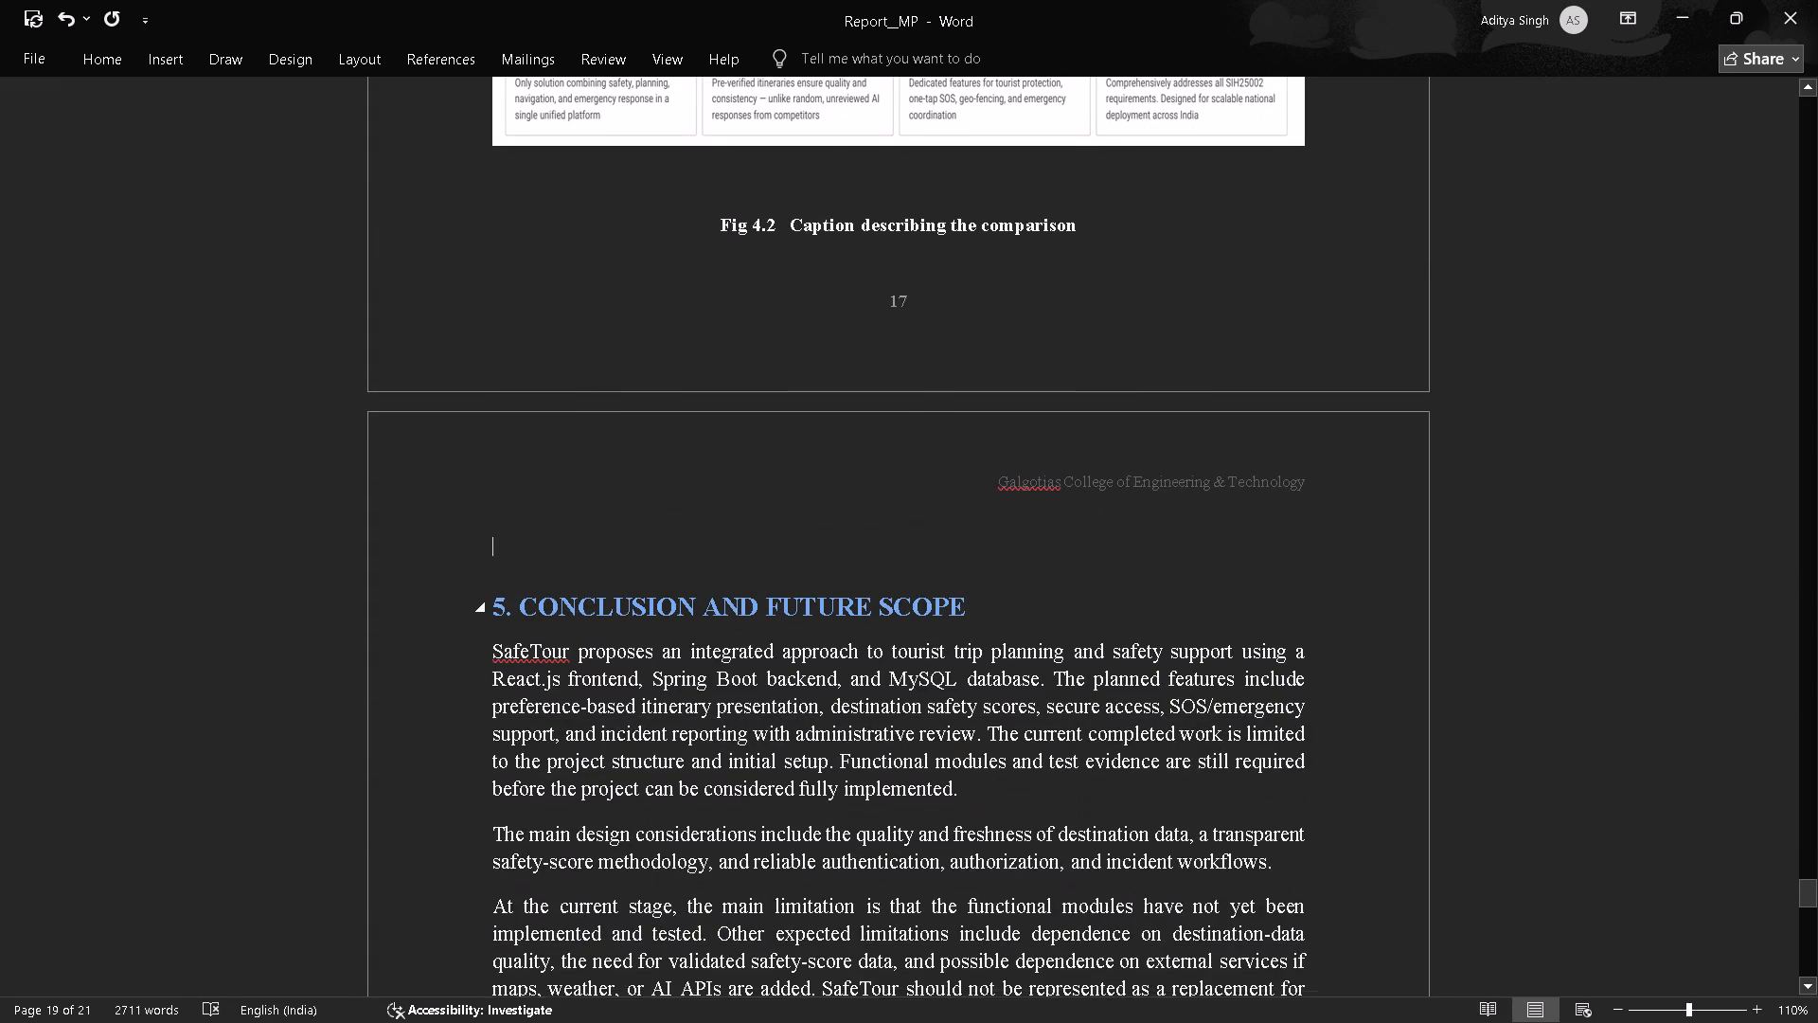
pyautogui.scroll(-1, 1093, 631)
pyautogui.scroll(2, 1093, 631)
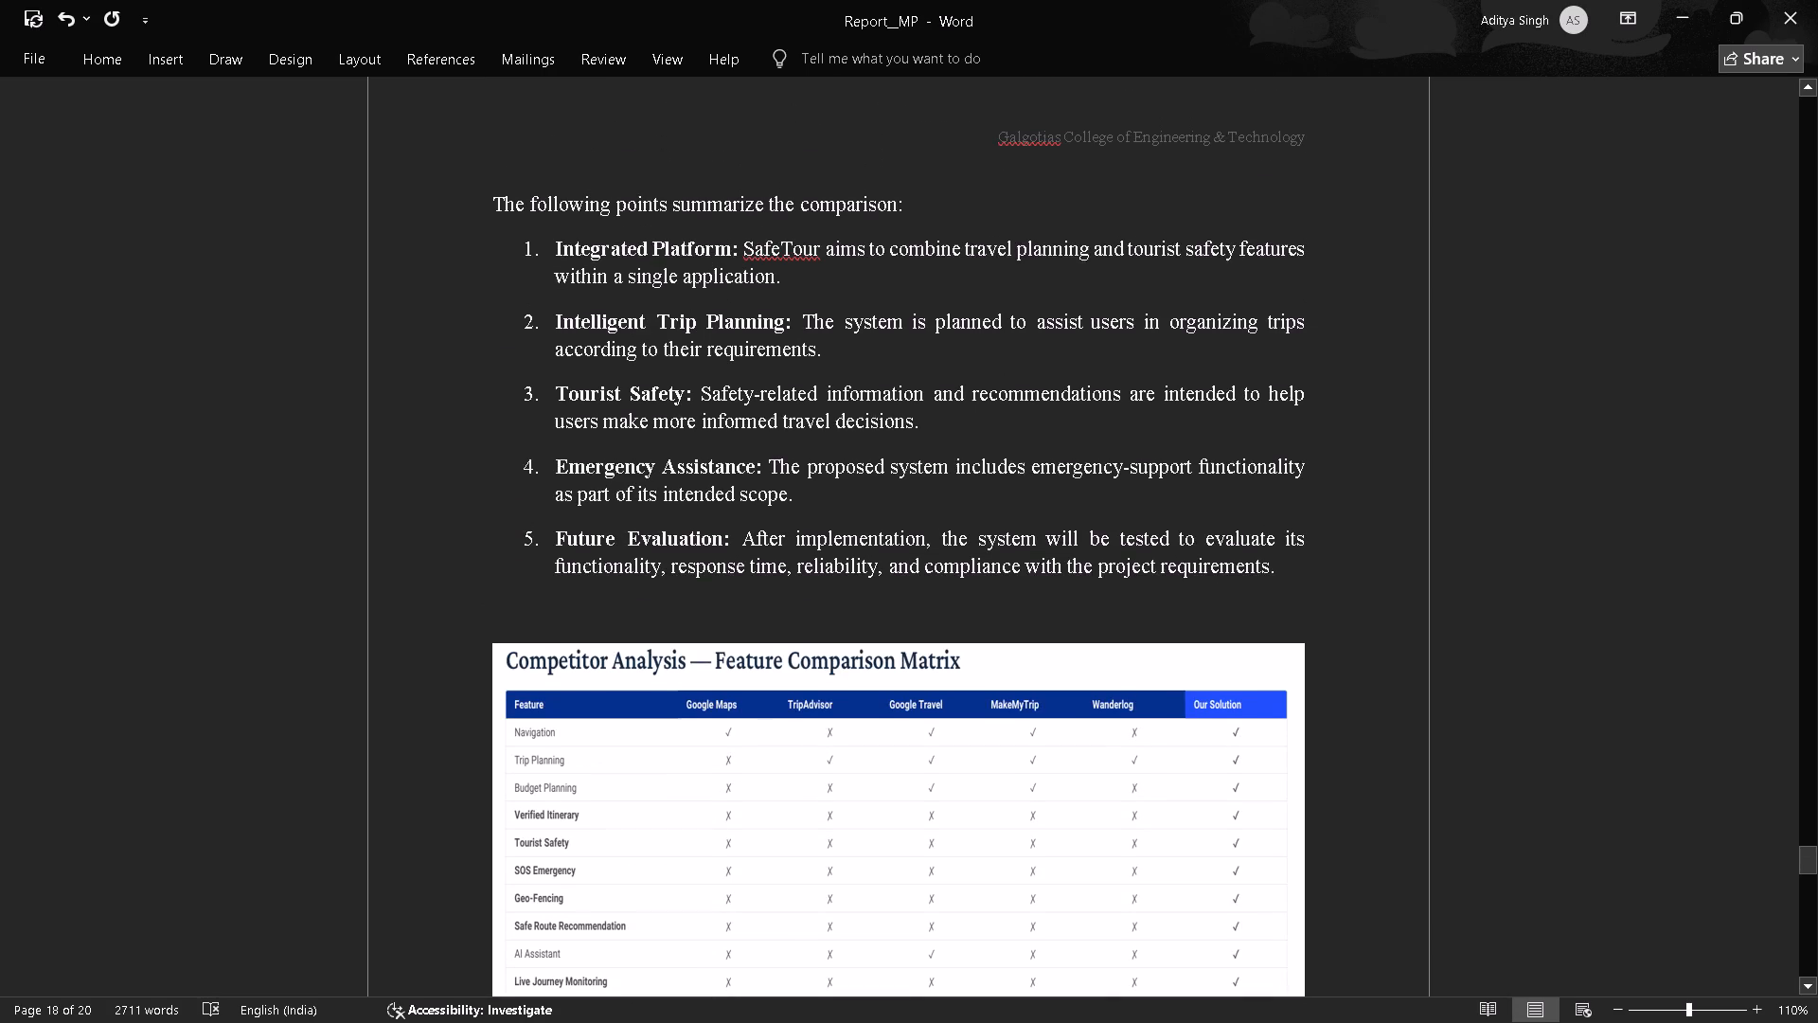
pyautogui.scroll(2, 1093, 631)
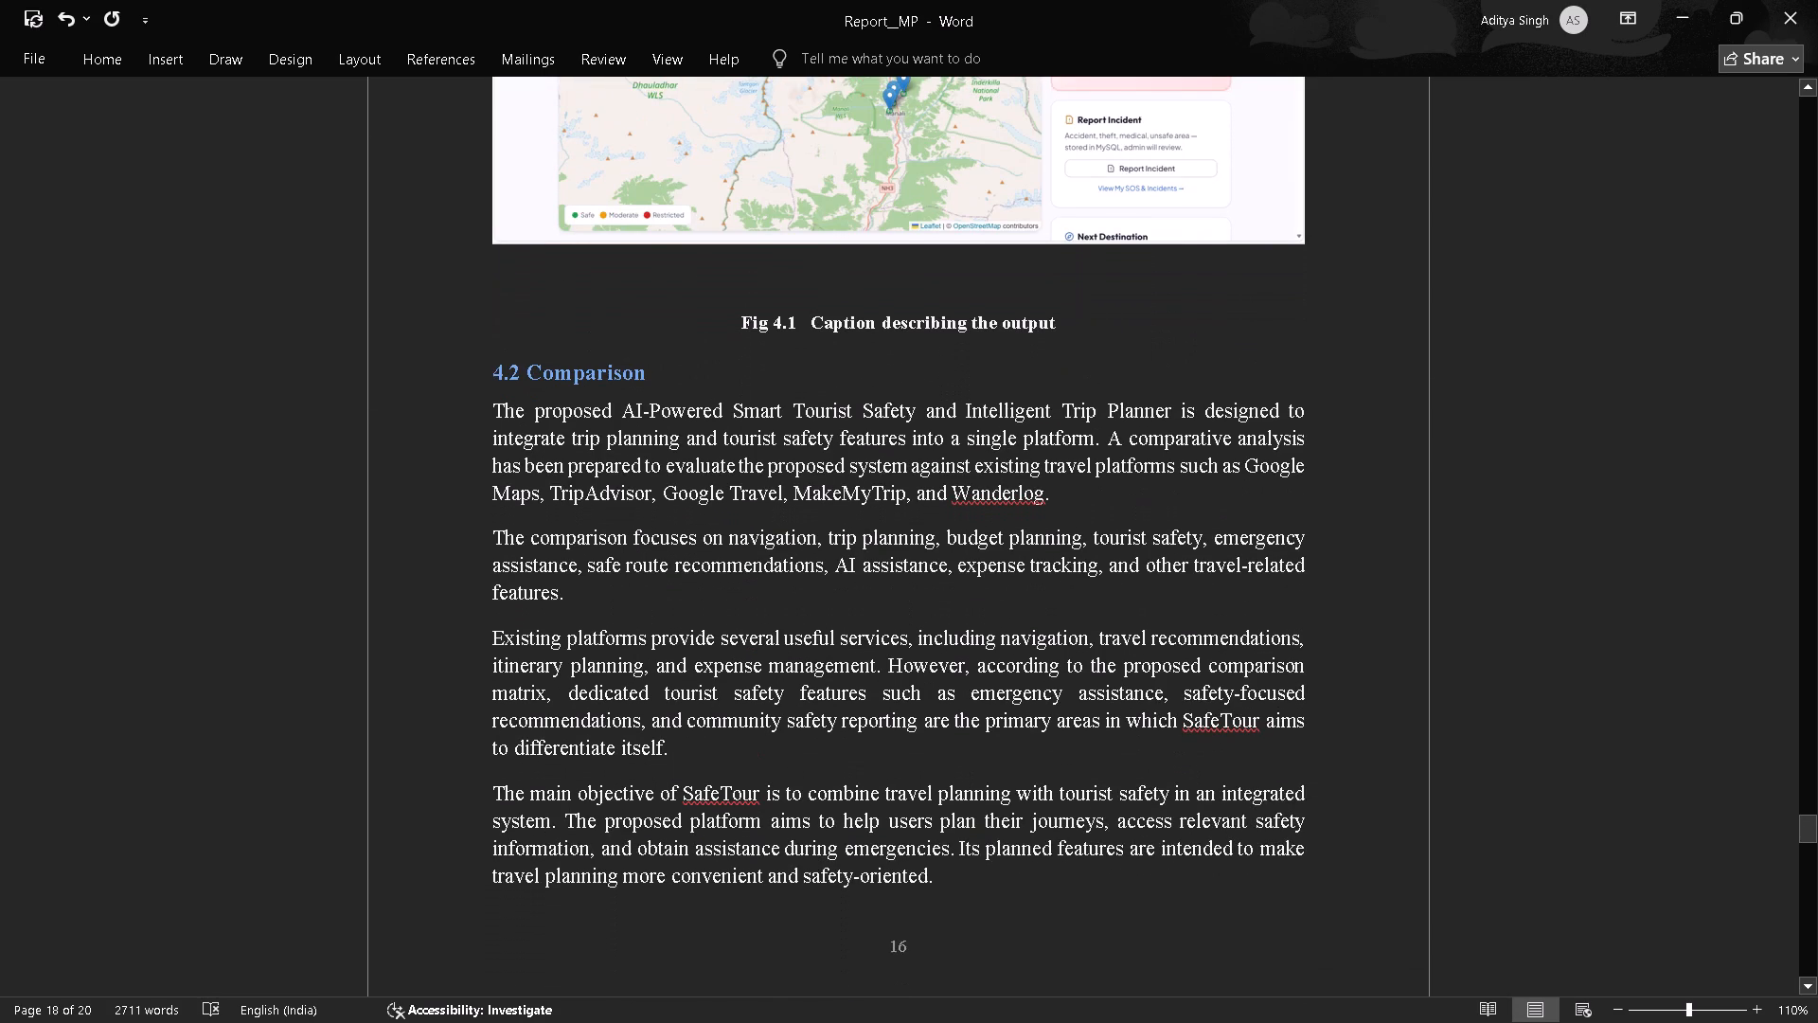
pyautogui.scroll(-1, 1093, 631)
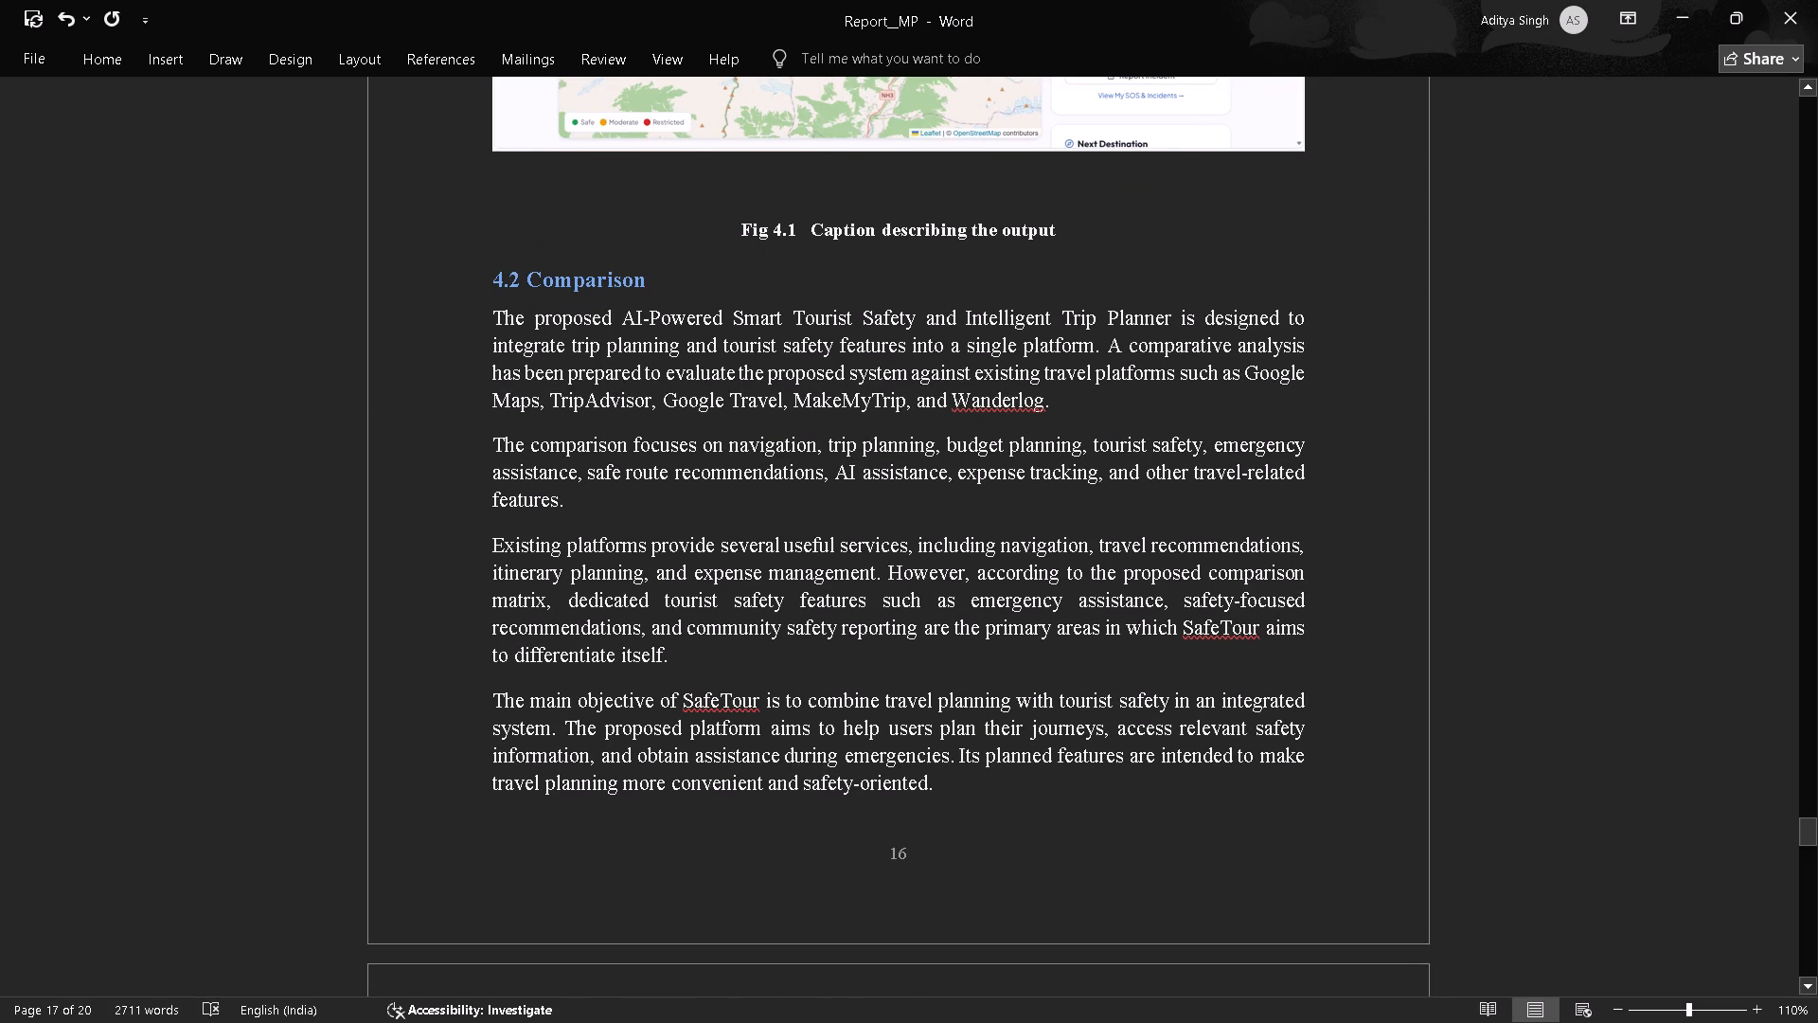
# Insert 14 blank lines after the Fig 4.1 caption to push the 4.2 Comparison heading down the page.
pyautogui.click(1114, 239)
pyautogui.press('Return')
pyautogui.press('Return')
pyautogui.press('Return')
pyautogui.press('Return')
pyautogui.press('Return')
pyautogui.press('Return')
pyautogui.press('Return')
pyautogui.press('Return')
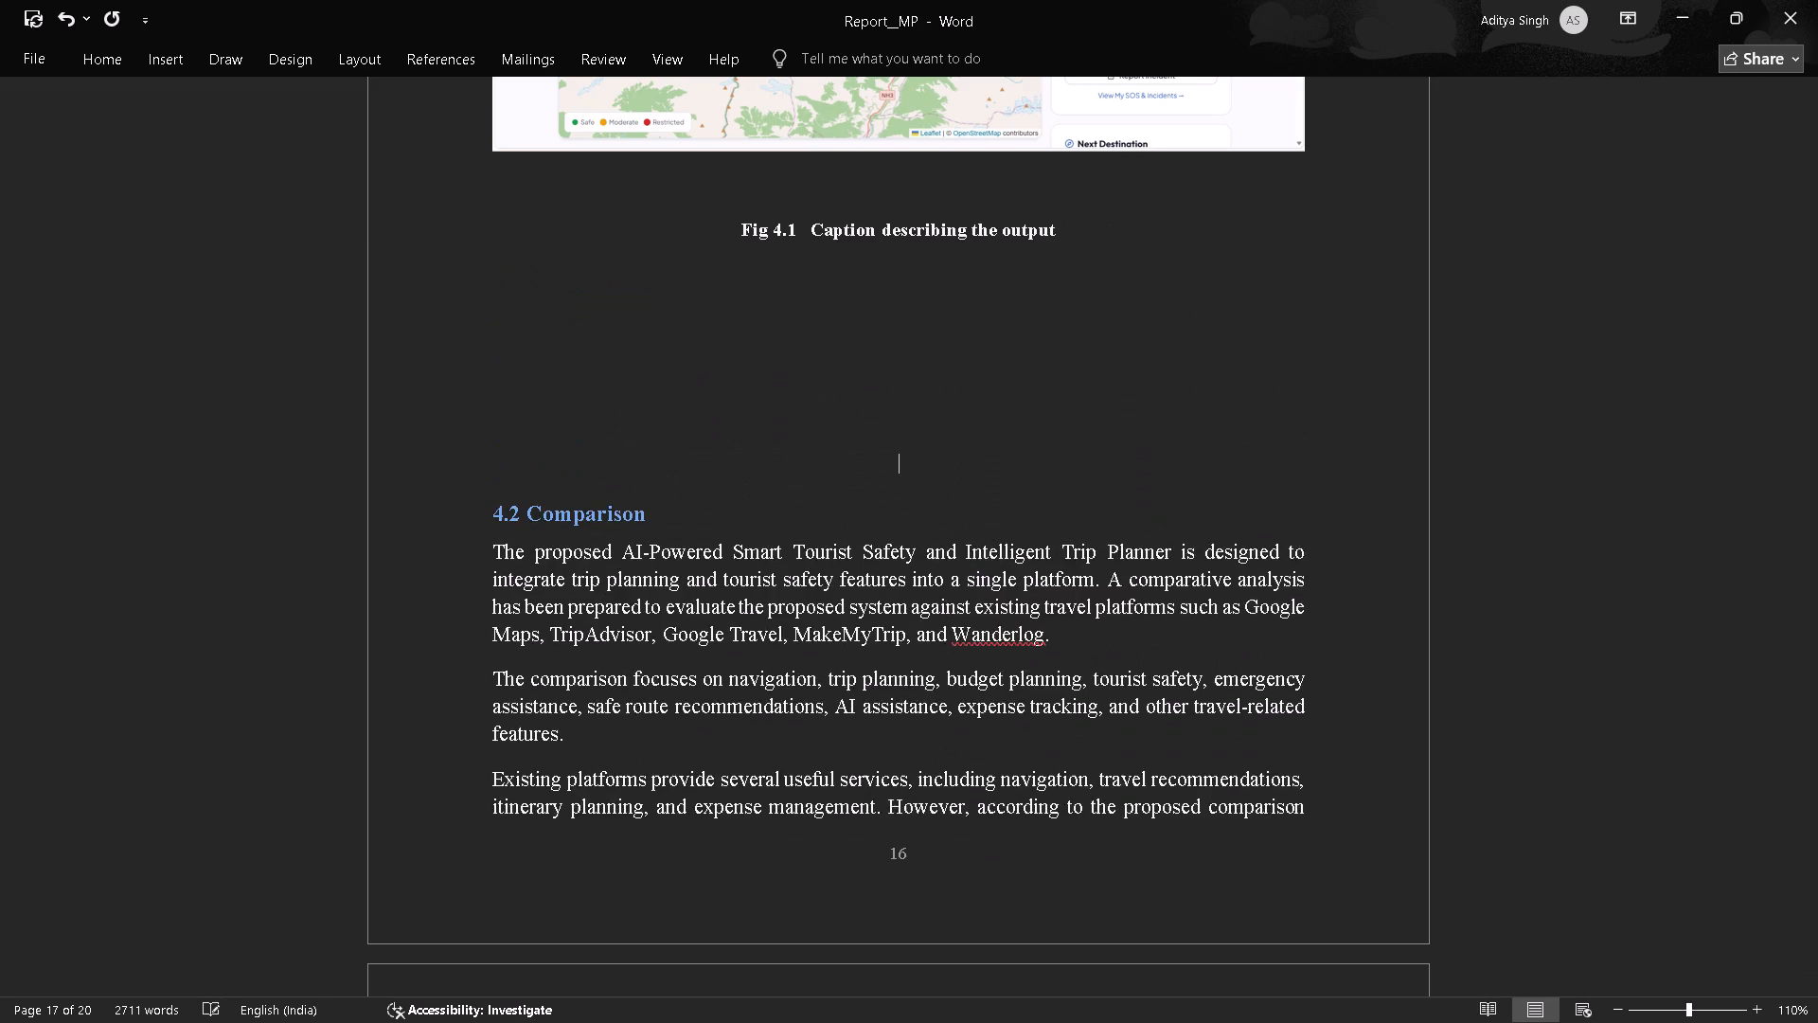
pyautogui.press('Return')
pyautogui.press('Return')
pyautogui.press('Return')
pyautogui.press('Return')
pyautogui.press('Return')
pyautogui.press('Return')
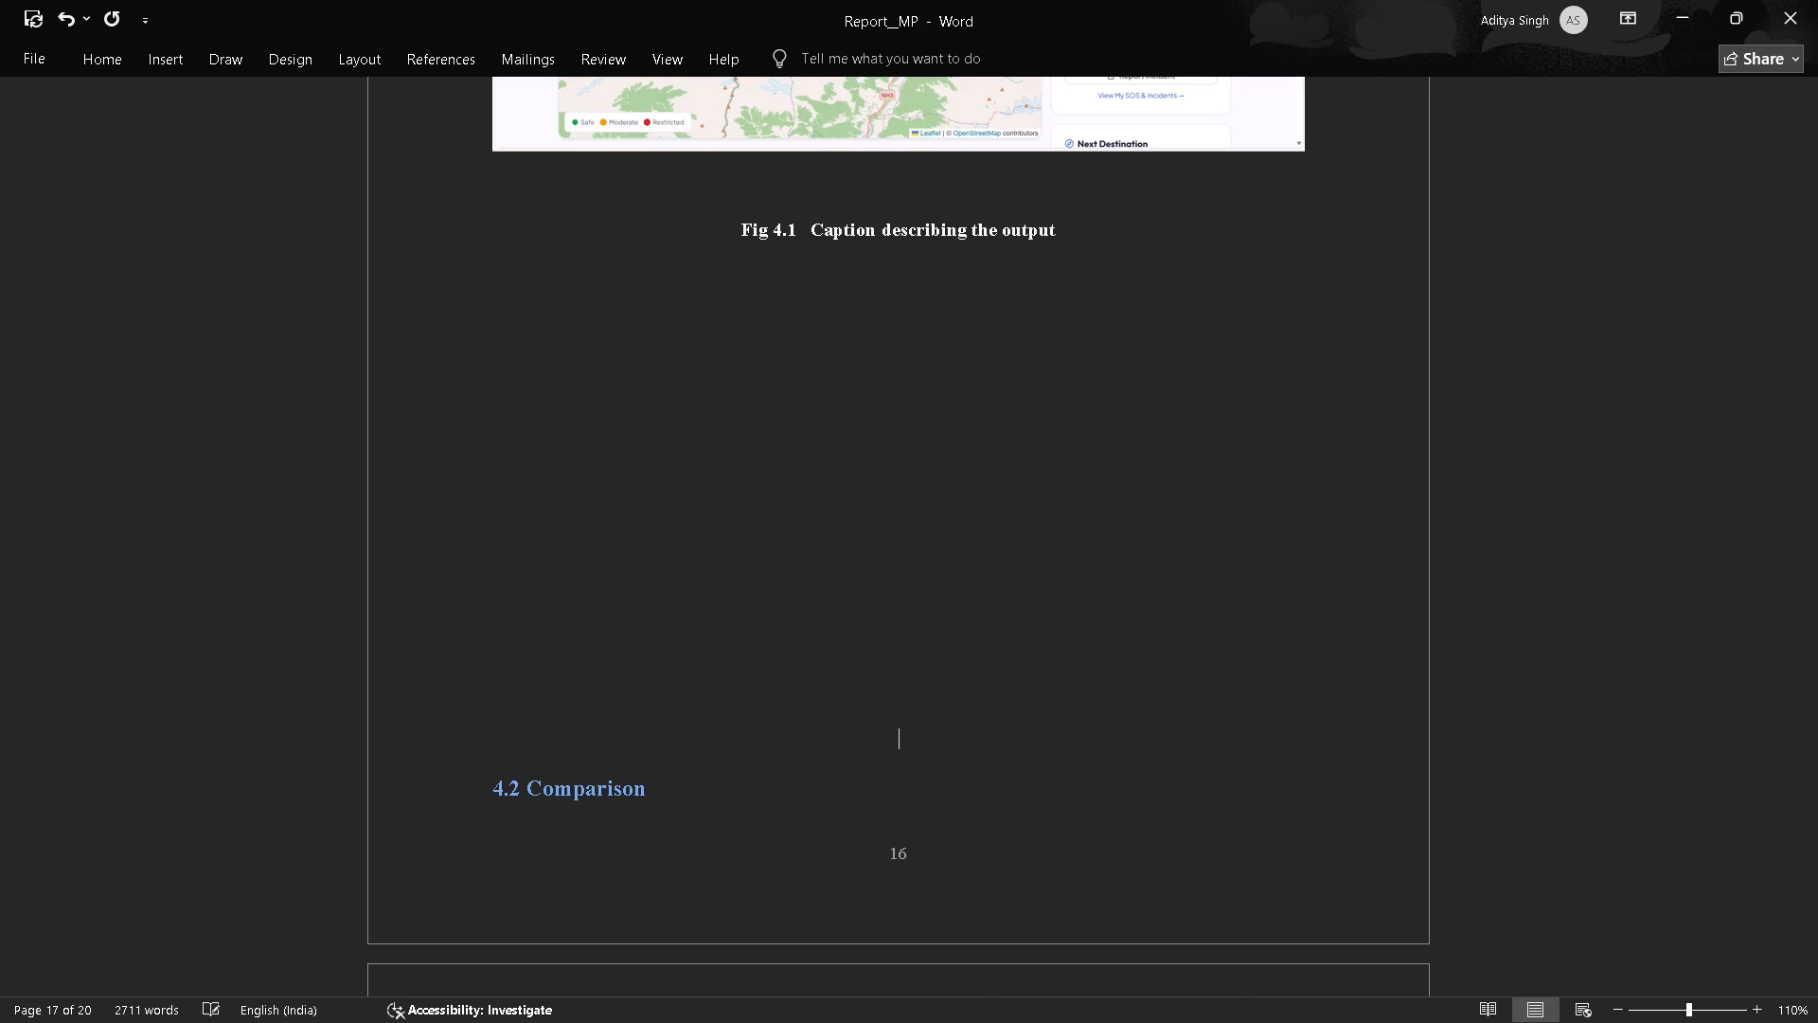
# Check the pages that follow and remove the added blank lines above 4.2 Comparison, leaving only one.
pyautogui.scroll(-2, 1114, 239)
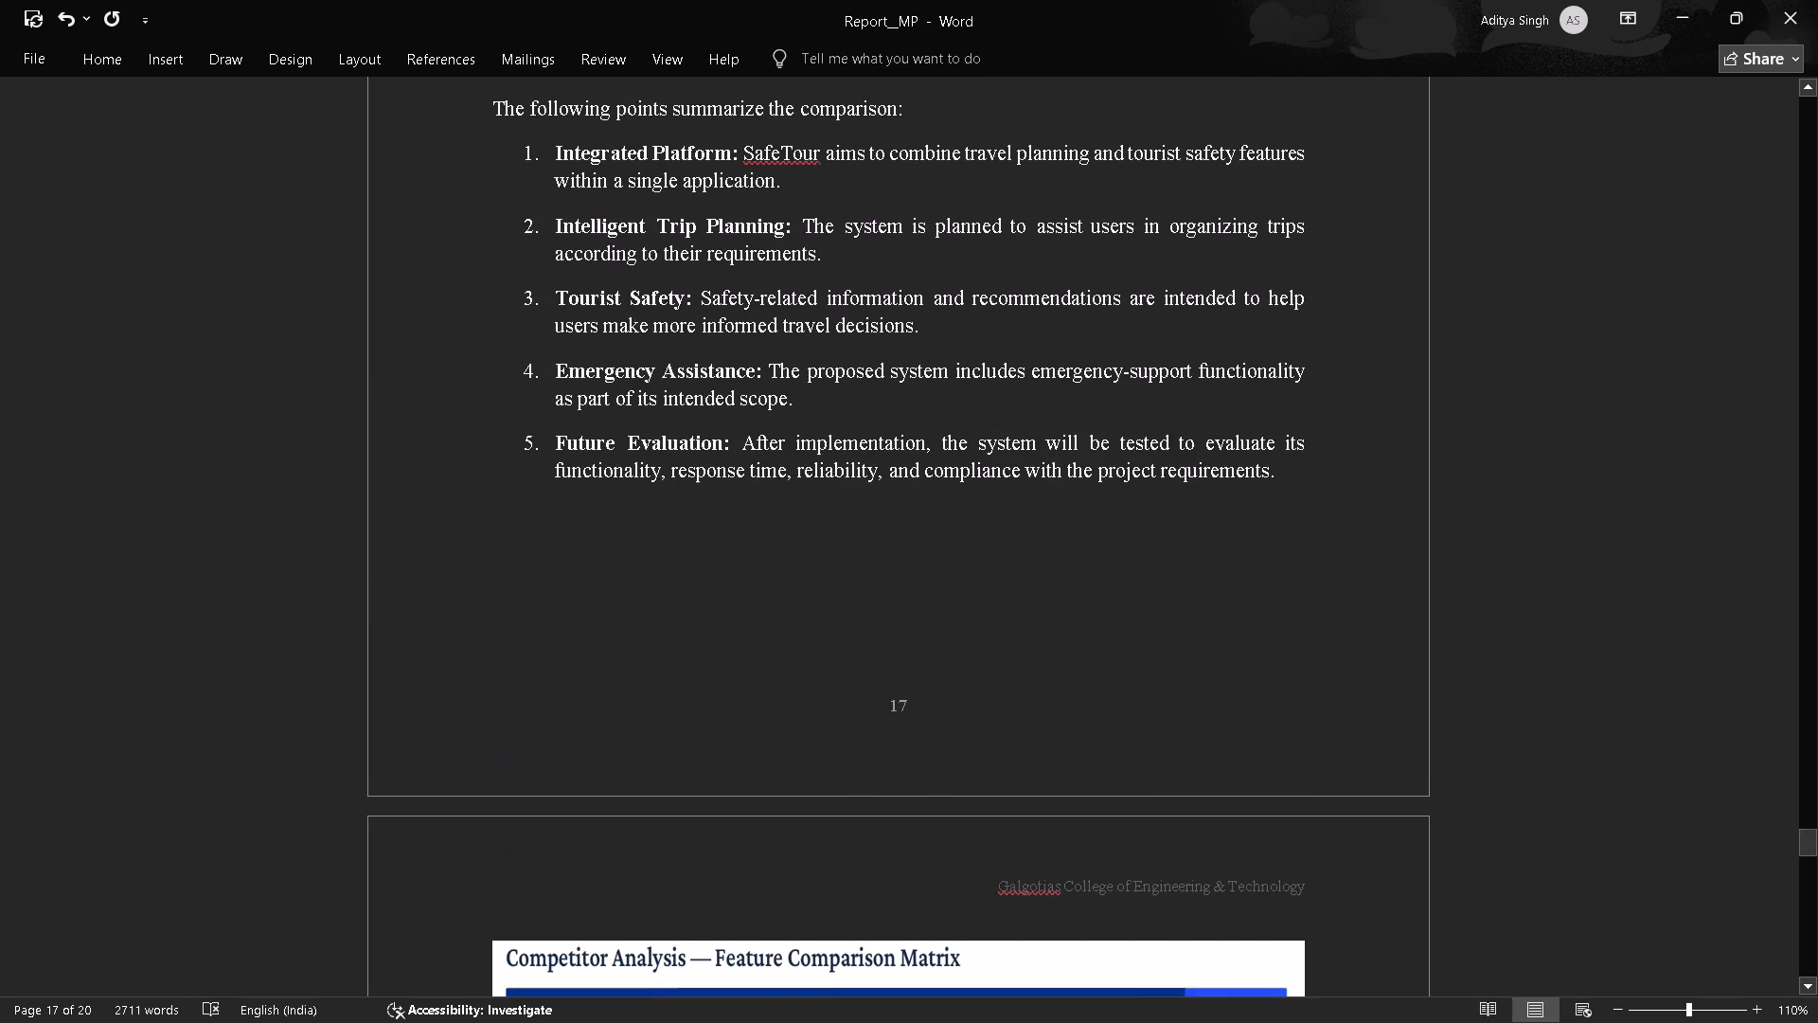
pyautogui.scroll(-2, 1114, 239)
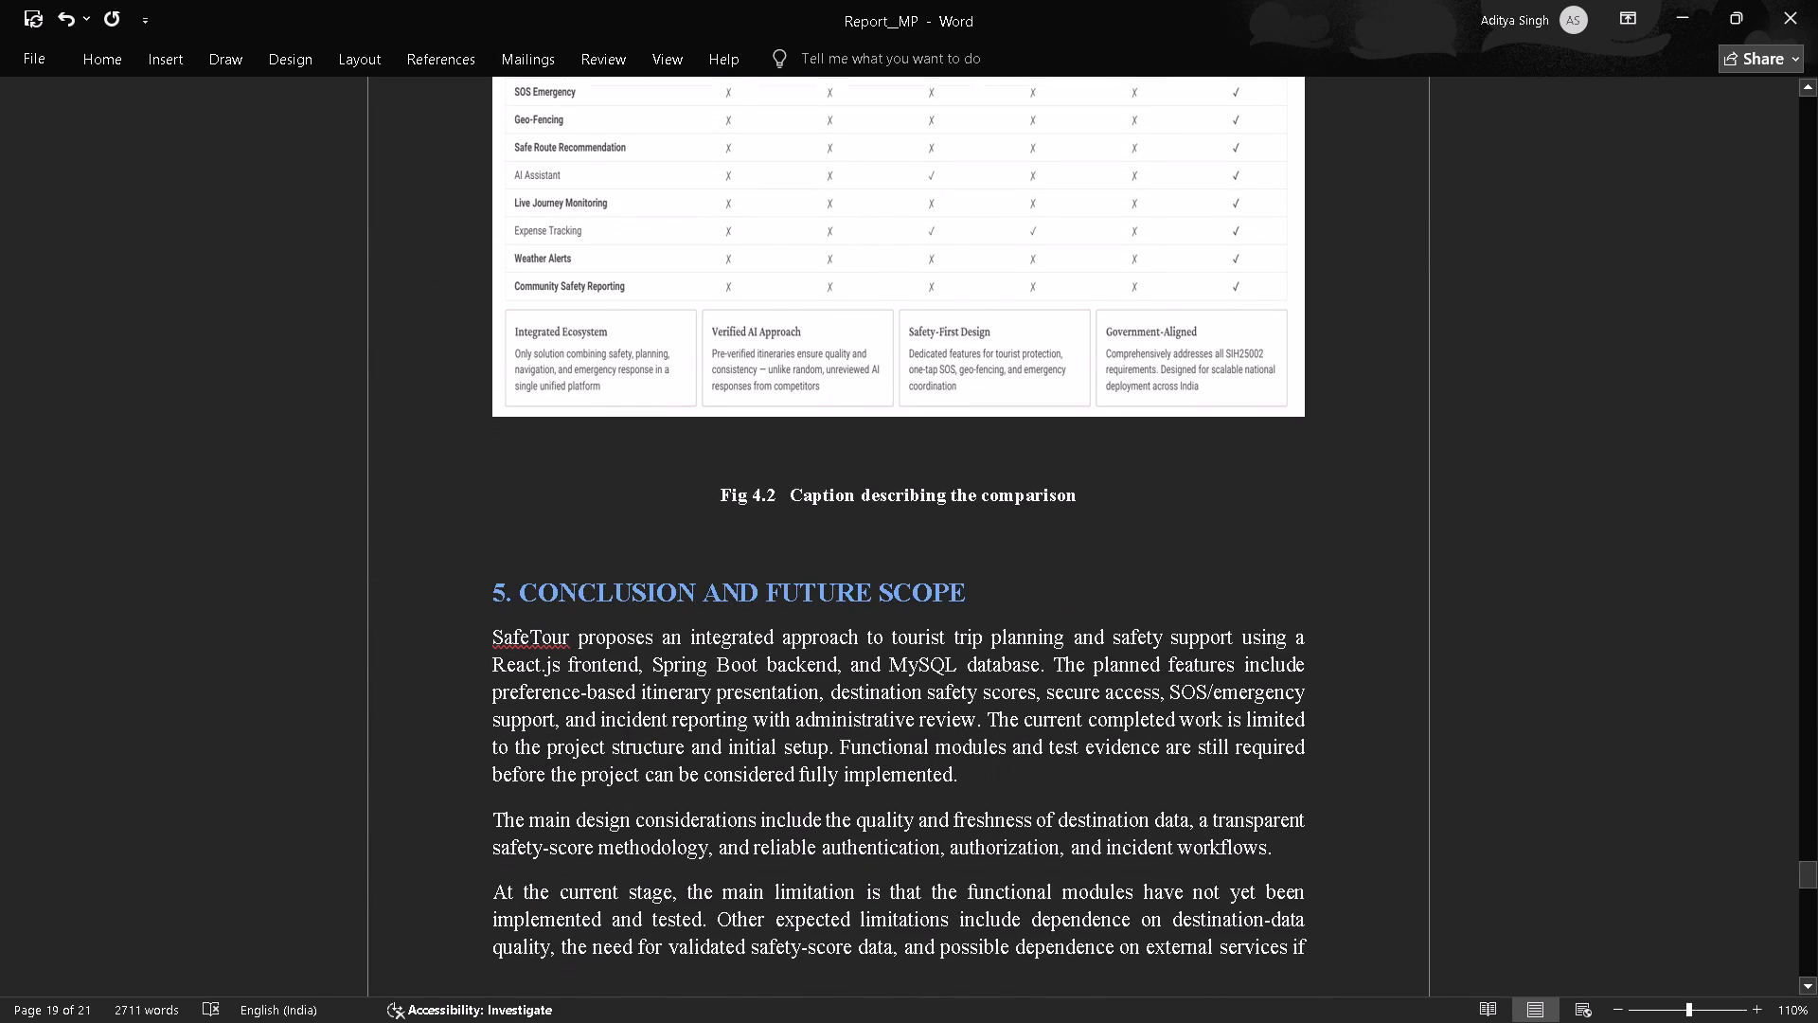
pyautogui.scroll(1, 1114, 239)
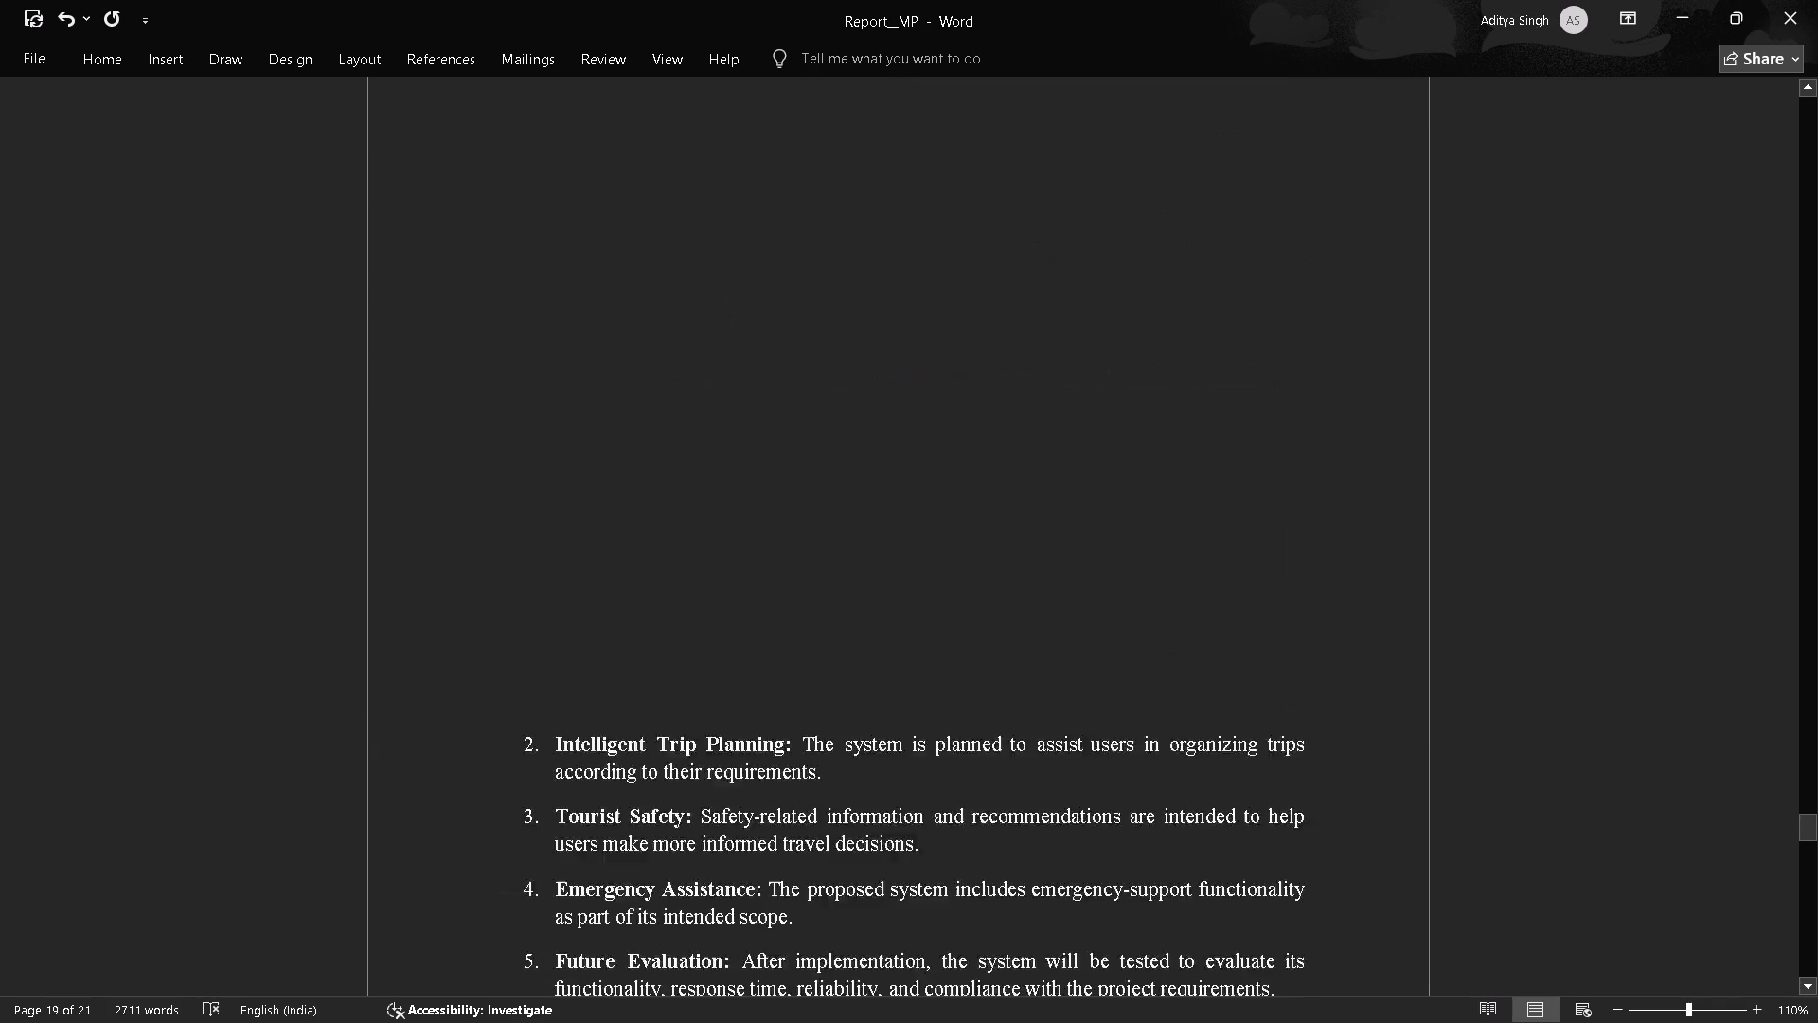
pyautogui.scroll(2, 1114, 239)
pyautogui.press('BackSpace')
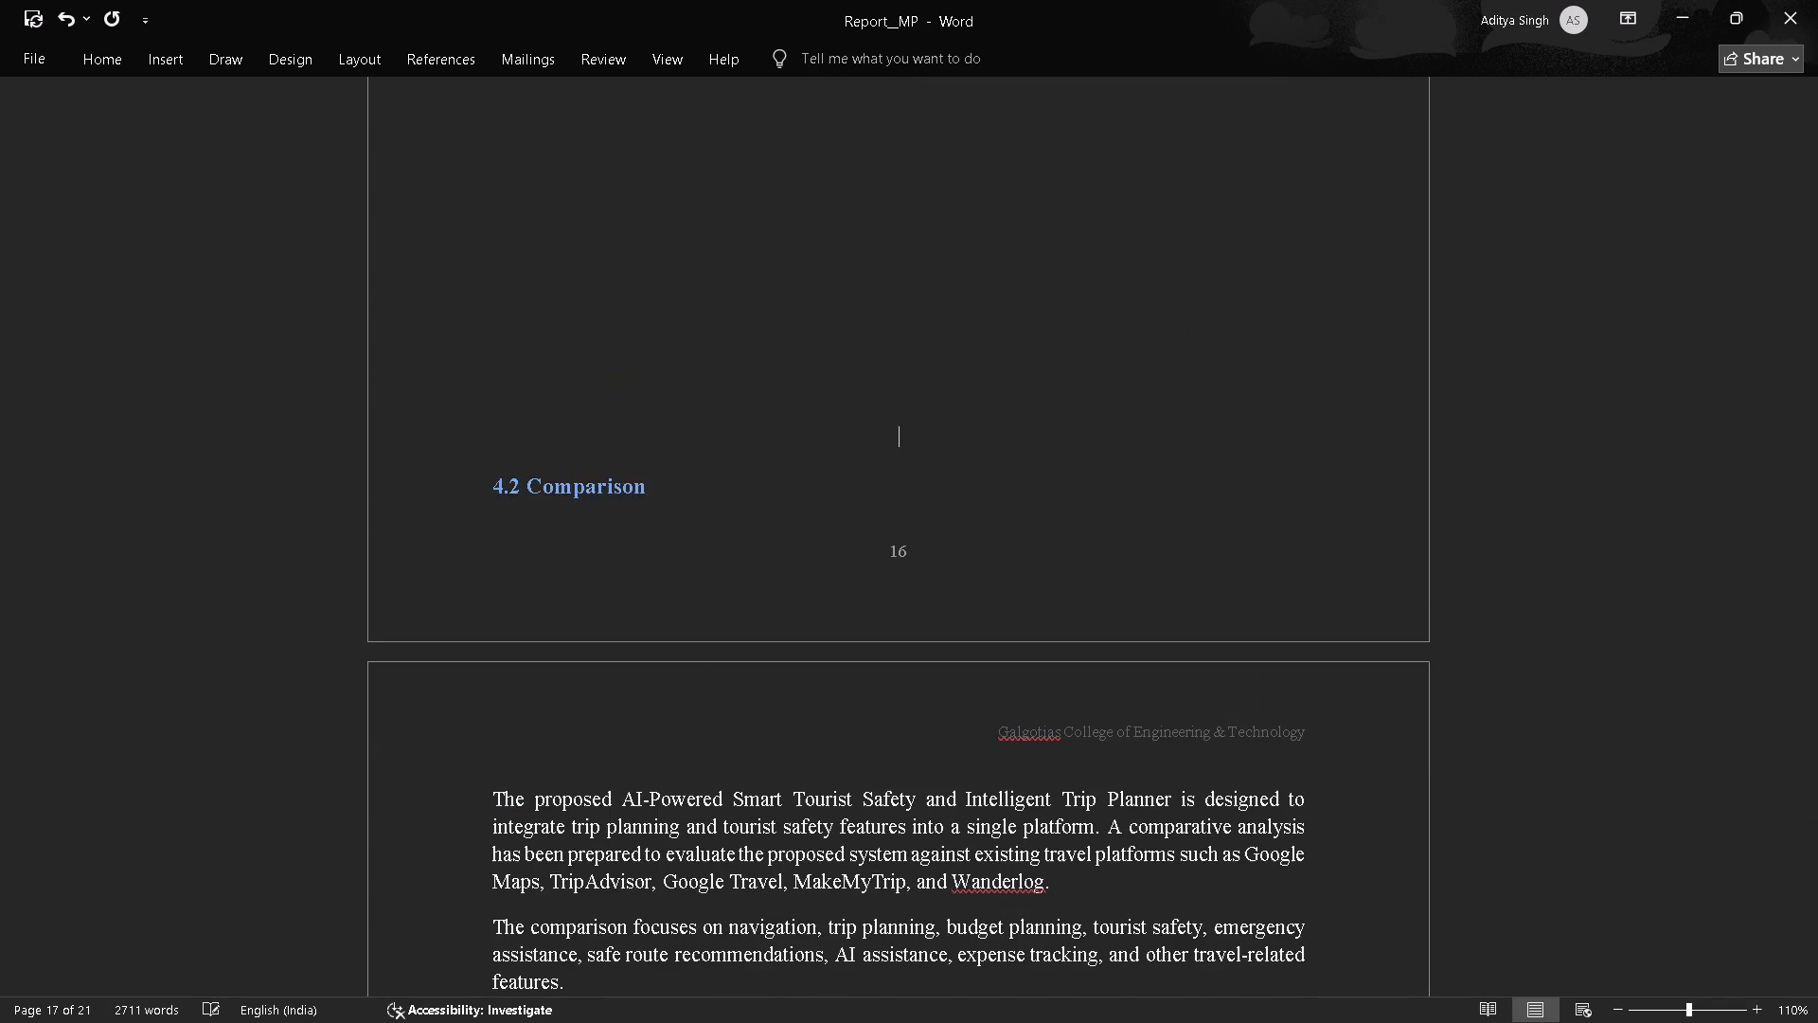
pyautogui.press('BackSpace')
pyautogui.press('BackSpace')
pyautogui.press('BackSpace')
pyautogui.press('BackSpace')
pyautogui.press('BackSpace')
pyautogui.press('BackSpace')
pyautogui.press('BackSpace')
pyautogui.press('BackSpace')
pyautogui.press('BackSpace')
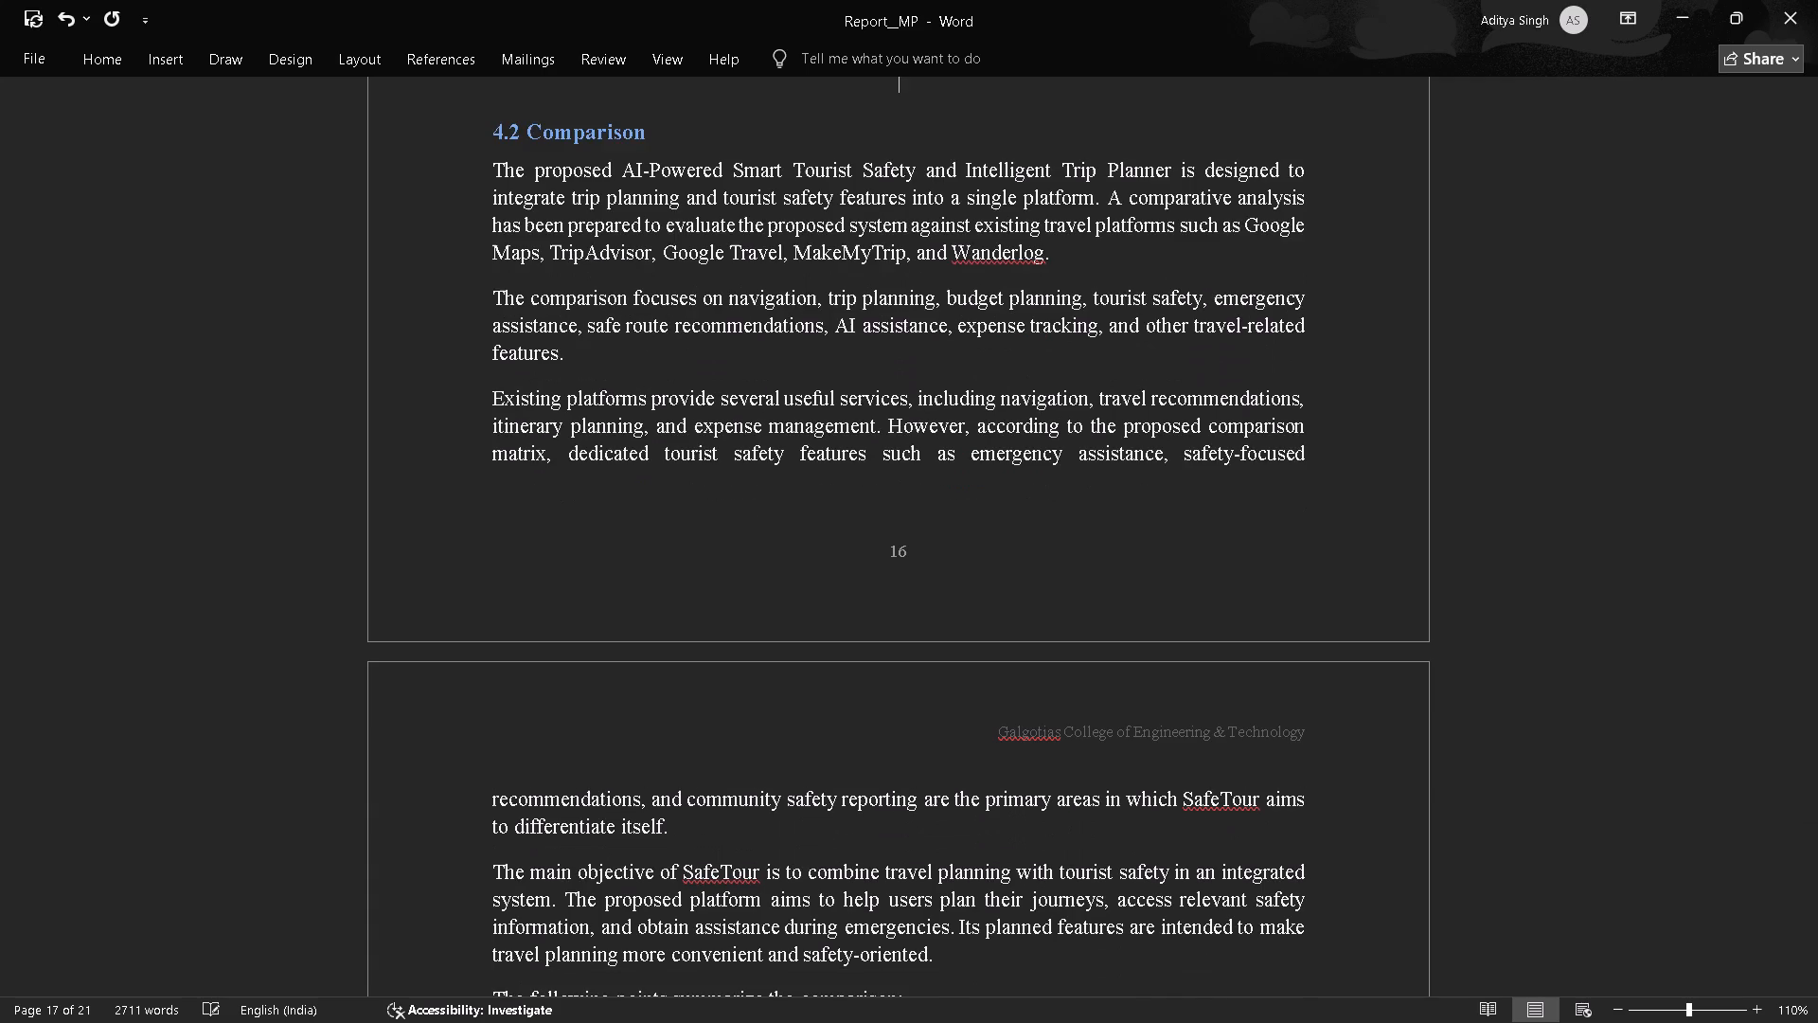
pyautogui.scroll(1, 1114, 239)
pyautogui.press('BackSpace')
pyautogui.press('BackSpace')
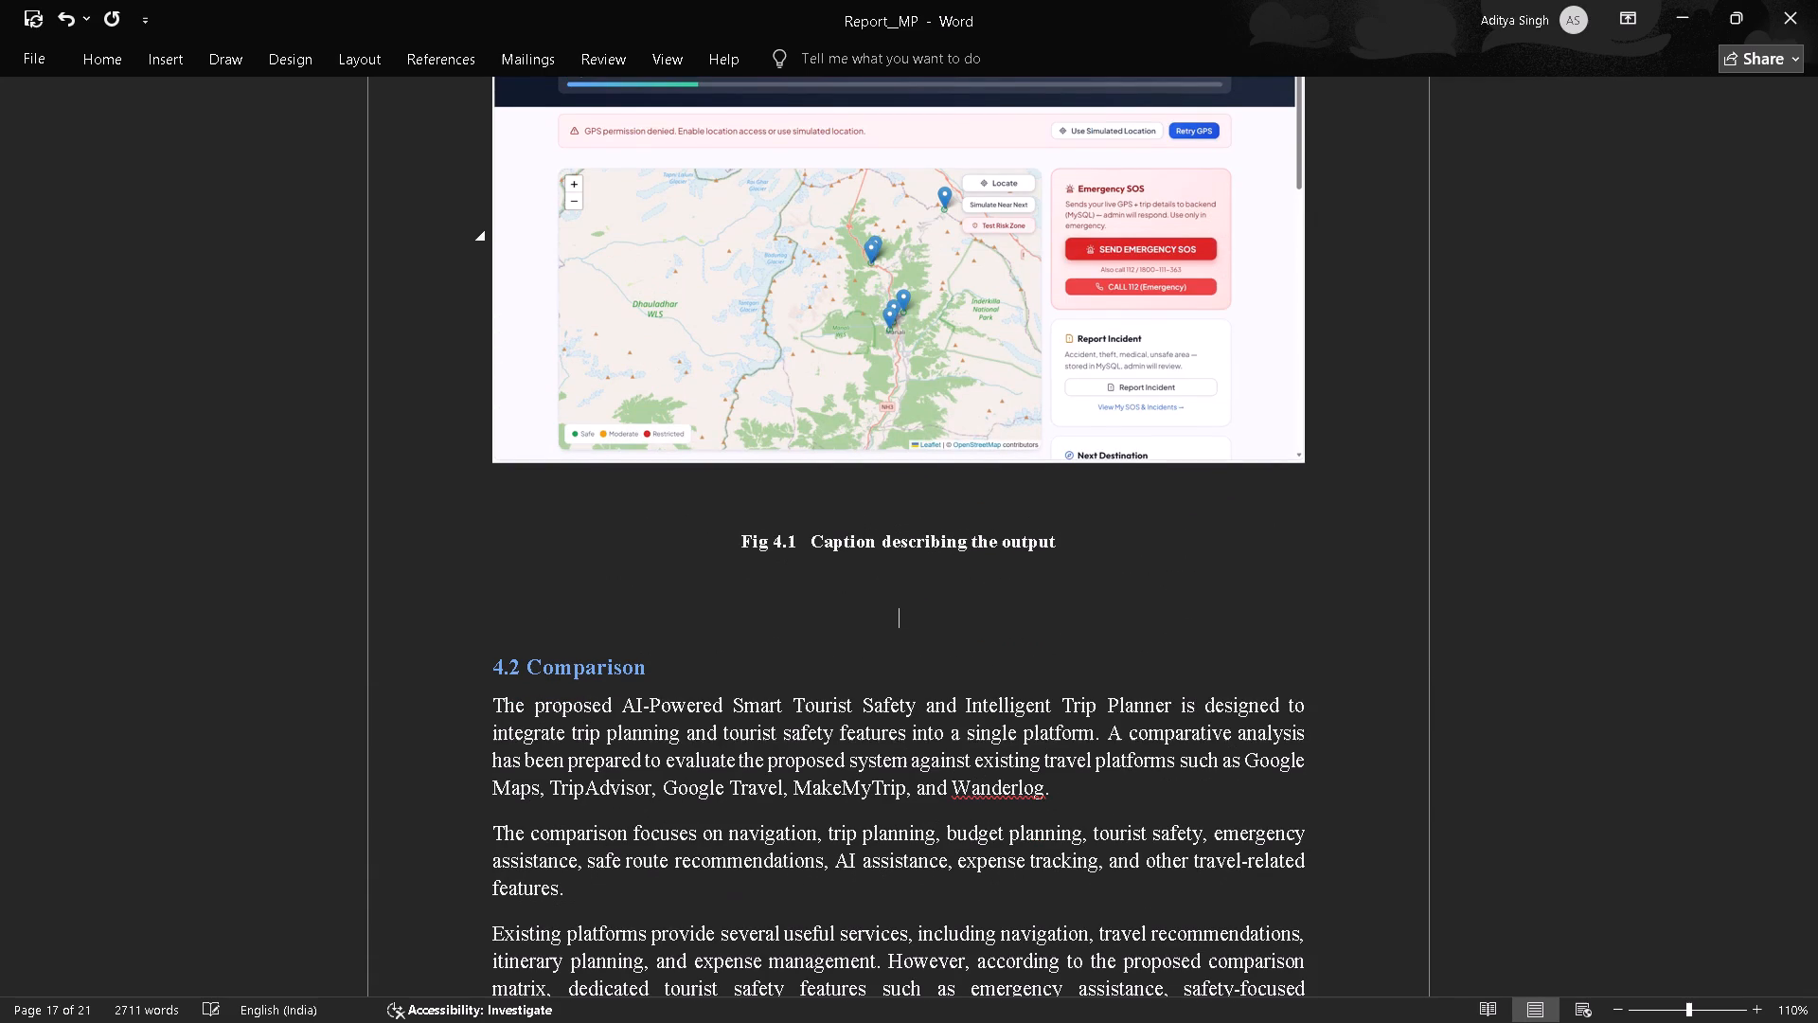
pyautogui.press('BackSpace')
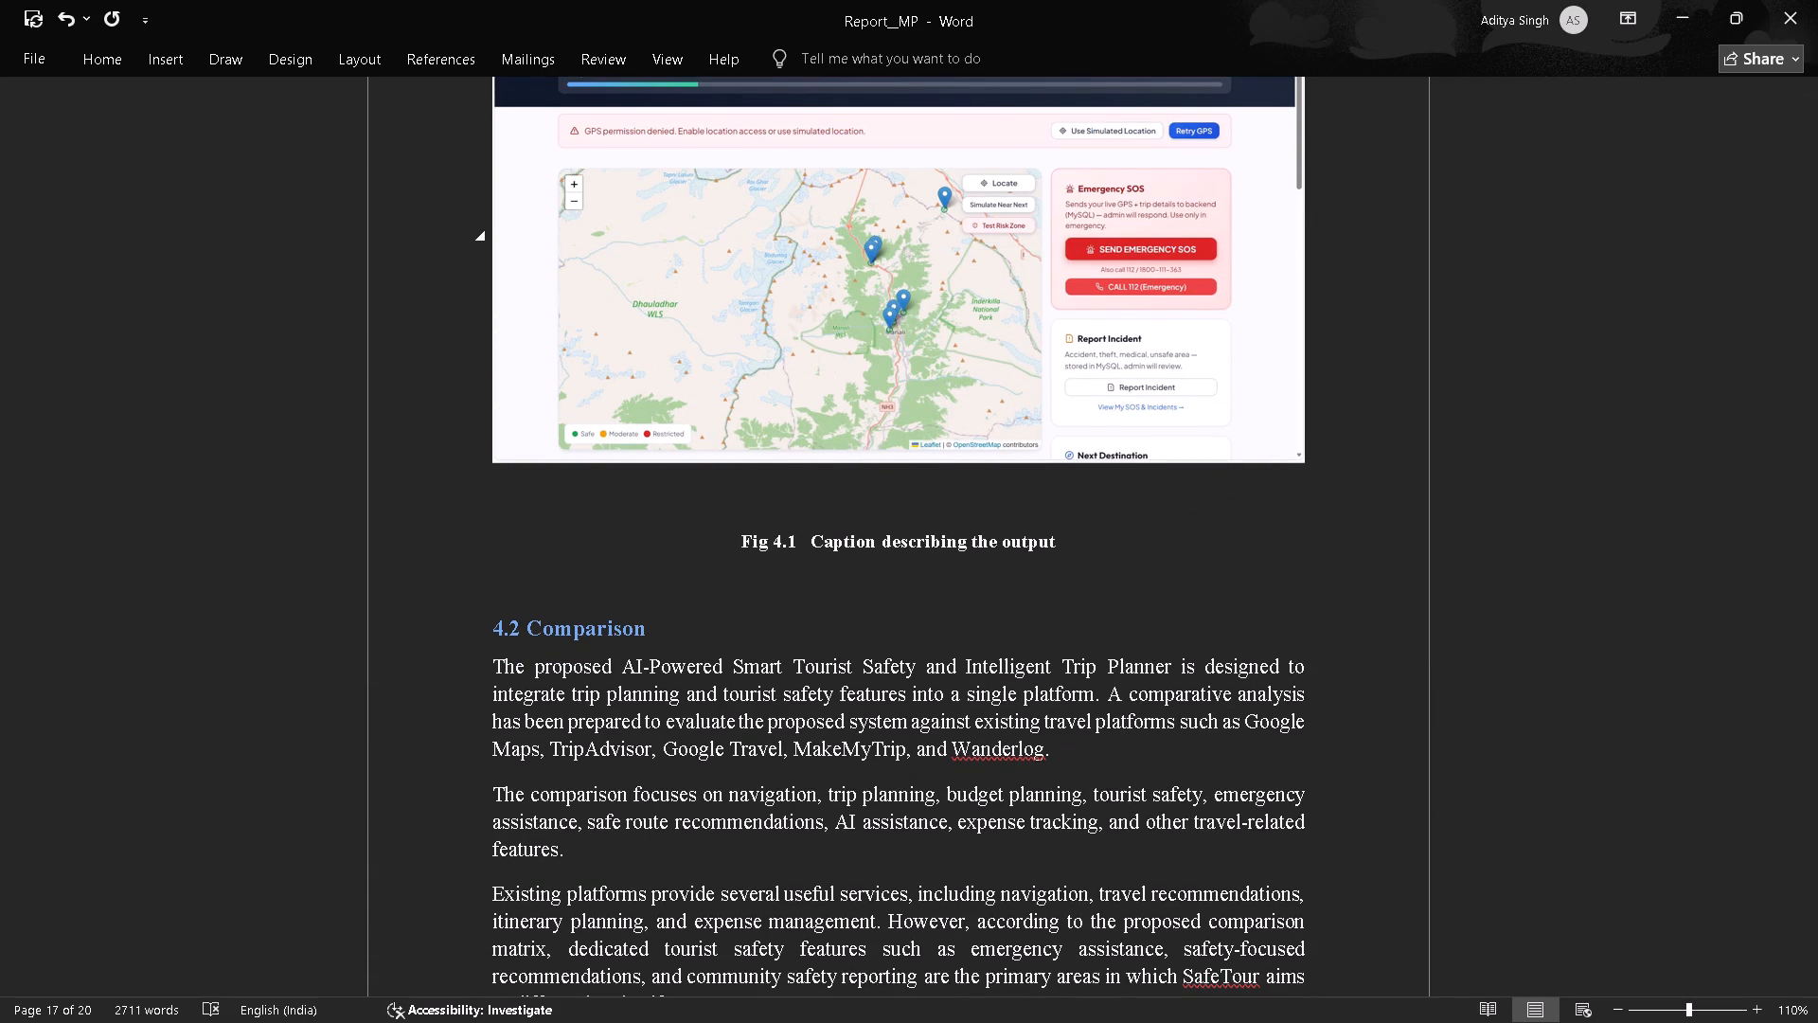
# Check how the comparison matrix picture and its Fig 4.2 caption are split across pages before section 5.
pyautogui.scroll(-2, 1114, 239)
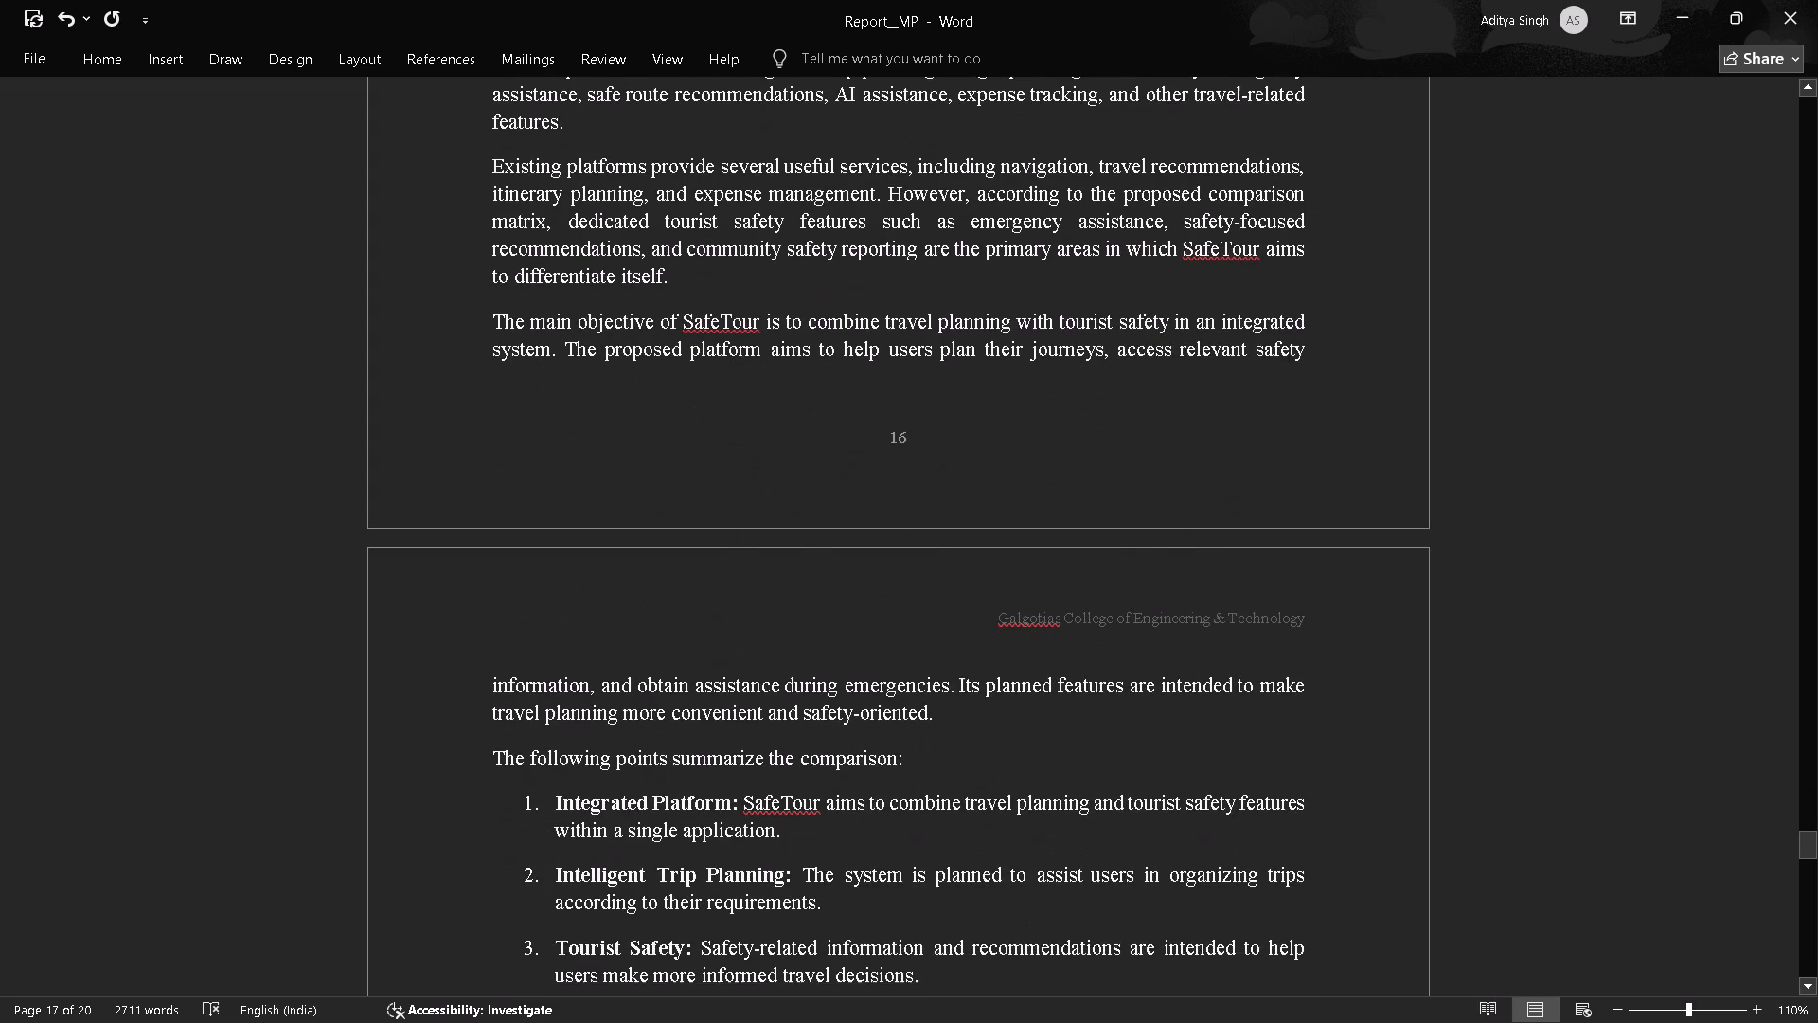
pyautogui.scroll(-2, 1114, 239)
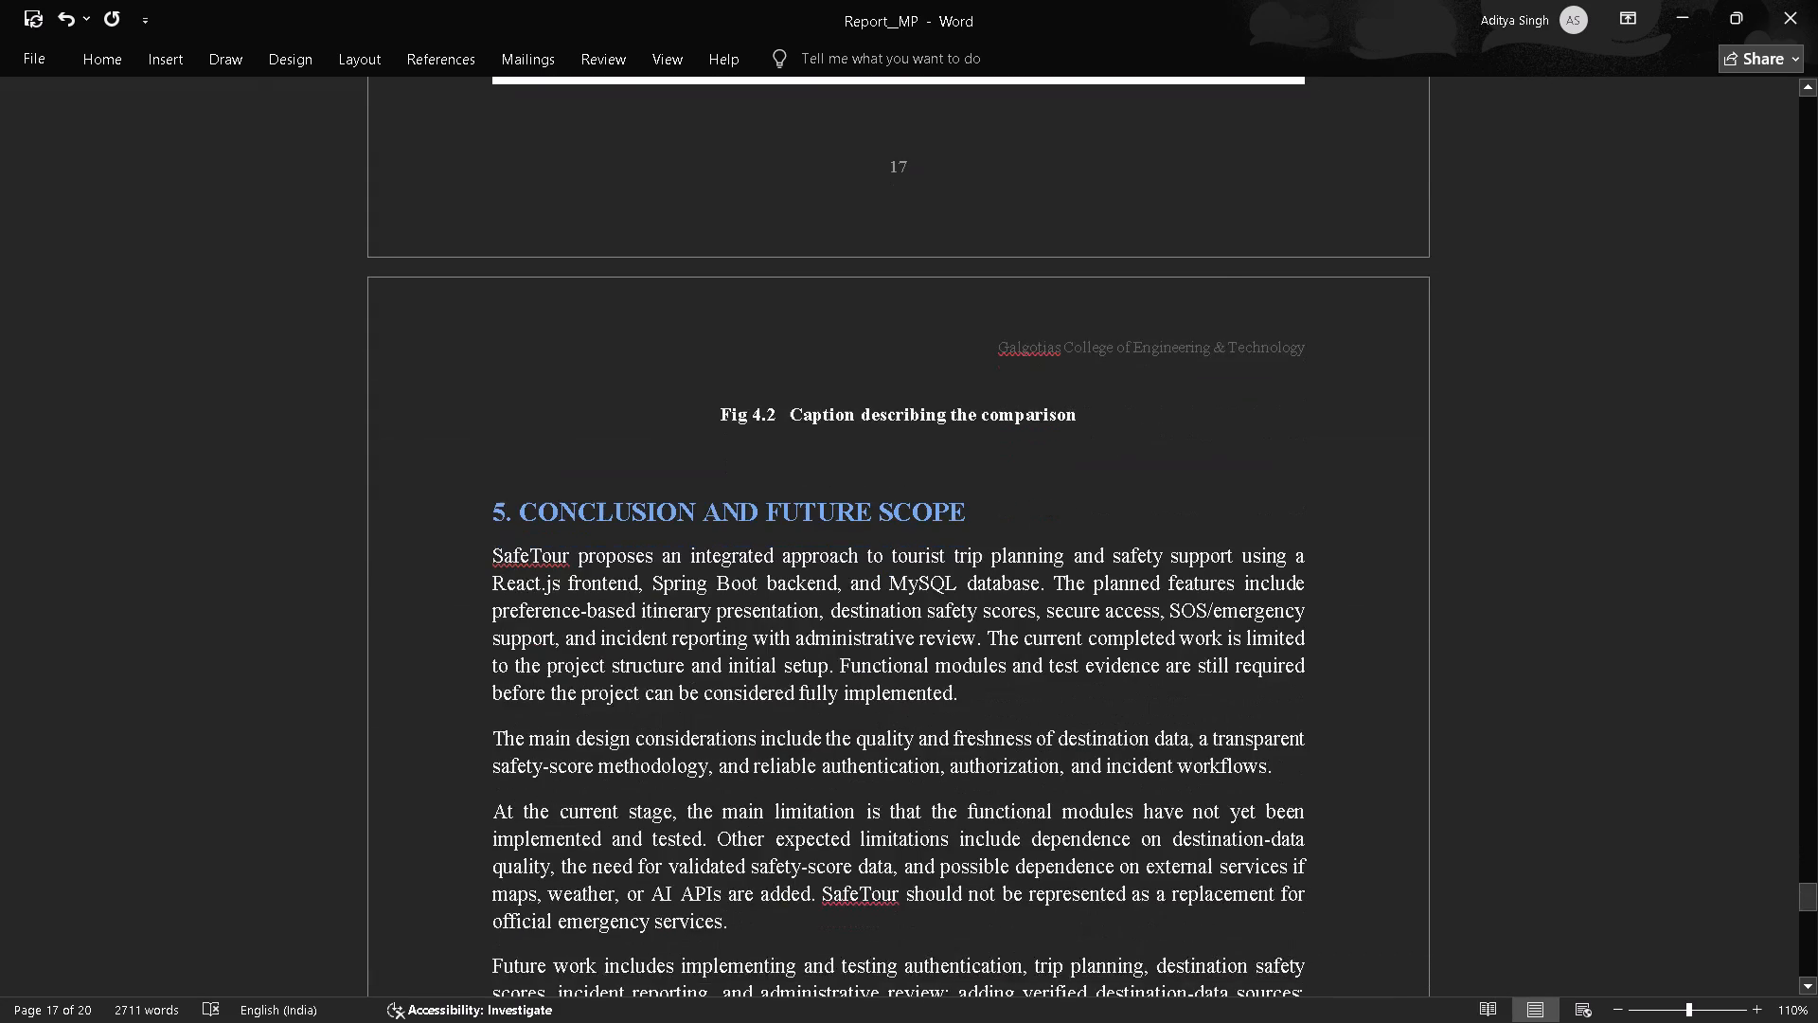
pyautogui.scroll(-1, 1114, 239)
pyautogui.scroll(1, 1114, 239)
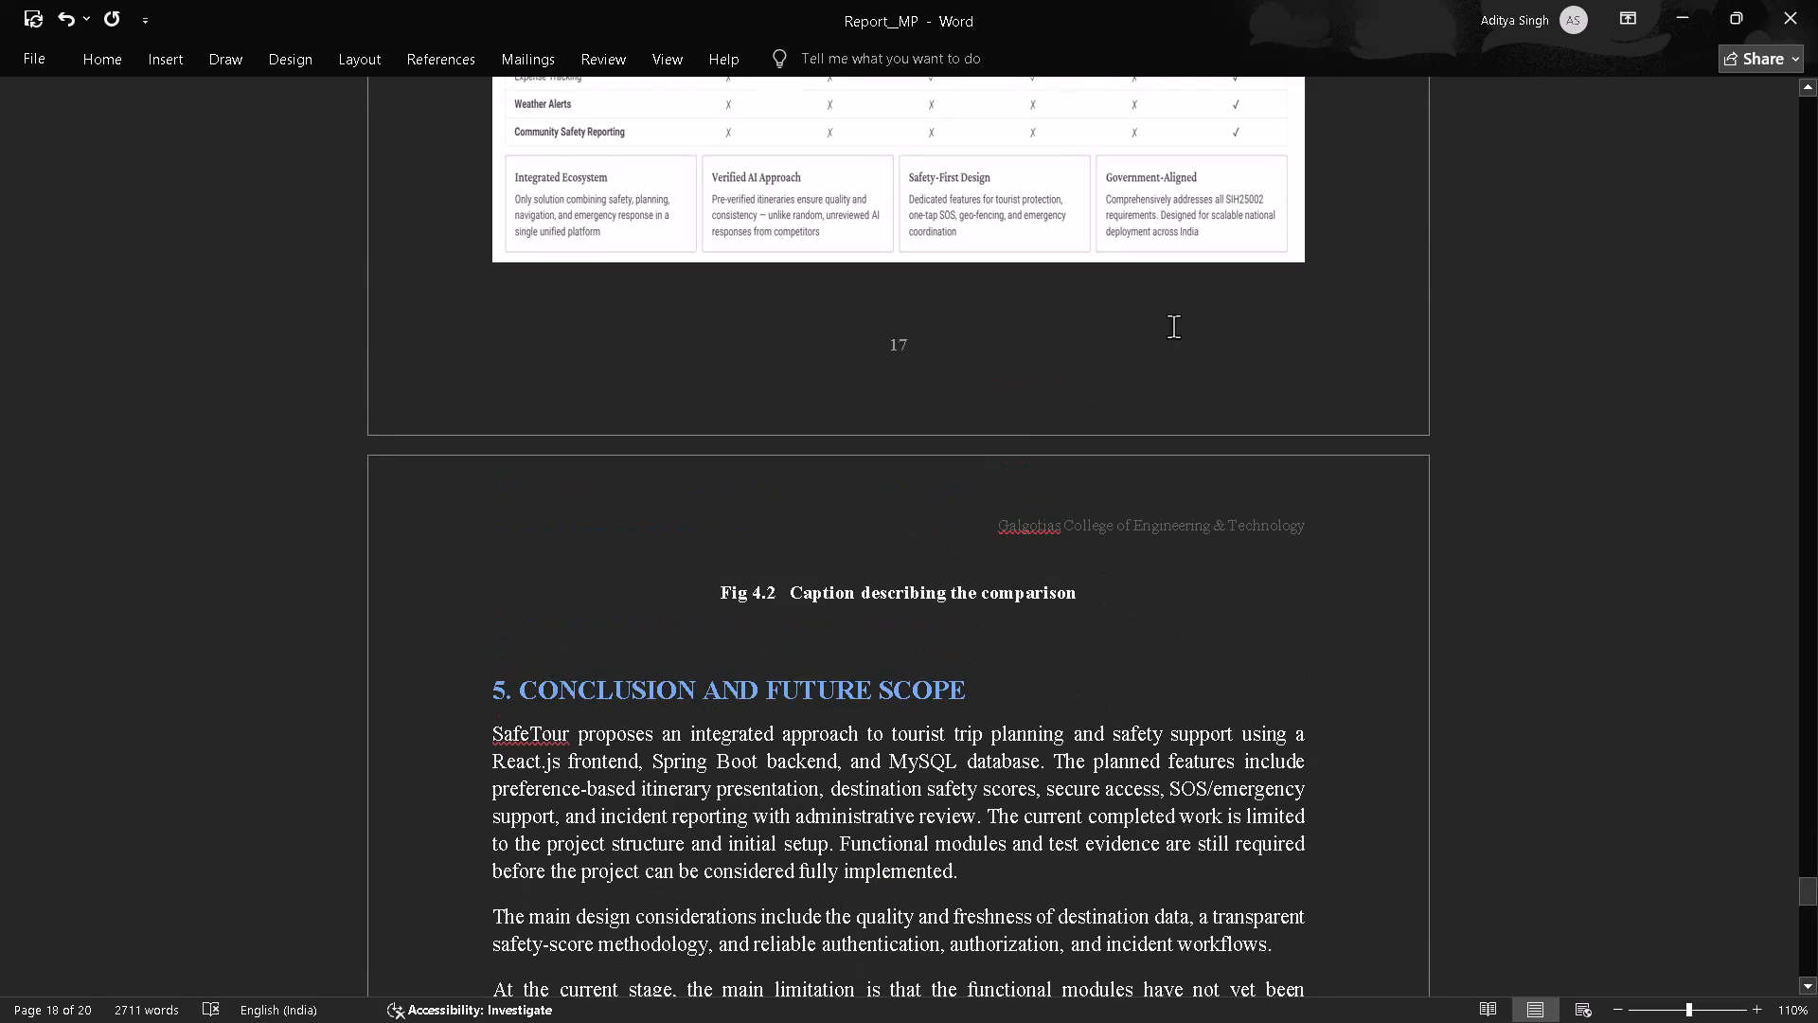
pyautogui.scroll(1, 1059, 313)
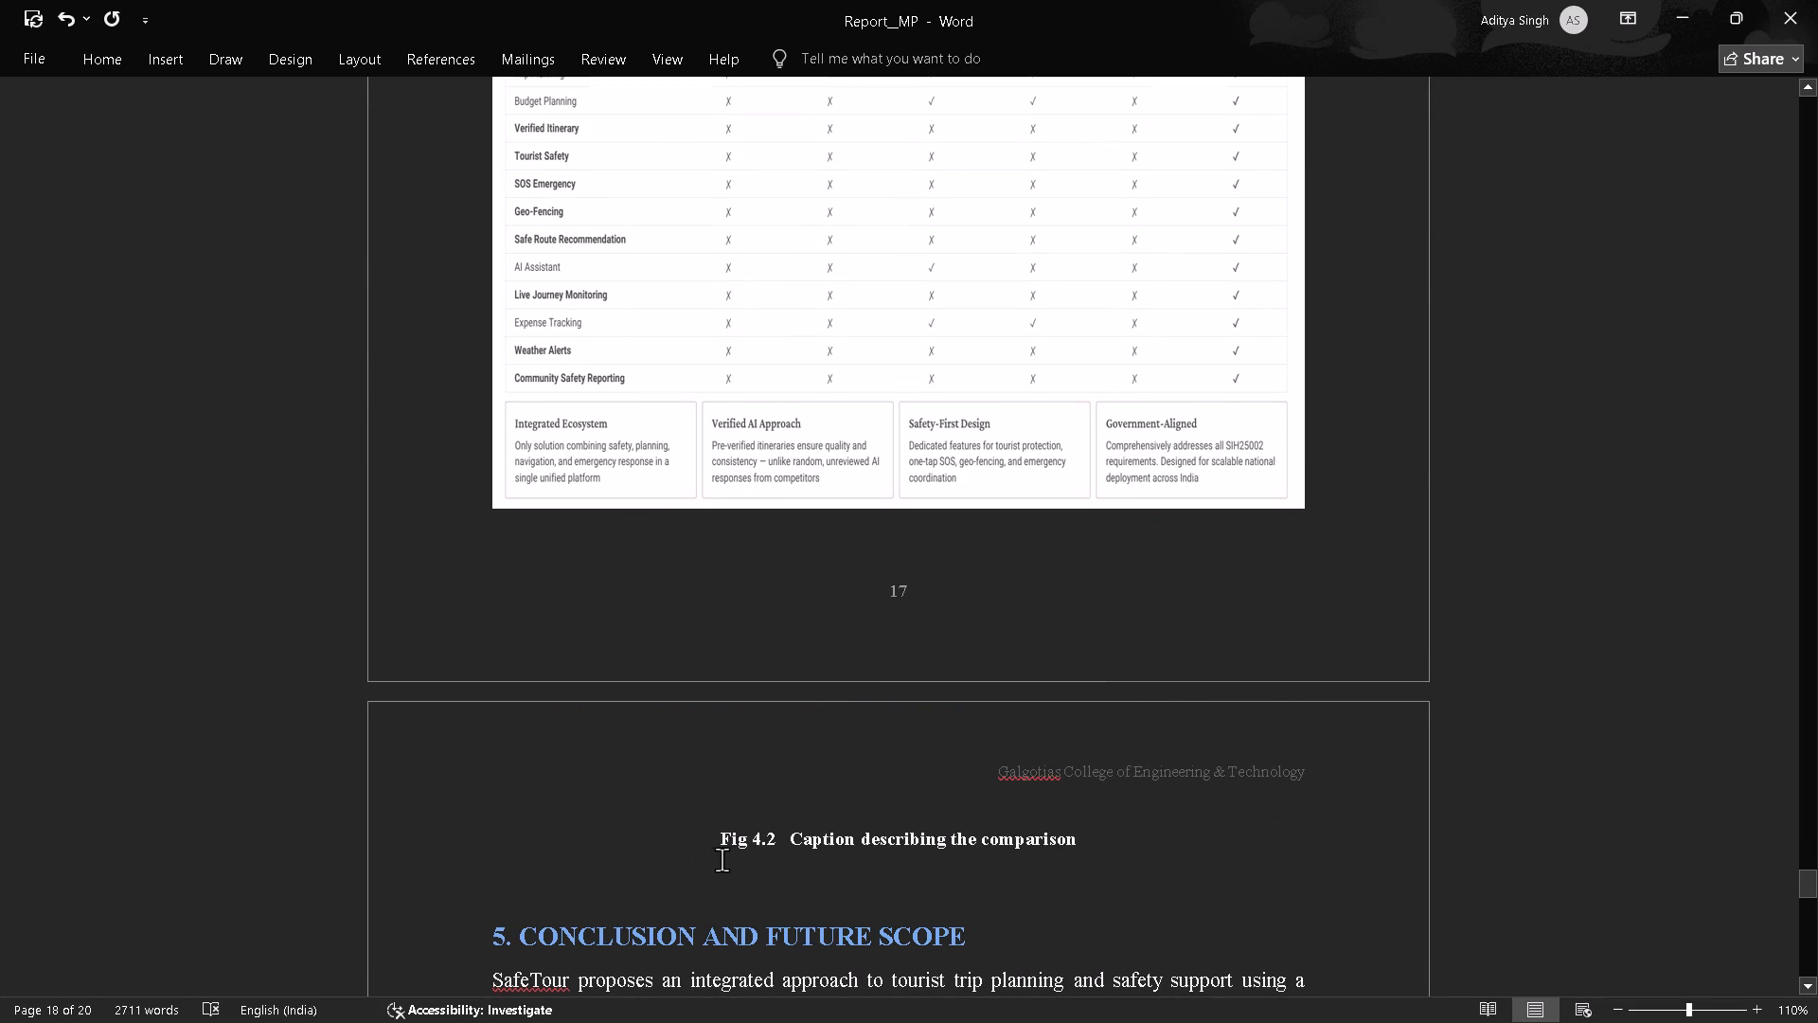
# Remove the blank line above the Fig 4.2 caption so it sits directly under the comparison matrix picture.
pyautogui.click(712, 844)
pyautogui.press('BackSpace')
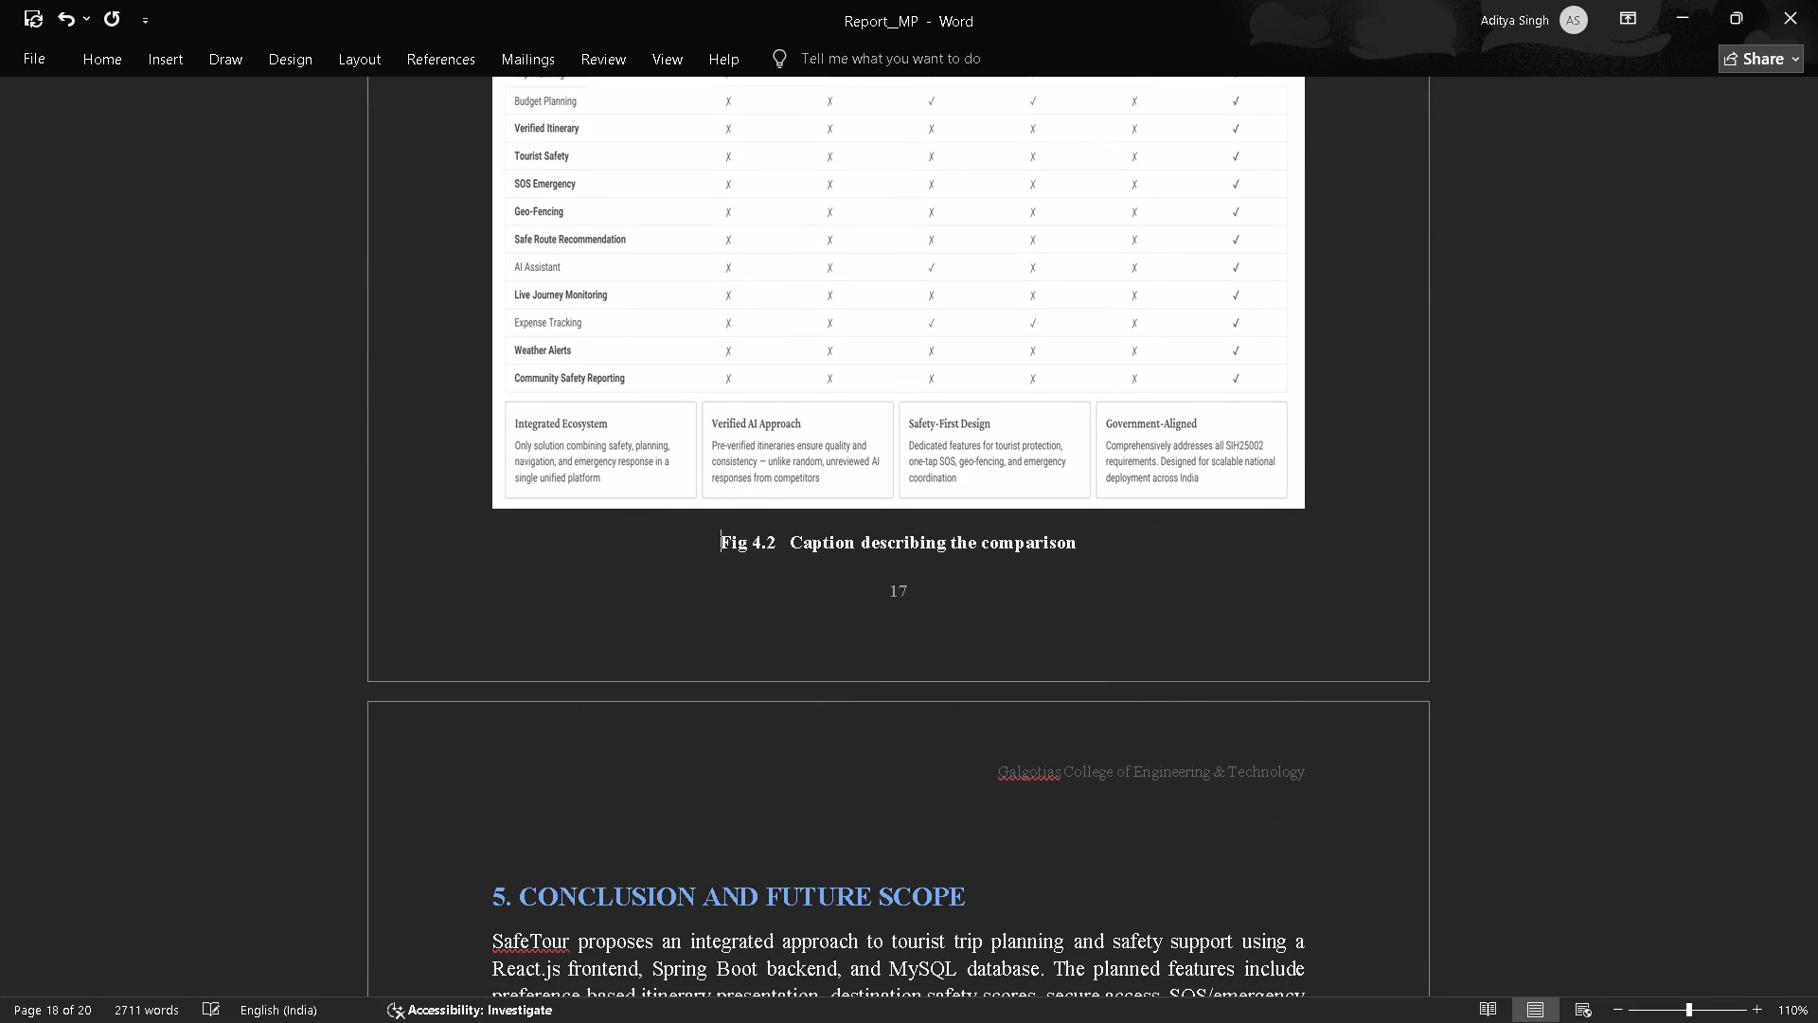
# Check the page layout of section 5 and the start of the references, and go back up through section 4 to Fig 3.1.
pyautogui.hscroll(1, 712, 844)
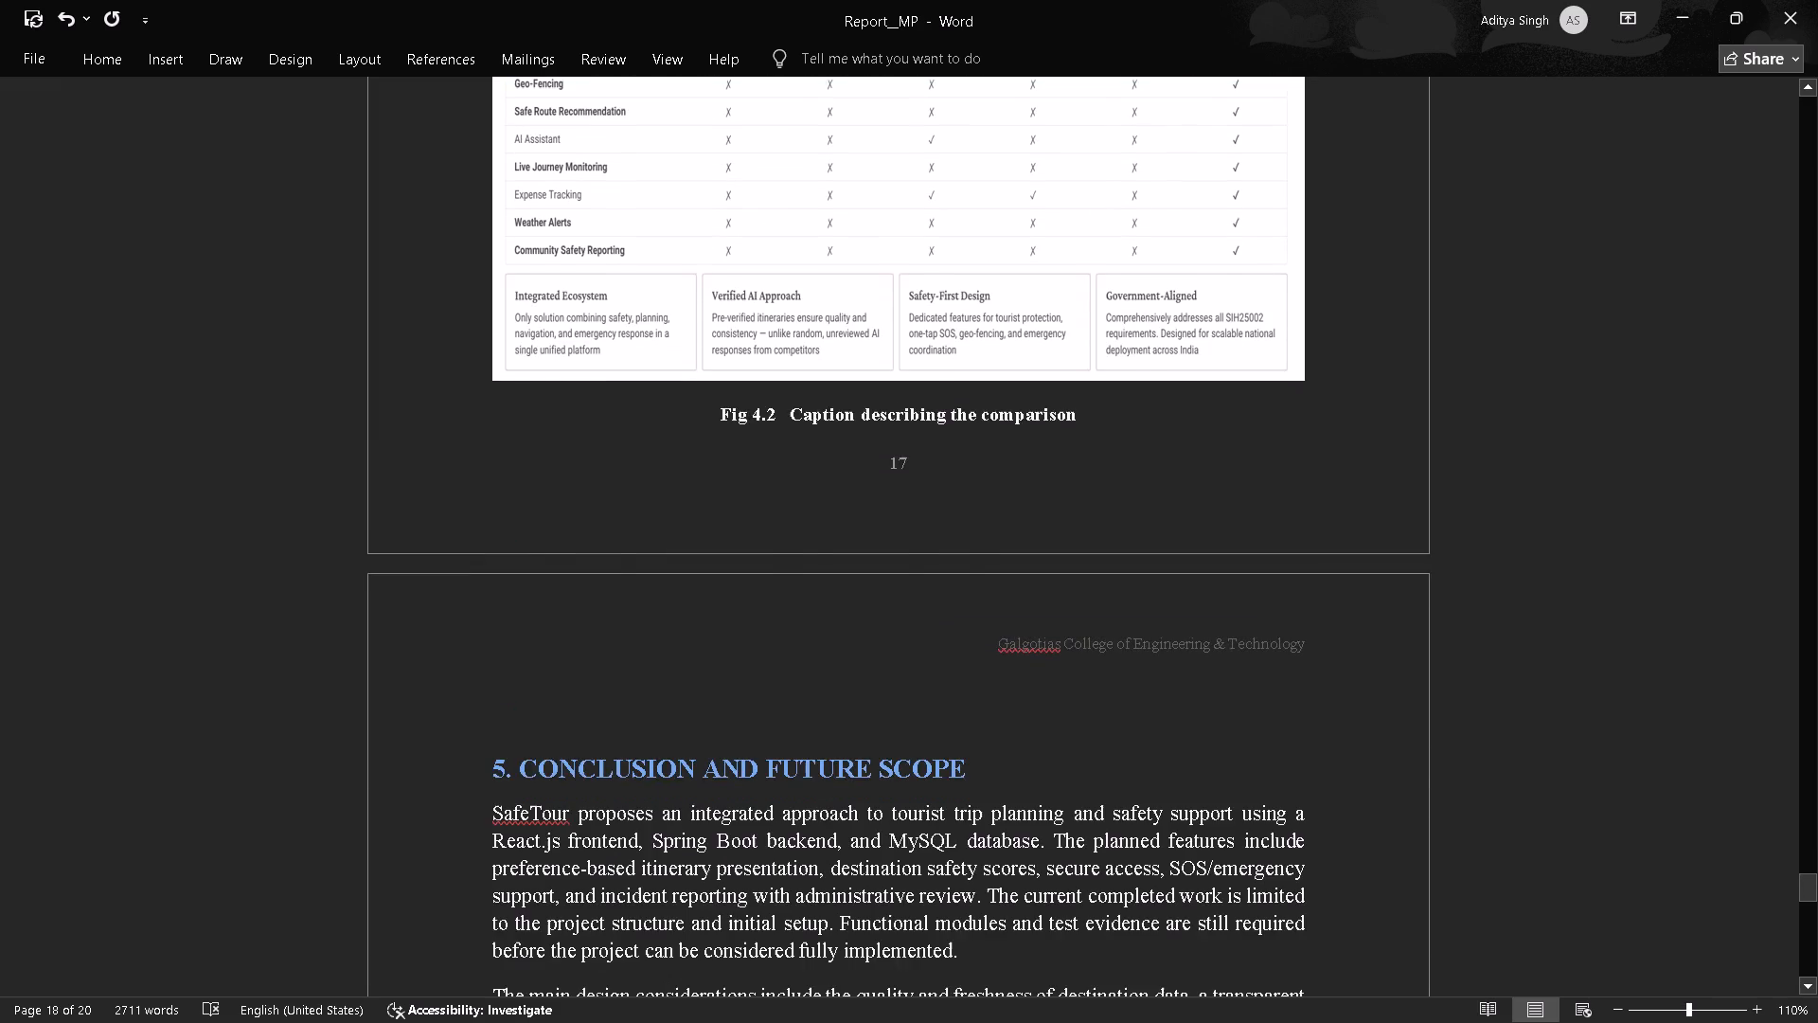
pyautogui.hscroll(1, 712, 844)
pyautogui.scroll(-2, 712, 844)
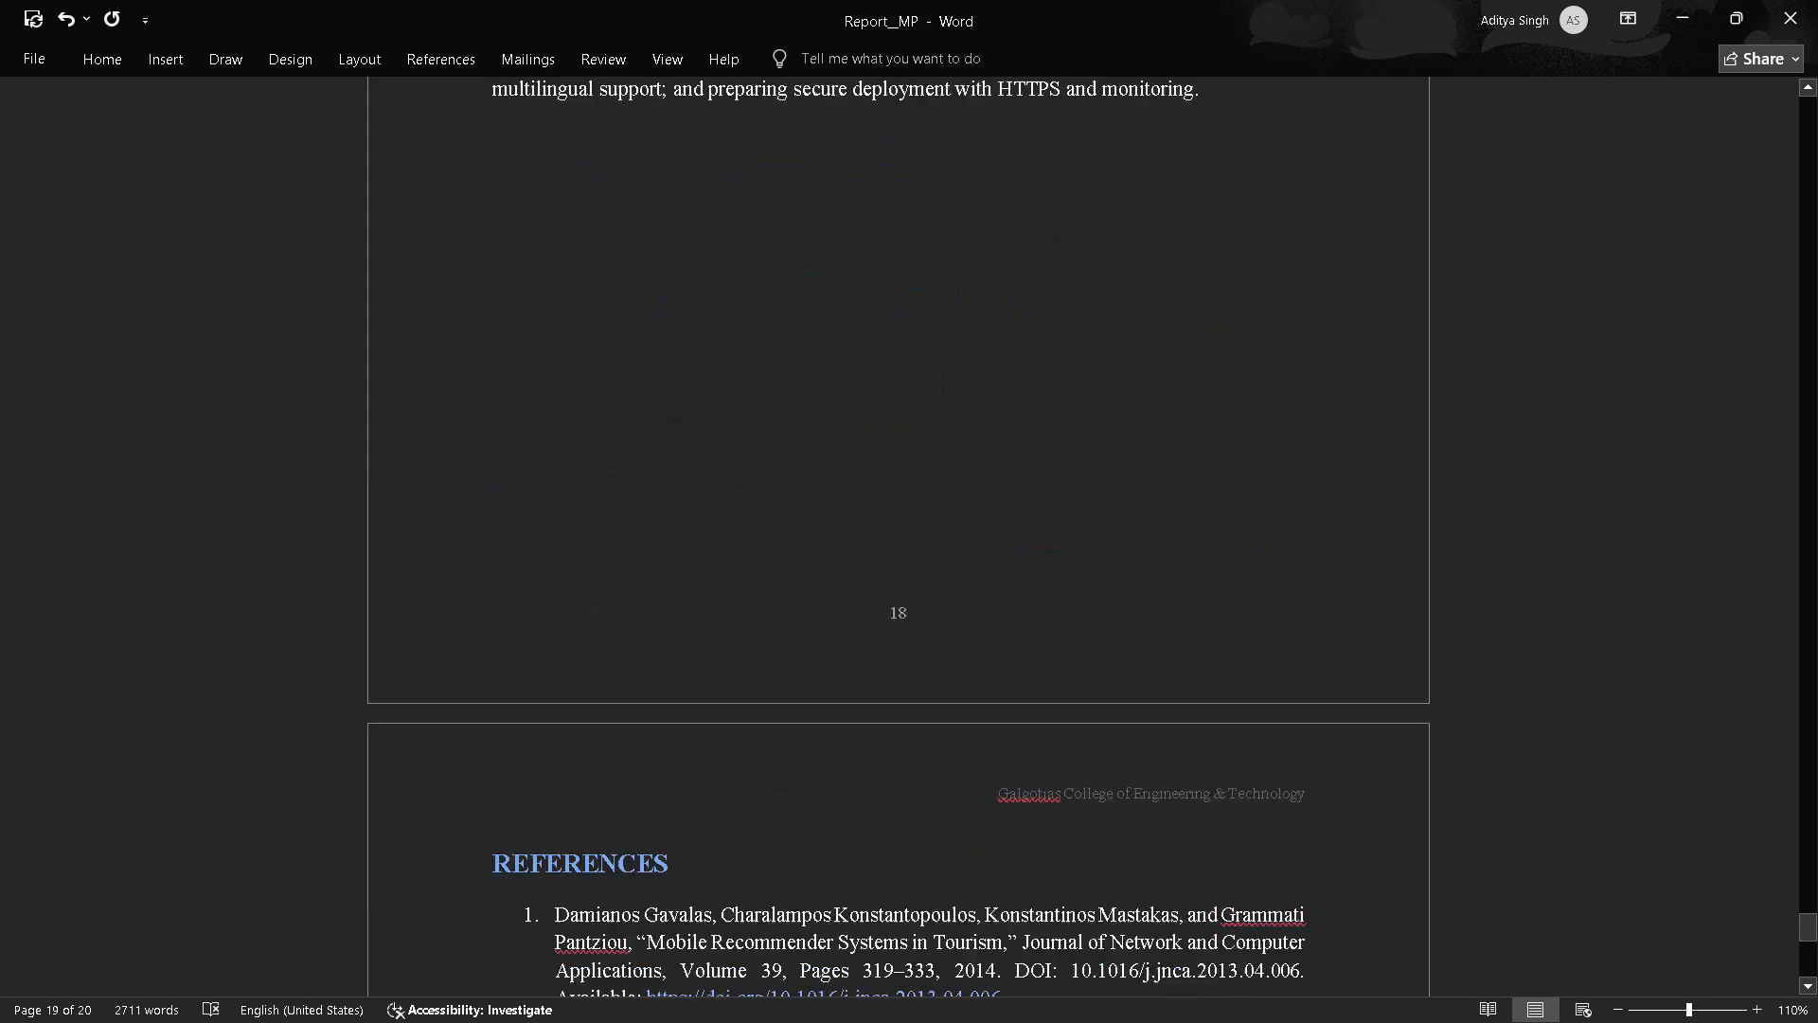
pyautogui.scroll(-1, 712, 844)
pyautogui.scroll(2, 712, 844)
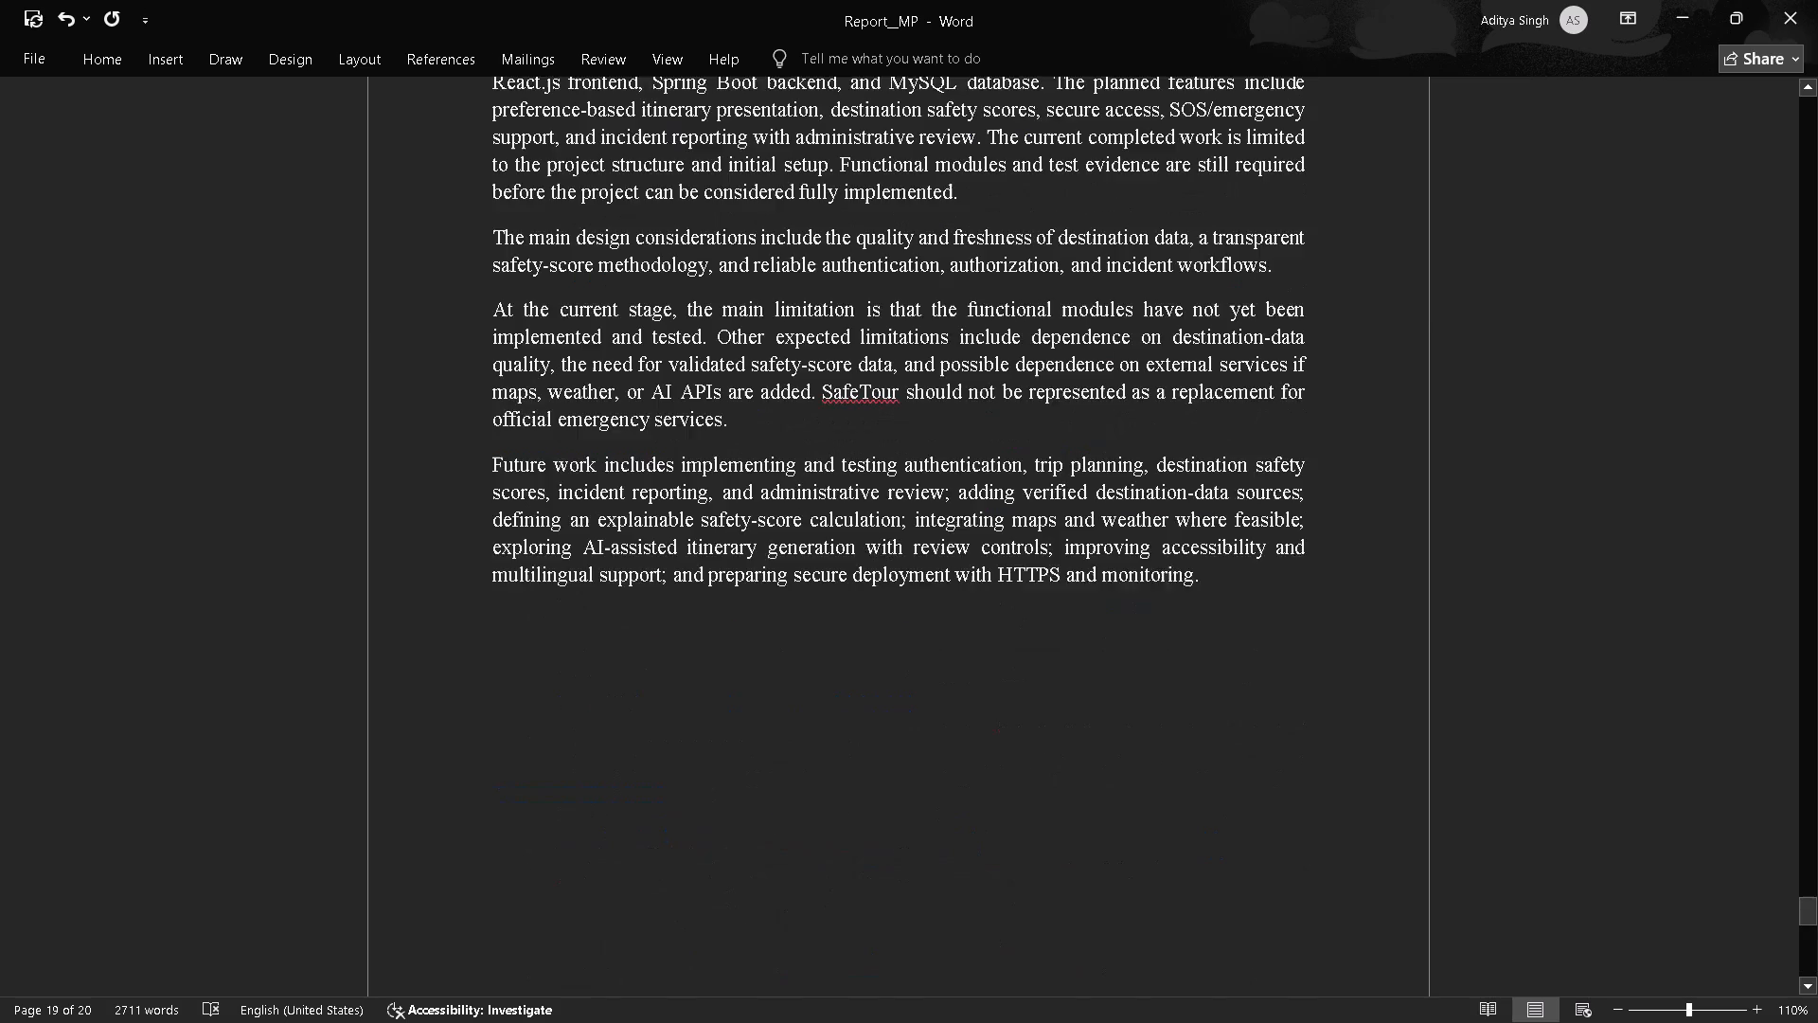
pyautogui.scroll(2, 712, 844)
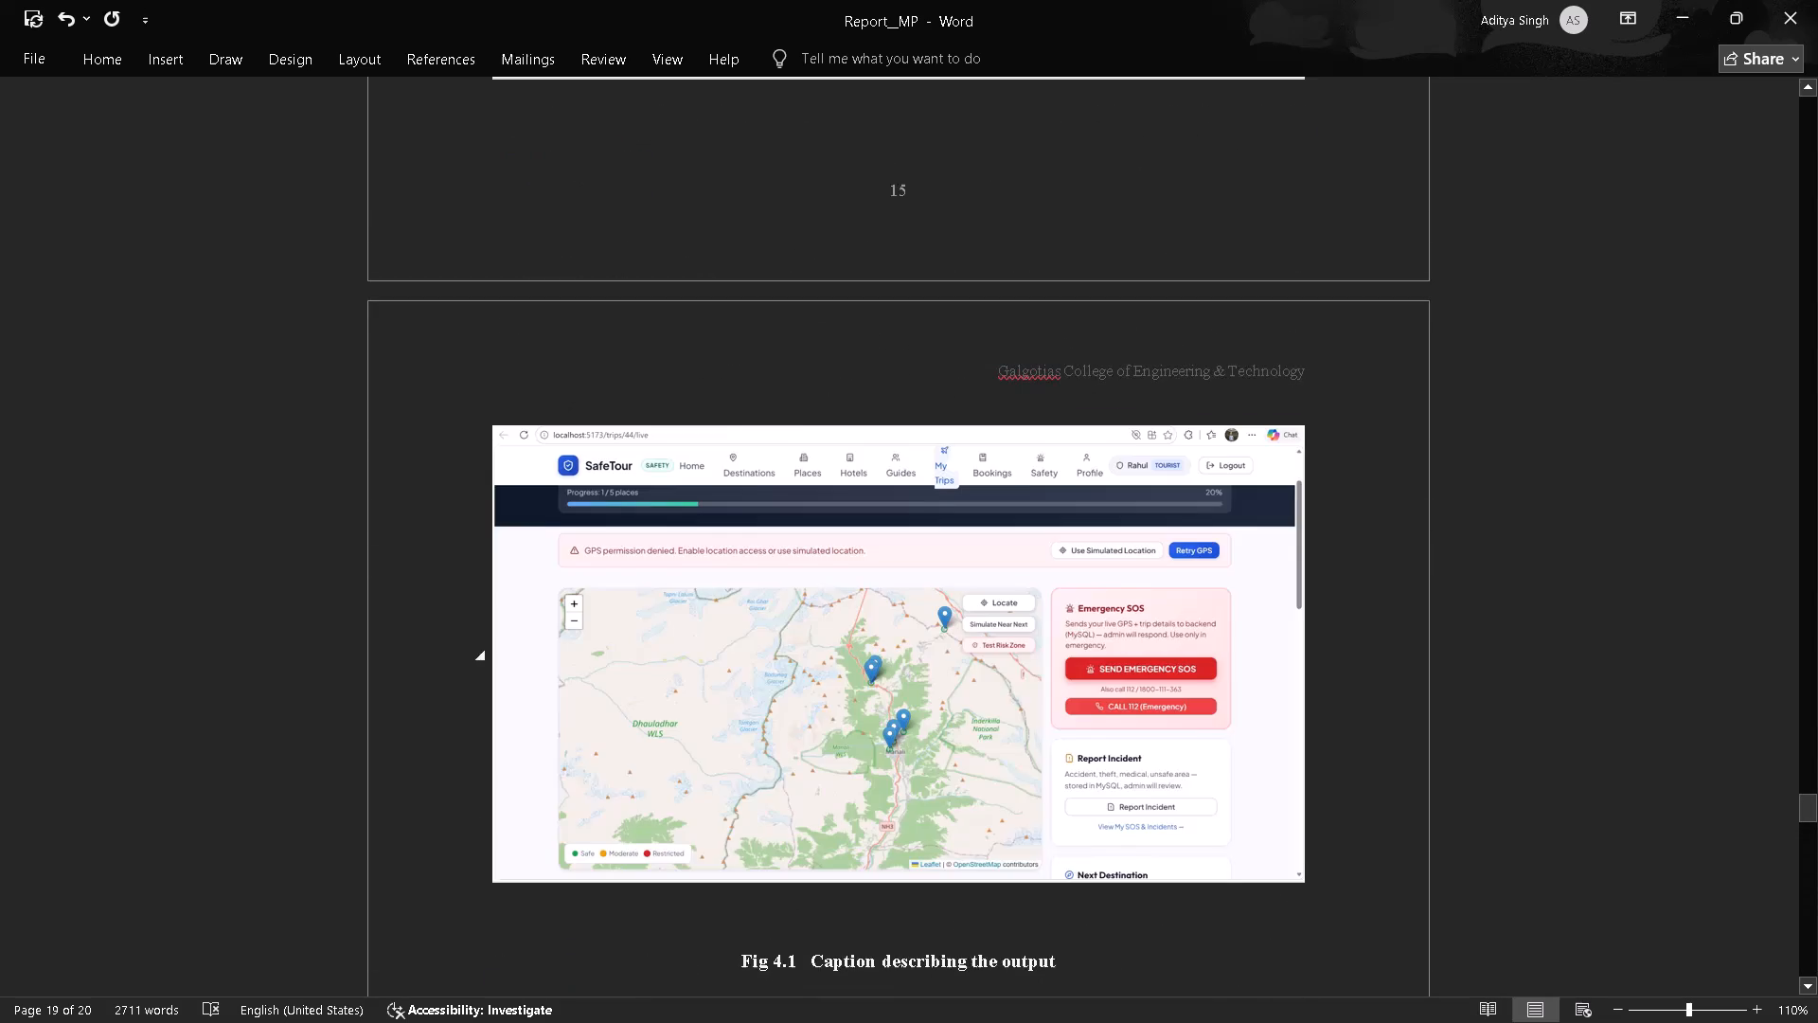
pyautogui.scroll(3, 712, 844)
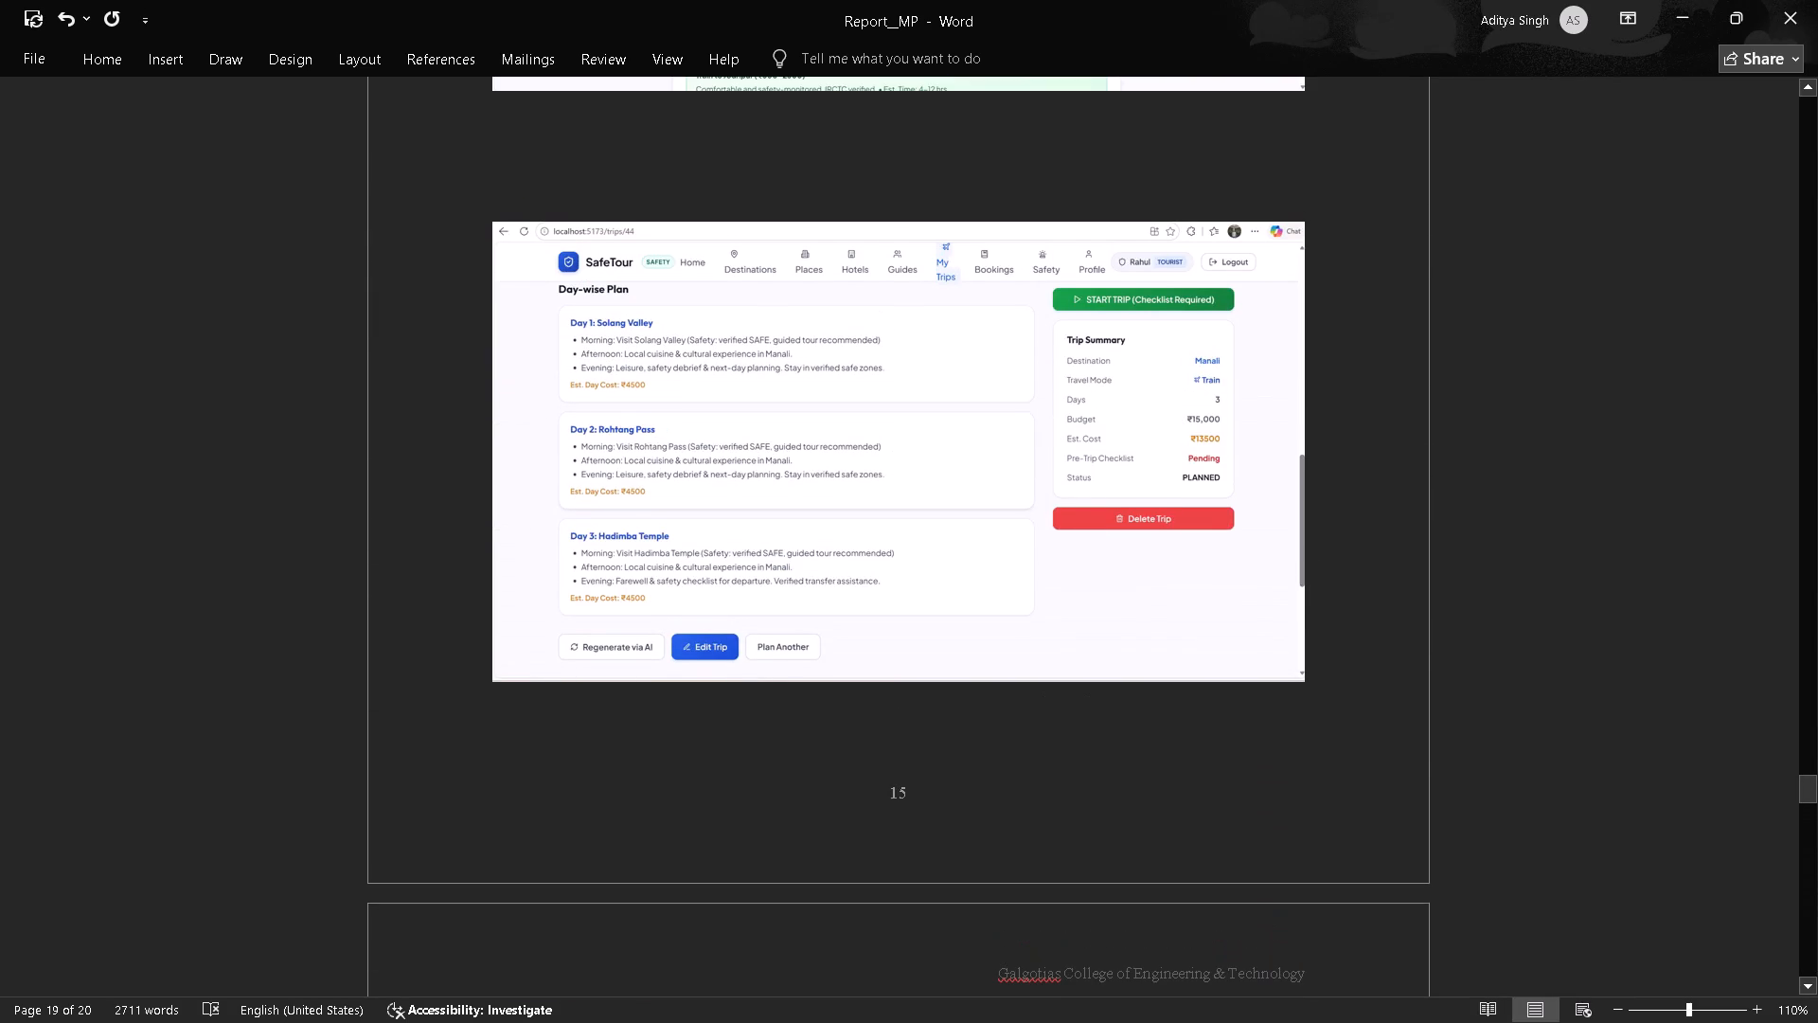
pyautogui.hscroll(1, 712, 844)
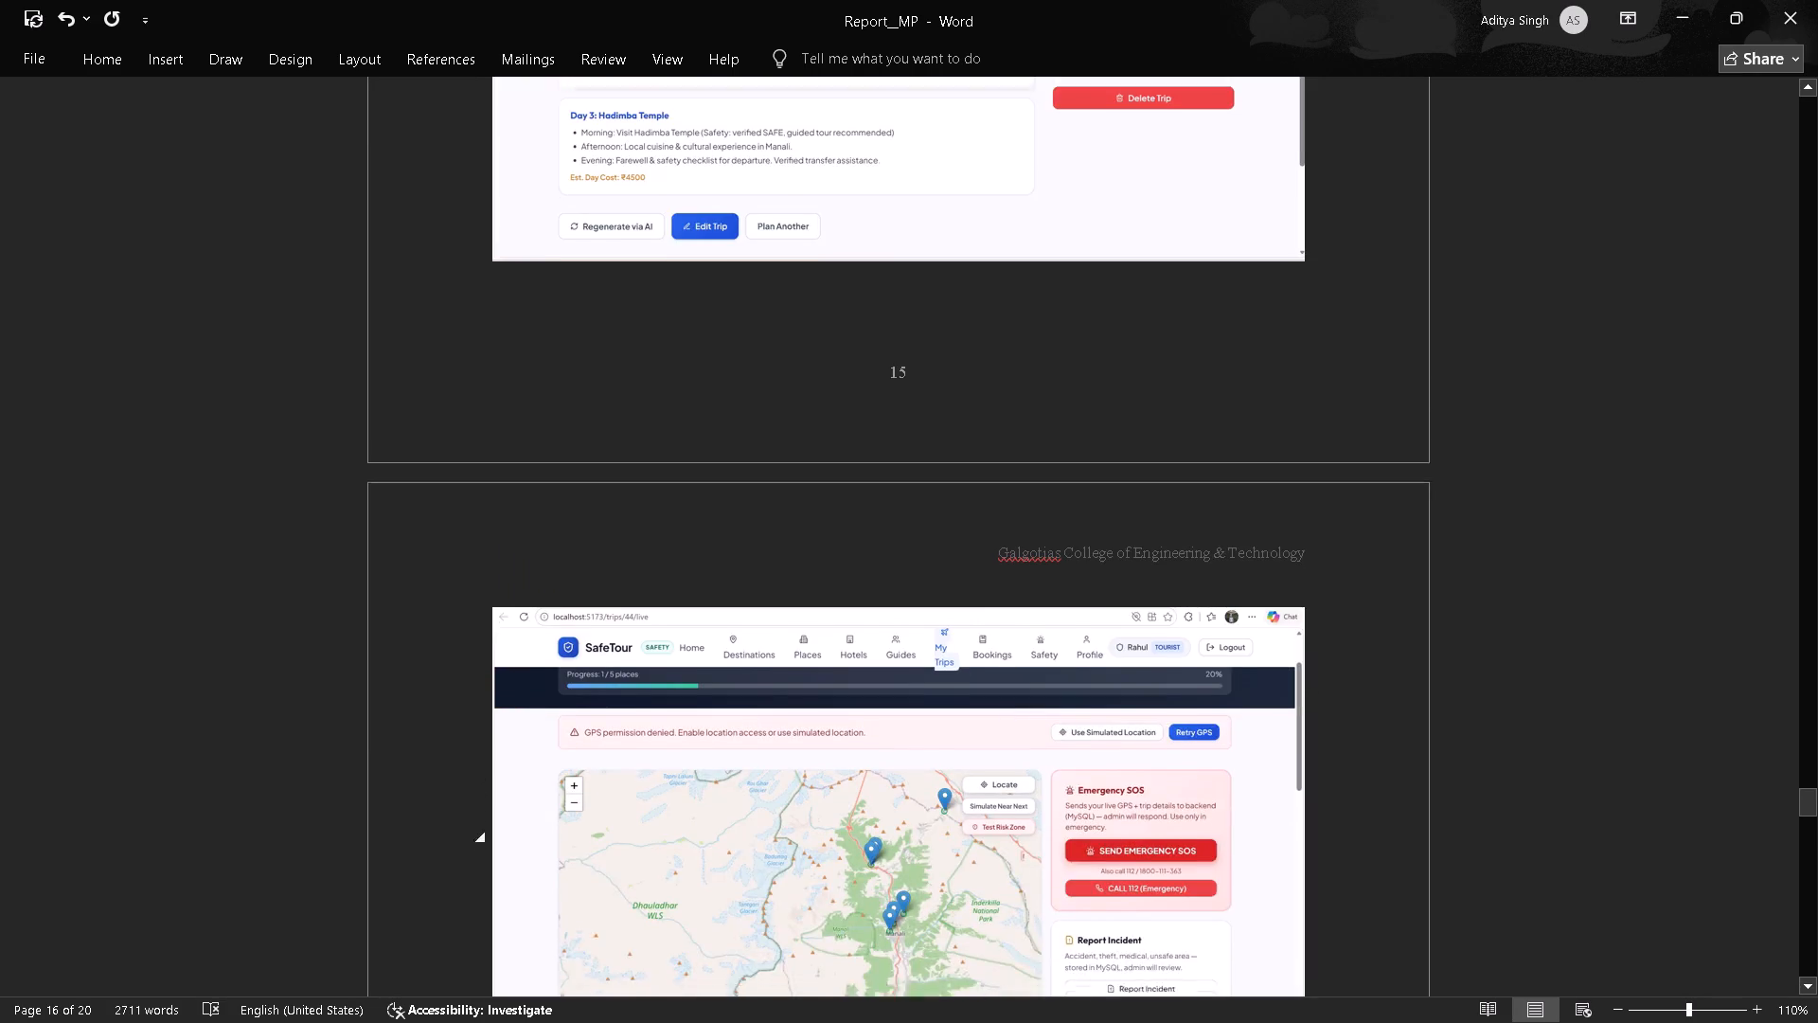
pyautogui.hscroll(1, 712, 844)
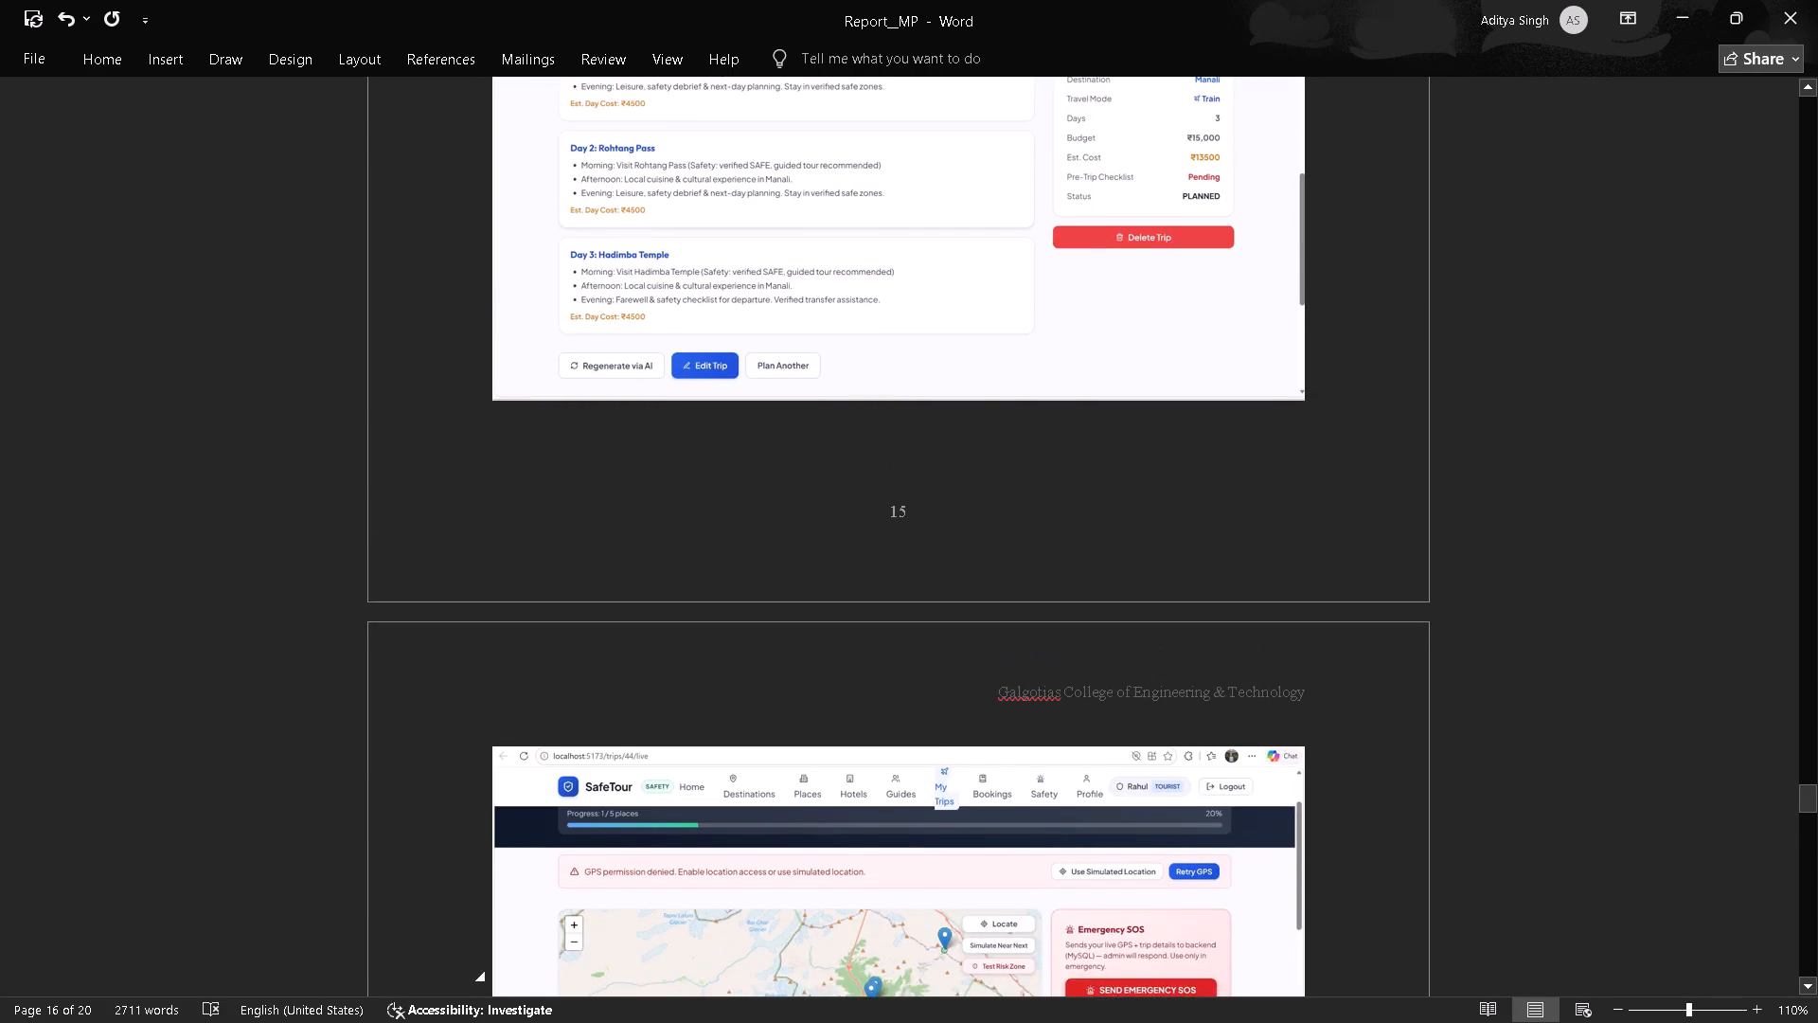
pyautogui.scroll(3, 712, 844)
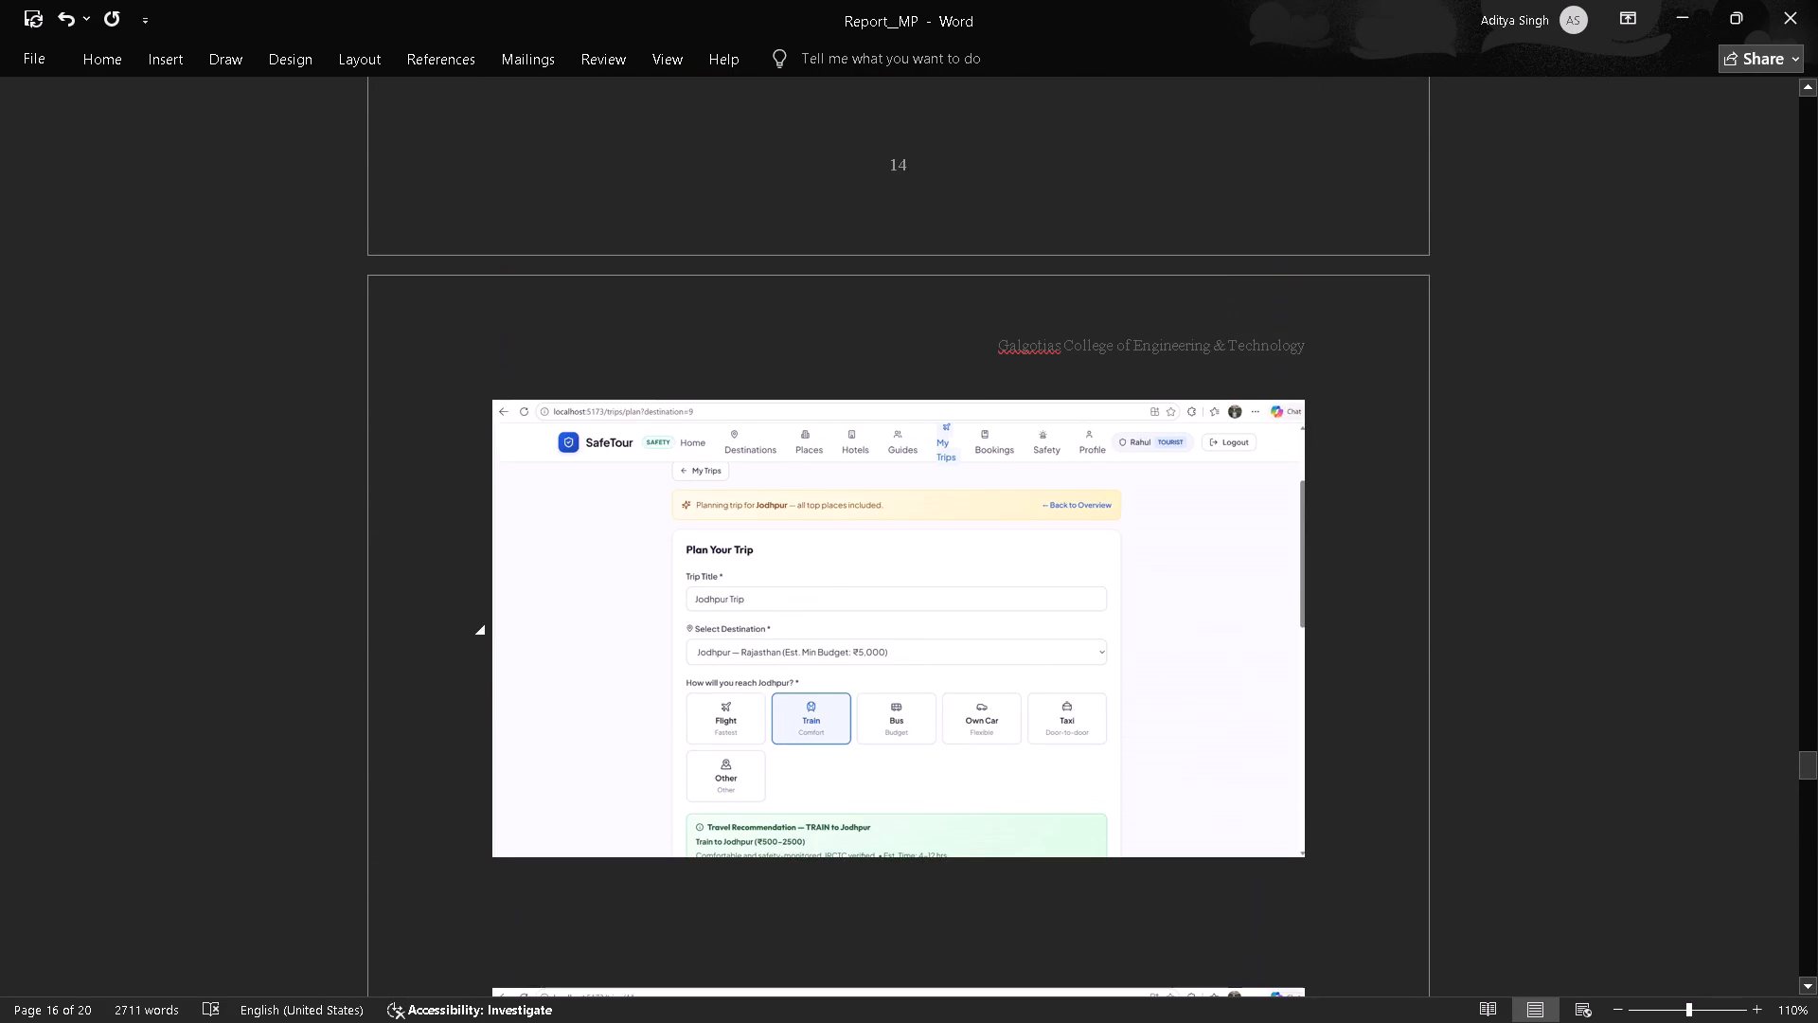
pyautogui.scroll(5, 712, 844)
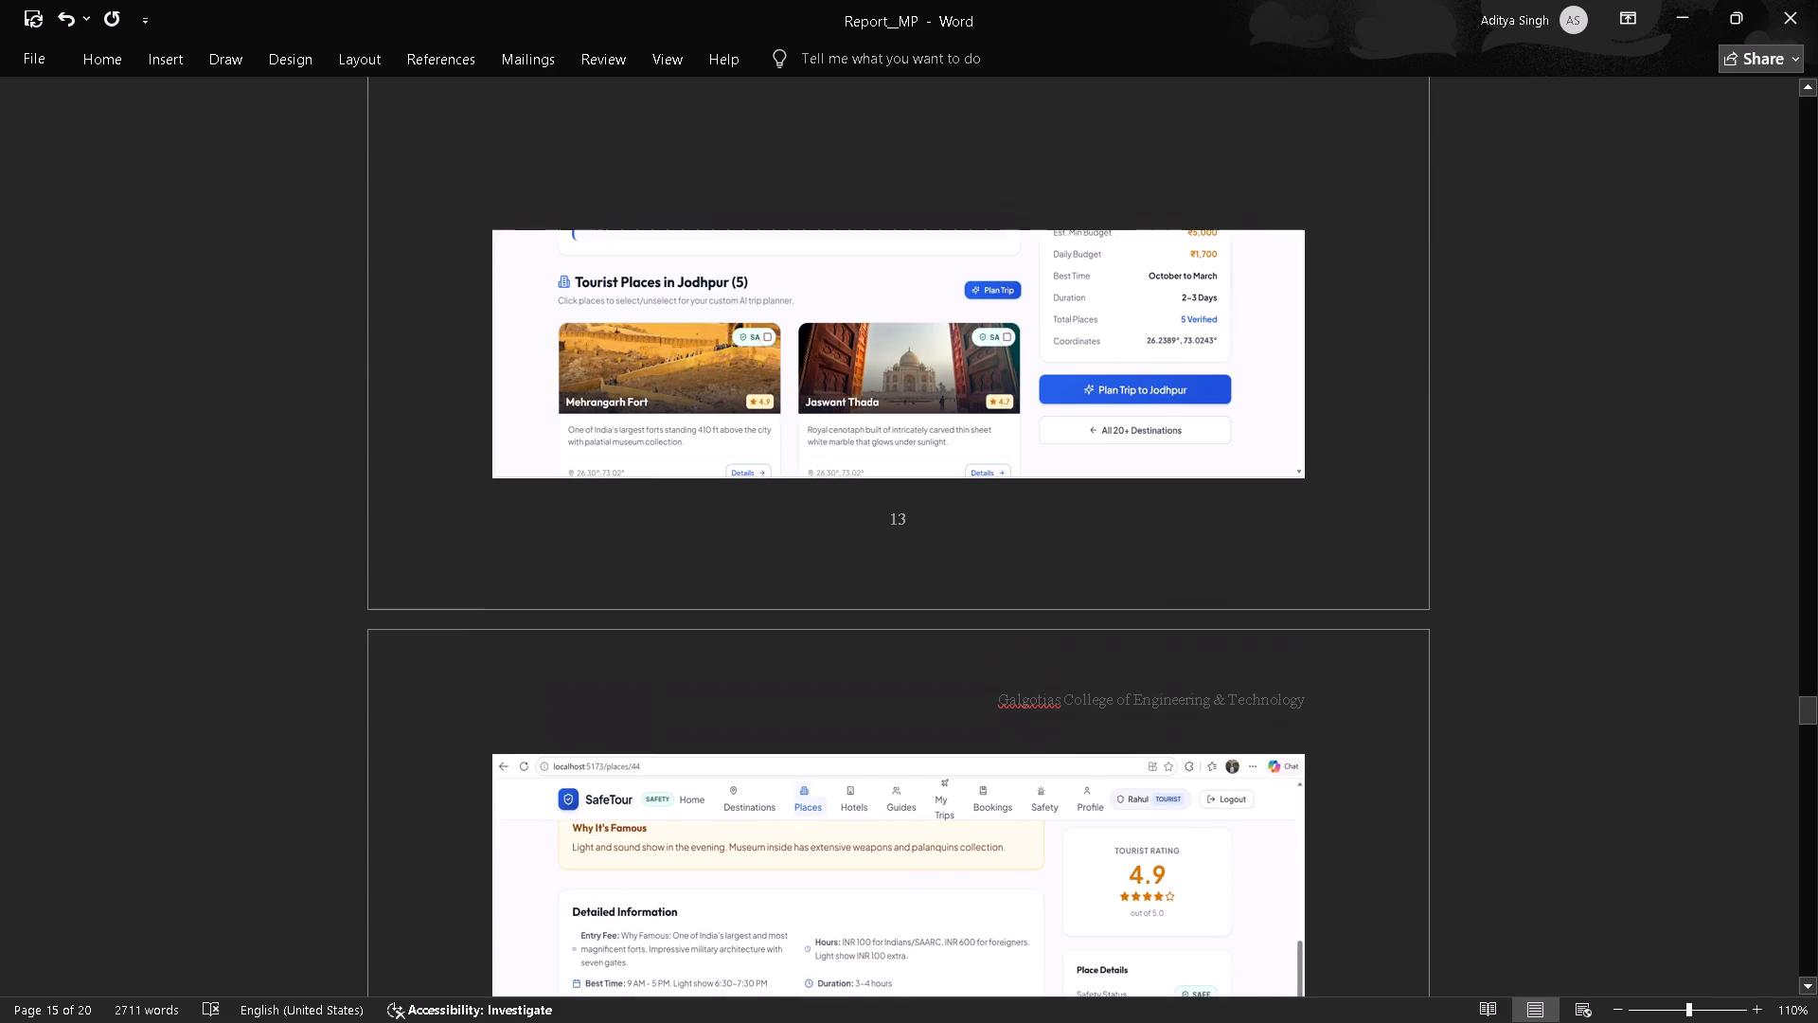
pyautogui.scroll(3, 712, 844)
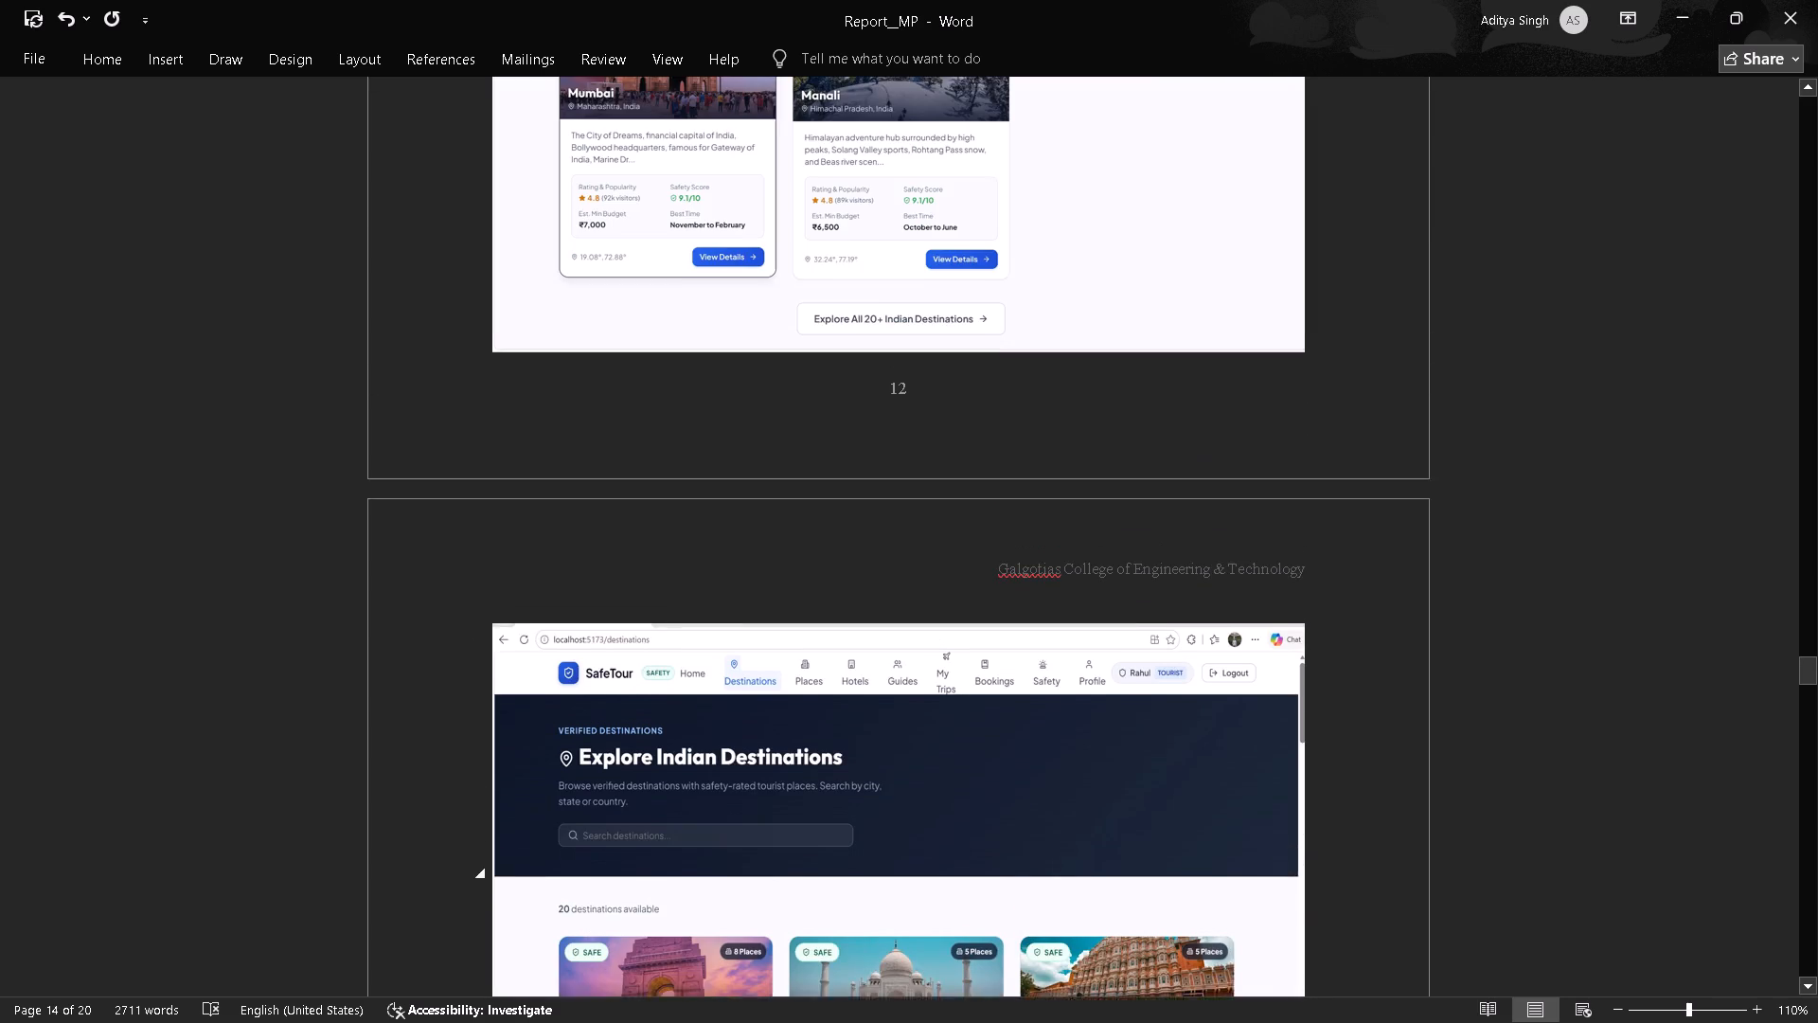
pyautogui.scroll(2, 712, 844)
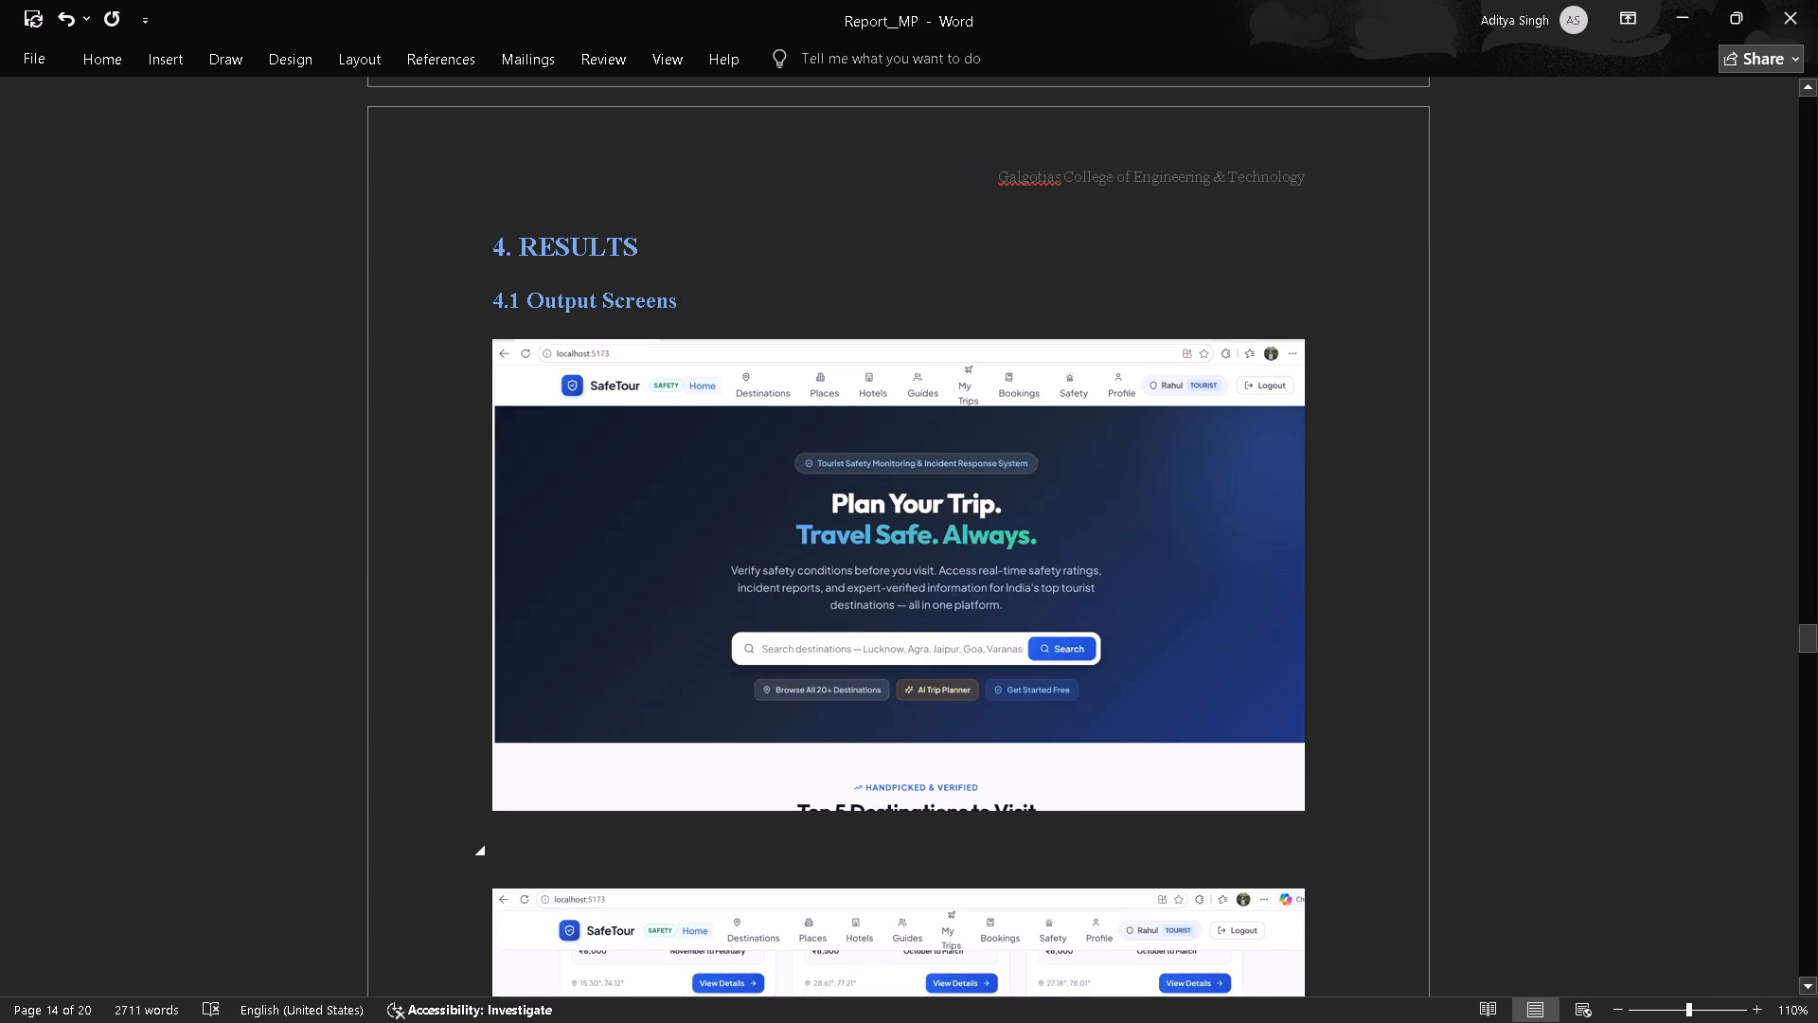
pyautogui.scroll(2, 712, 844)
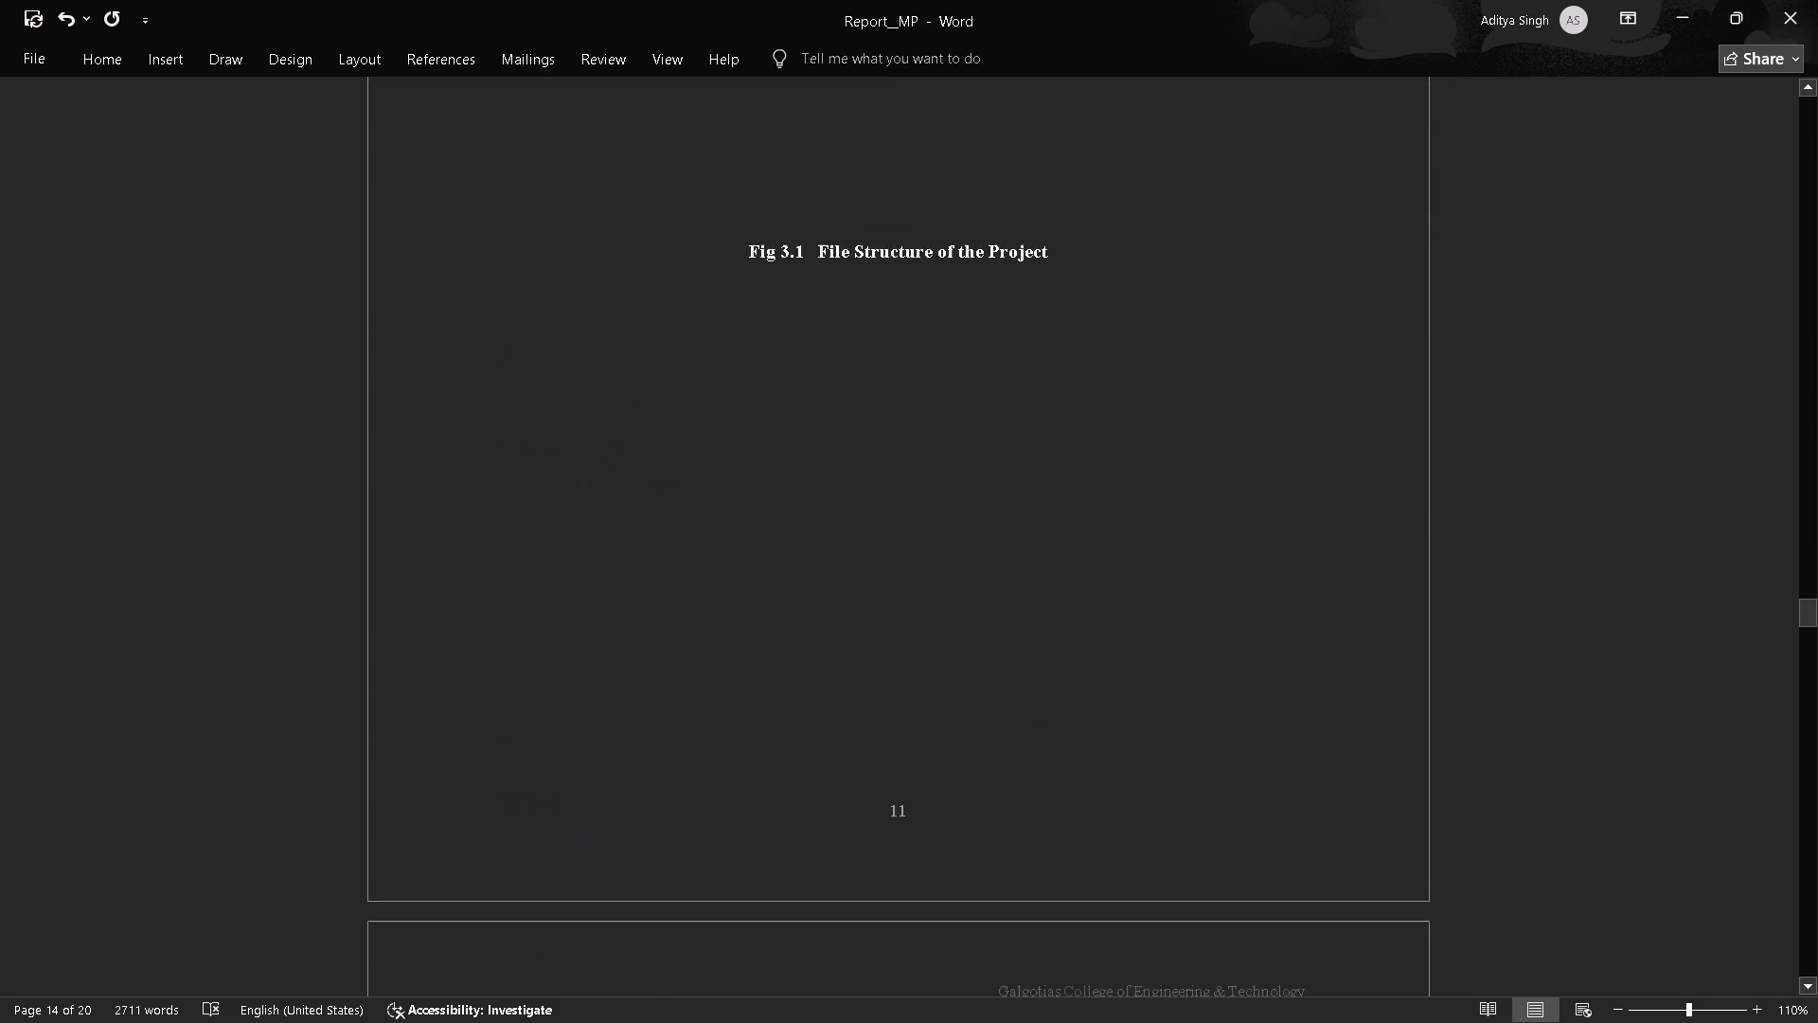
# Enlarge the project file structure screenshot above the Fig 3.1 caption, making it taller and wider.
pyautogui.scroll(2, 712, 844)
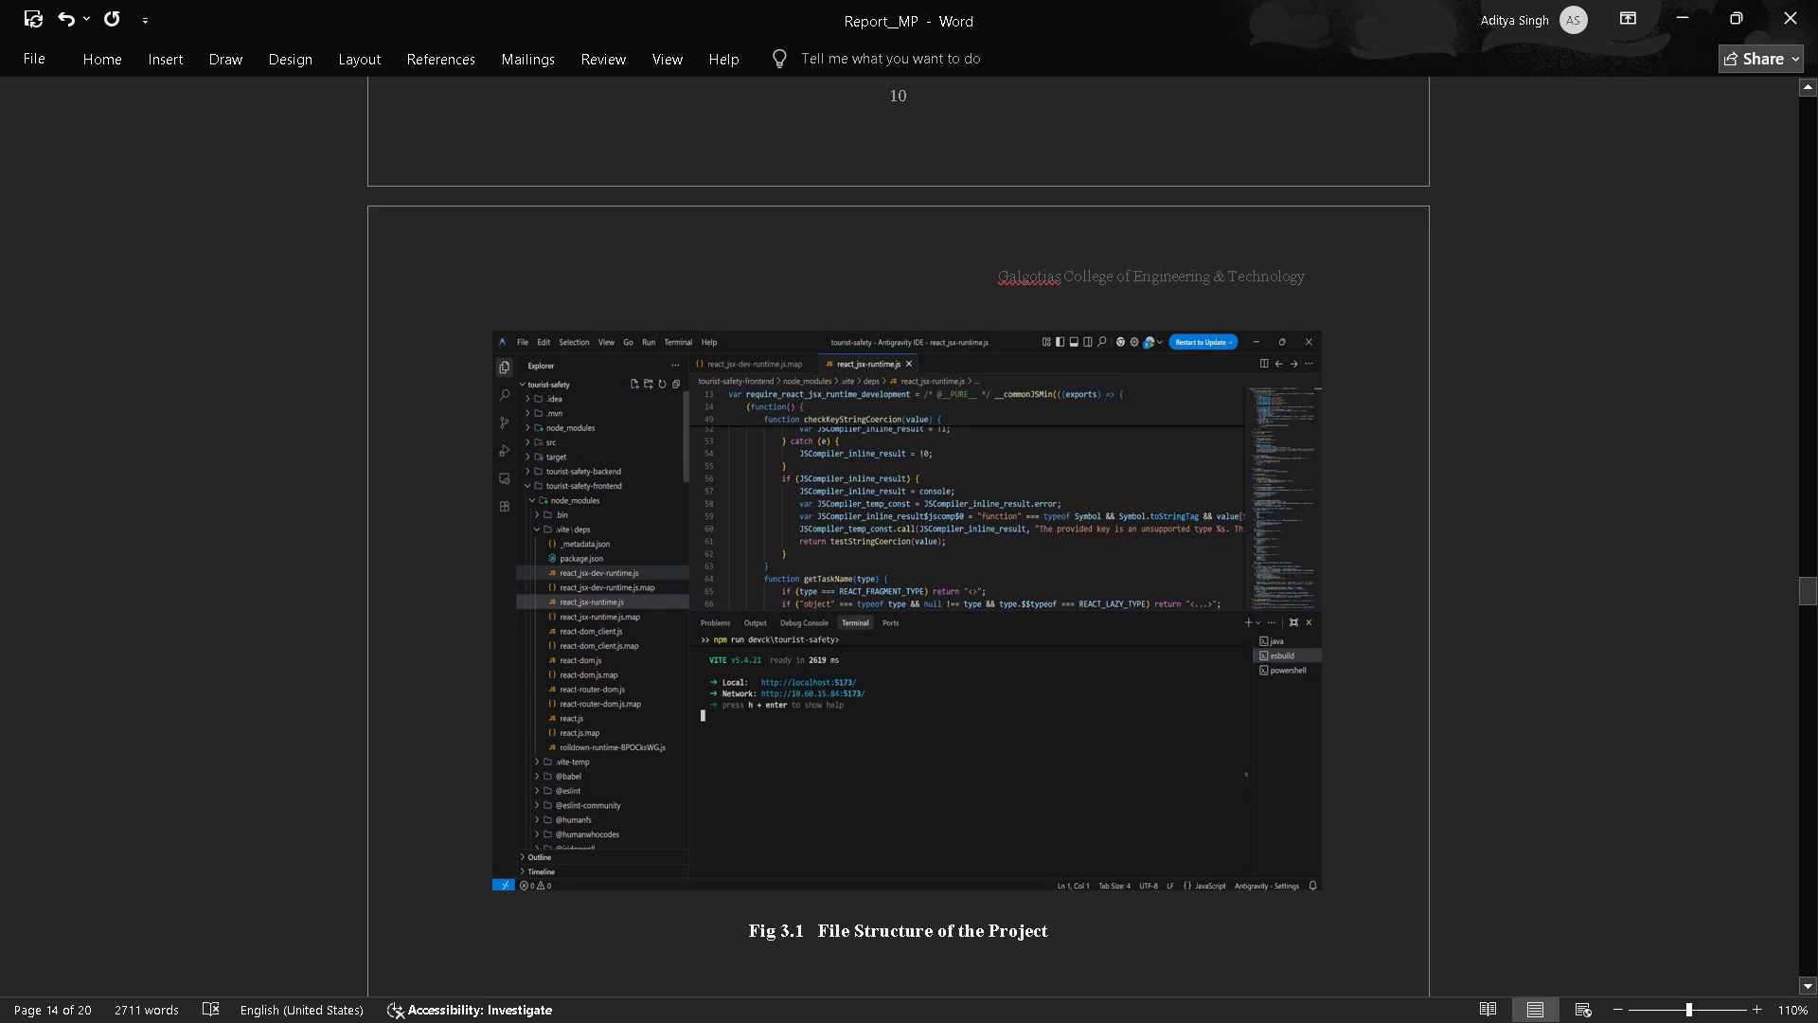
pyautogui.click(878, 709)
pyautogui.moveTo(909, 895); pyautogui.dragTo(897, 942)
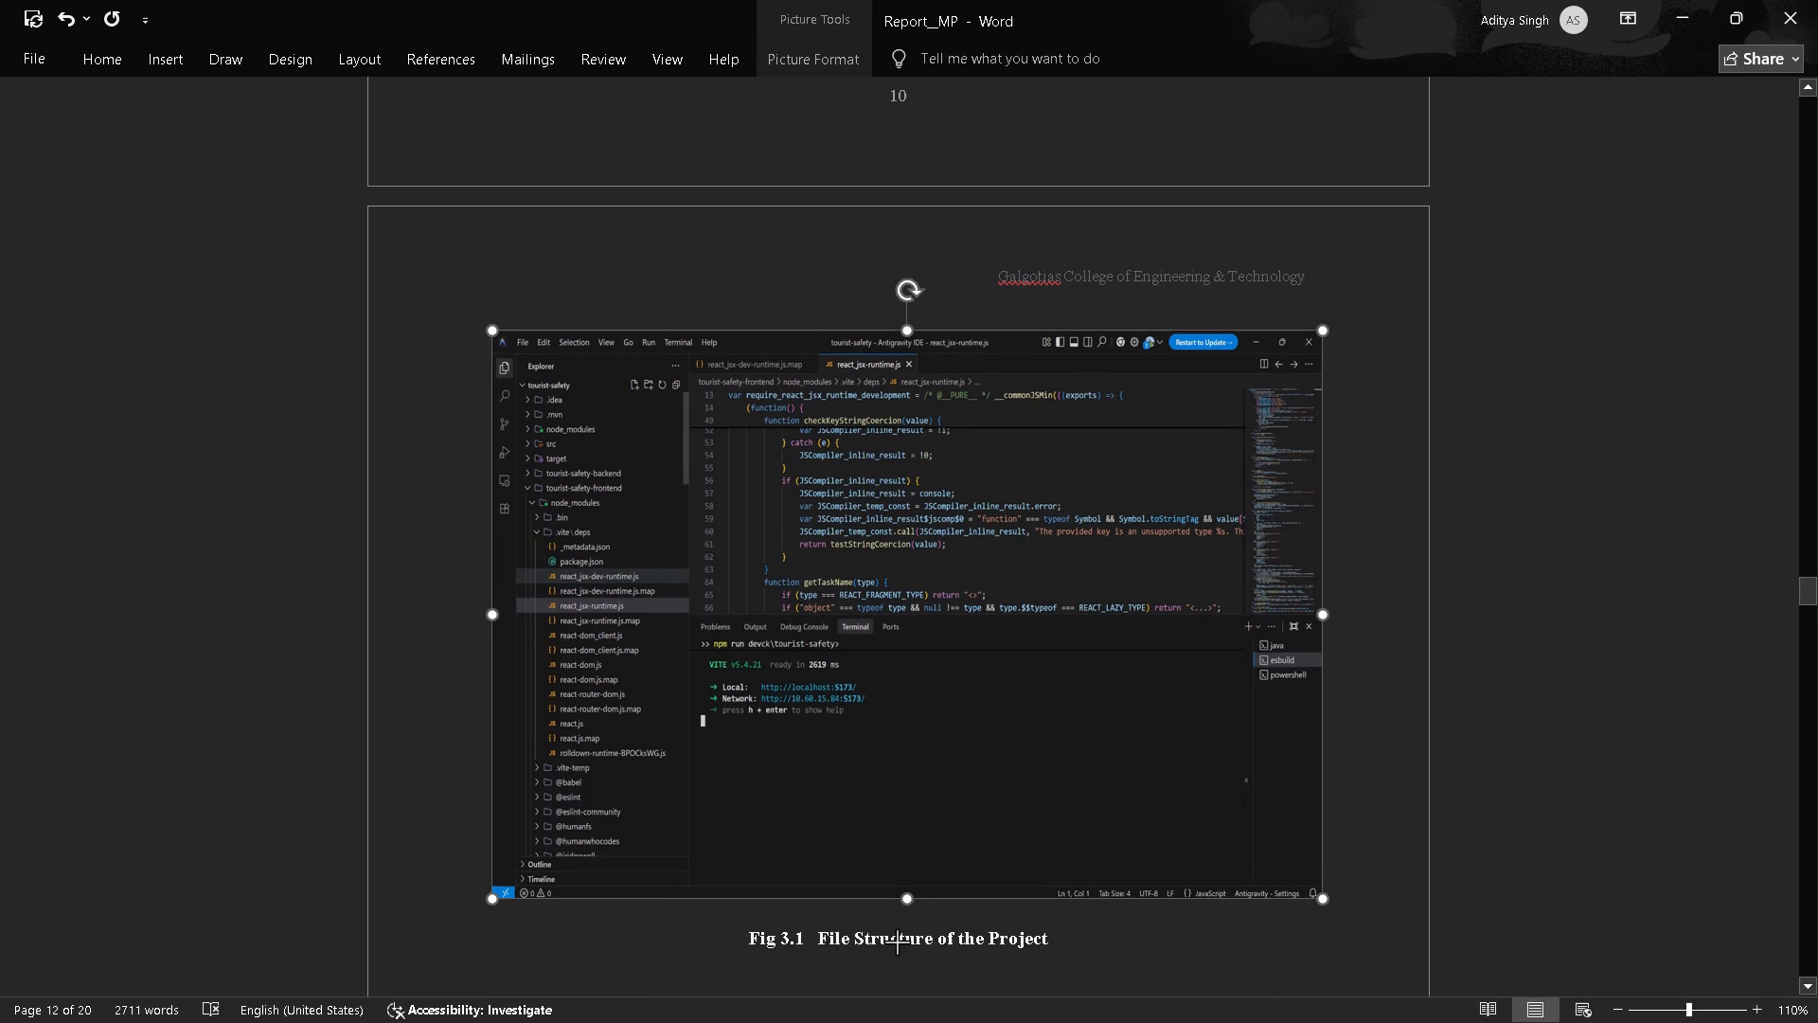
pyautogui.moveTo(897, 942); pyautogui.dragTo(901, 942)
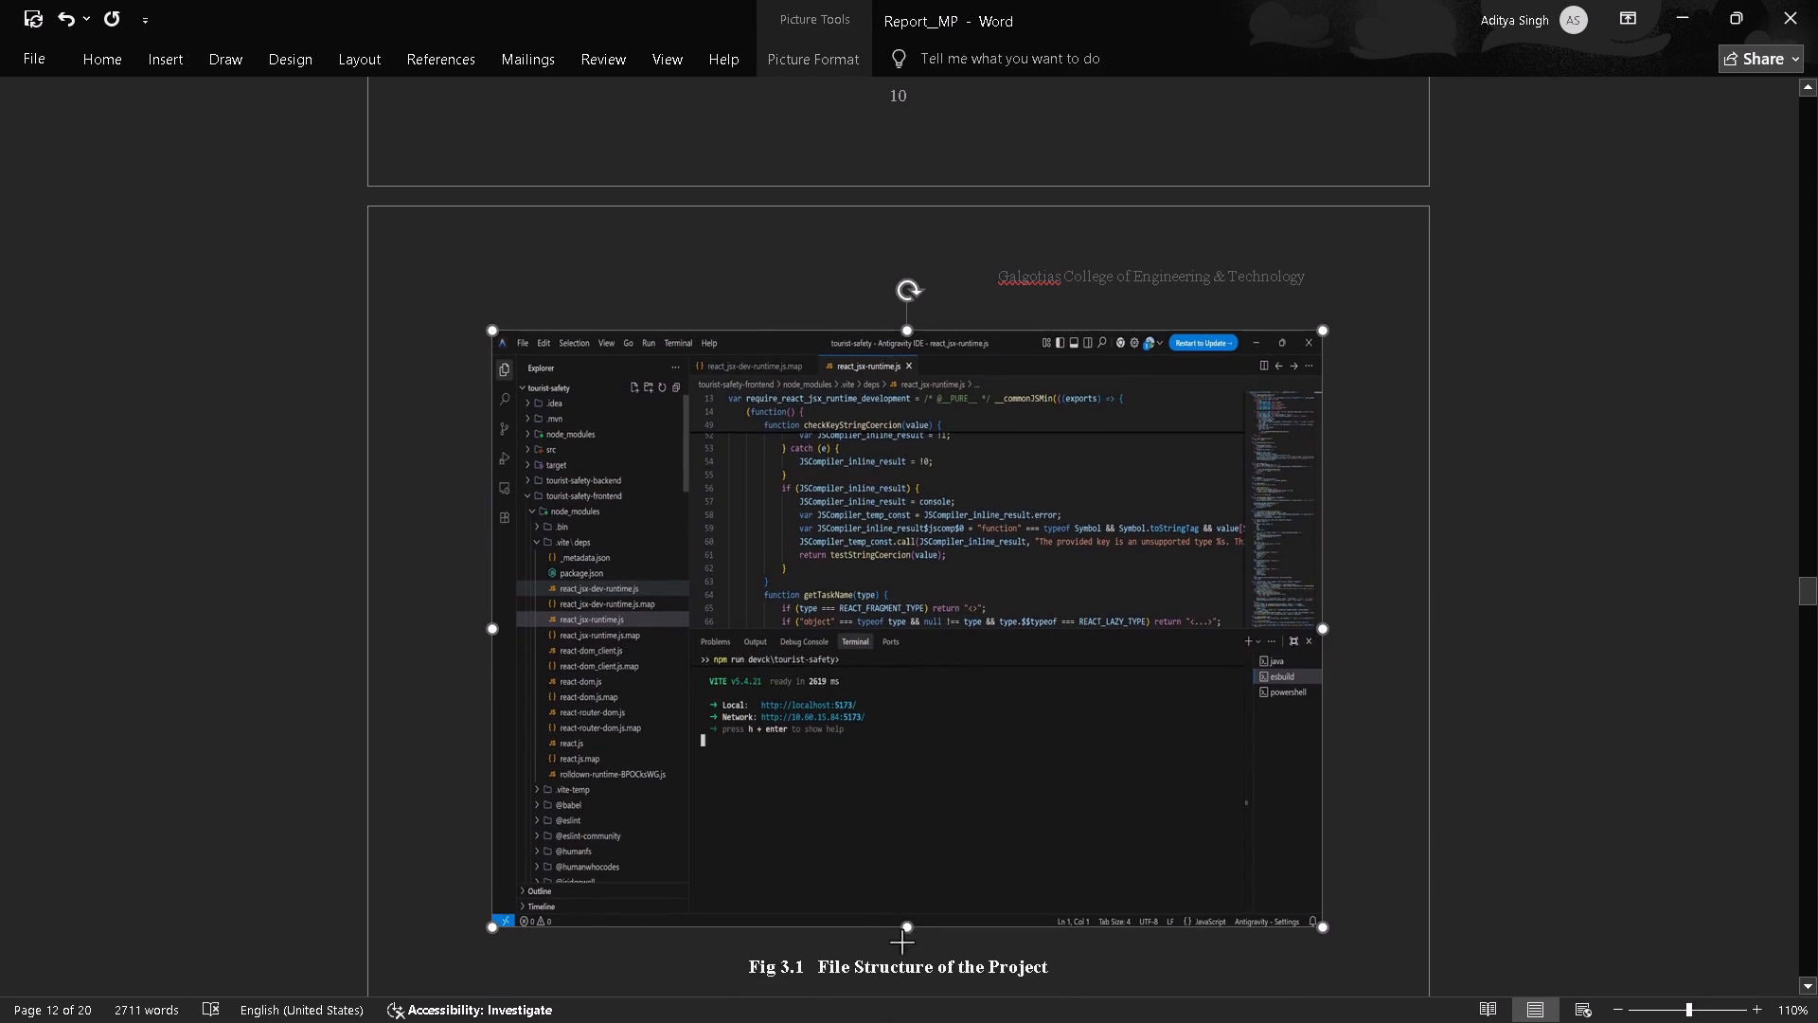
pyautogui.moveTo(901, 942); pyautogui.dragTo(897, 949)
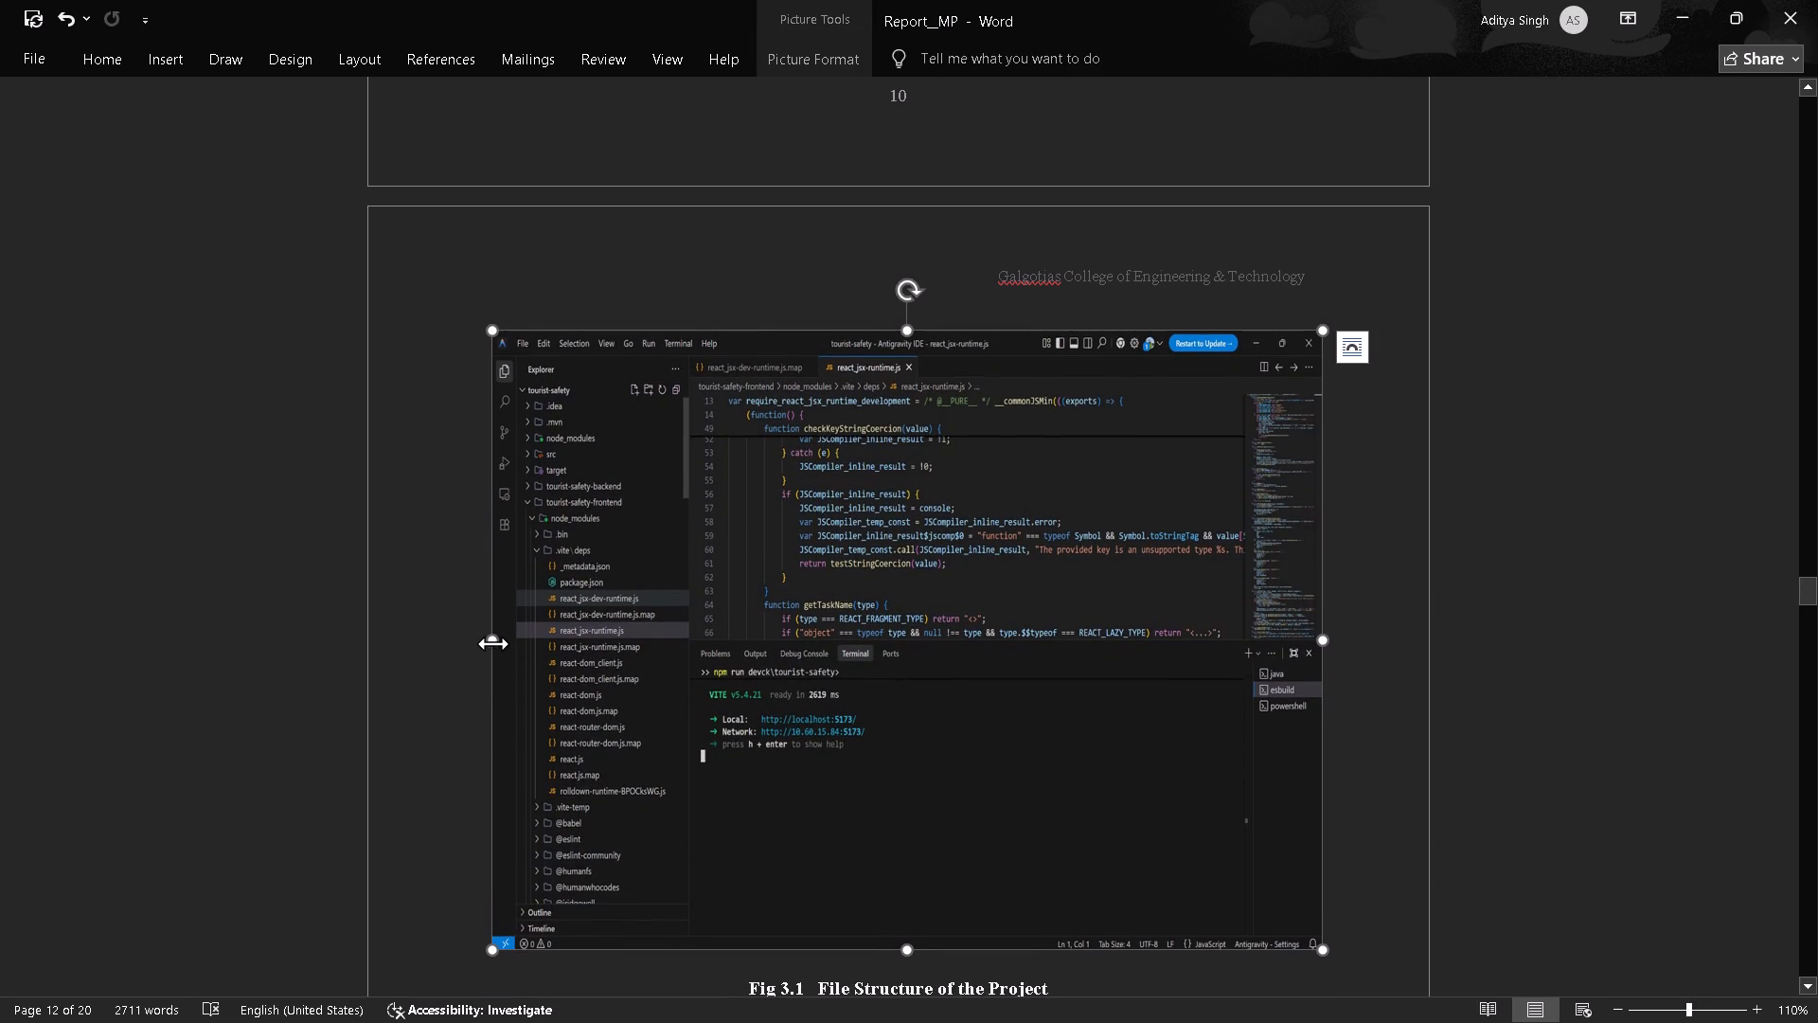
pyautogui.moveTo(492, 643); pyautogui.dragTo(454, 652)
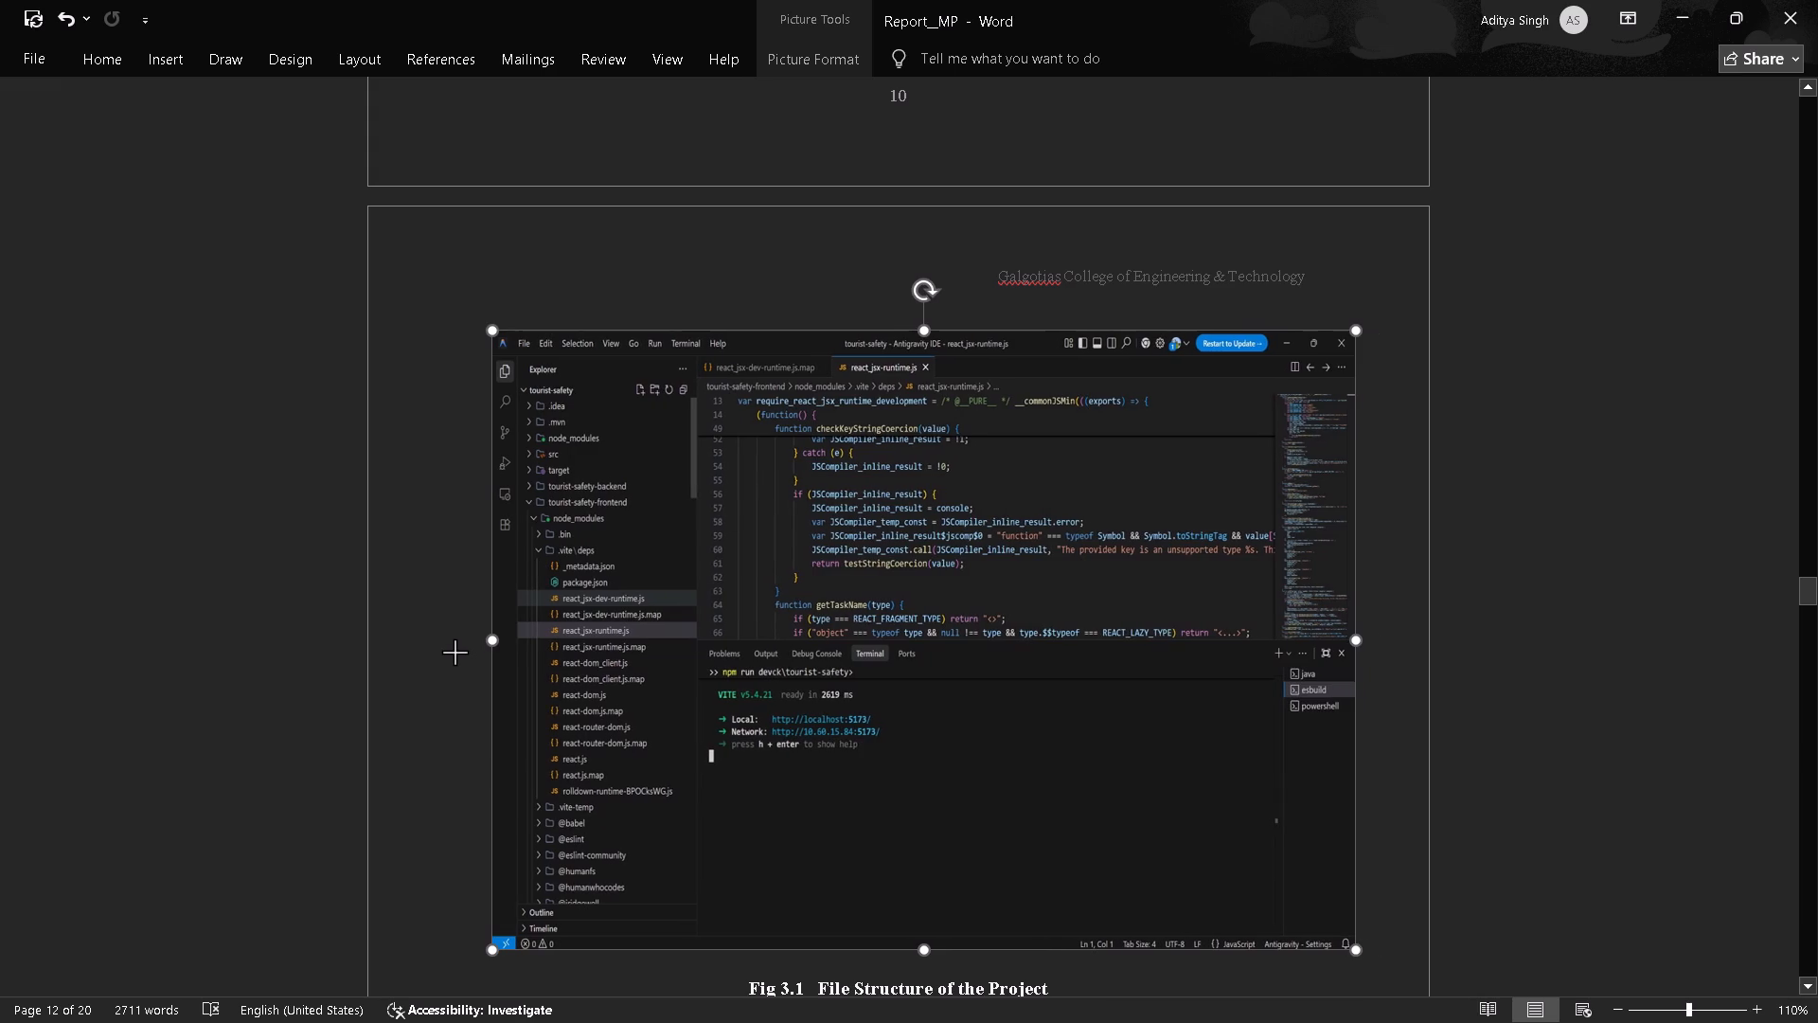
pyautogui.moveTo(454, 652); pyautogui.dragTo(443, 652)
pyautogui.click(939, 692)
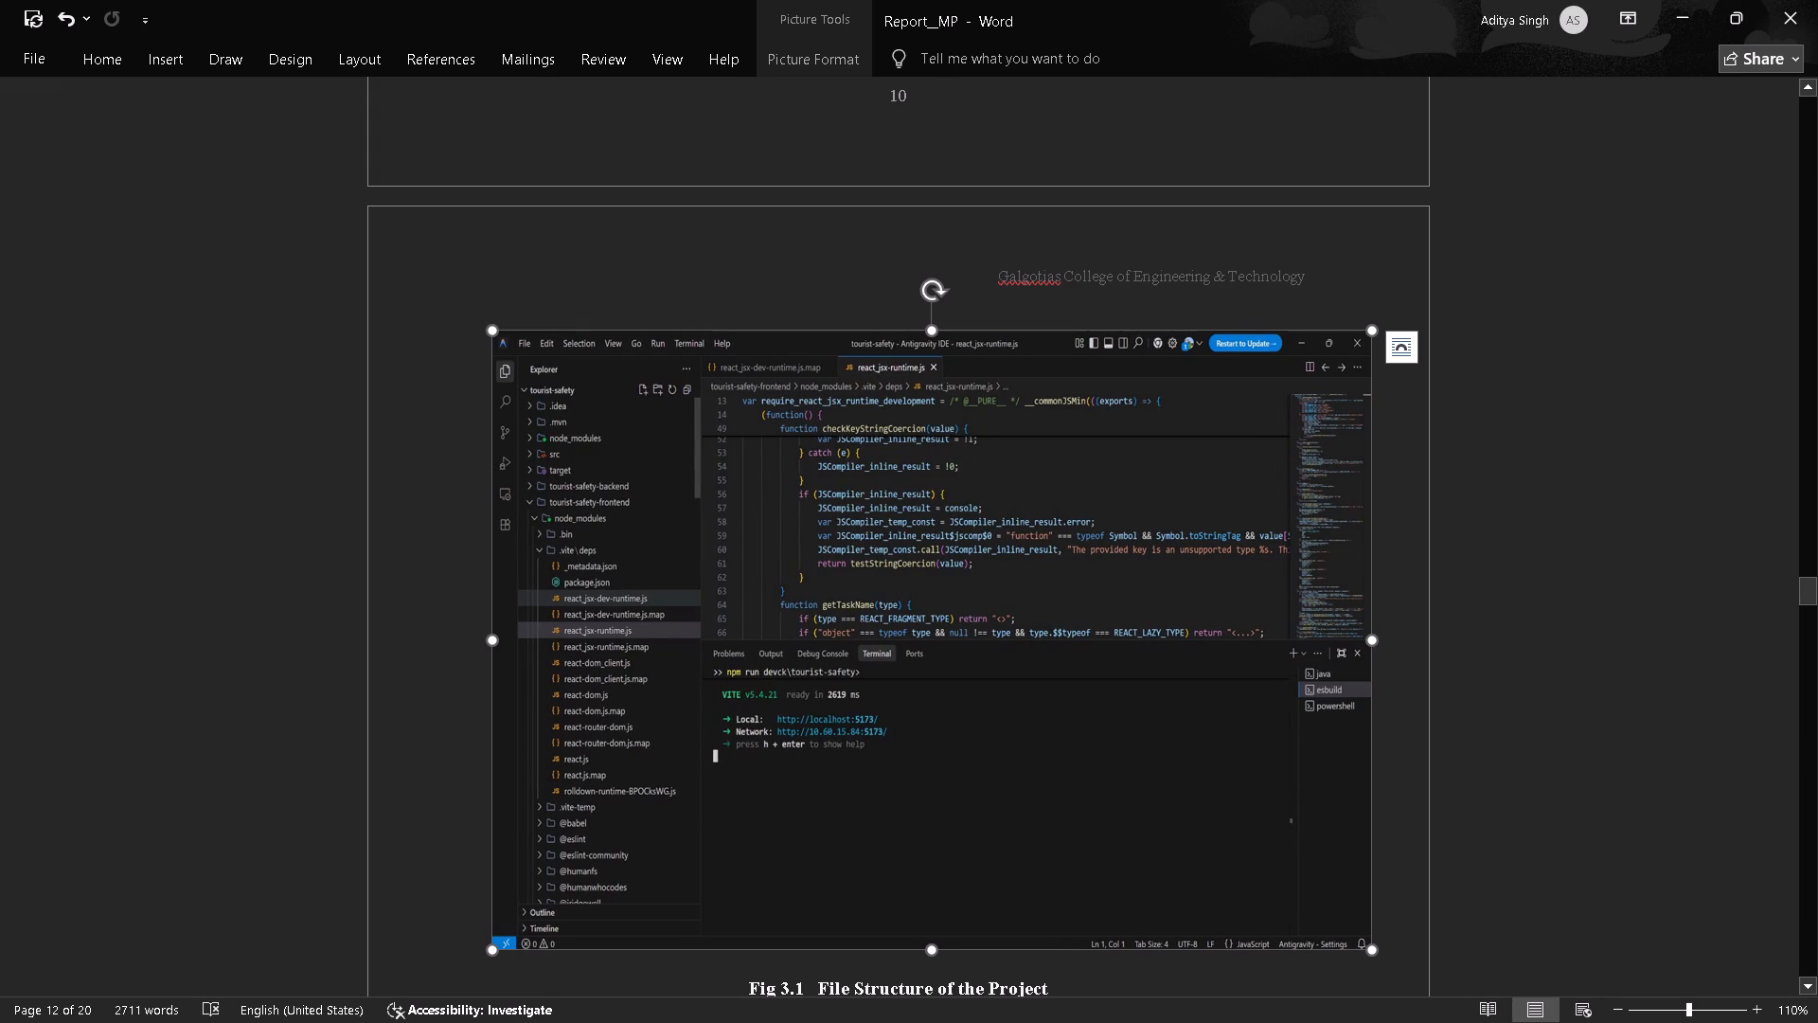
# Check the page layout from Fig 3.1 through the output screens, comparison and conclusion to the references.
pyautogui.scroll(-1, 980, 745)
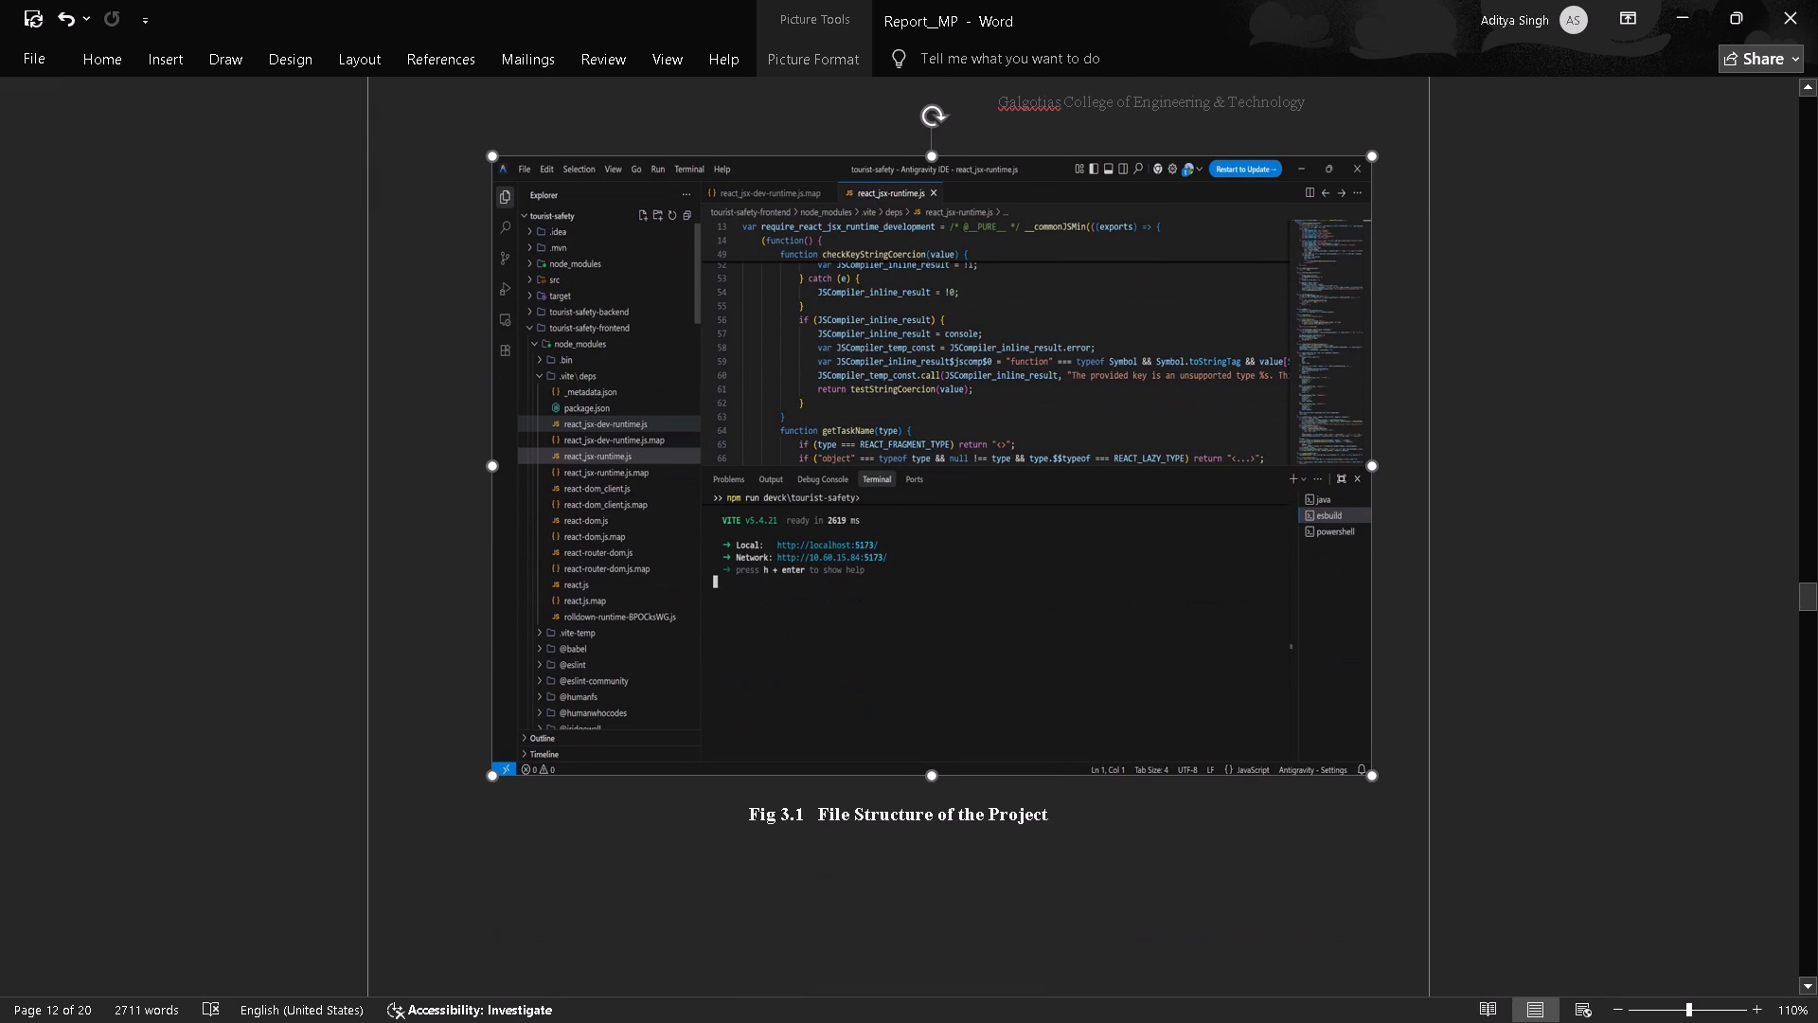
pyautogui.scroll(-2, 980, 745)
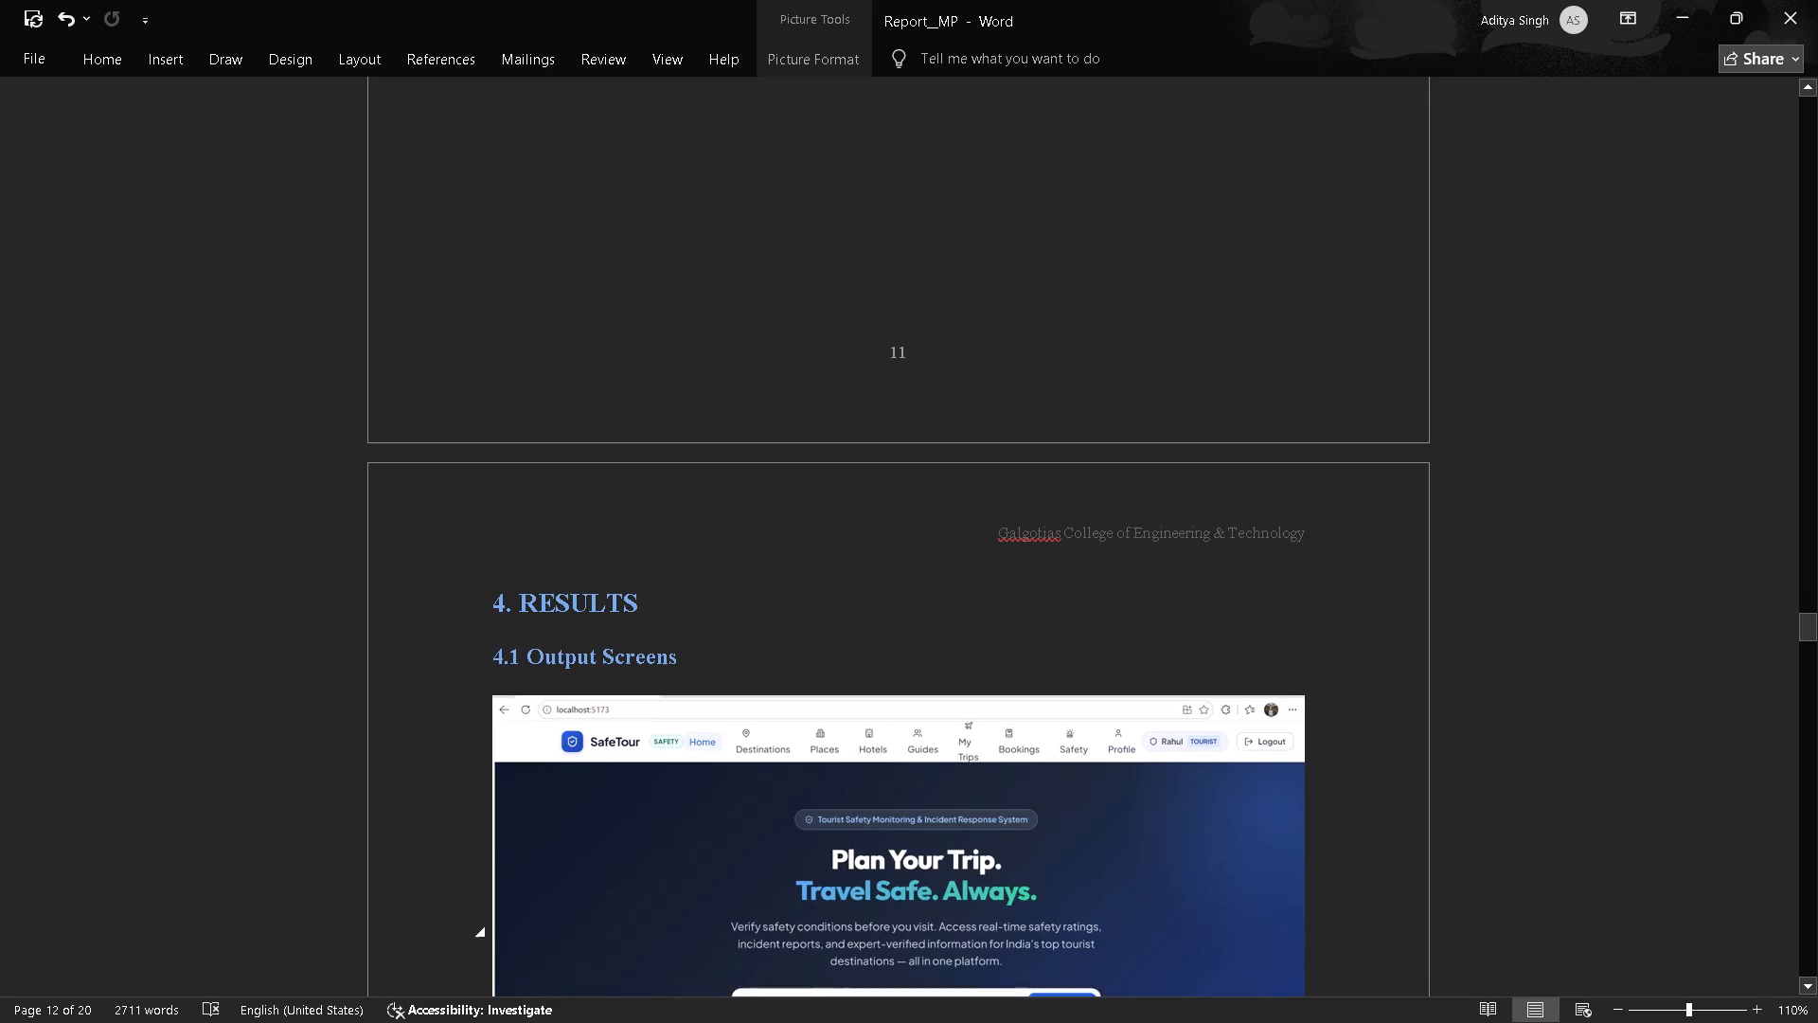
pyautogui.scroll(-3, 980, 745)
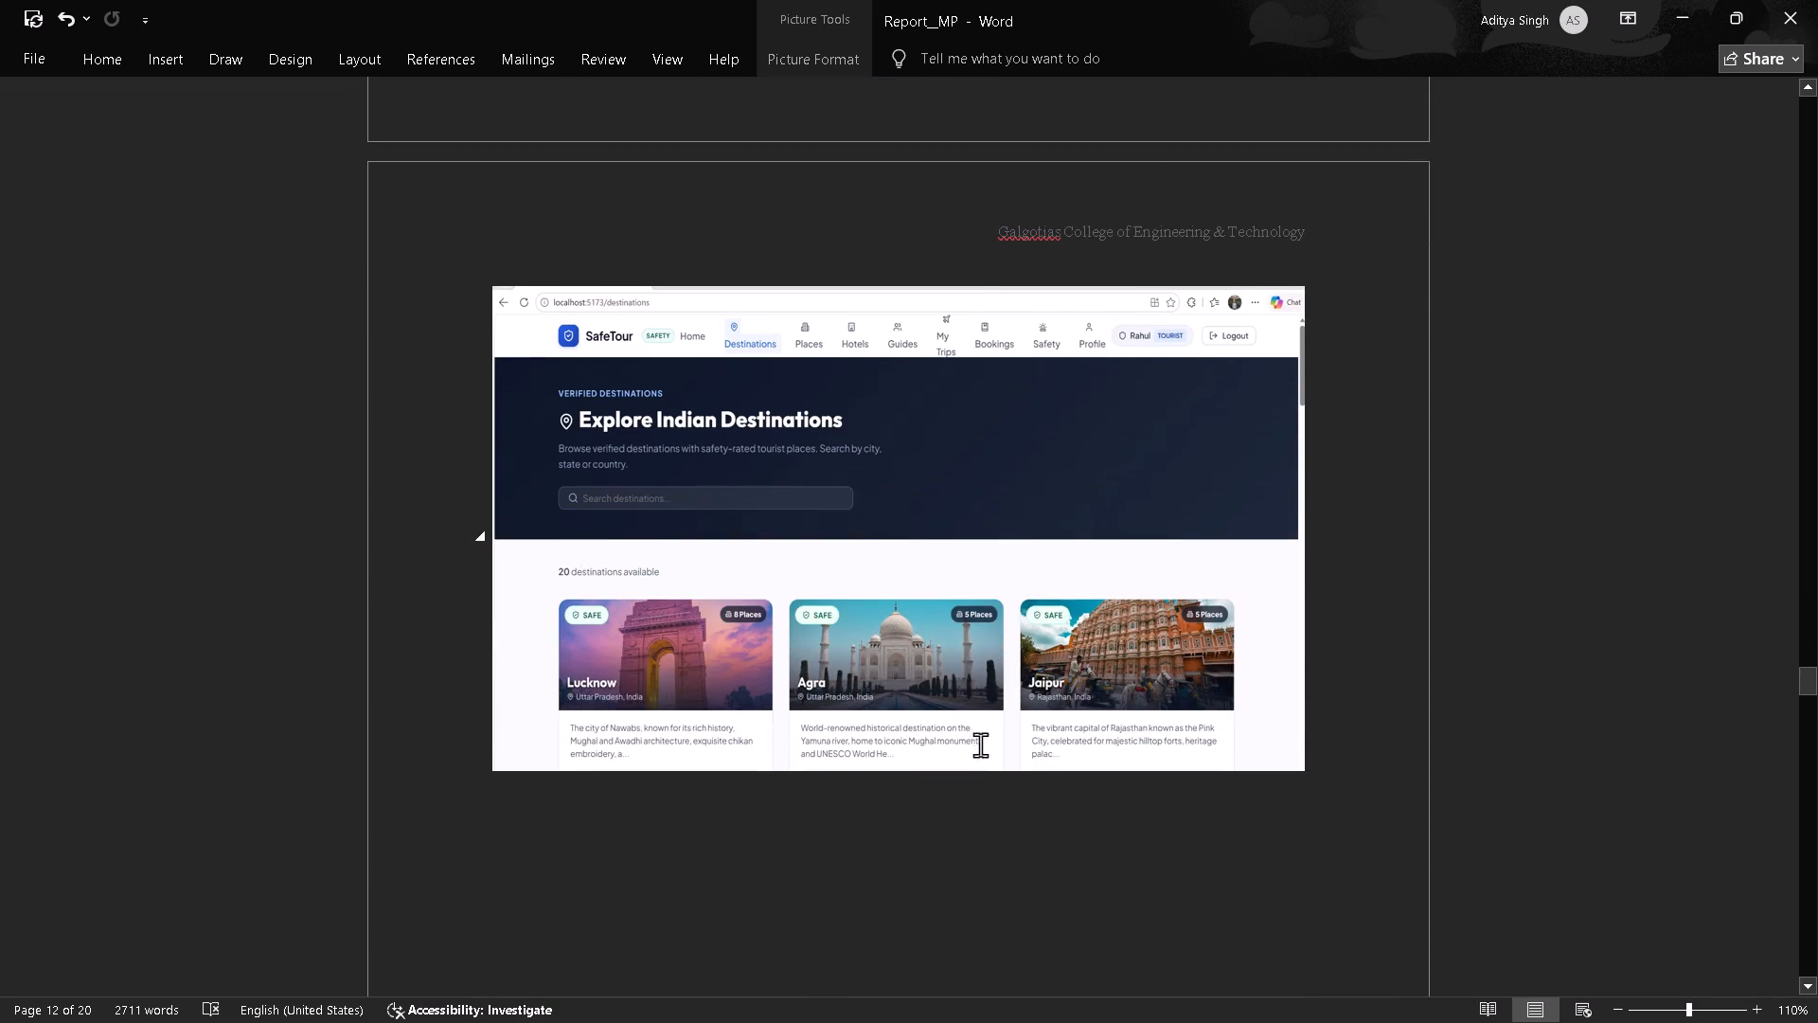
pyautogui.scroll(-3, 980, 745)
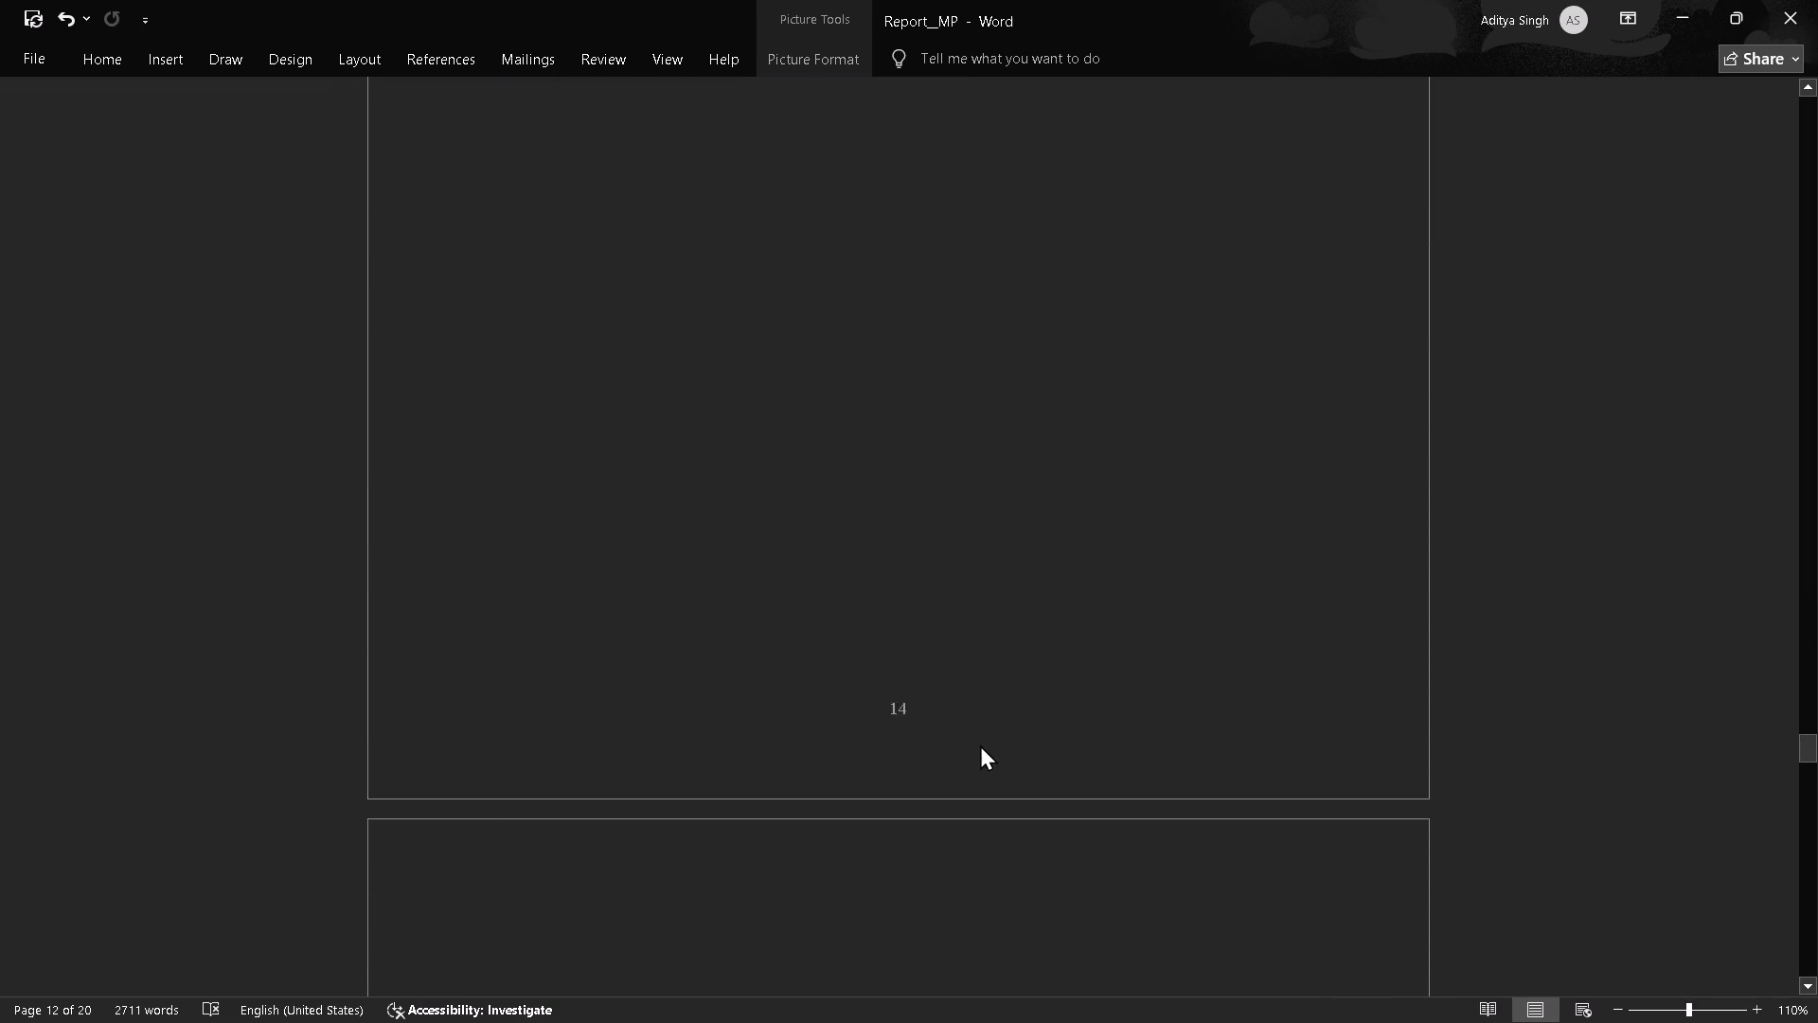
pyautogui.scroll(-1, 980, 745)
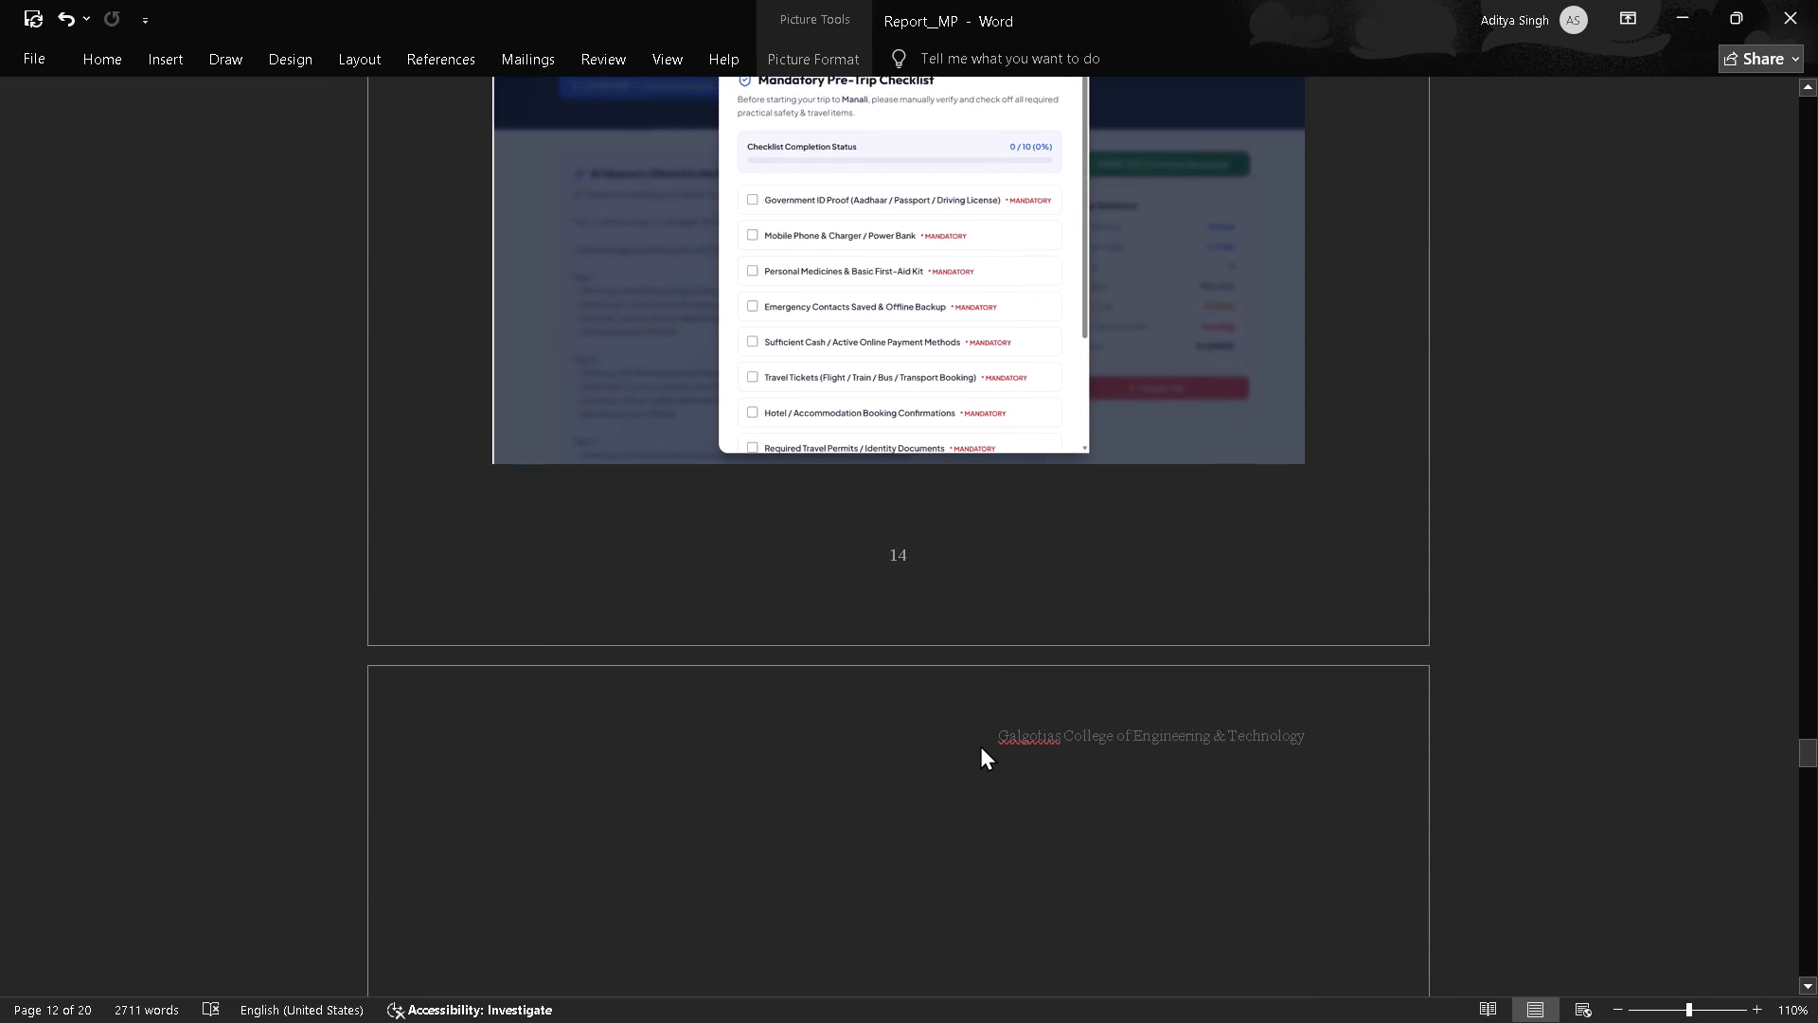
pyautogui.scroll(-3, 980, 745)
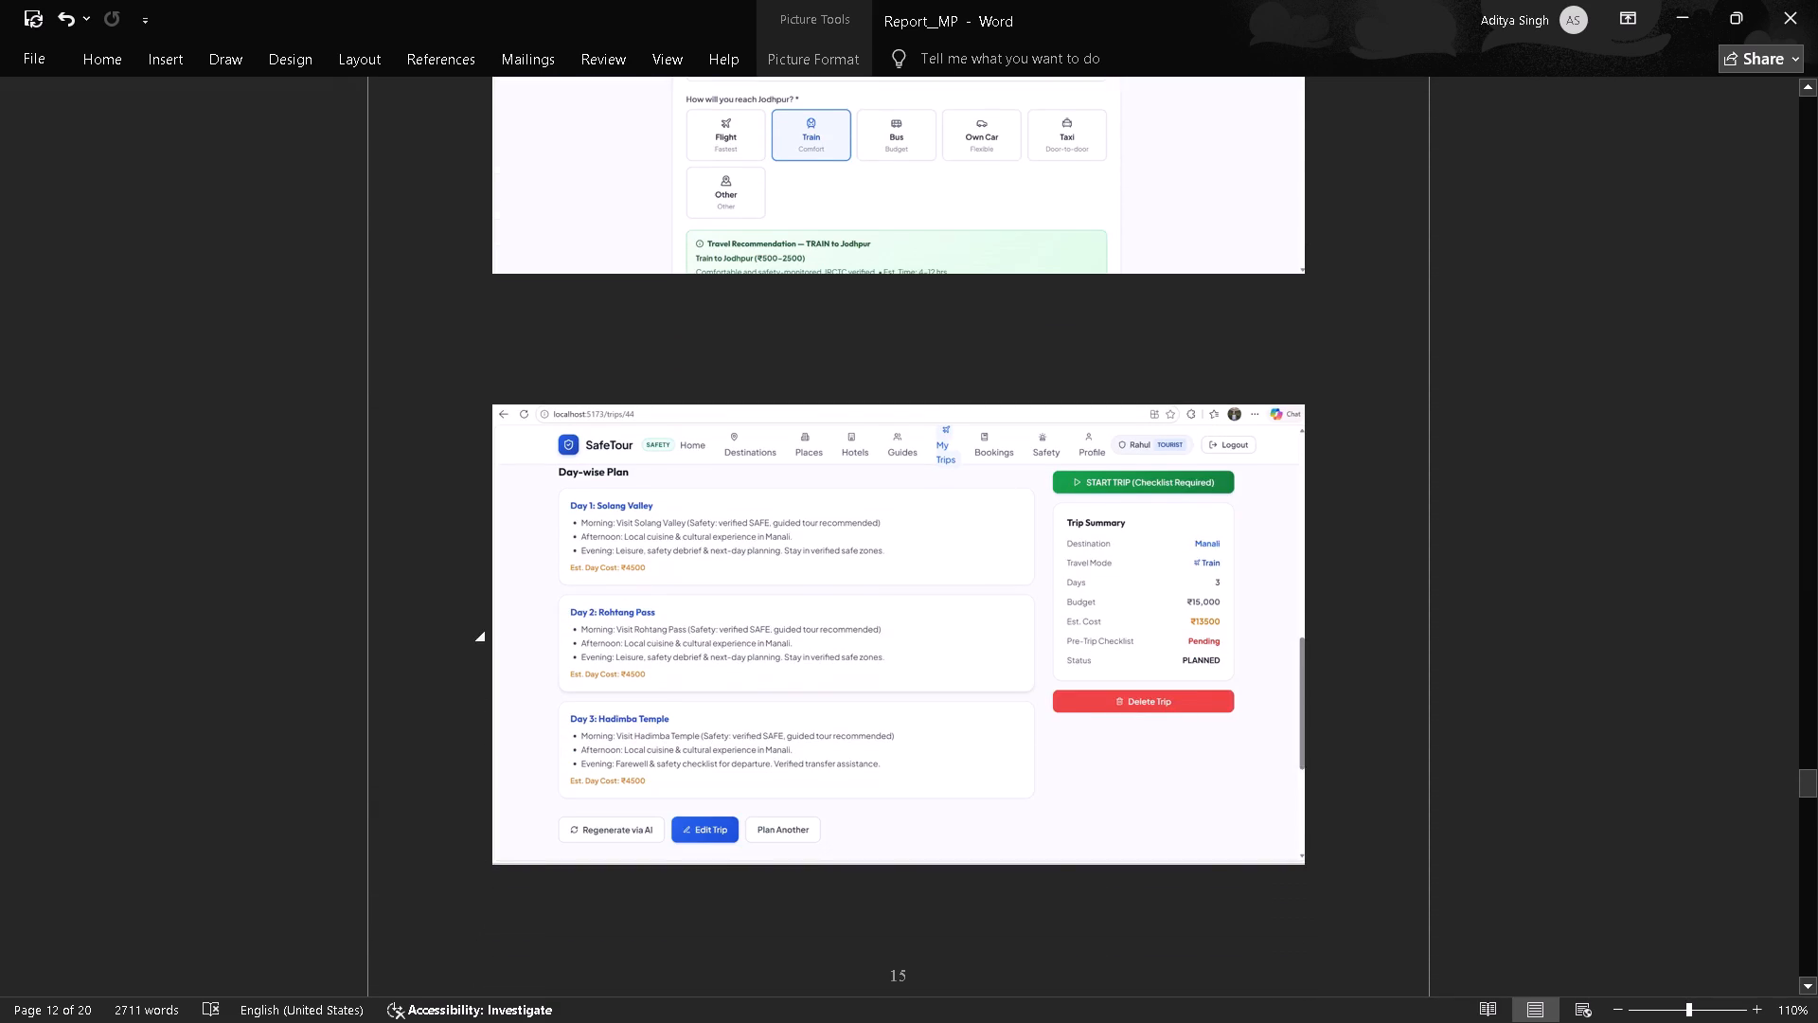
pyautogui.scroll(-2, 980, 745)
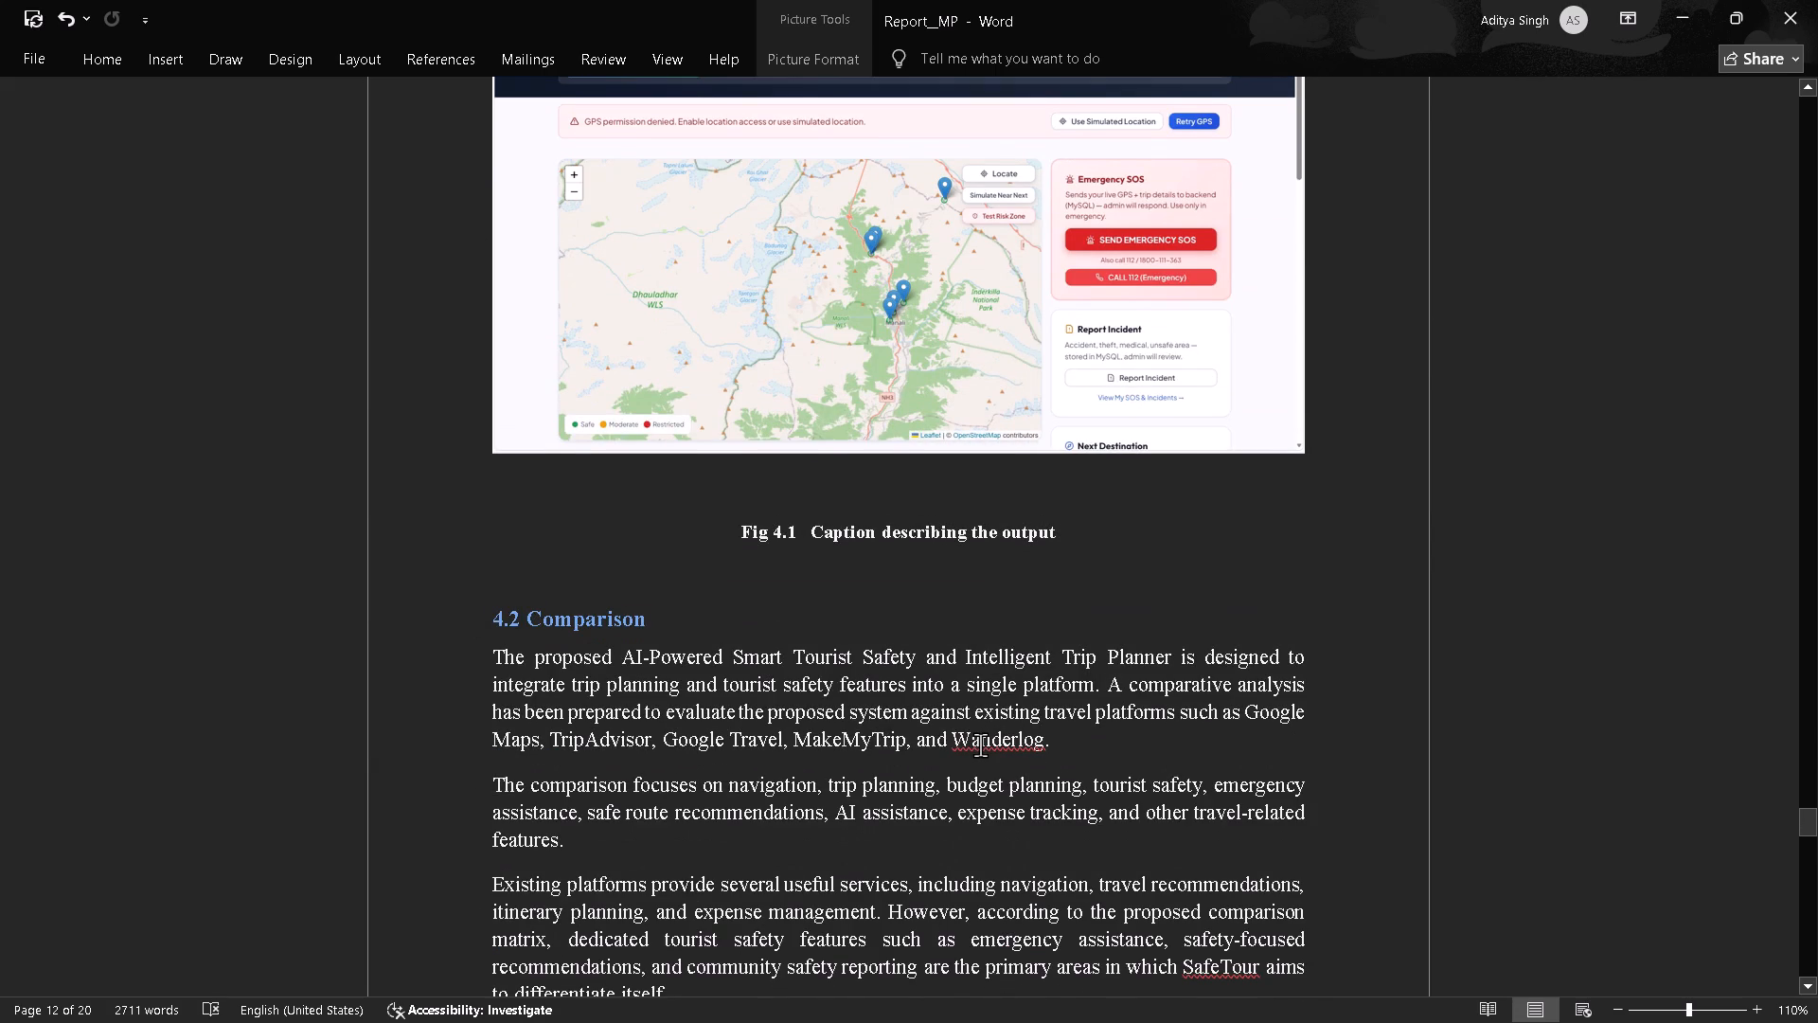
pyautogui.scroll(-2, 980, 745)
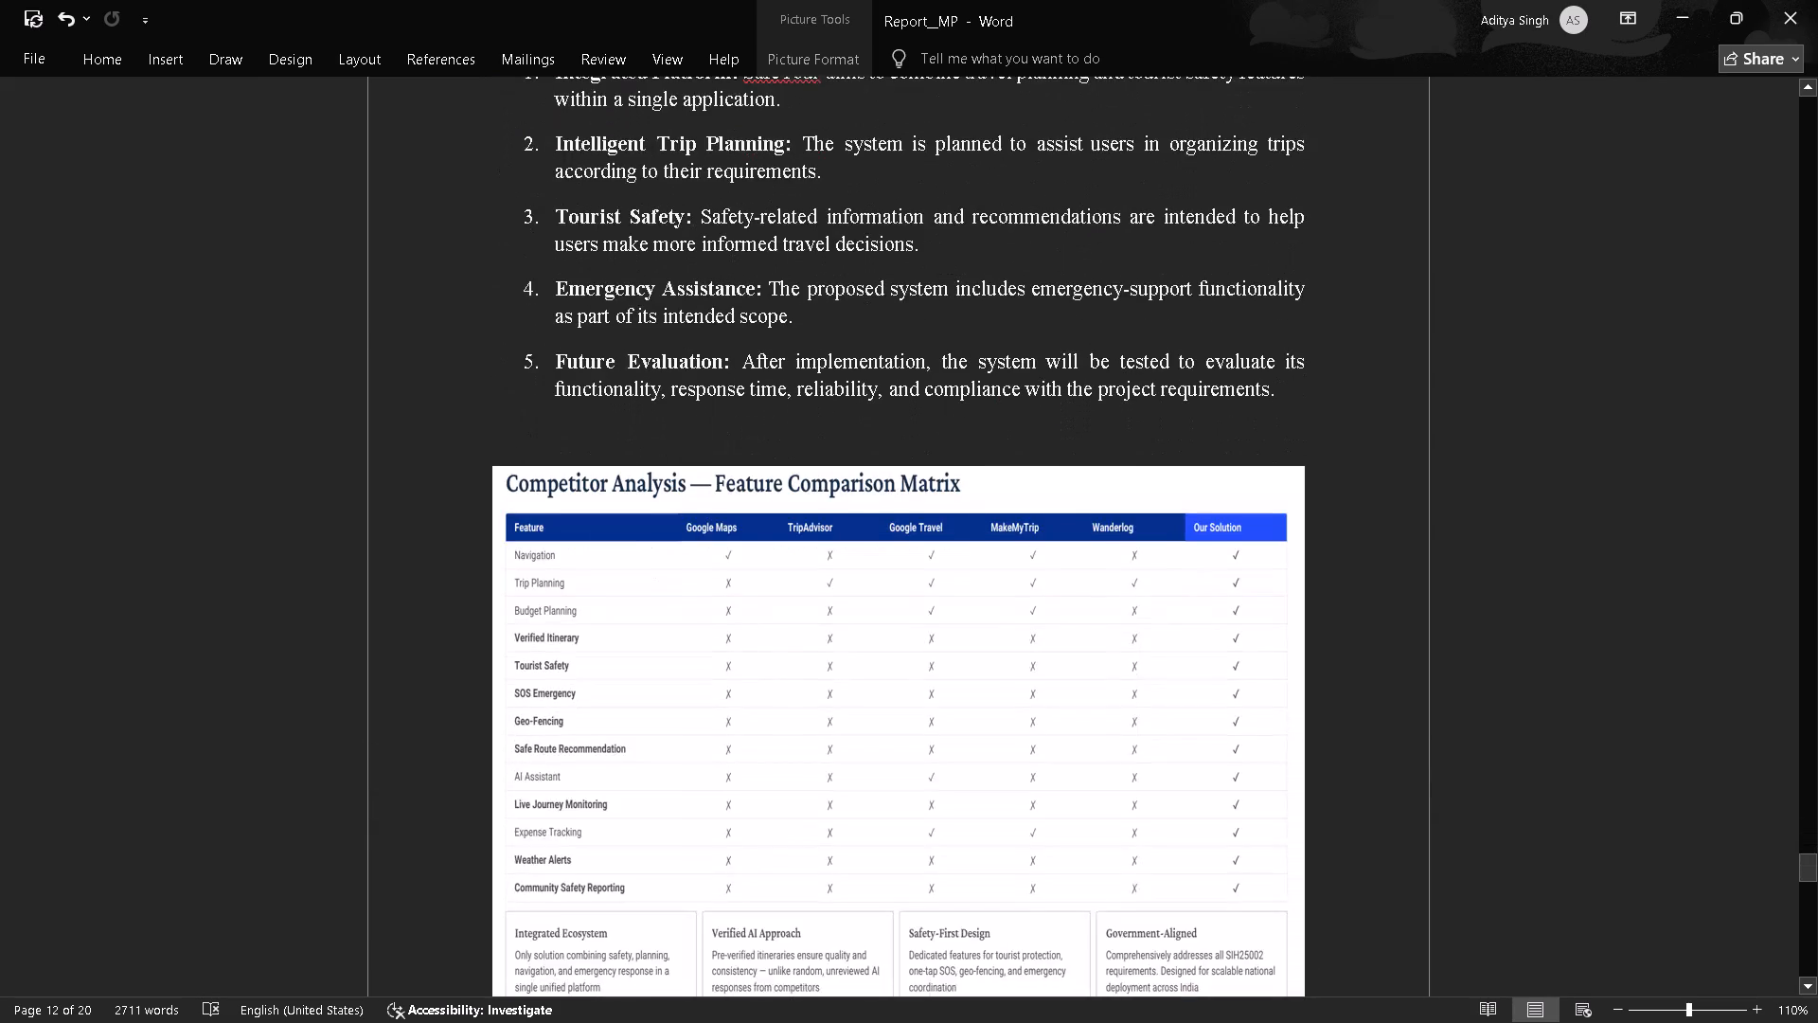
pyautogui.scroll(-3, 980, 745)
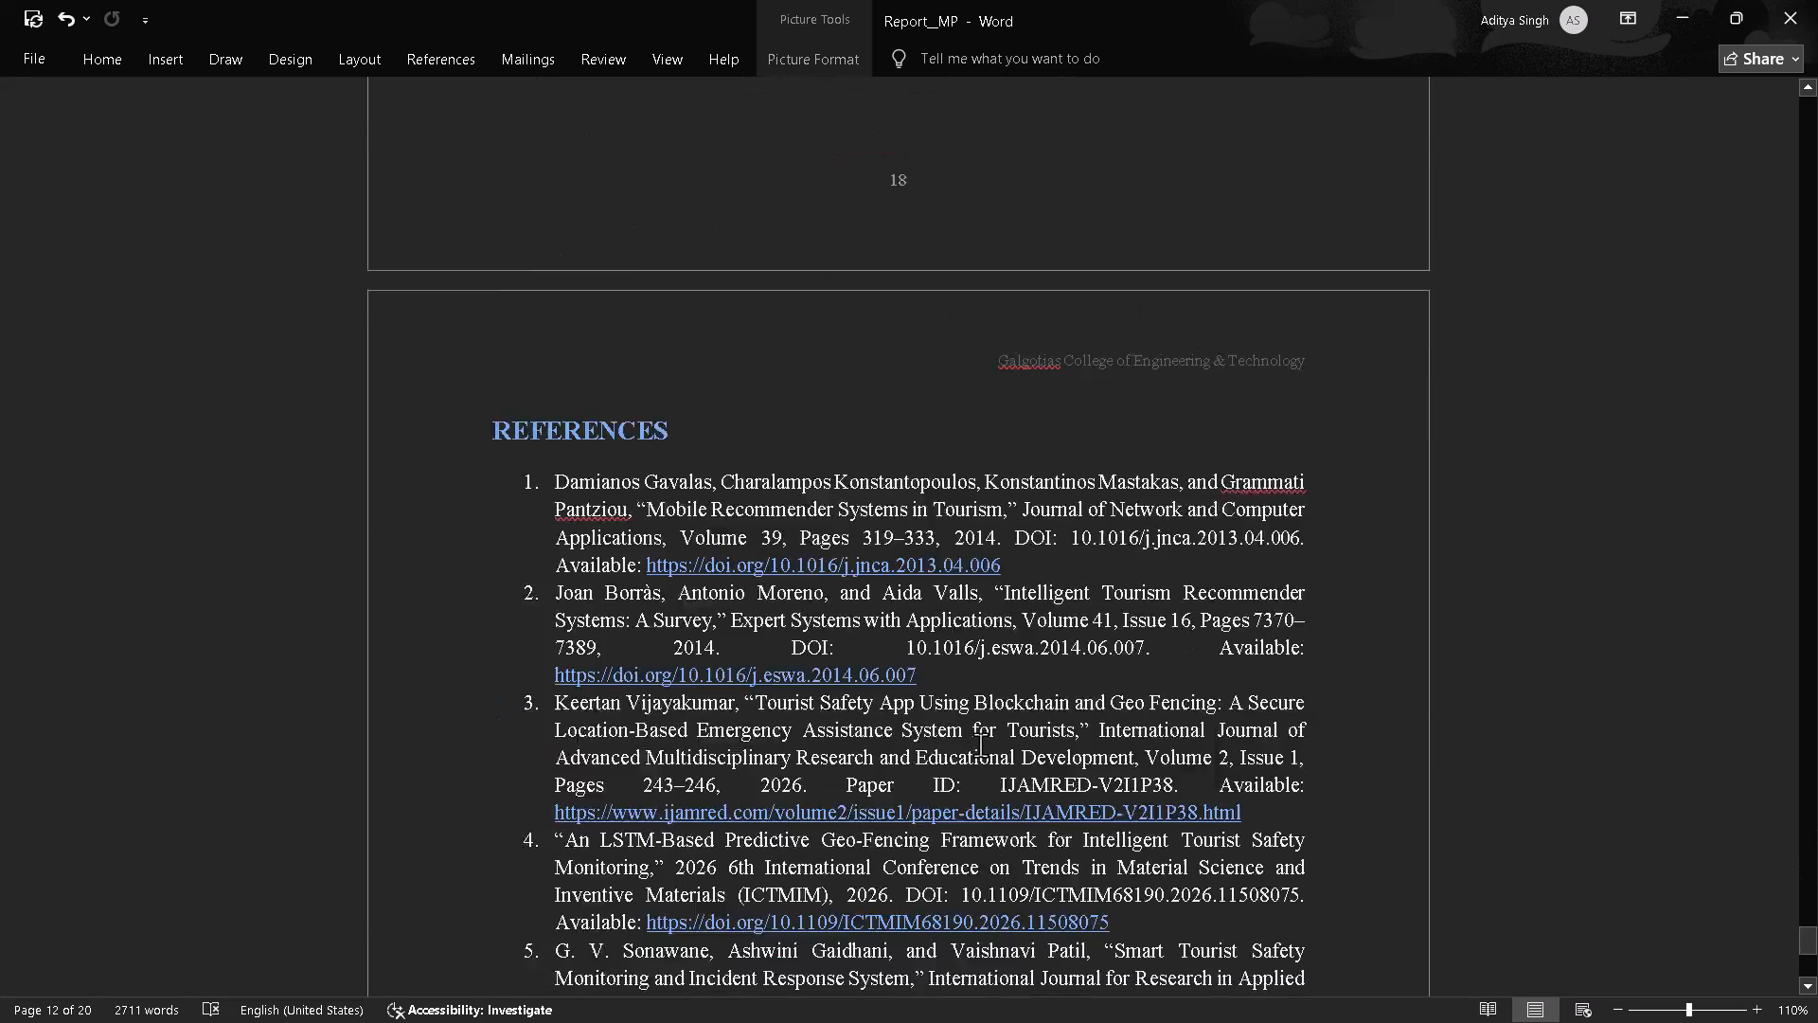
pyautogui.scroll(-1, 980, 745)
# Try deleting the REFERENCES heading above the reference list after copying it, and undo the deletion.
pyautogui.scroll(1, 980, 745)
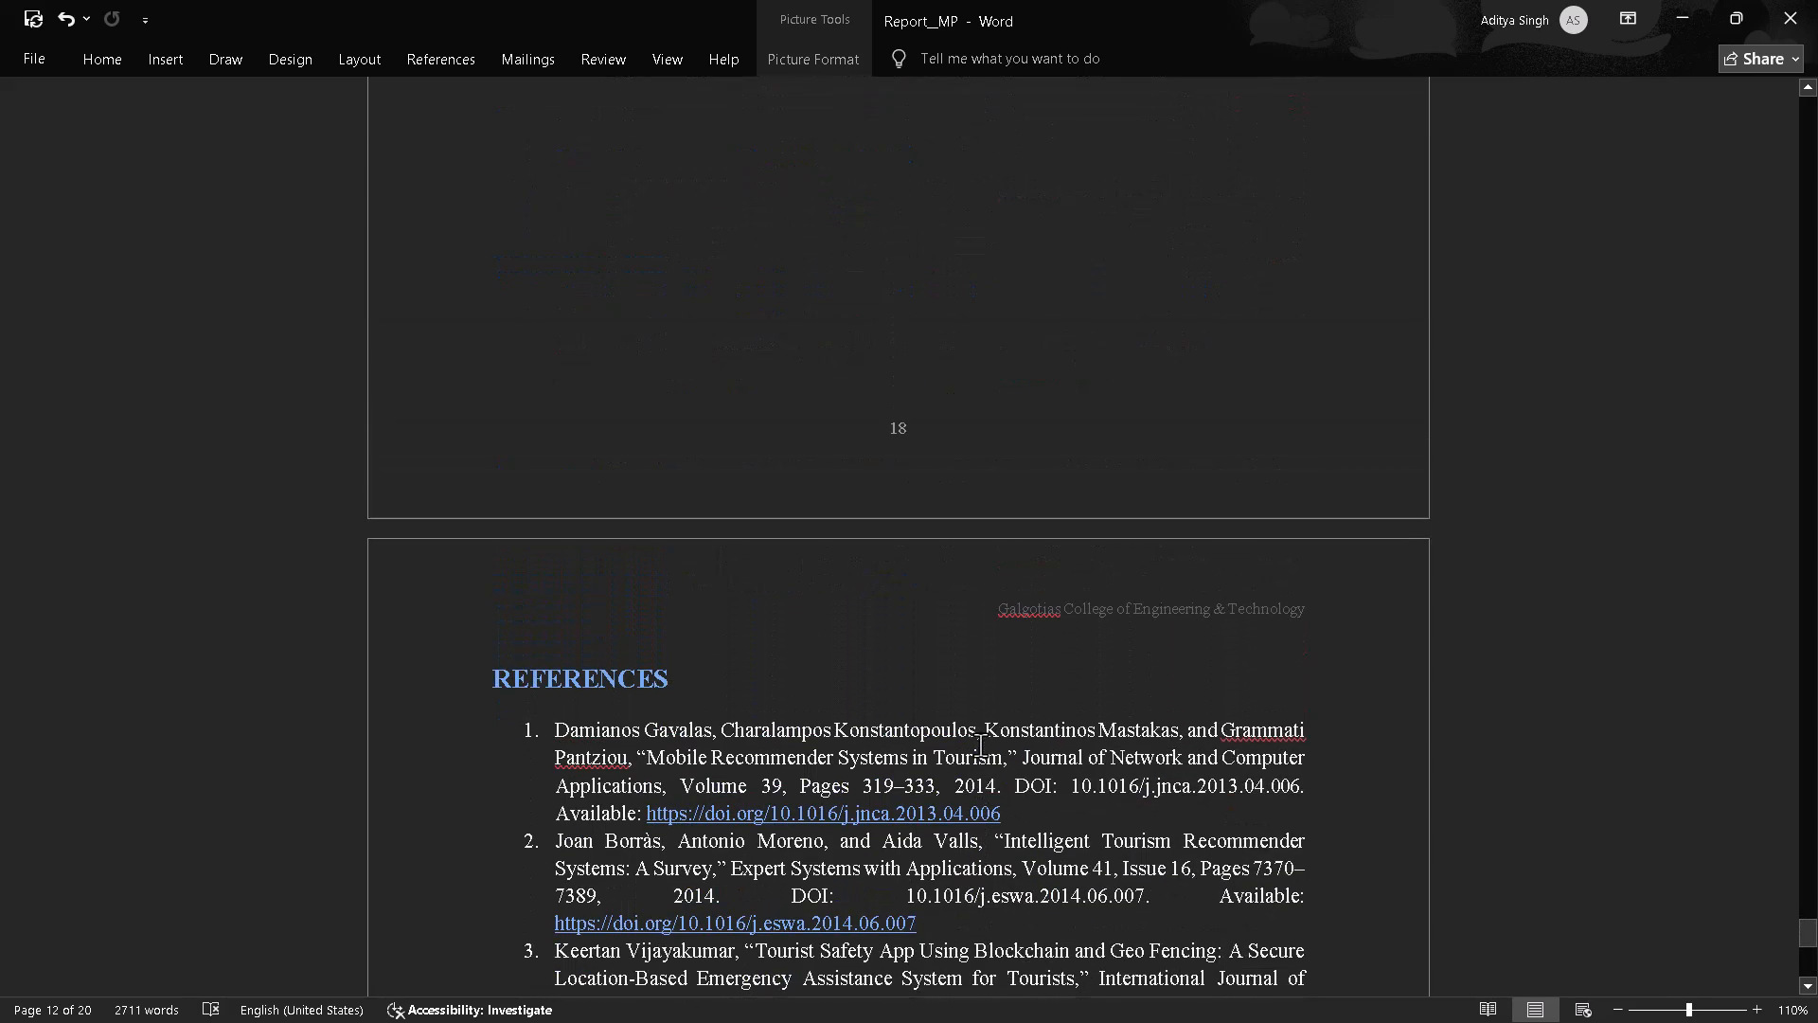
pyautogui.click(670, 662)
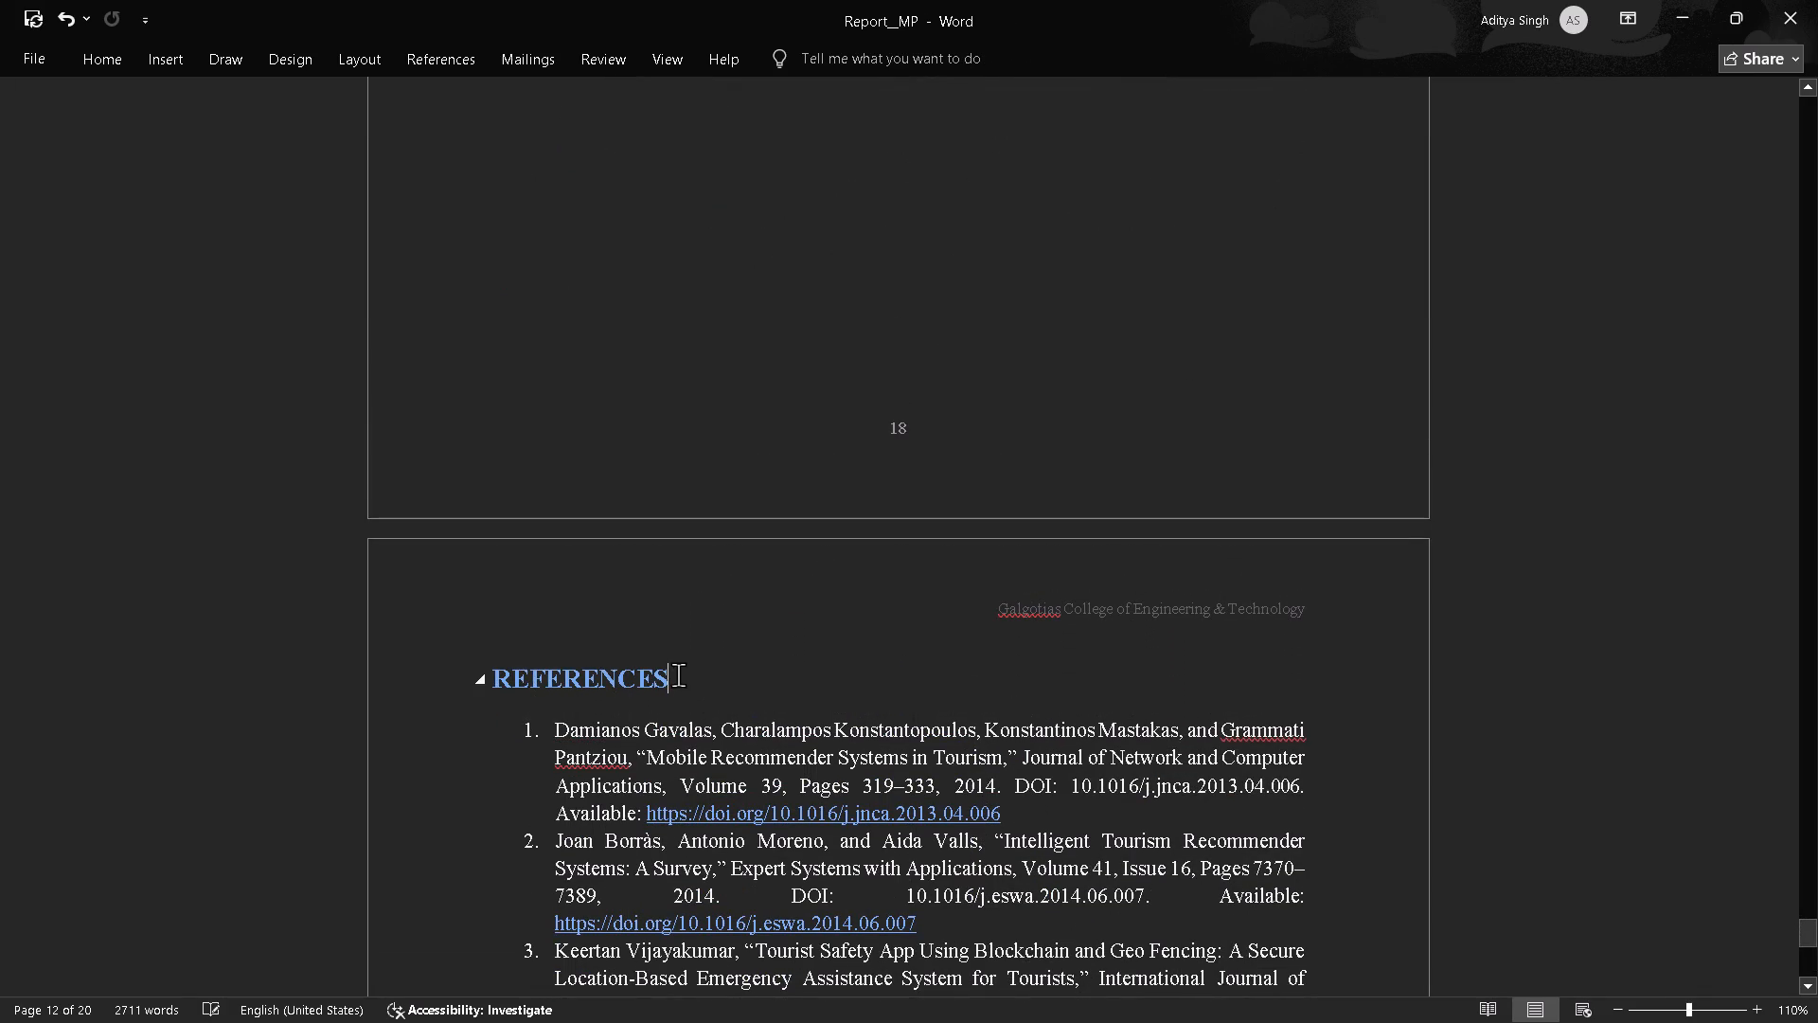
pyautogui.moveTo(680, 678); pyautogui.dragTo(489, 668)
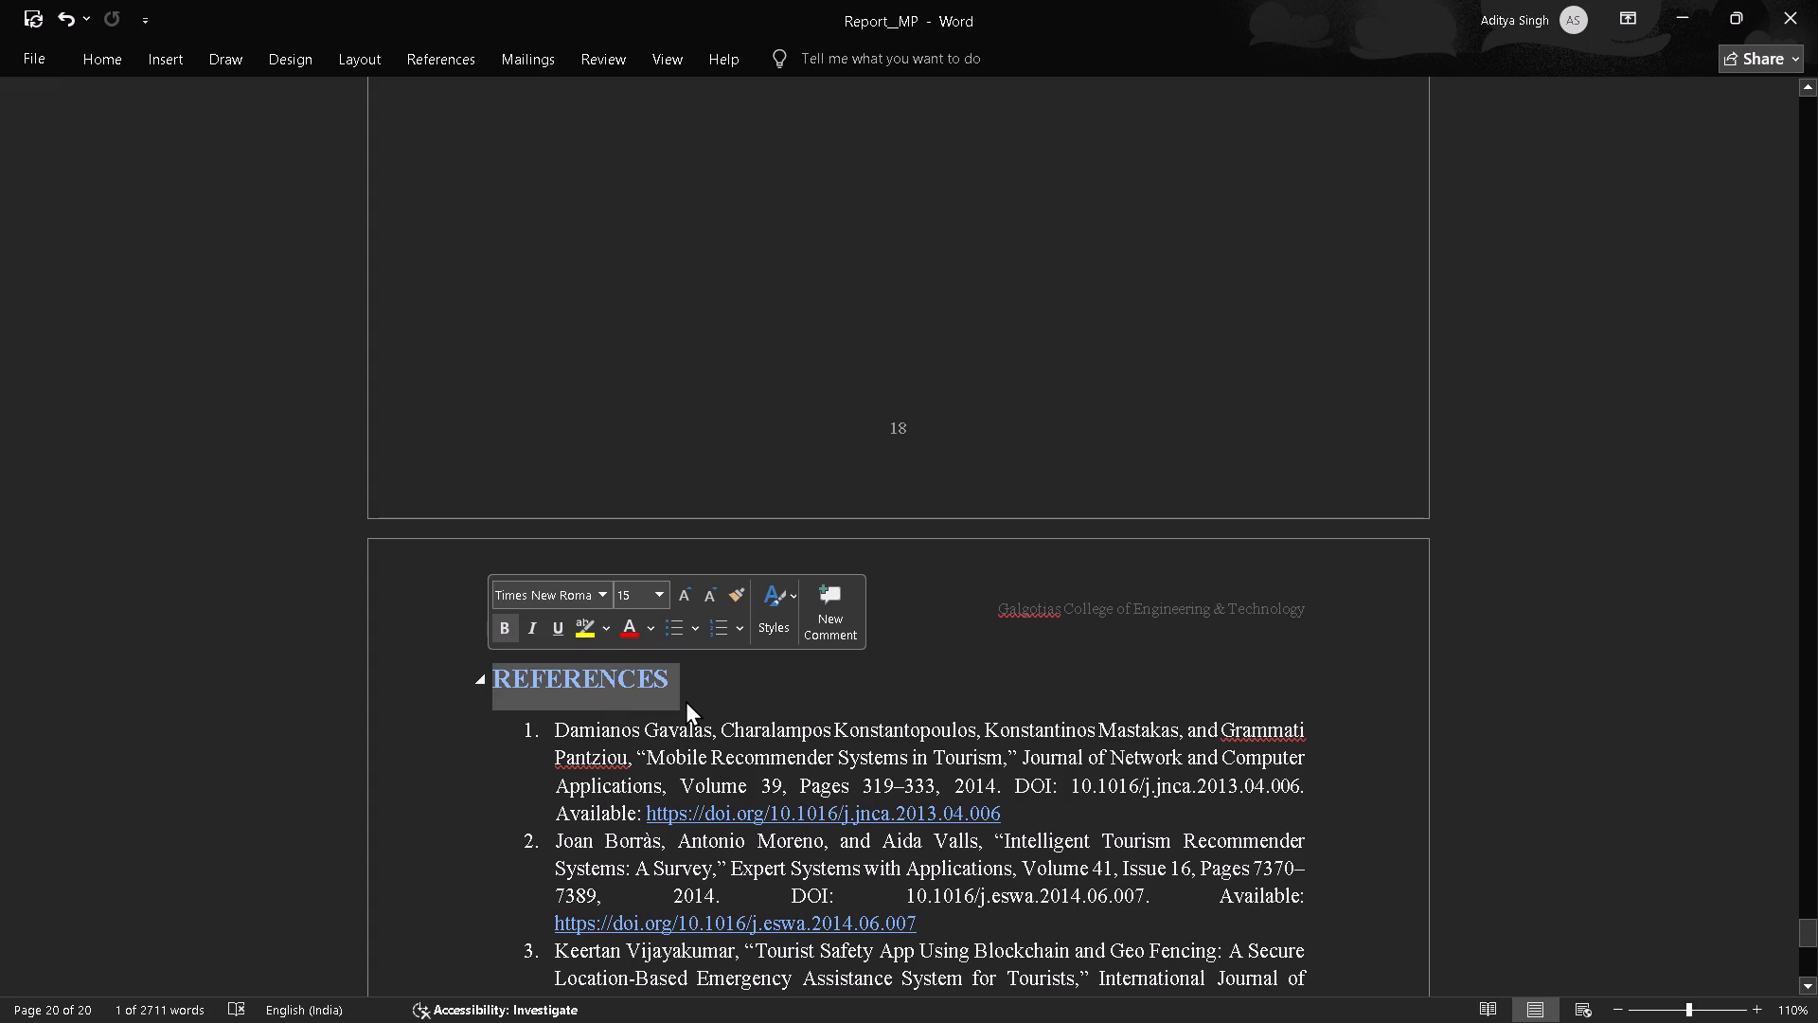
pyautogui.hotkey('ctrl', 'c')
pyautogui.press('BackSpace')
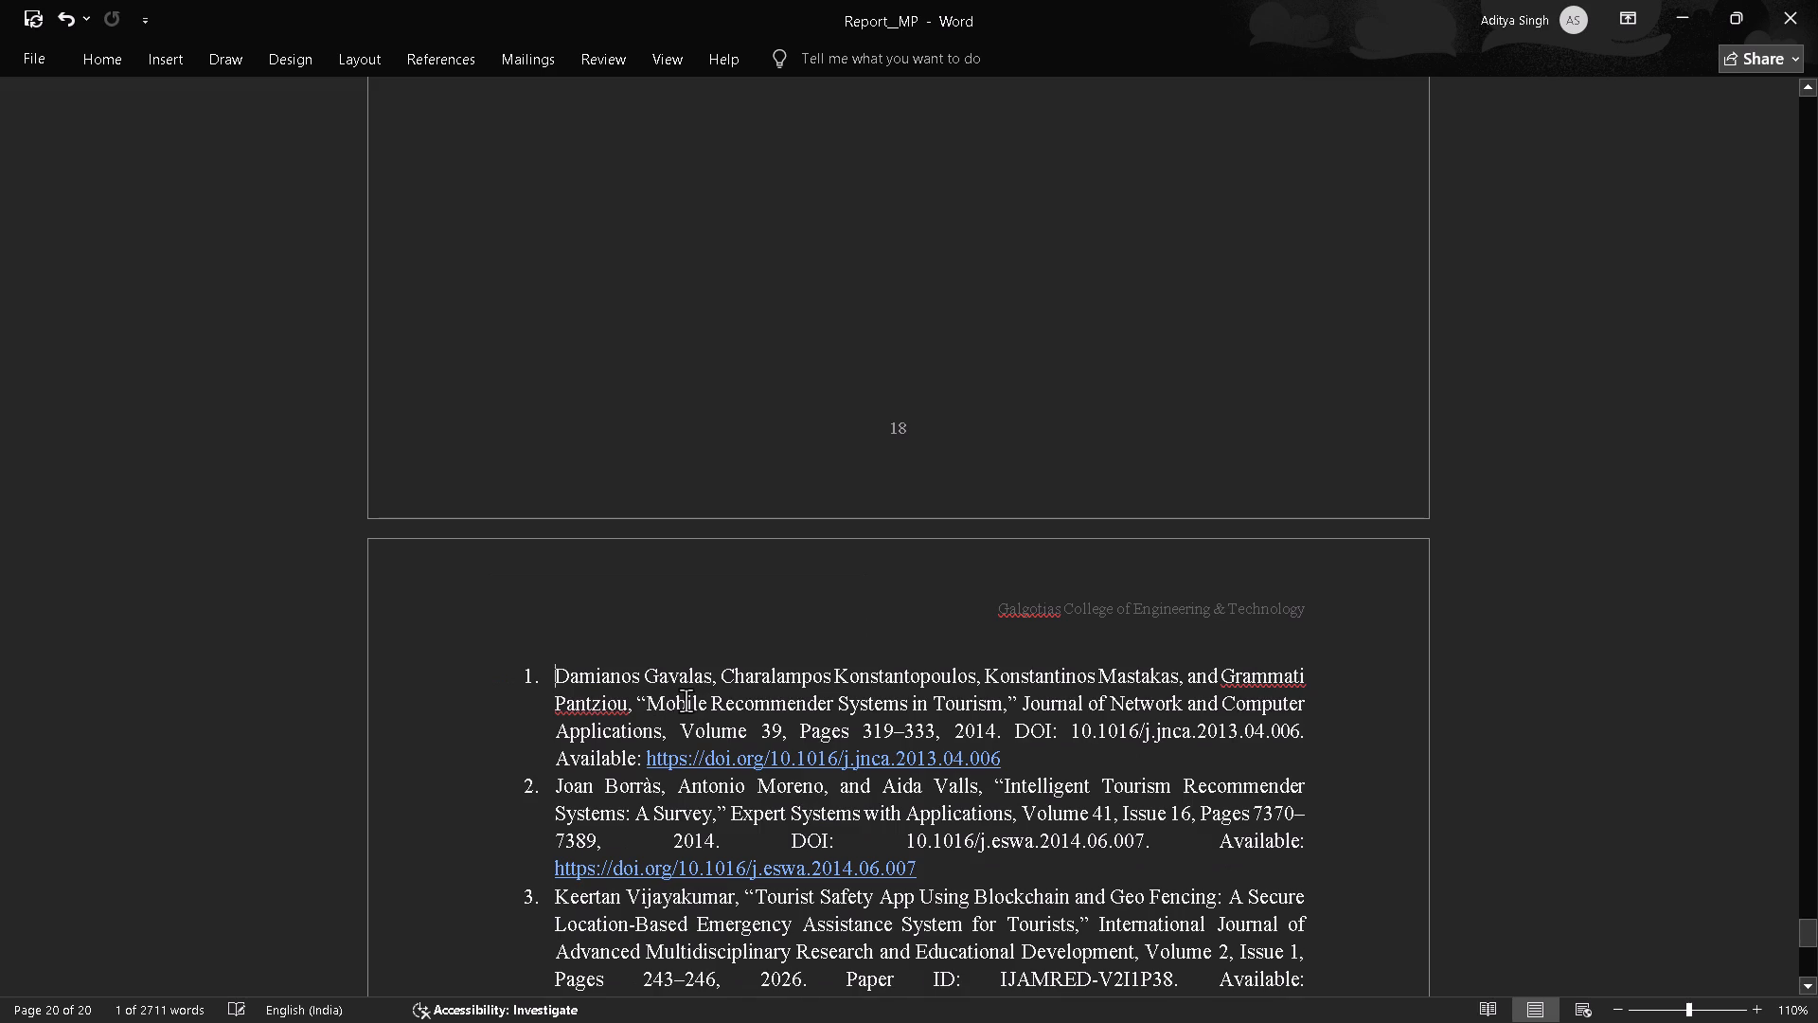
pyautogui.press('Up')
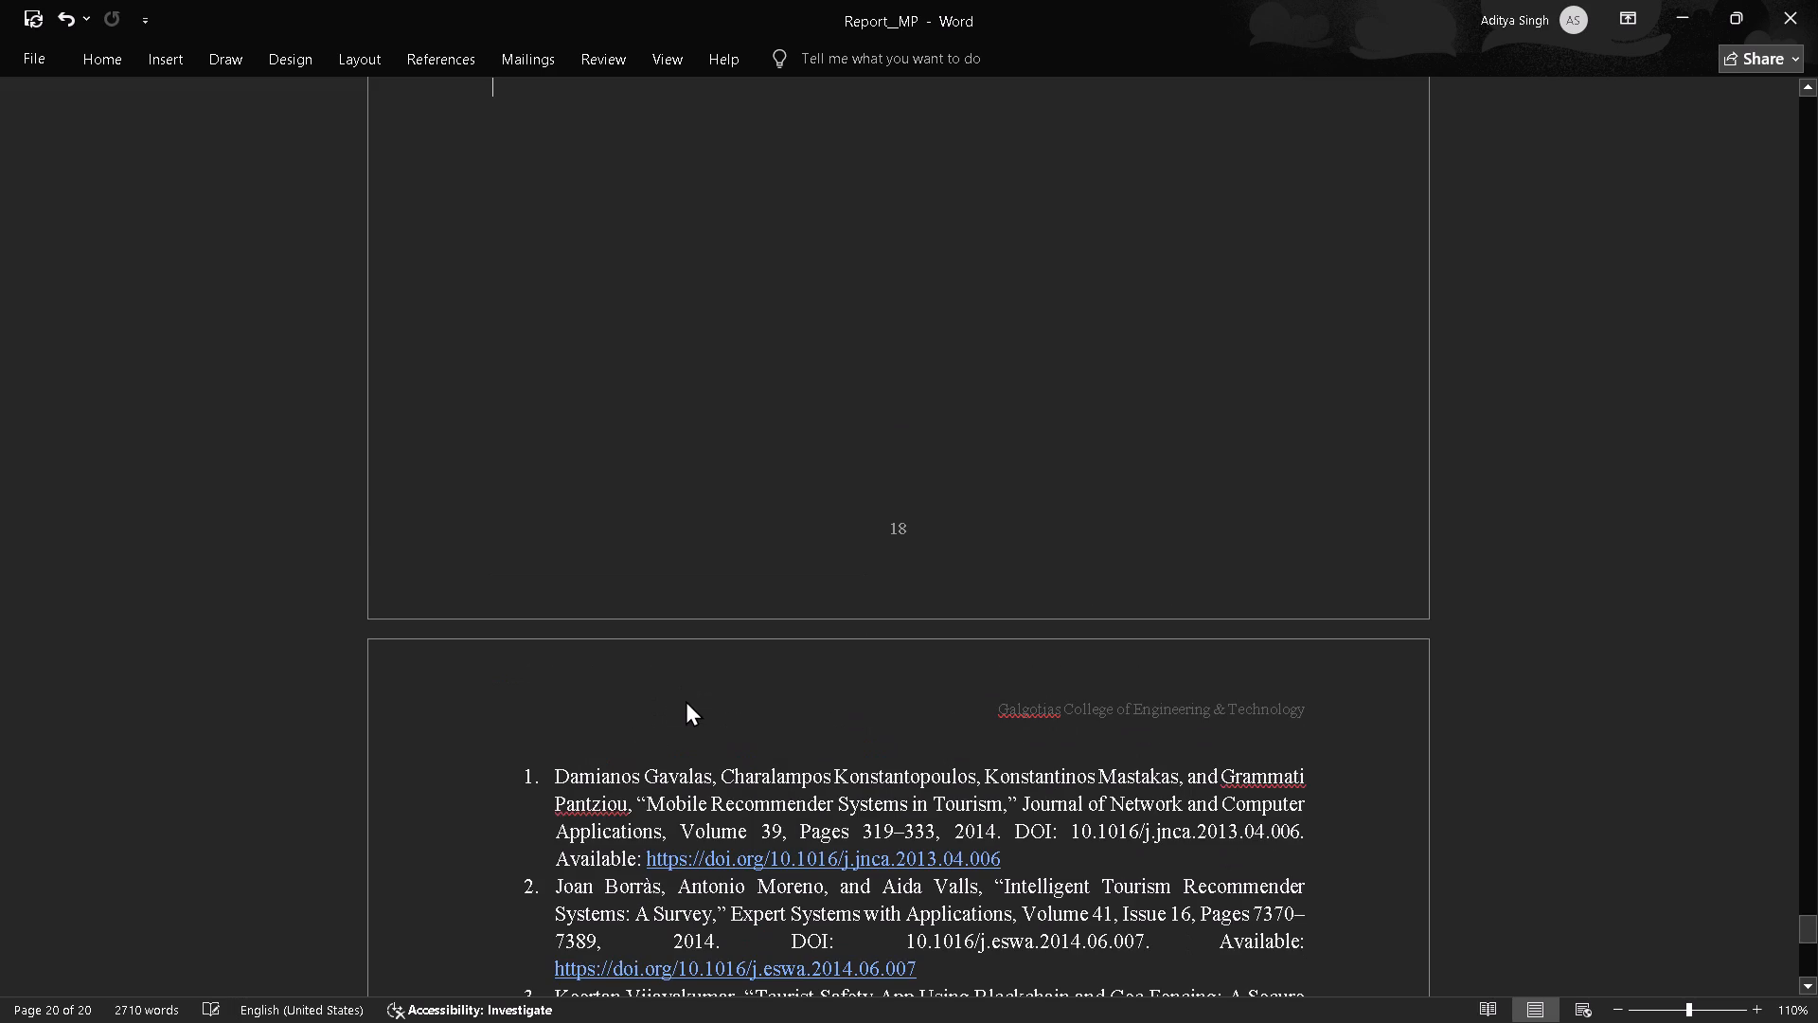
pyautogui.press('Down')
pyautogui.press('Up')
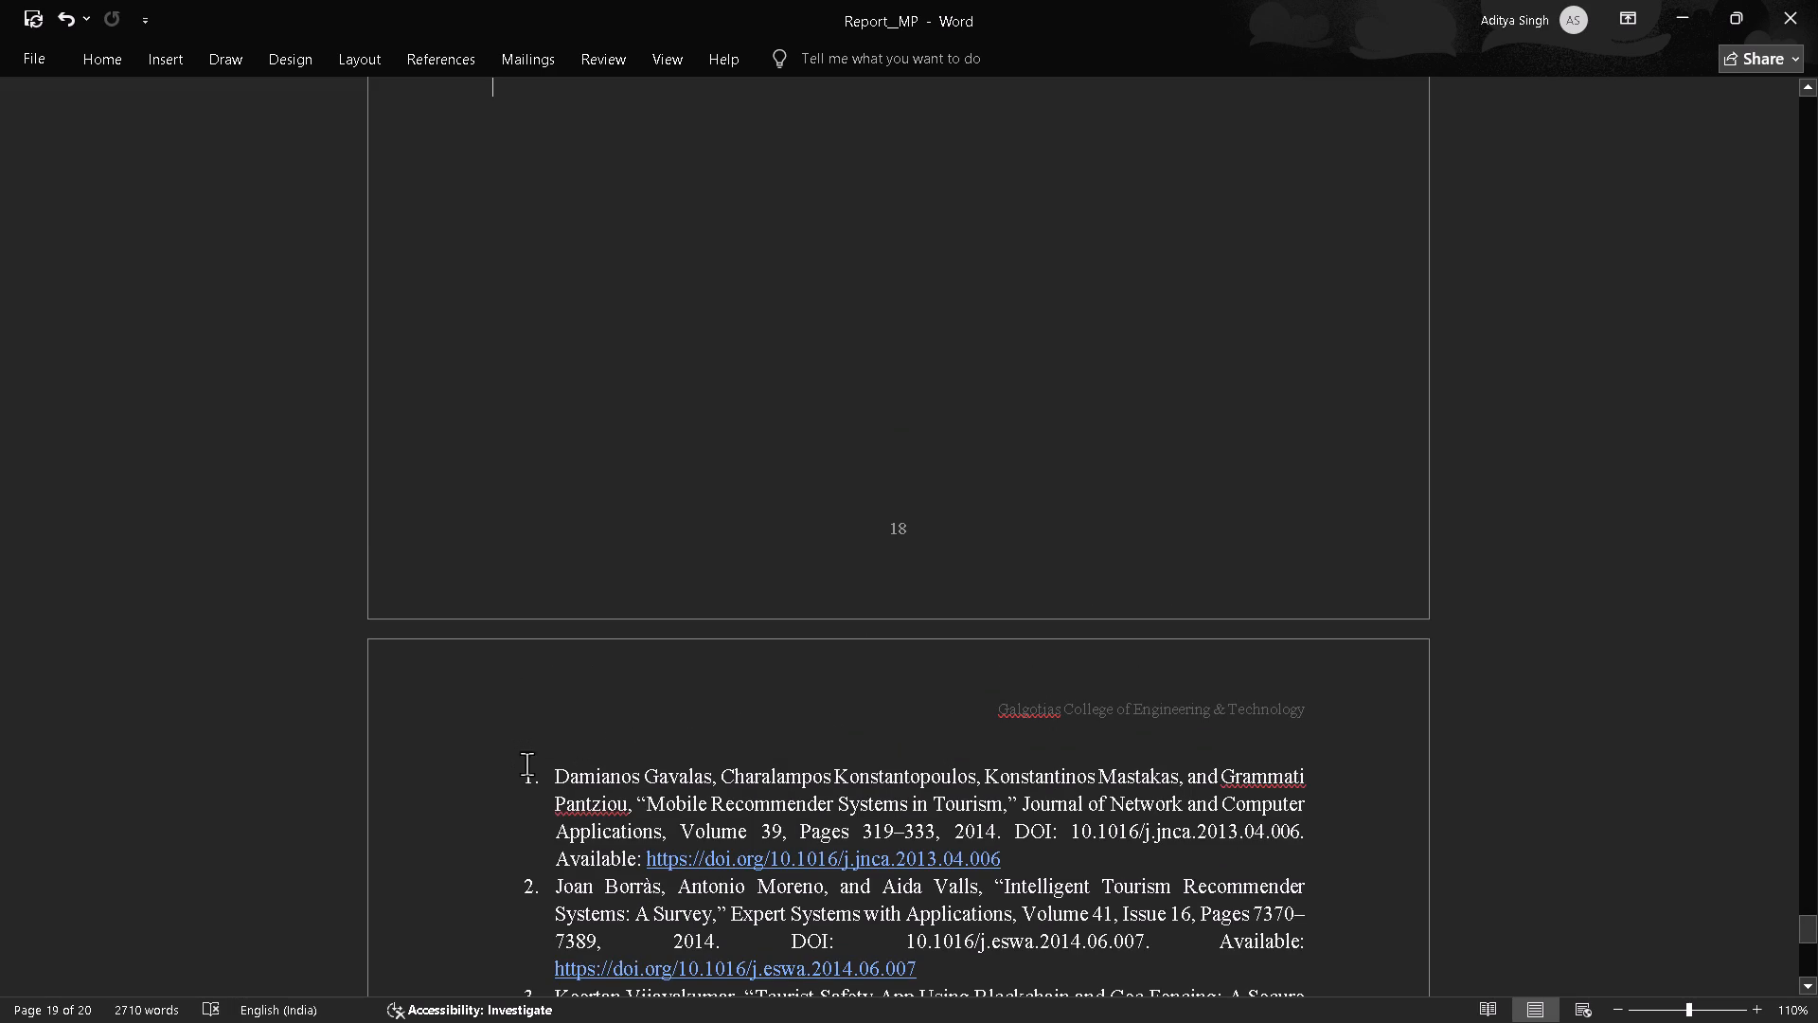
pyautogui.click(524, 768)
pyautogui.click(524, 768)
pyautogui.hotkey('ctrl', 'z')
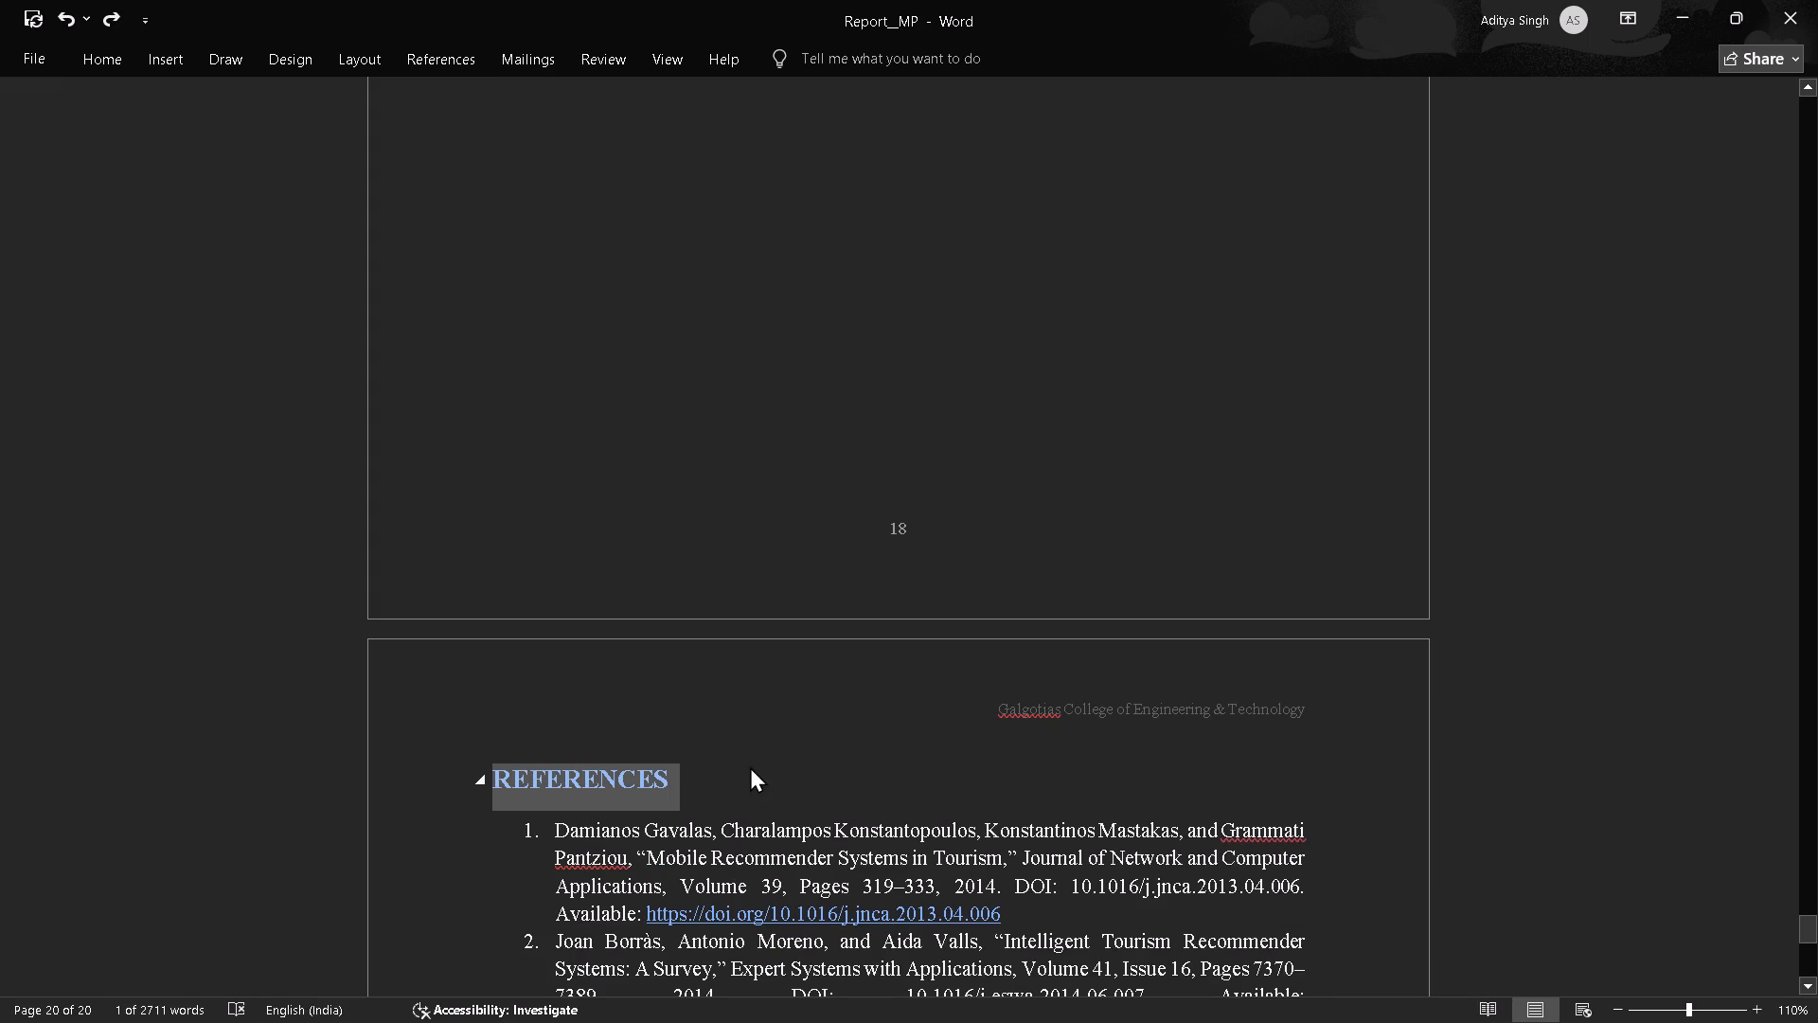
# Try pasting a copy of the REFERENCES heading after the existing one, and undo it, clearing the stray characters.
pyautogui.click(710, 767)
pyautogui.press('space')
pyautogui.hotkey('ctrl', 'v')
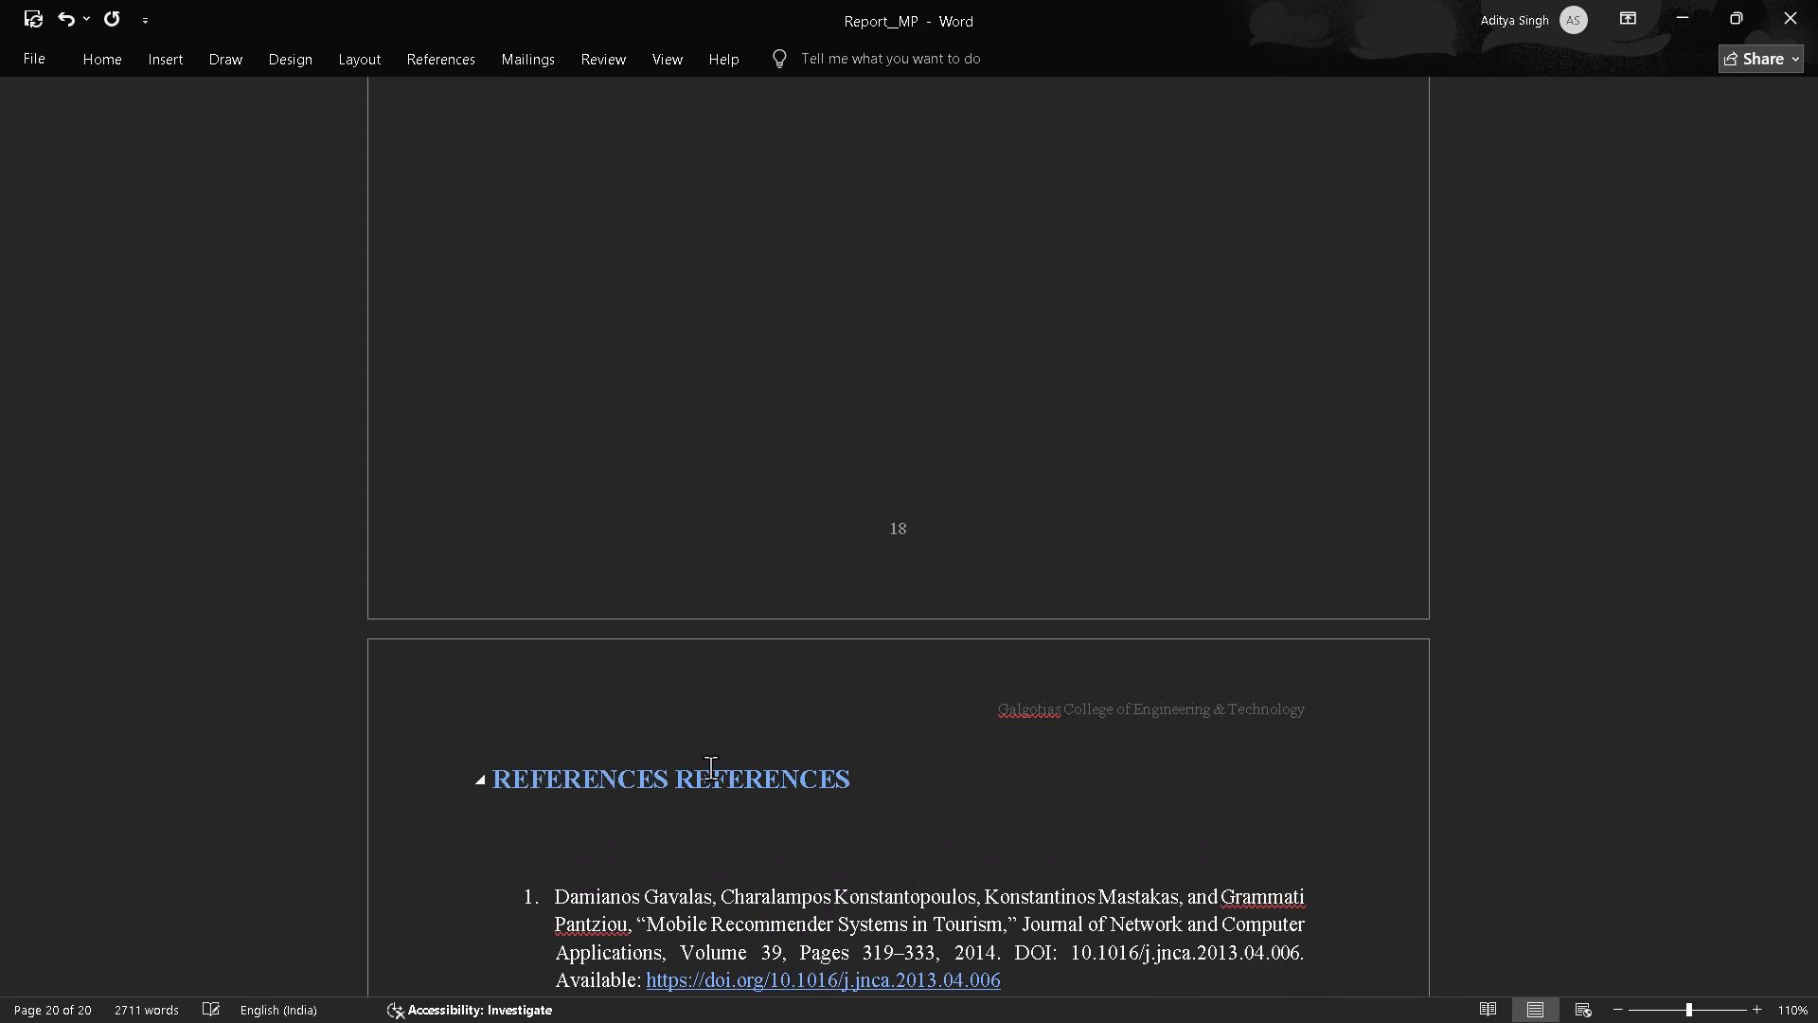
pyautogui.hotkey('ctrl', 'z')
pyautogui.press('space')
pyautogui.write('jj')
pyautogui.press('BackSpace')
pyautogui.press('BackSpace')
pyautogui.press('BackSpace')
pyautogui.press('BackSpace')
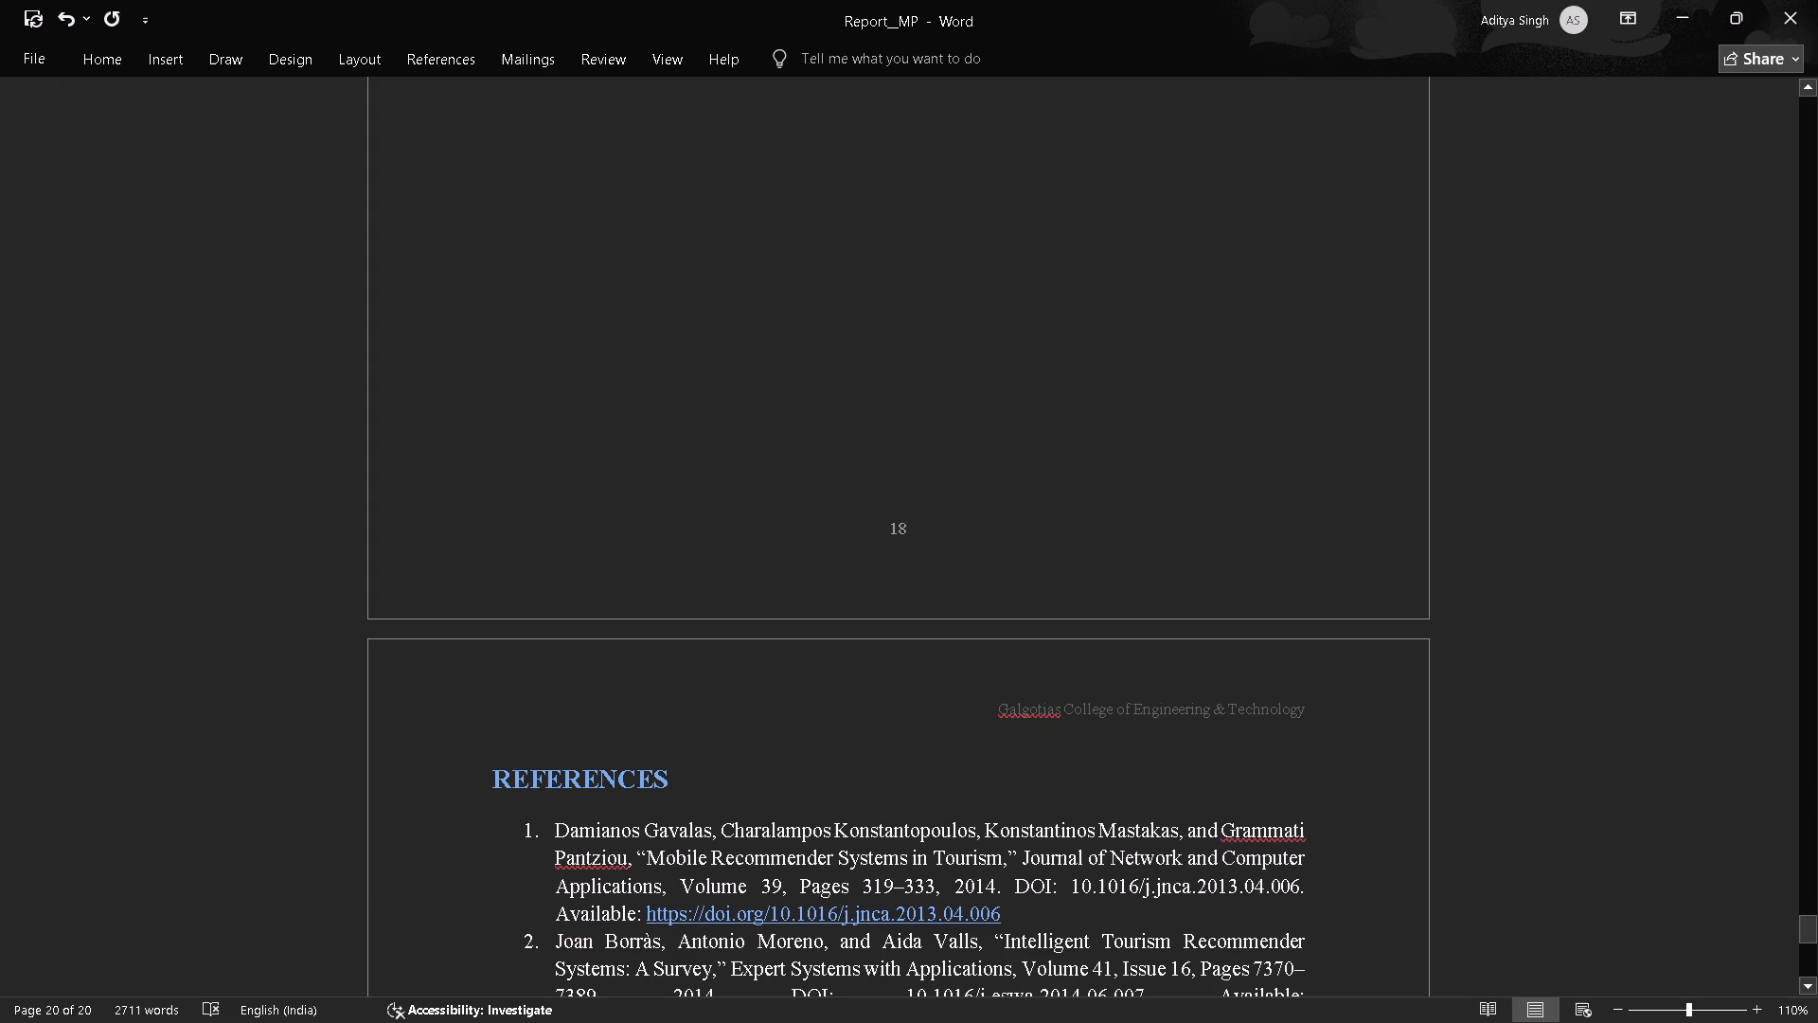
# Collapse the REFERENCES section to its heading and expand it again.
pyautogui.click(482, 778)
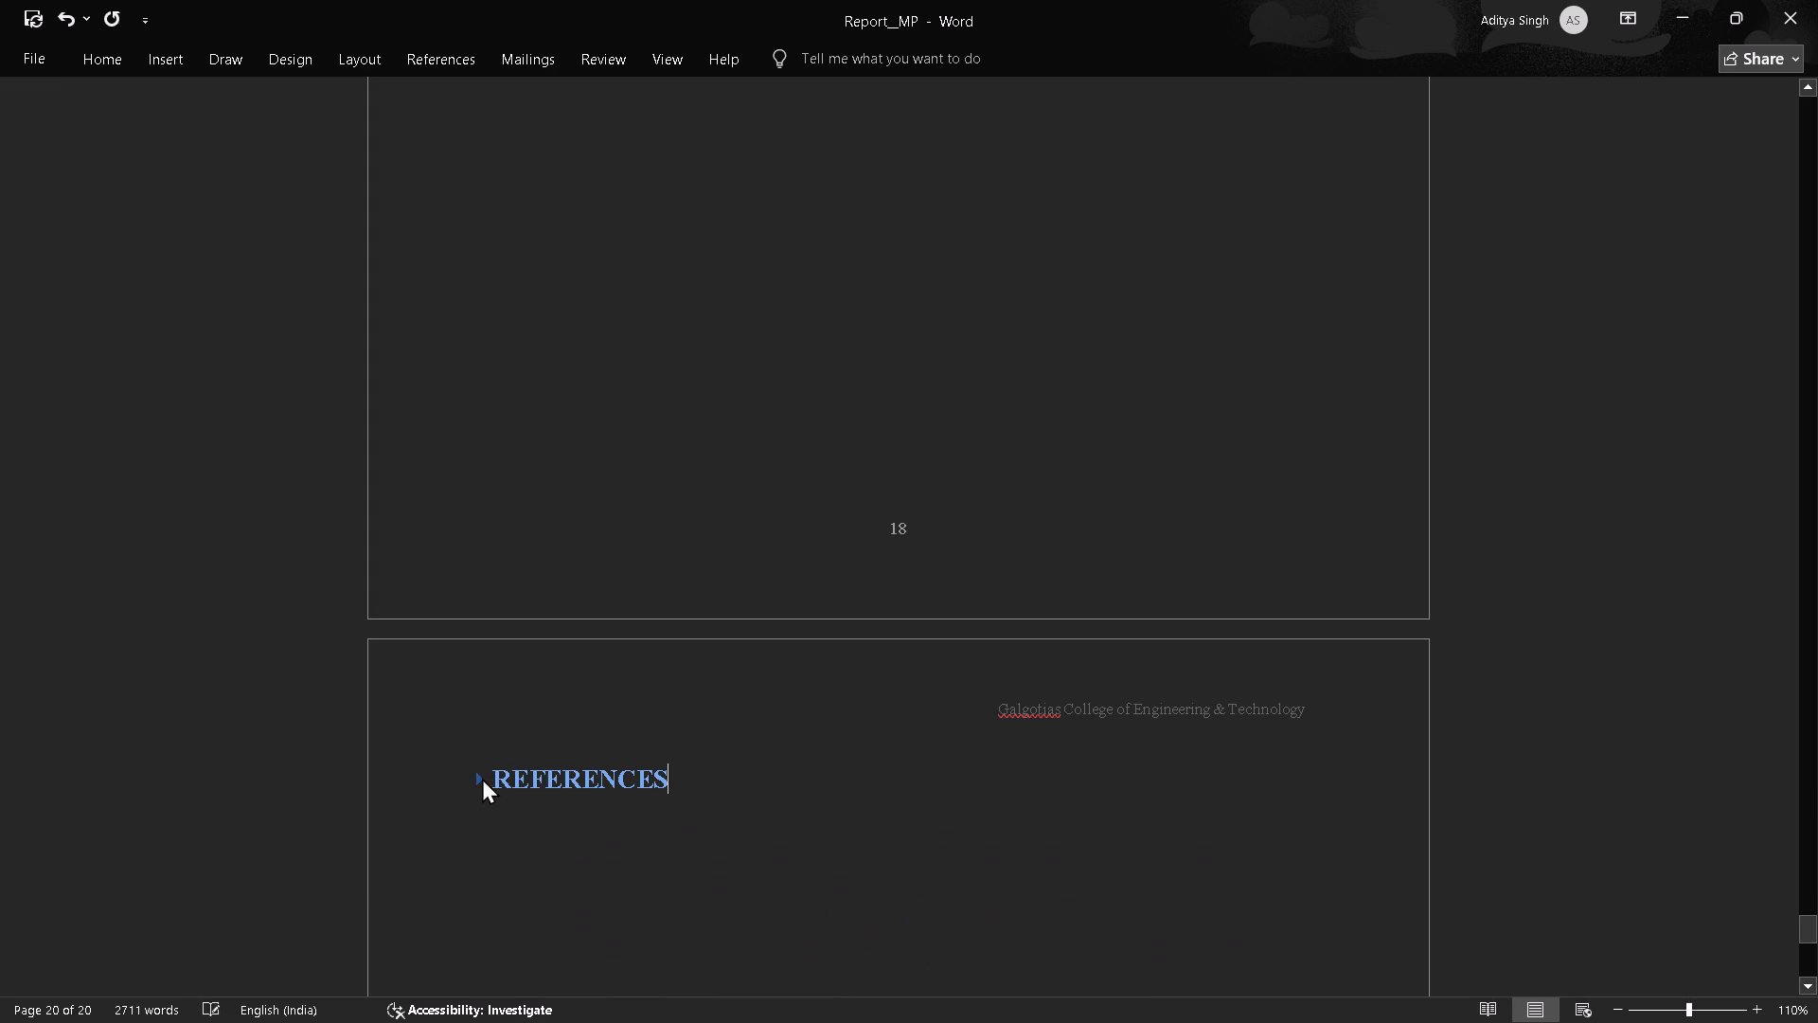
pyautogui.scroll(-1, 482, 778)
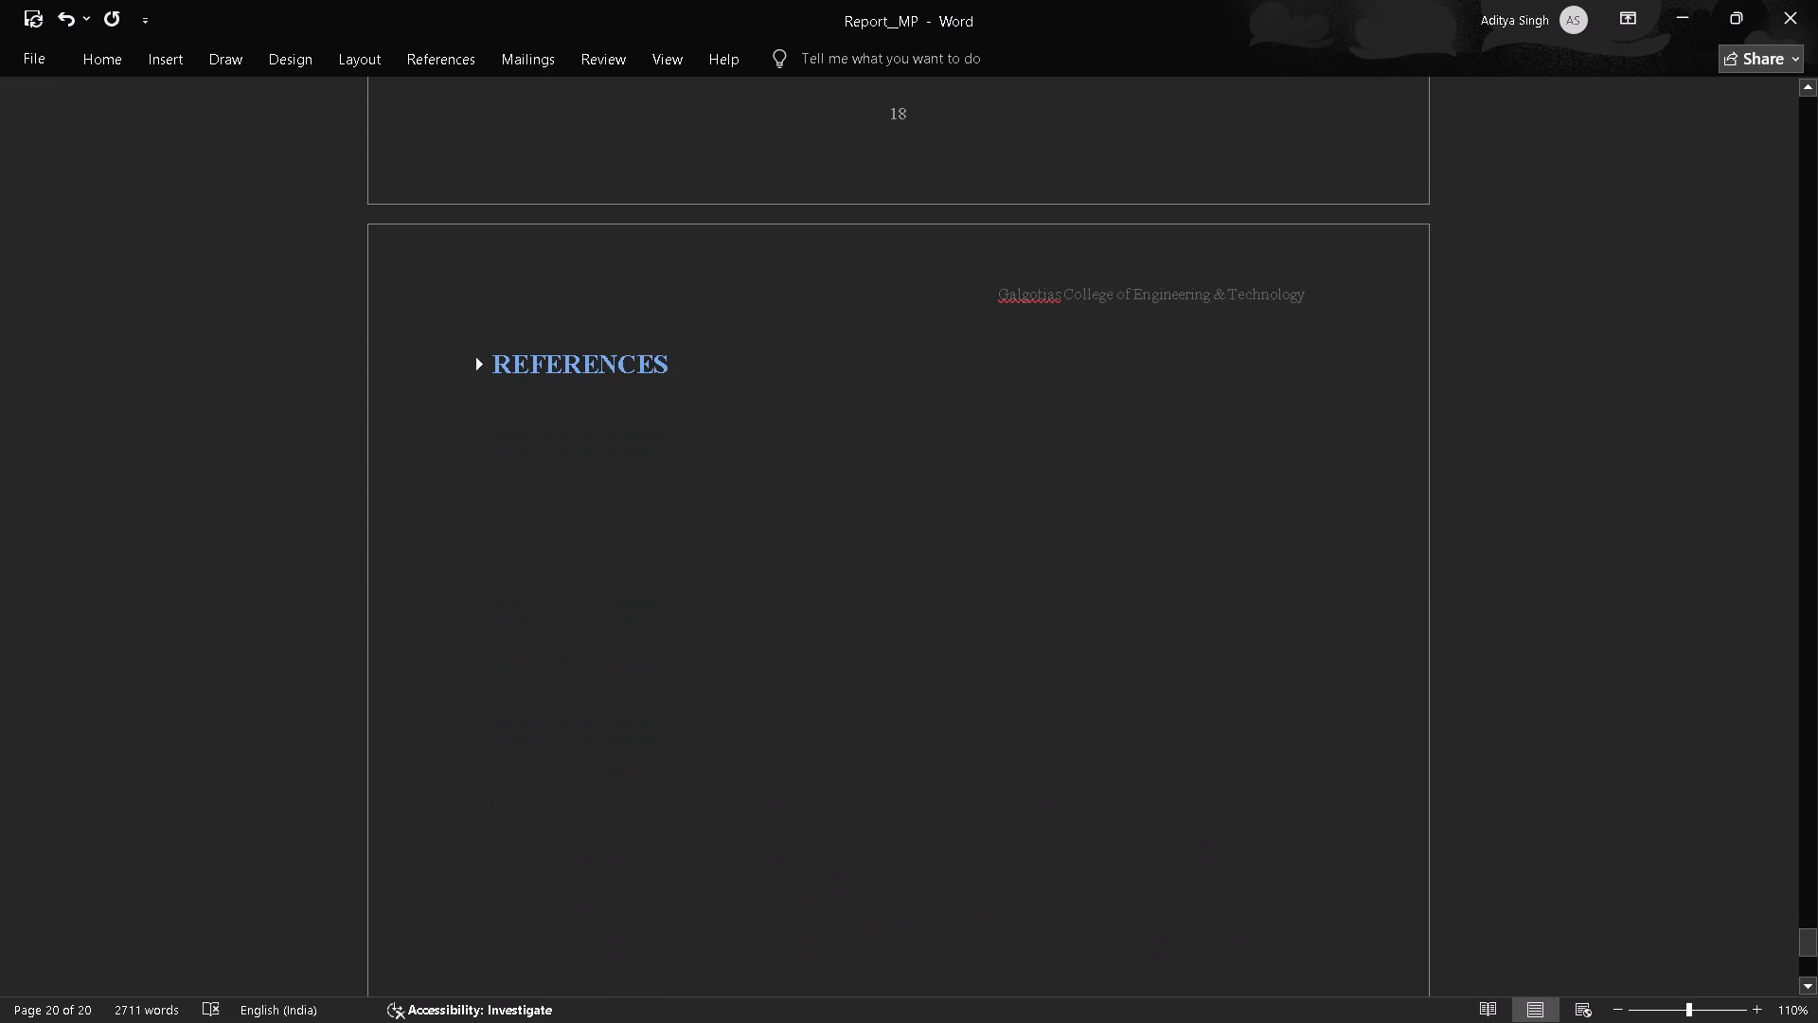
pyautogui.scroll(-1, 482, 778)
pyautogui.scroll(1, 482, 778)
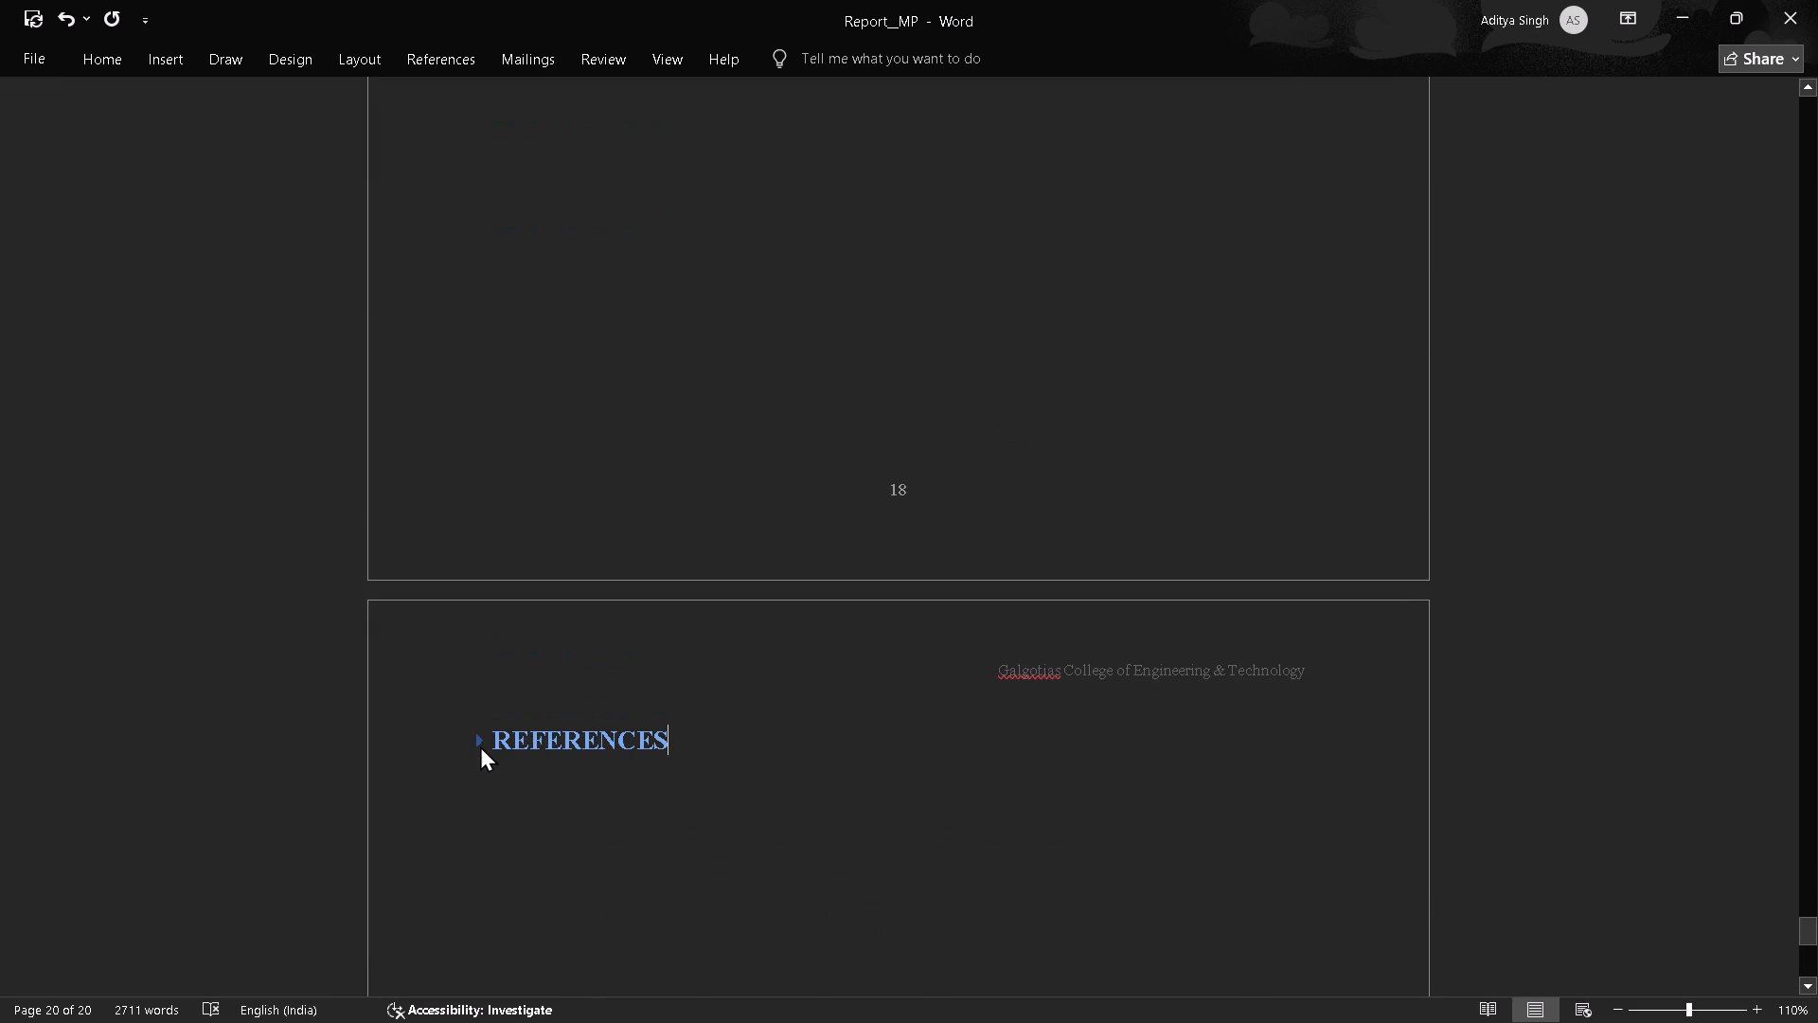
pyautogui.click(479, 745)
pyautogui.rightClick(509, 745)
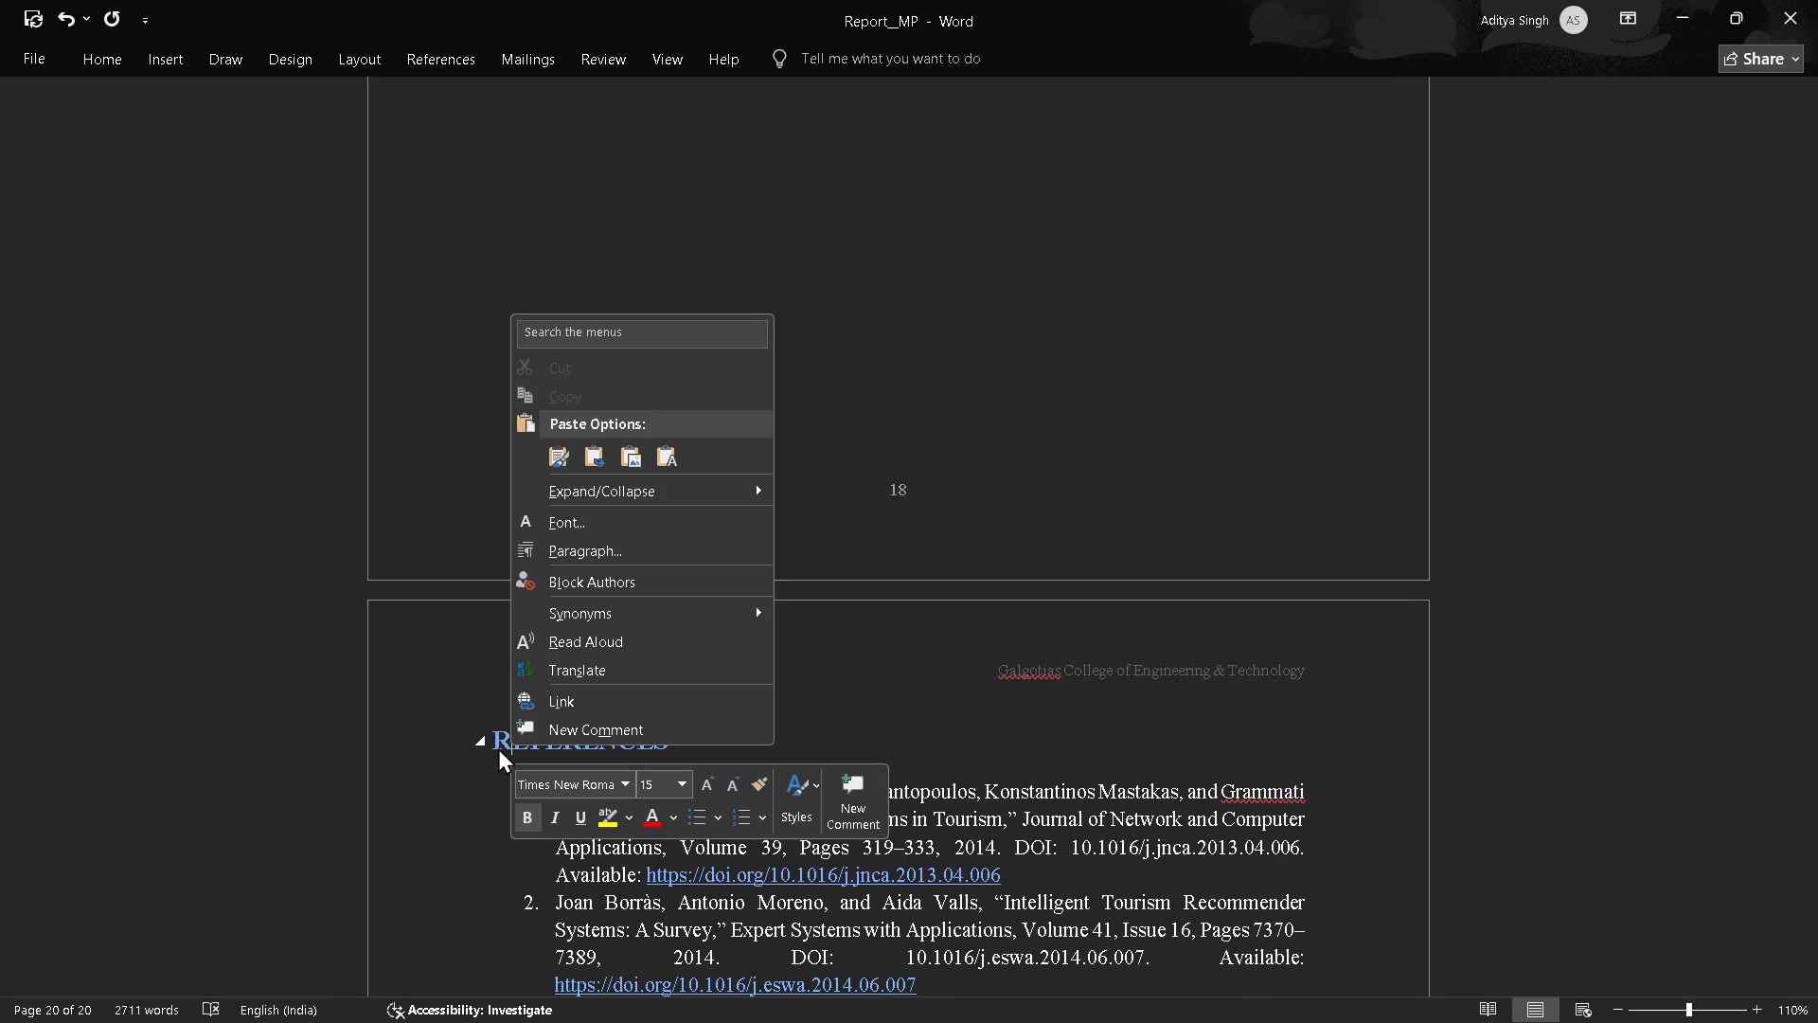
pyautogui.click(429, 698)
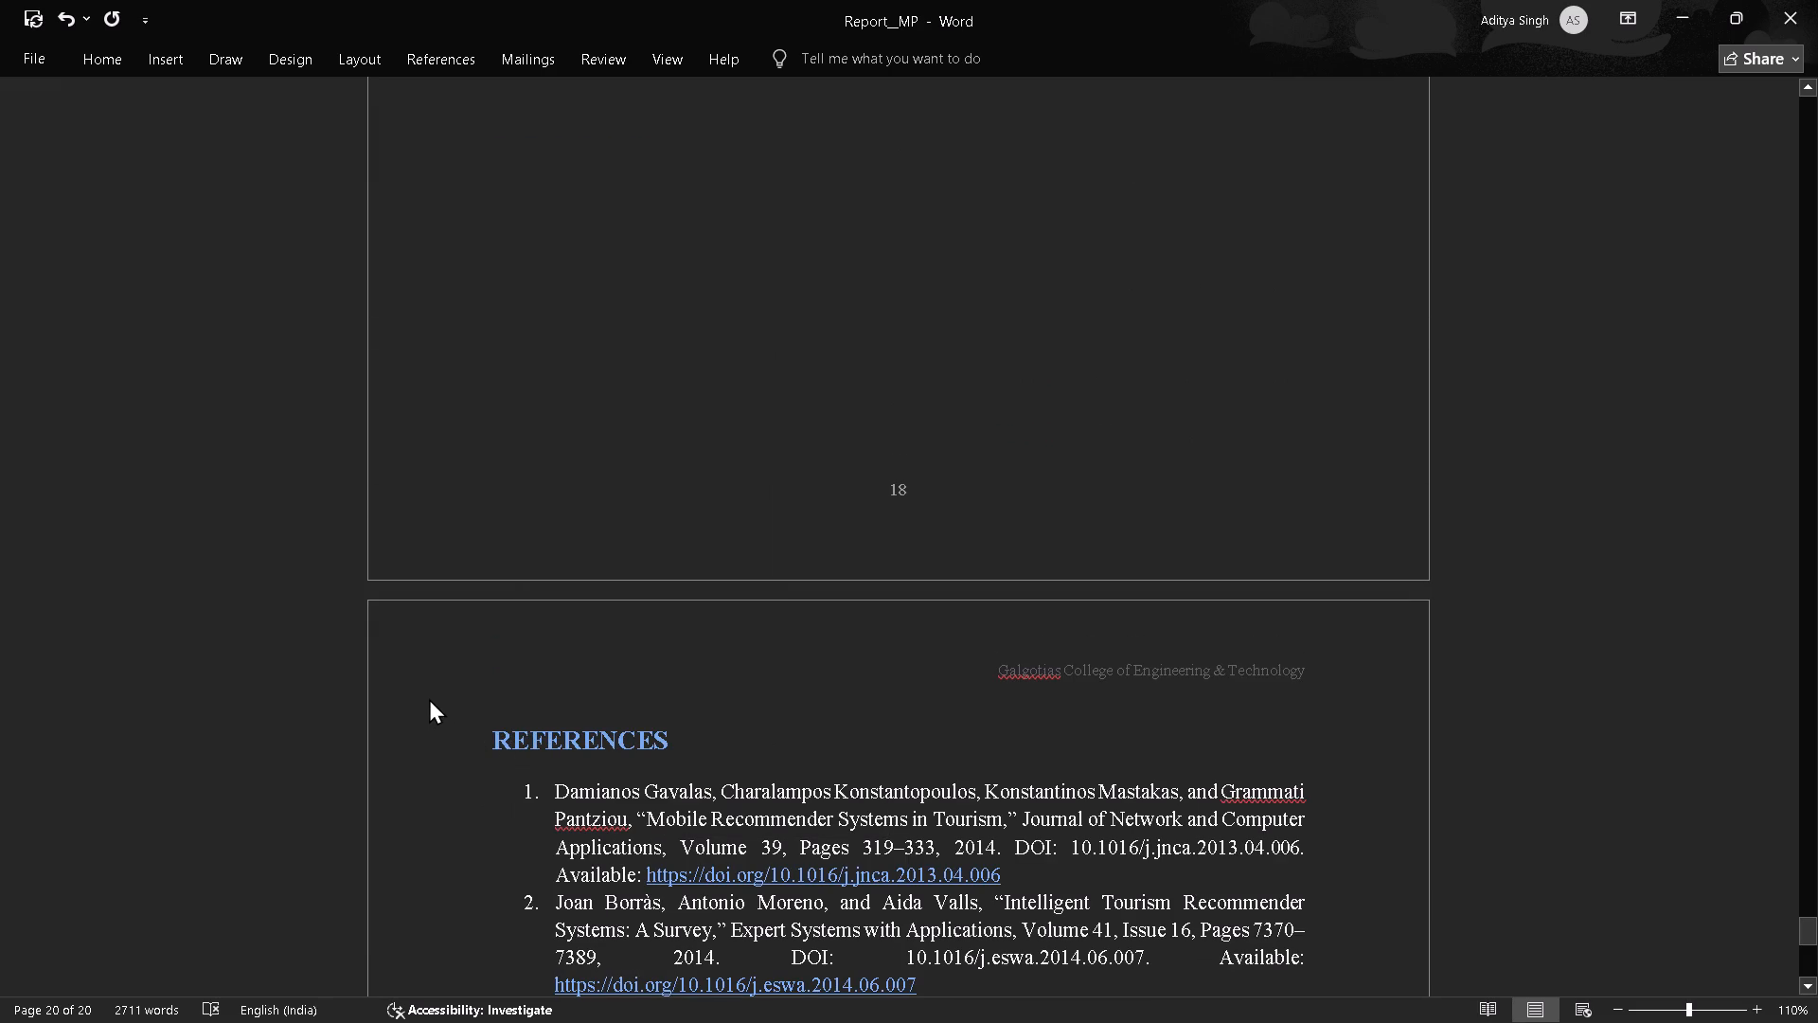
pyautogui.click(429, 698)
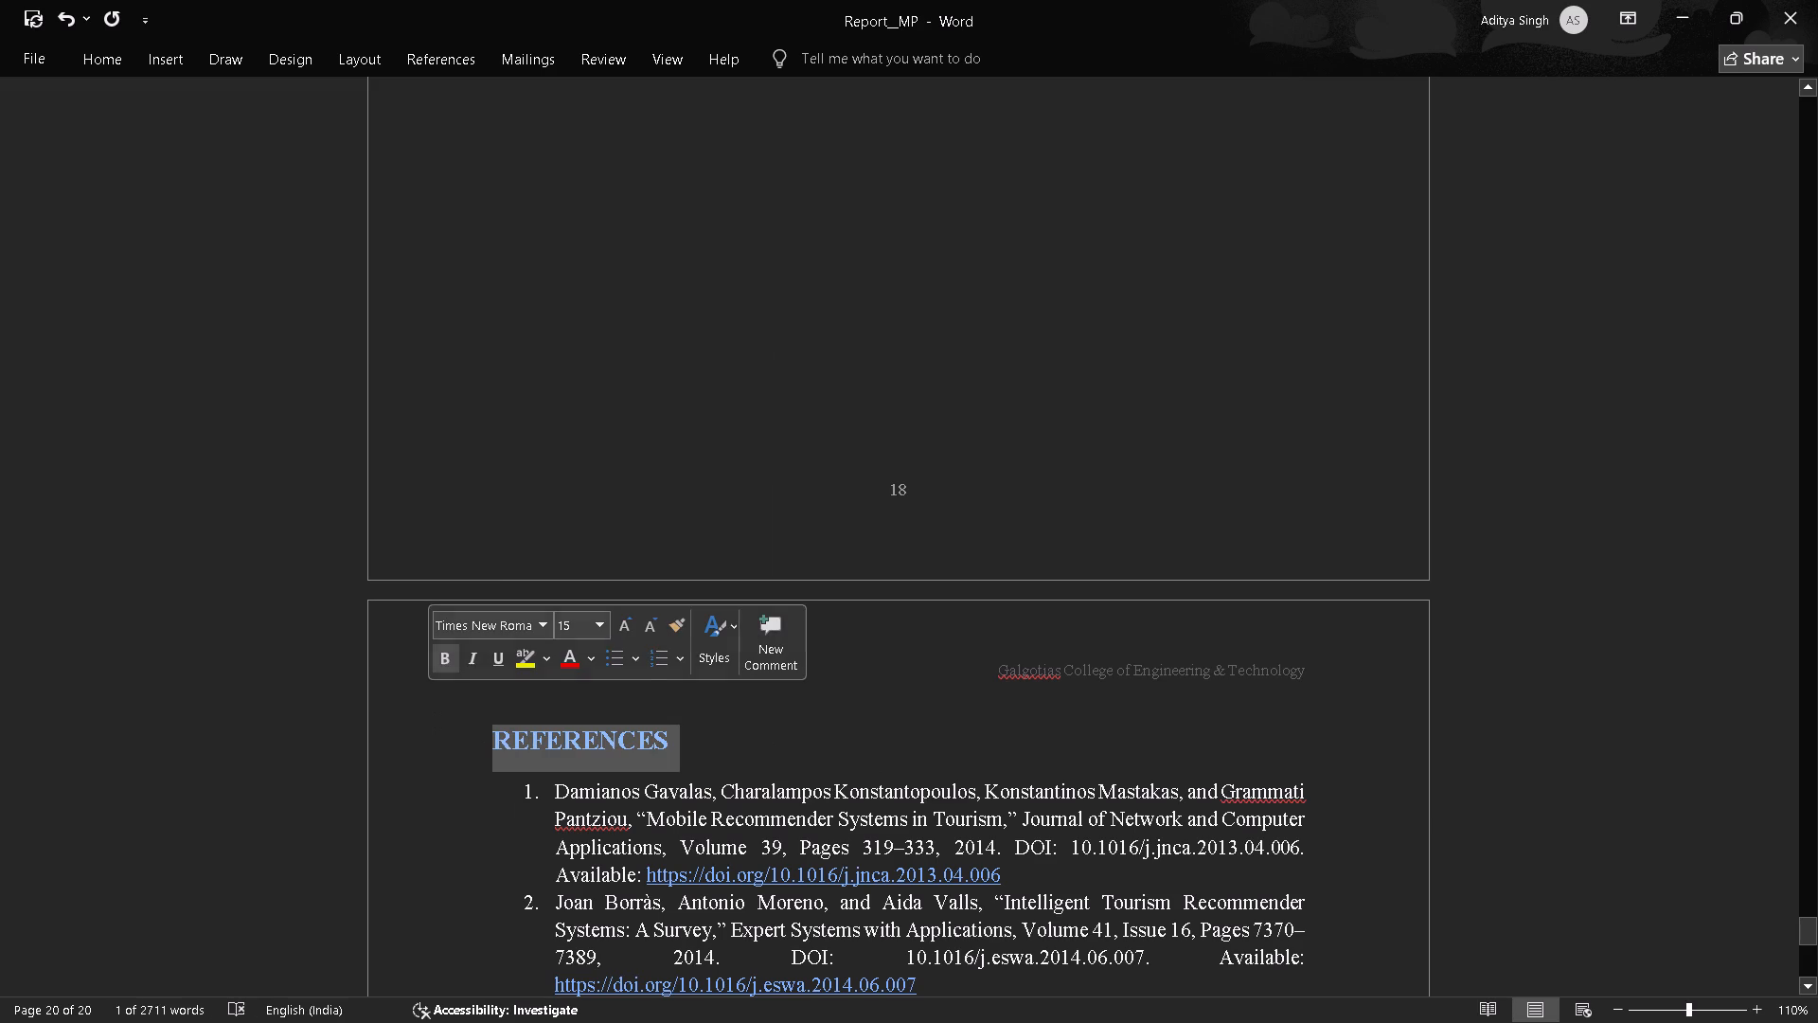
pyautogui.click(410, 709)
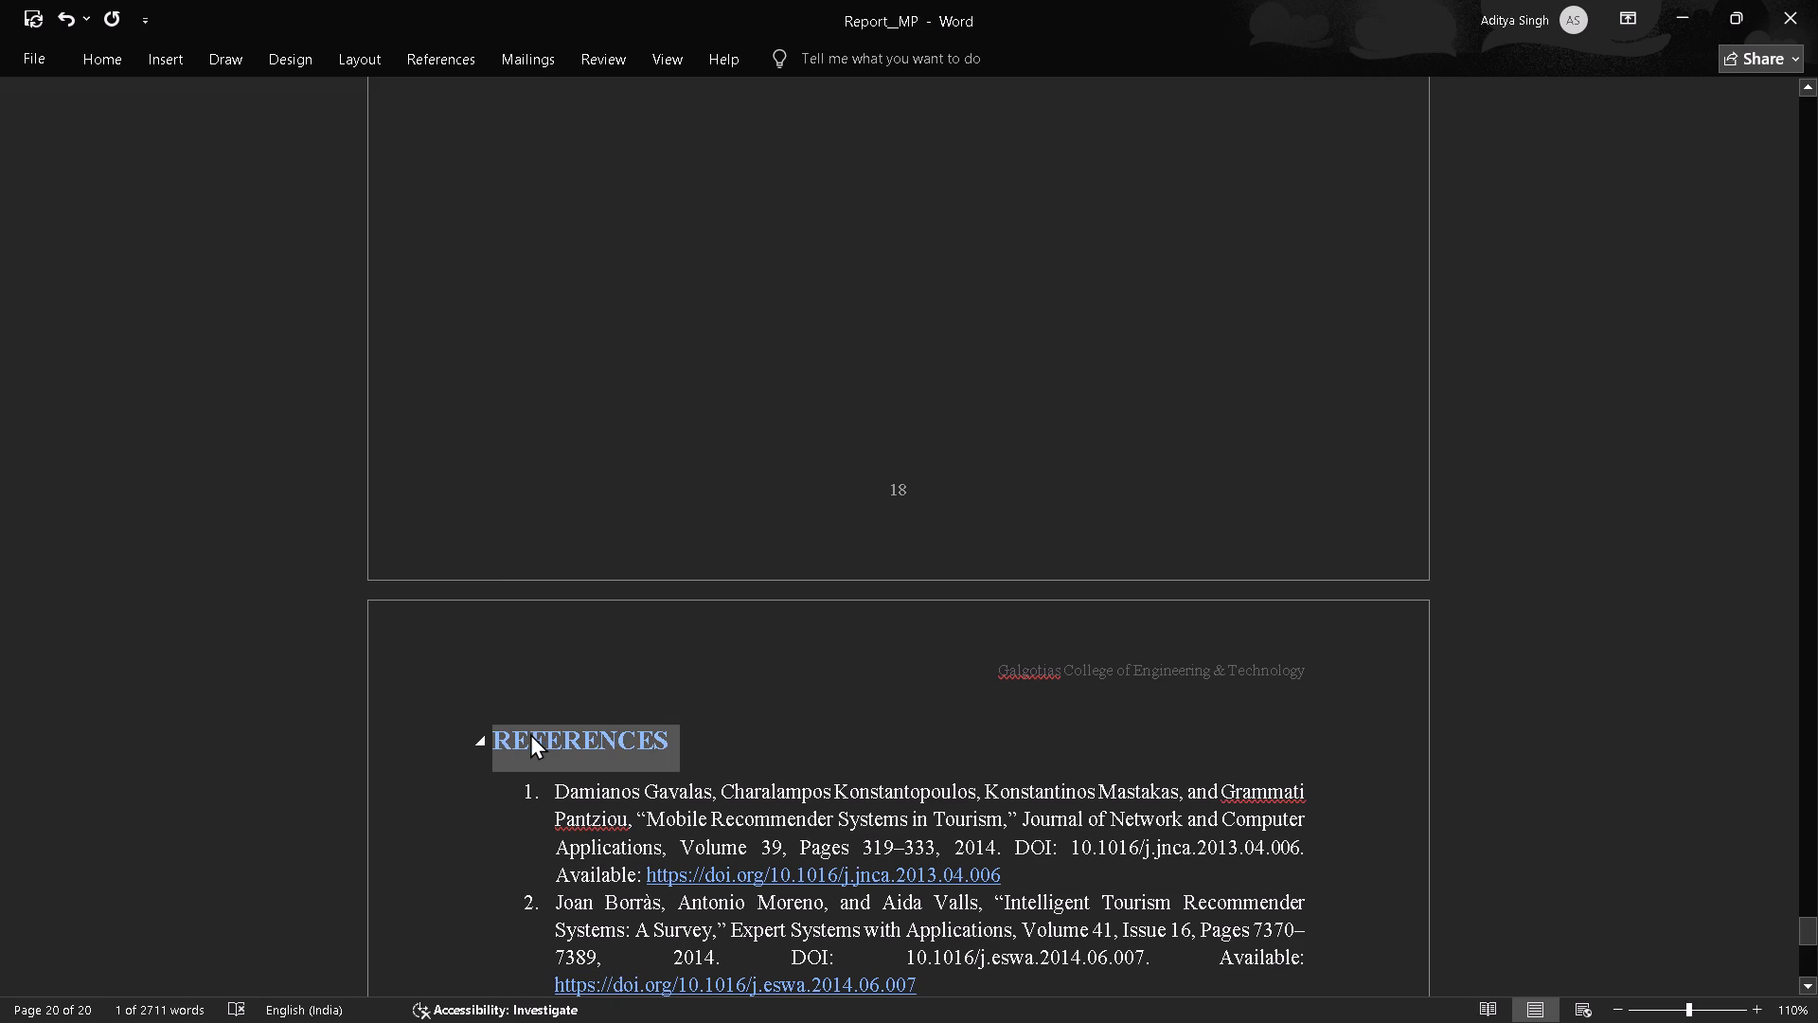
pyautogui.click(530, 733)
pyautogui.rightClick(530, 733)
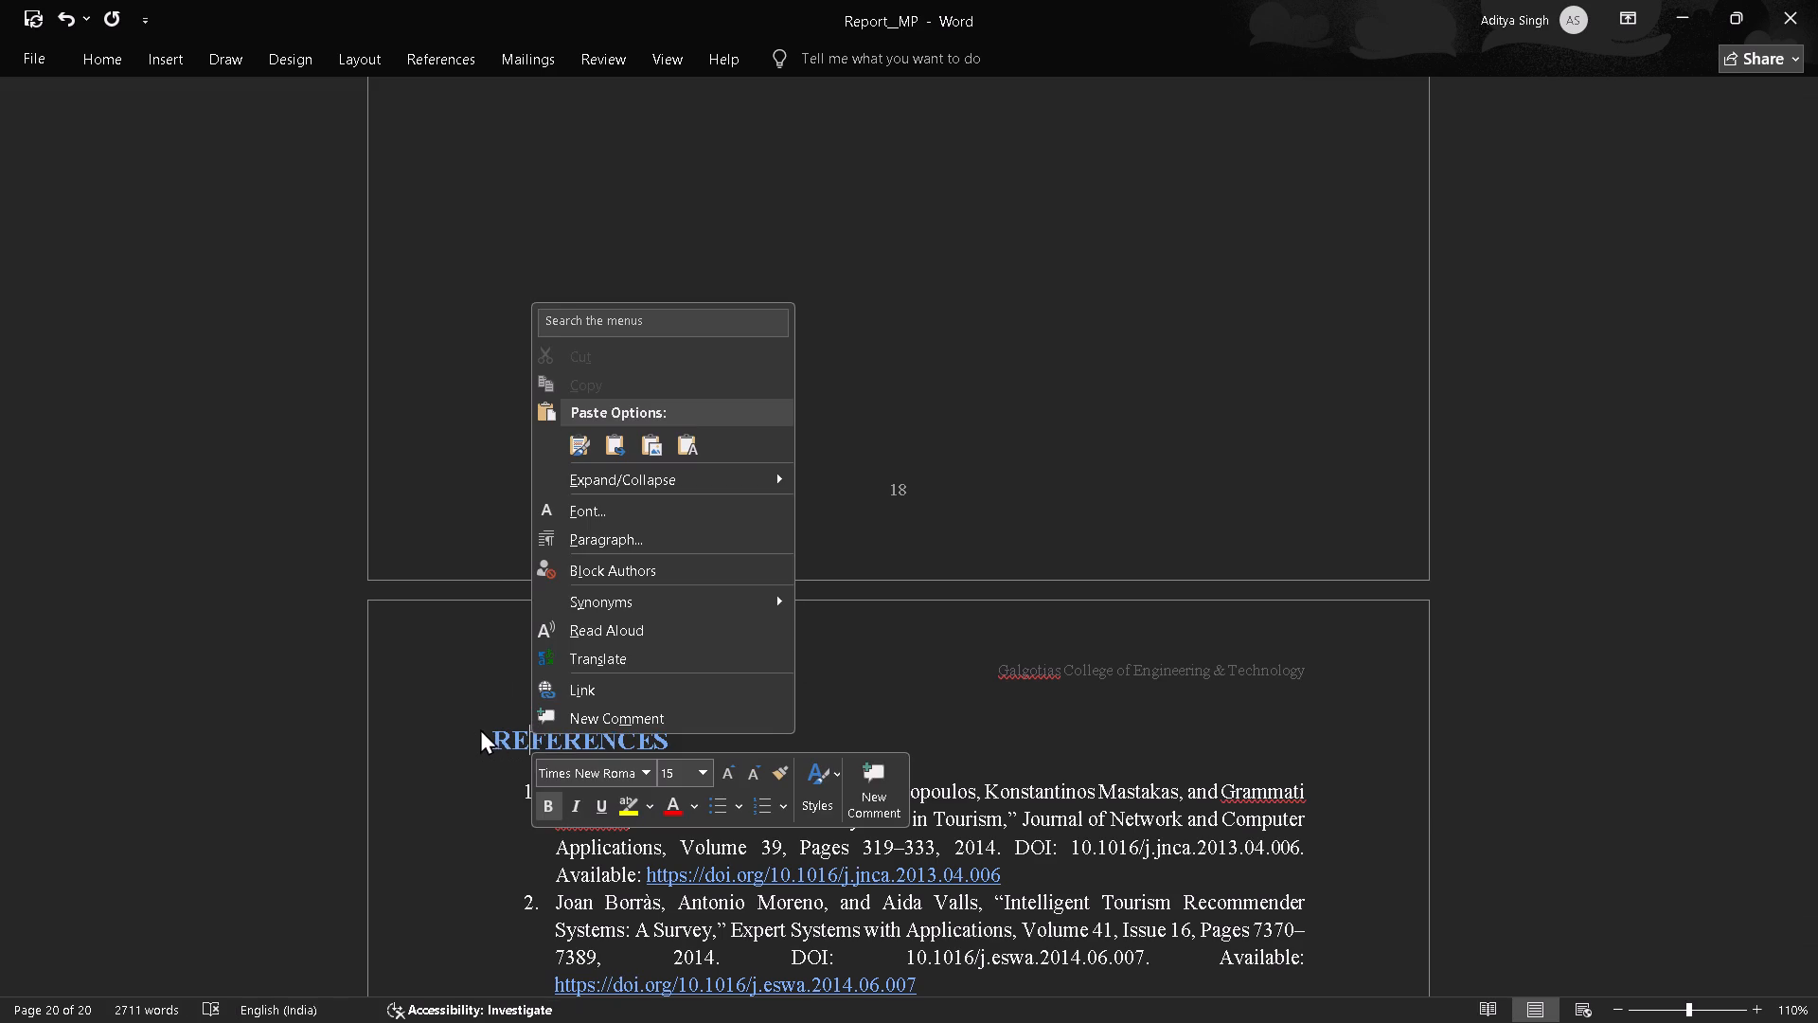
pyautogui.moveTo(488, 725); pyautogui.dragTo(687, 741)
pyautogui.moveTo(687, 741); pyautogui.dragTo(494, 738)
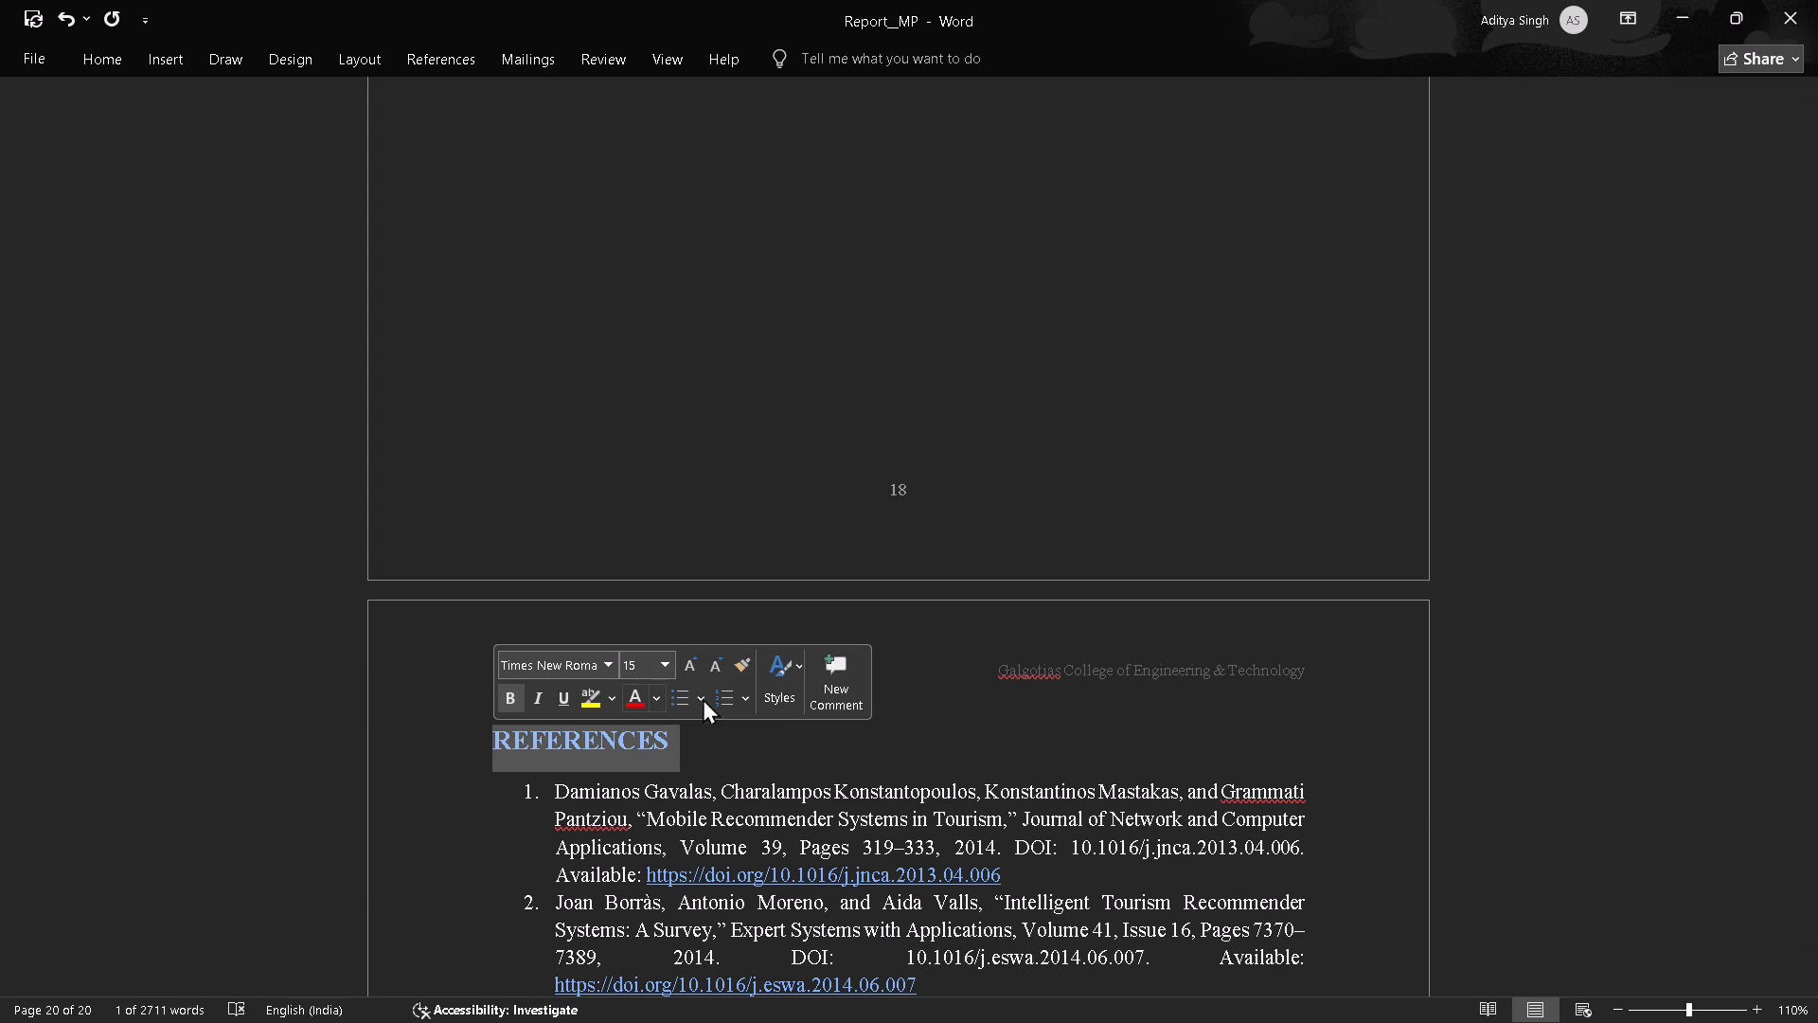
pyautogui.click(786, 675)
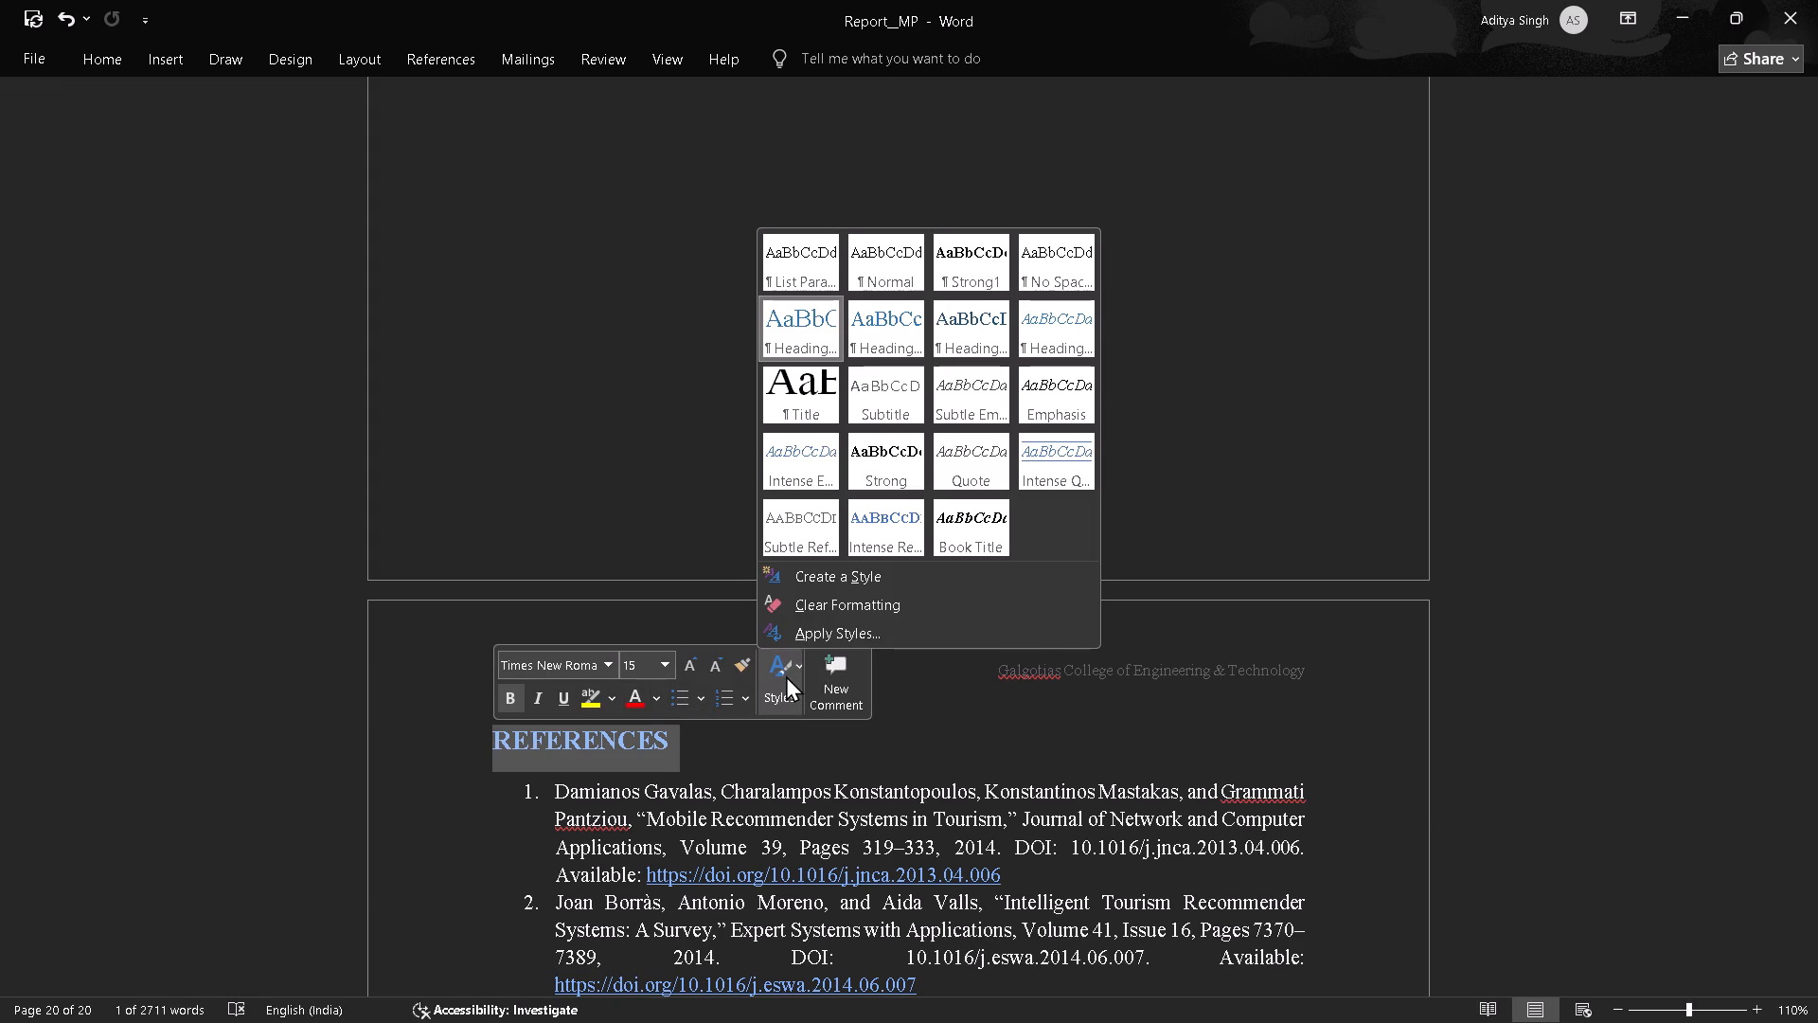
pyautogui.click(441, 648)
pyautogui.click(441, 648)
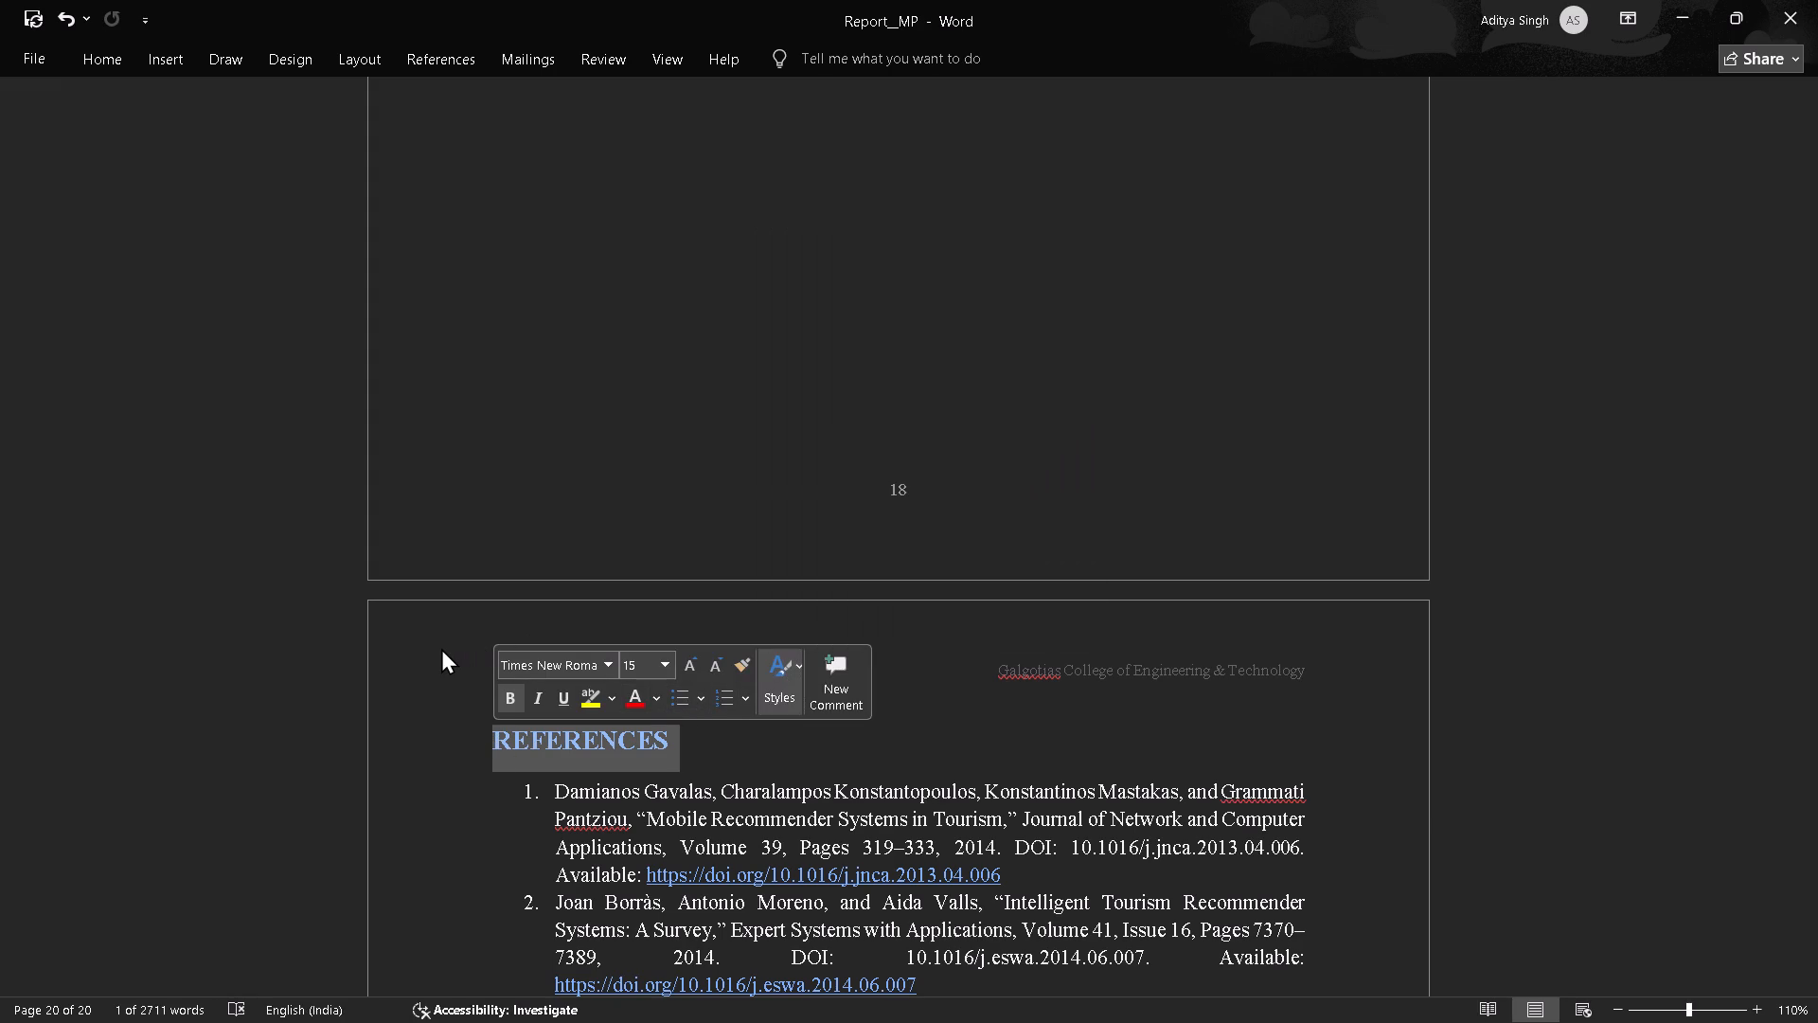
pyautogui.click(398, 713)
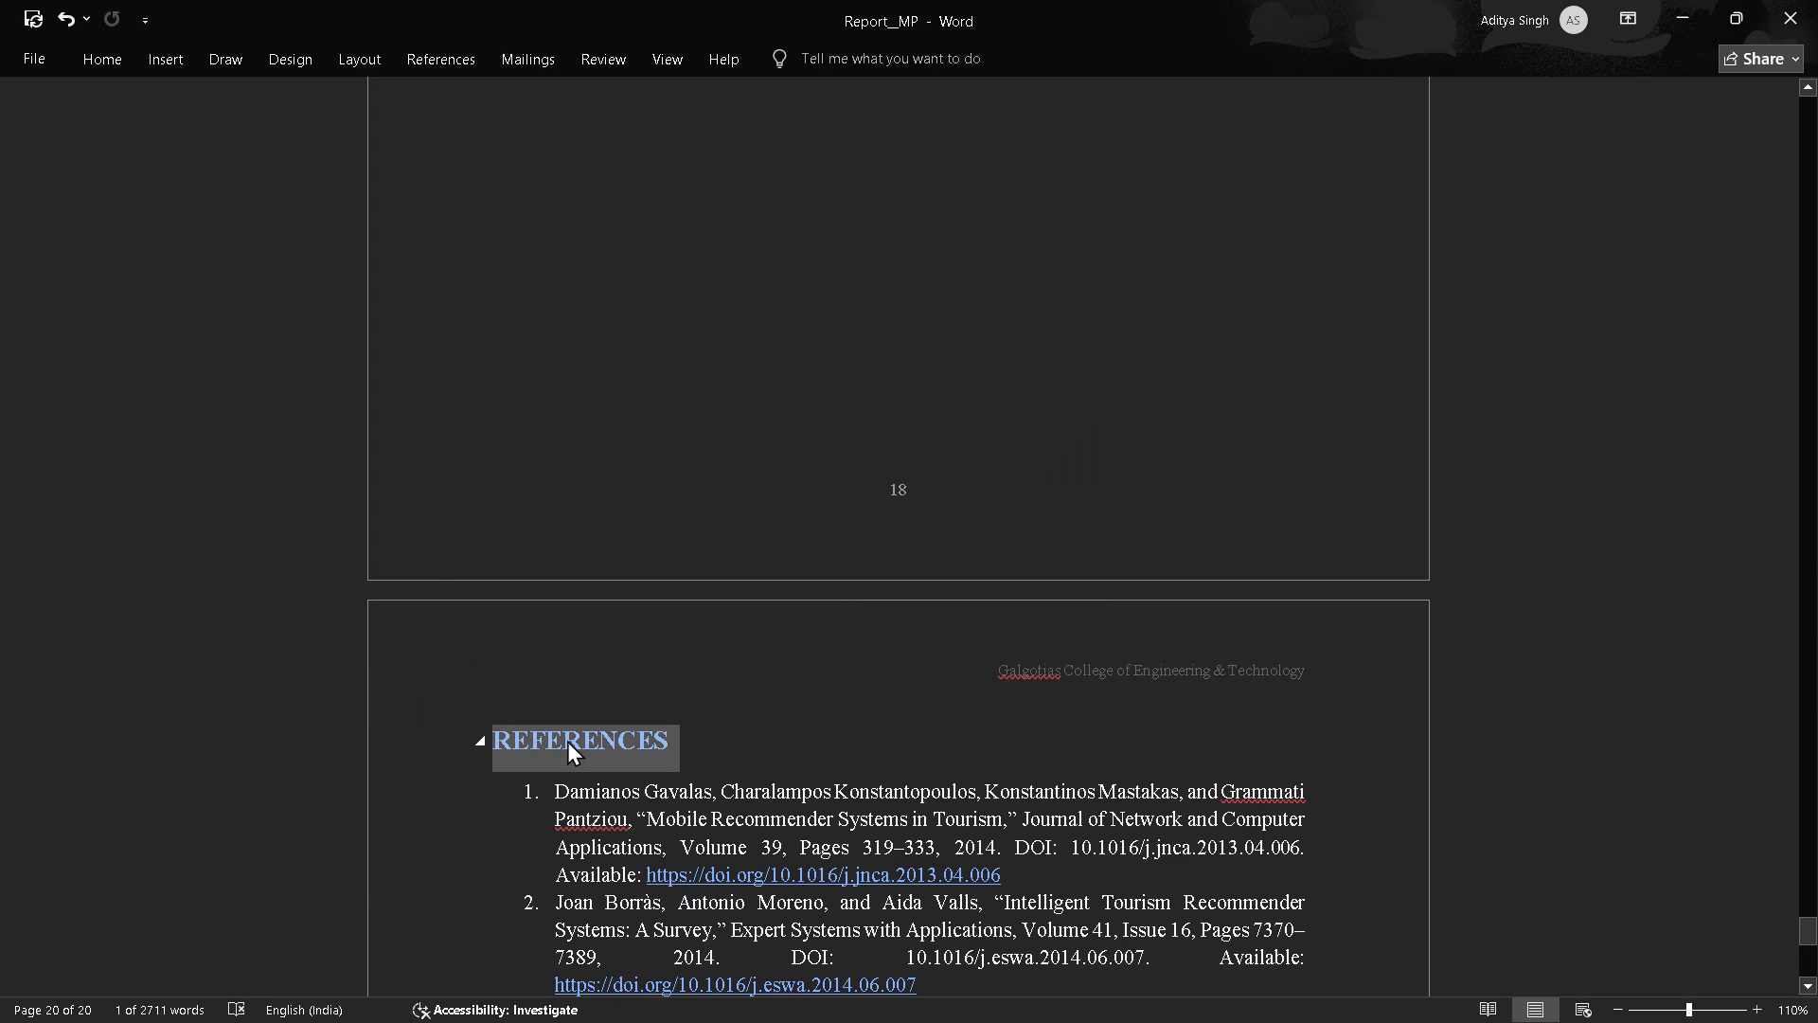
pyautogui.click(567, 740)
# Copy the whole architecture flow text, from Tourist / Administrator to React UI, in section 1.2.1 above Fig 1.1.
pyautogui.scroll(4, 567, 740)
pyautogui.scroll(-1, 567, 740)
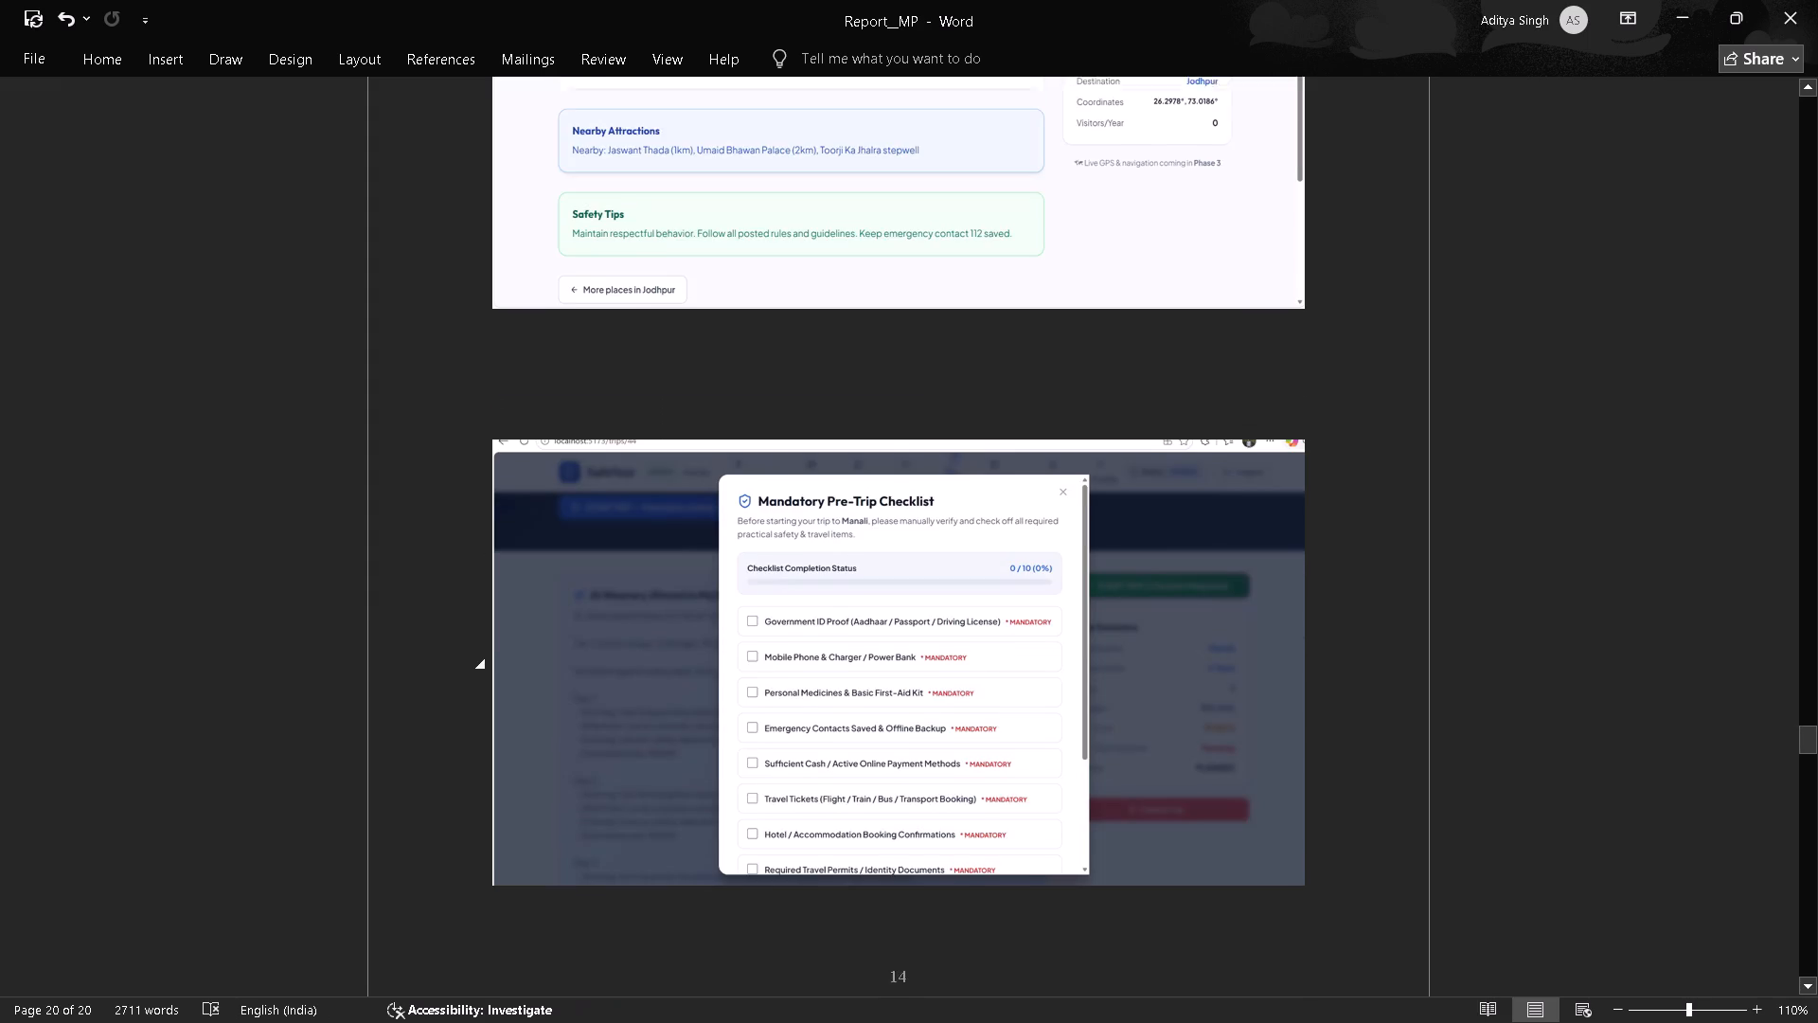
pyautogui.scroll(-1, 567, 740)
pyautogui.scroll(3, 567, 740)
pyautogui.moveTo(699, 659); pyautogui.dragTo(953, 931)
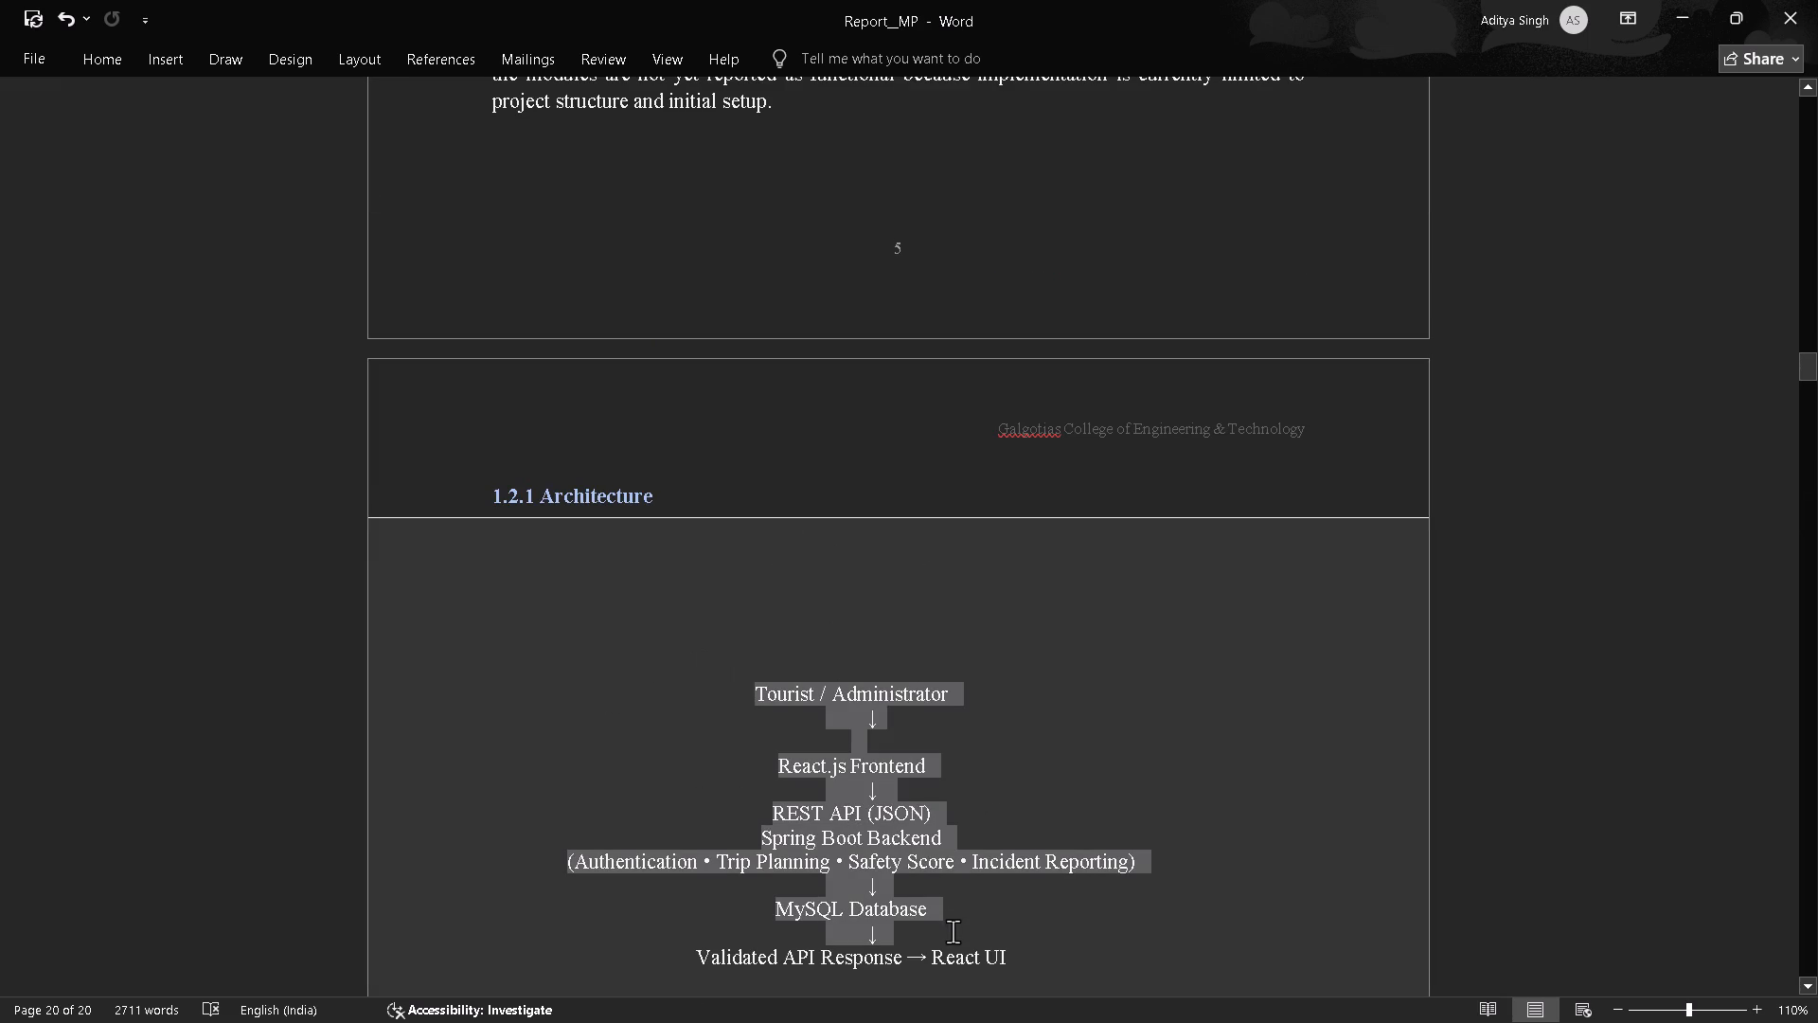
pyautogui.moveTo(953, 931); pyautogui.dragTo(1060, 781)
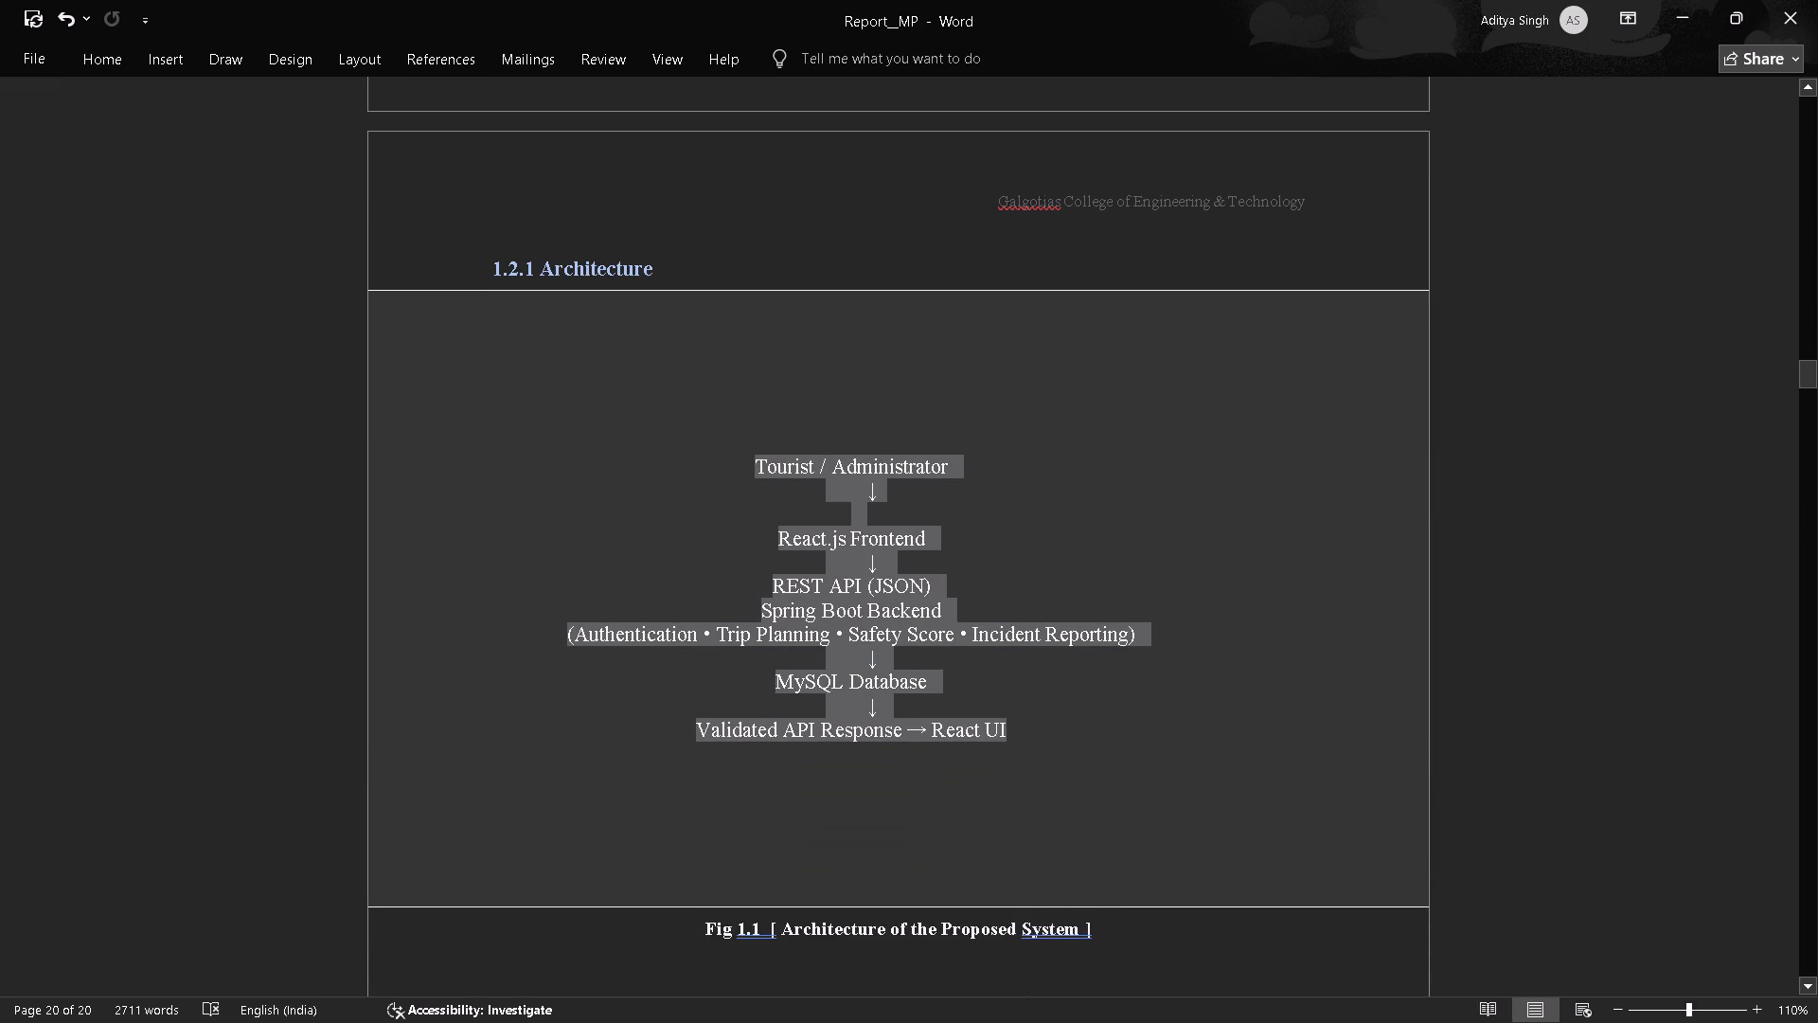
pyautogui.moveTo(1060, 781); pyautogui.dragTo(1073, 783)
pyautogui.hotkey('ctrl', 'c')
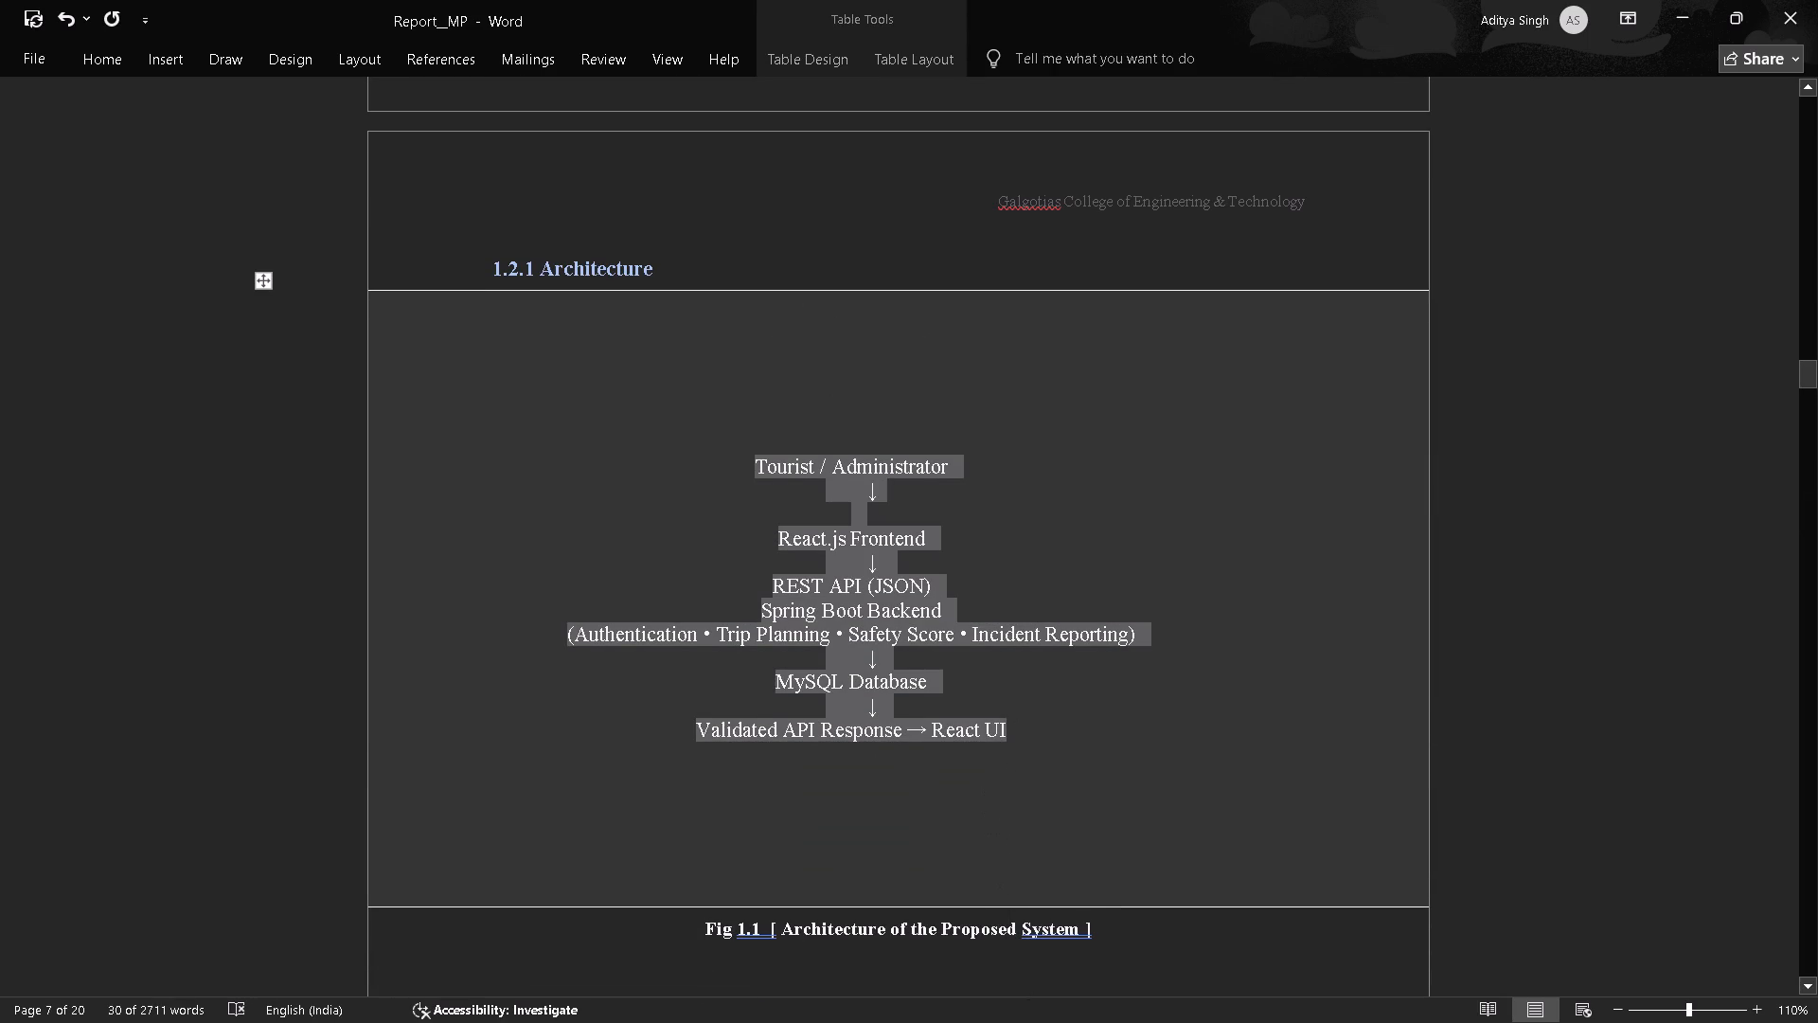
# Delete all the architecture flow text from the shaded table cell above the Fig 1.1 caption.
pyautogui.click(1109, 774)
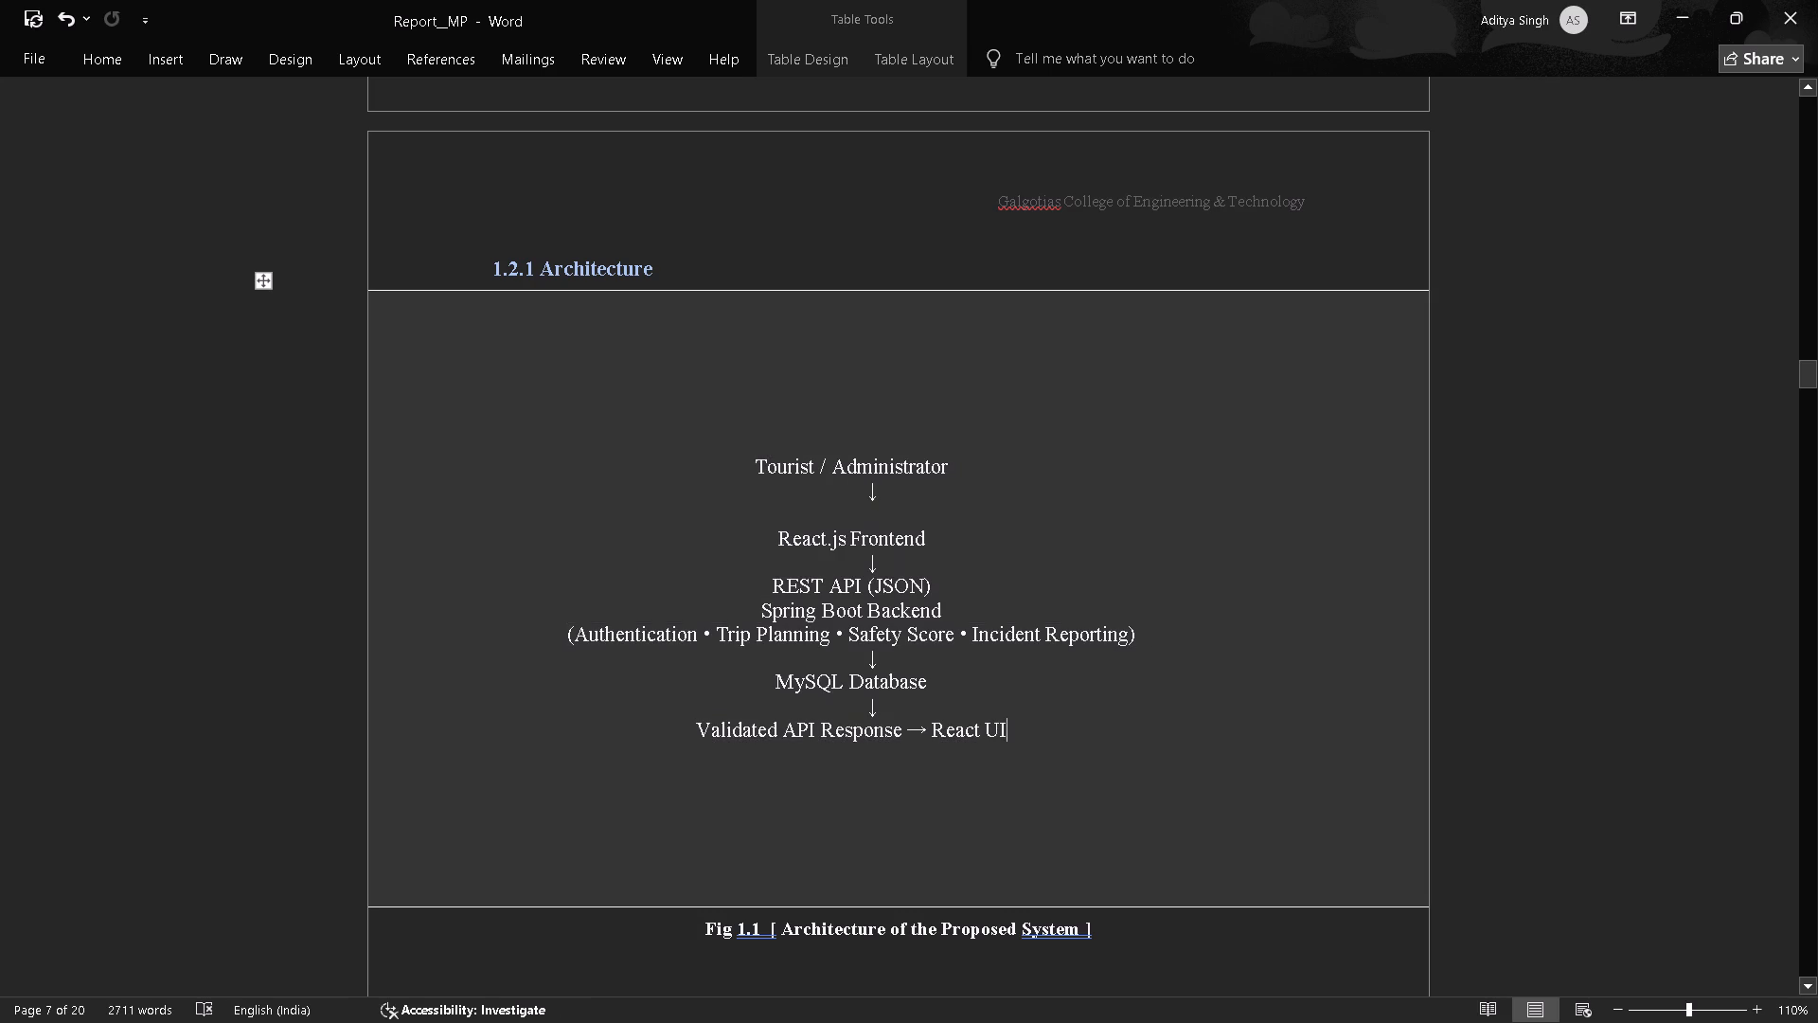
pyautogui.hotkey('ctrl', 'BackSpace')
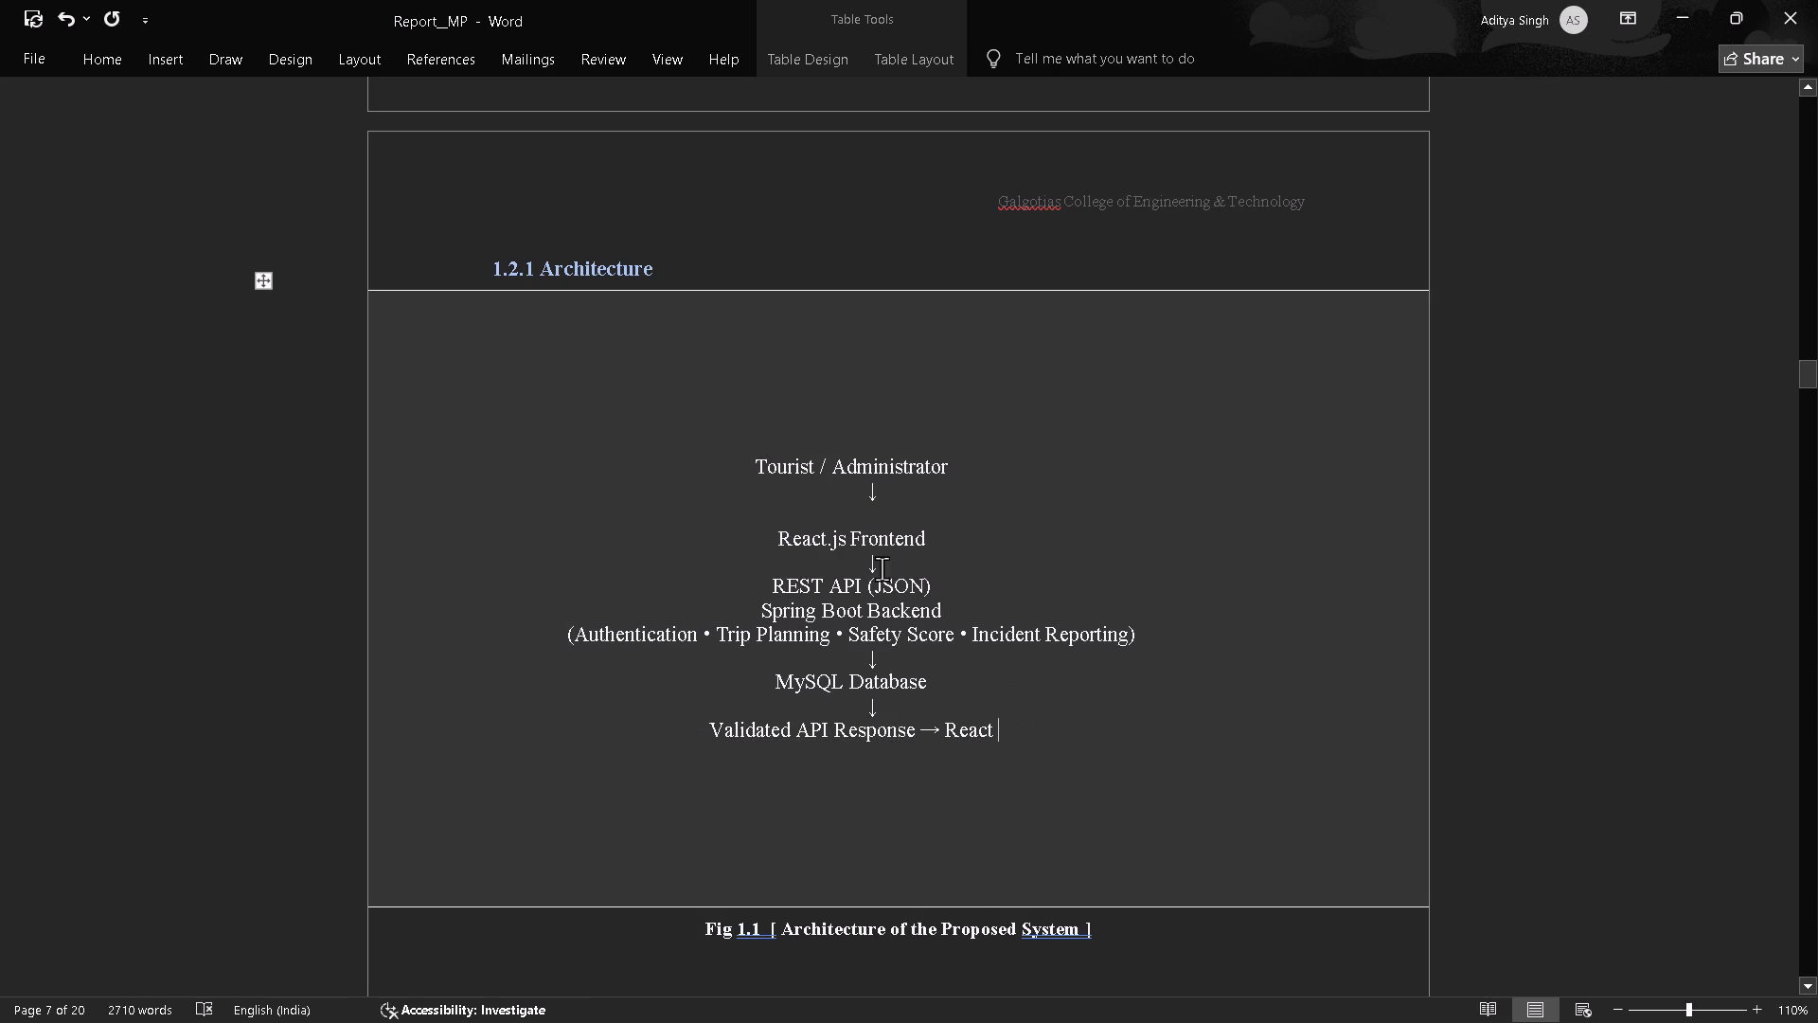
pyautogui.moveTo(757, 460); pyautogui.dragTo(1000, 757)
pyautogui.press('BackSpace')
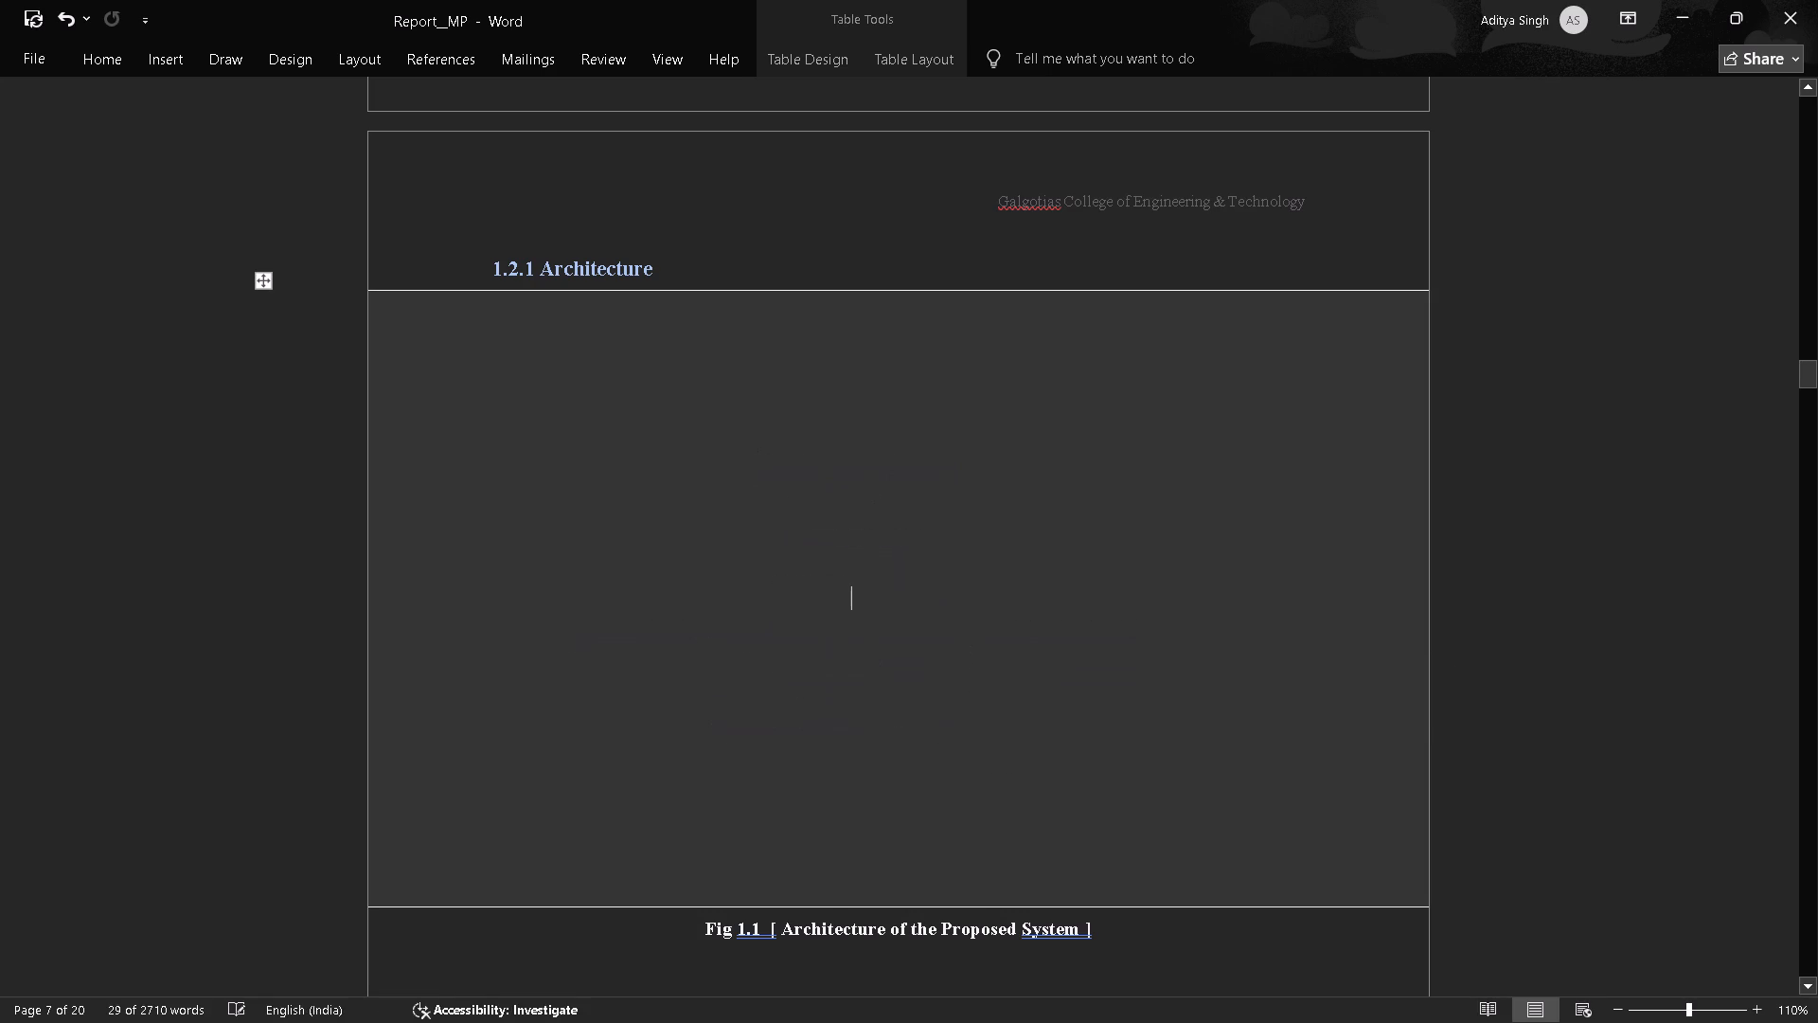
# Delete the emptied table cell under the 1.2.1 Architecture heading, using the Shift cells left option.
pyautogui.rightClick(1000, 757)
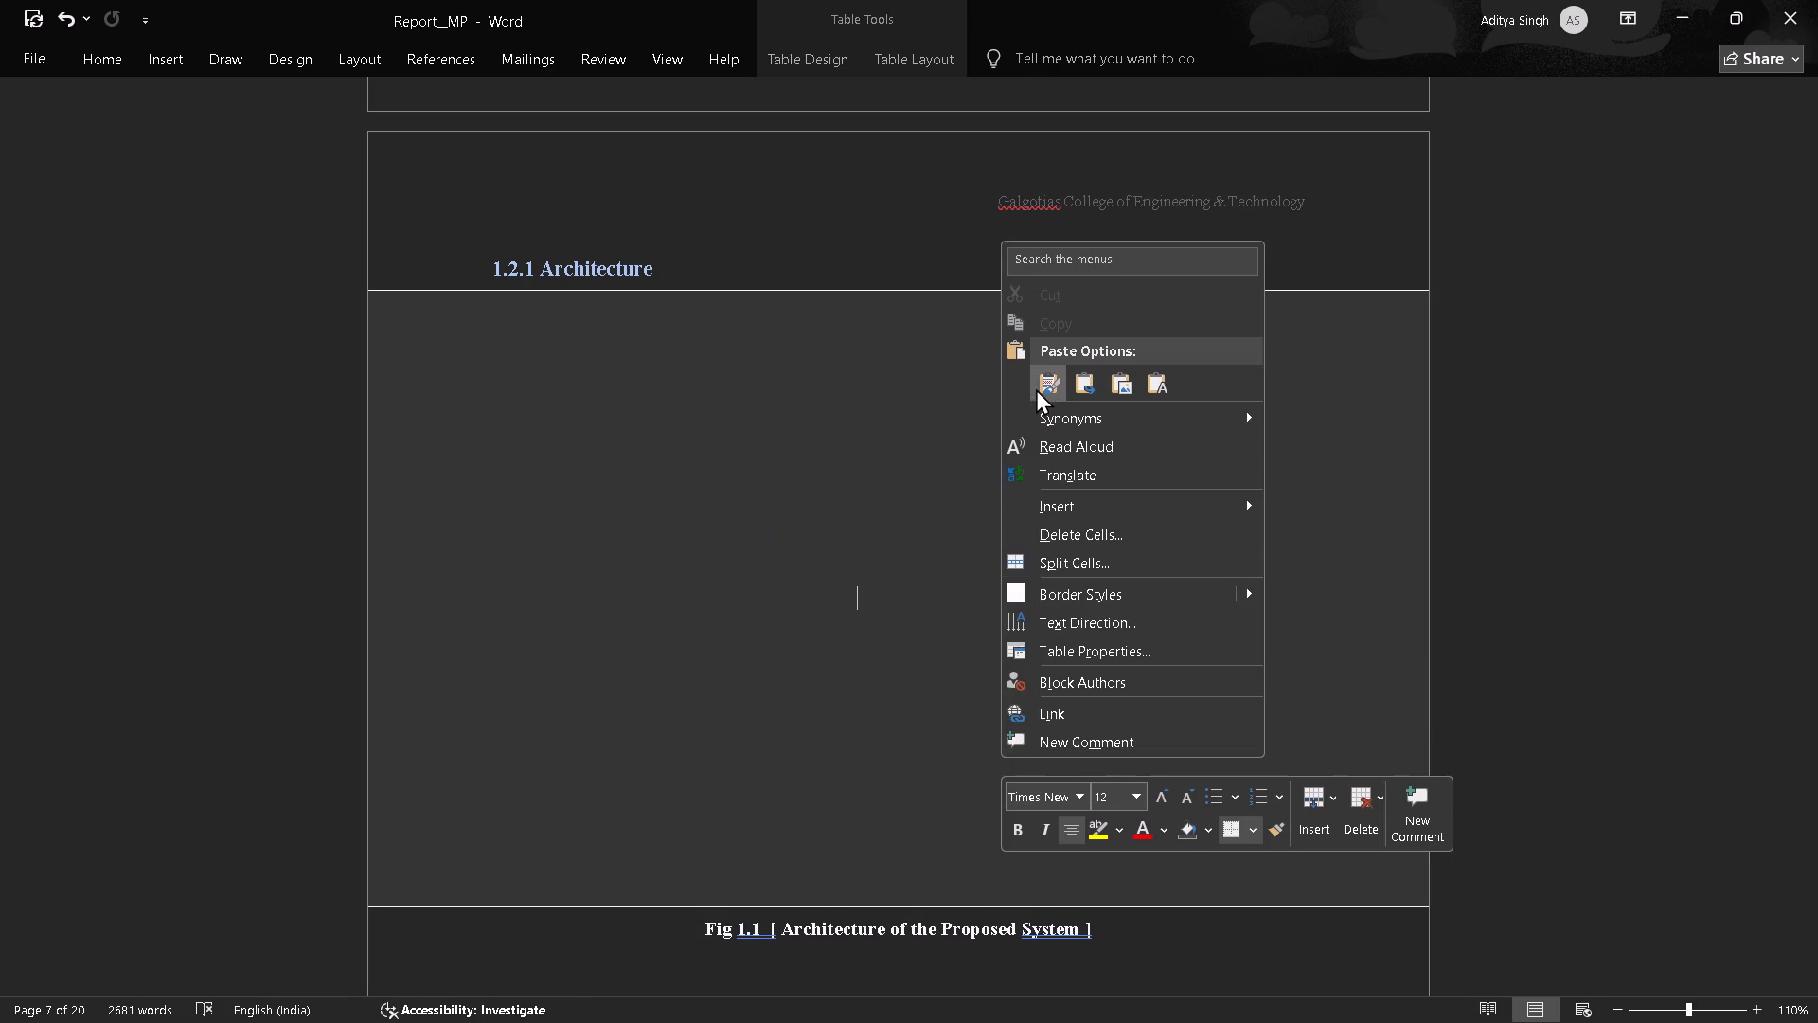
pyautogui.click(1061, 300)
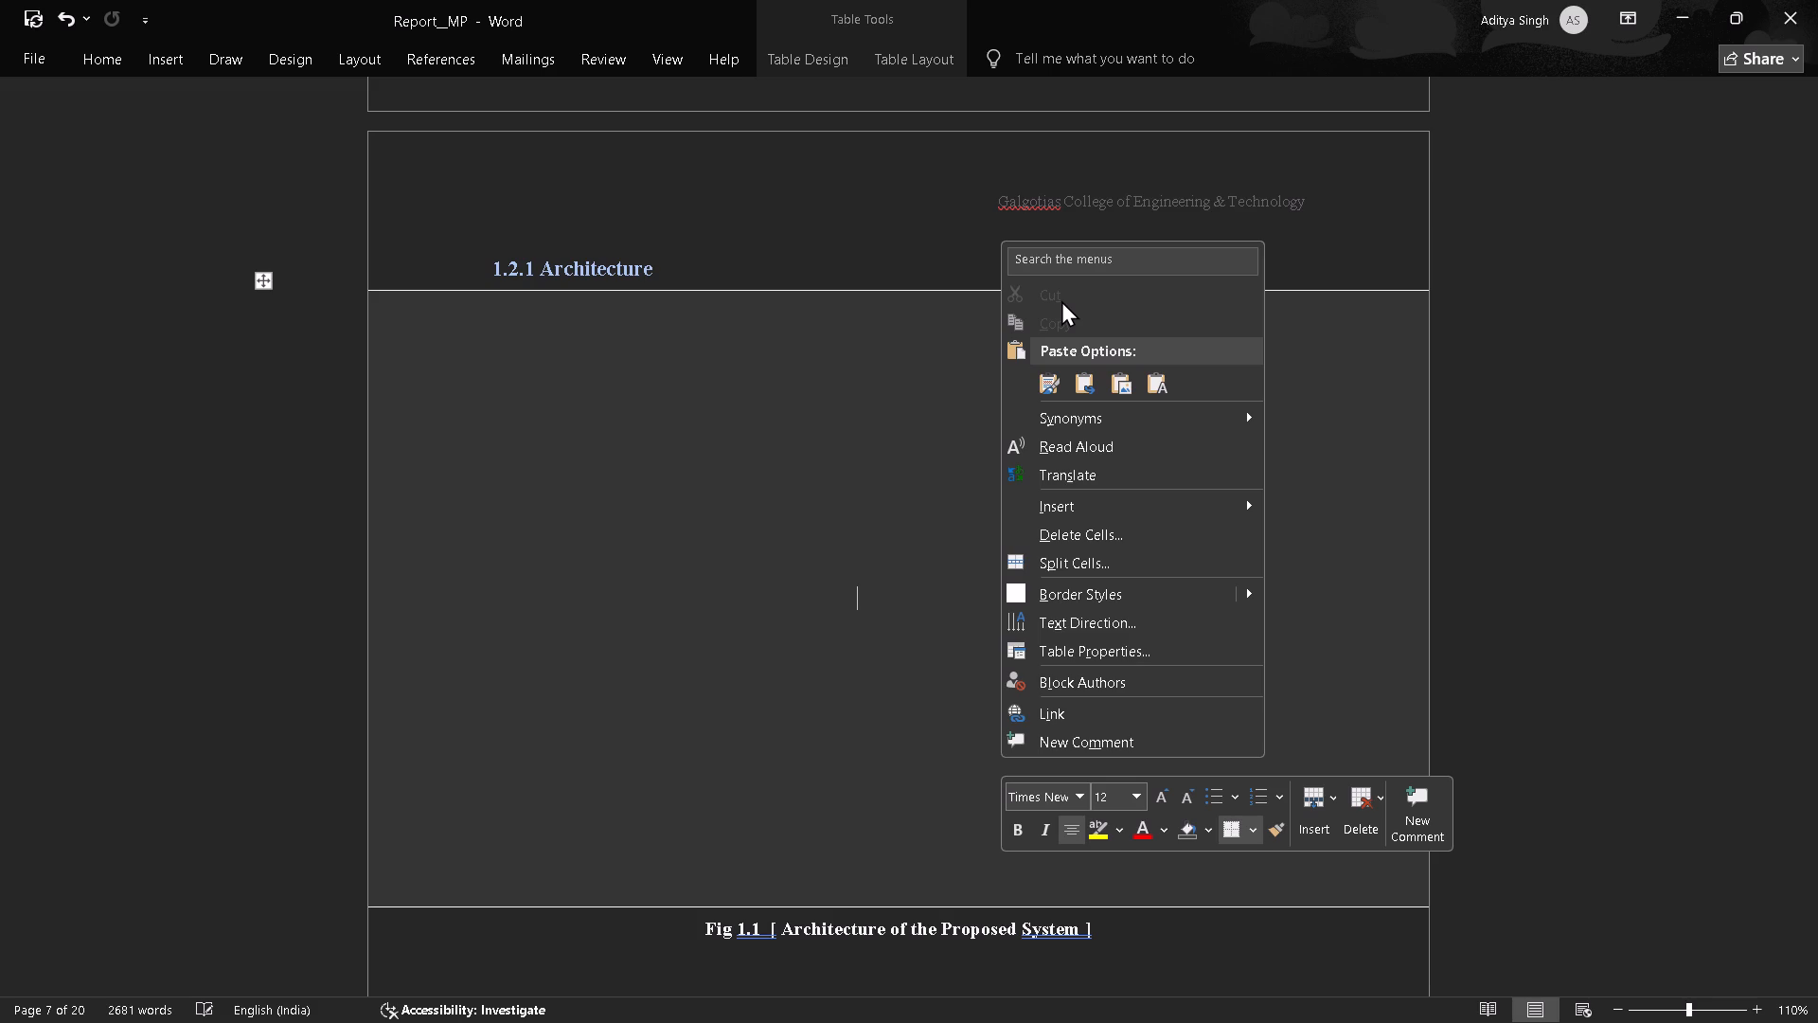
pyautogui.doubleClick(1061, 300)
pyautogui.click(1099, 539)
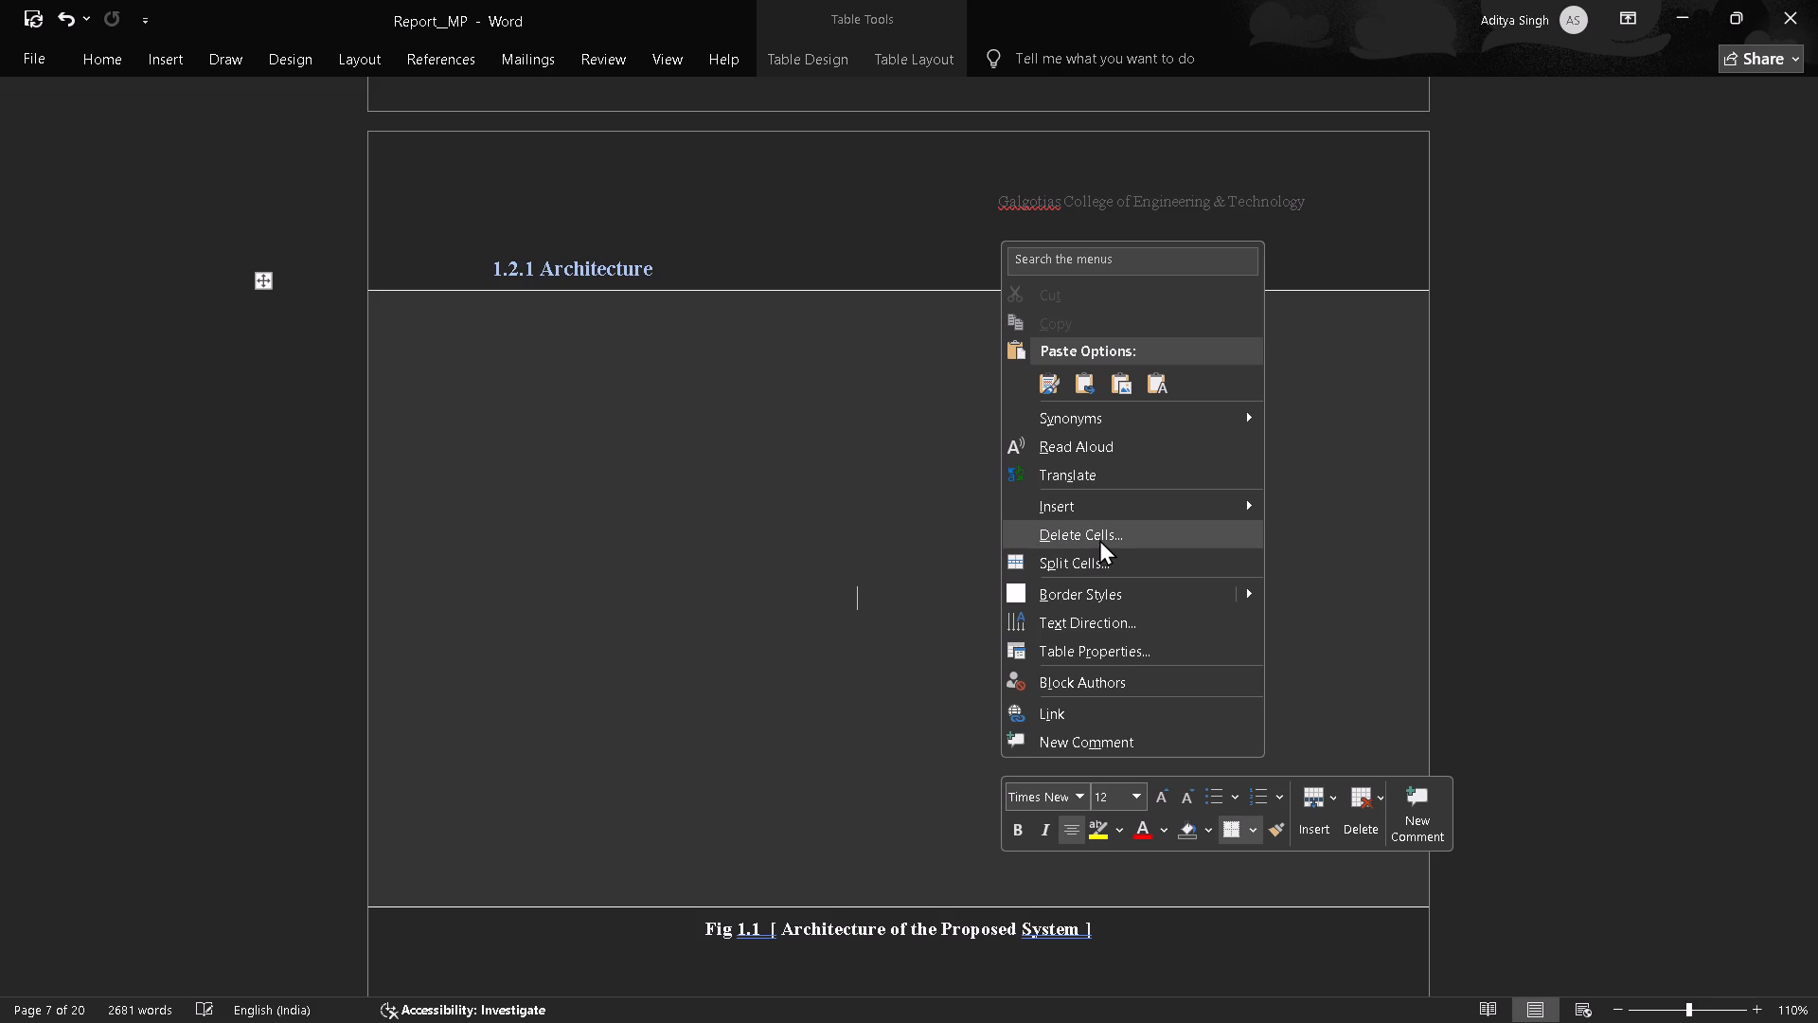
pyautogui.click(876, 561)
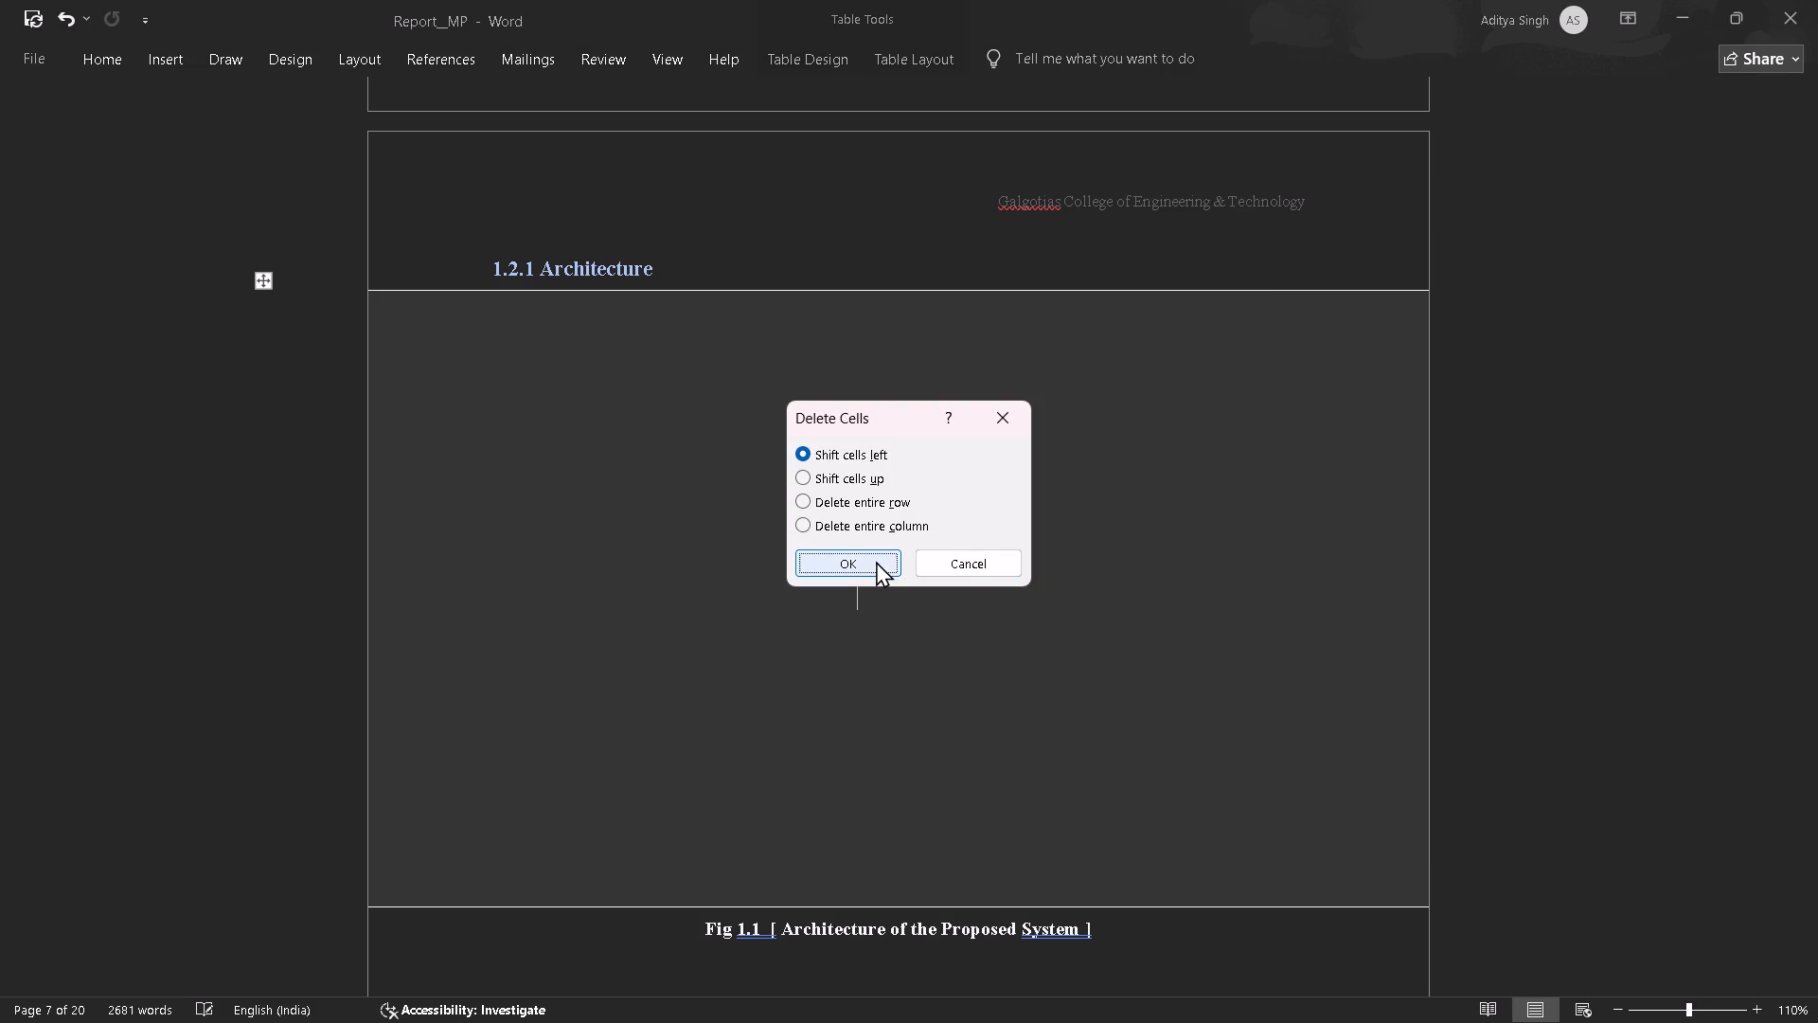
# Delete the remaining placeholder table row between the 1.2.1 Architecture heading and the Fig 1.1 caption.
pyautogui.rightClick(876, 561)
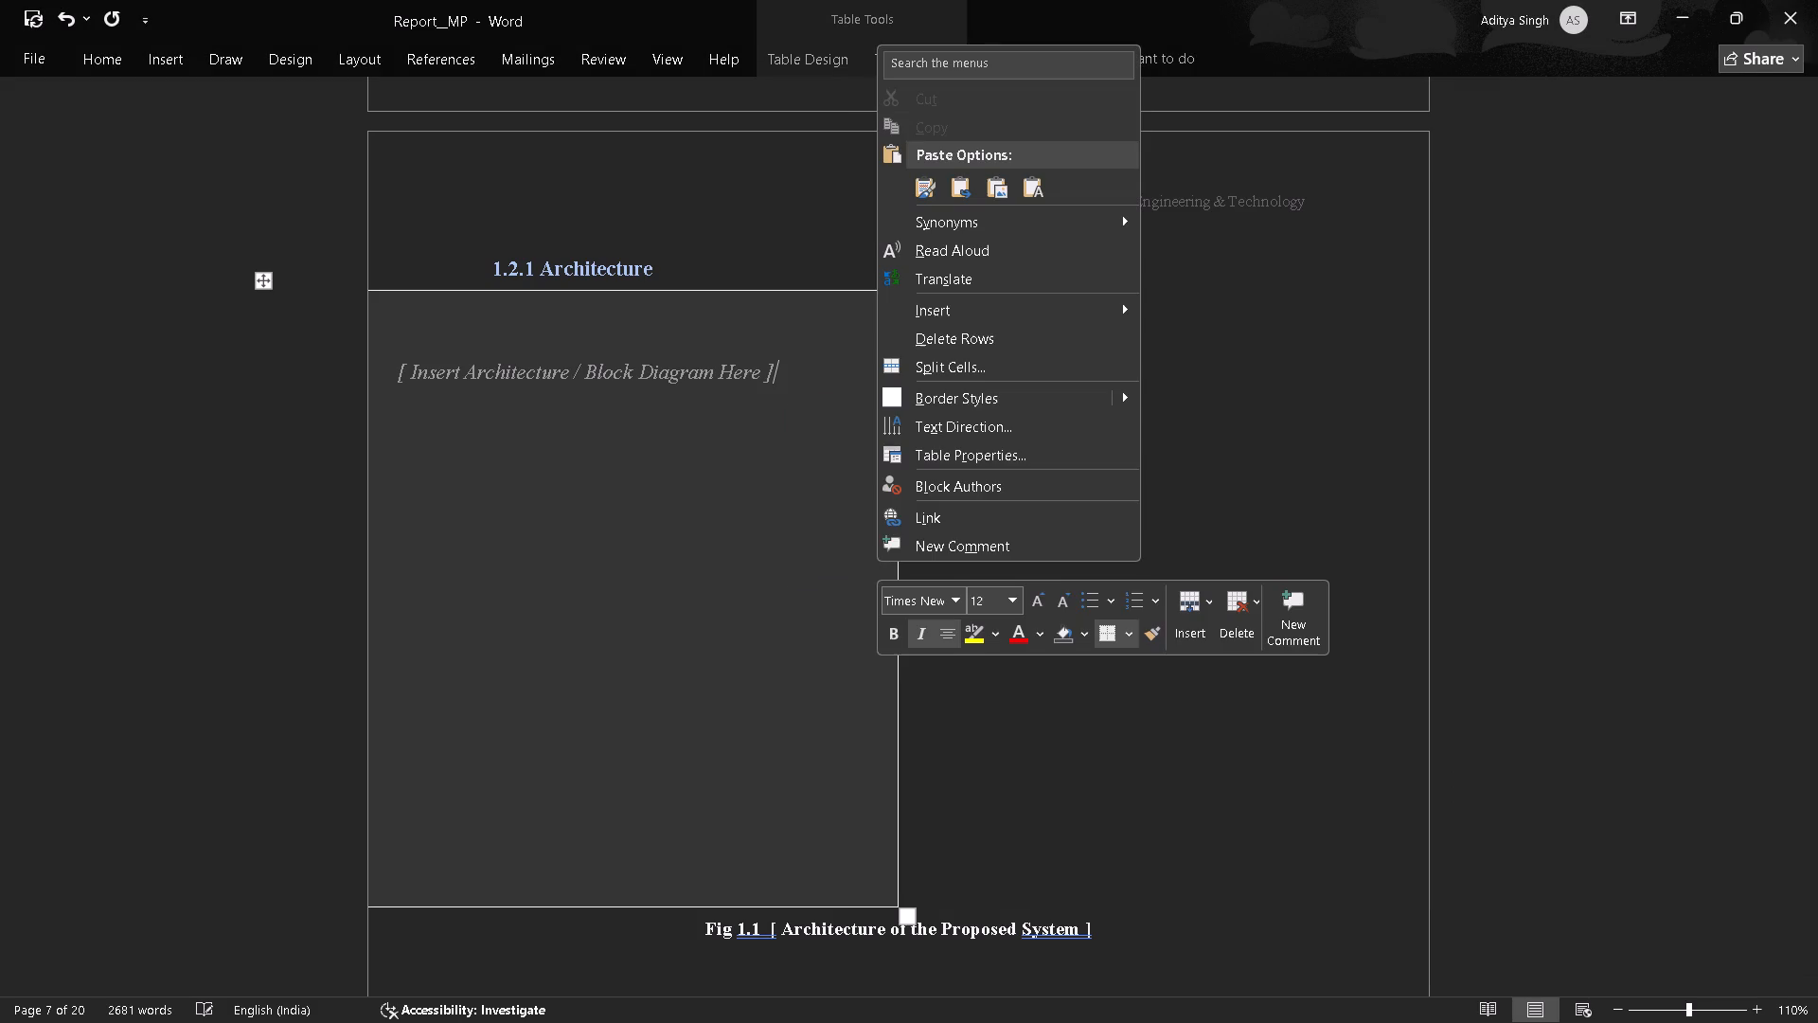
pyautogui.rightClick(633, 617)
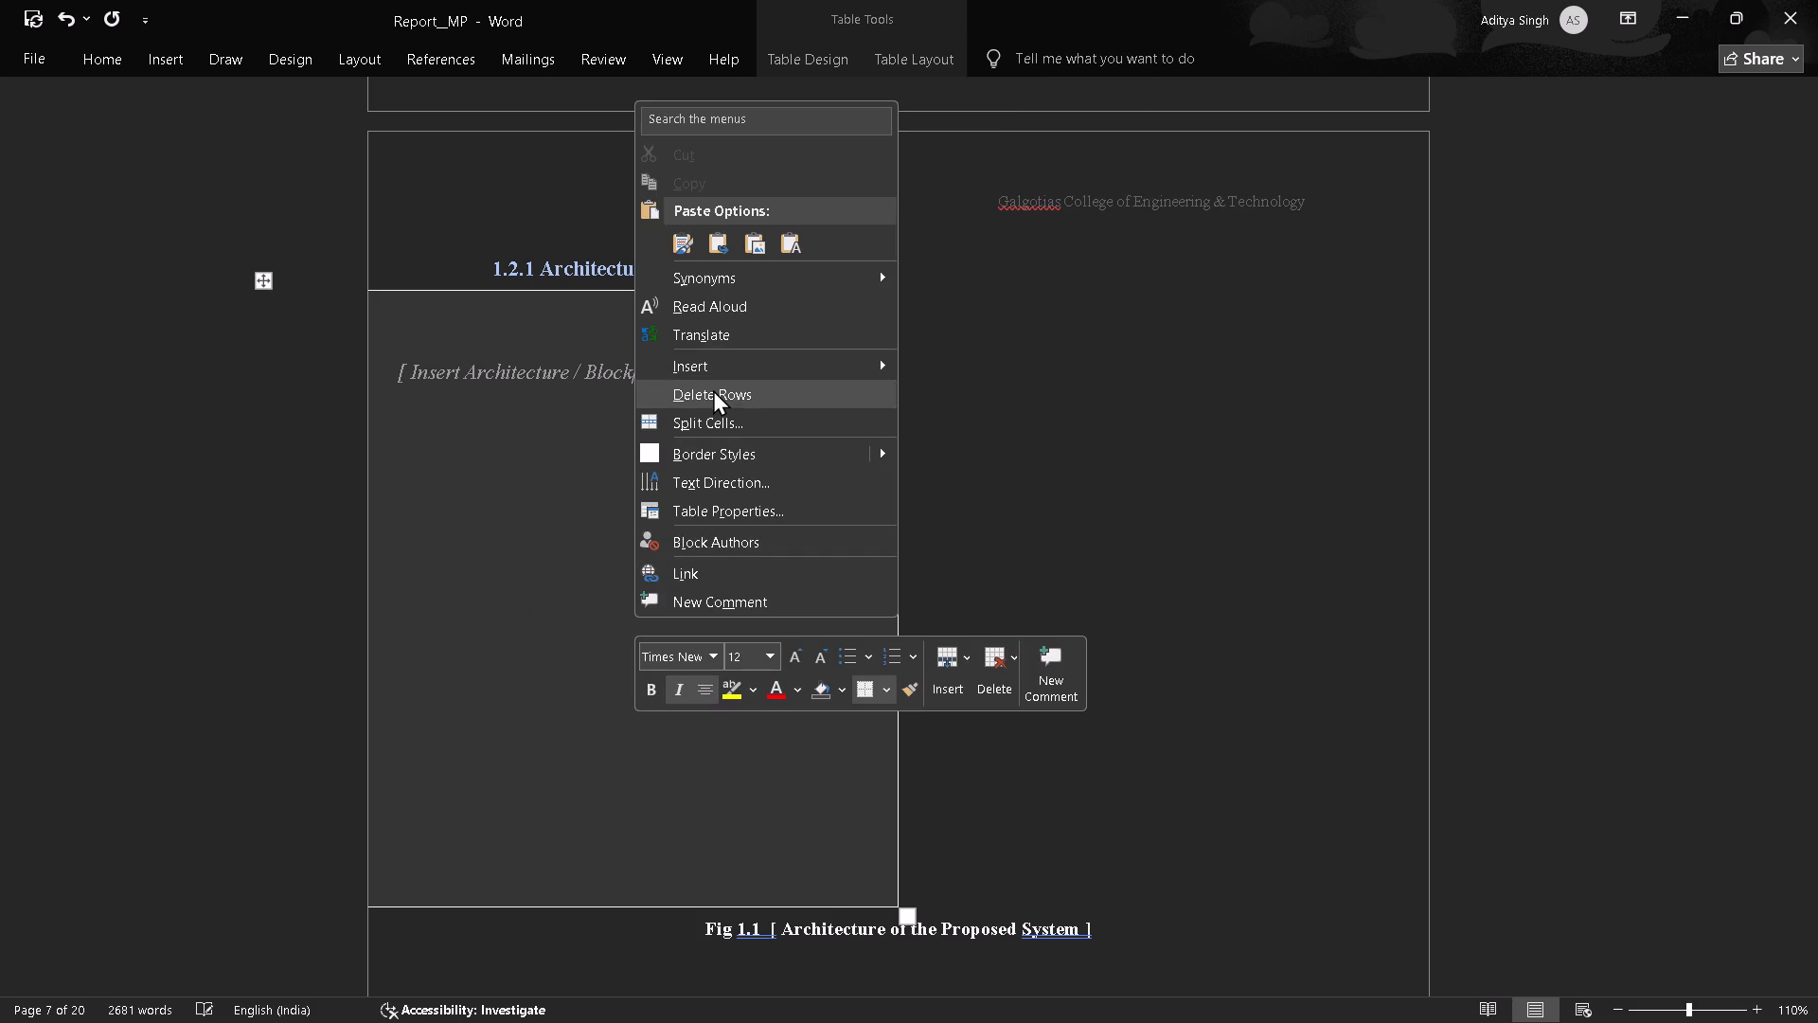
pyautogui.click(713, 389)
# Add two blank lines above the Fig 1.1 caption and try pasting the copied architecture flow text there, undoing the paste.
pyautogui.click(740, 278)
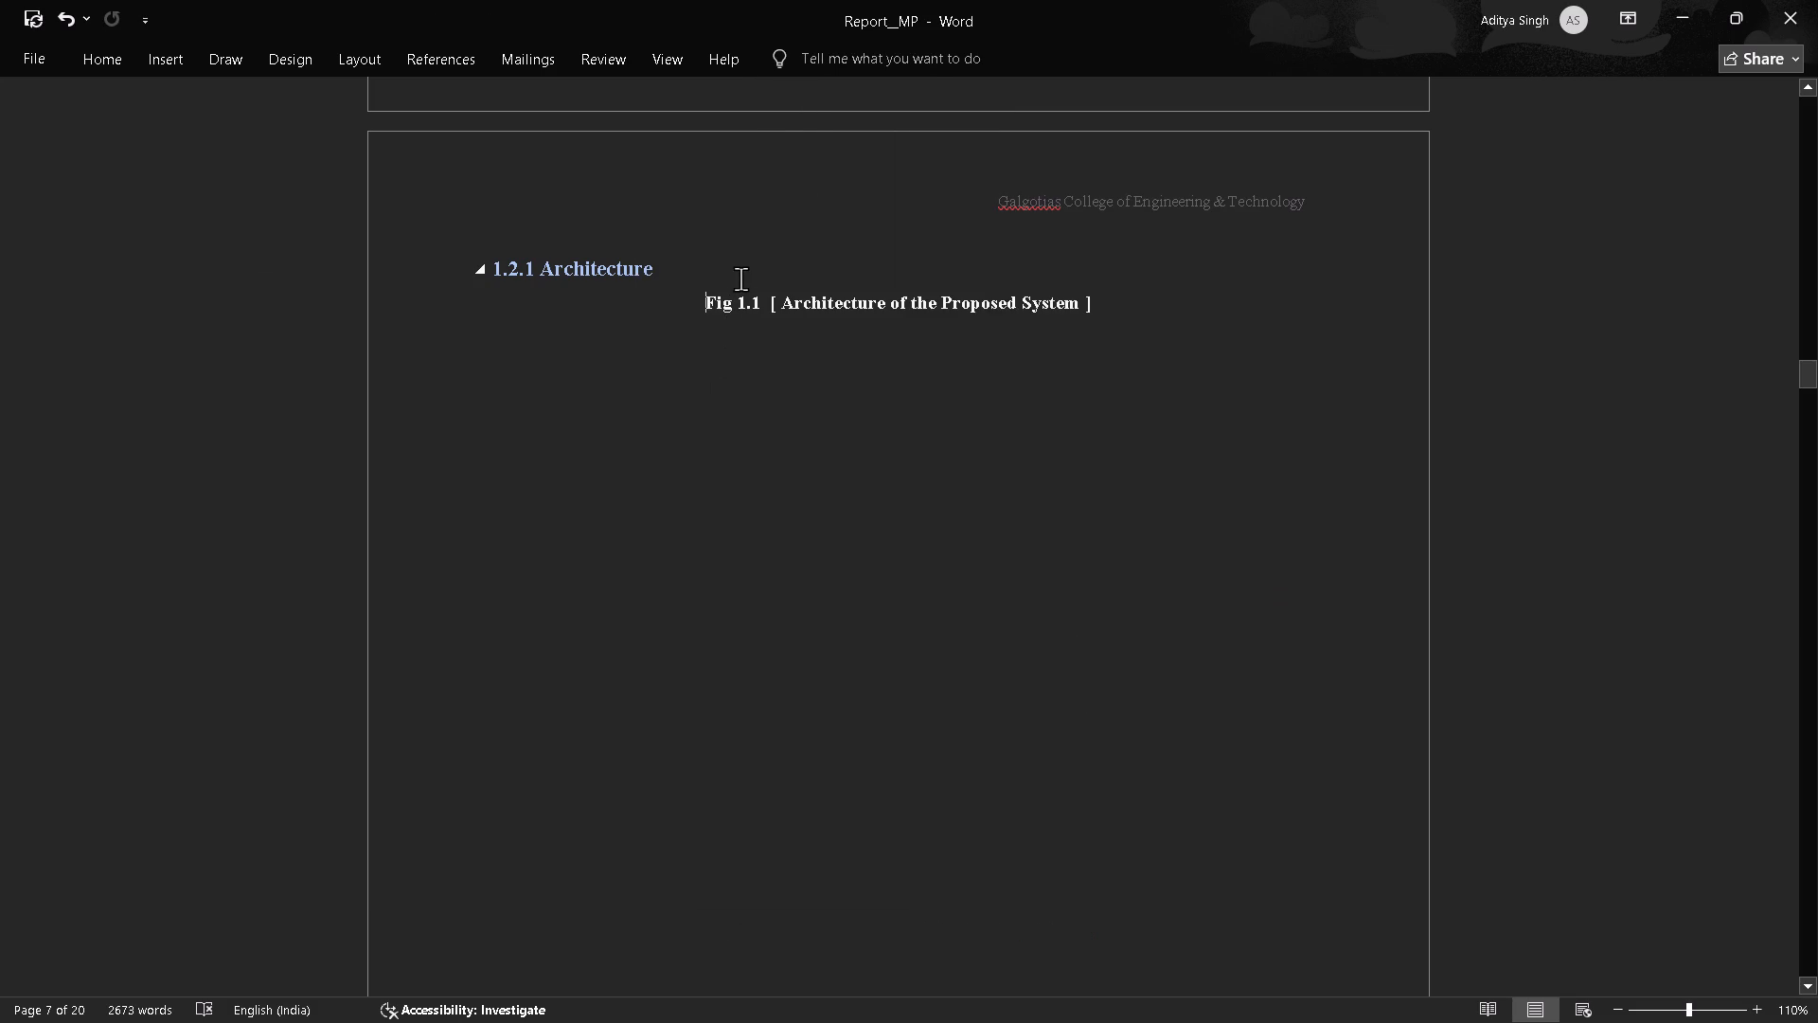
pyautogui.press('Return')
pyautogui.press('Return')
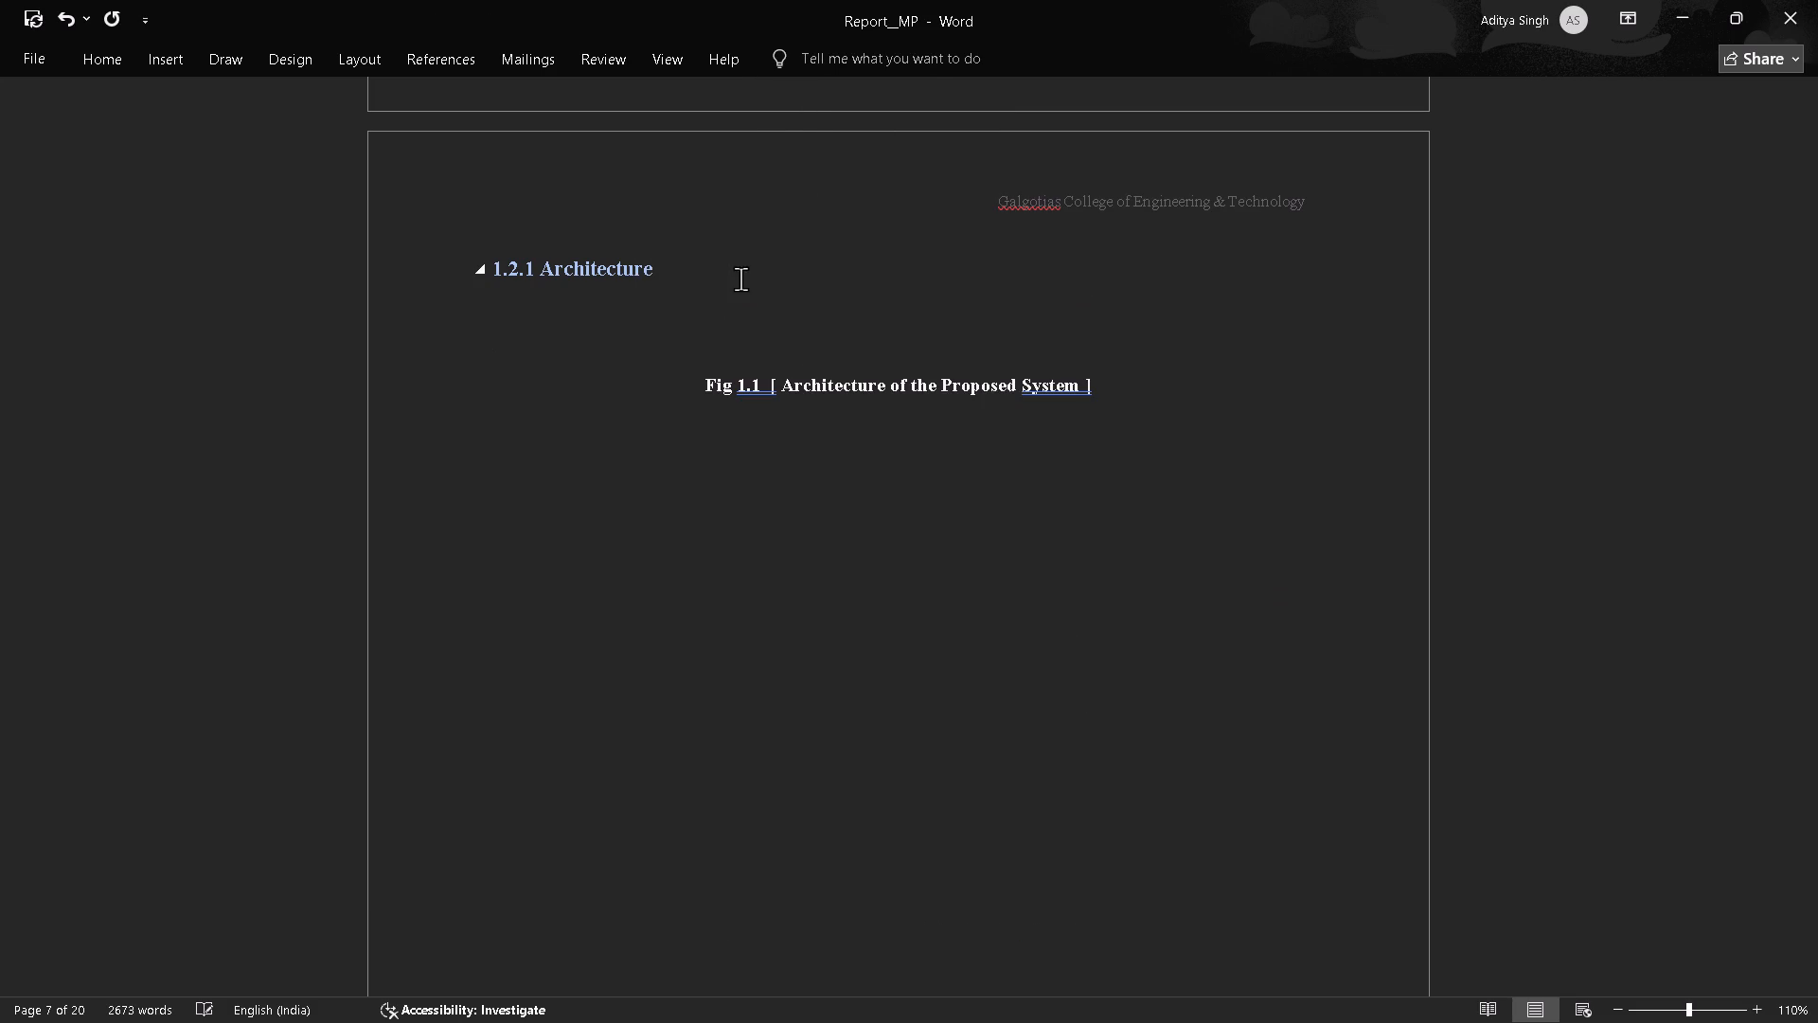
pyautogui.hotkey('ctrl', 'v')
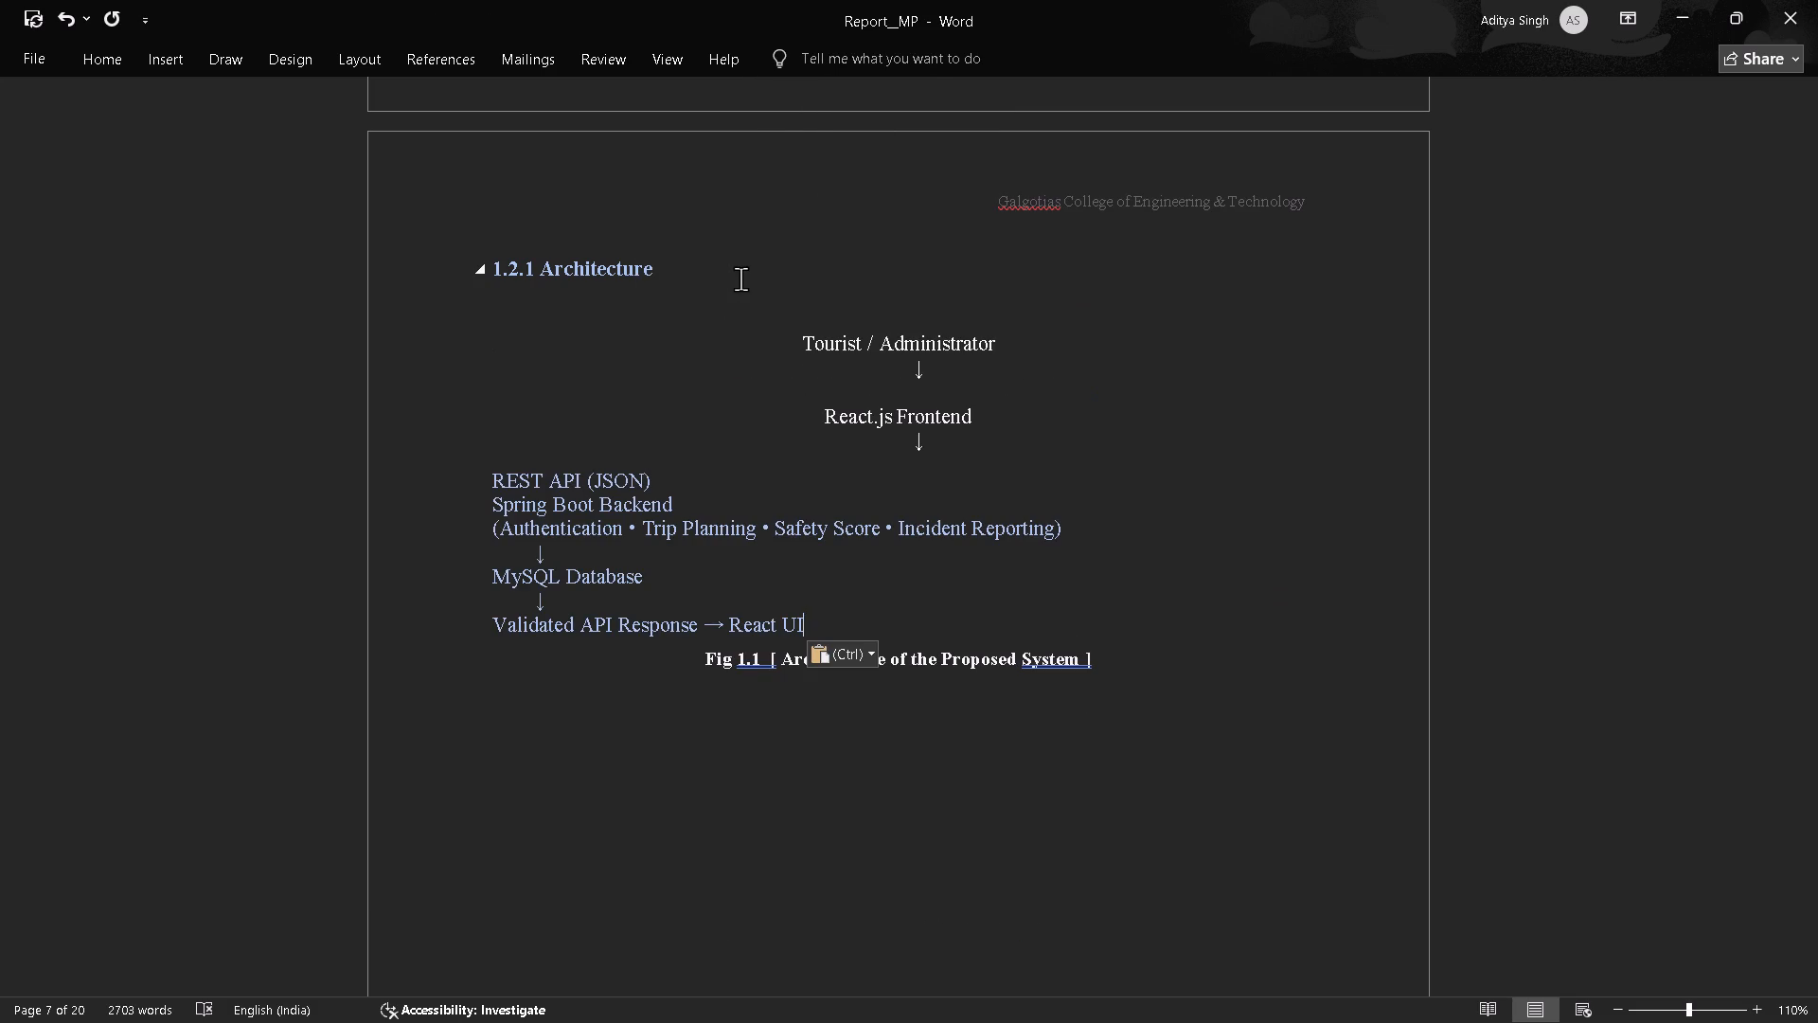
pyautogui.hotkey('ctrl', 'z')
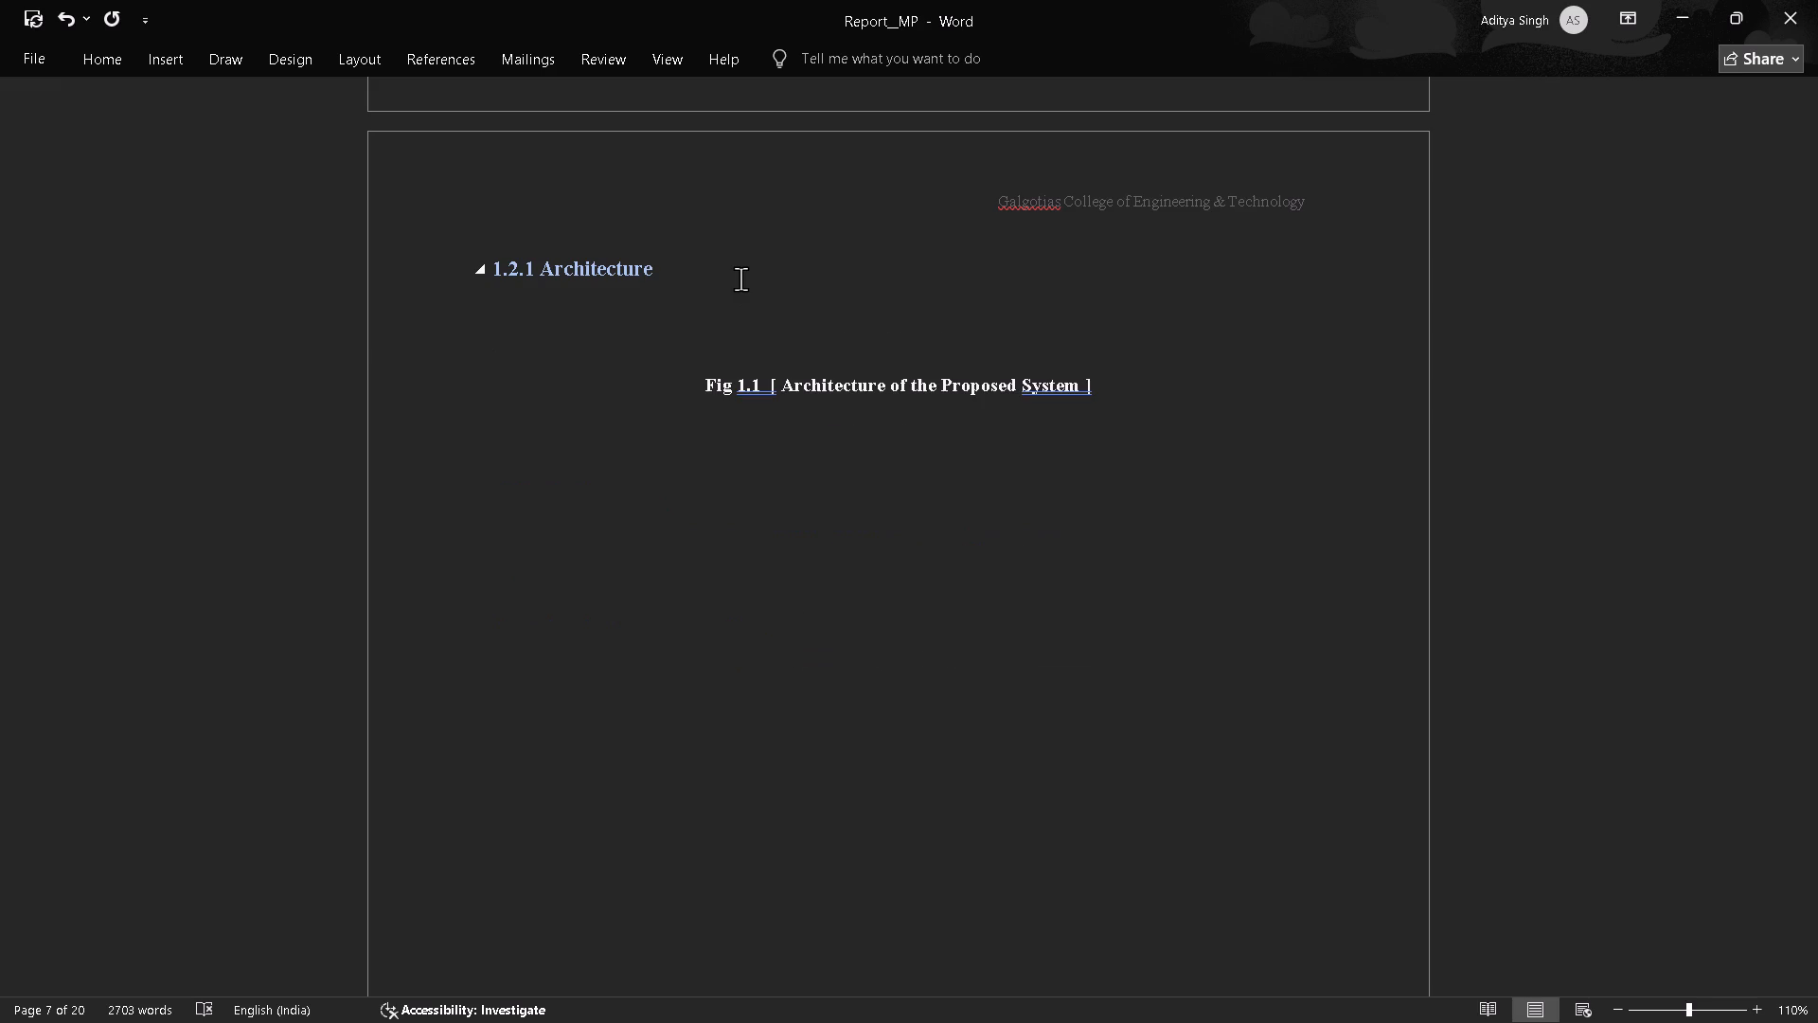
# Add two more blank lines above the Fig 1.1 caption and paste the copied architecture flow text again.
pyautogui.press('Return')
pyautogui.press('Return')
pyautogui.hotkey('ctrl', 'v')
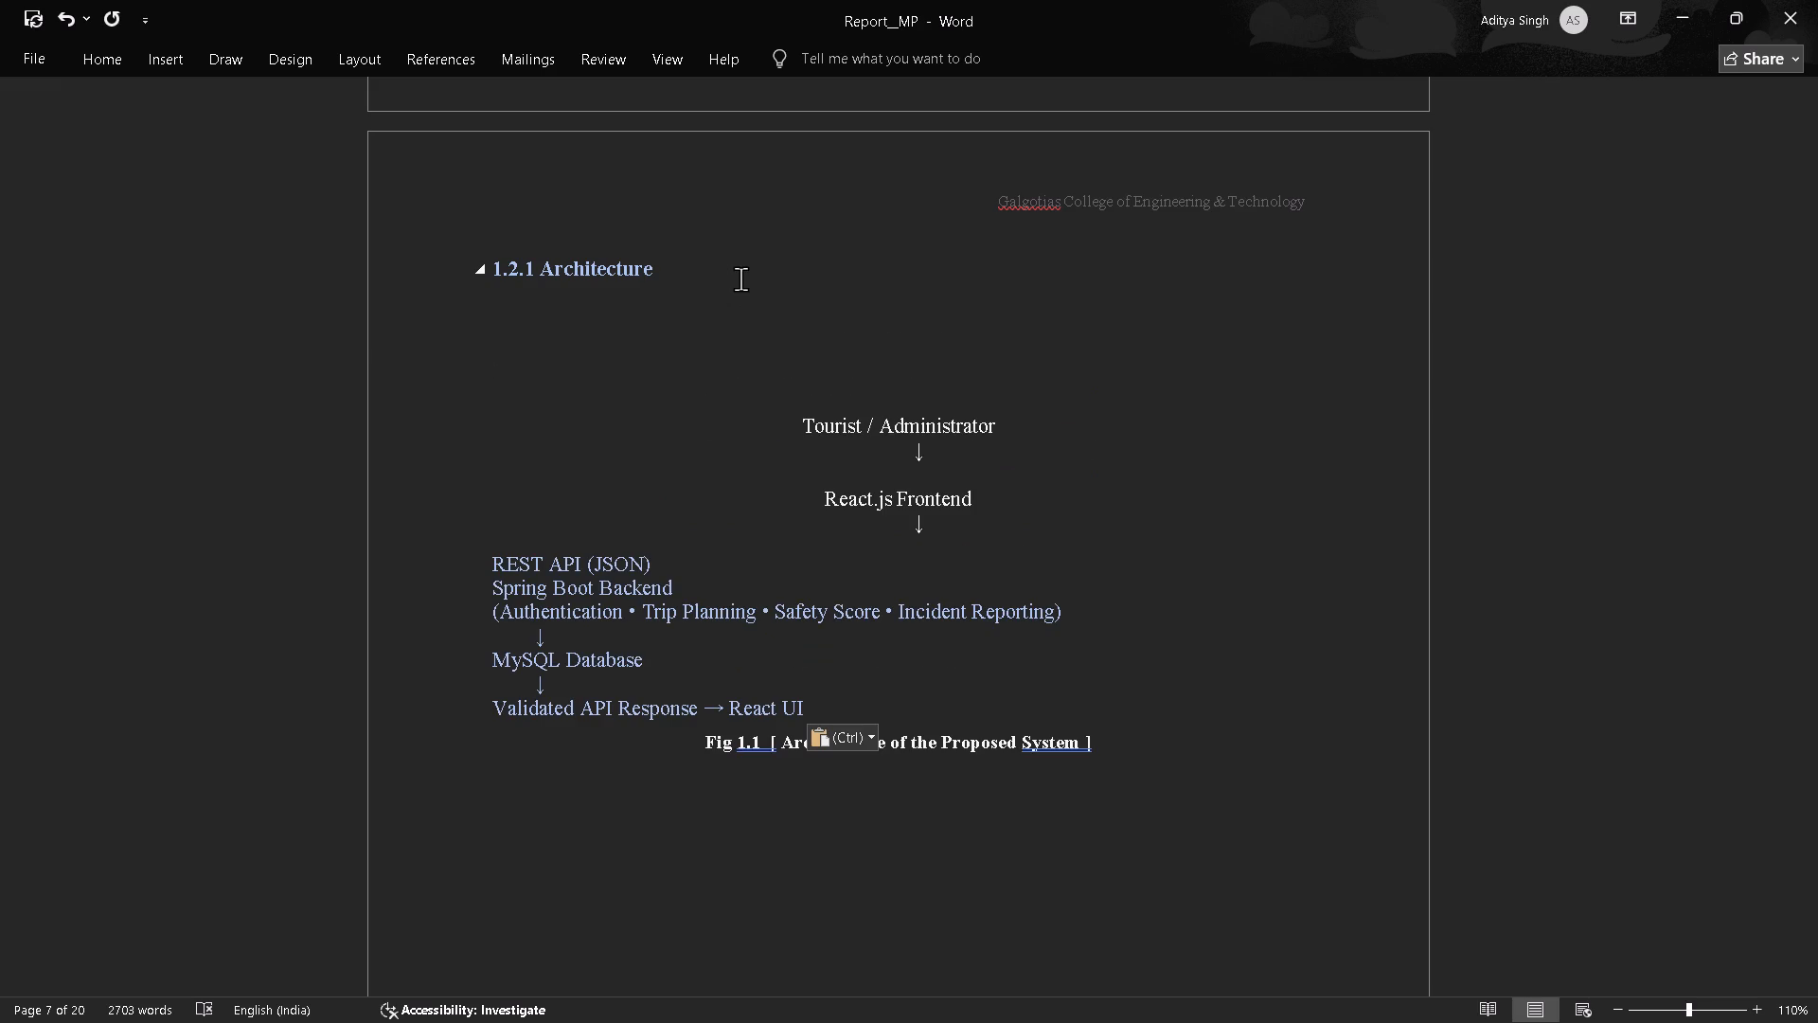
# Undo the pasting, blank lines, row and cell deletions and text deletion, back to the shaded cell holding the architecture flow text.
pyautogui.hotkey('ctrl', 'z')
pyautogui.hotkey('ctrl', 'z')
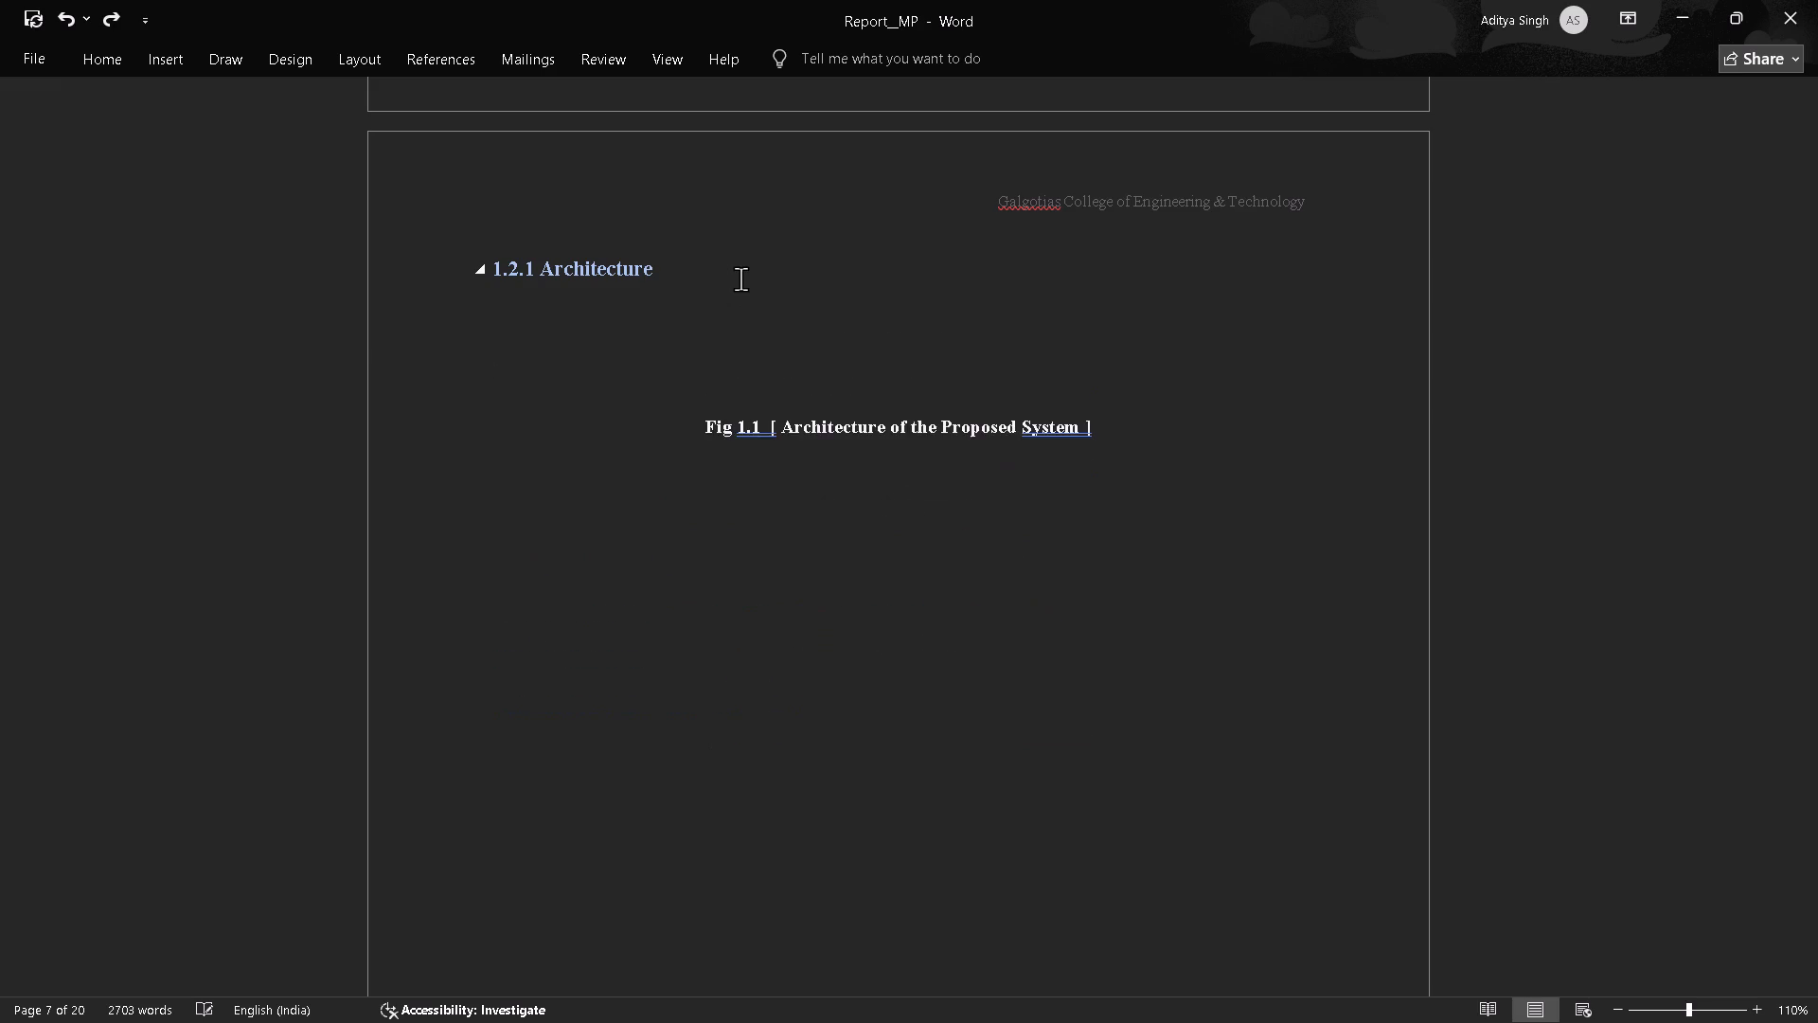
pyautogui.hotkey('ctrl', 'z')
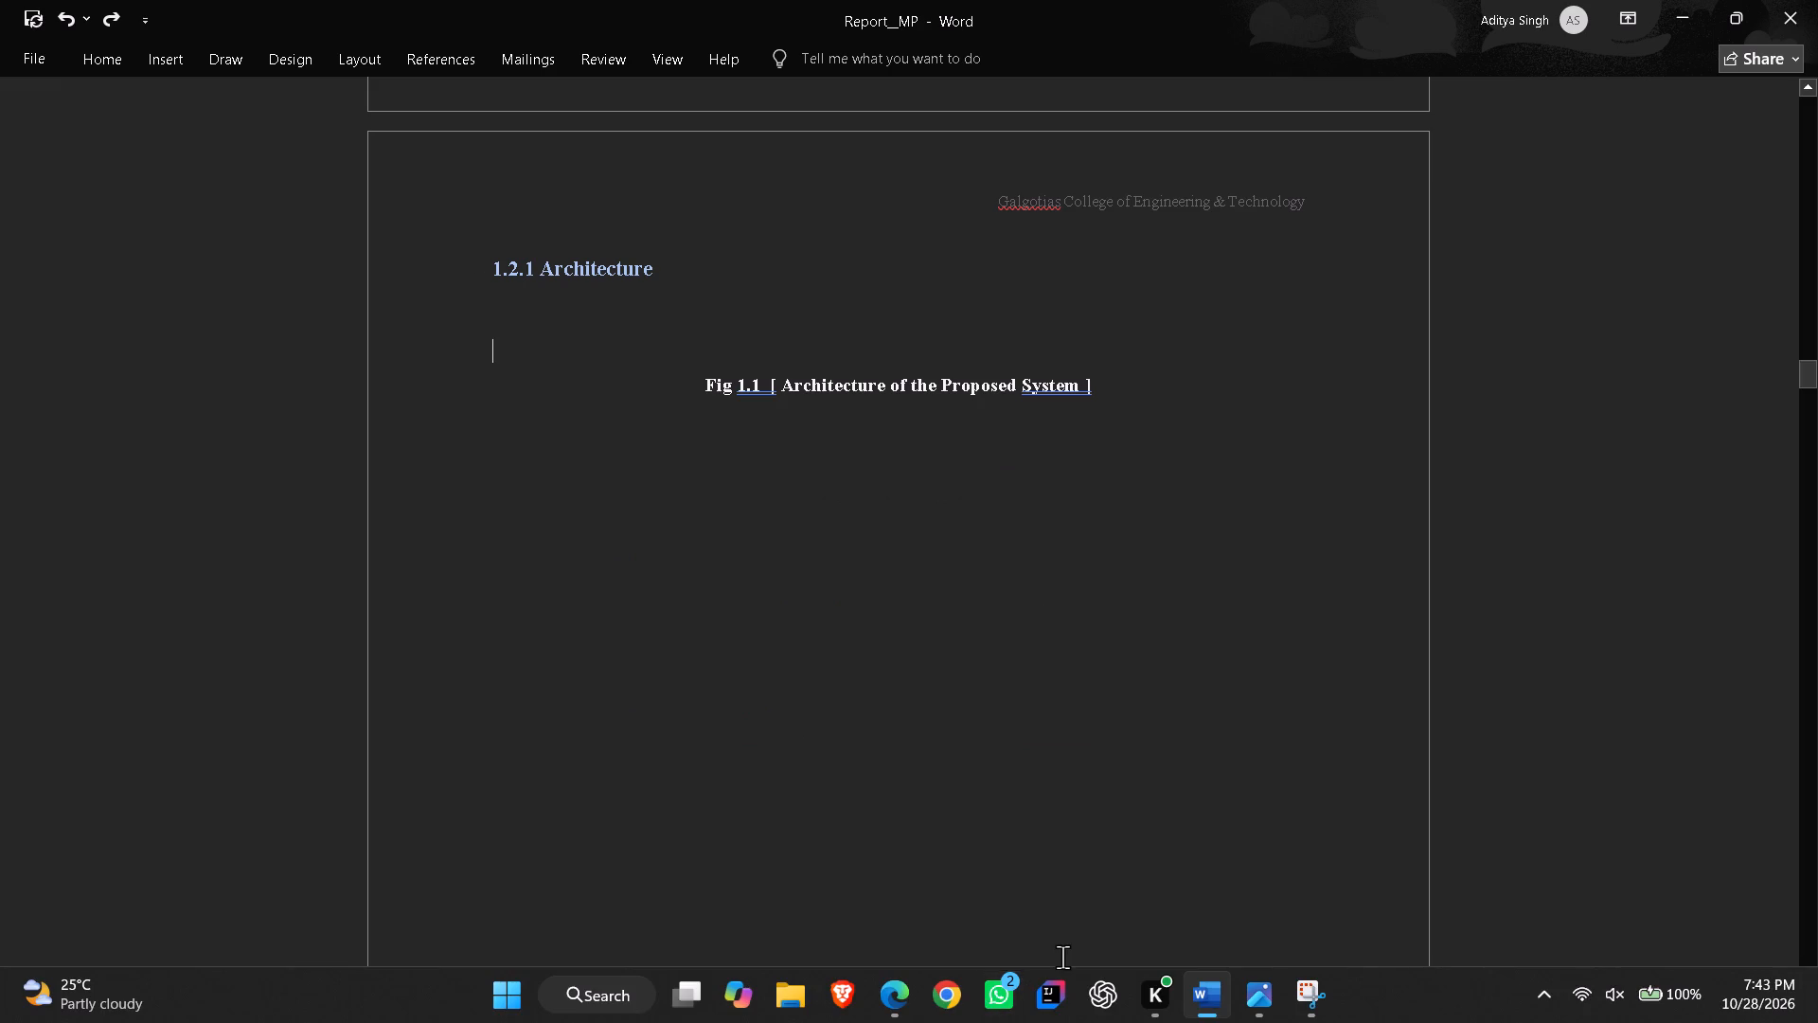
pyautogui.hotkey('ctrl', 'z')
pyautogui.hotkey('ctrl', 'z')
pyautogui.hotkey('ctrl', 'z')
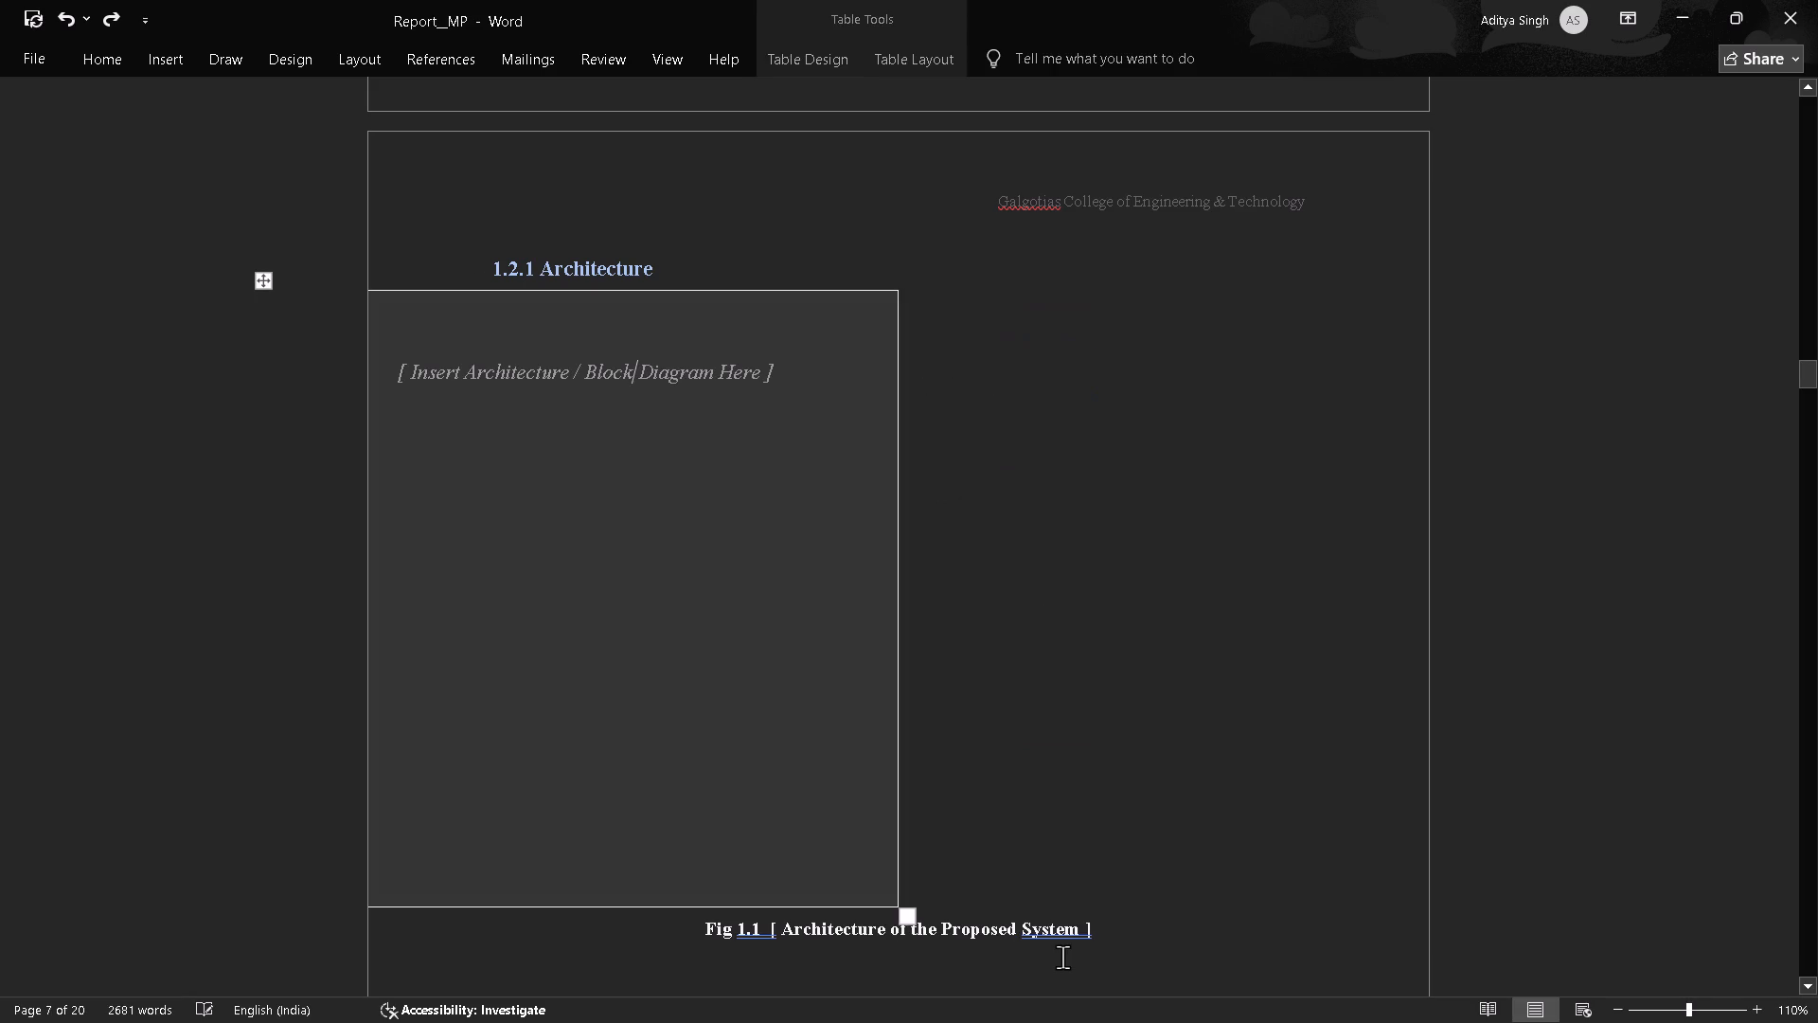
pyautogui.hotkey('ctrl', 'z')
pyautogui.hotkey('ctrl', 'z')
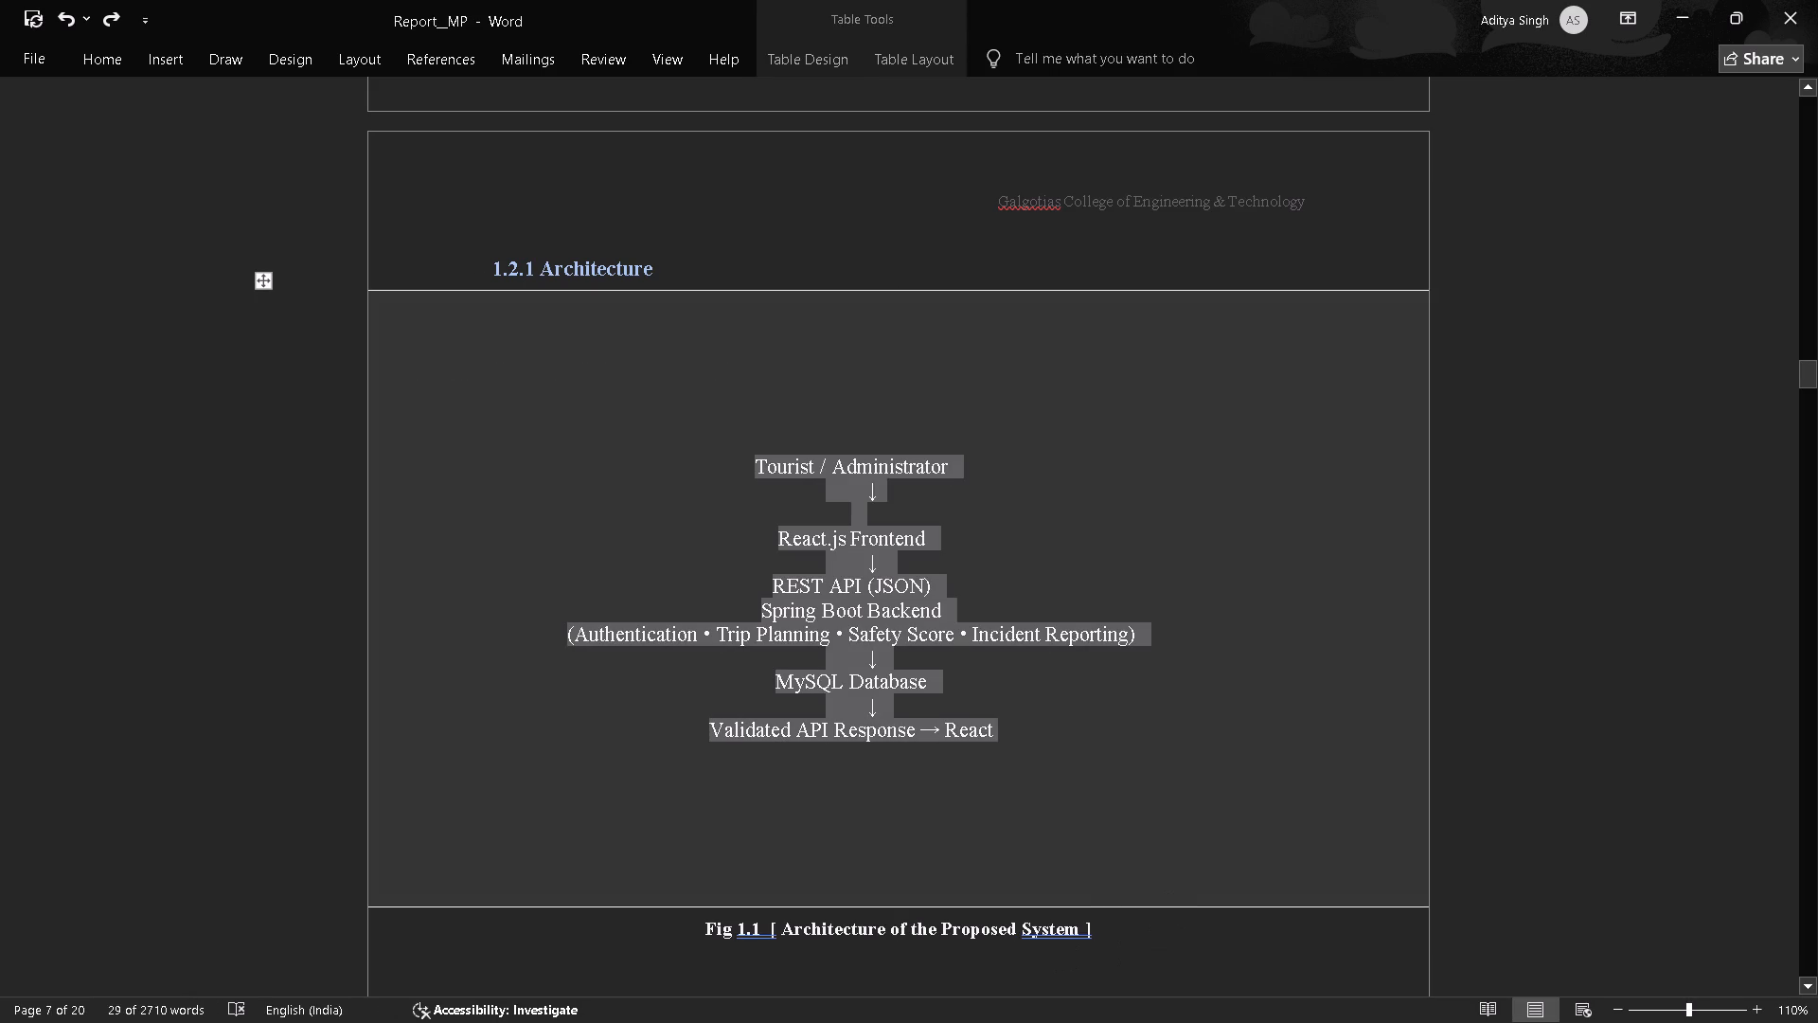
pyautogui.click(1043, 815)
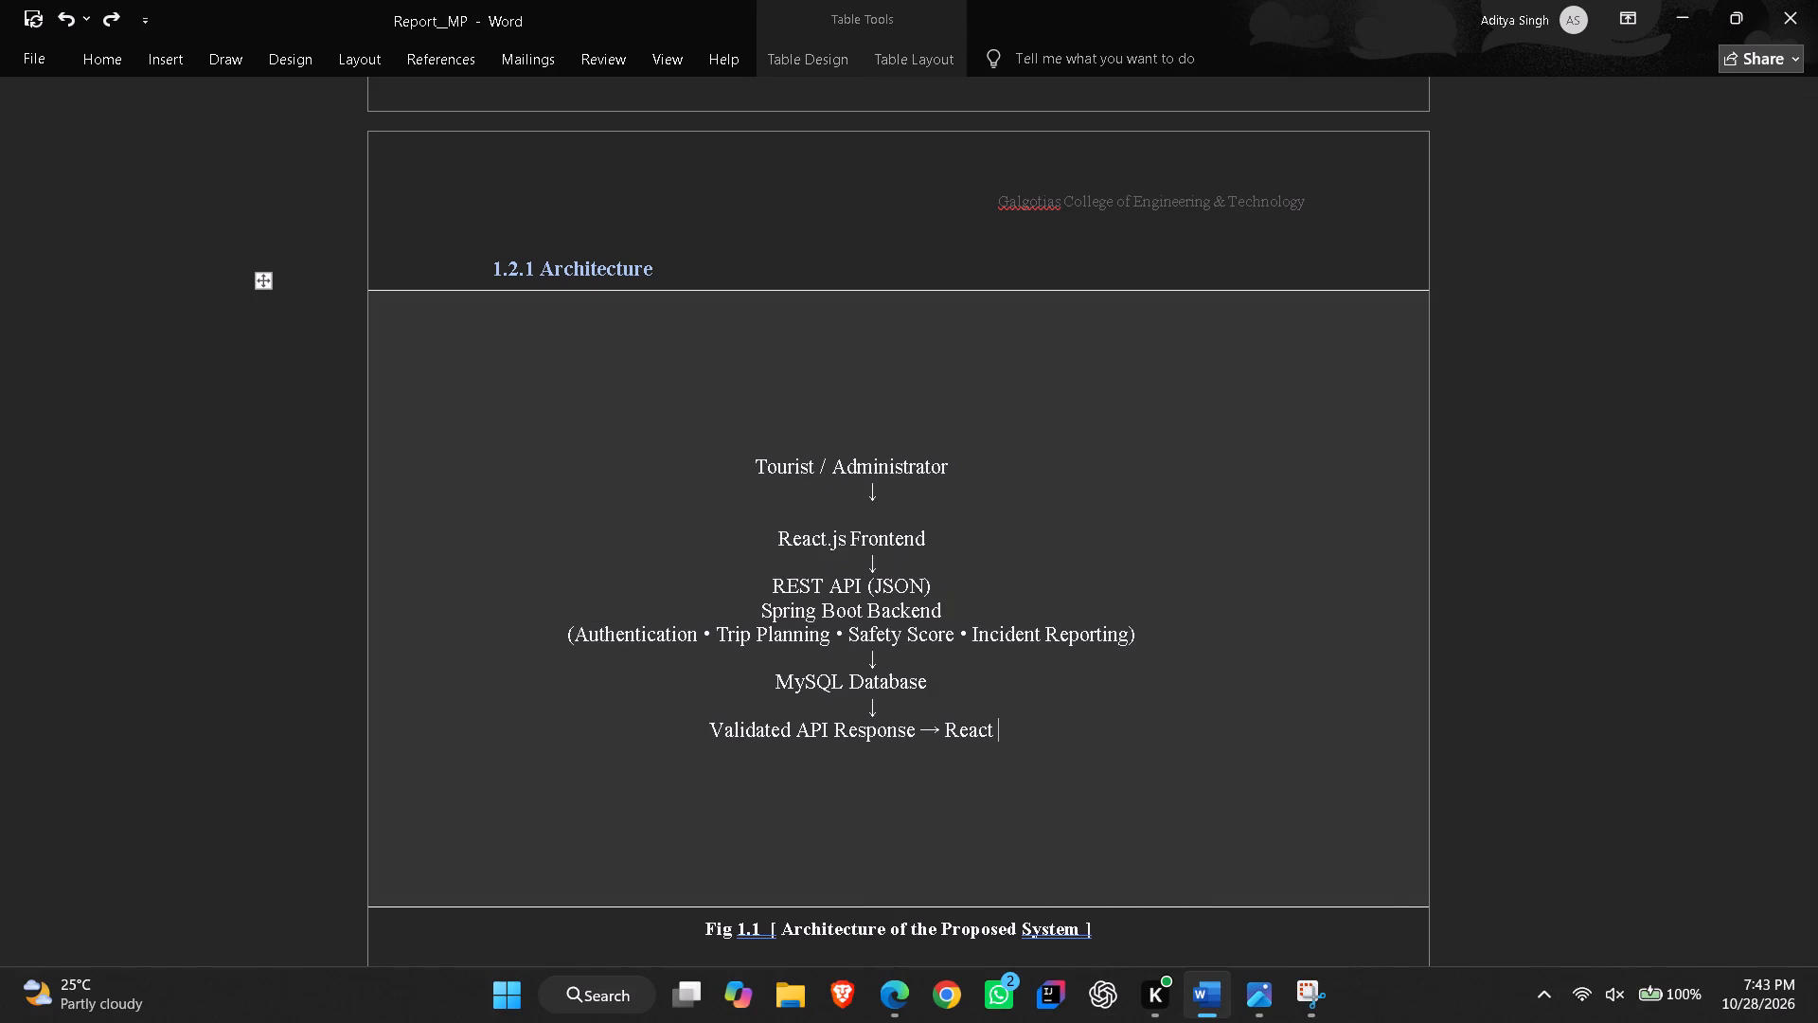
# Switch to the ChatGPT Classic app.
pyautogui.click(1108, 998)
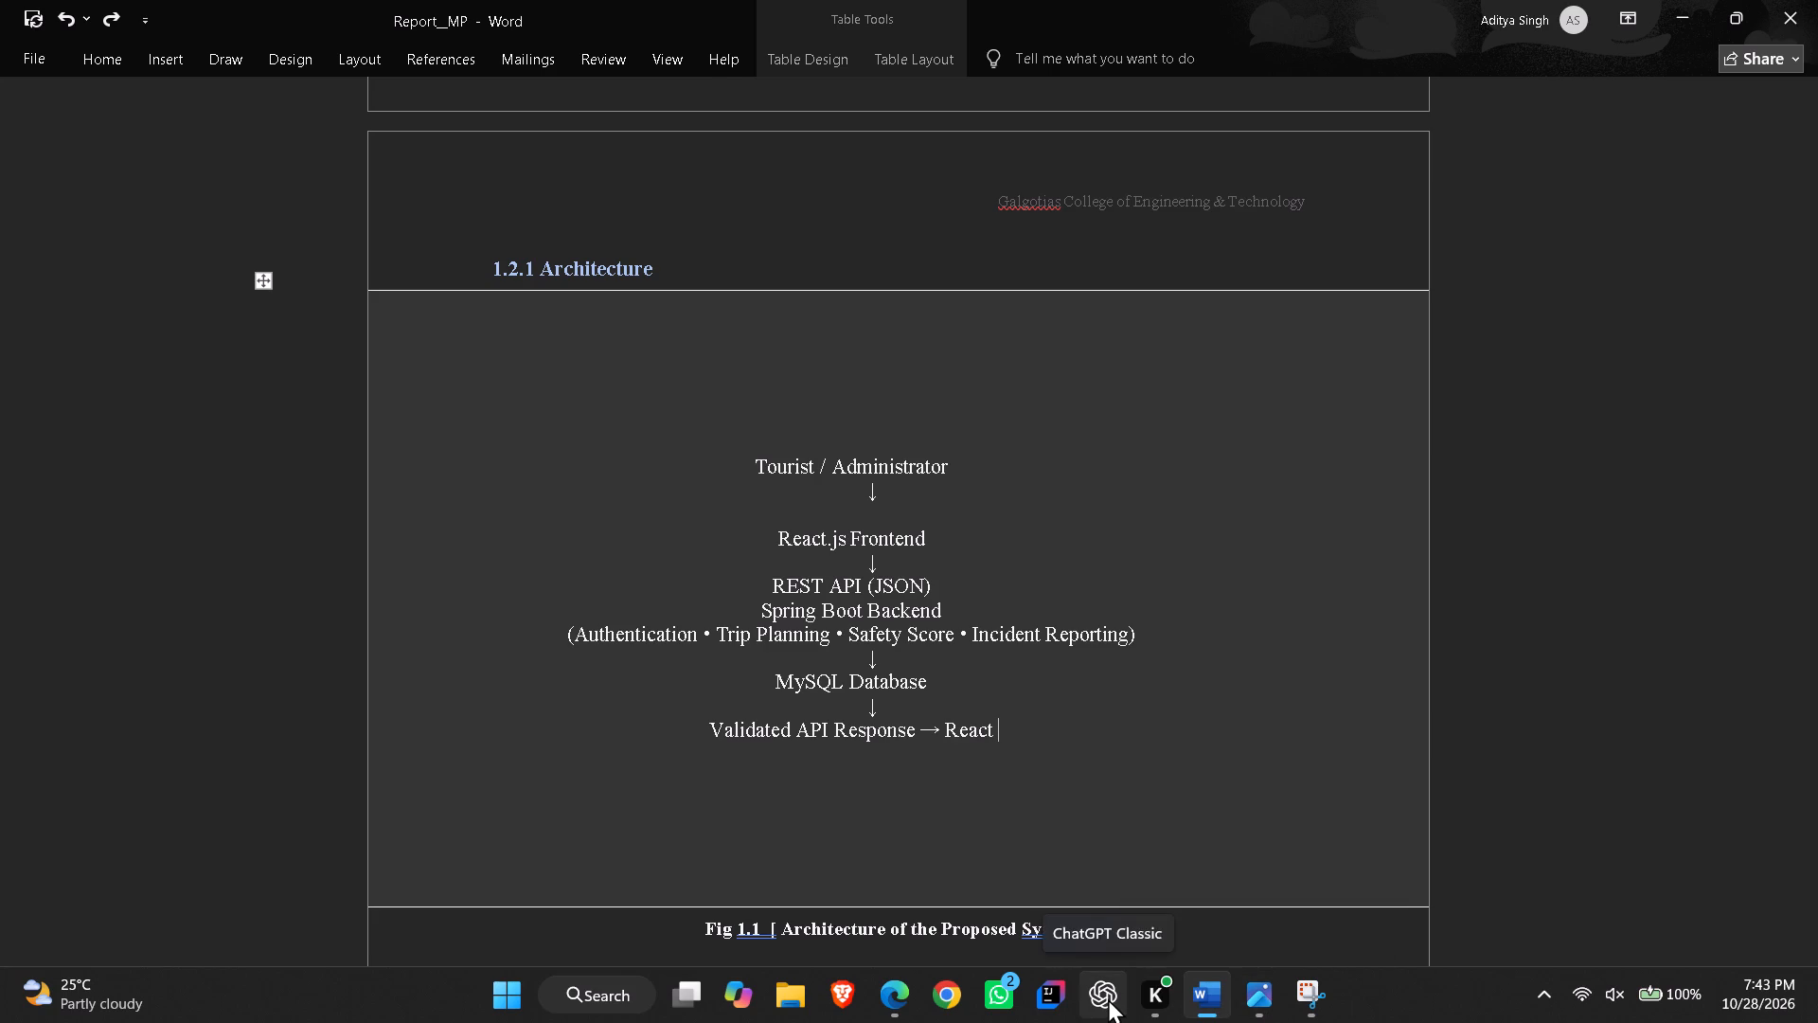
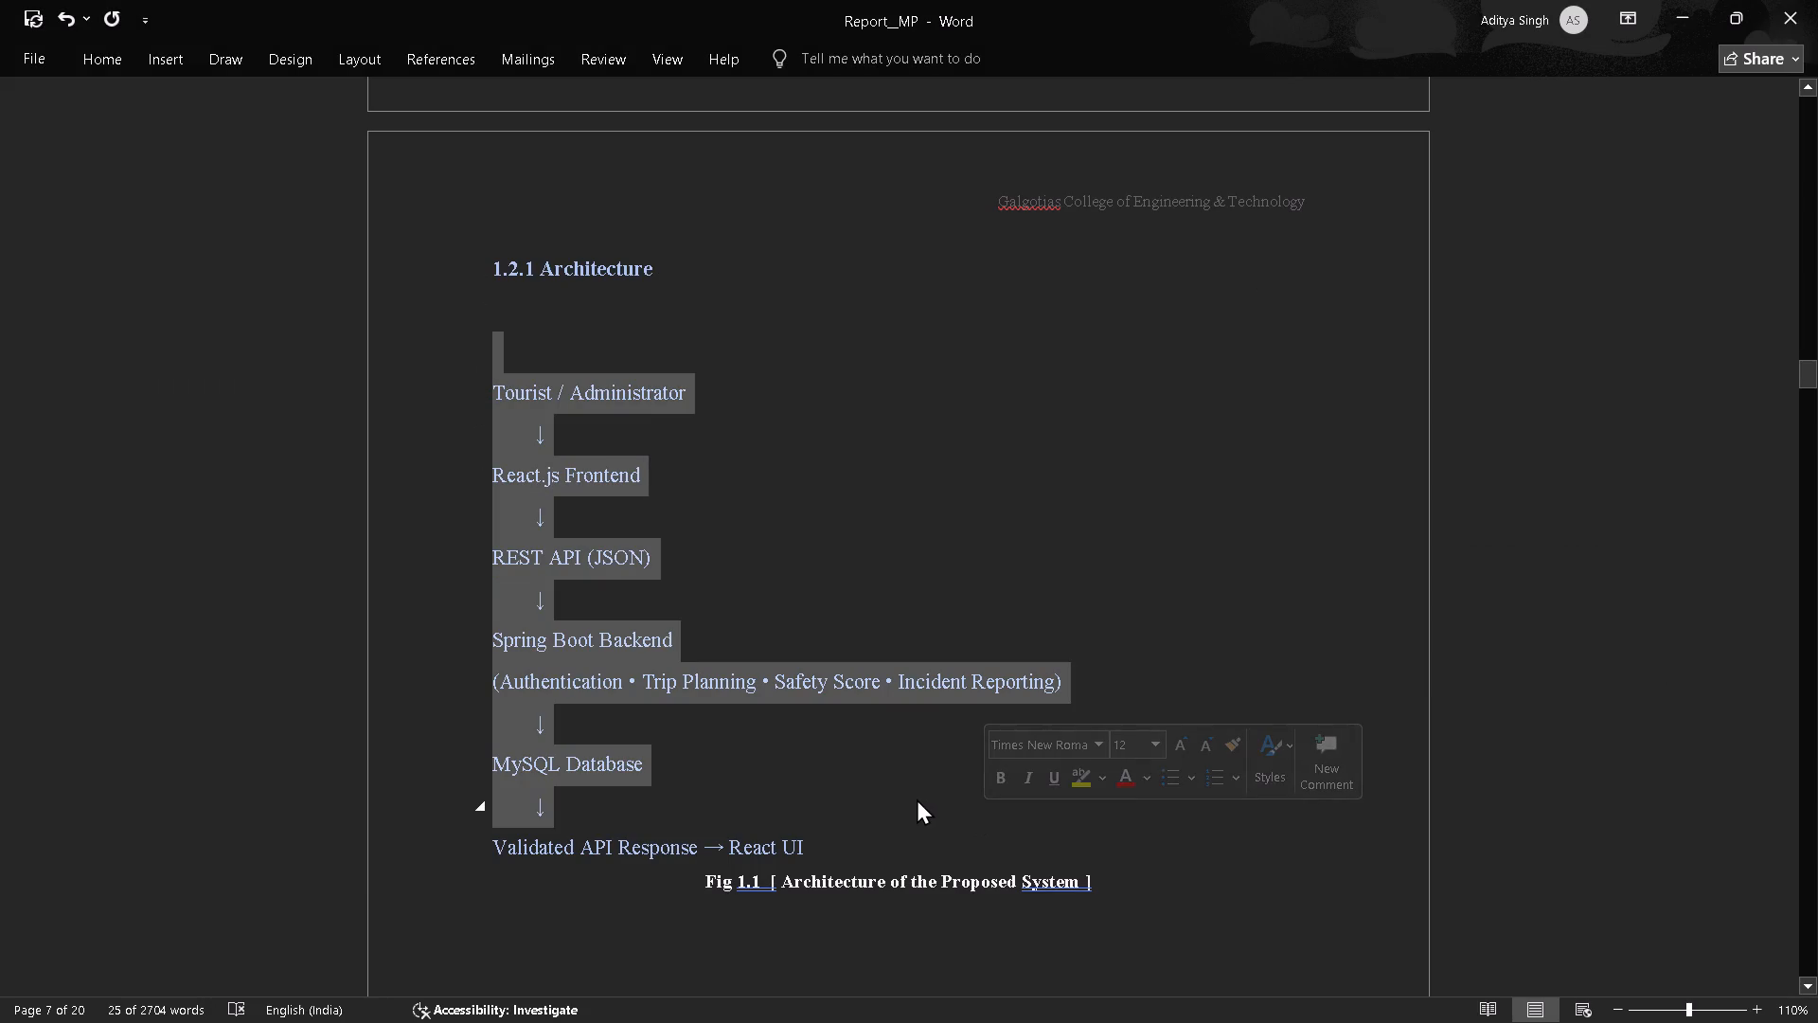
pyautogui.press('BackSpace')
pyautogui.click(832, 350)
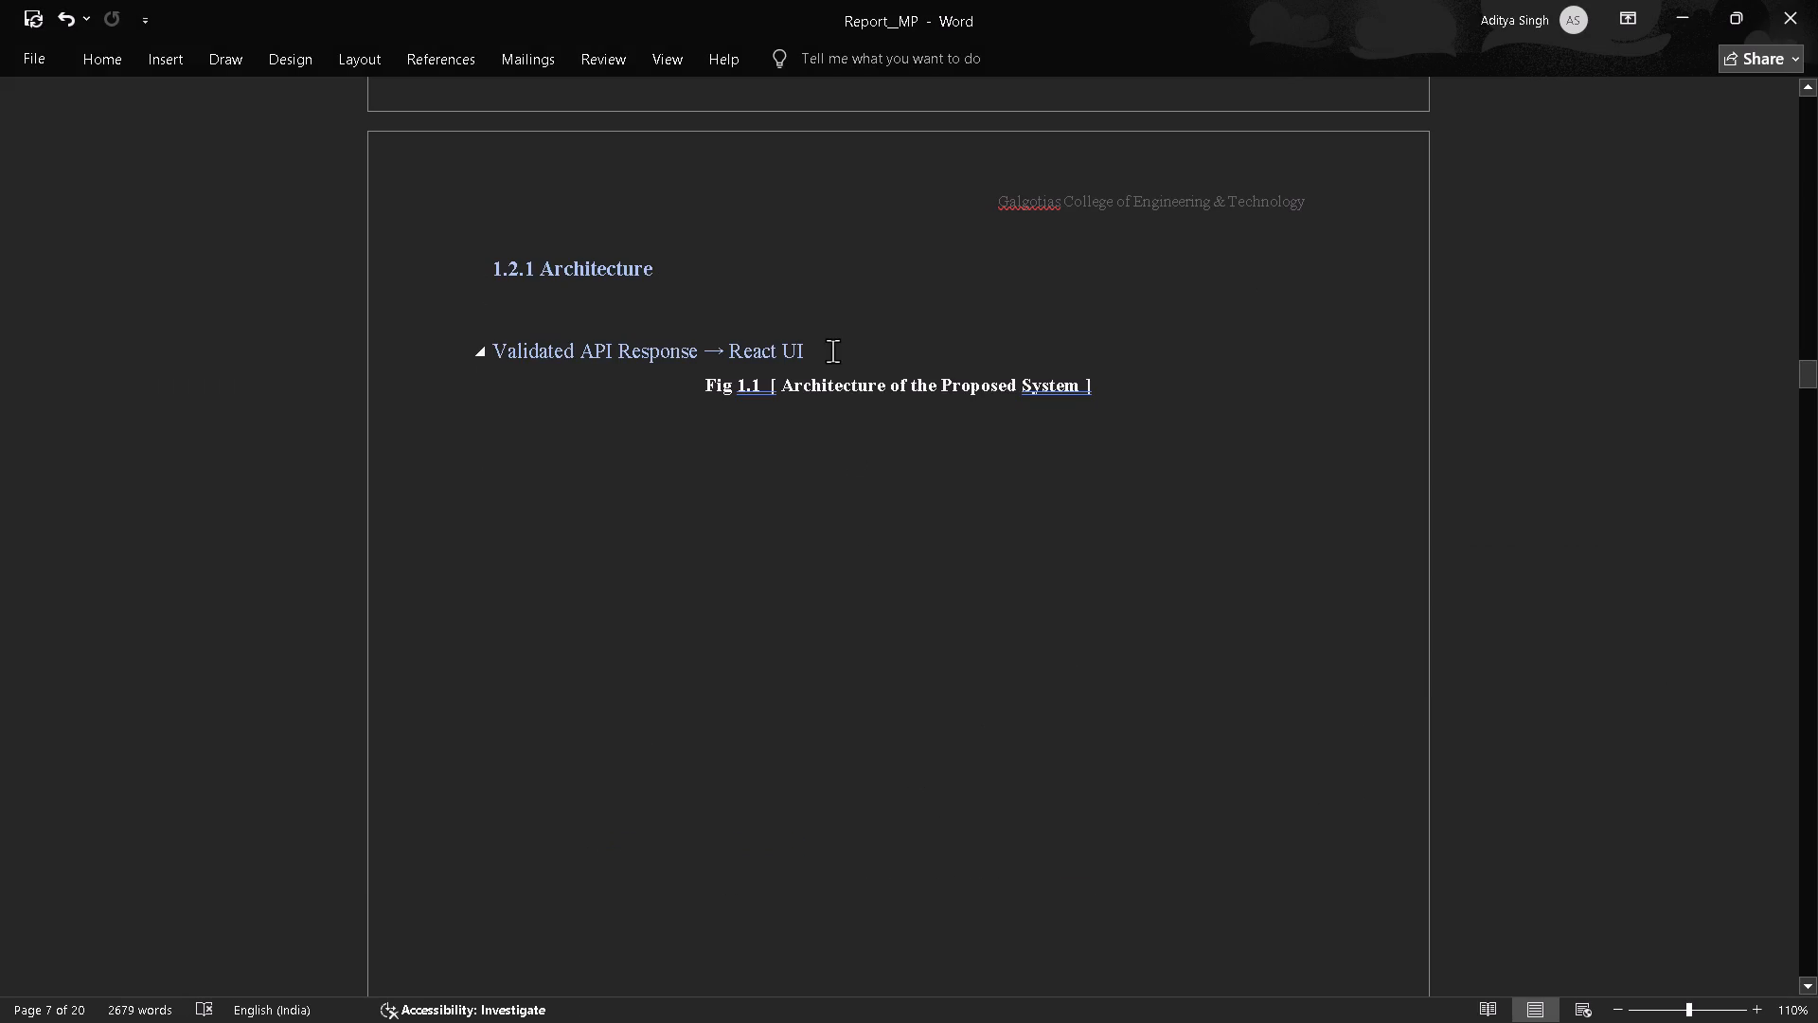
pyautogui.press('BackSpace')
pyautogui.press('BackSpace')
pyautogui.press('BackSpace')
pyautogui.press('BackSpace')
pyautogui.press('BackSpace')
pyautogui.press('BackSpace')
pyautogui.press('BackSpace')
pyautogui.press('BackSpace')
pyautogui.press('BackSpace')
pyautogui.press('BackSpace')
pyautogui.press('BackSpace')
pyautogui.press('BackSpace')
pyautogui.press('BackSpace')
pyautogui.press('BackSpace')
pyautogui.press('BackSpace')
pyautogui.press('BackSpace')
pyautogui.press('BackSpace')
pyautogui.press('BackSpace')
pyautogui.press('BackSpace')
pyautogui.press('BackSpace')
pyautogui.press('BackSpace')
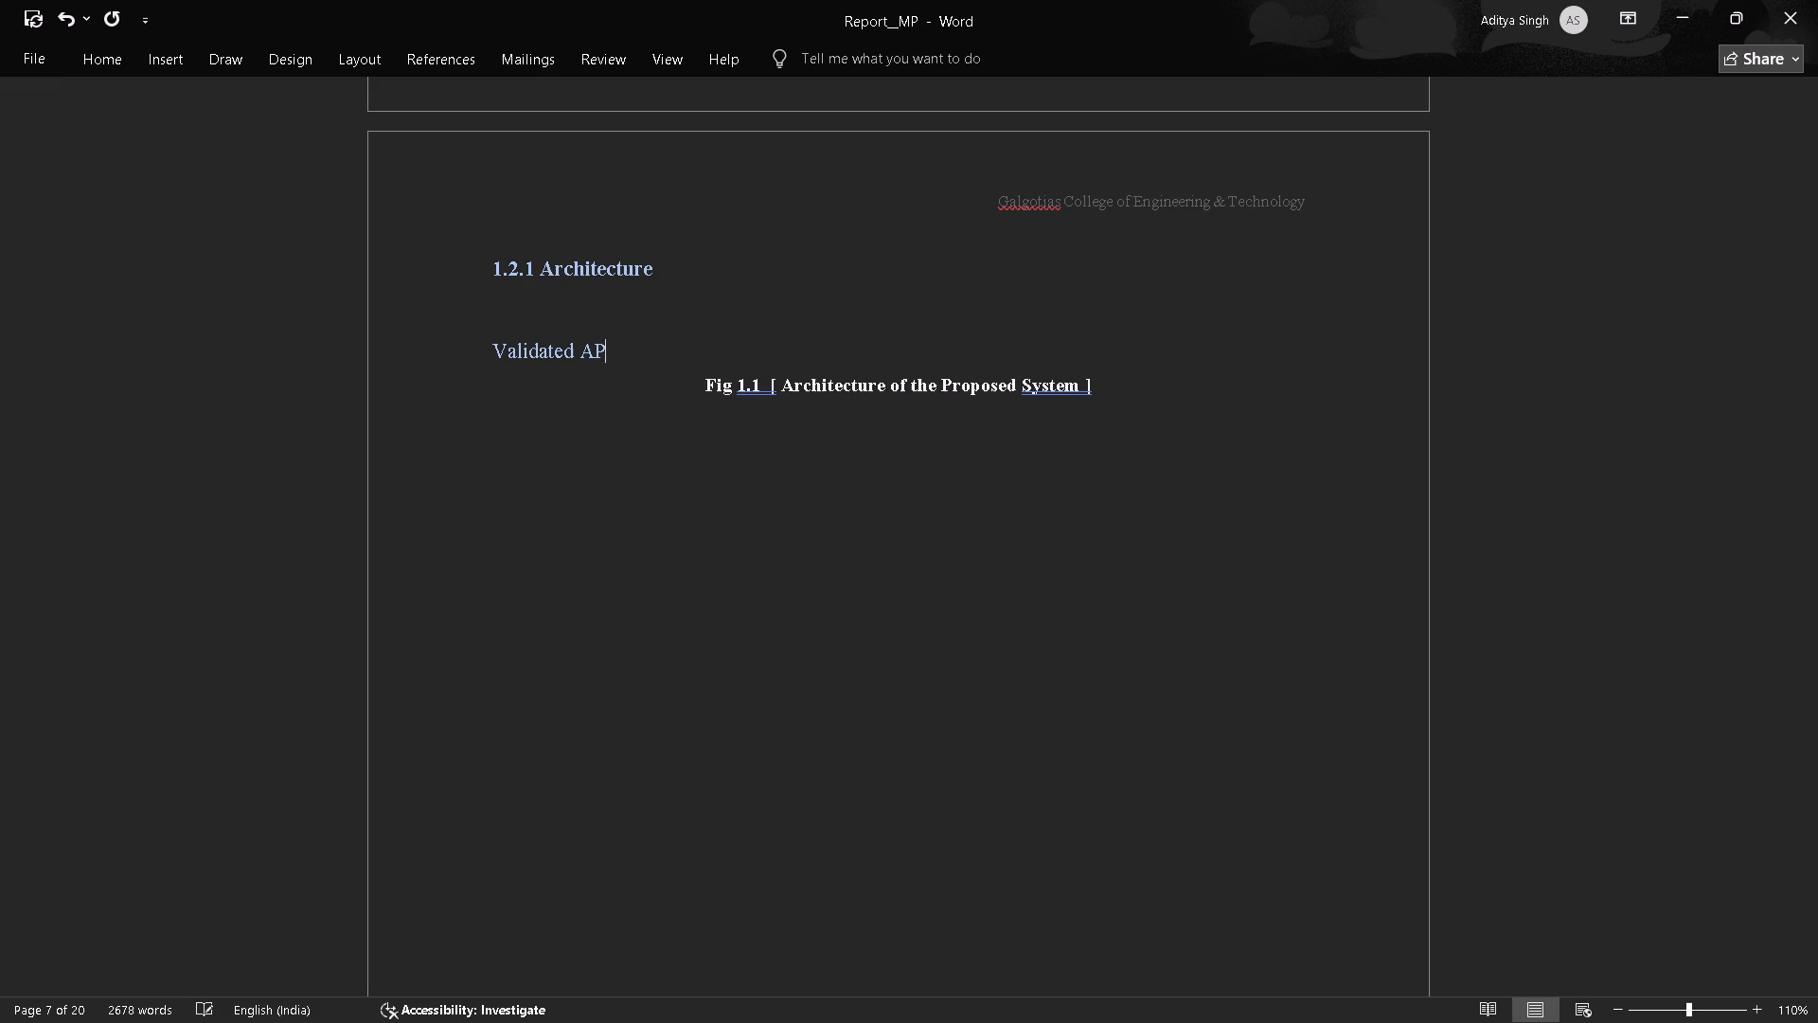
pyautogui.press('BackSpace')
pyautogui.press('BackSpace')
pyautogui.press('BackSpace')
pyautogui.press('BackSpace')
pyautogui.press('BackSpace')
pyautogui.press('BackSpace')
pyautogui.press('BackSpace')
pyautogui.press('BackSpace')
pyautogui.press('BackSpace')
pyautogui.press('BackSpace')
pyautogui.press('BackSpace')
# Insert leading spaces on the blank line above the Fig 1.1 caption and paste the new diagram, so Tourist / Administrator starts near mid-page.
pyautogui.press('space')
pyautogui.press('space')
pyautogui.press('space')
pyautogui.press('space')
pyautogui.press('space')
pyautogui.press('space')
pyautogui.press('space')
pyautogui.press('space')
pyautogui.press('space')
pyautogui.press('space')
pyautogui.press('space')
pyautogui.press('space')
pyautogui.press('space')
pyautogui.press('space')
pyautogui.press('space')
pyautogui.press('space')
pyautogui.press('space')
pyautogui.press('space')
pyautogui.press('space')
pyautogui.press('space')
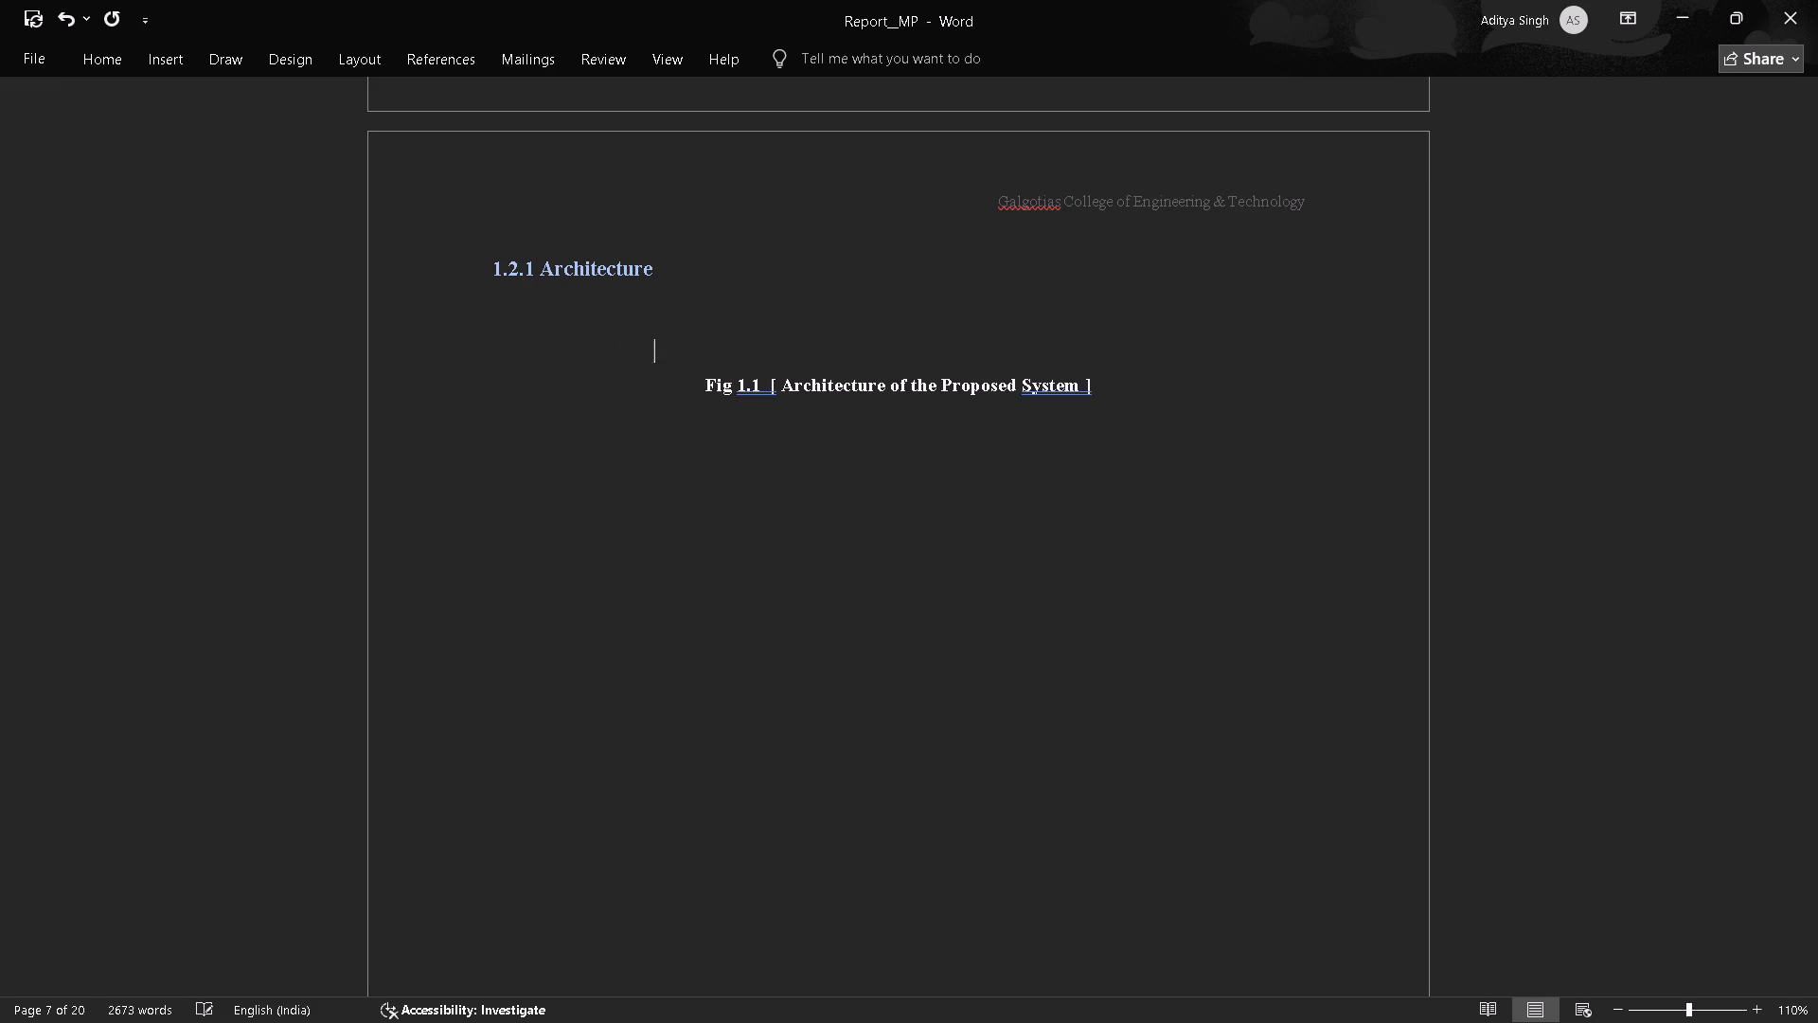
pyautogui.press('space')
pyautogui.press('space')
pyautogui.press('space')
pyautogui.press('space')
pyautogui.press('space')
pyautogui.press('space')
pyautogui.press('space')
pyautogui.press('space')
pyautogui.press('space')
pyautogui.press('space')
pyautogui.write('nb')
pyautogui.press('BackSpace')
pyautogui.press('BackSpace')
pyautogui.hotkey('ctrl', 'v')
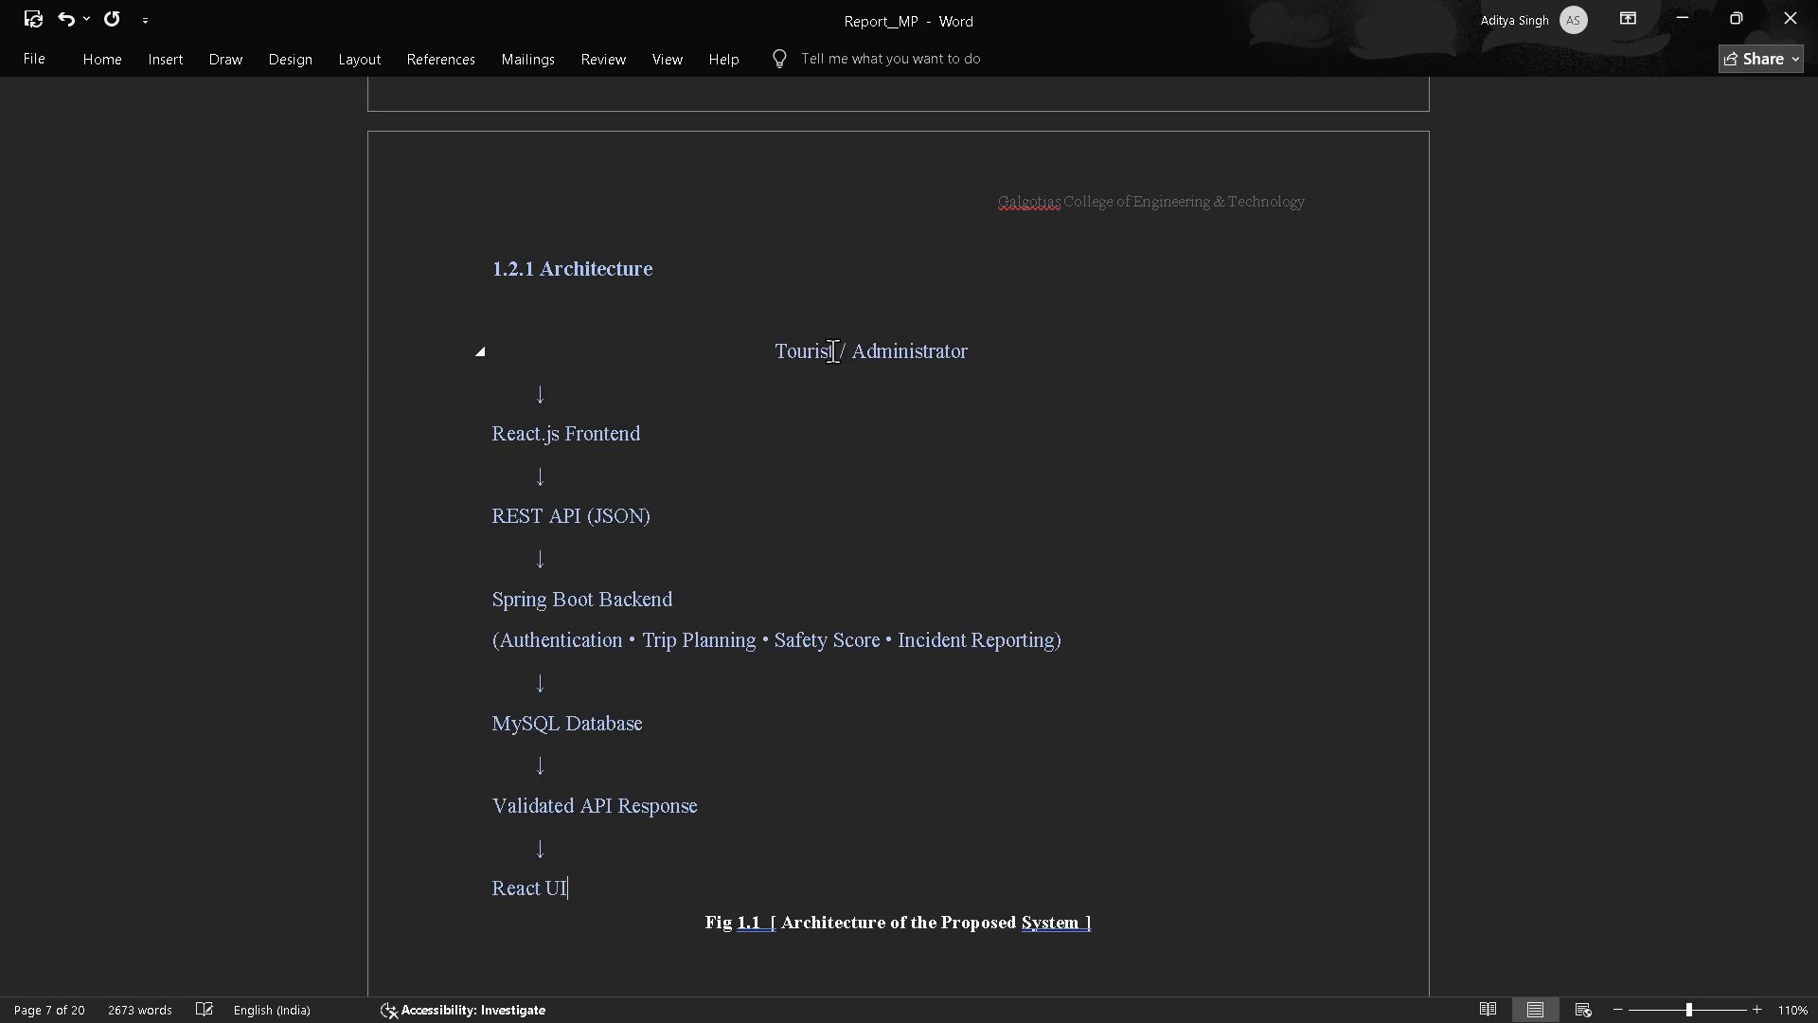
# Shift the React.js Frontend line with leading spaces until it is centred under Tourist / Administrator.
pyautogui.click(490, 427)
pyautogui.press('space')
pyautogui.press('space')
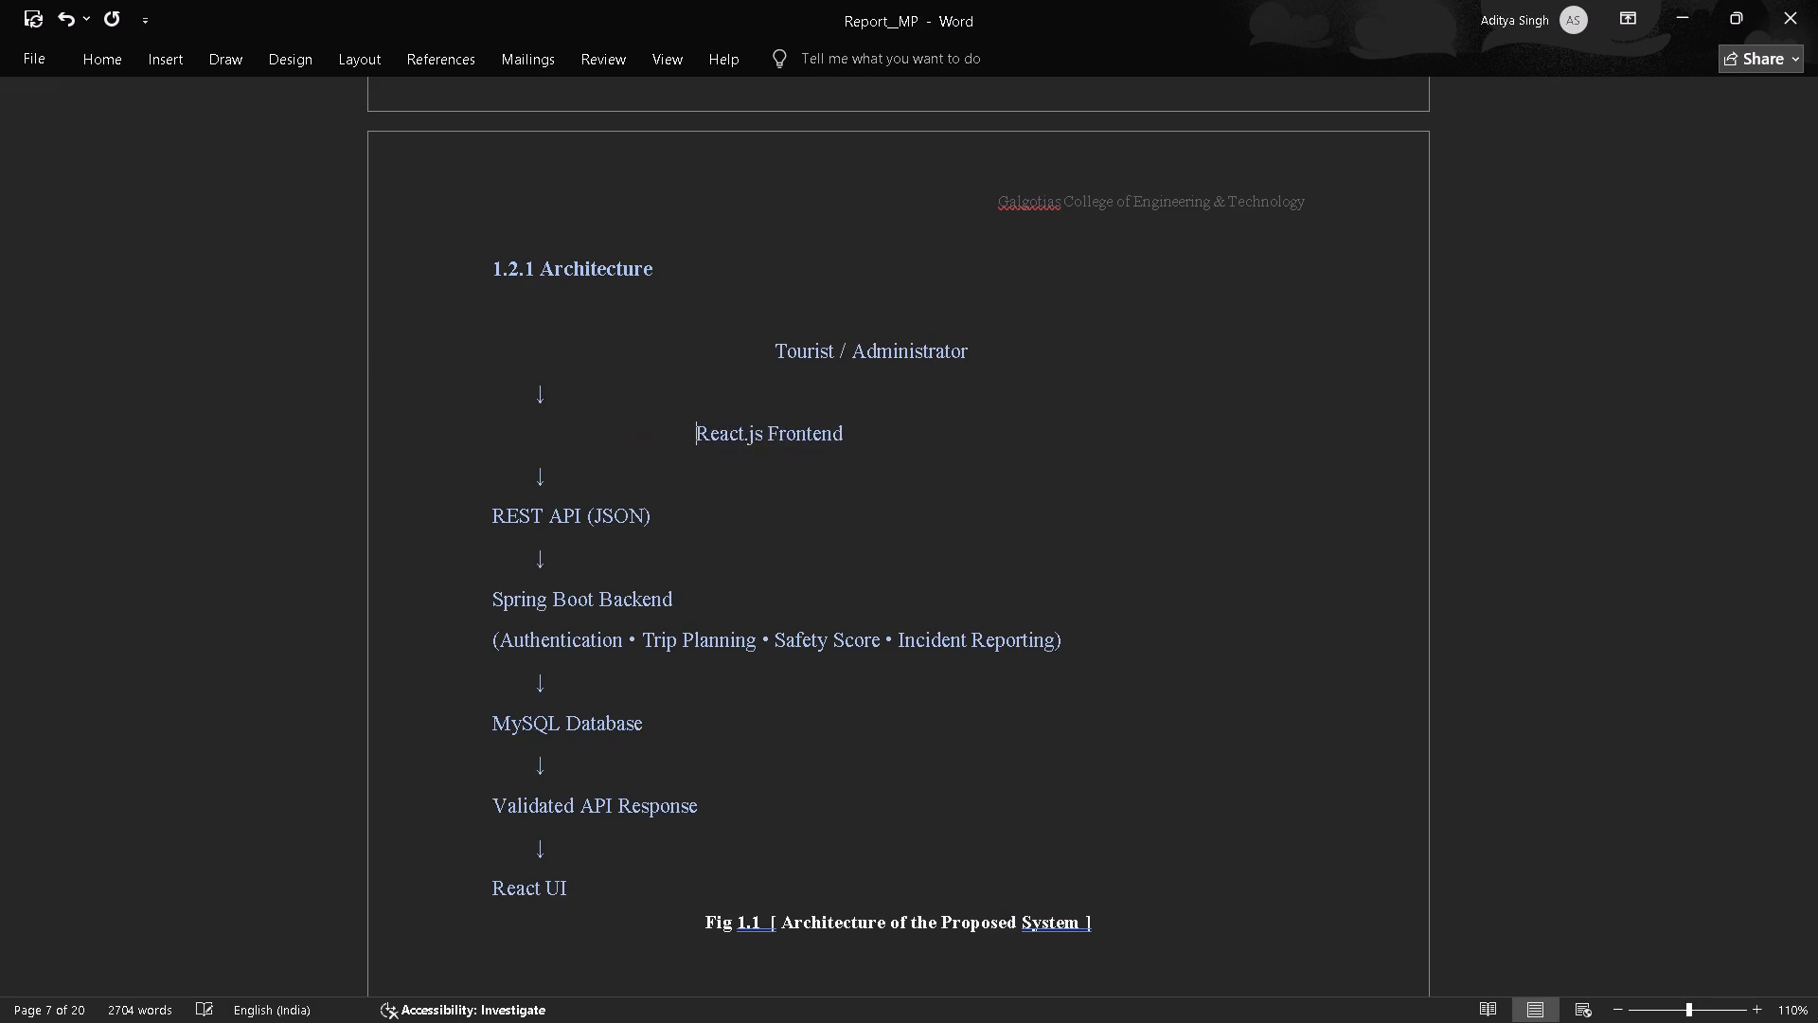
pyautogui.press('space')
pyautogui.press('space')
pyautogui.press('space')
pyautogui.press('space')
pyautogui.press('space')
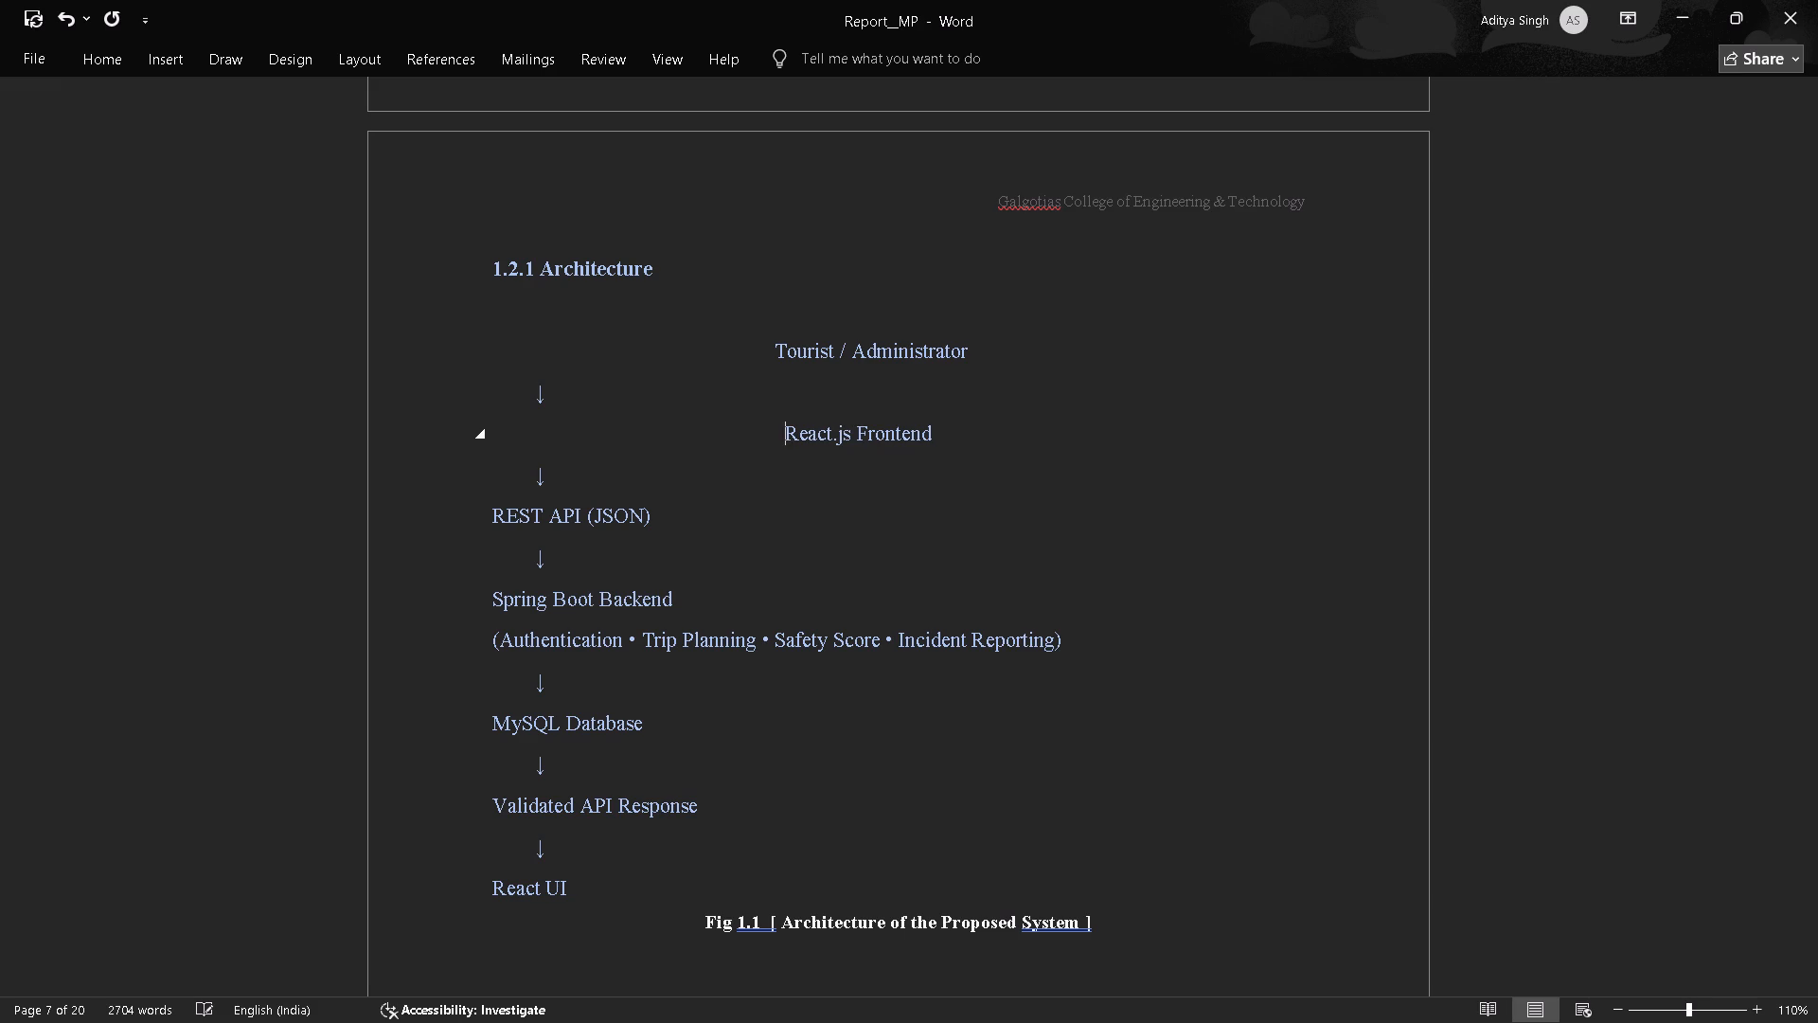
pyautogui.press('space')
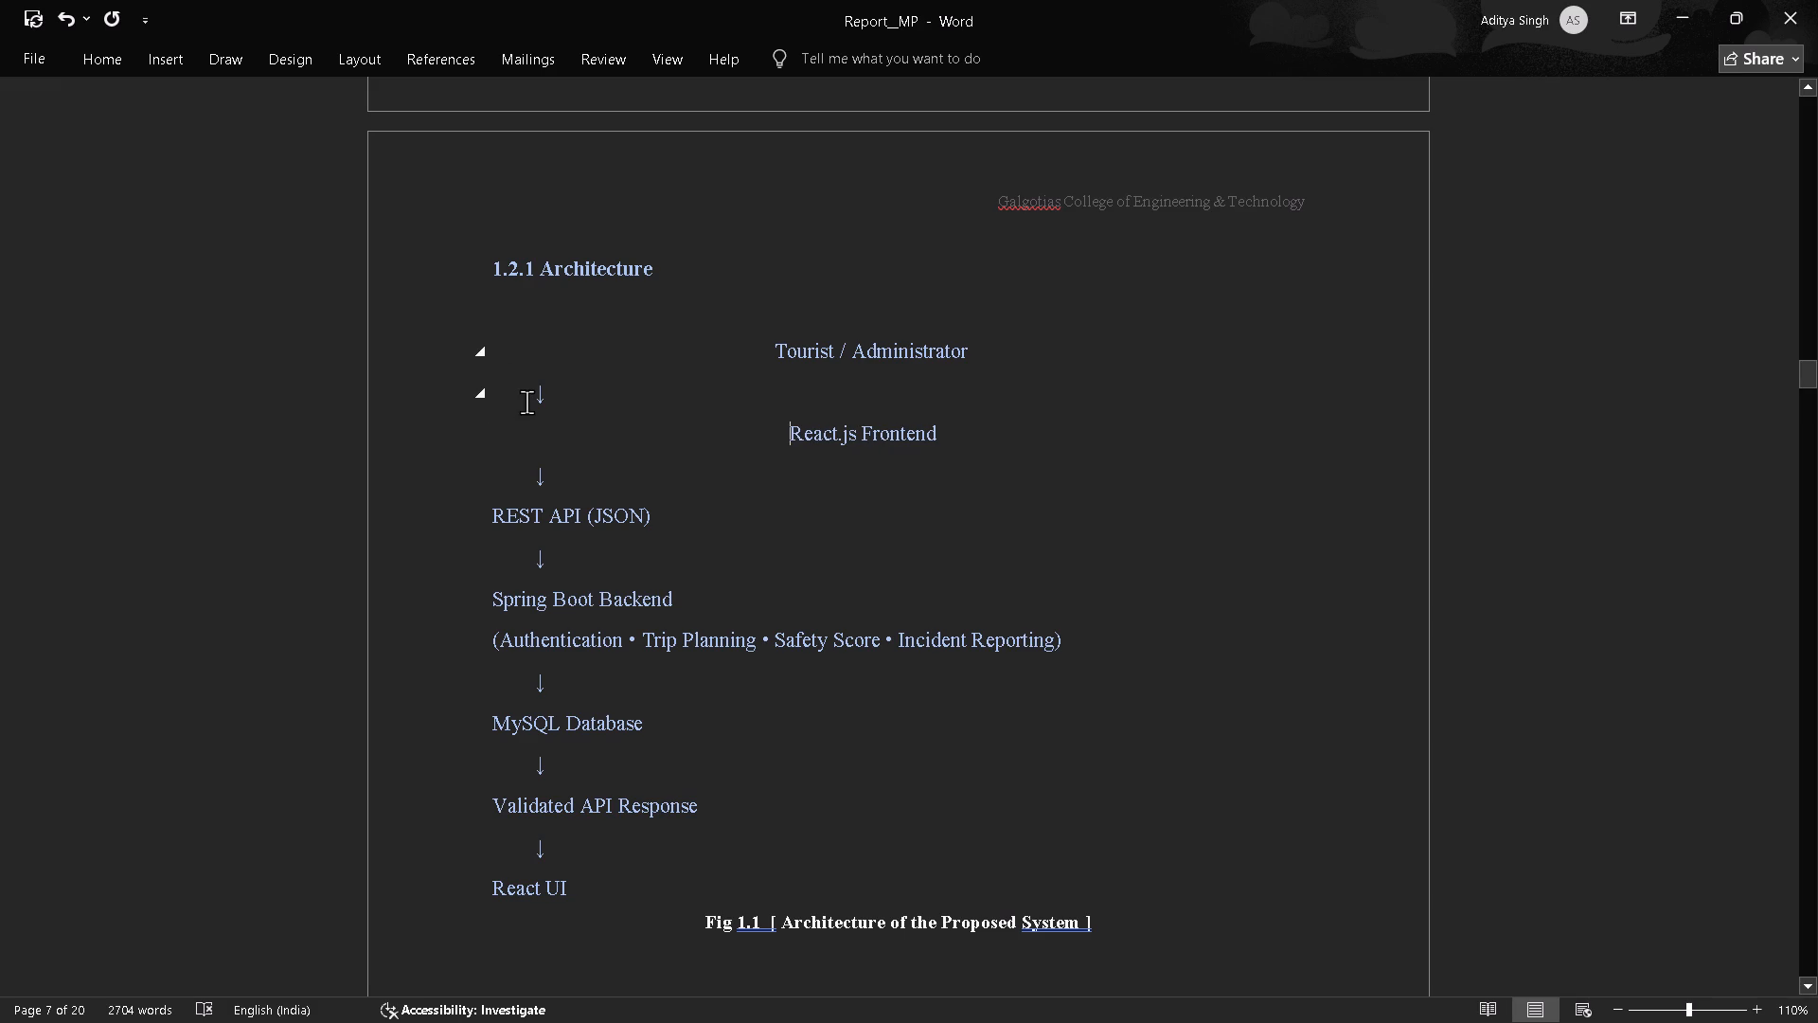
# Shift the first down arrow with spaces so it sits centred between Tourist / Administrator and React.js Frontend.
pyautogui.click(526, 402)
pyautogui.press('space')
pyautogui.press('space')
pyautogui.press('space')
pyautogui.press('space')
pyautogui.press('space')
pyautogui.press('space')
pyautogui.press('space')
pyautogui.press('space')
pyautogui.press('space')
pyautogui.press('space')
pyautogui.press('space')
pyautogui.press('space')
pyautogui.press('space')
pyautogui.press('space')
pyautogui.press('space')
pyautogui.press('space')
pyautogui.press('space')
pyautogui.press('space')
pyautogui.press('space')
pyautogui.press('space')
pyautogui.press('space')
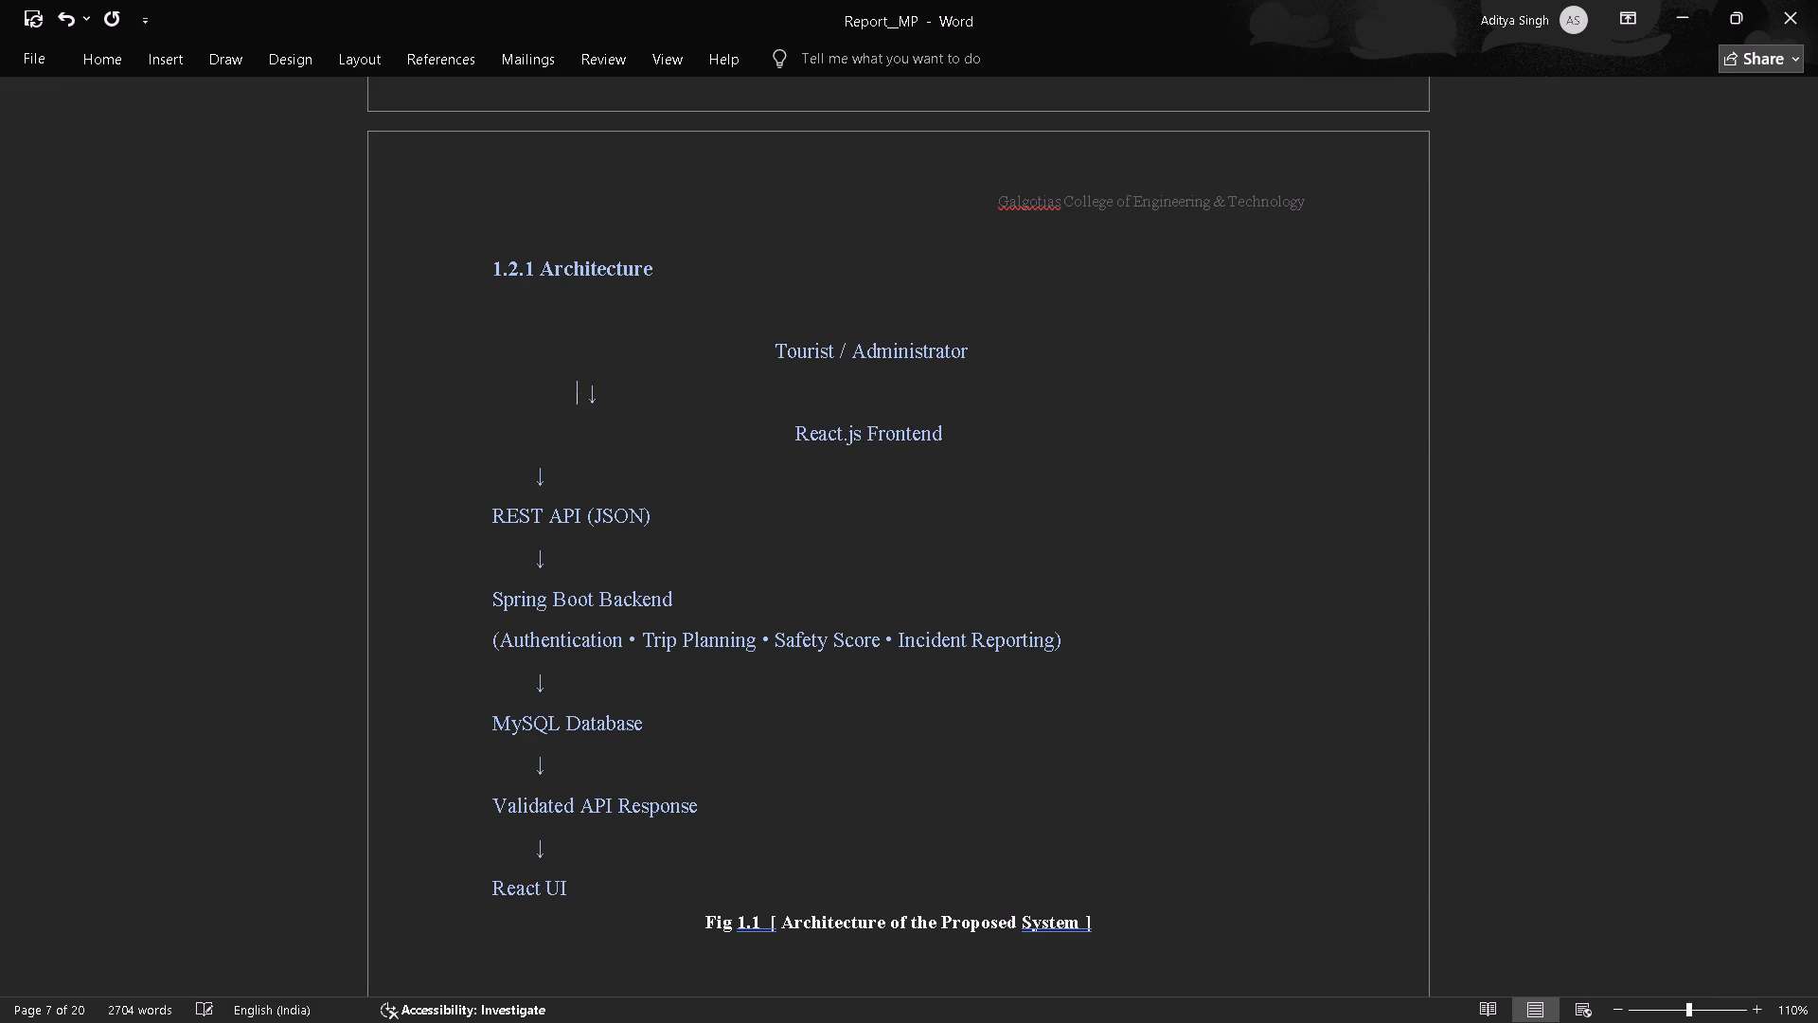
pyautogui.press('space')
pyautogui.press('space')
pyautogui.press('space')
pyautogui.press('space')
pyautogui.press('space')
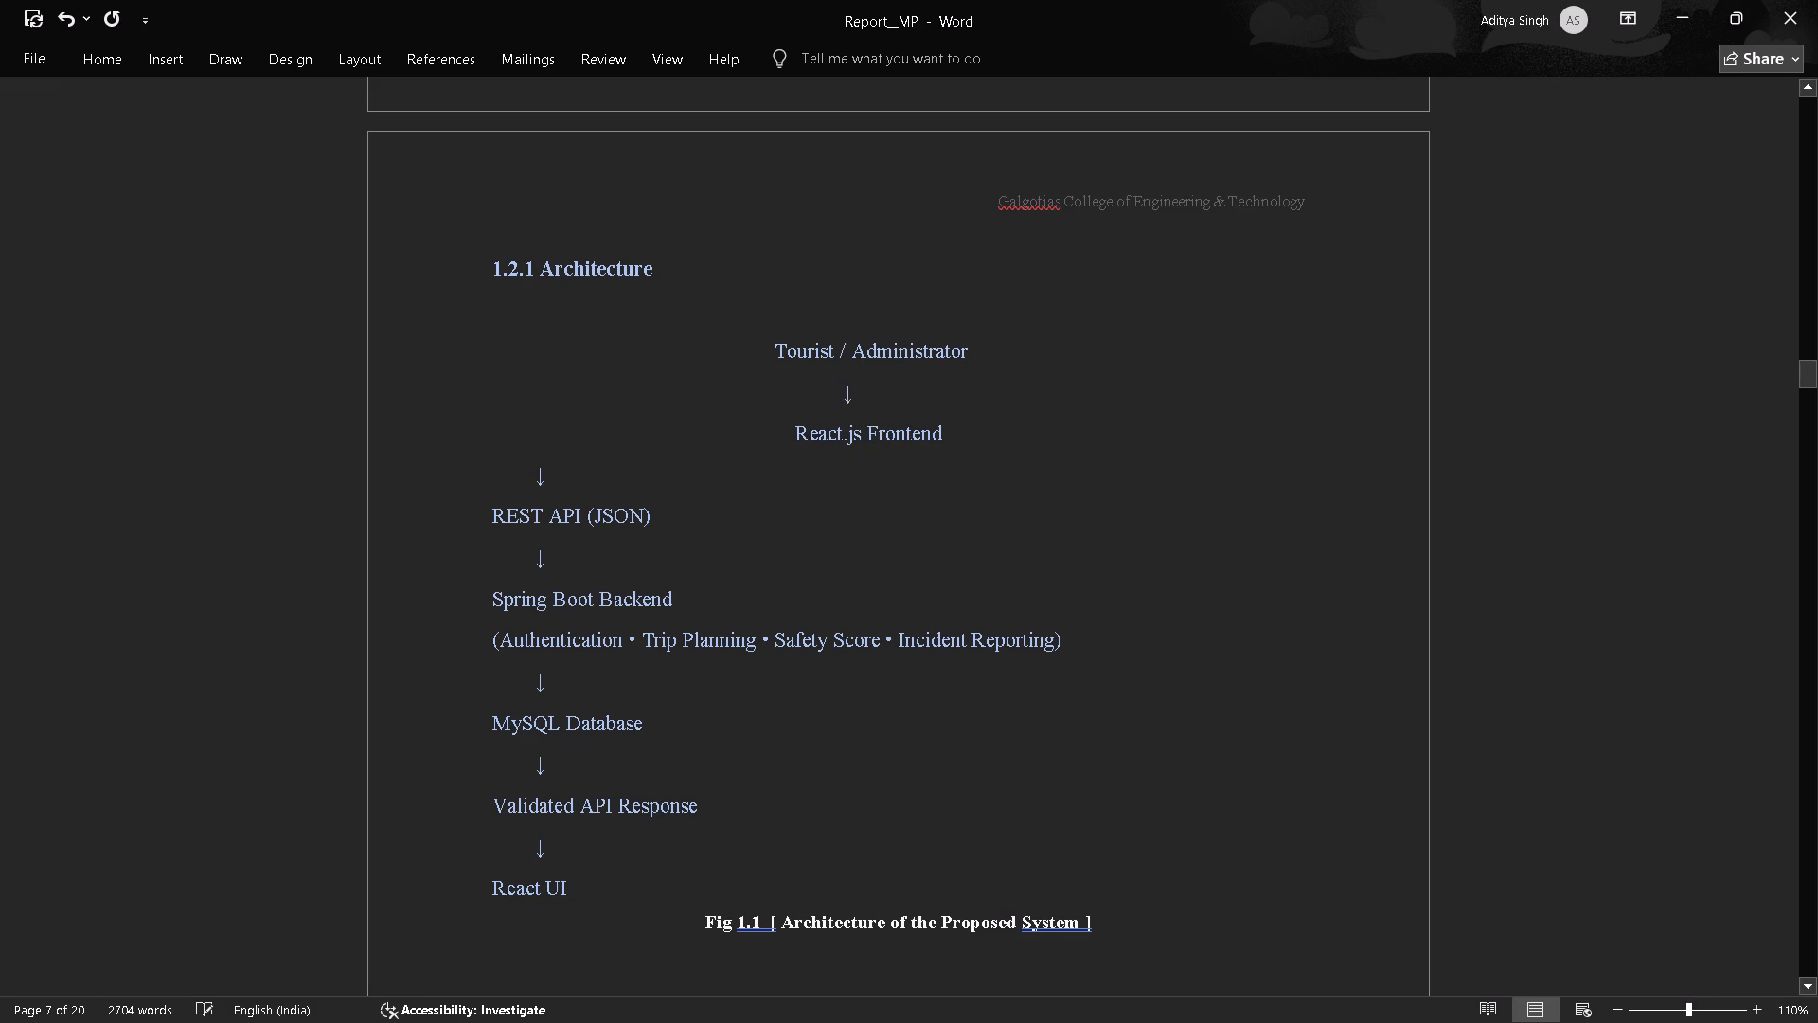
# Shift the down arrow below React.js Frontend with spaces so it lines up with the arrow above.
pyautogui.click(495, 470)
pyautogui.press('space')
pyautogui.press('space')
pyautogui.press('space')
pyautogui.press('space')
pyautogui.press('space')
pyautogui.press('space')
pyautogui.press('space')
pyautogui.press('space')
pyautogui.press('space')
pyautogui.press('space')
pyautogui.press('space')
pyautogui.press('space')
pyautogui.press('space')
pyautogui.press('space')
pyautogui.press('space')
pyautogui.press('space')
pyautogui.press('space')
pyautogui.press('space')
pyautogui.press('space')
pyautogui.press('space')
pyautogui.click(847, 468)
pyautogui.press('BackSpace')
# Increase the indent of the diagram lines from REST API (JSON) through React UI by five levels, aligning their arrows with the one above.
pyautogui.moveTo(491, 511); pyautogui.dragTo(629, 840)
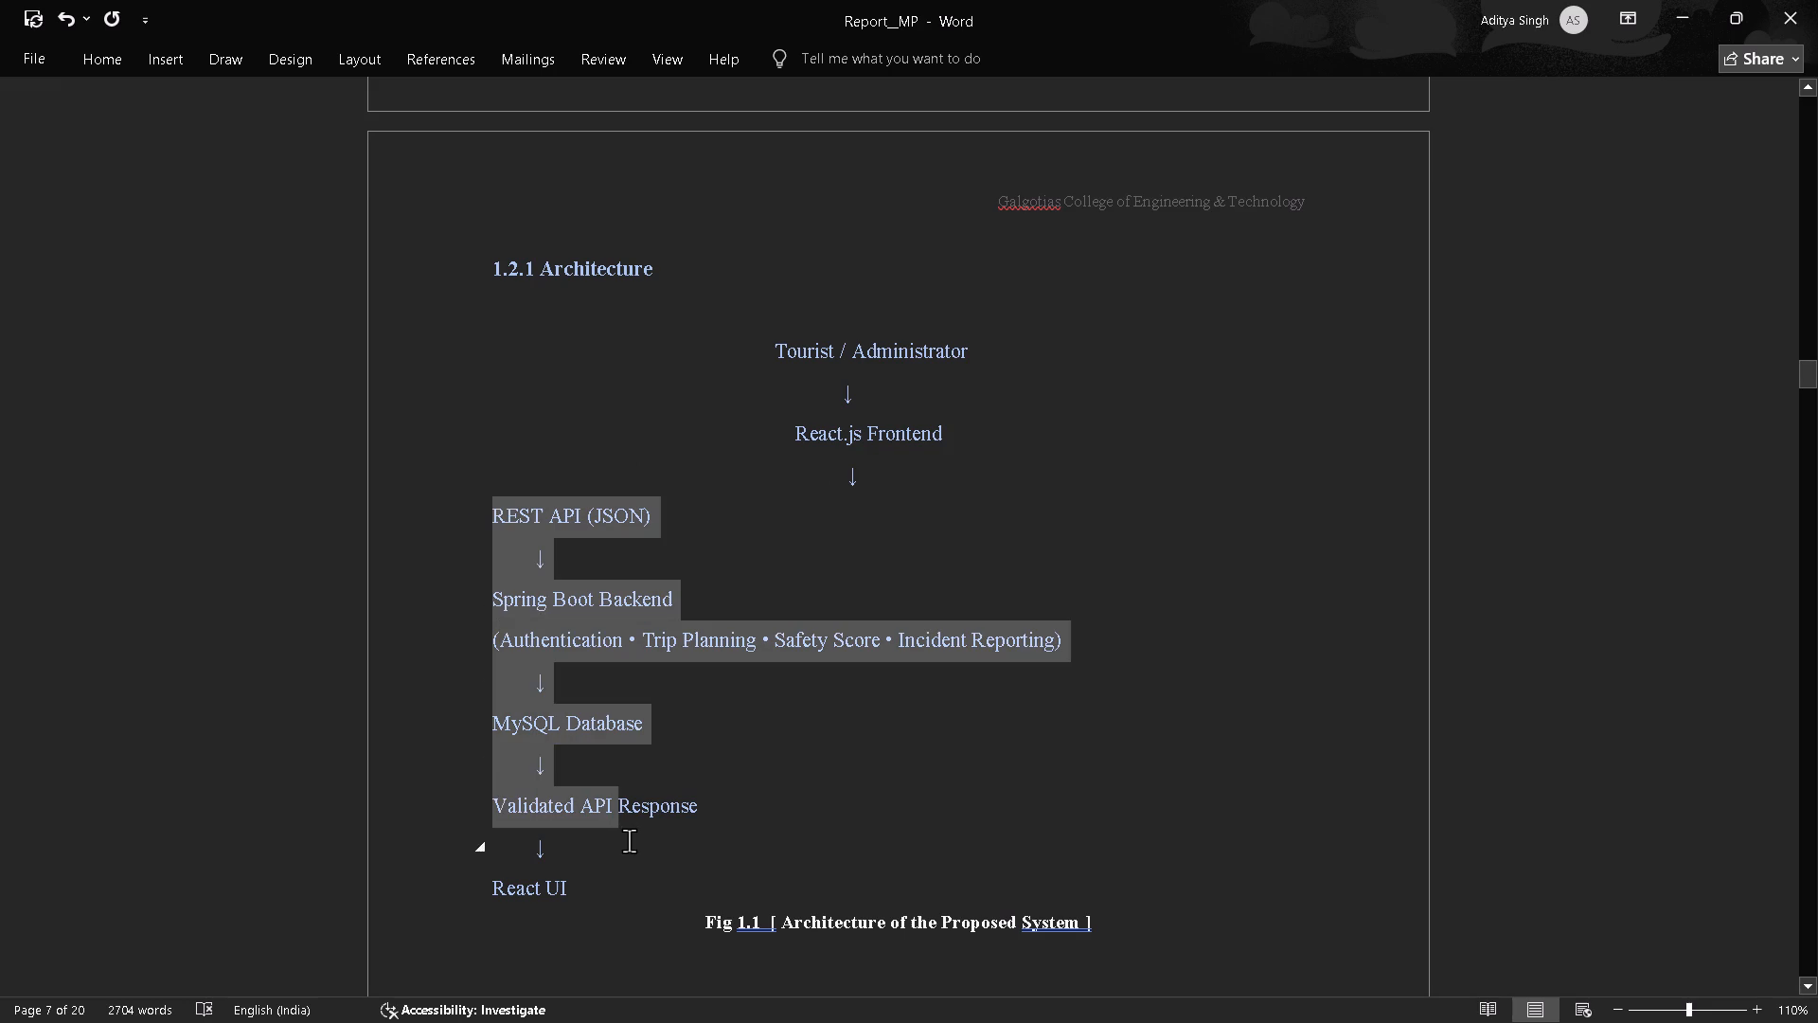
pyautogui.moveTo(629, 840); pyautogui.dragTo(633, 942)
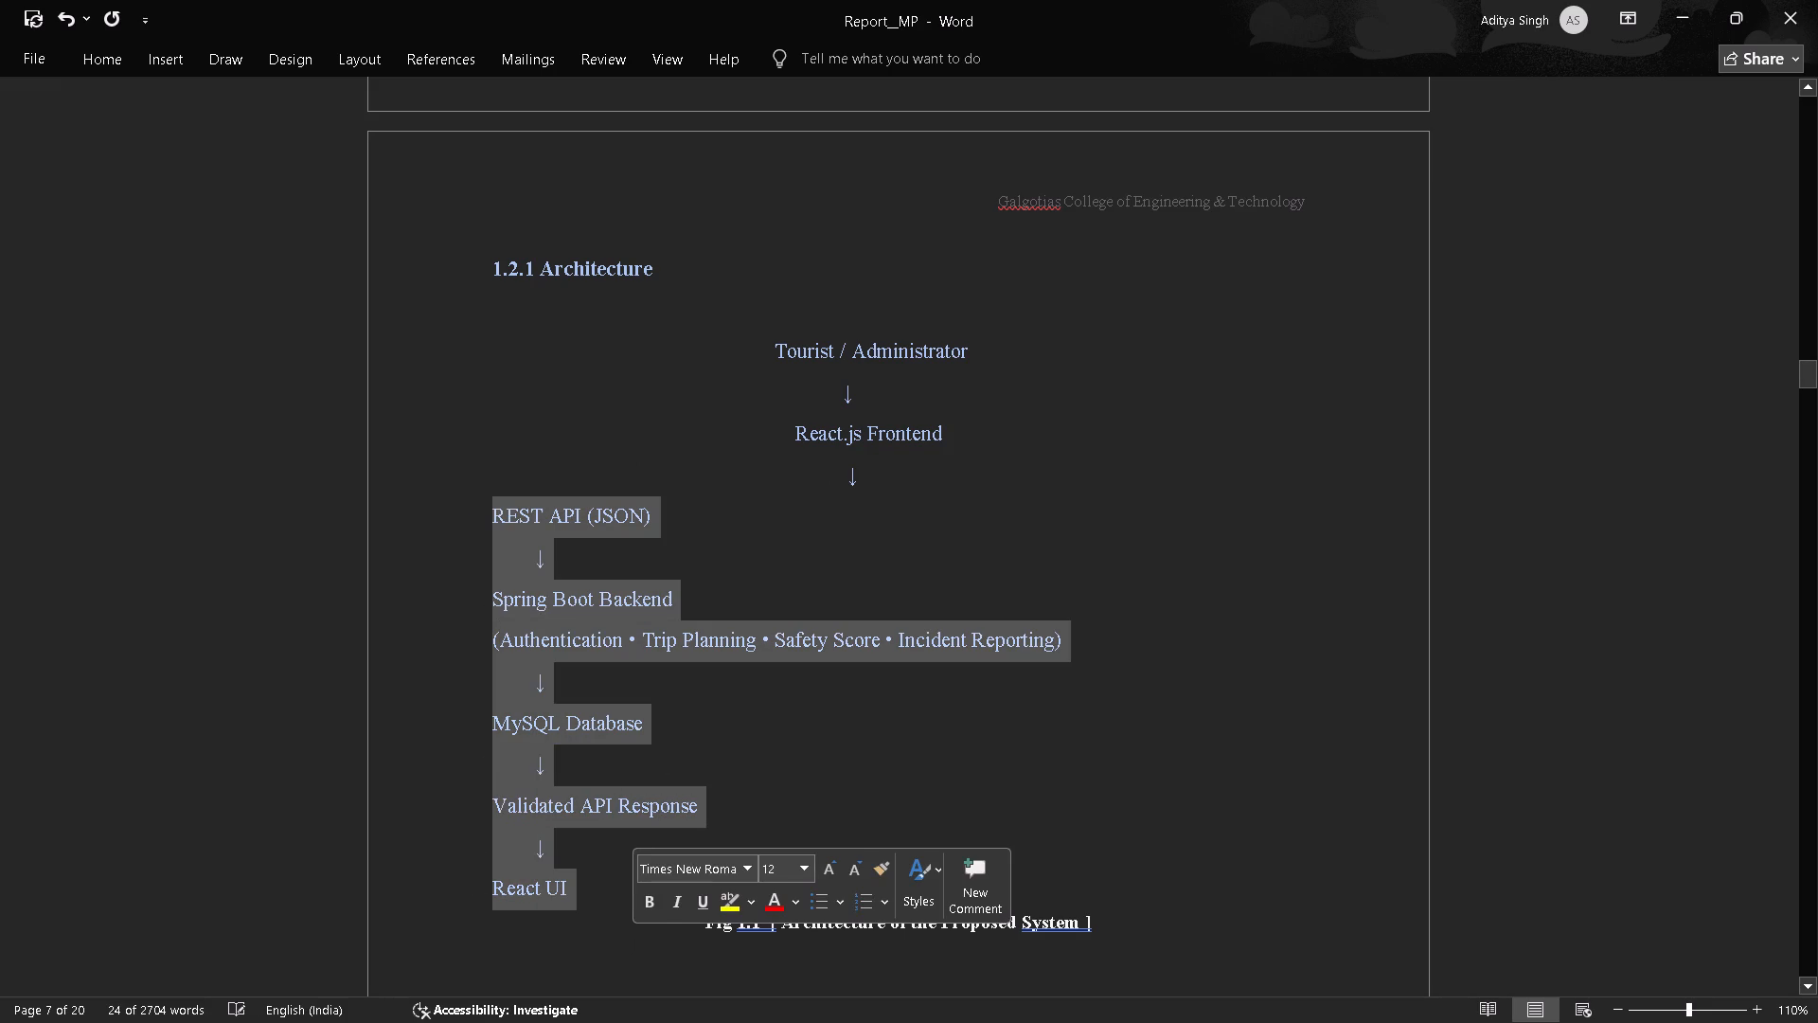
pyautogui.click(88, 65)
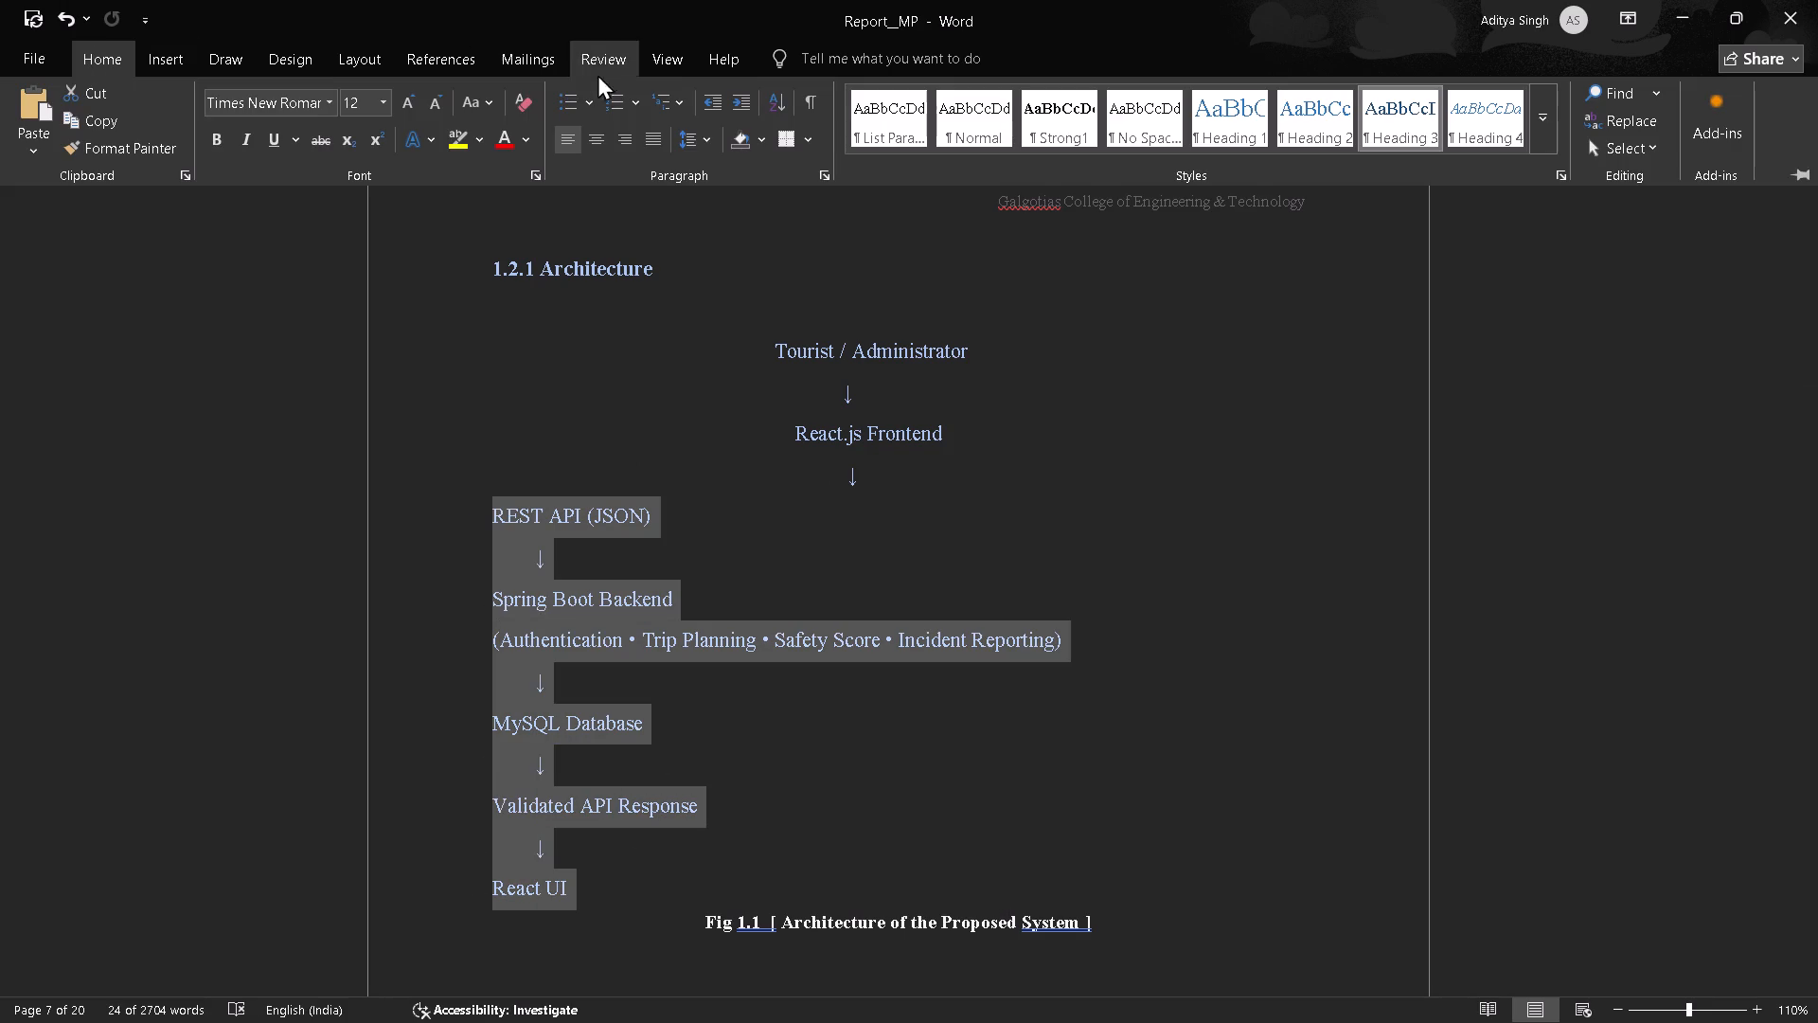
pyautogui.click(748, 109)
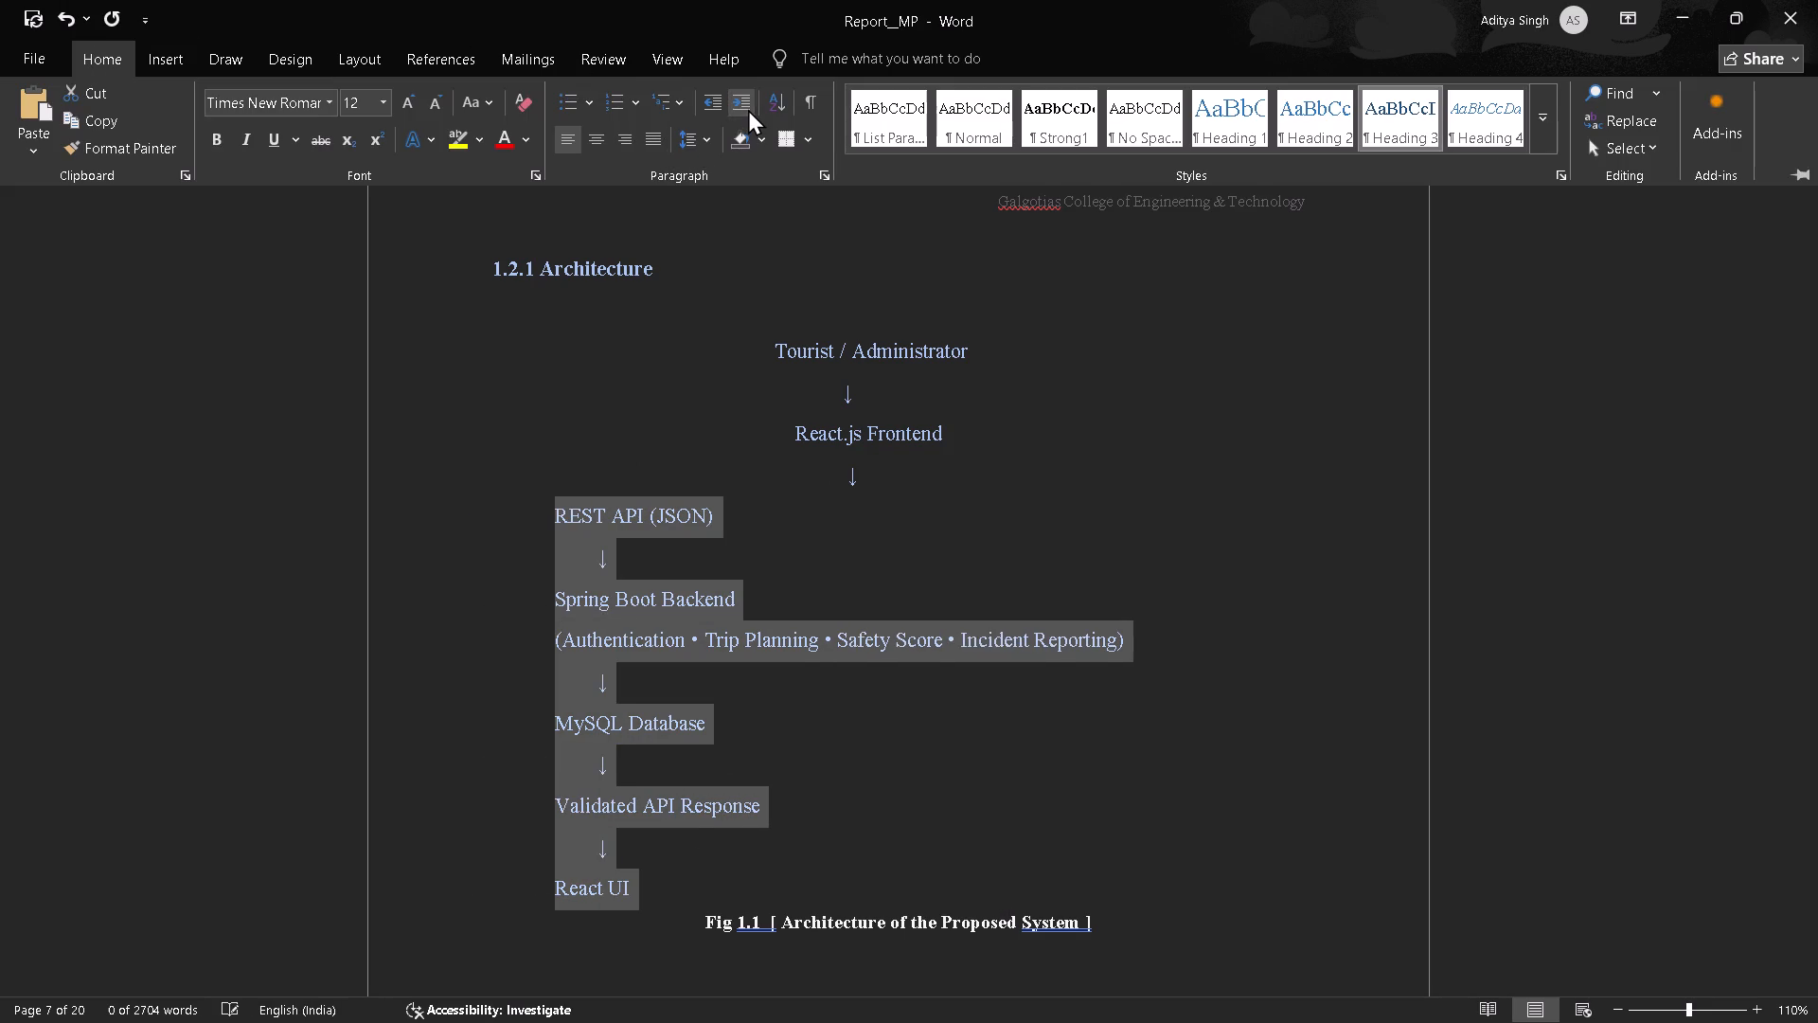
pyautogui.tripleClick(748, 109)
pyautogui.click(748, 109)
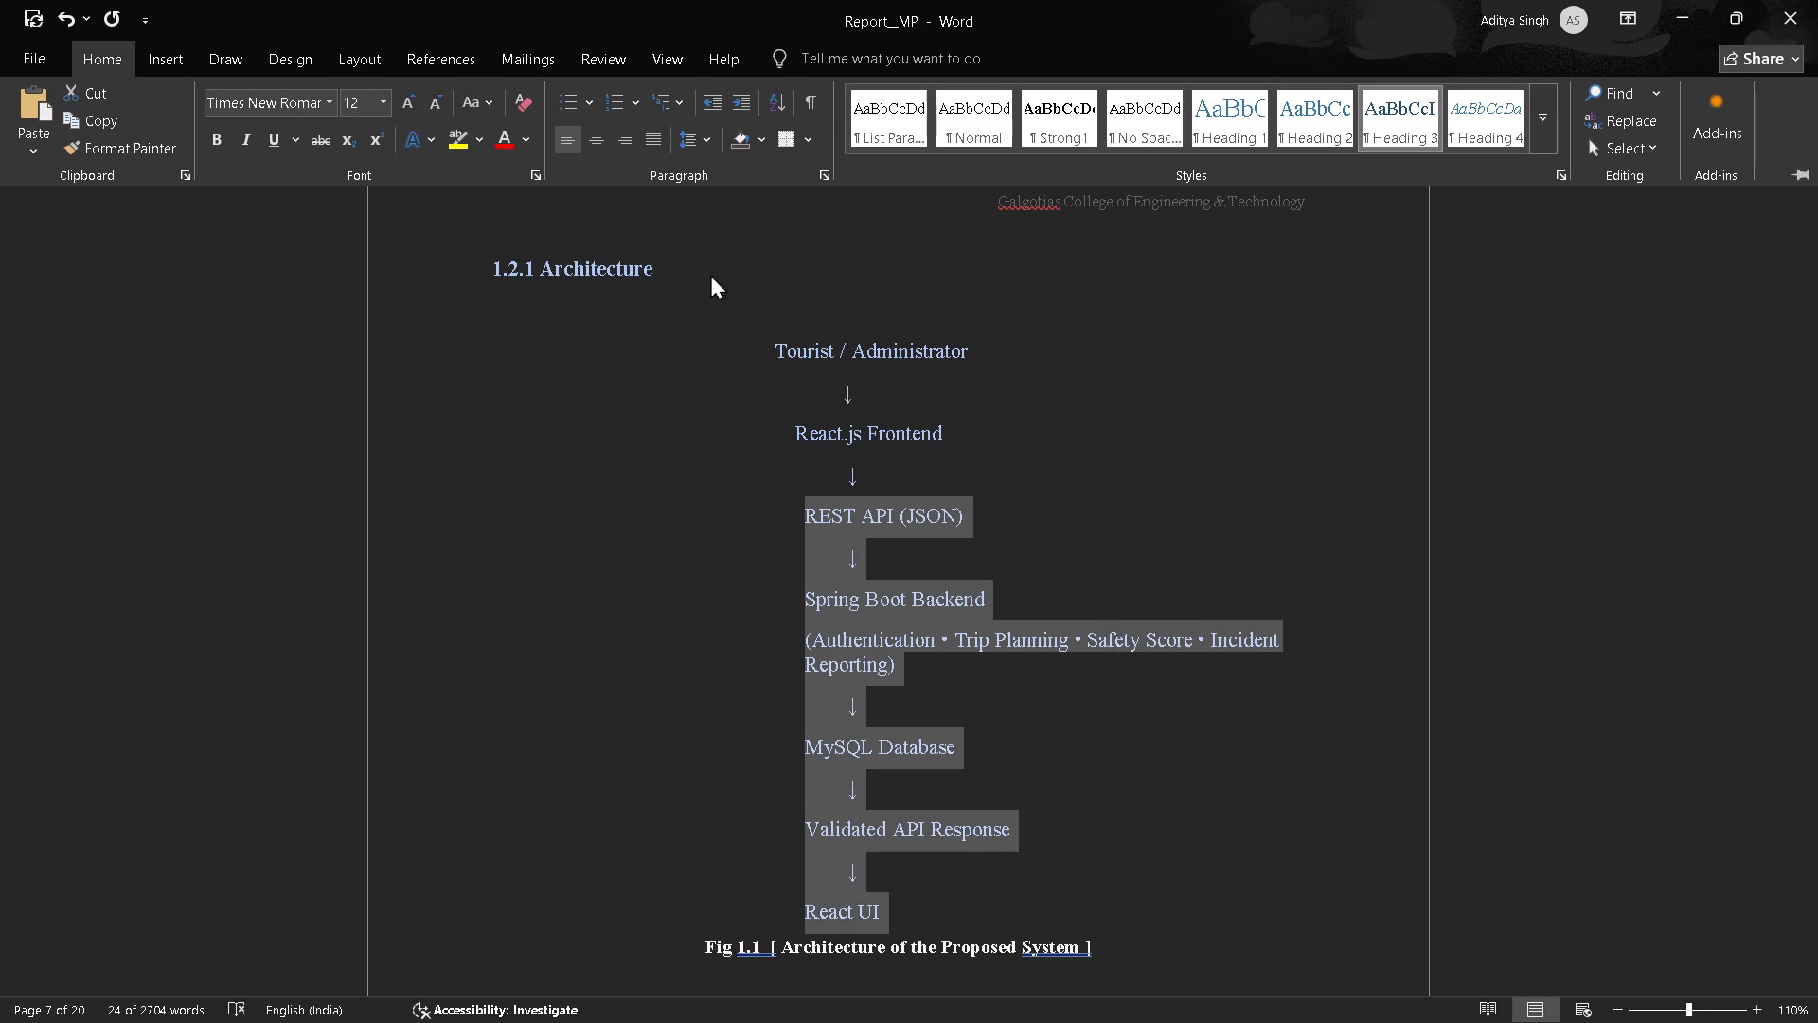
pyautogui.click(690, 463)
pyautogui.click(690, 463)
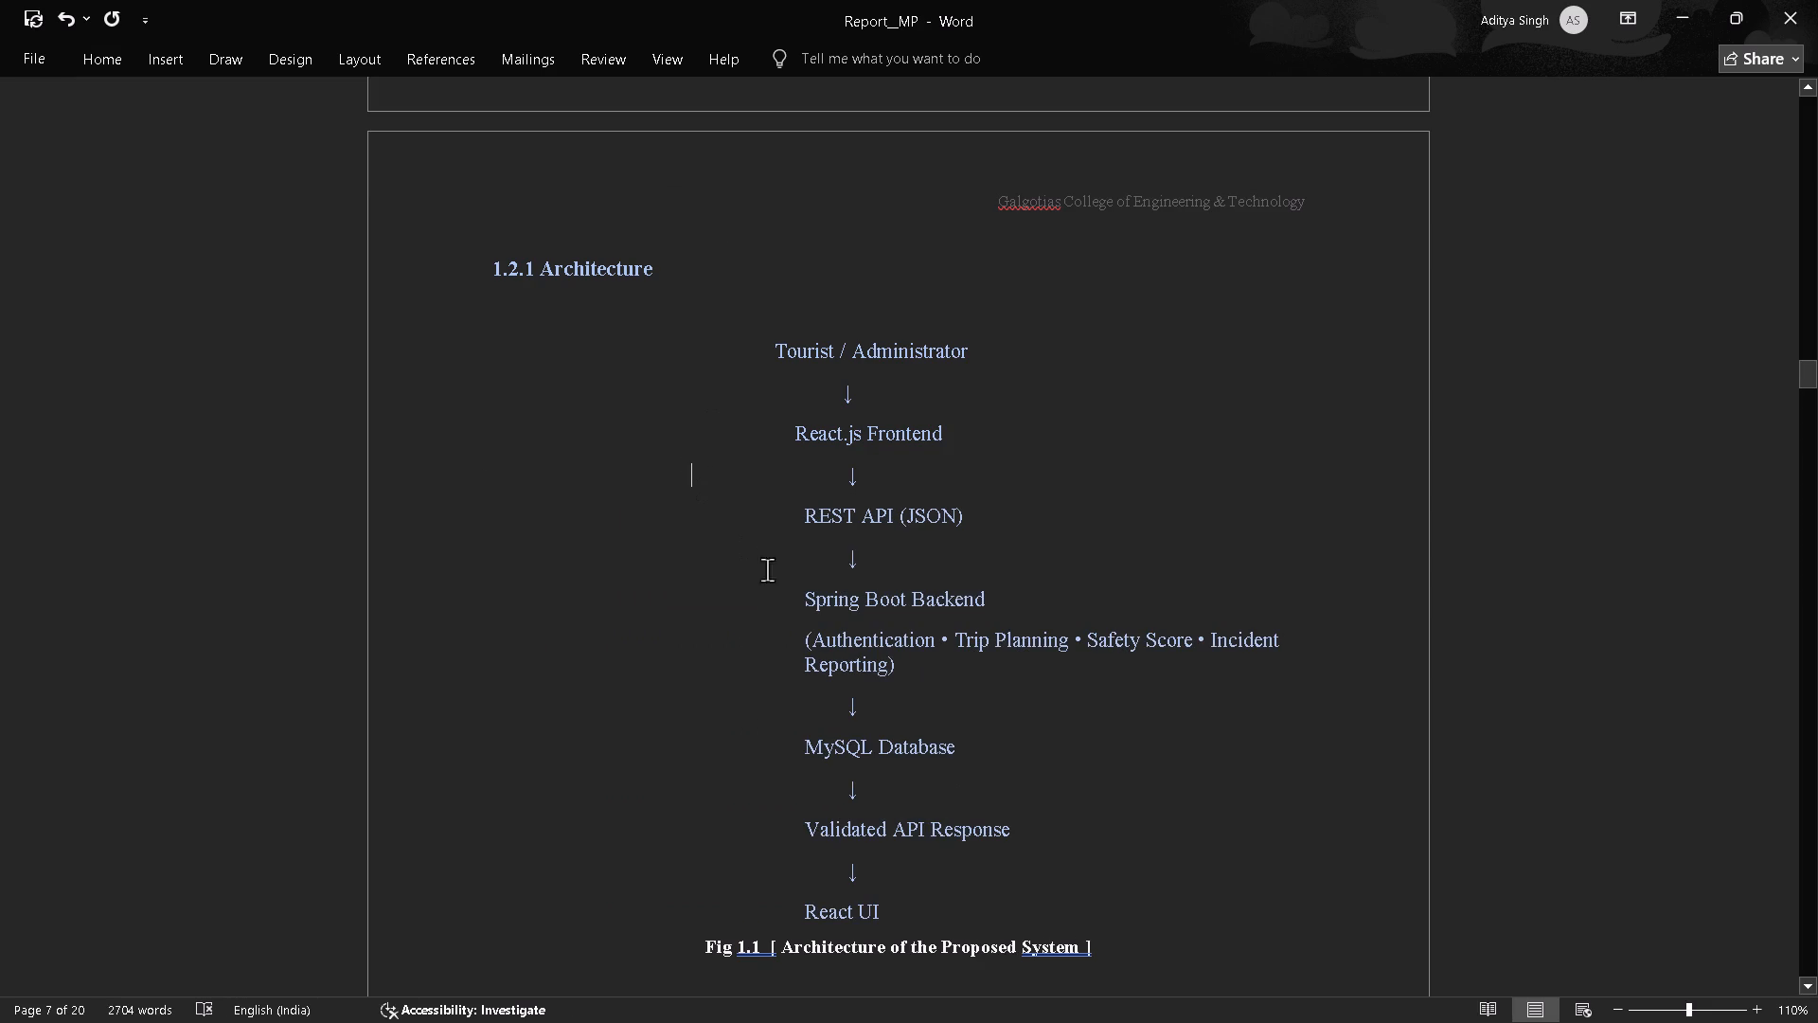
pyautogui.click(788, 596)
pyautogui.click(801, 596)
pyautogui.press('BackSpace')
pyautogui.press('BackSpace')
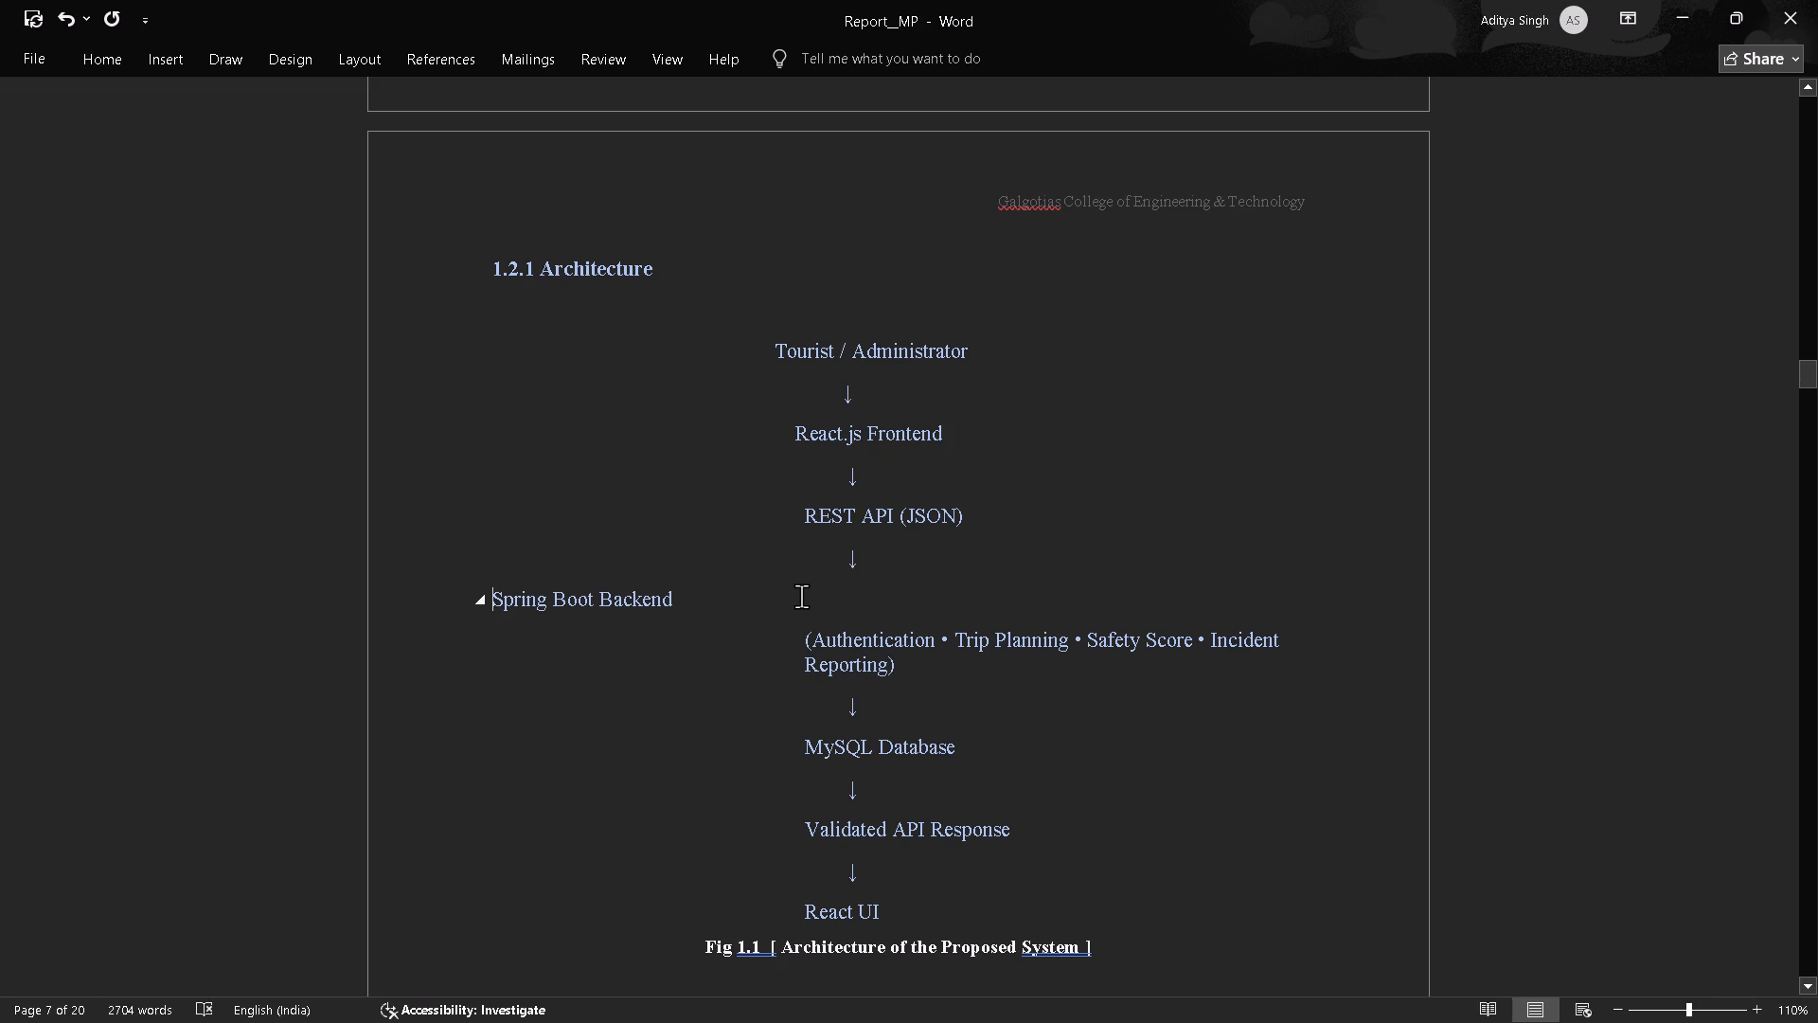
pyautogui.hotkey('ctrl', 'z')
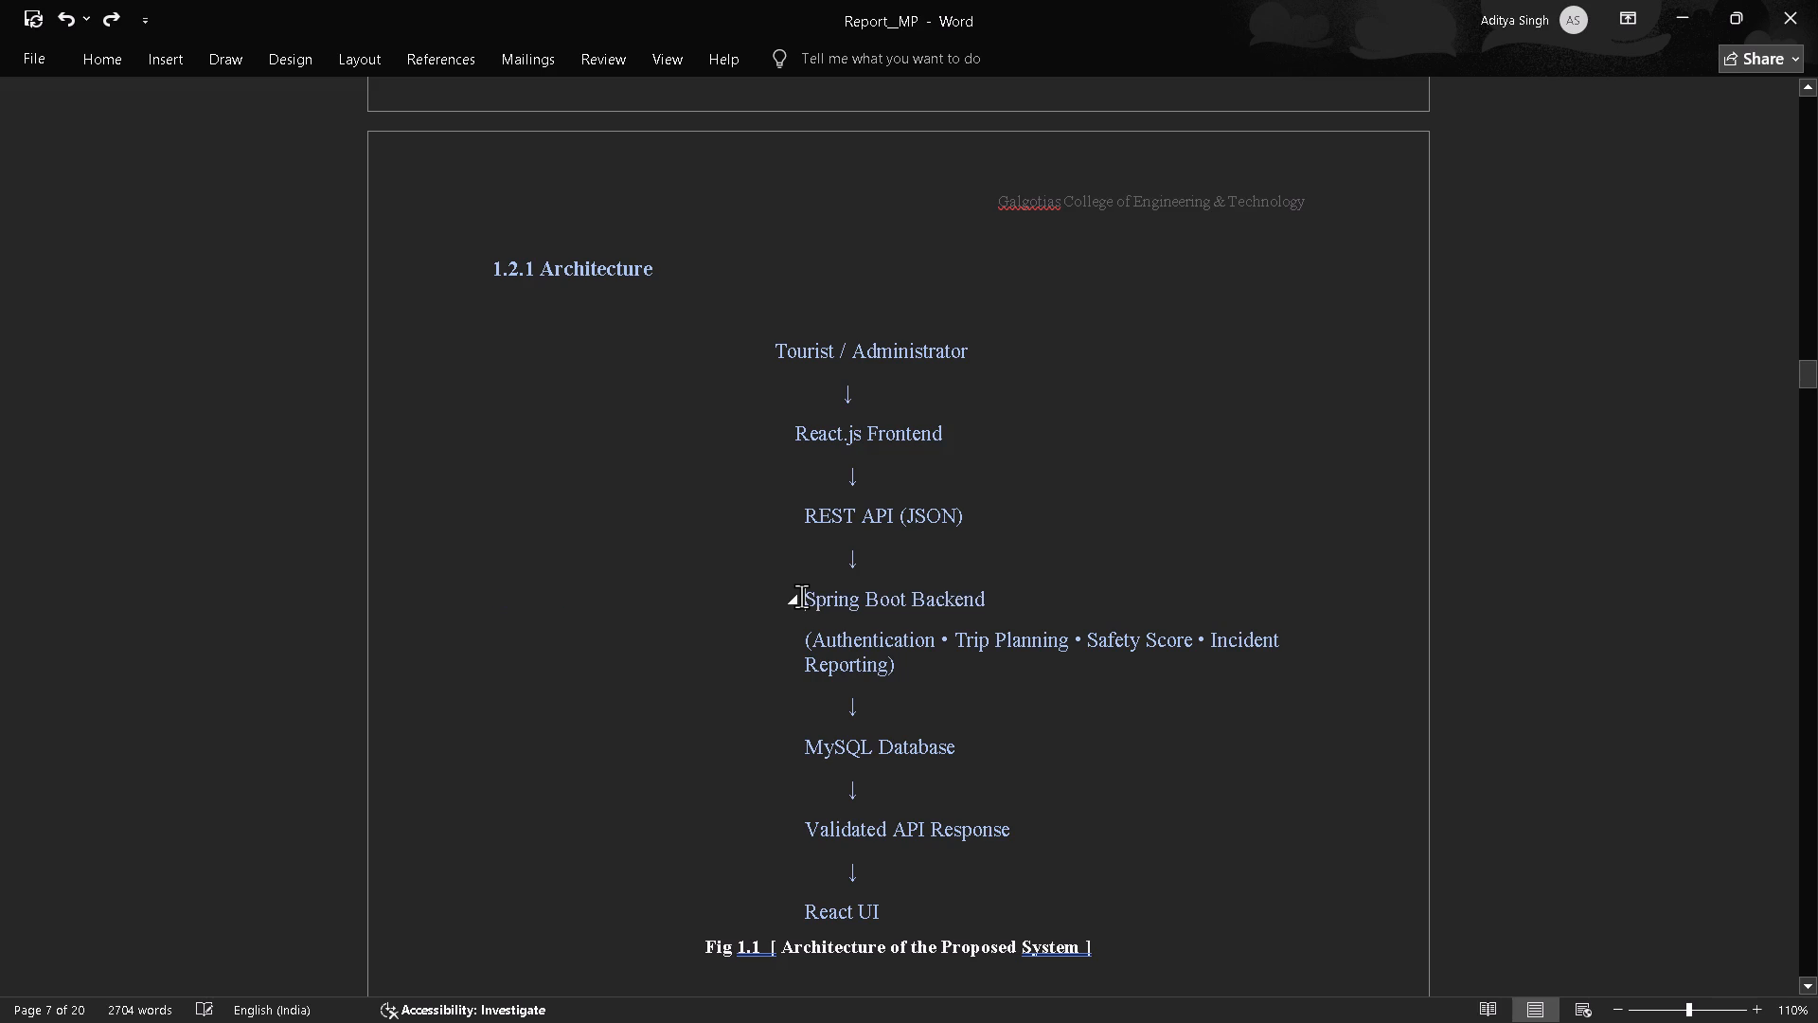
# Remove the indent from the Spring Boot Backend line and shift it with leading spaces until it is centred under the arrow.
pyautogui.click(801, 596)
pyautogui.click(772, 601)
pyautogui.press('BackSpace')
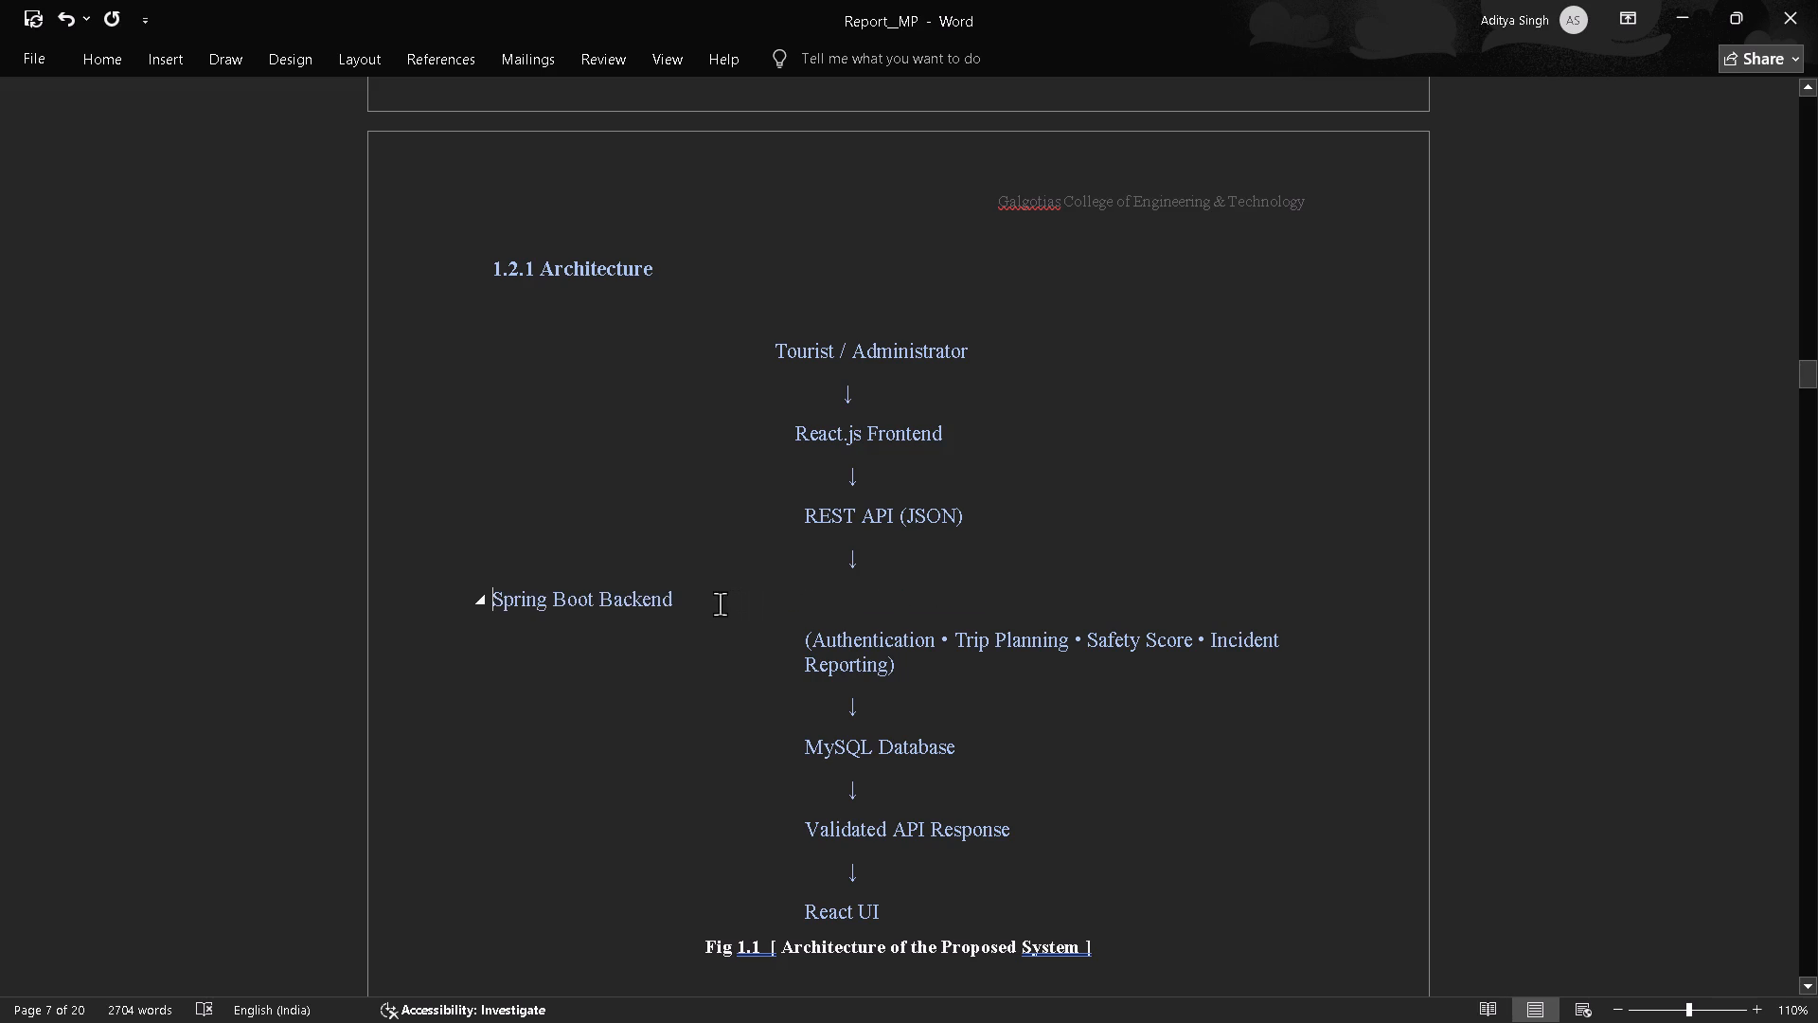
pyautogui.press('space')
pyautogui.press('space')
pyautogui.press('space')
pyautogui.press('space')
pyautogui.press('space')
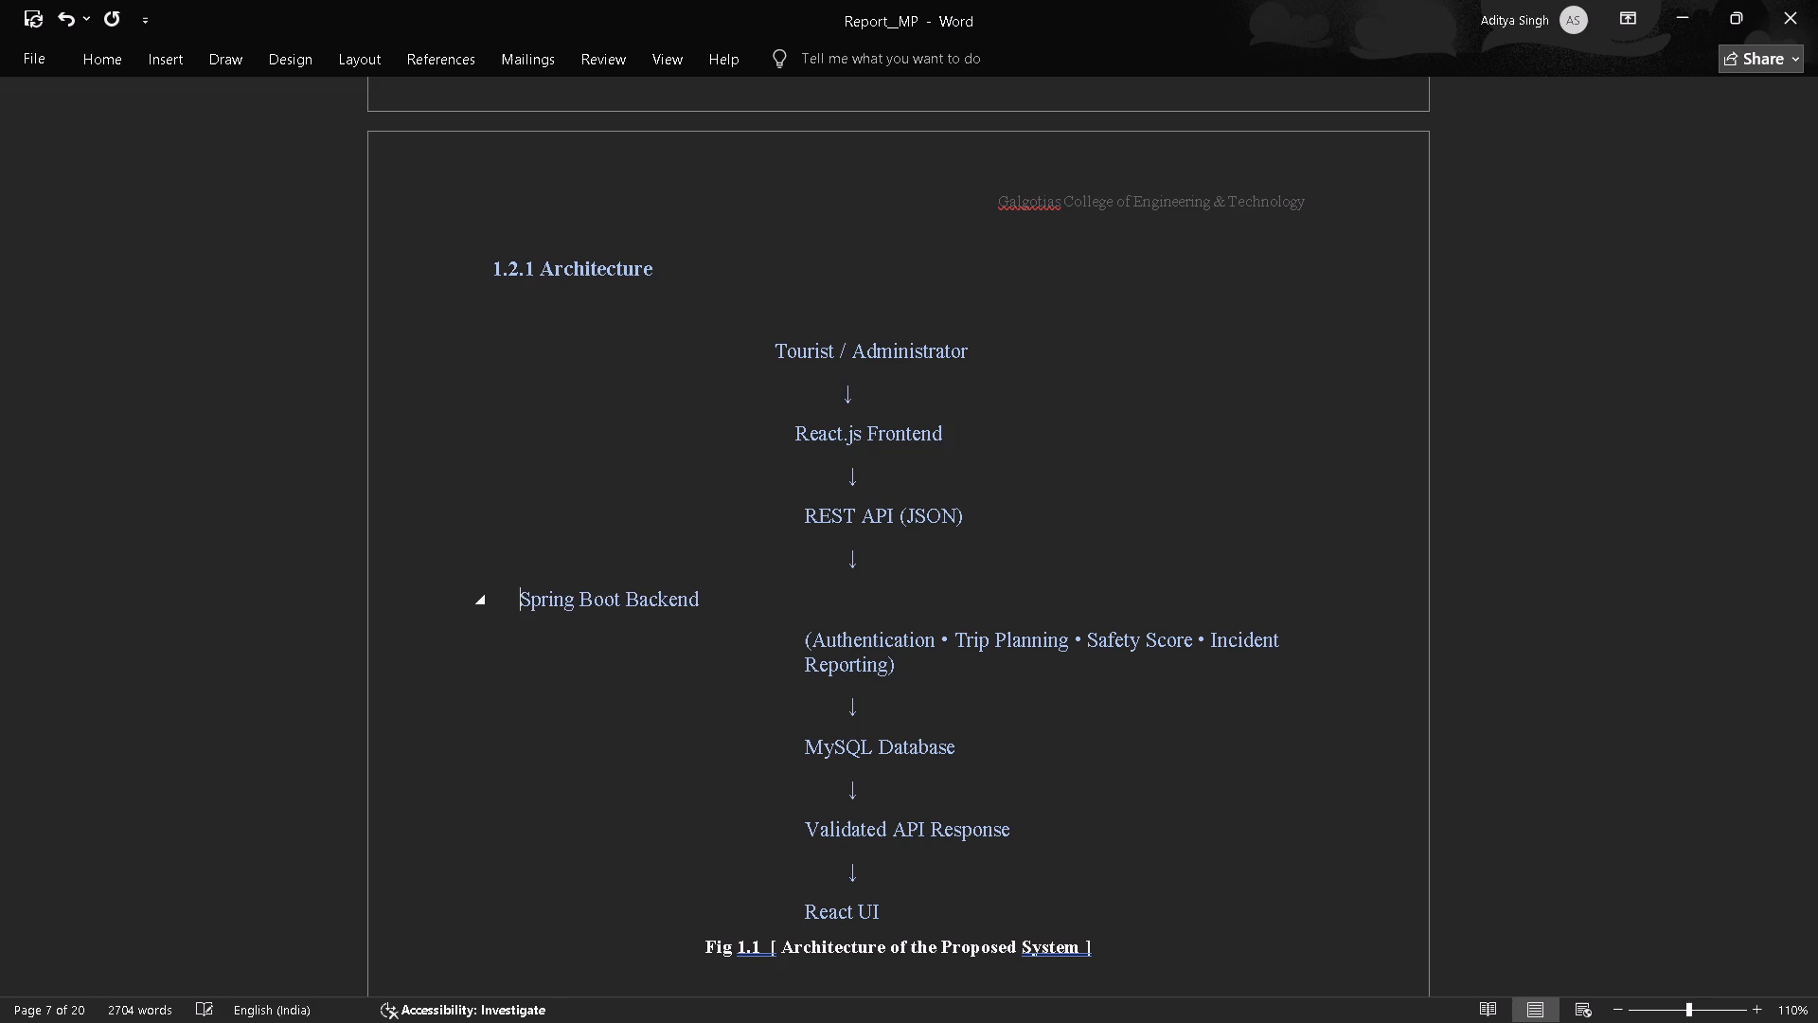
pyautogui.press('space')
pyautogui.press('space')
pyautogui.press('space')
pyautogui.press('space')
pyautogui.press('space')
pyautogui.press('space')
pyautogui.press('space')
pyautogui.press('space')
pyautogui.press('space')
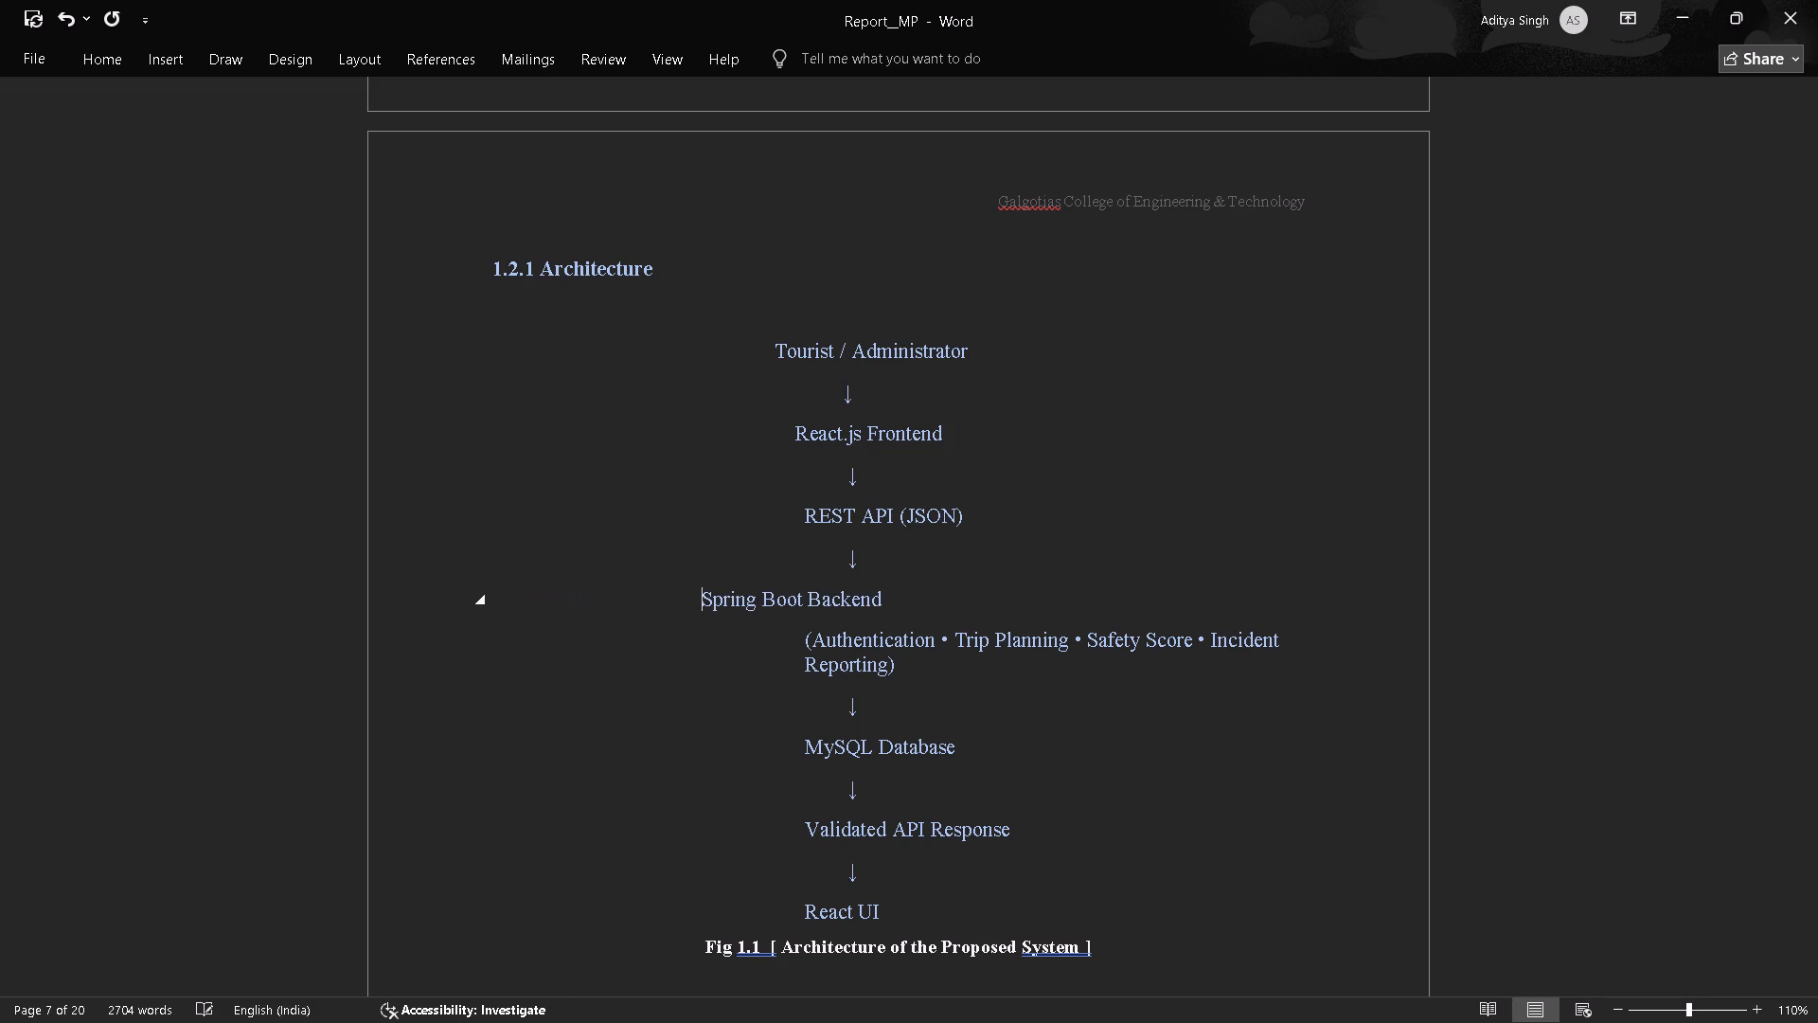
pyautogui.press('space')
pyautogui.press('space')
pyautogui.press('space')
pyautogui.press('space')
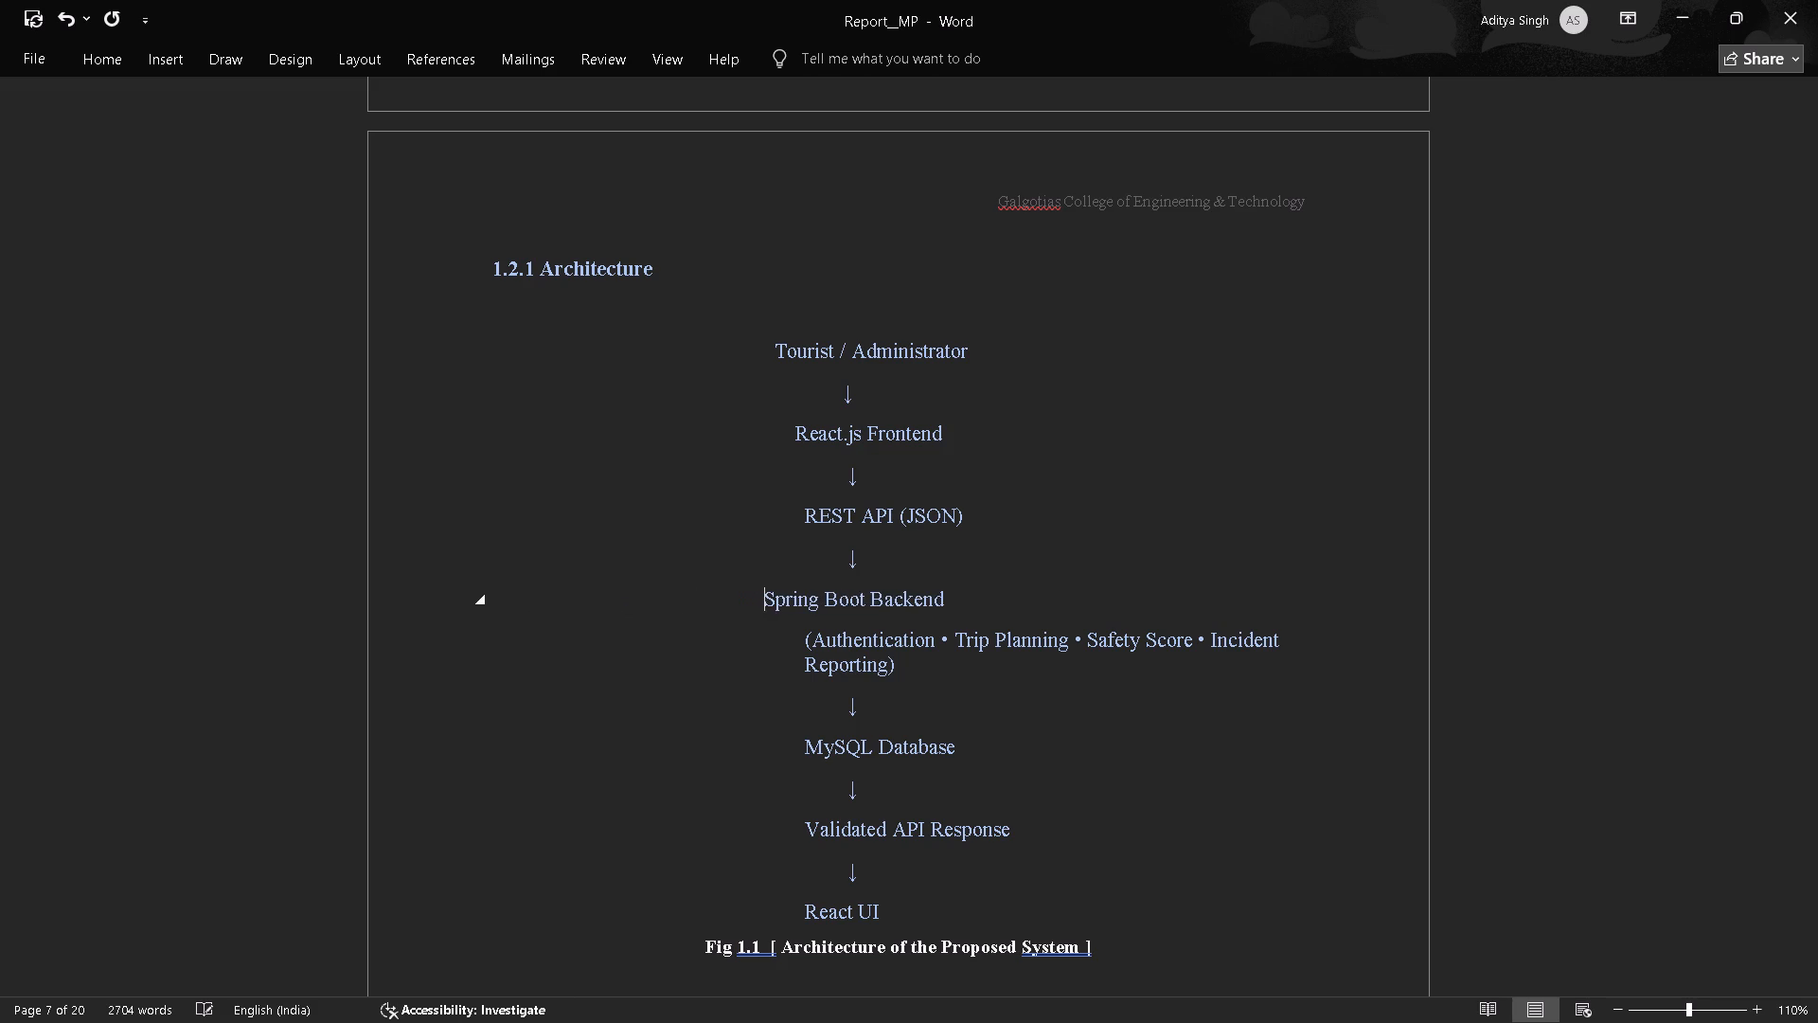
# Remove the indent from the (Authentication • Trip Planning • Safety Score • Incident Reporting) line and centre it on one line with leading spaces.
pyautogui.click(685, 637)
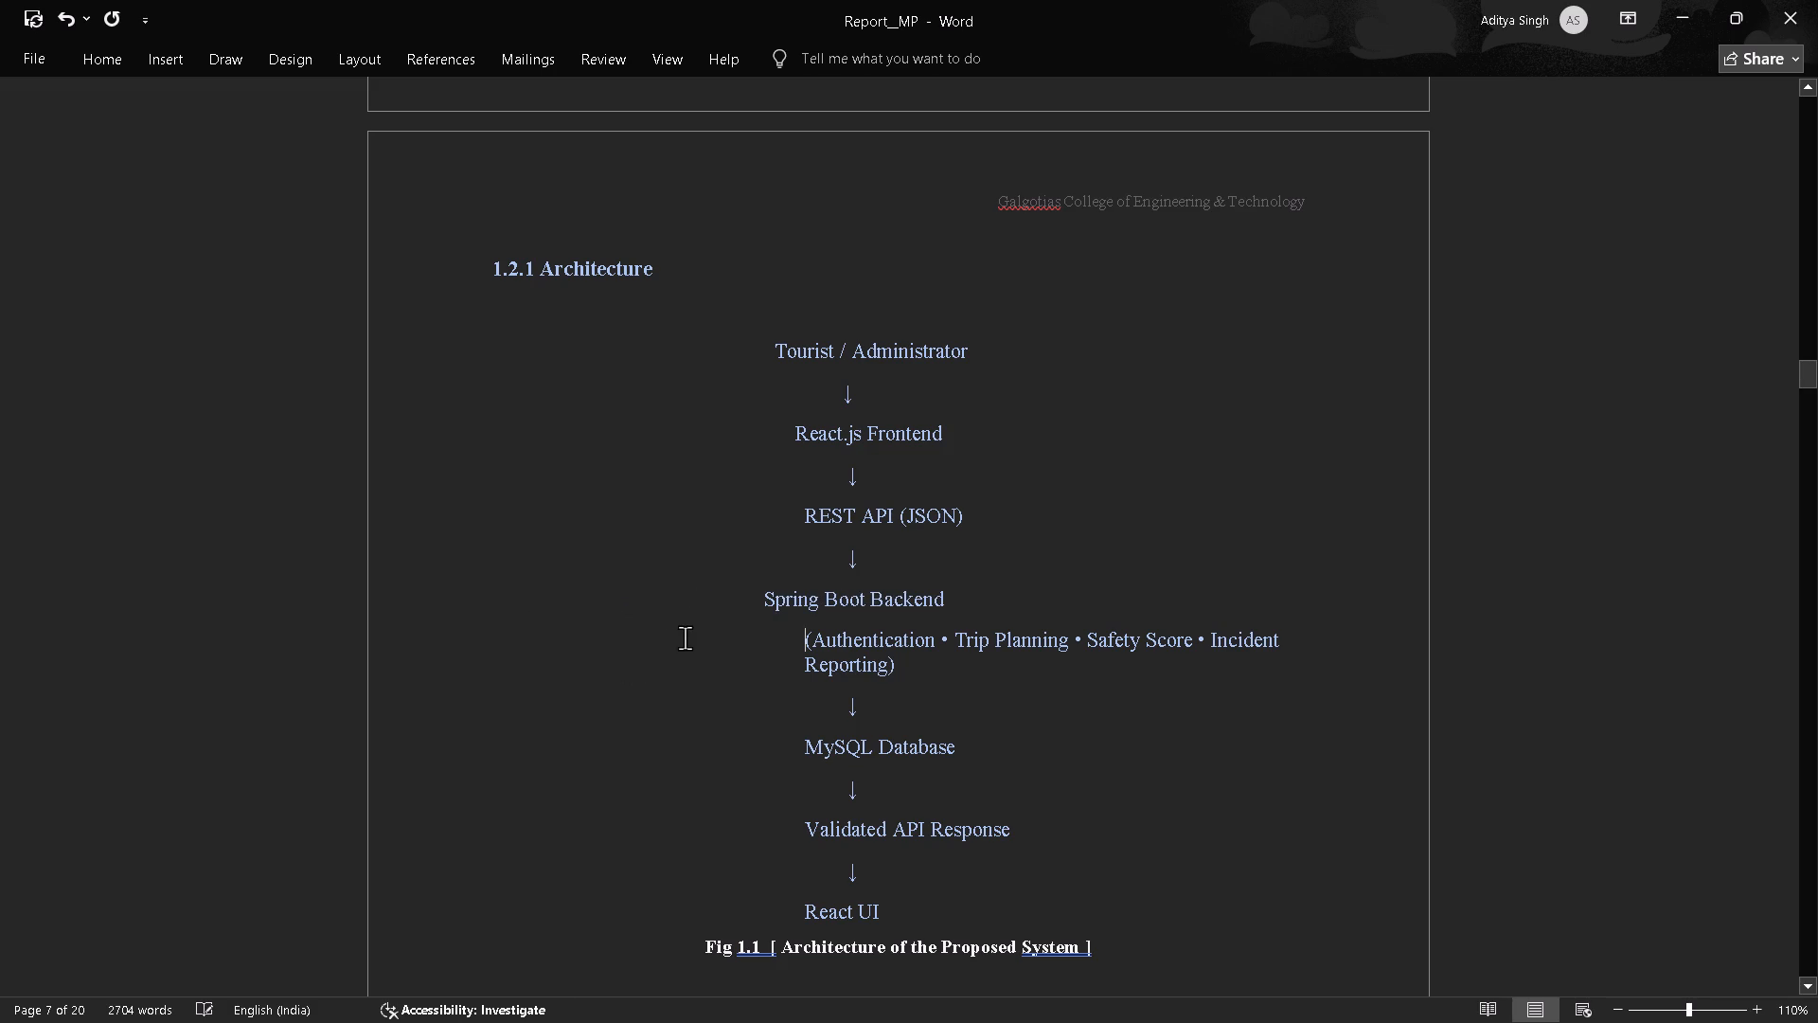
pyautogui.press('BackSpace')
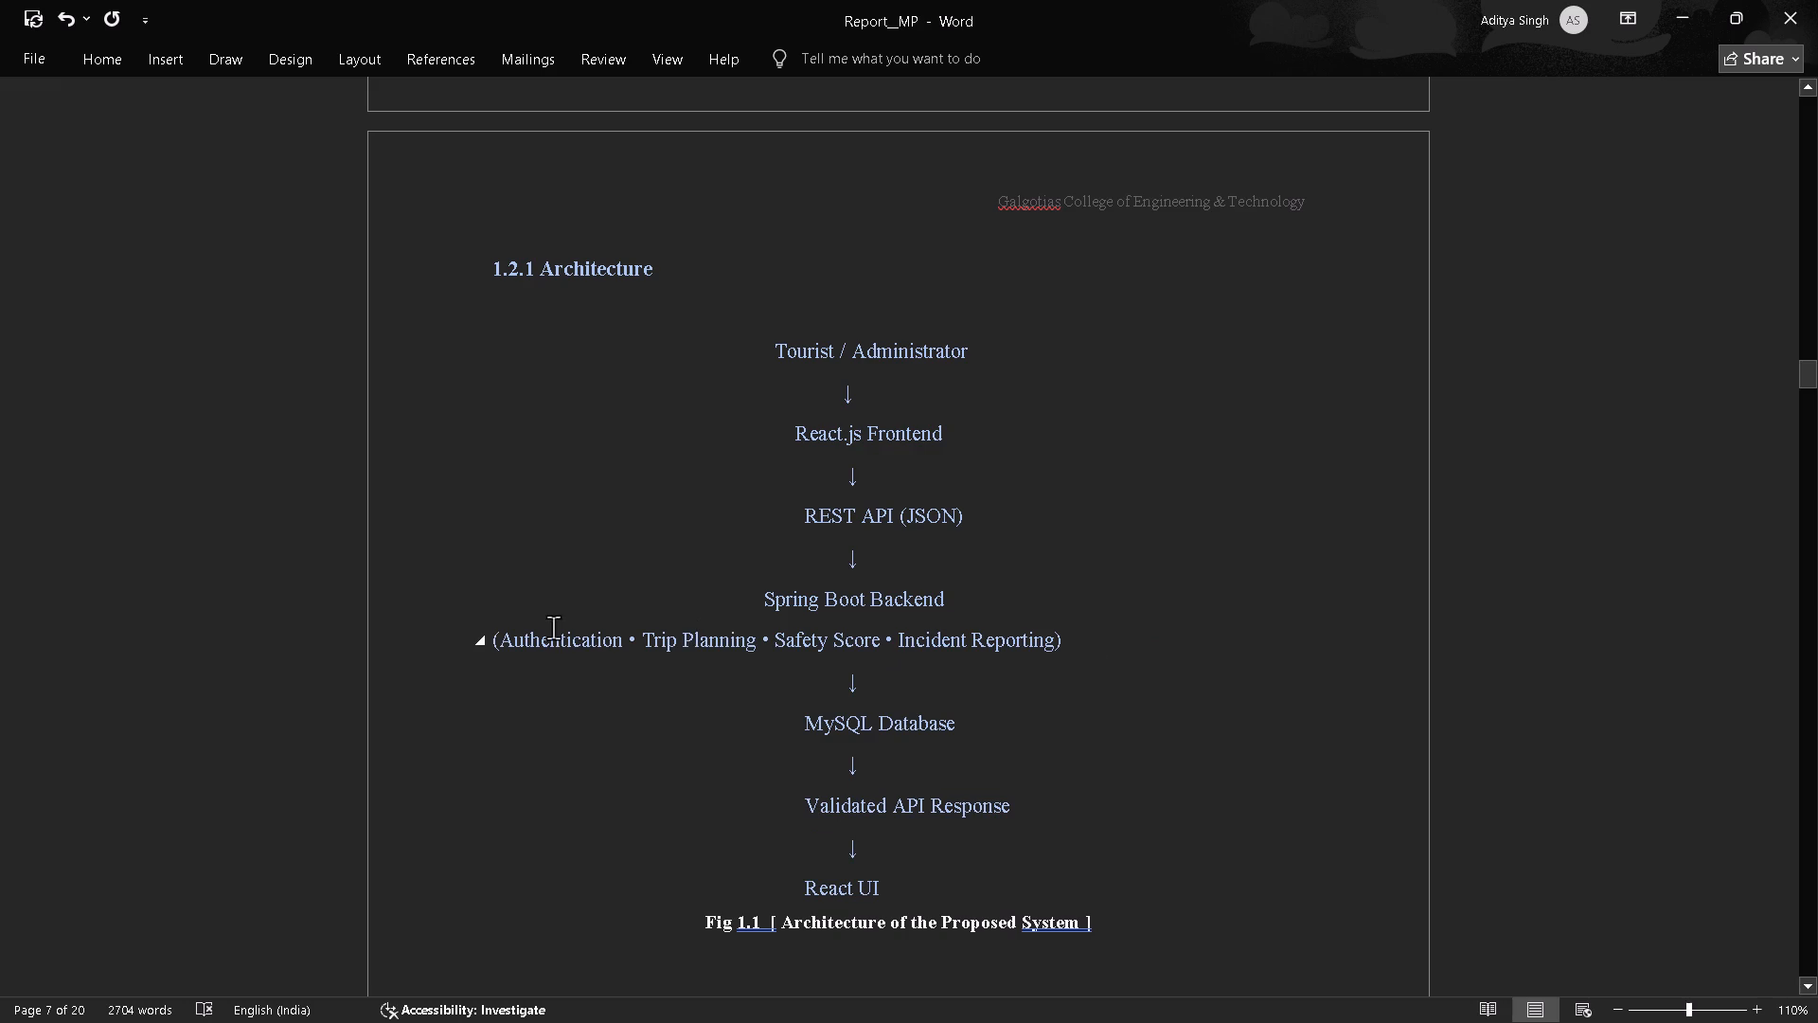
pyautogui.press('space')
pyautogui.press('space')
pyautogui.press('space')
pyautogui.press('space')
pyautogui.press('space')
pyautogui.press('space')
pyautogui.press('space')
pyautogui.press('space')
pyautogui.press('space')
pyautogui.press('space')
pyautogui.press('space')
pyautogui.press('space')
pyautogui.press('space')
pyautogui.press('space')
pyautogui.press('space')
pyautogui.press('space')
pyautogui.press('space')
pyautogui.press('space')
pyautogui.press('space')
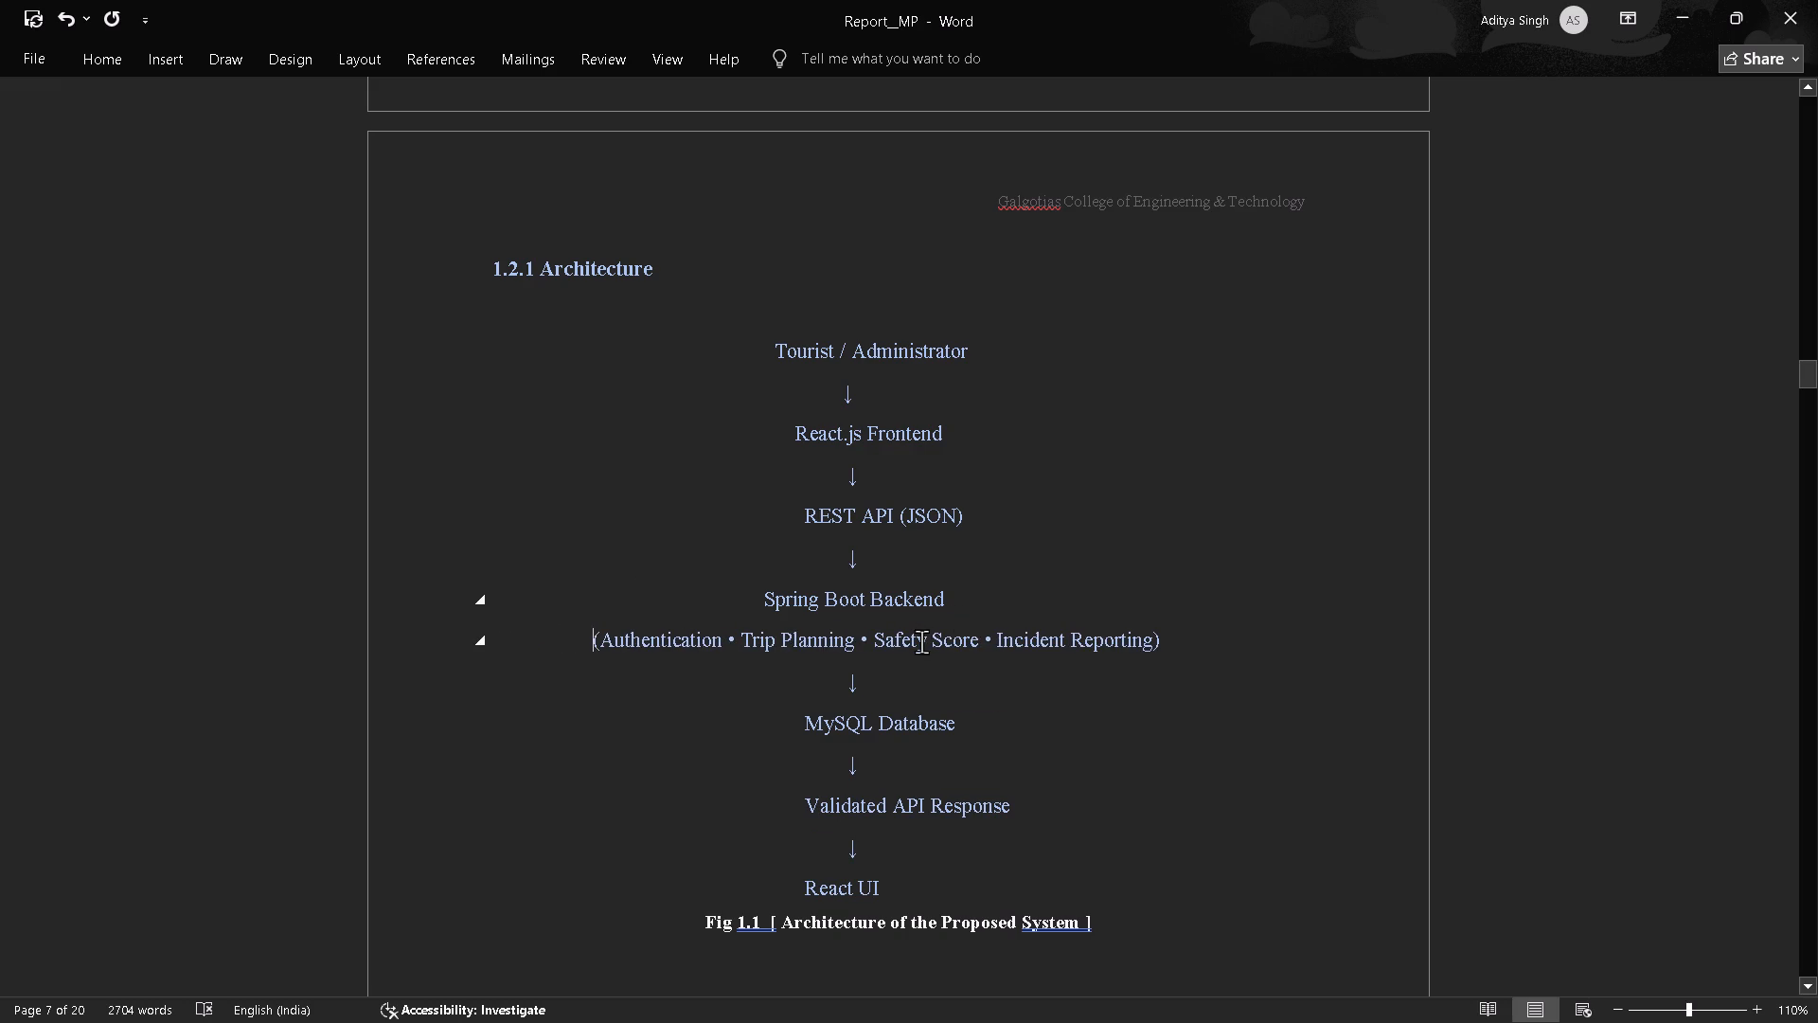
pyautogui.press('space')
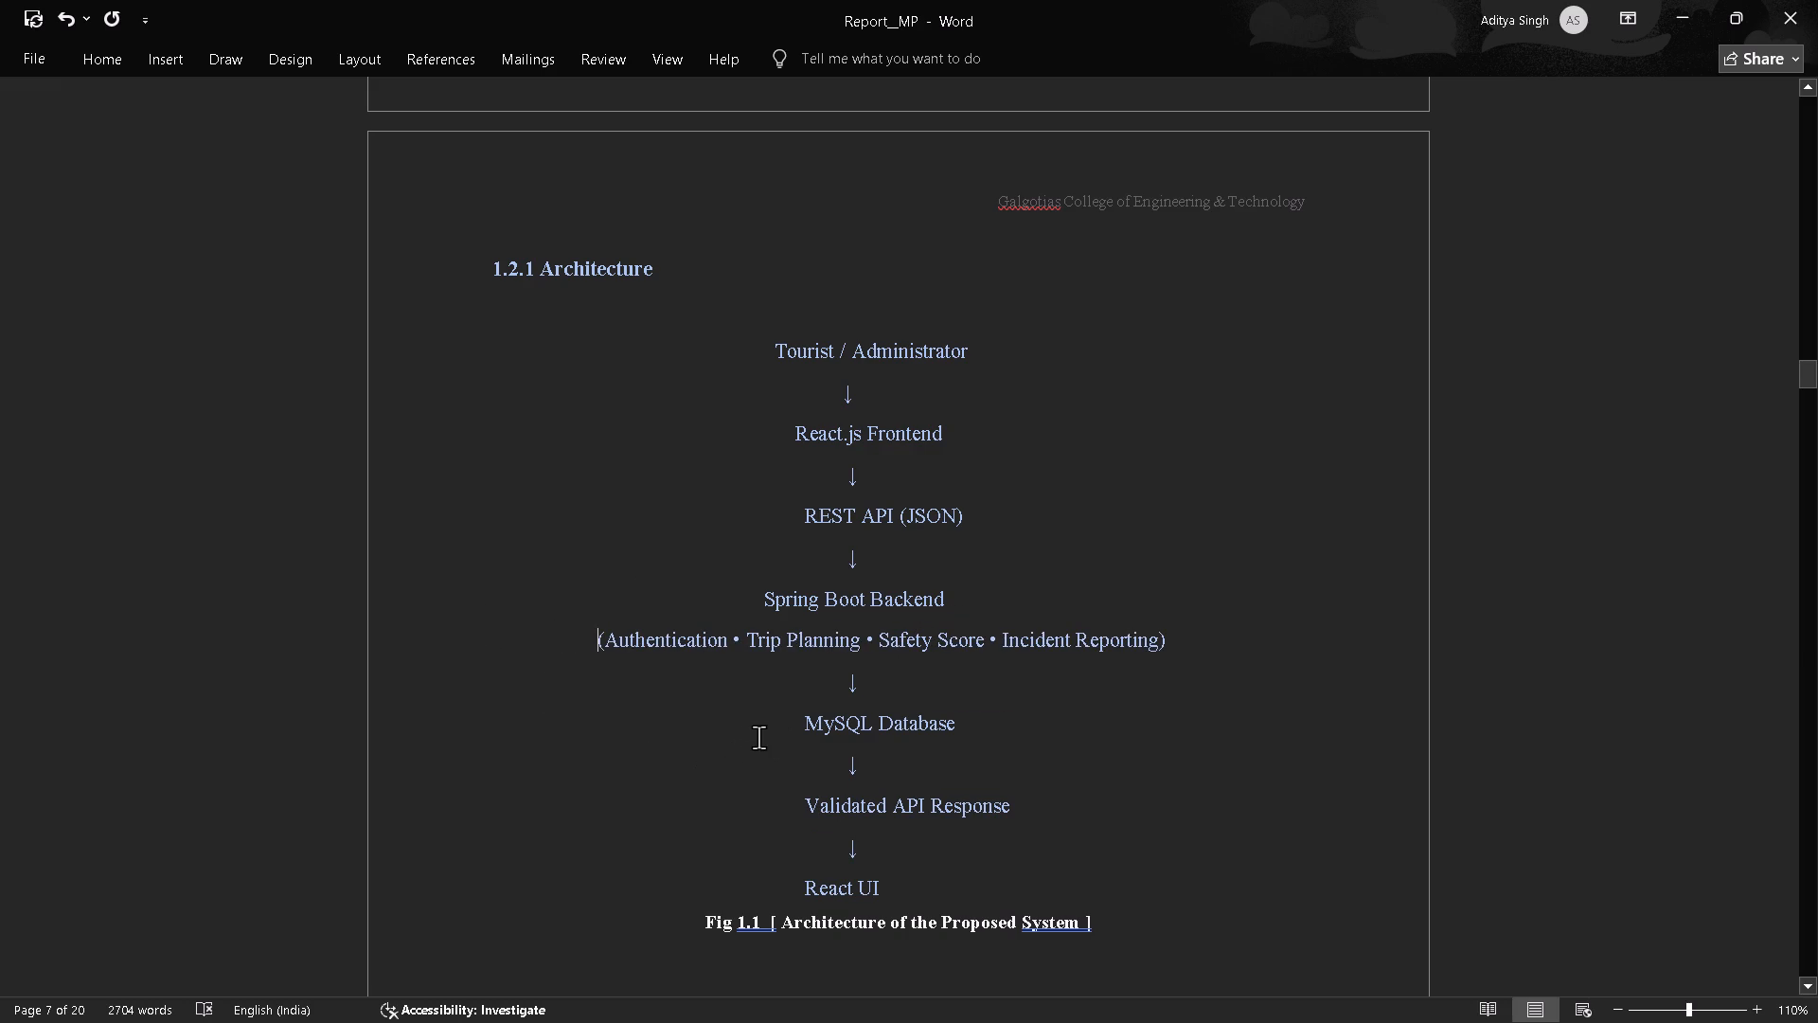
# Remove the indent from the MySQL Database line and shift it with leading spaces until it is centred between its arrows.
pyautogui.click(748, 735)
pyautogui.press('BackSpace')
pyautogui.press('space')
pyautogui.press('space')
pyautogui.press('space')
pyautogui.press('space')
pyautogui.press('space')
pyautogui.press('space')
pyautogui.press('space')
pyautogui.press('space')
pyautogui.press('space')
pyautogui.press('space')
pyautogui.press('space')
pyautogui.press('space')
pyautogui.press('space')
pyautogui.press('space')
pyautogui.press('space')
pyautogui.press('space')
pyautogui.press('space')
pyautogui.press('space')
pyautogui.press('space')
pyautogui.press('space')
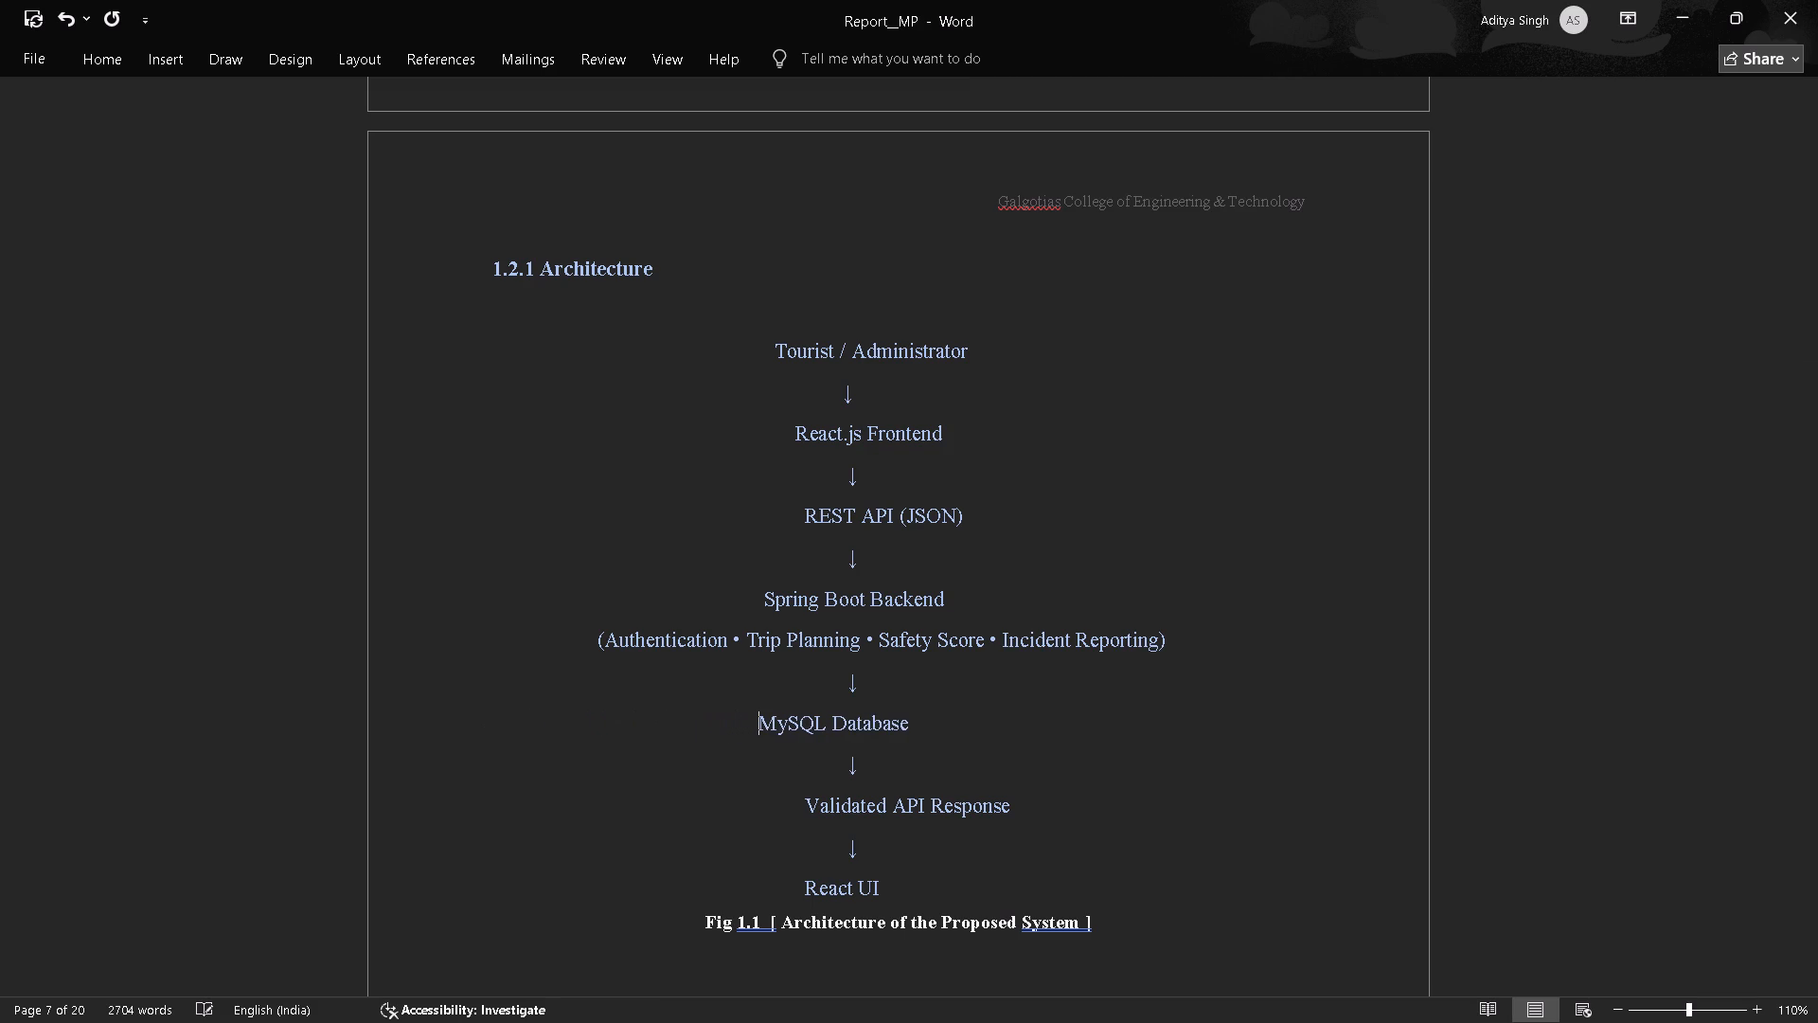
pyautogui.press('space')
pyautogui.press('space')
pyautogui.press('space')
pyautogui.press('space')
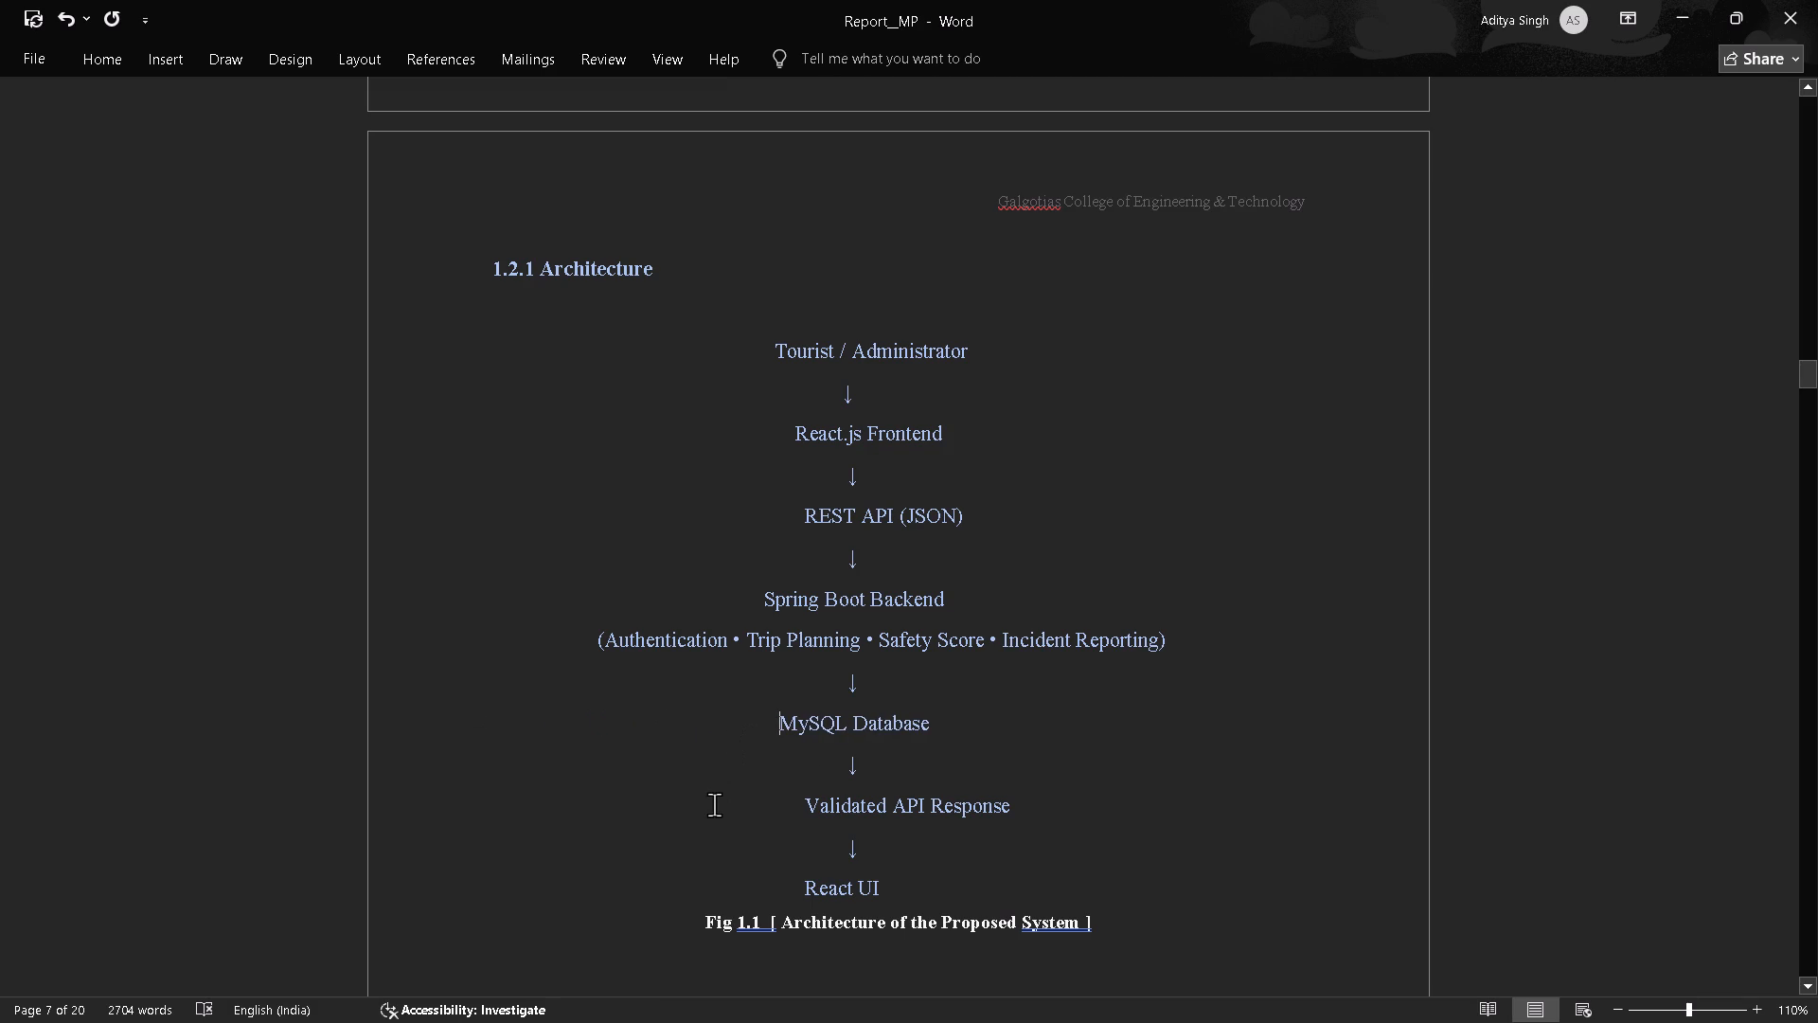
# Remove the indent from the Validated API Response line and shift it with leading spaces until it is centred between its arrows.
pyautogui.click(714, 803)
pyautogui.press('BackSpace')
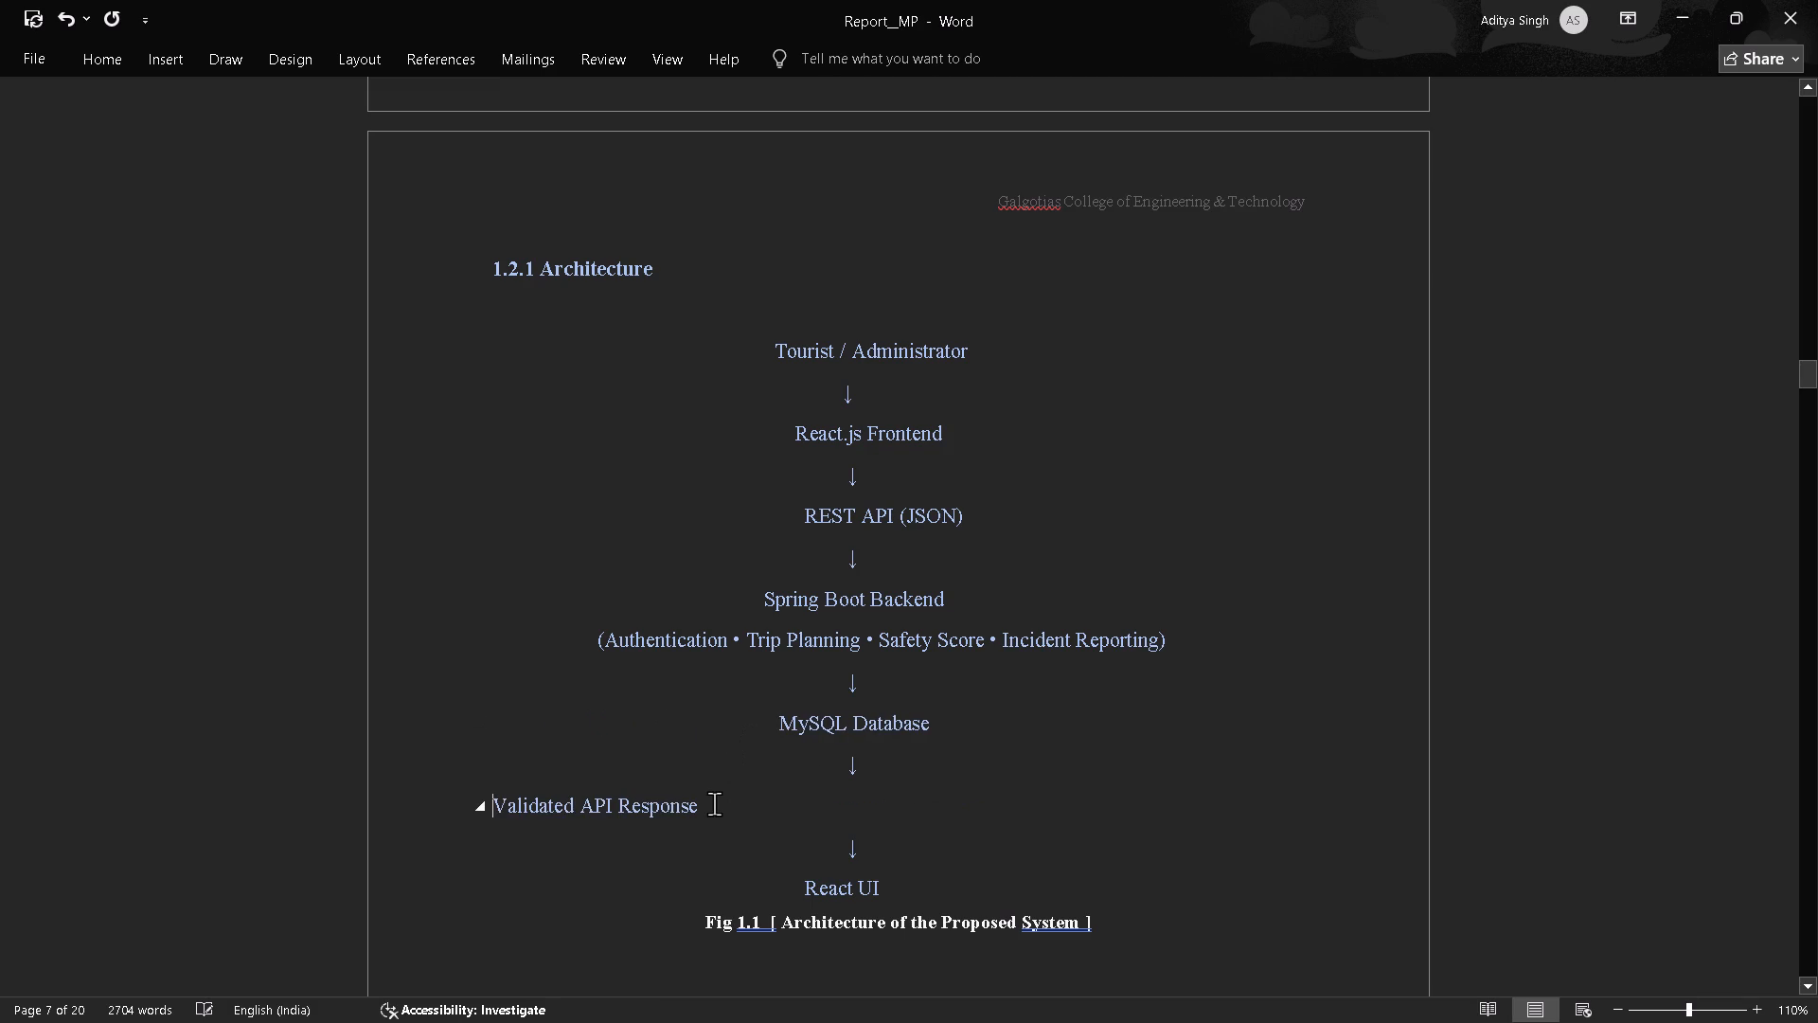
pyautogui.press('space')
pyautogui.press('space')
pyautogui.press('space')
pyautogui.press('space')
pyautogui.press('space')
pyautogui.press('space')
pyautogui.press('space')
pyautogui.press('space')
pyautogui.press('space')
pyautogui.press('space')
pyautogui.press('space')
pyautogui.press('space')
pyautogui.press('space')
pyautogui.press('space')
pyautogui.press('space')
pyautogui.press('space')
pyautogui.press('space')
pyautogui.press('space')
pyautogui.press('space')
pyautogui.press('space')
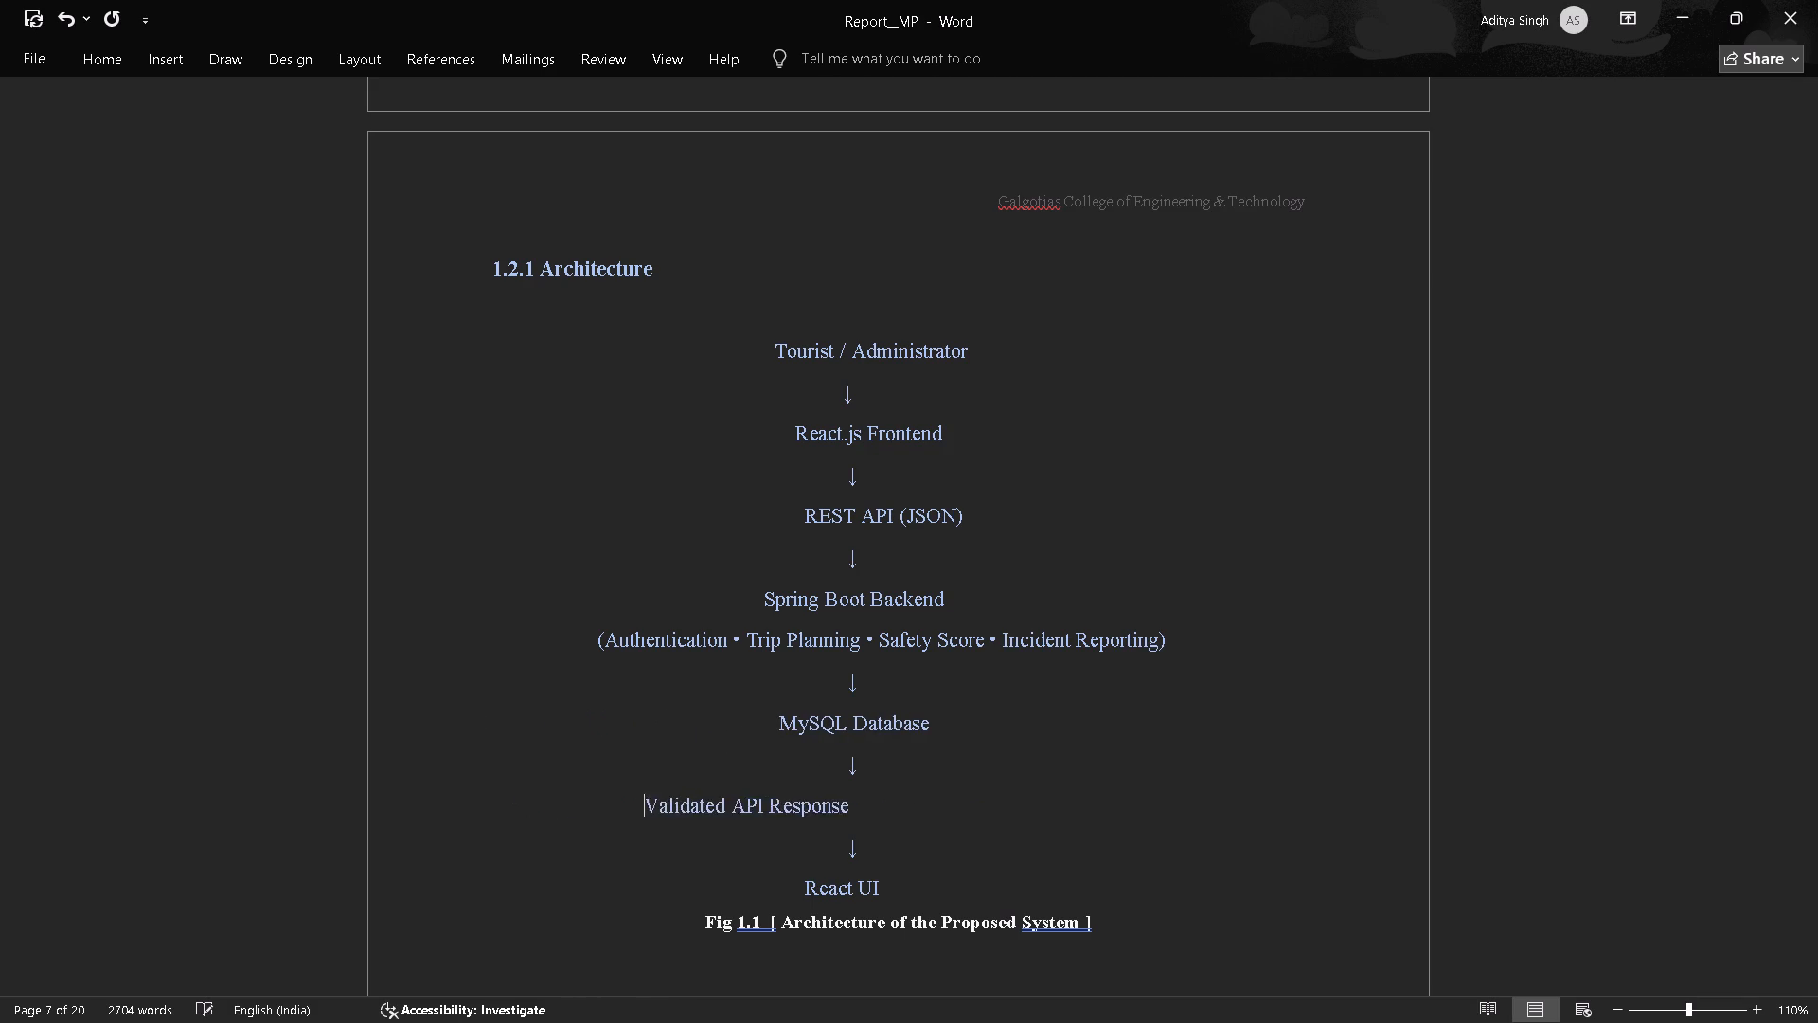
pyautogui.press('space')
pyautogui.press('space')
pyautogui.press('space')
pyautogui.press('space')
pyautogui.press('space')
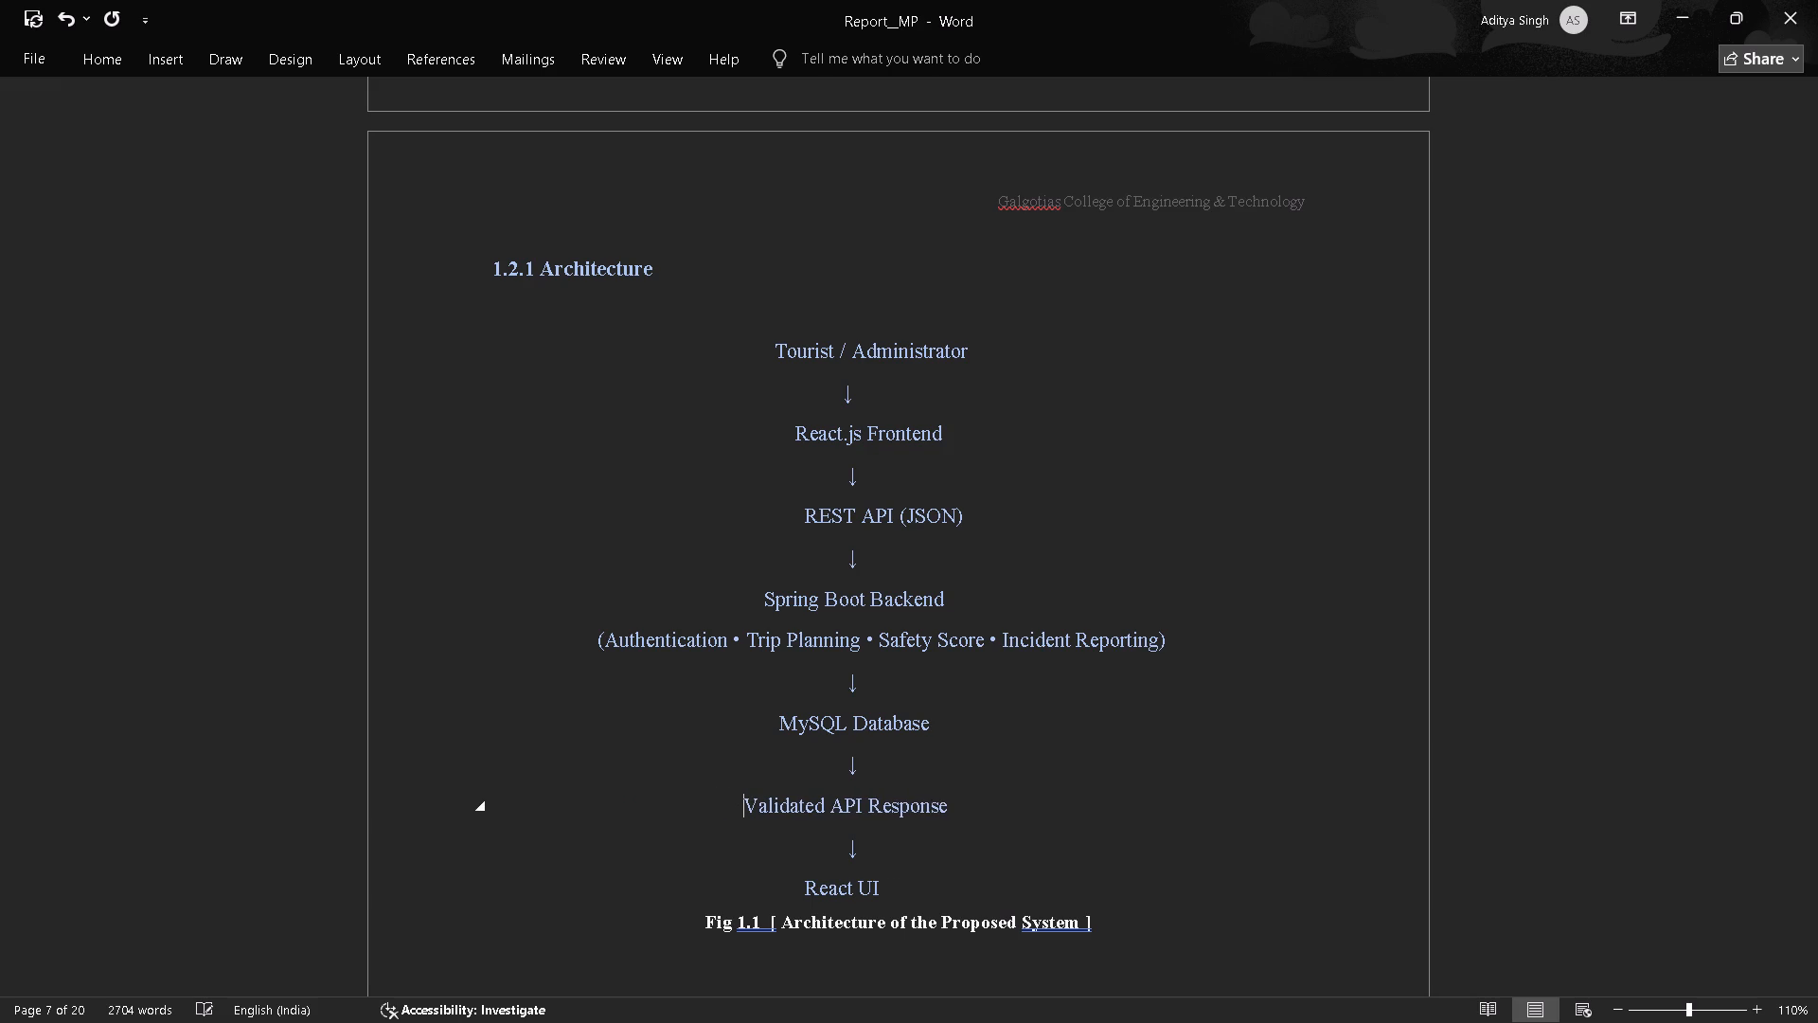
# Delete the closing and opening square brackets from the Fig 1.1 Architecture of the Proposed System caption.
pyautogui.click(1096, 924)
pyautogui.press('BackSpace')
pyautogui.press('BackSpace')
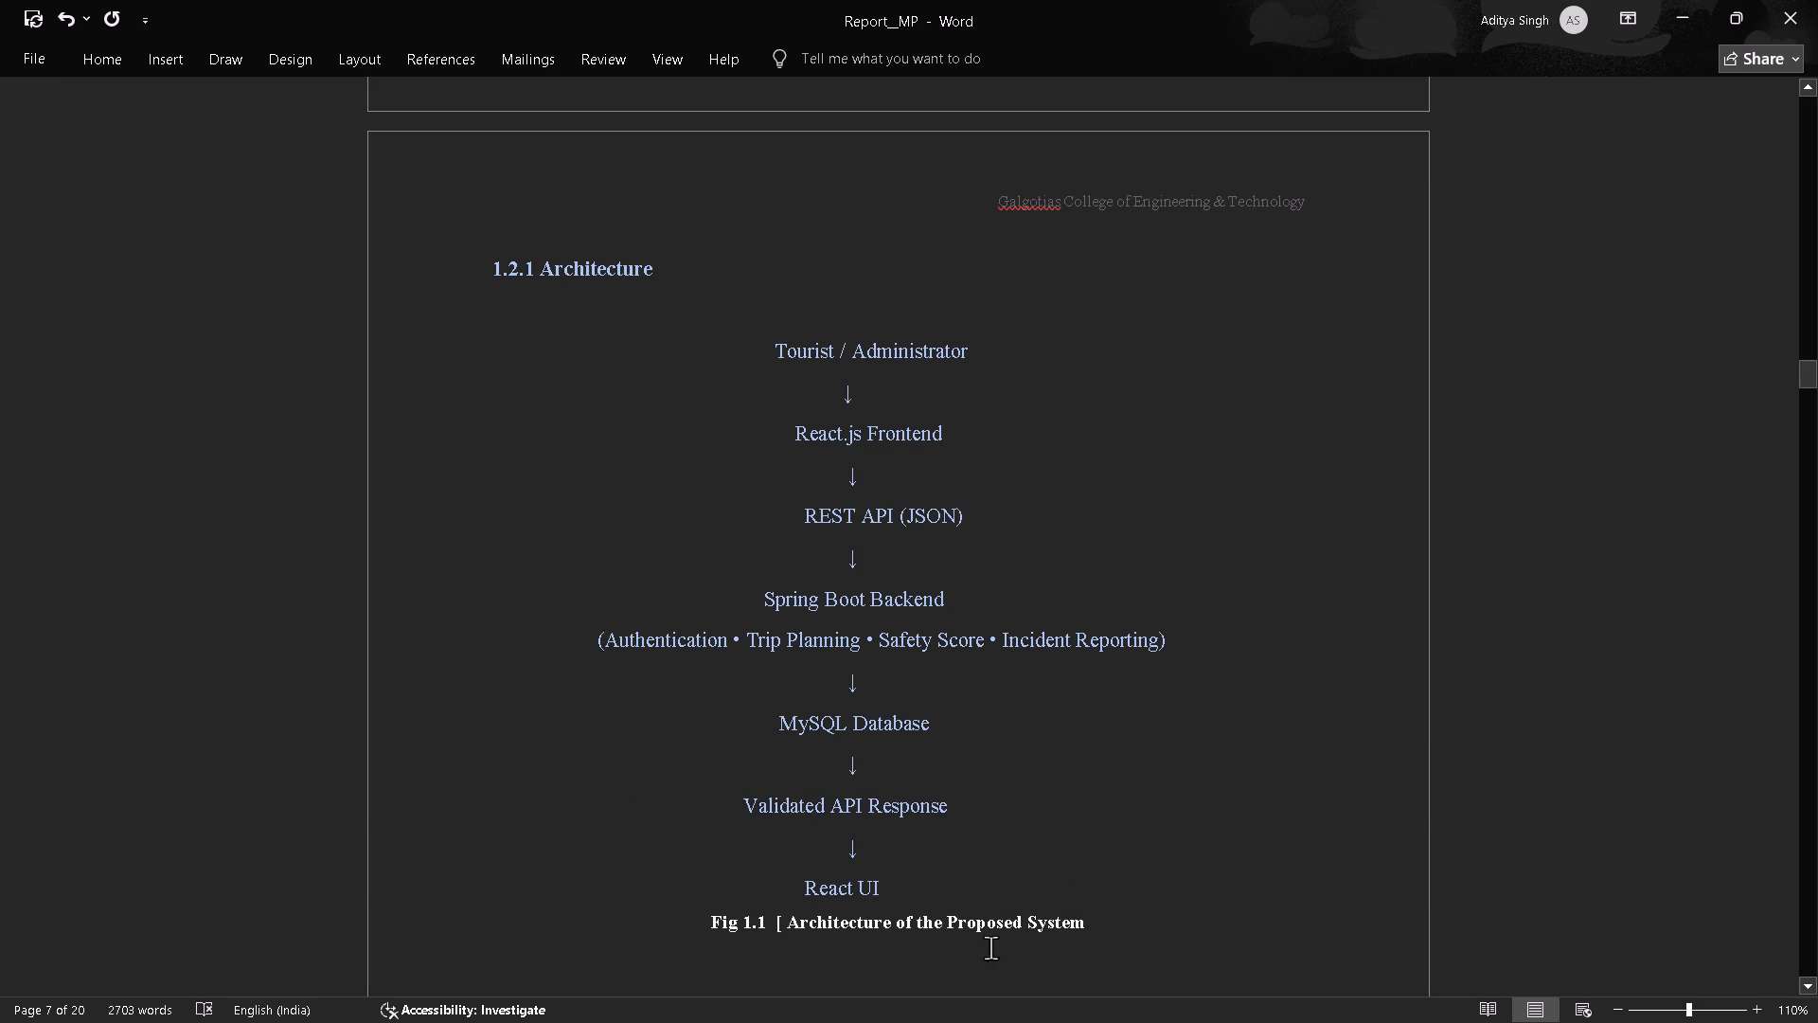
pyautogui.click(783, 927)
pyautogui.press('BackSpace')
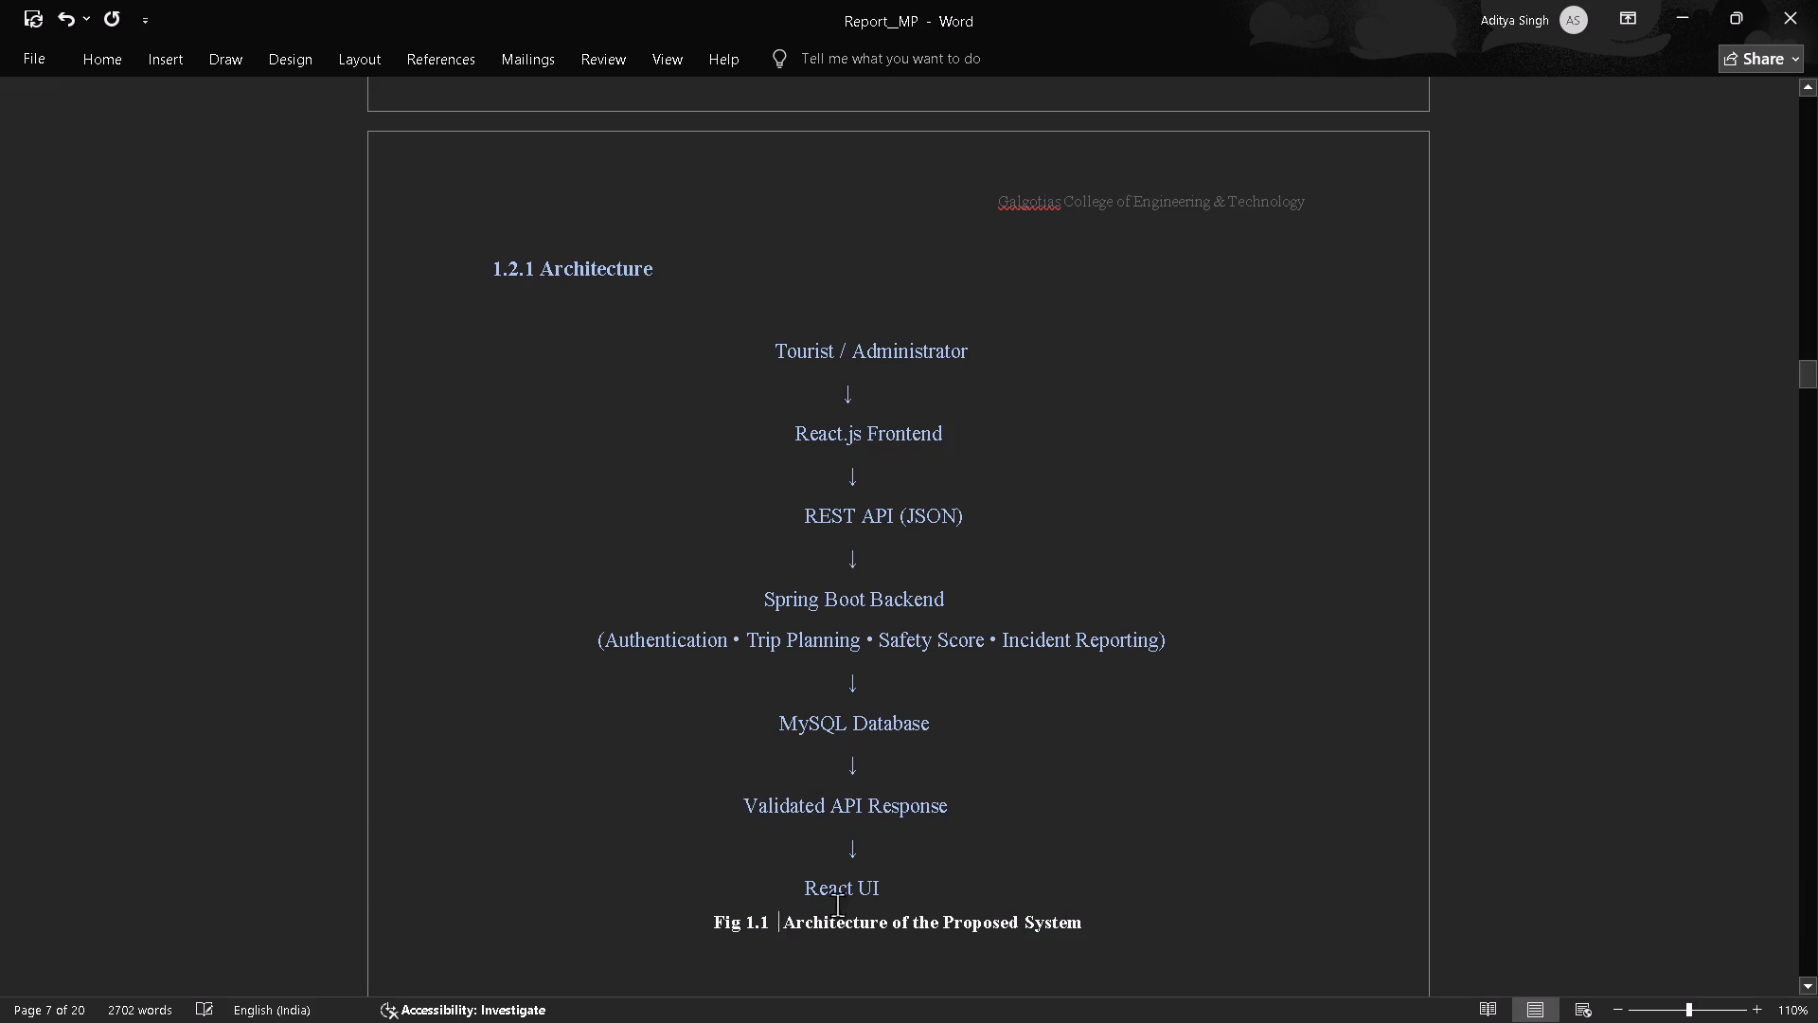
# Insert a blank line between React UI and the Fig 1.1 caption.
pyautogui.click(896, 888)
pyautogui.press('Return')
# Set the line spacing of the whole architecture diagram, from Tourist / Administrator to React UI, to 1.5.
pyautogui.hscroll(1, 896, 888)
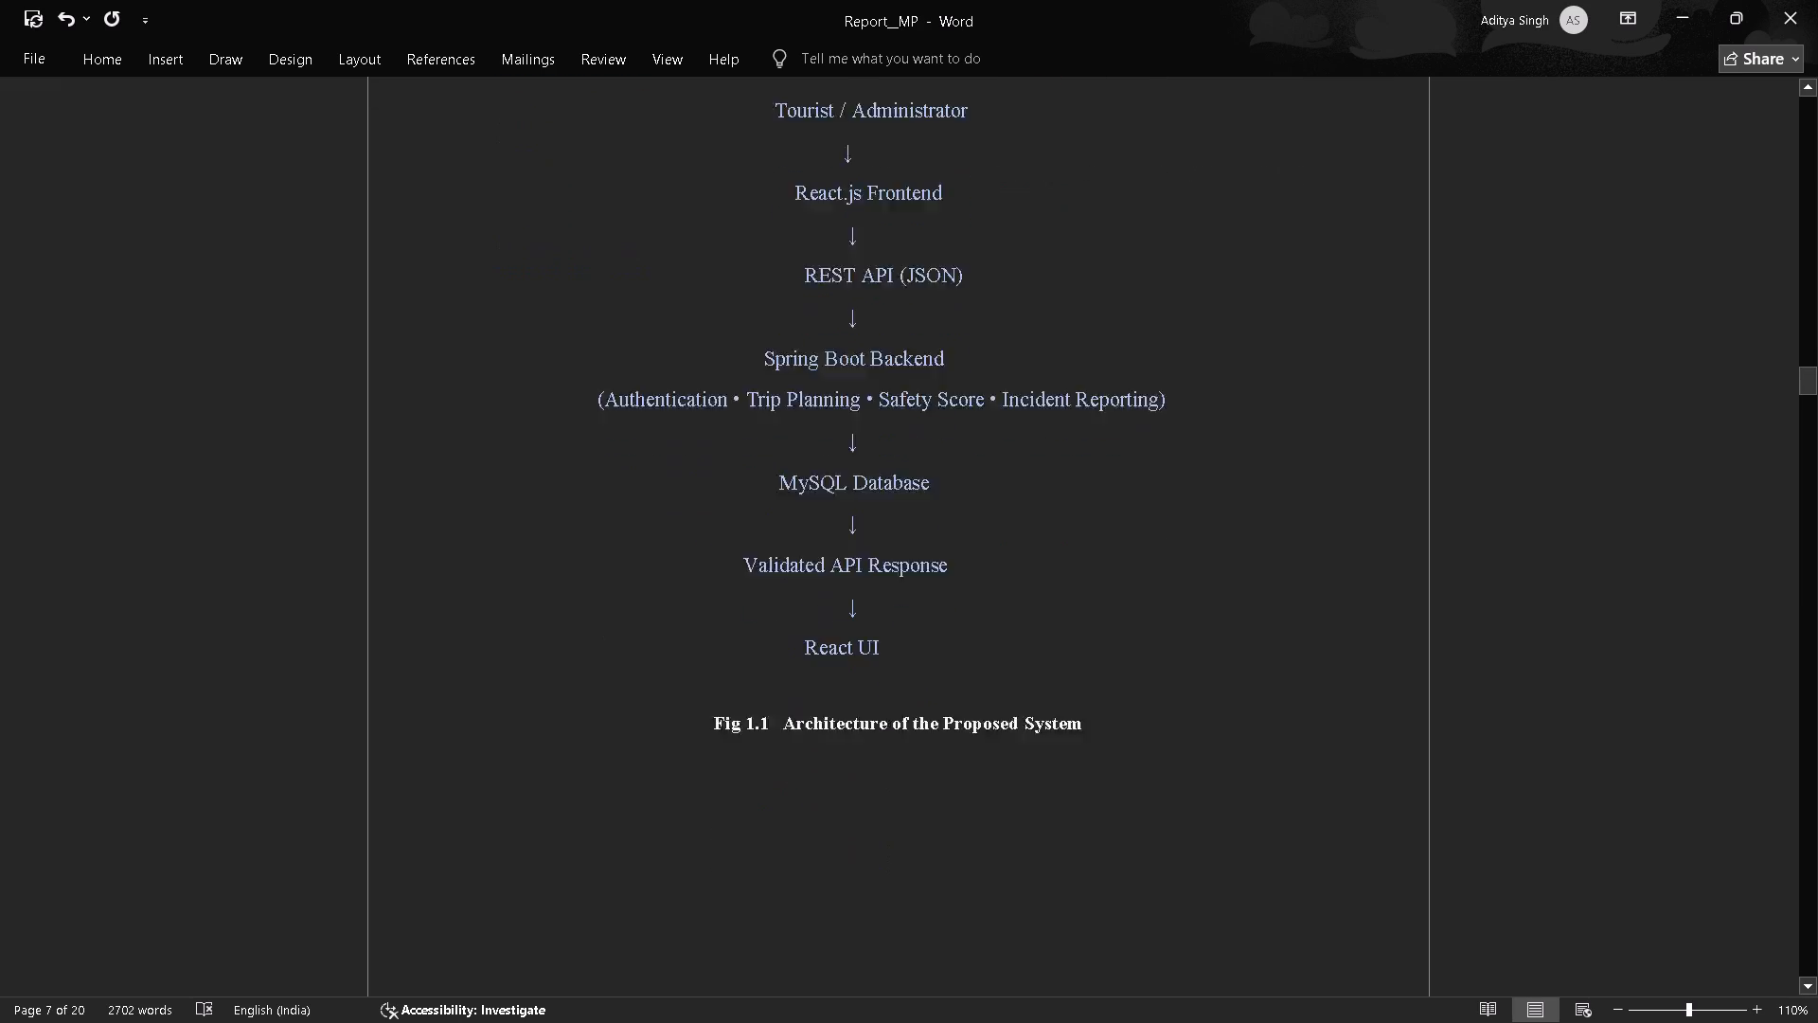
pyautogui.hscroll(1, 896, 888)
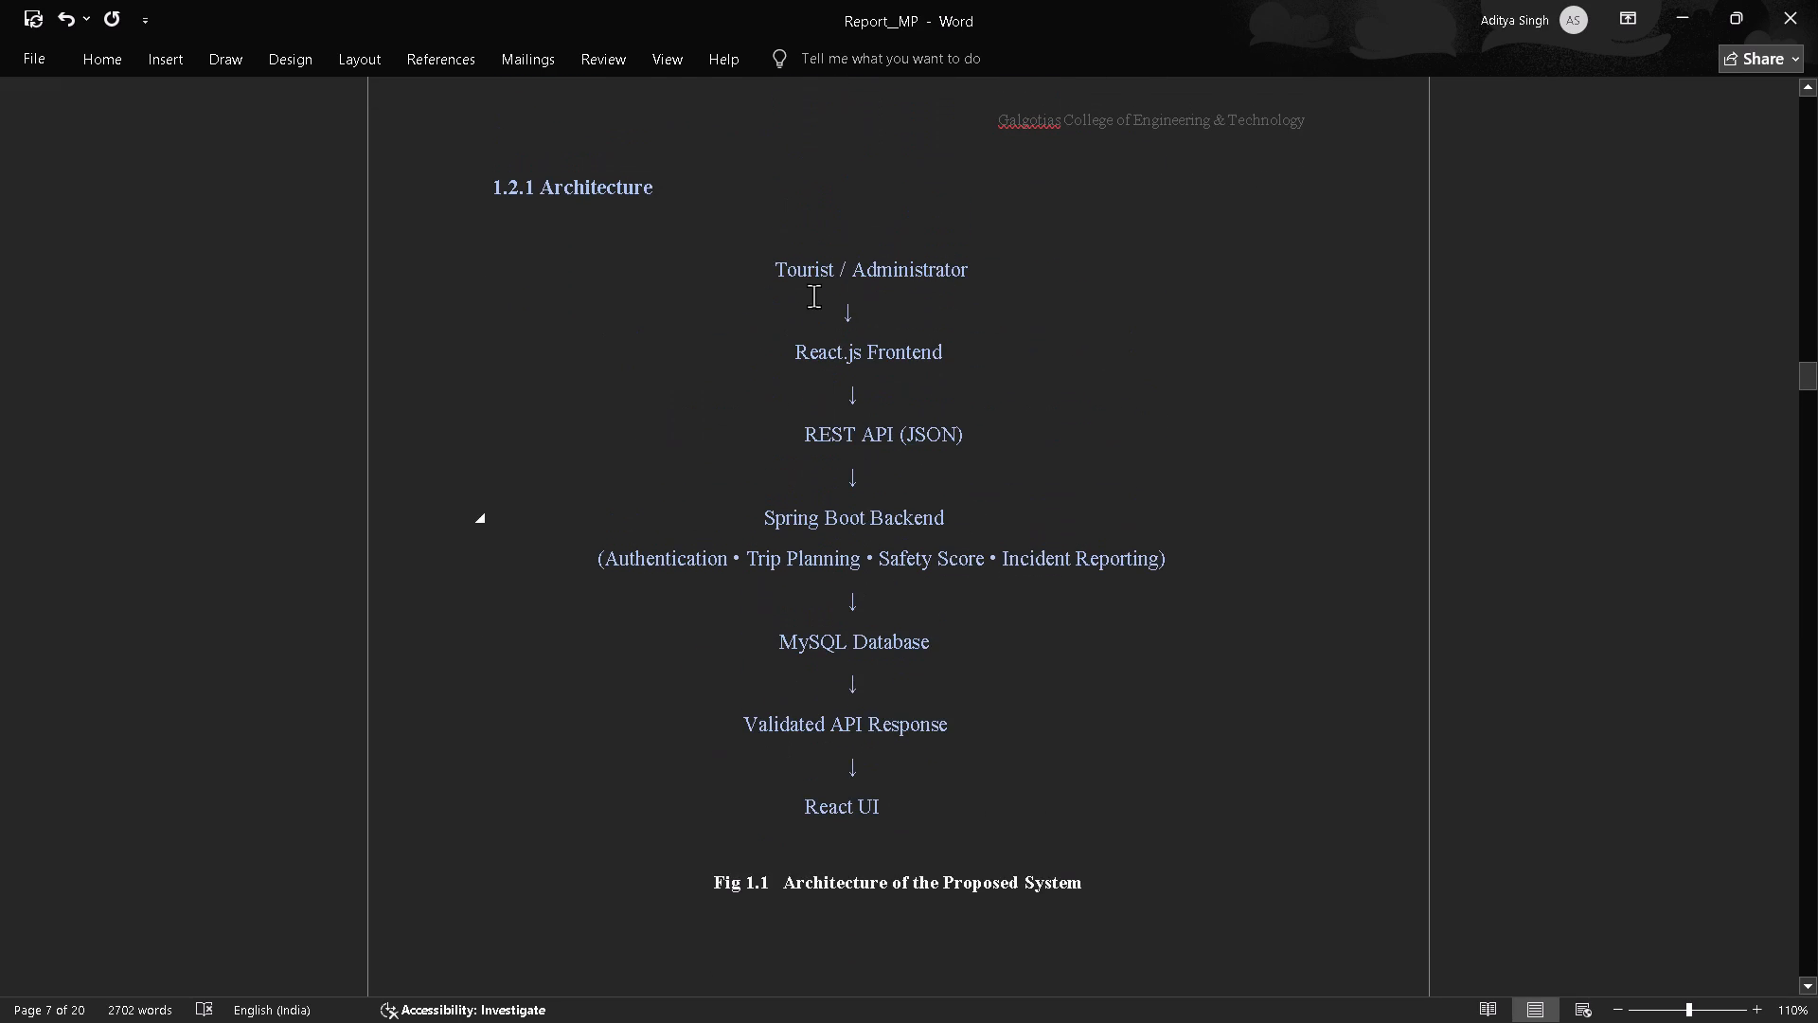
pyautogui.moveTo(763, 258); pyautogui.dragTo(993, 831)
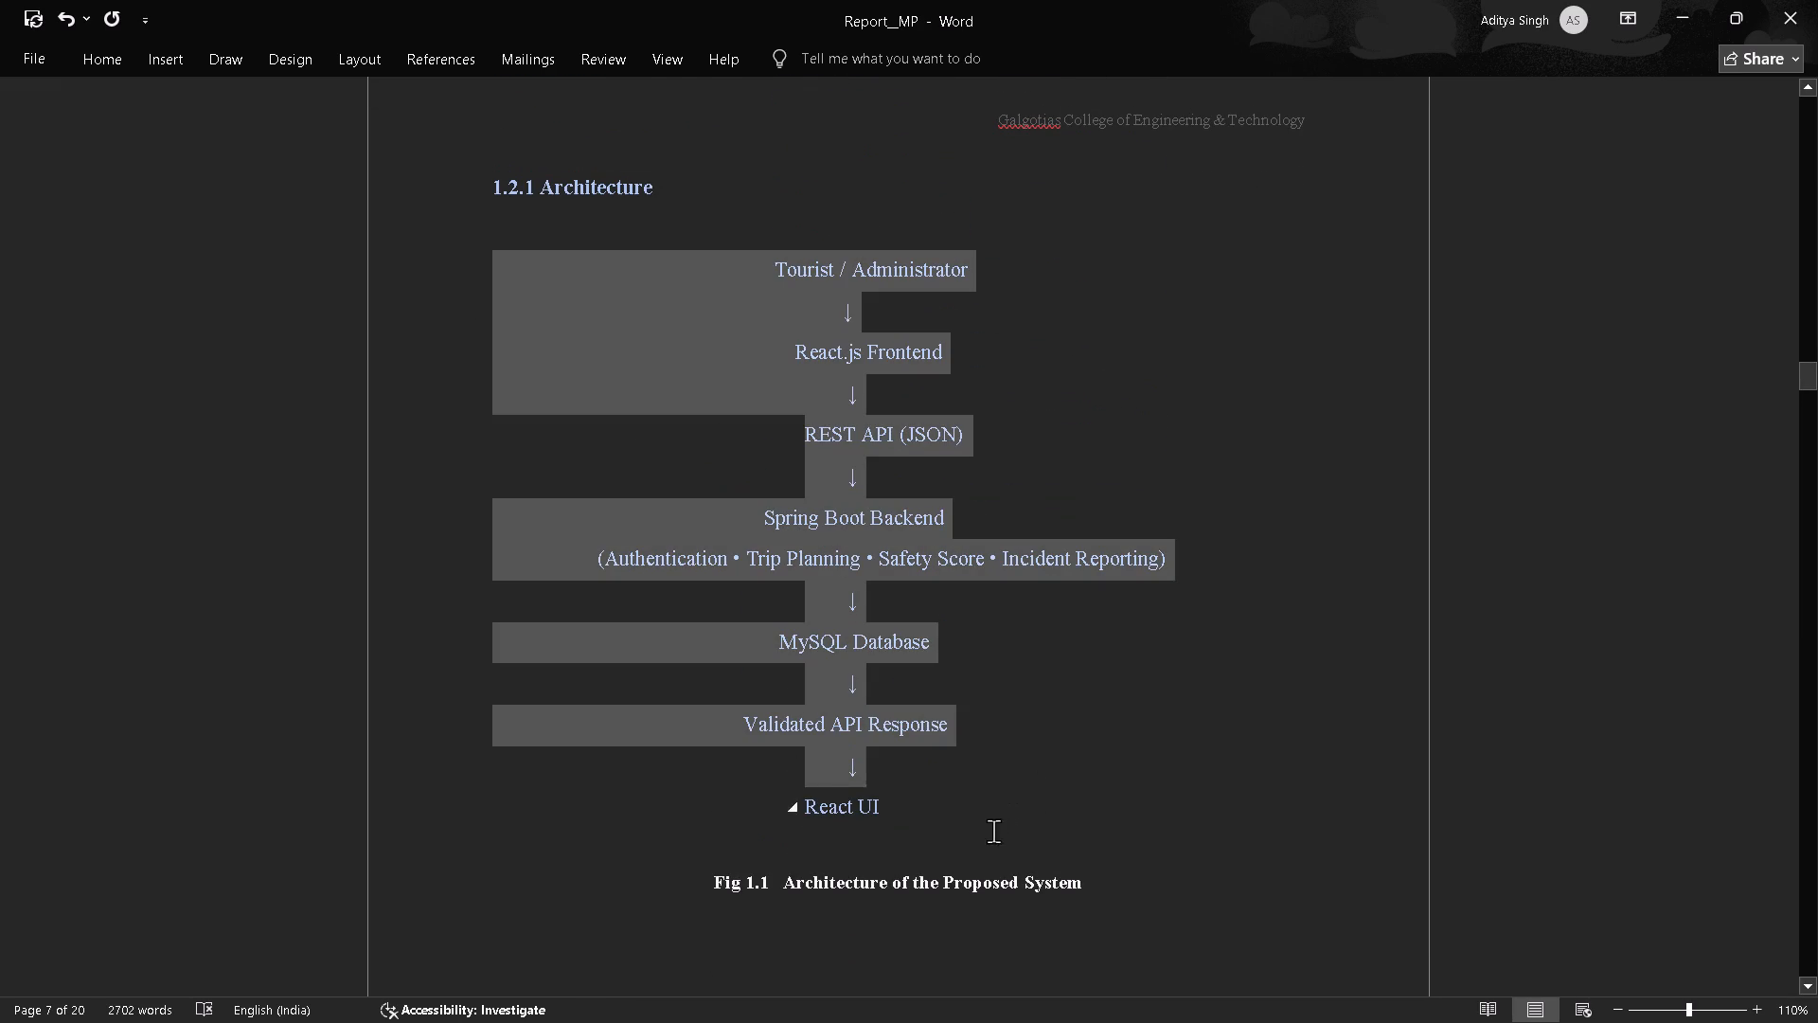
pyautogui.moveTo(993, 831); pyautogui.dragTo(939, 797)
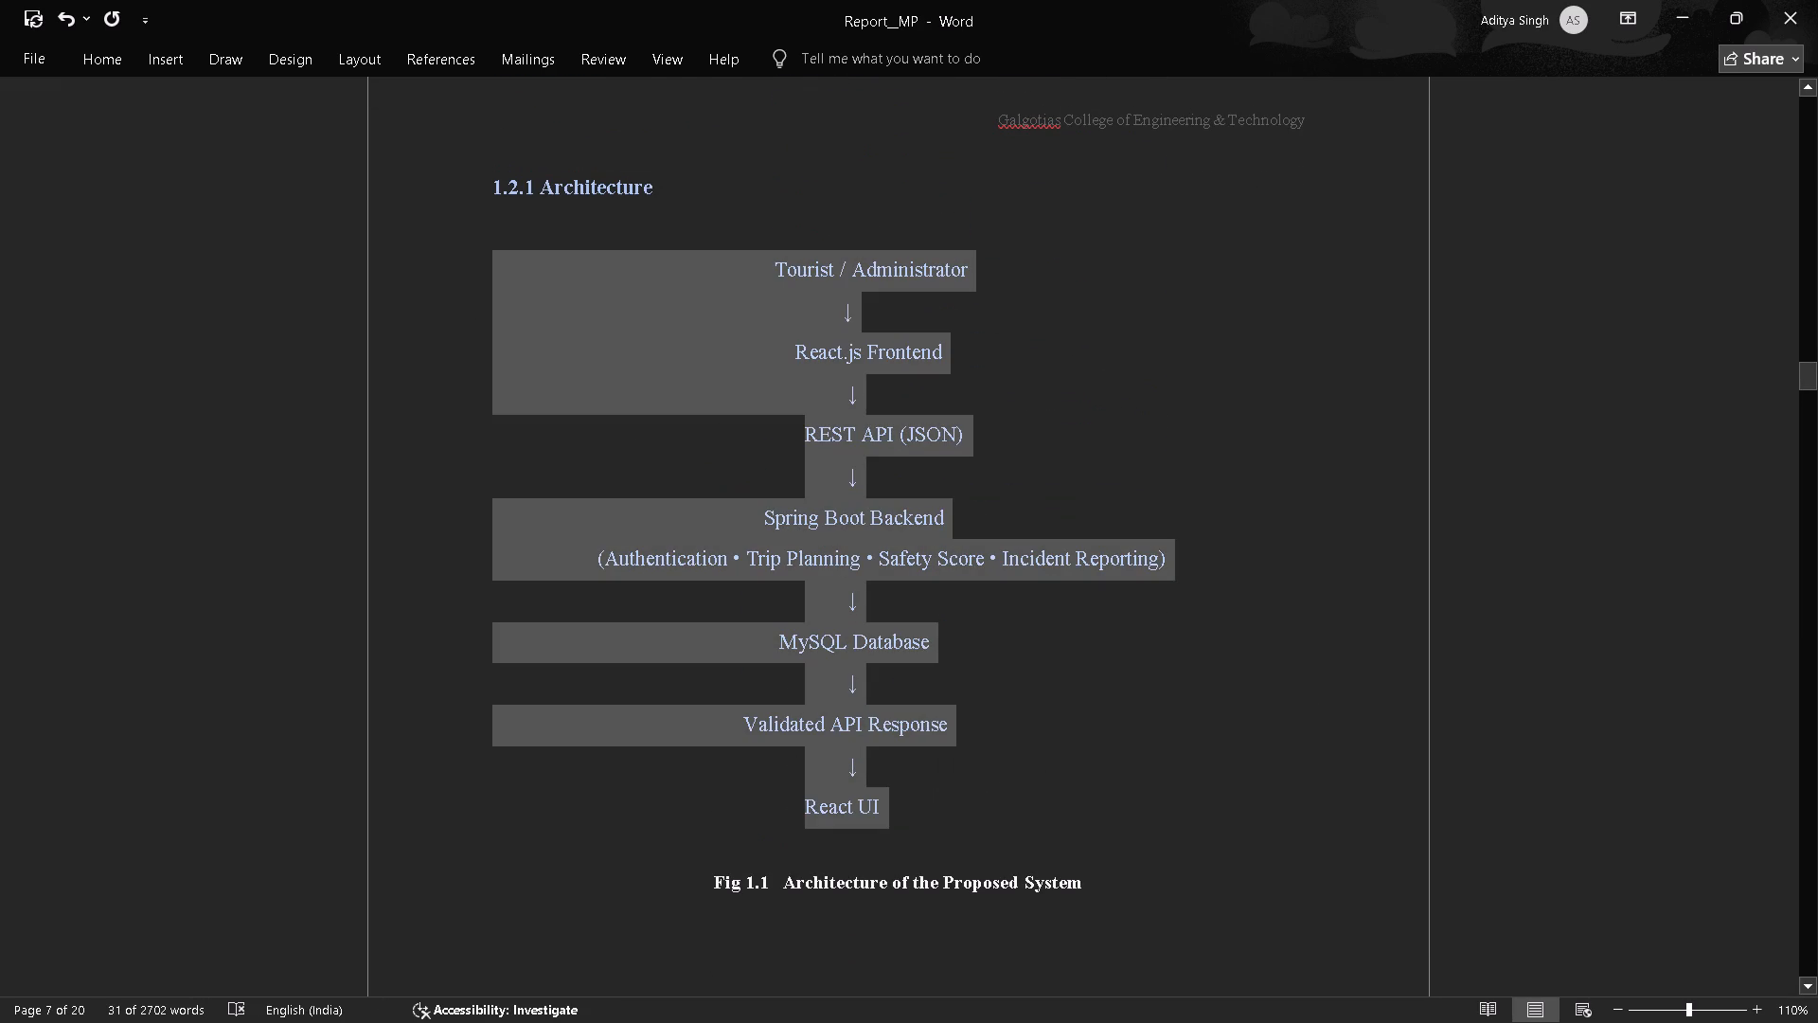
pyautogui.click(98, 66)
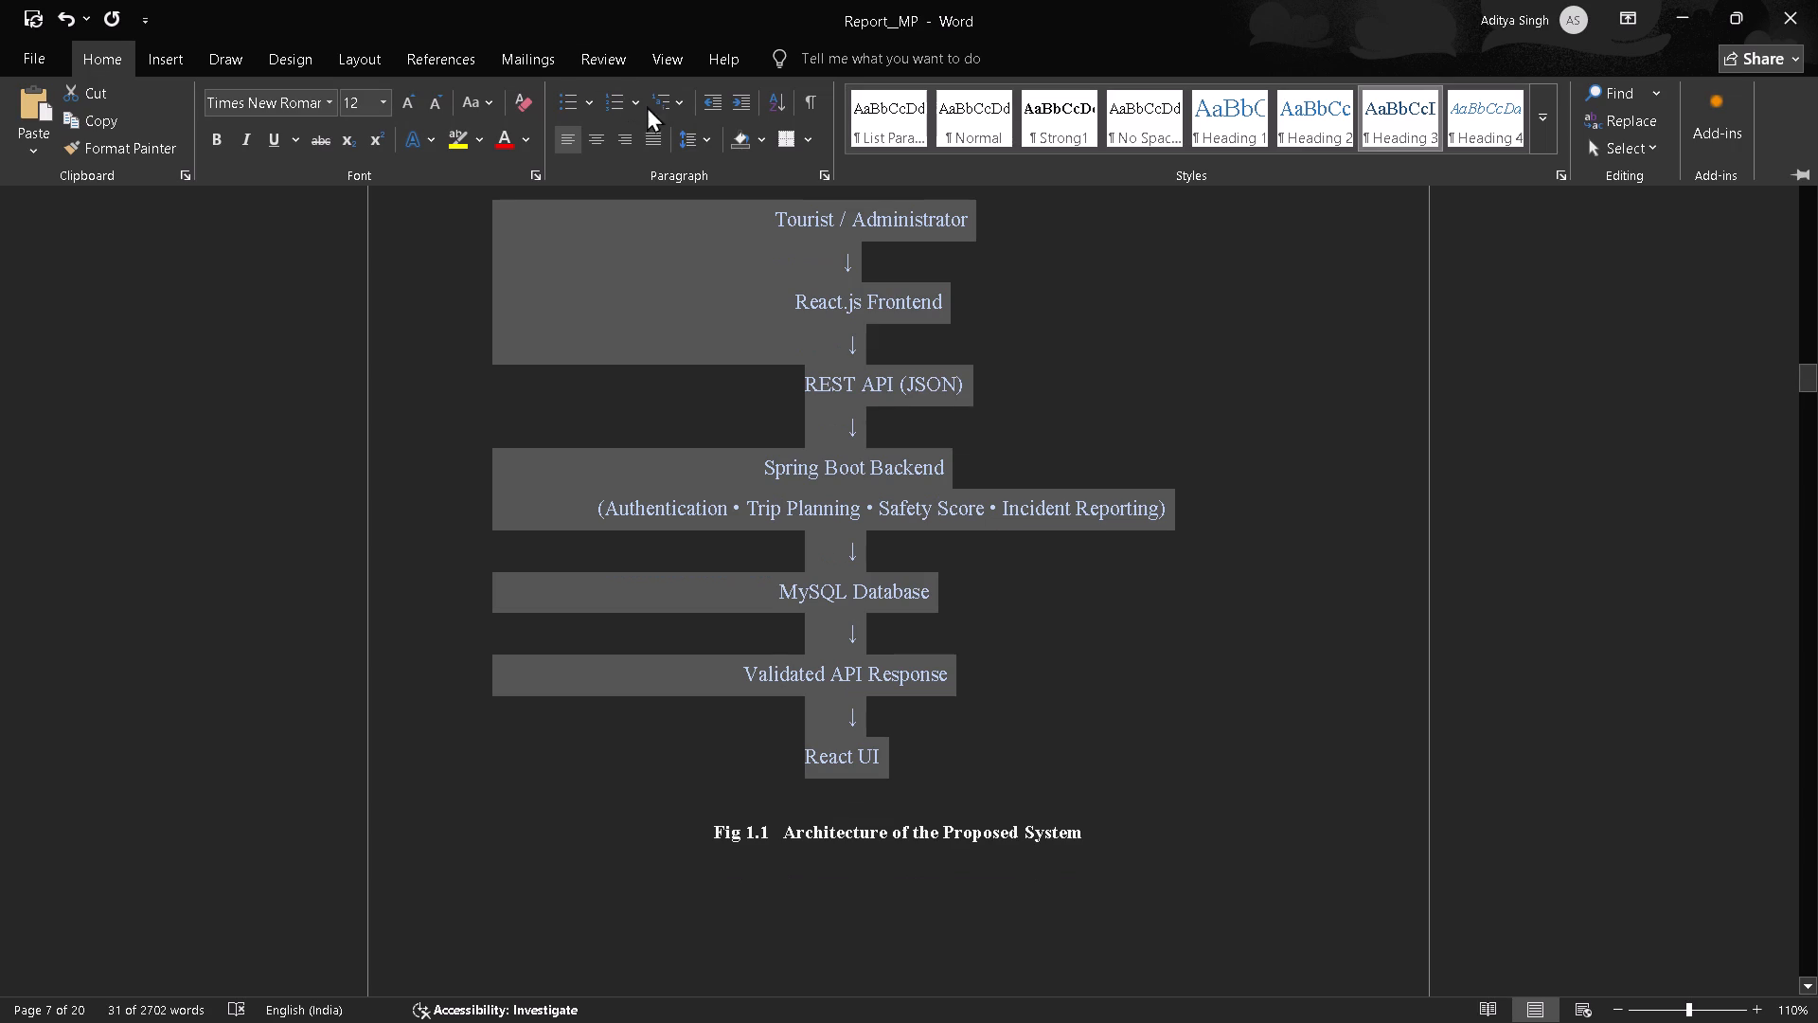
pyautogui.click(710, 134)
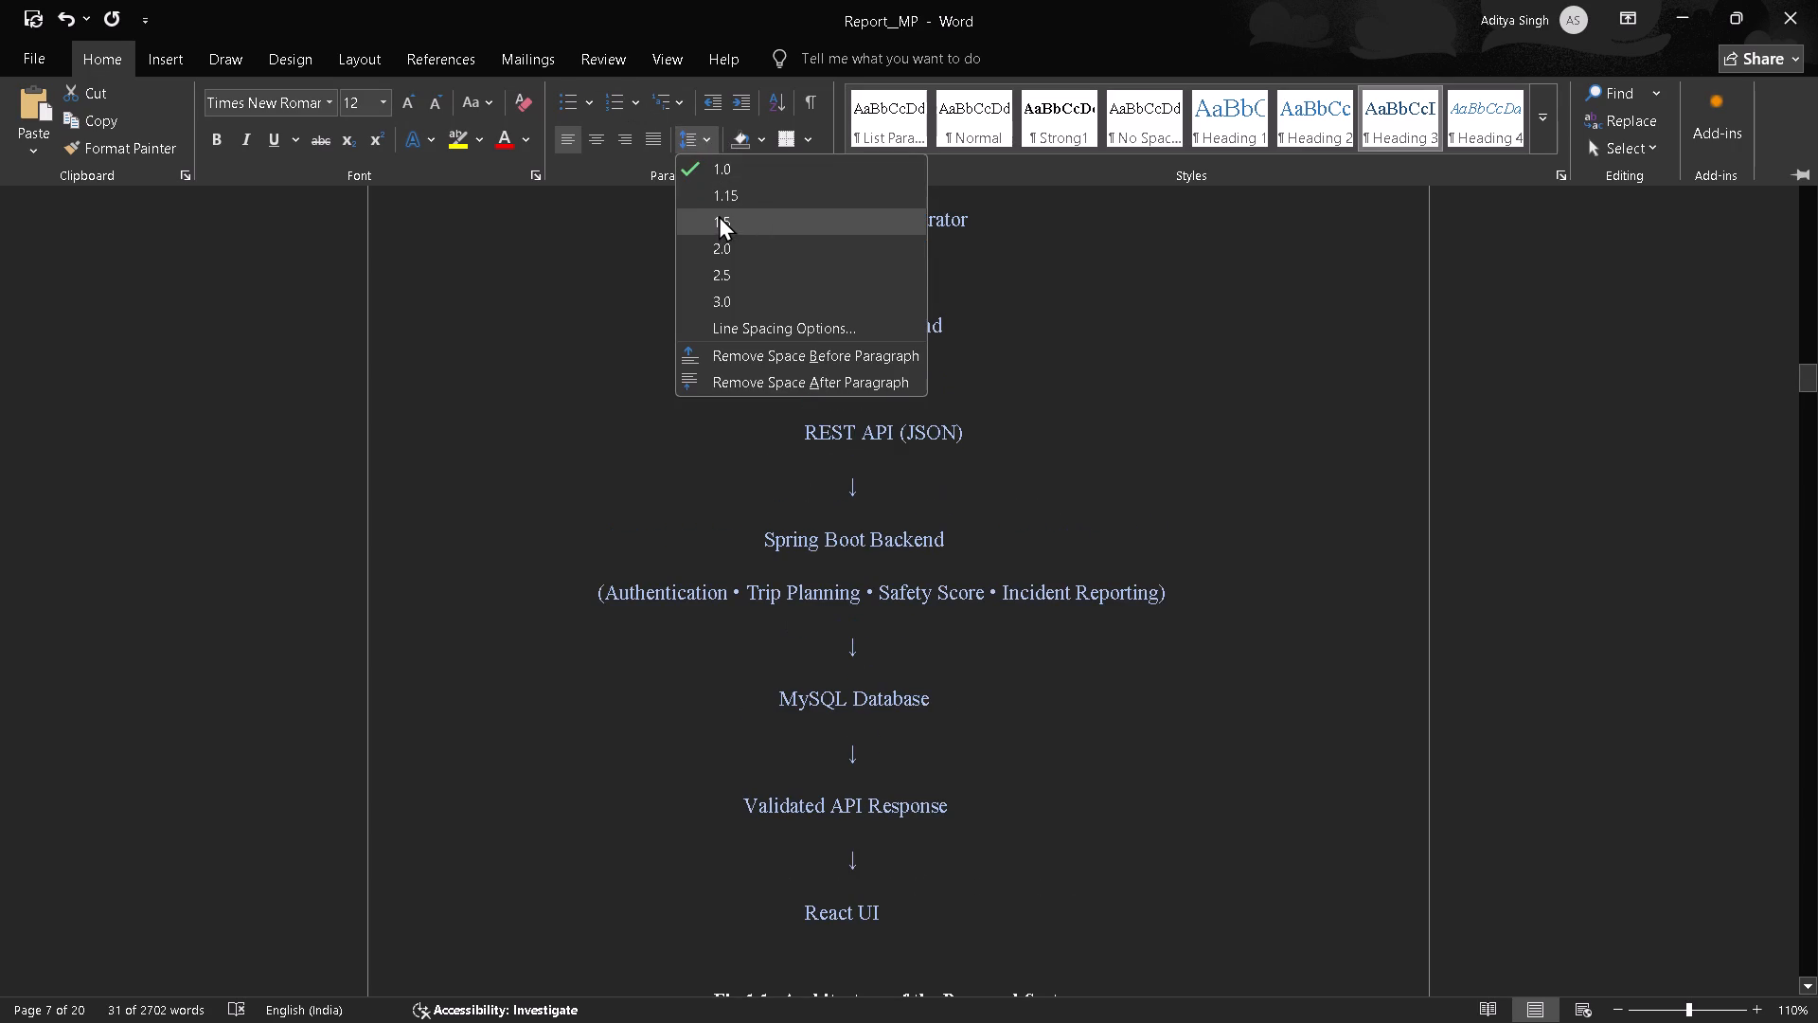
pyautogui.click(719, 214)
pyautogui.click(1174, 449)
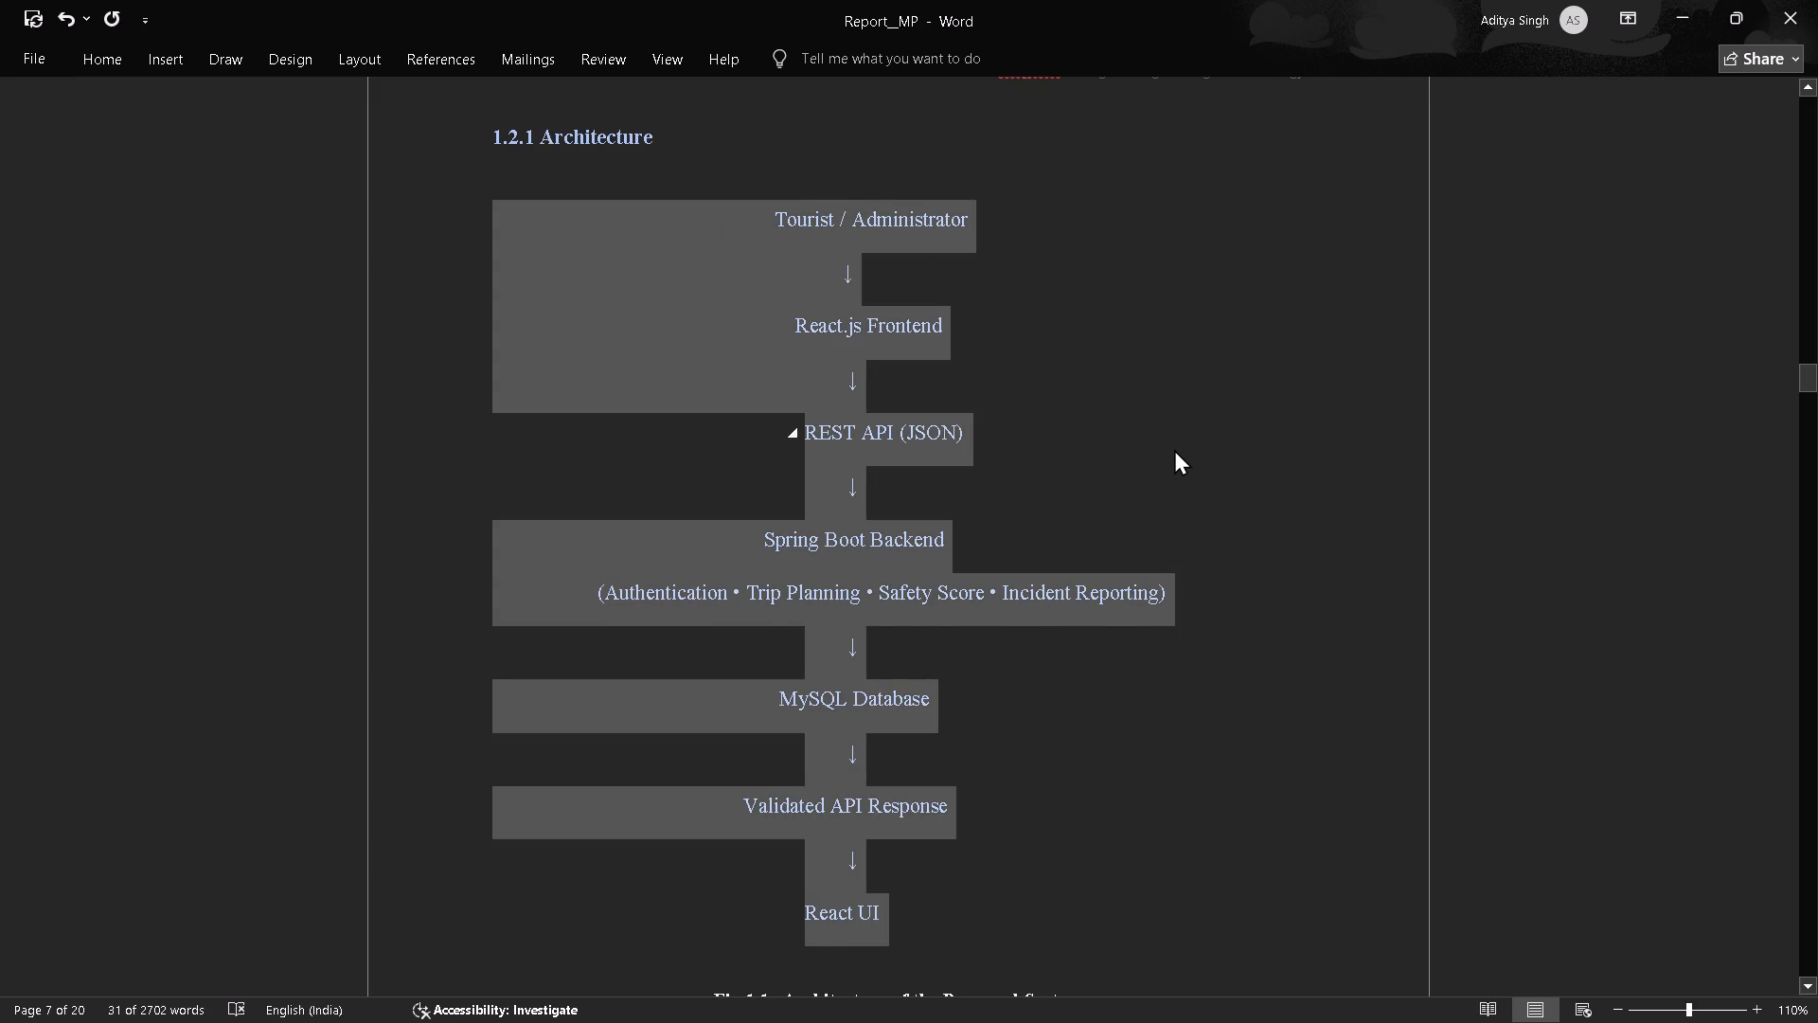
pyautogui.click(1174, 449)
# Add another blank line after React UI to push the Fig 1.1 caption further down.
pyautogui.scroll(-1, 1174, 449)
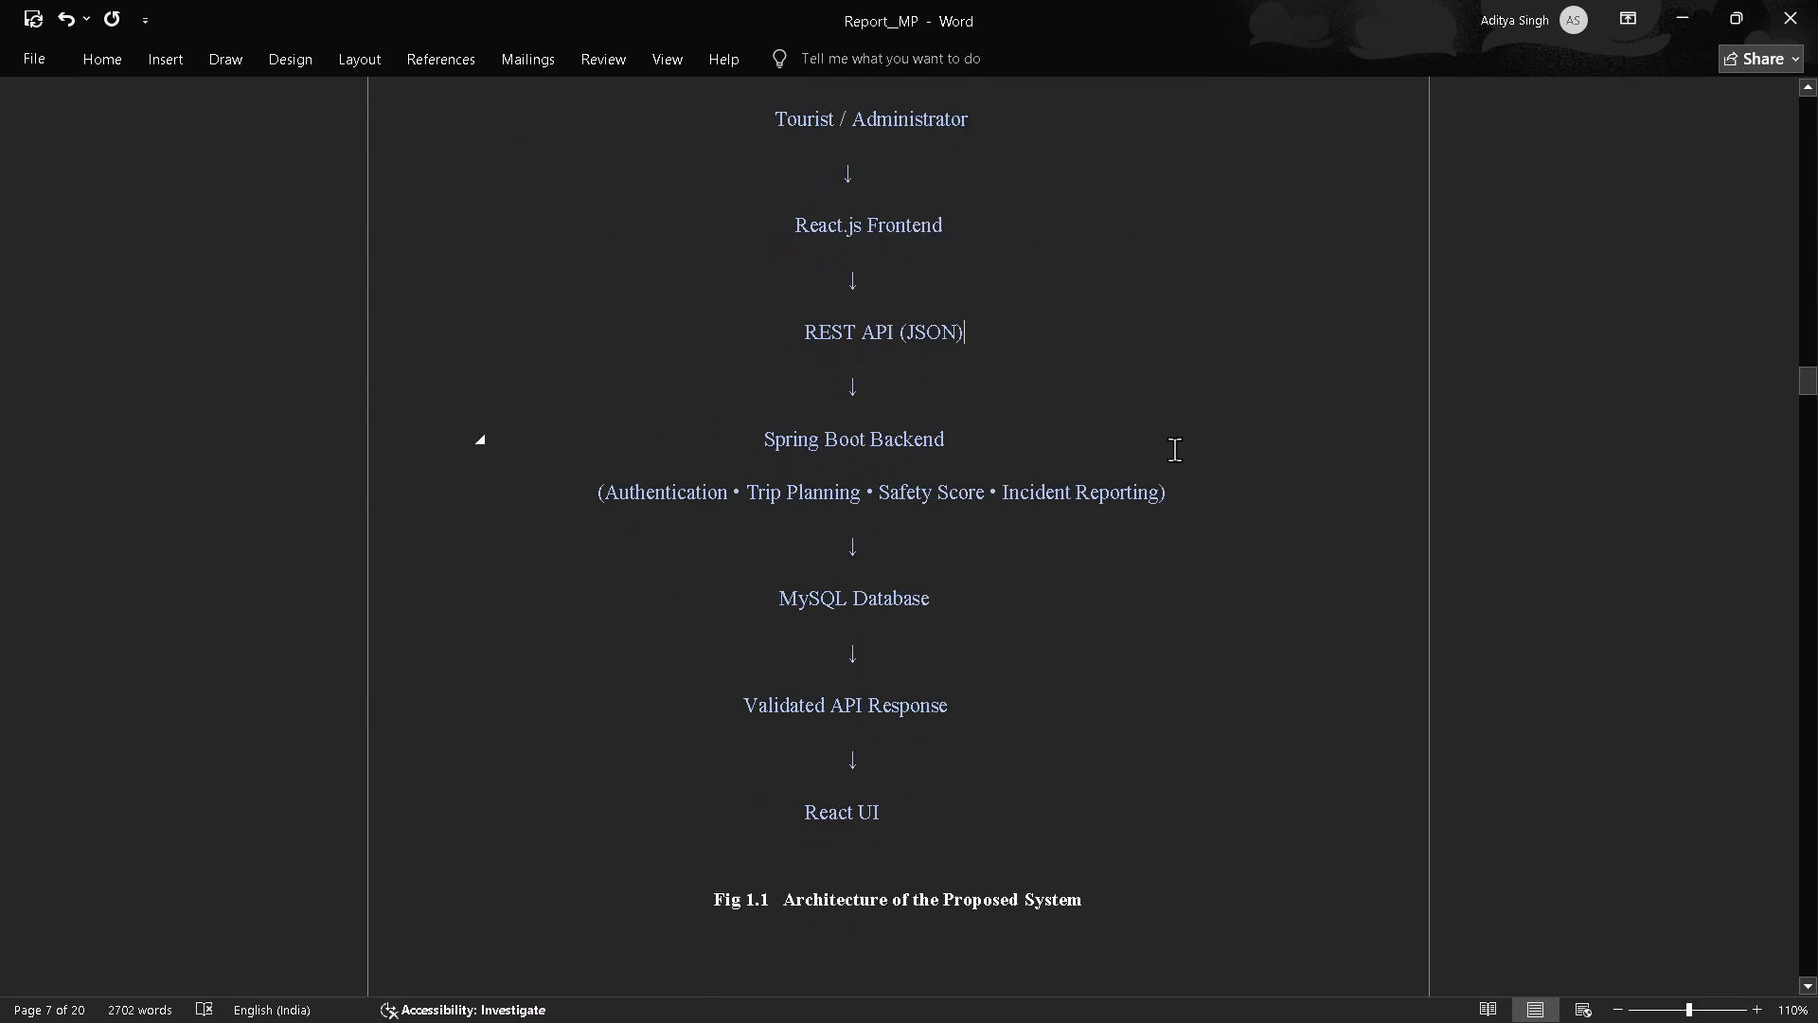
pyautogui.scroll(-1, 1174, 449)
pyautogui.click(974, 826)
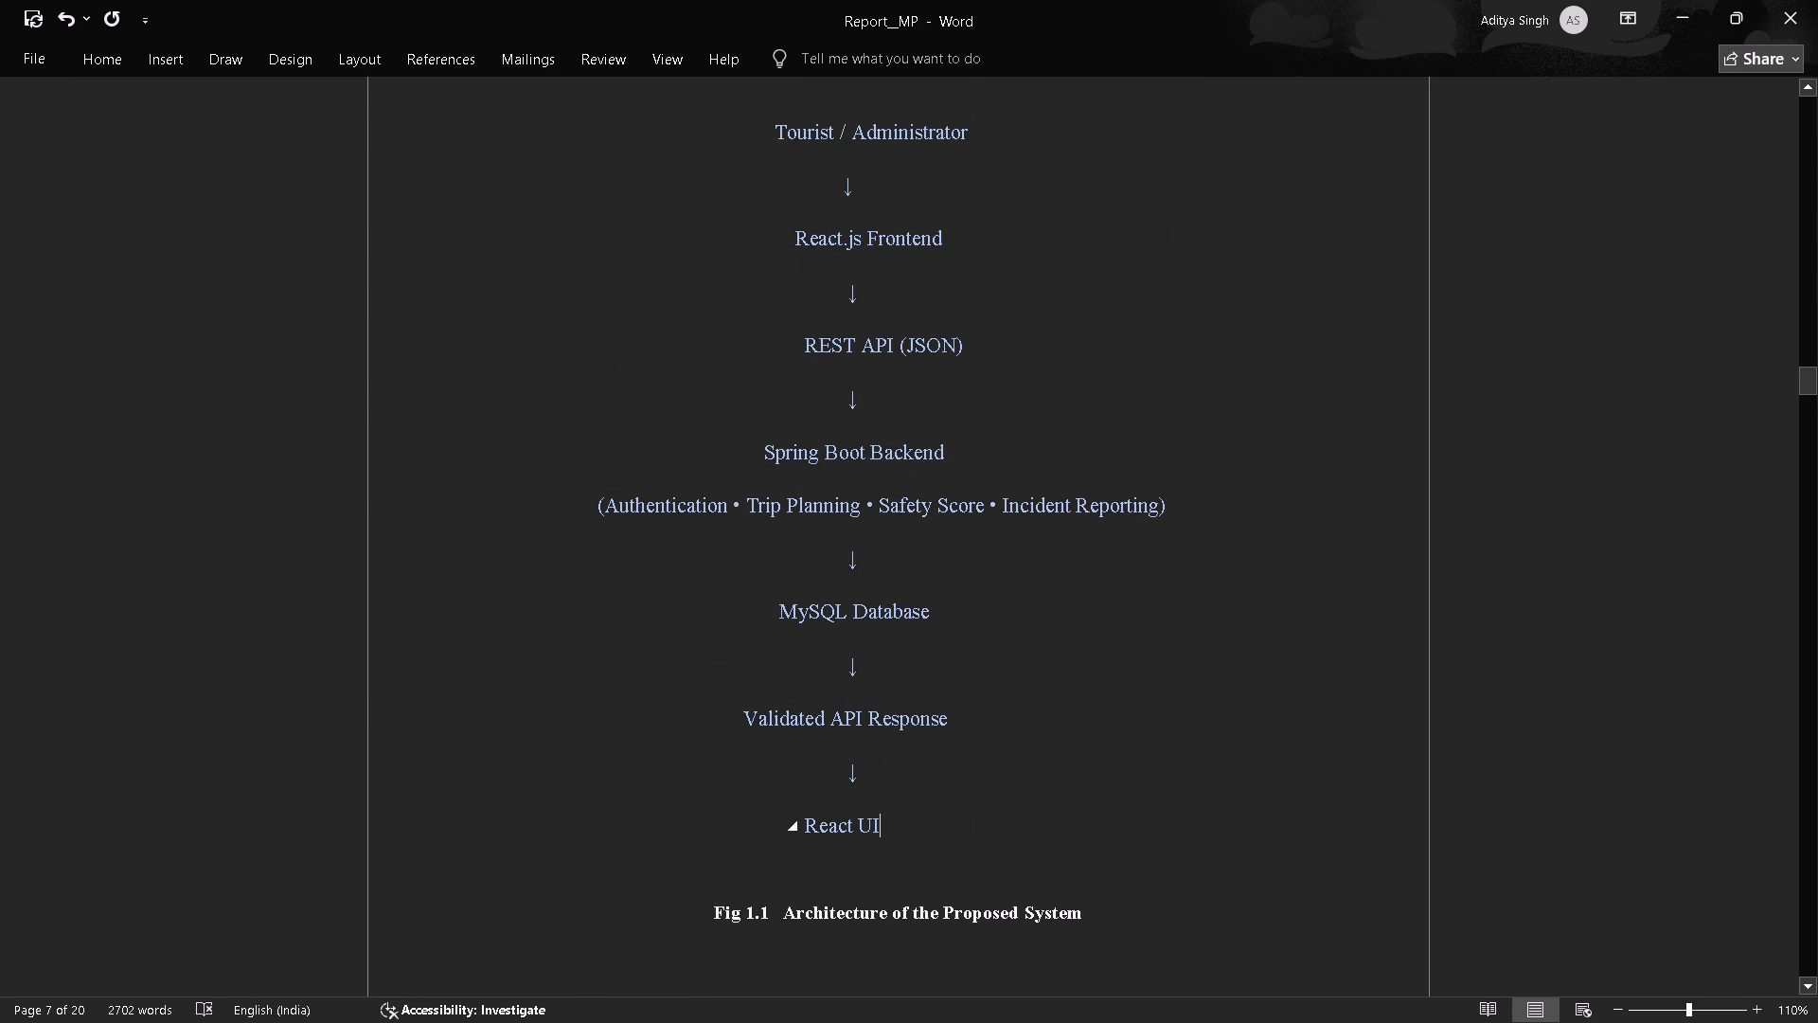
pyautogui.press('Return')
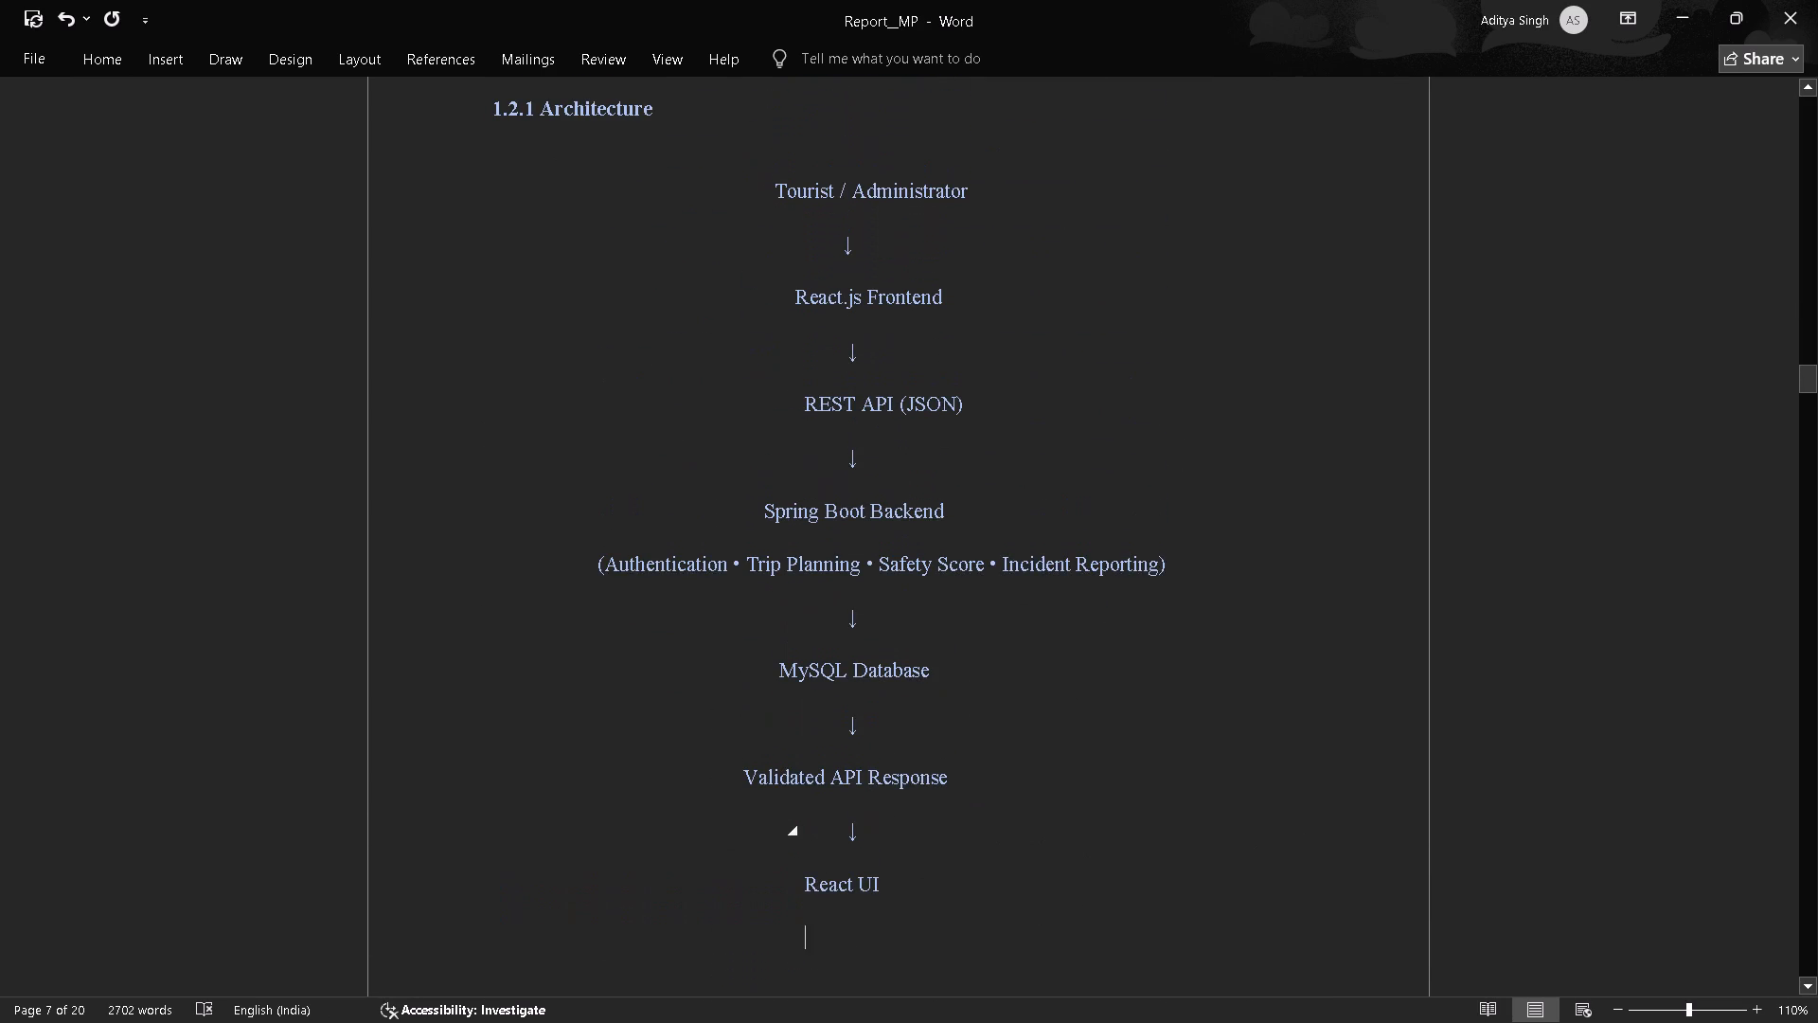
# Re-indent the React UI line with spaces so it sits centred under the last down arrow of the architecture diagram.
pyautogui.click(804, 880)
pyautogui.press('BackSpace')
pyautogui.press('space')
pyautogui.press('space')
pyautogui.press('space')
pyautogui.press('space')
pyautogui.press('space')
pyautogui.press('space')
pyautogui.press('space')
pyautogui.press('space')
pyautogui.press('space')
pyautogui.press('space')
pyautogui.press('space')
pyautogui.press('space')
pyautogui.press('space')
pyautogui.press('space')
pyautogui.press('space')
pyautogui.press('space')
pyautogui.press('space')
pyautogui.press('space')
pyautogui.press('space')
pyautogui.press('space')
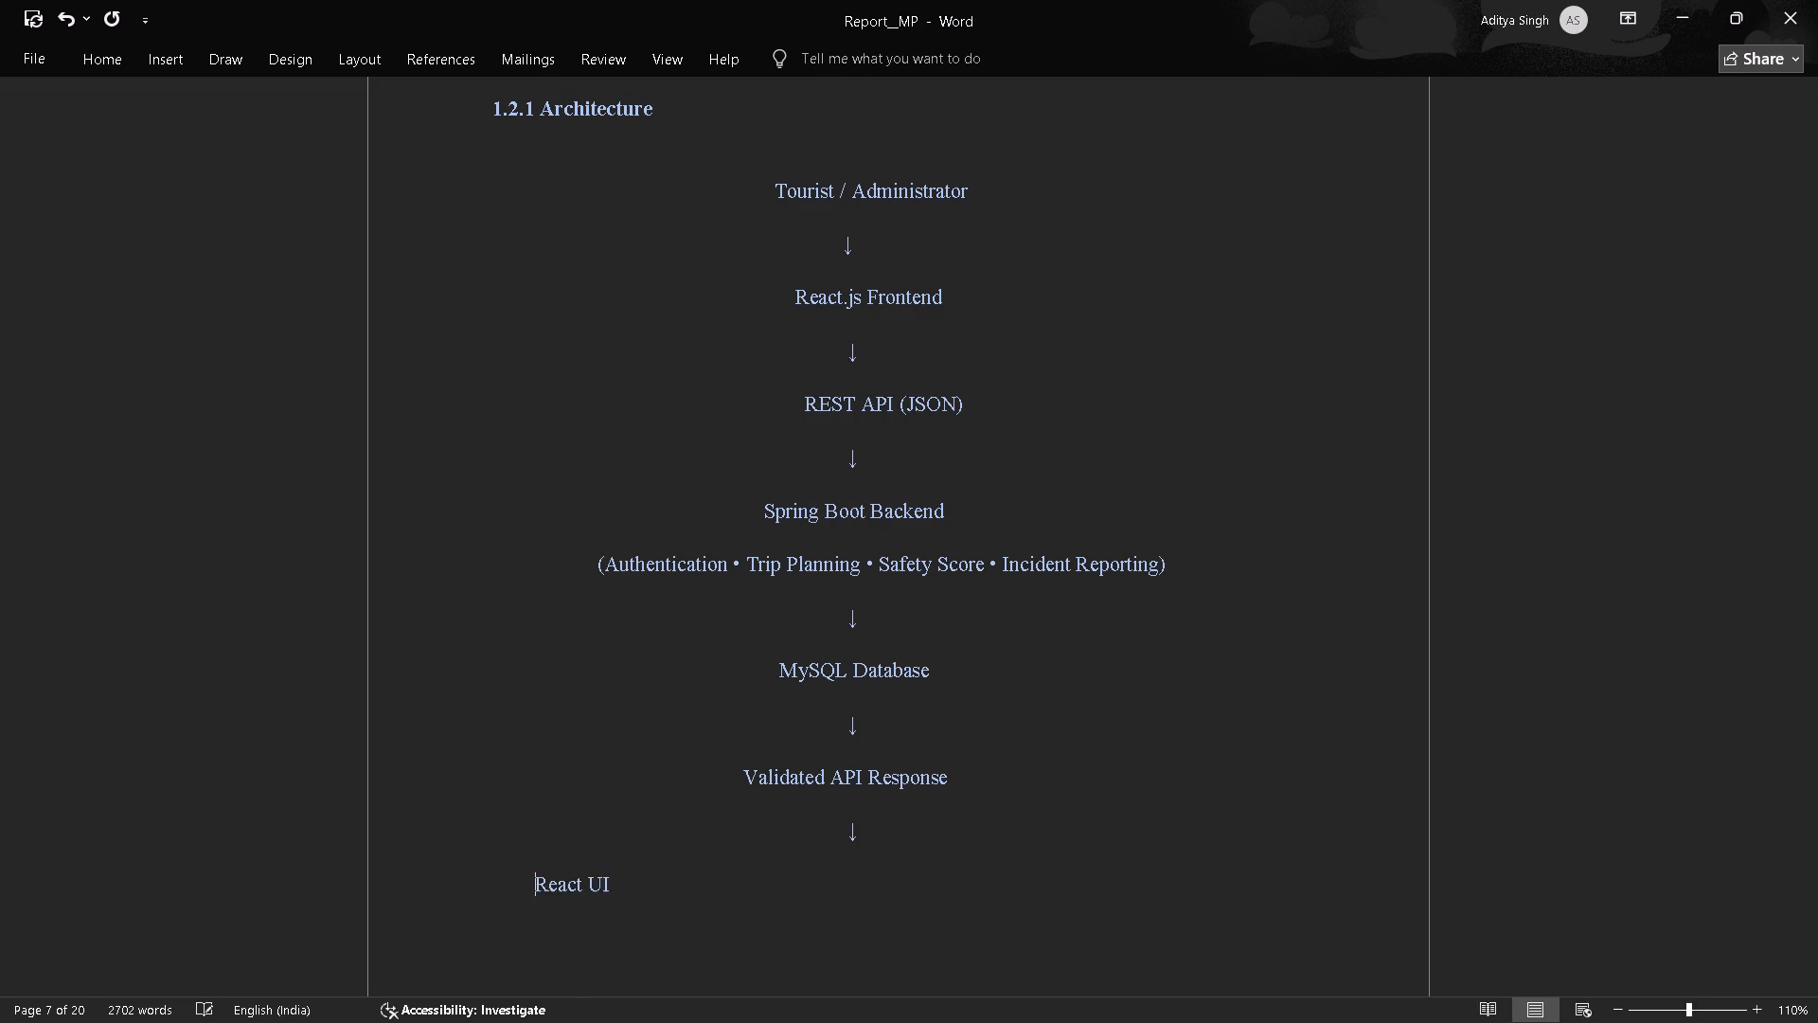
pyautogui.press('space')
pyautogui.press('space')
pyautogui.press('space')
# Copy the whole body paragraph under heading 3.4 Source Code.
pyautogui.scroll(-2, 804, 880)
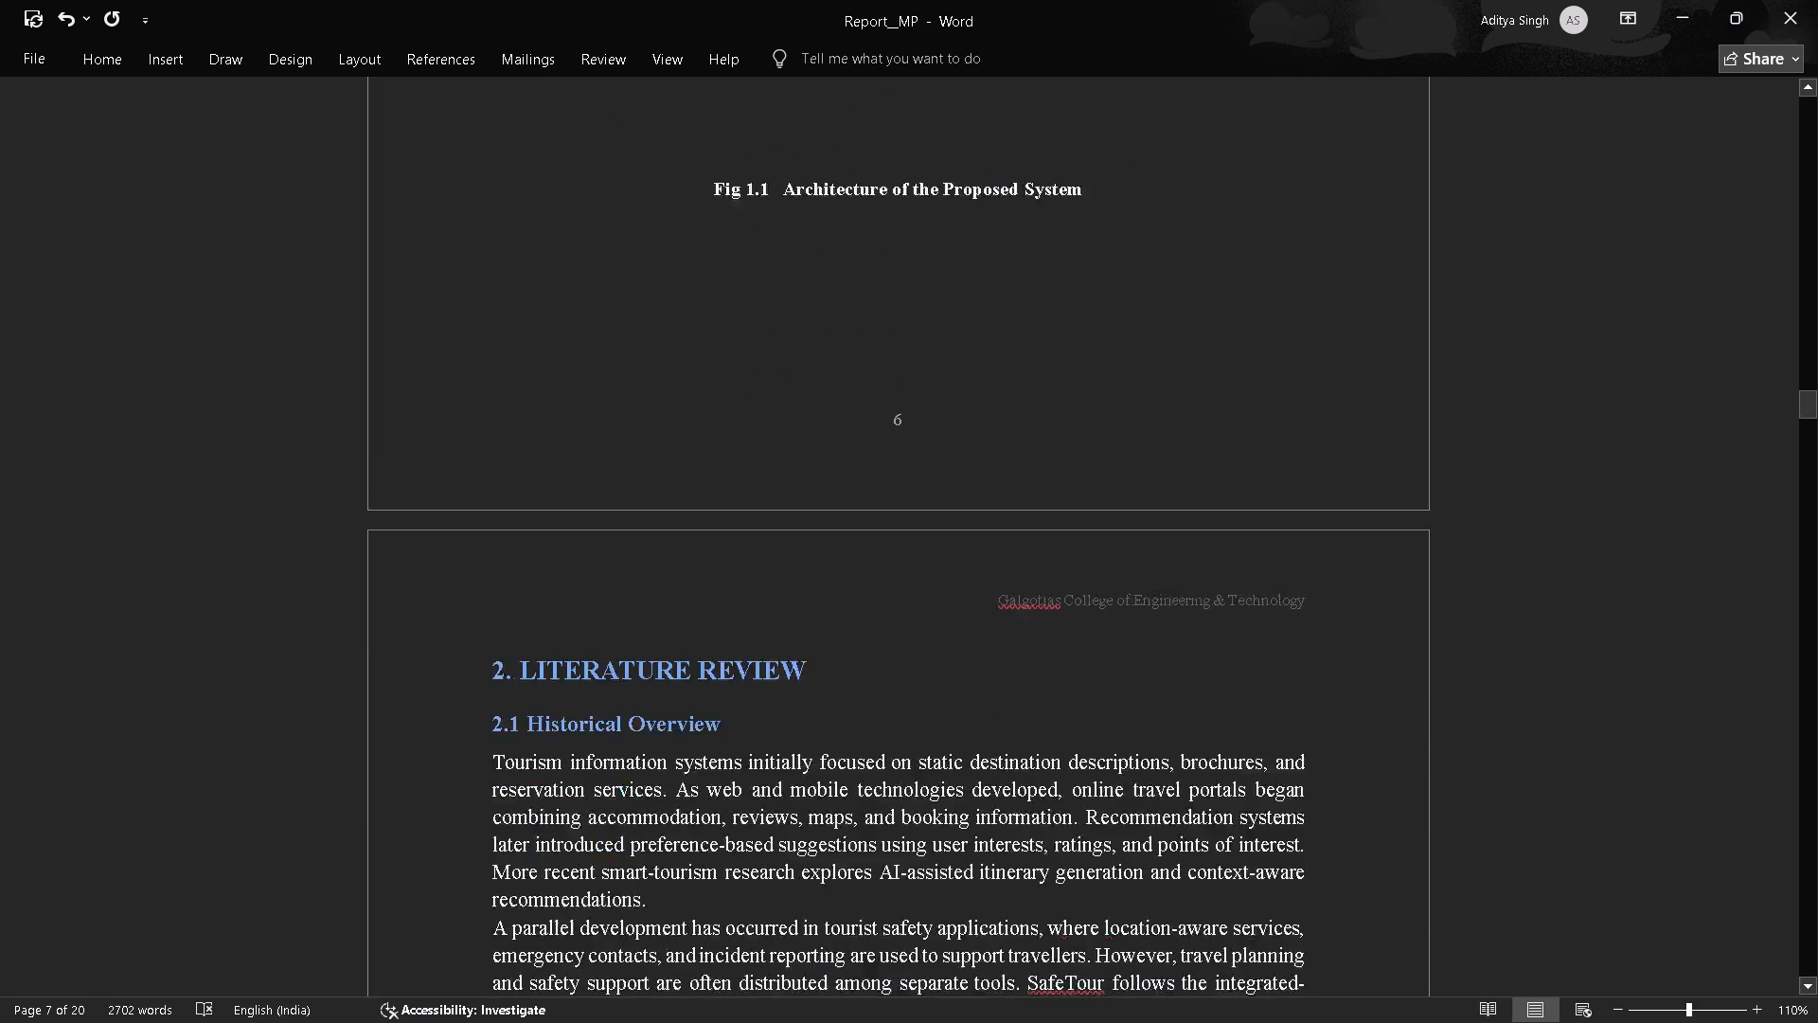
pyautogui.scroll(-2, 804, 880)
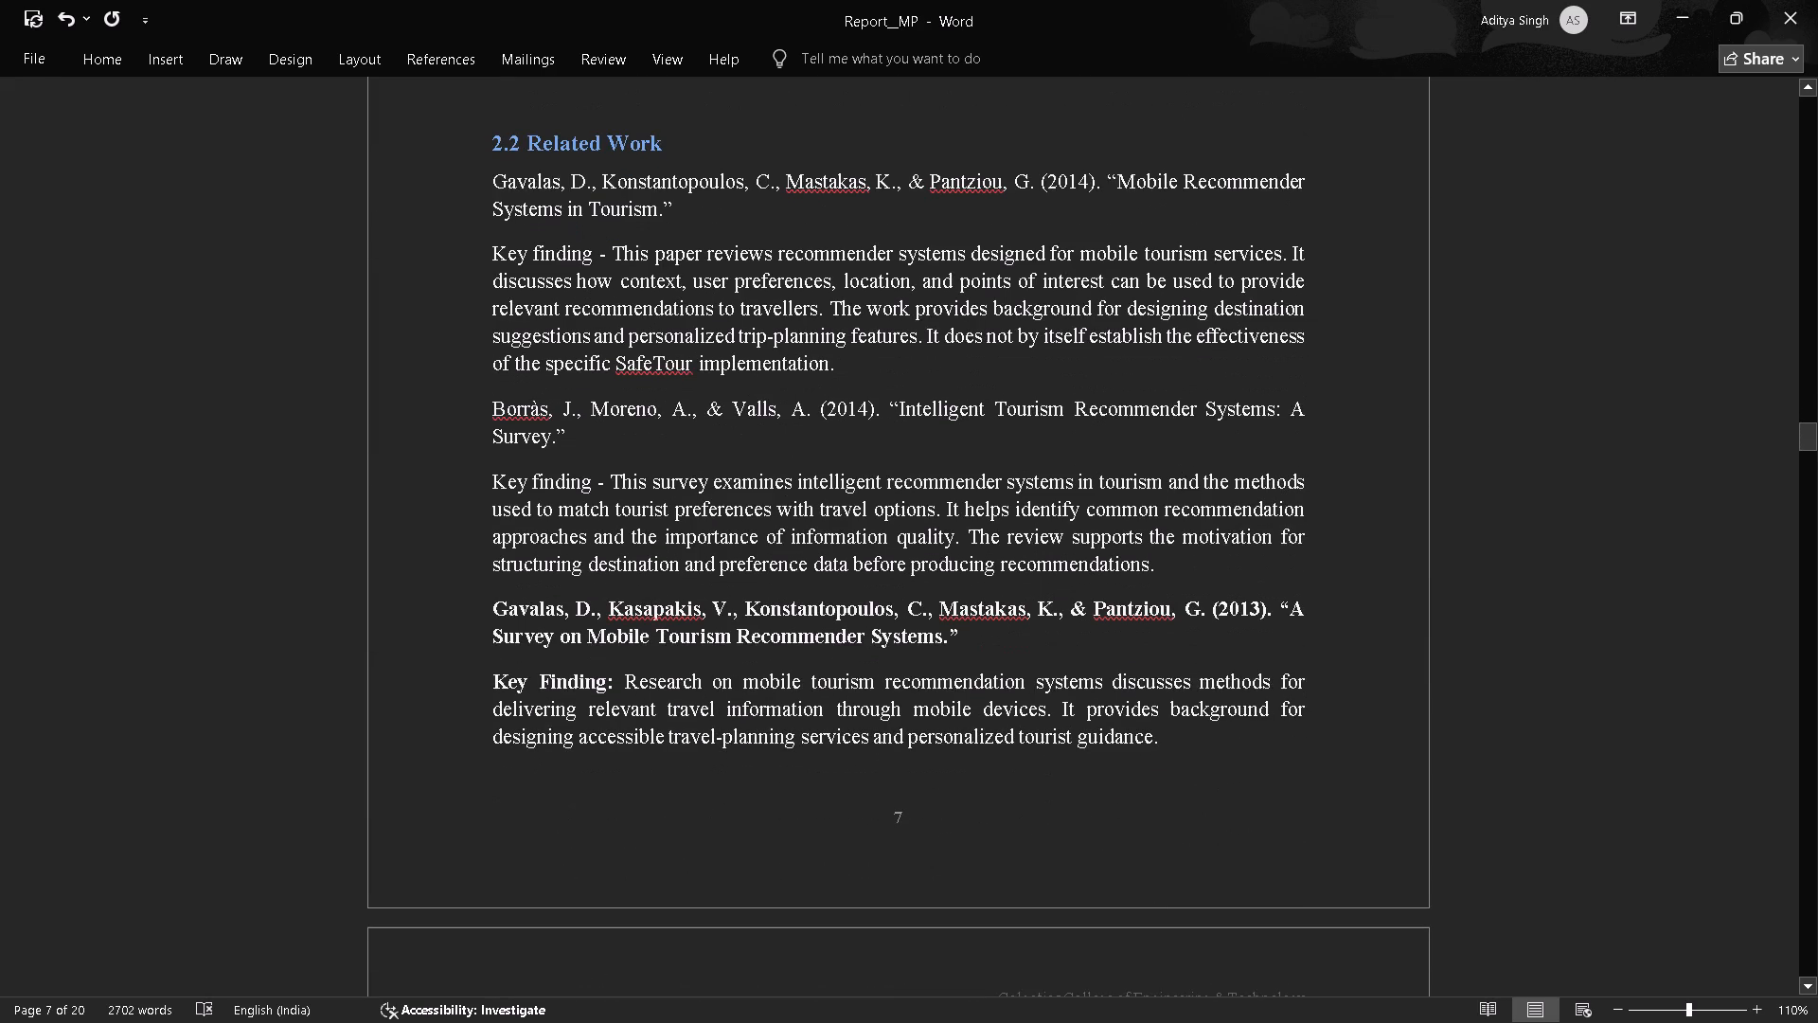
pyautogui.scroll(-2, 804, 880)
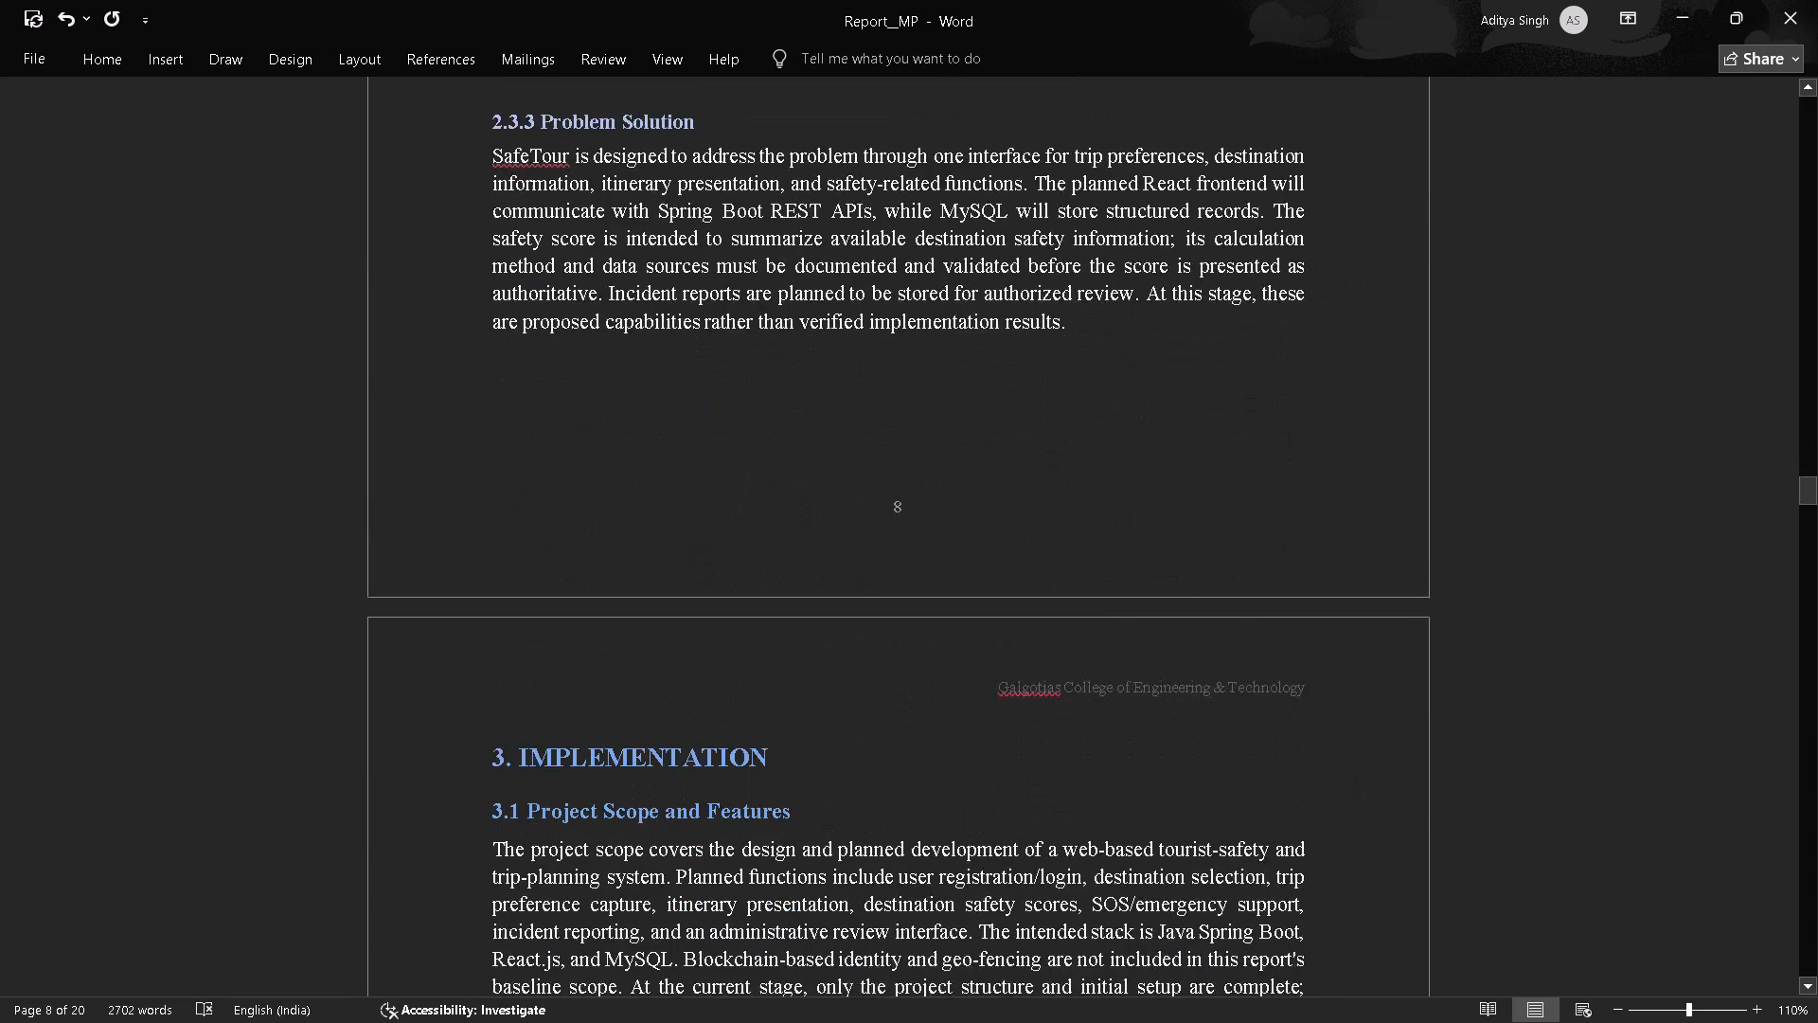
pyautogui.scroll(-2, 804, 880)
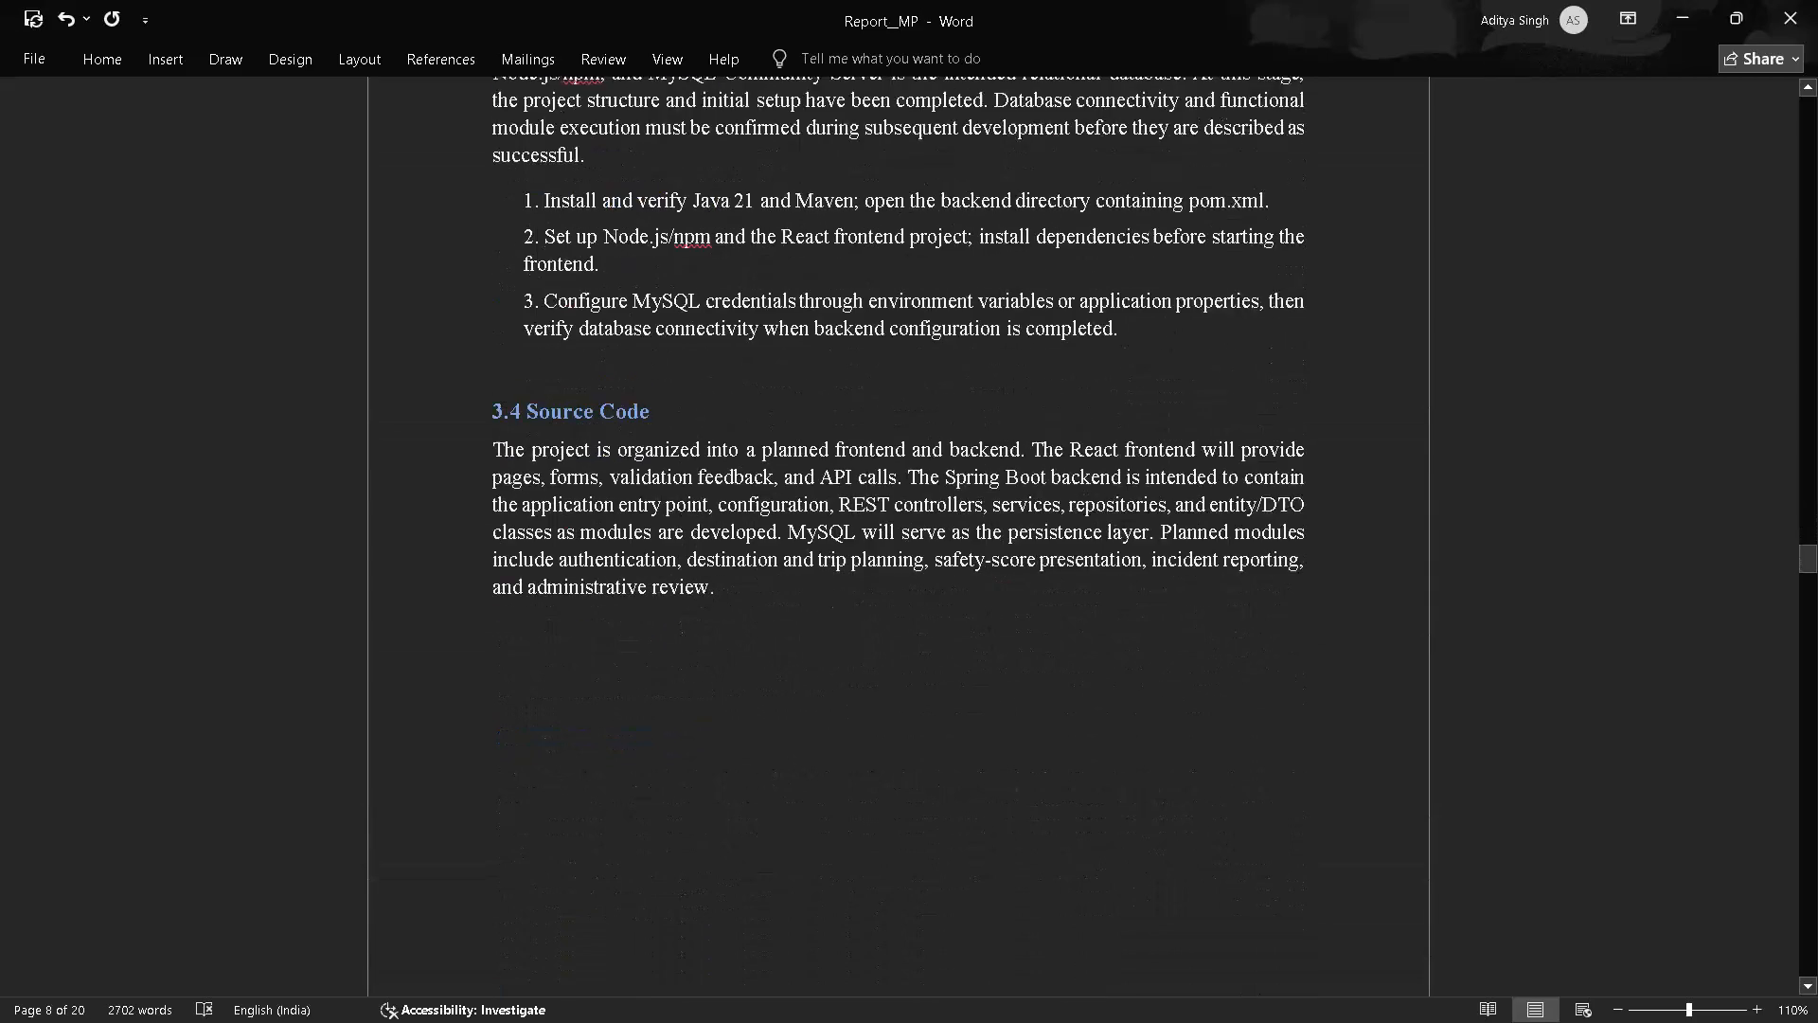
pyautogui.scroll(-1, 804, 880)
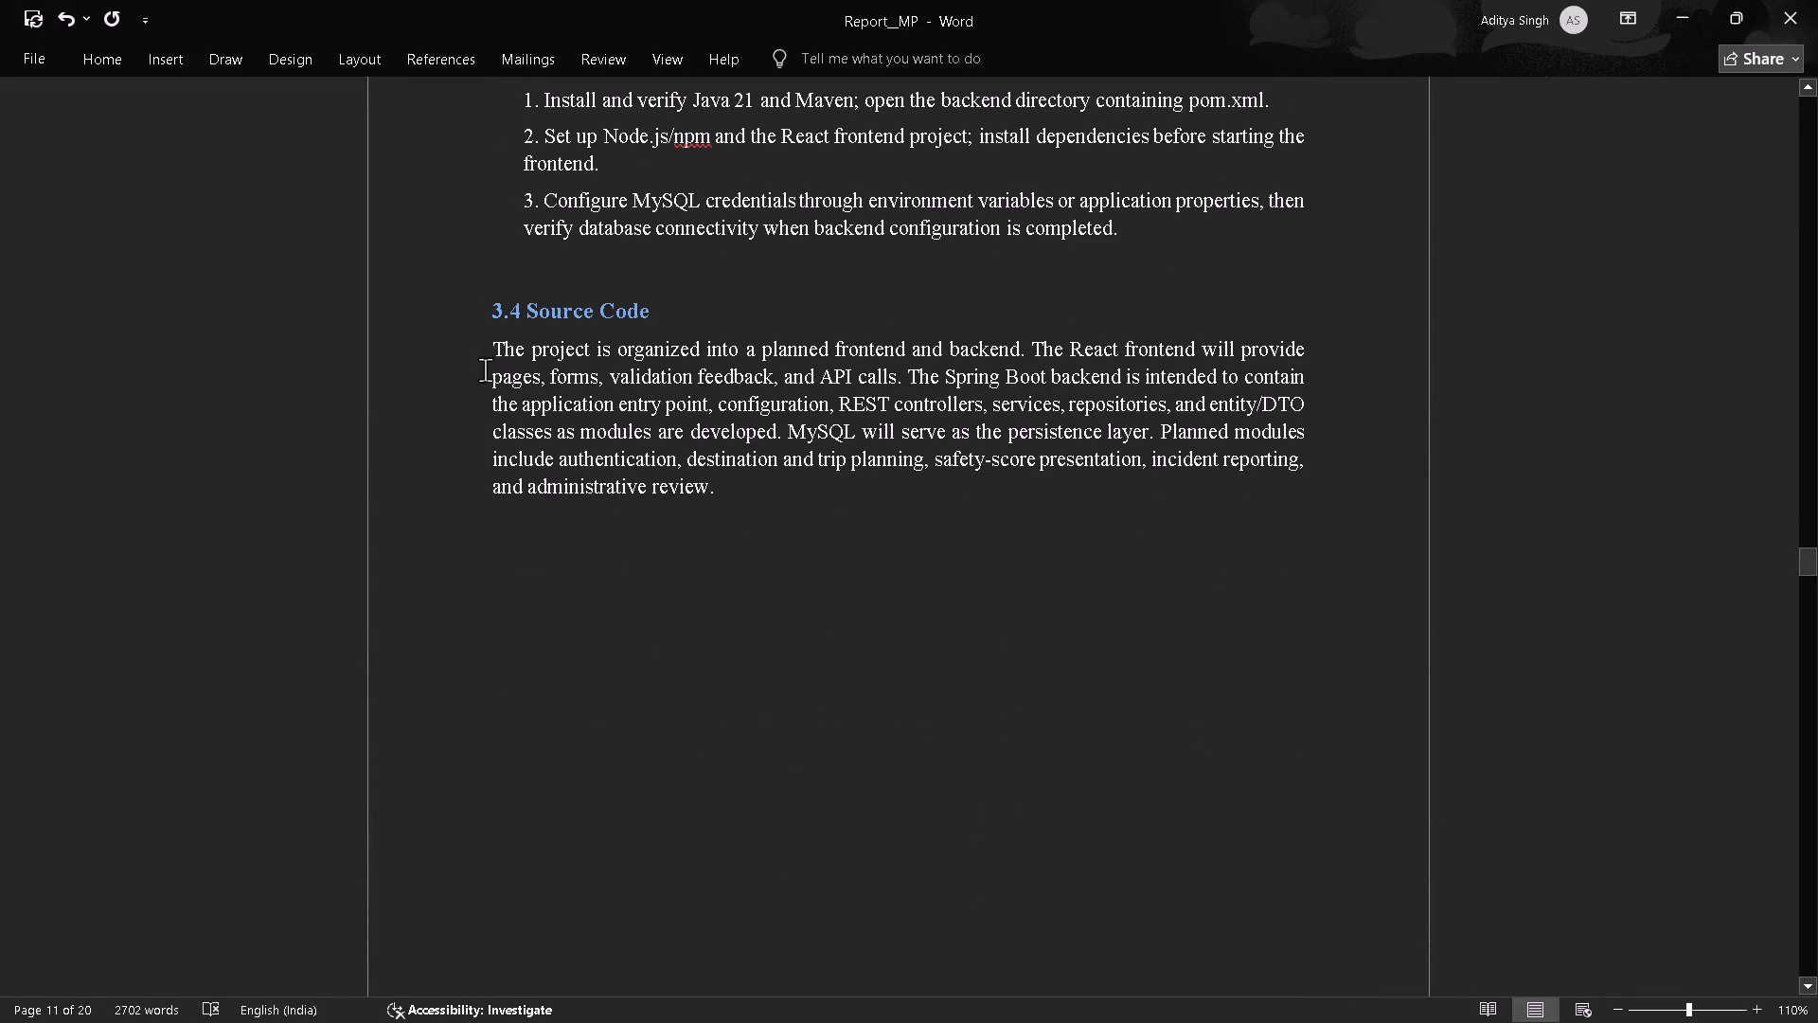
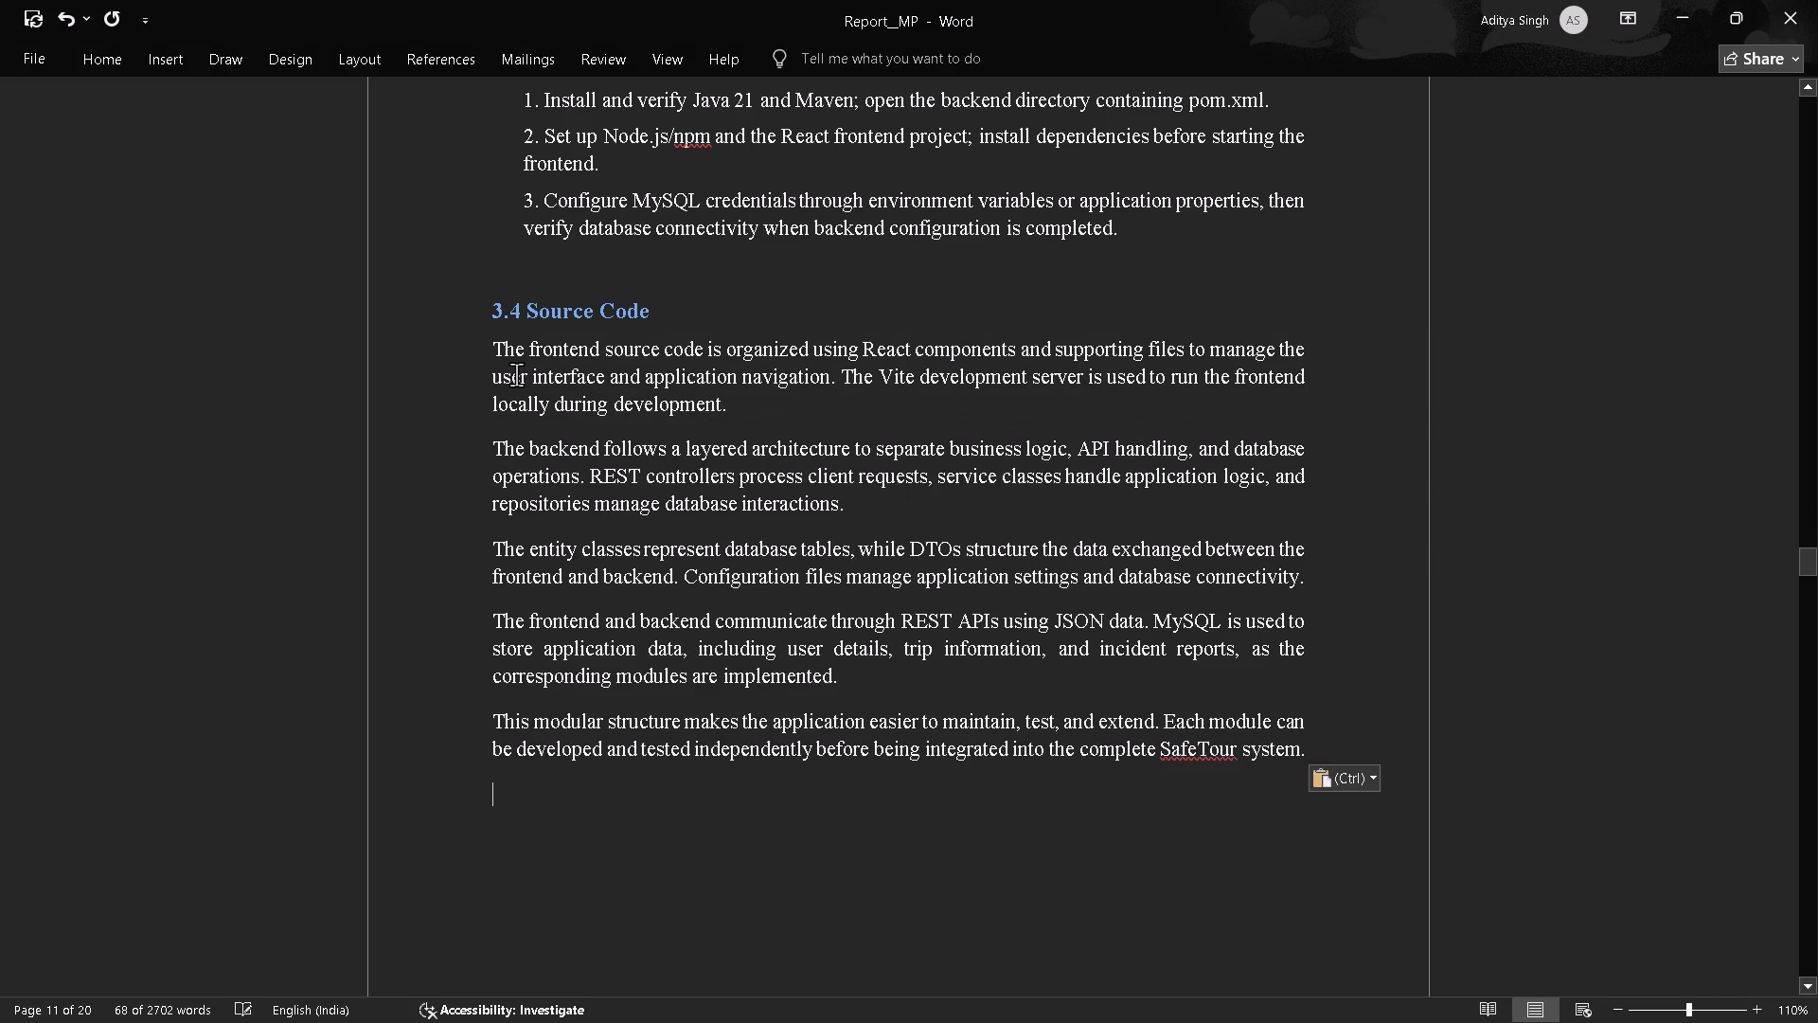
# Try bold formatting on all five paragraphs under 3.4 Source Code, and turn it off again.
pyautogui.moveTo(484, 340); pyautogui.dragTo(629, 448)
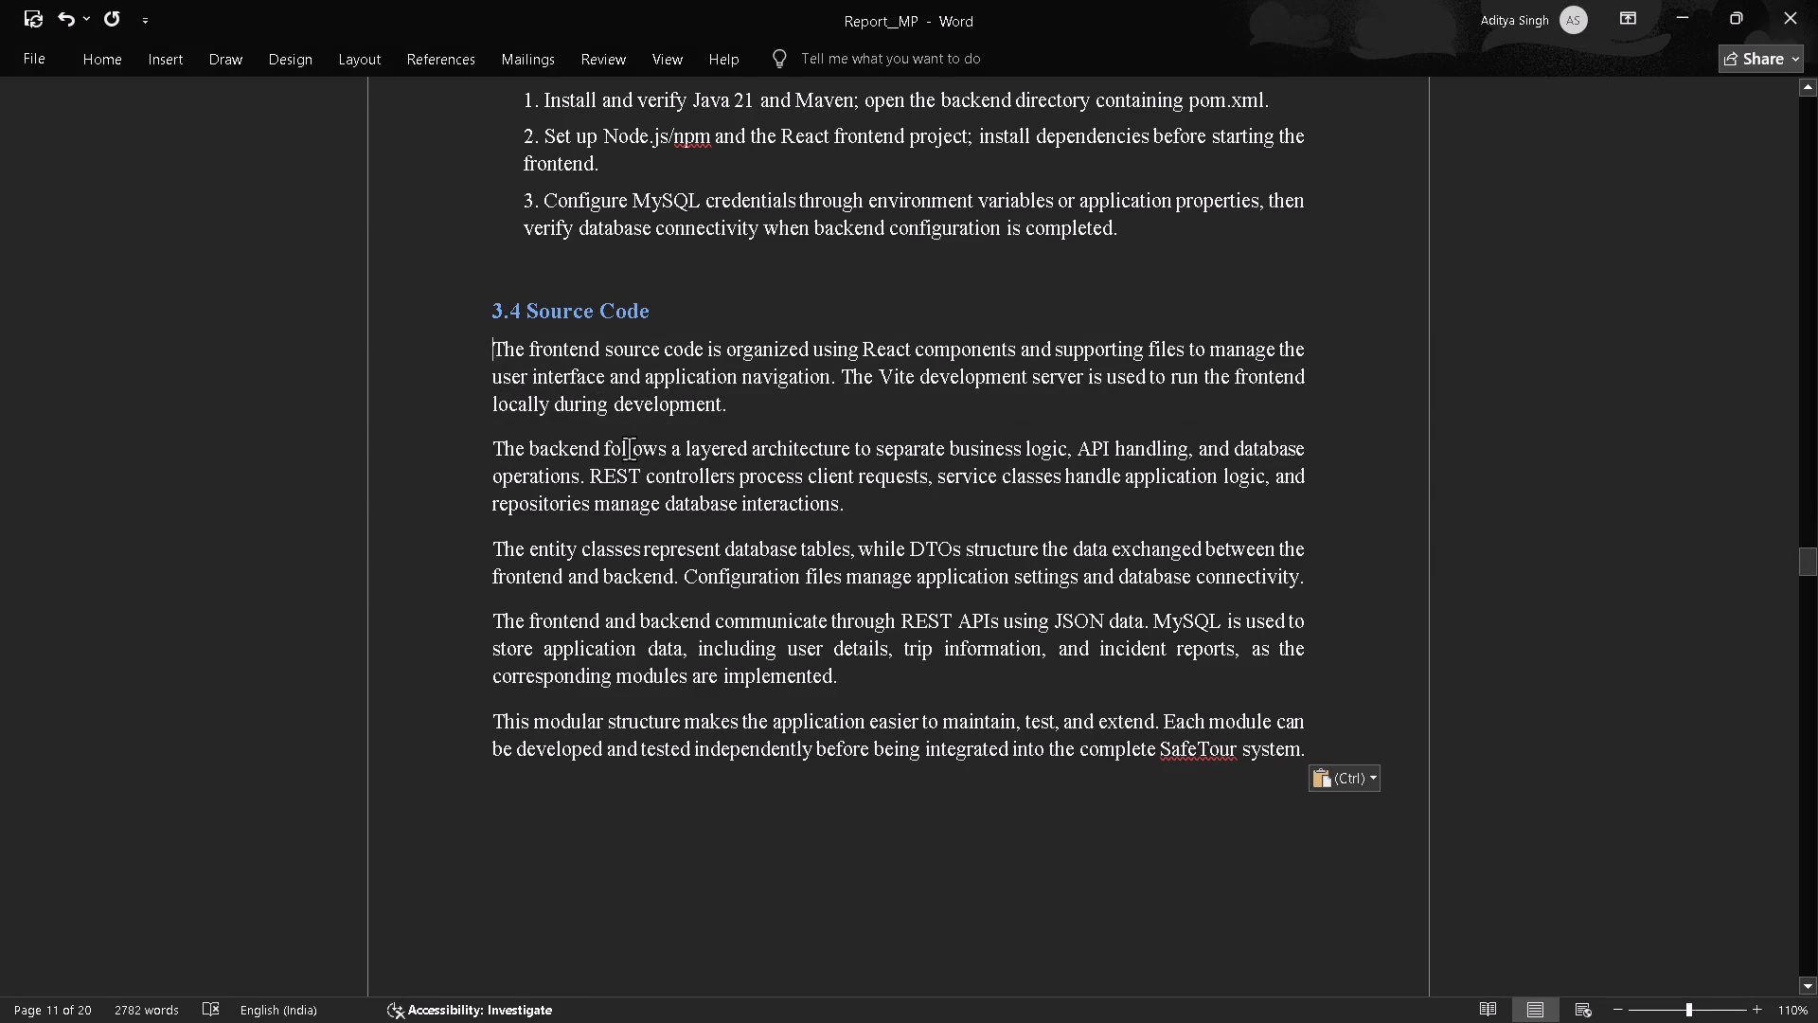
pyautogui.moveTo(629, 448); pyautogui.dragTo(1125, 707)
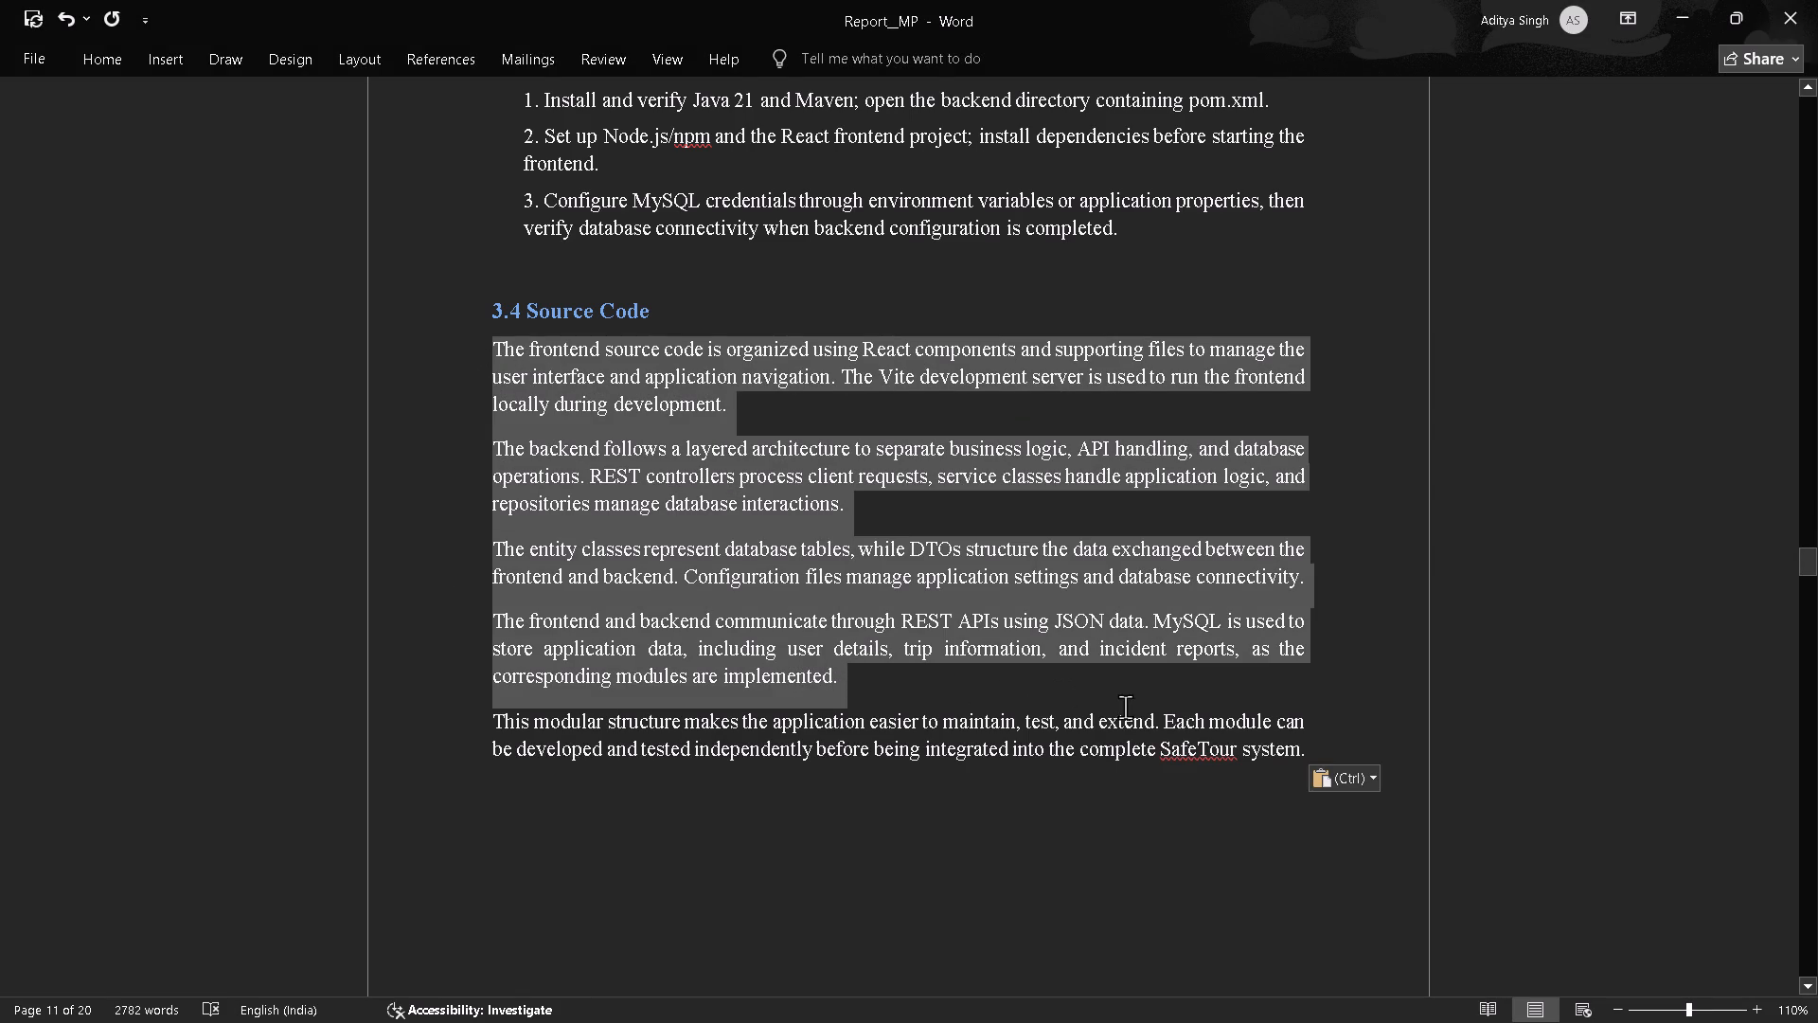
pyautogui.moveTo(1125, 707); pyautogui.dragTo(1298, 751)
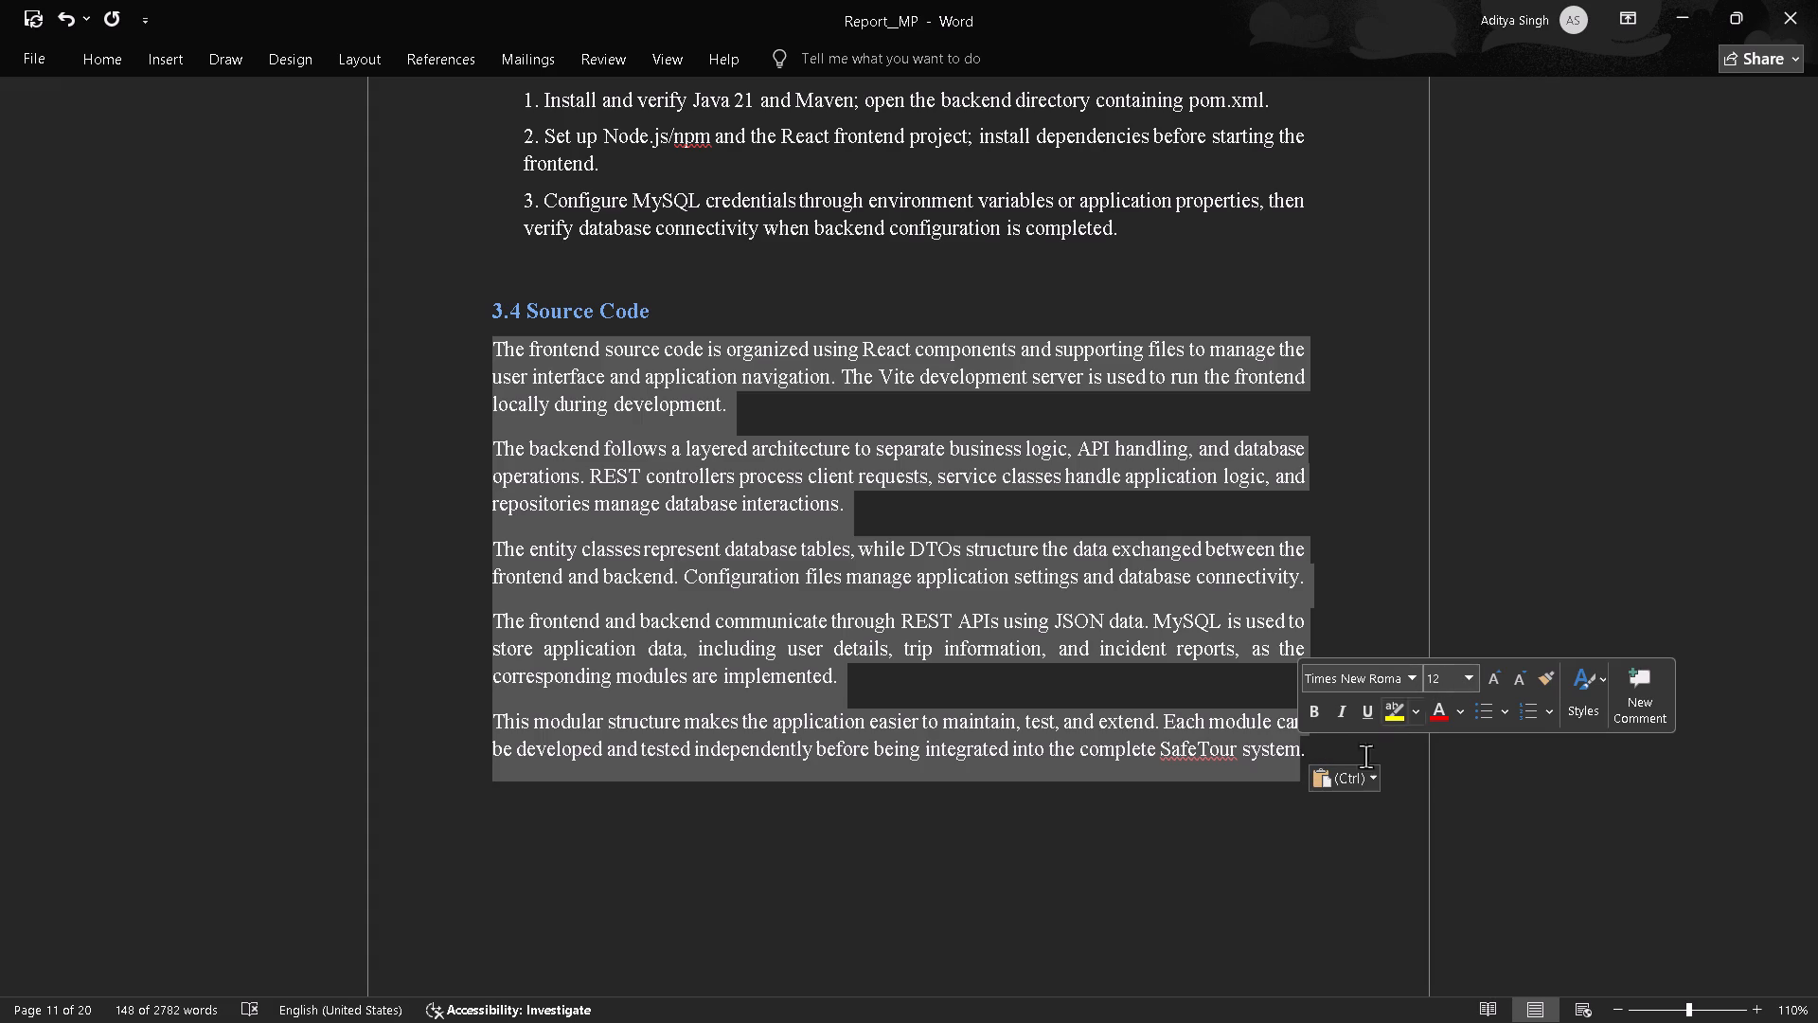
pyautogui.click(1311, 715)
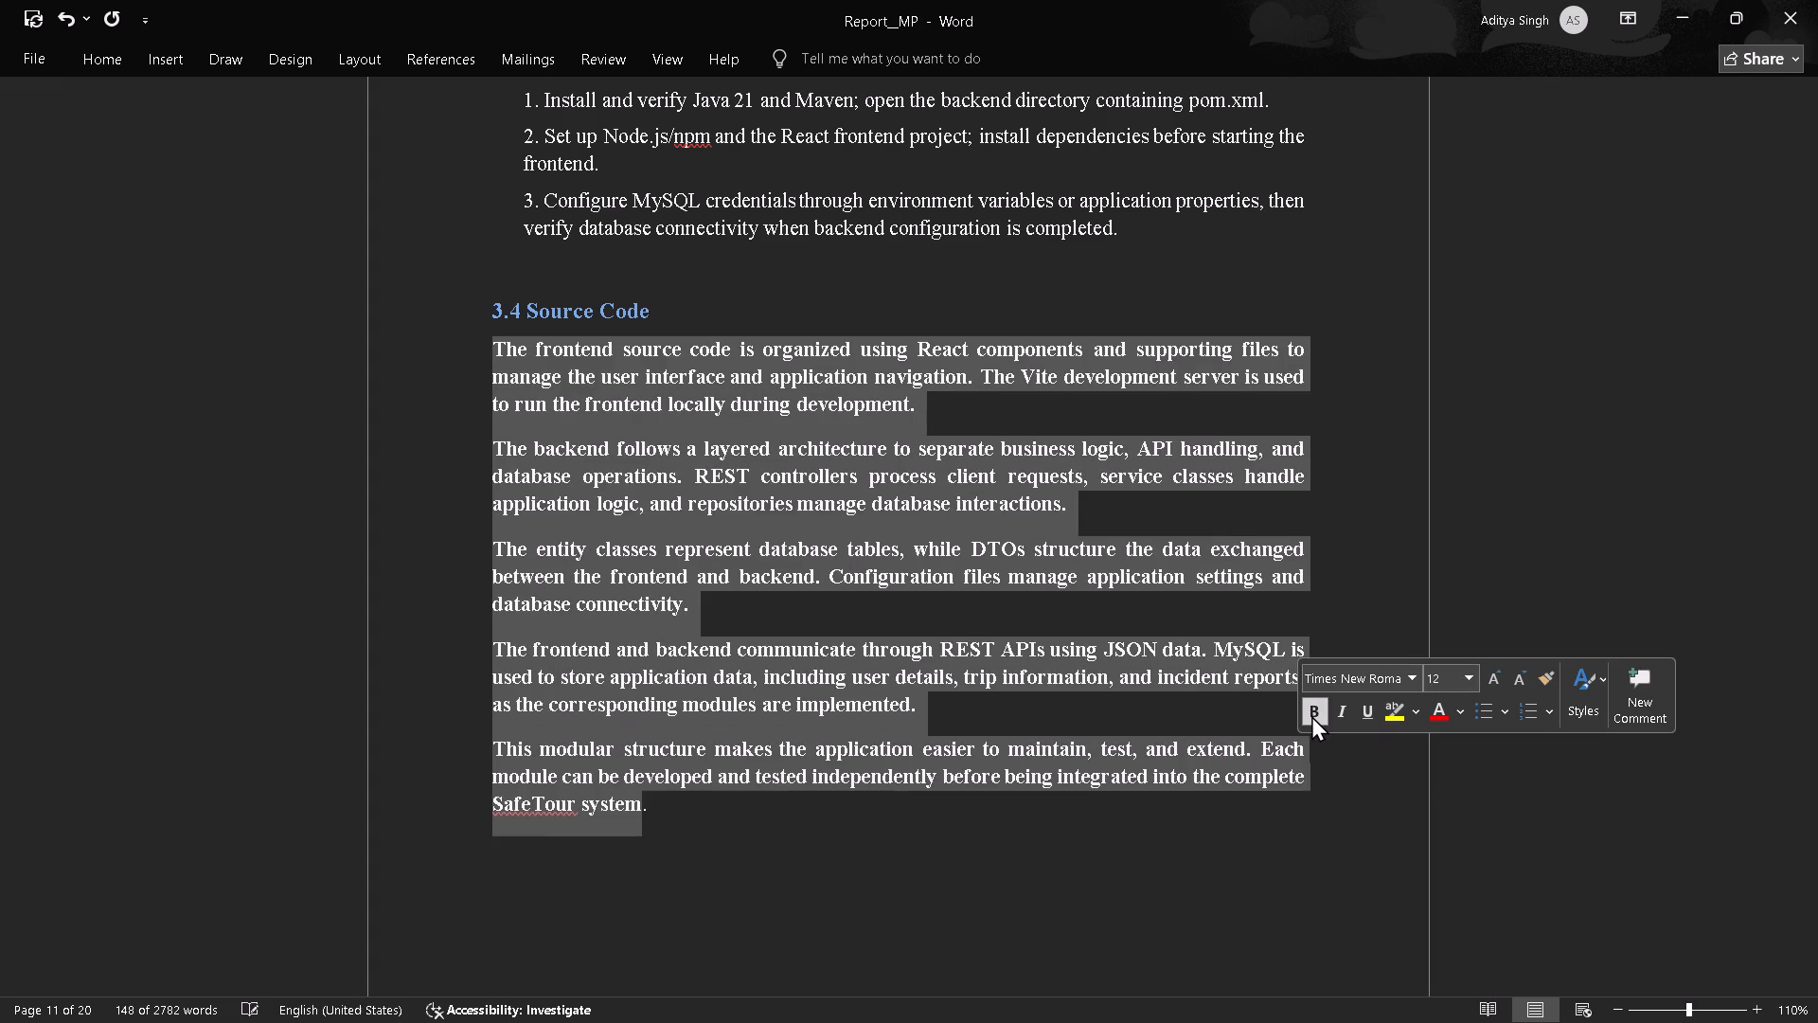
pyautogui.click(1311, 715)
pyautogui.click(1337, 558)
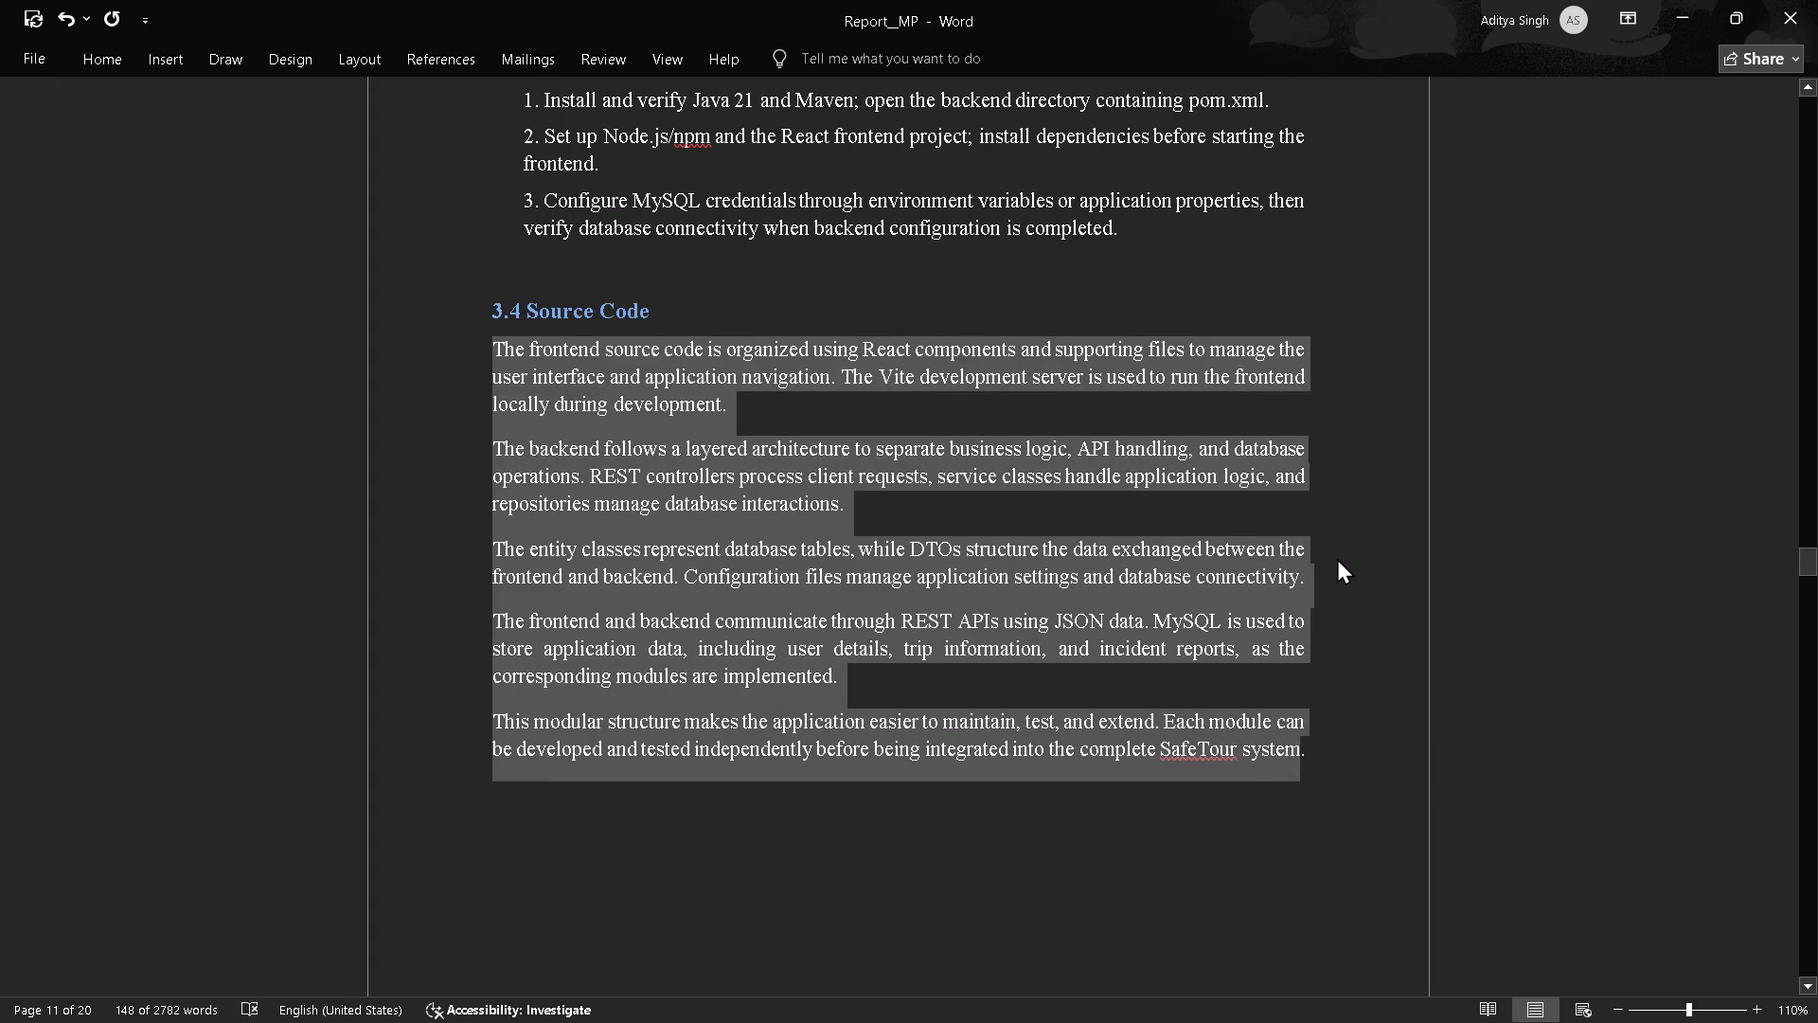
# Review the report from the screenshot below 3.4 Source Code back through the earlier chapters, contents table and certificate to the cover page.
pyautogui.scroll(-1, 1337, 558)
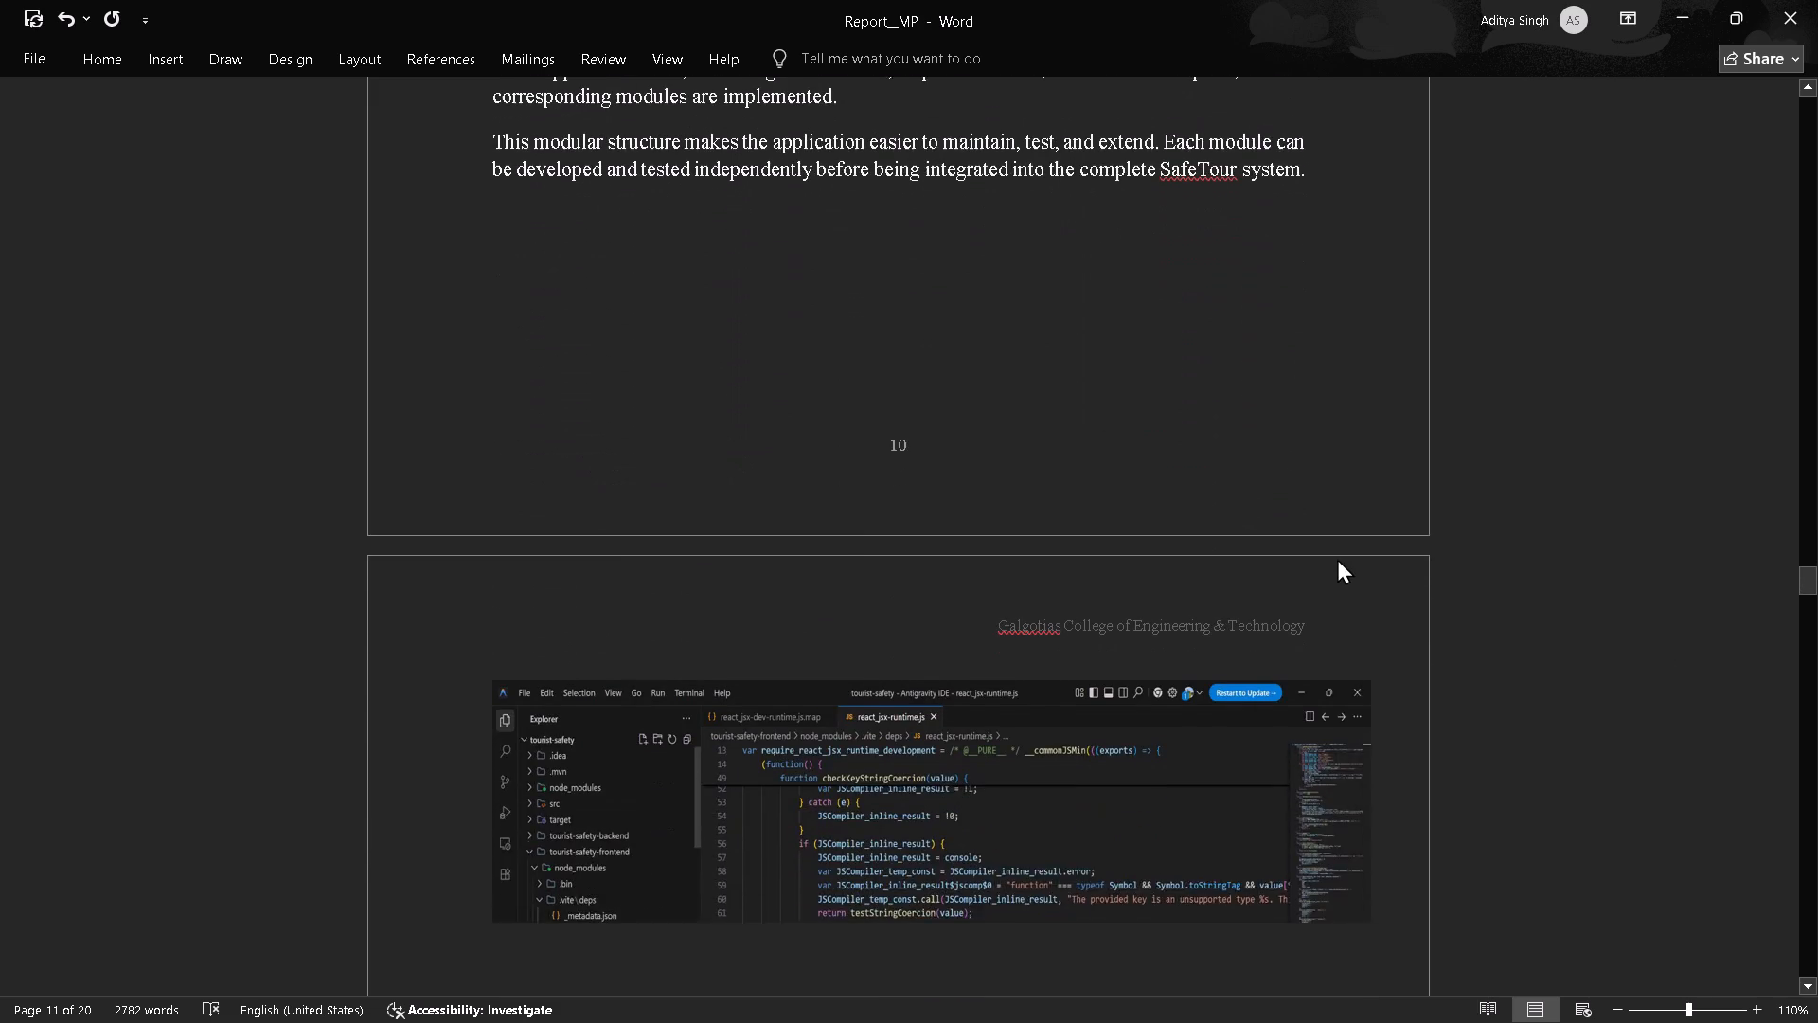
pyautogui.scroll(-1, 1337, 558)
pyautogui.hscroll(1, 1337, 558)
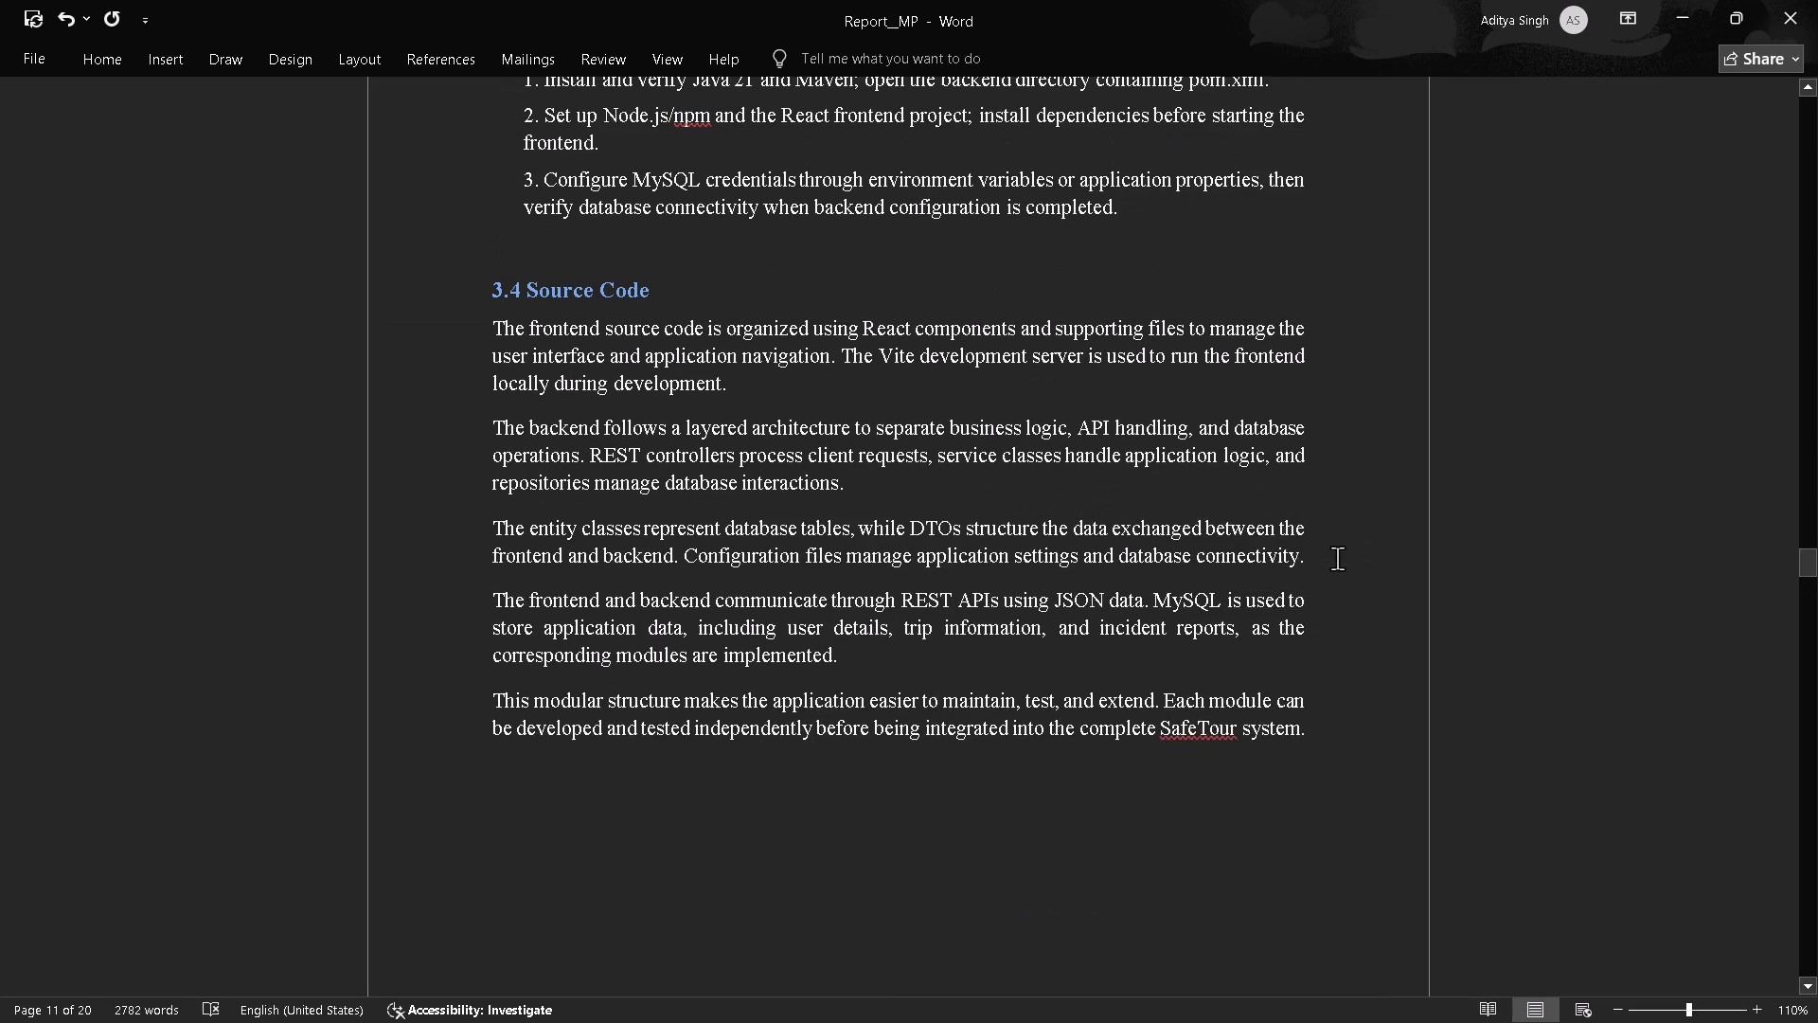
pyautogui.hscroll(1, 1337, 558)
pyautogui.scroll(1, 1337, 558)
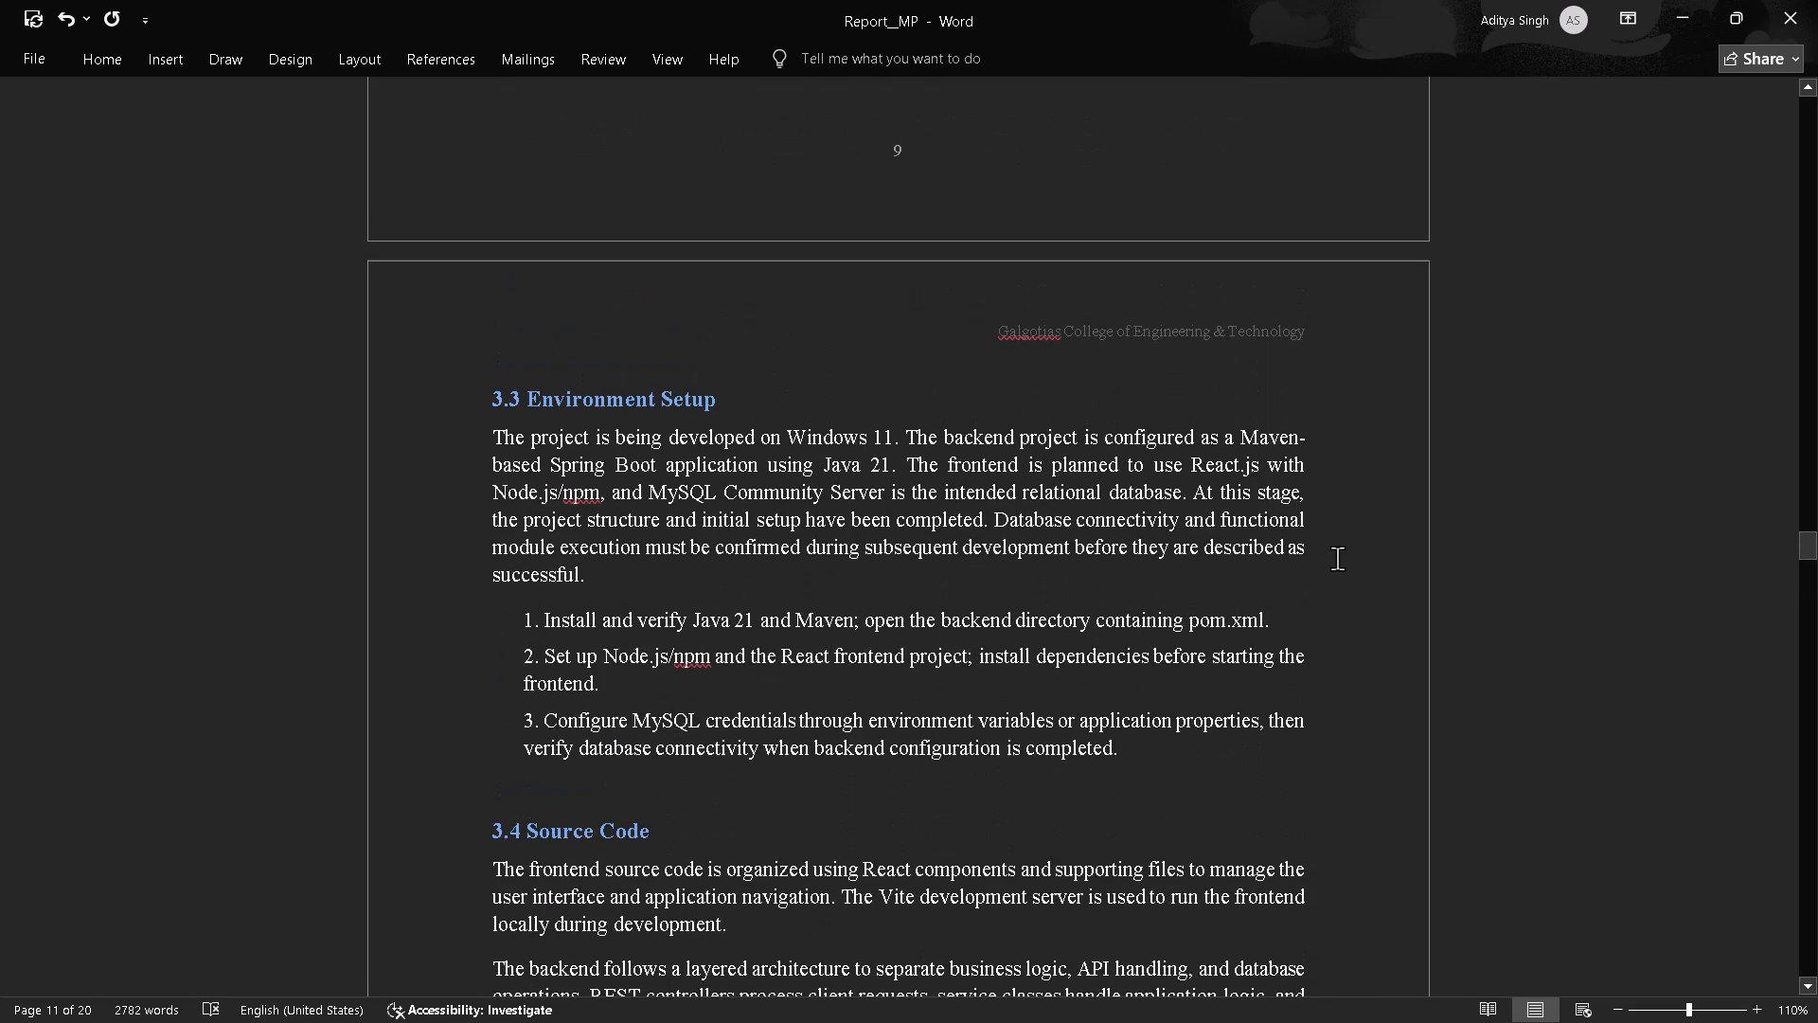
pyautogui.scroll(3, 1337, 558)
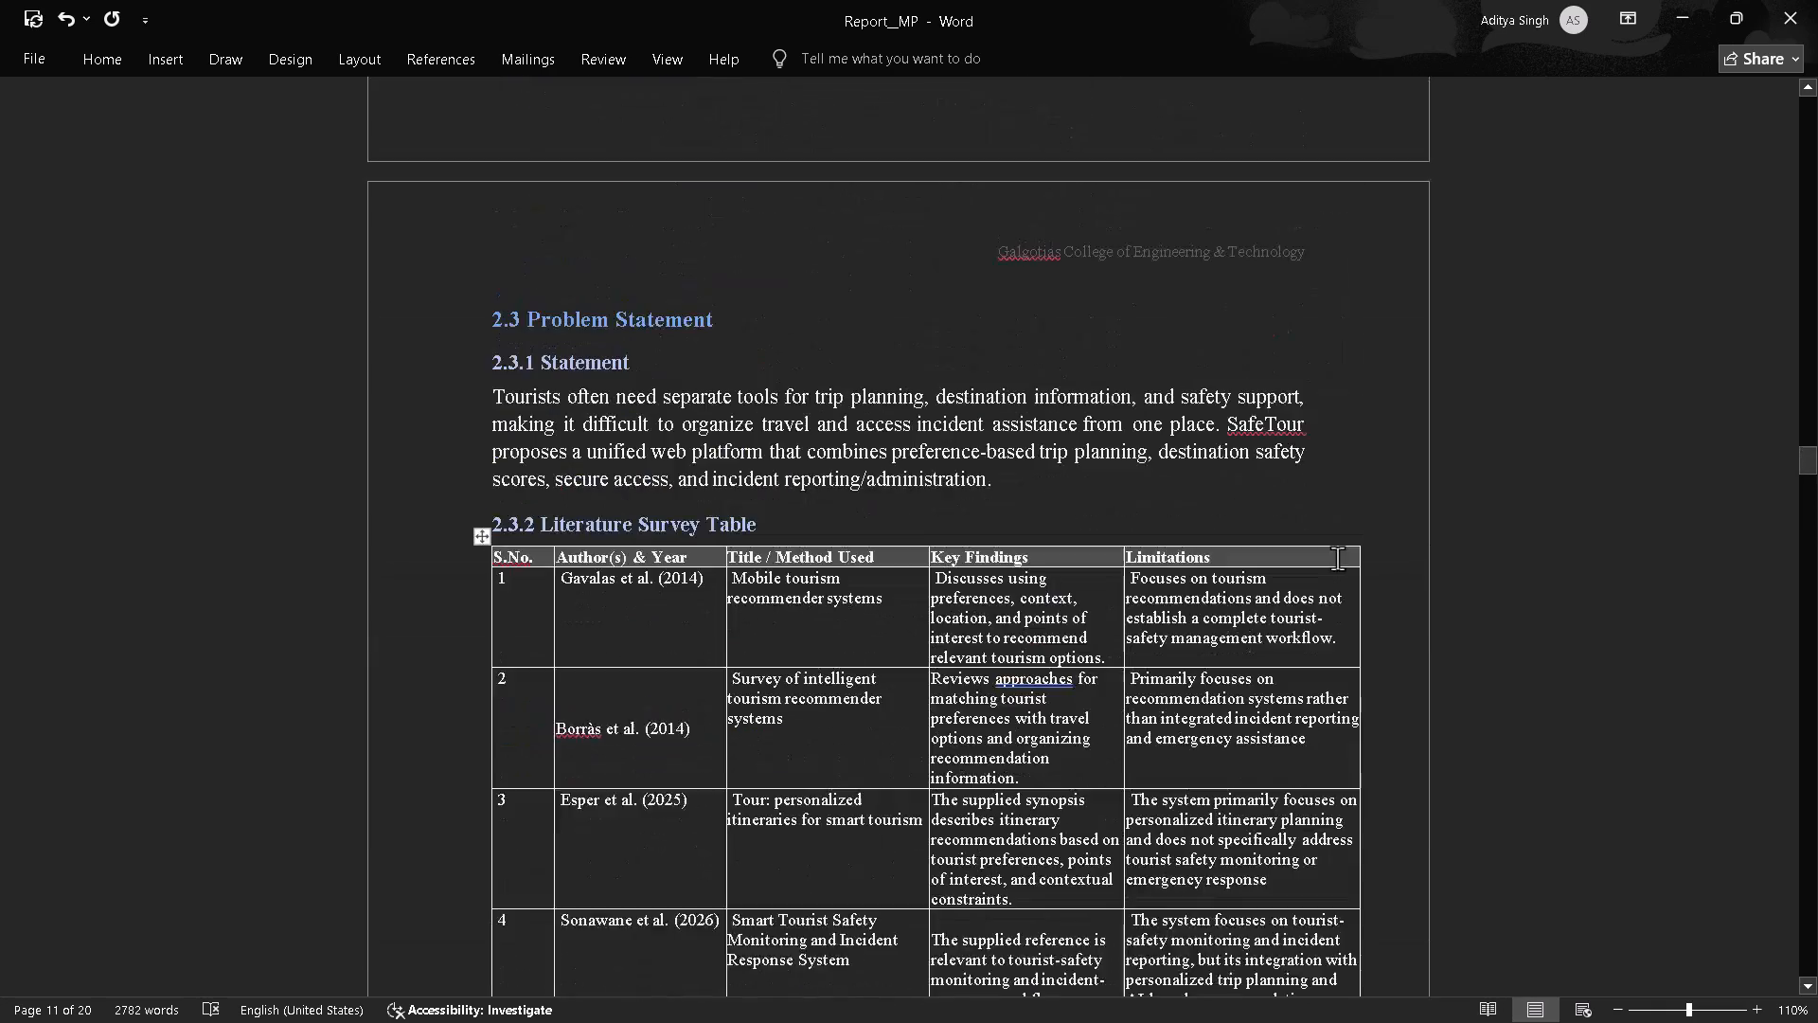
pyautogui.scroll(4, 1337, 558)
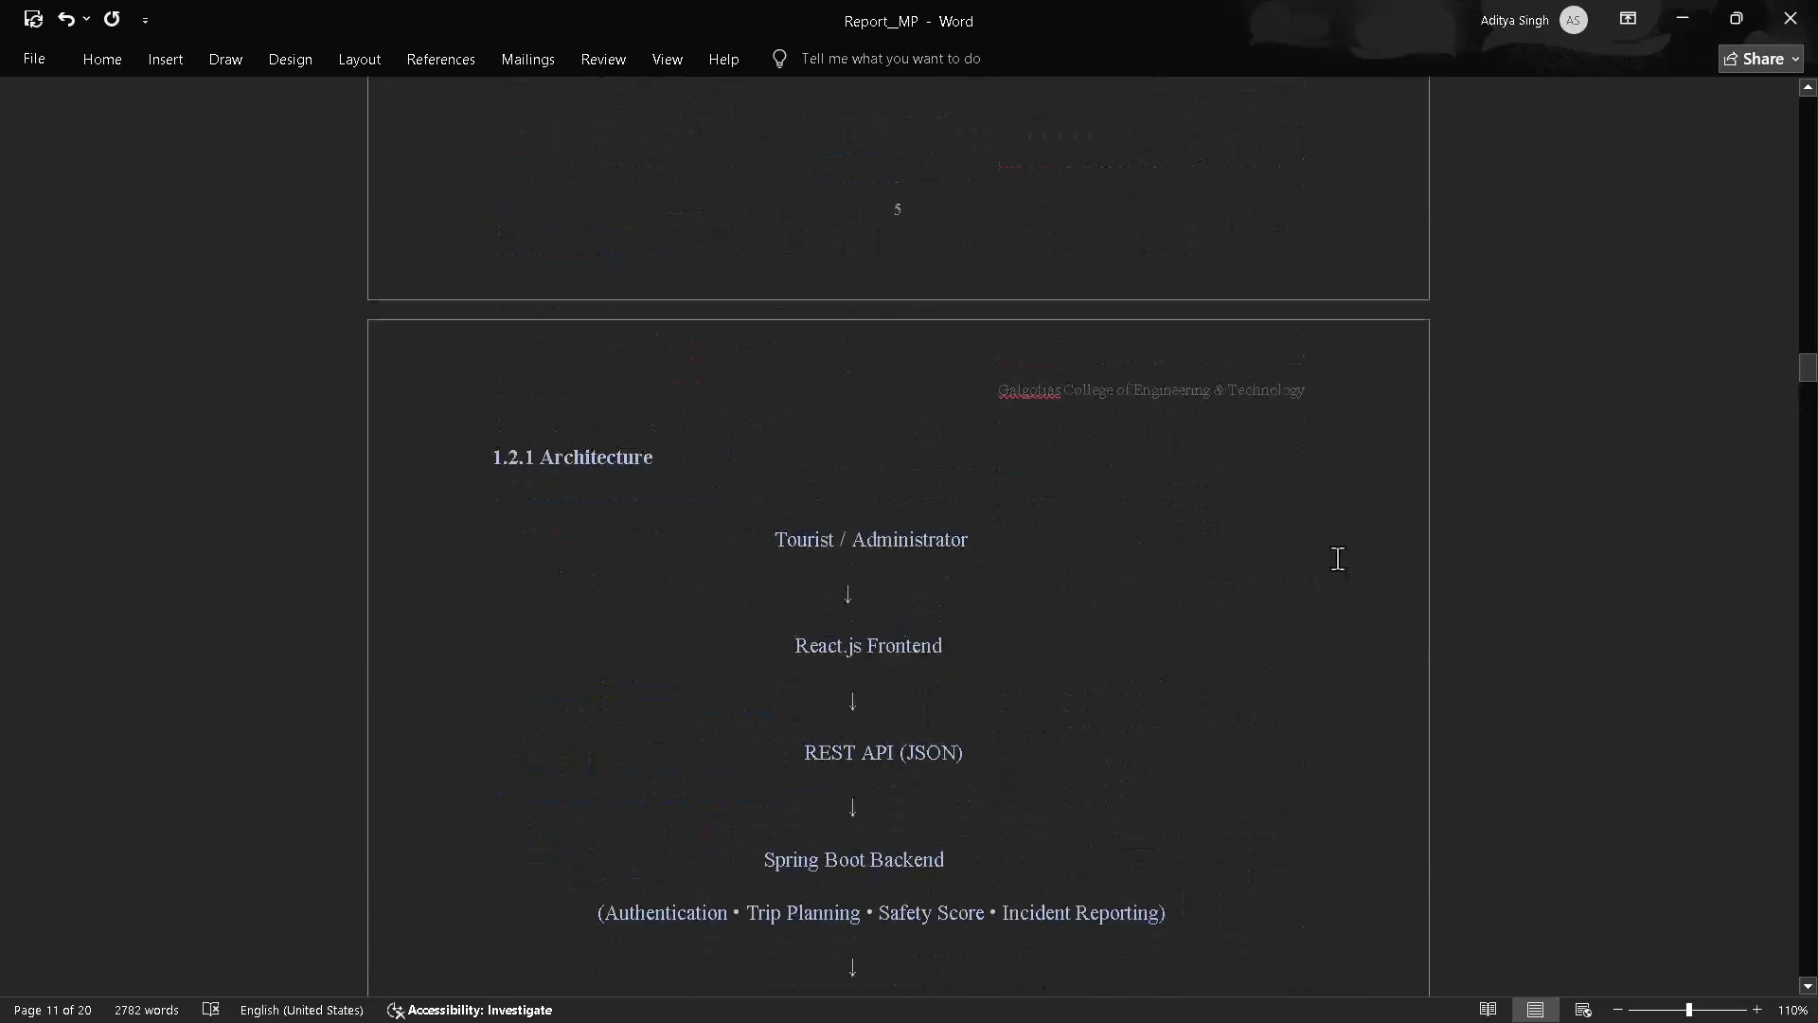
pyautogui.scroll(3, 1337, 558)
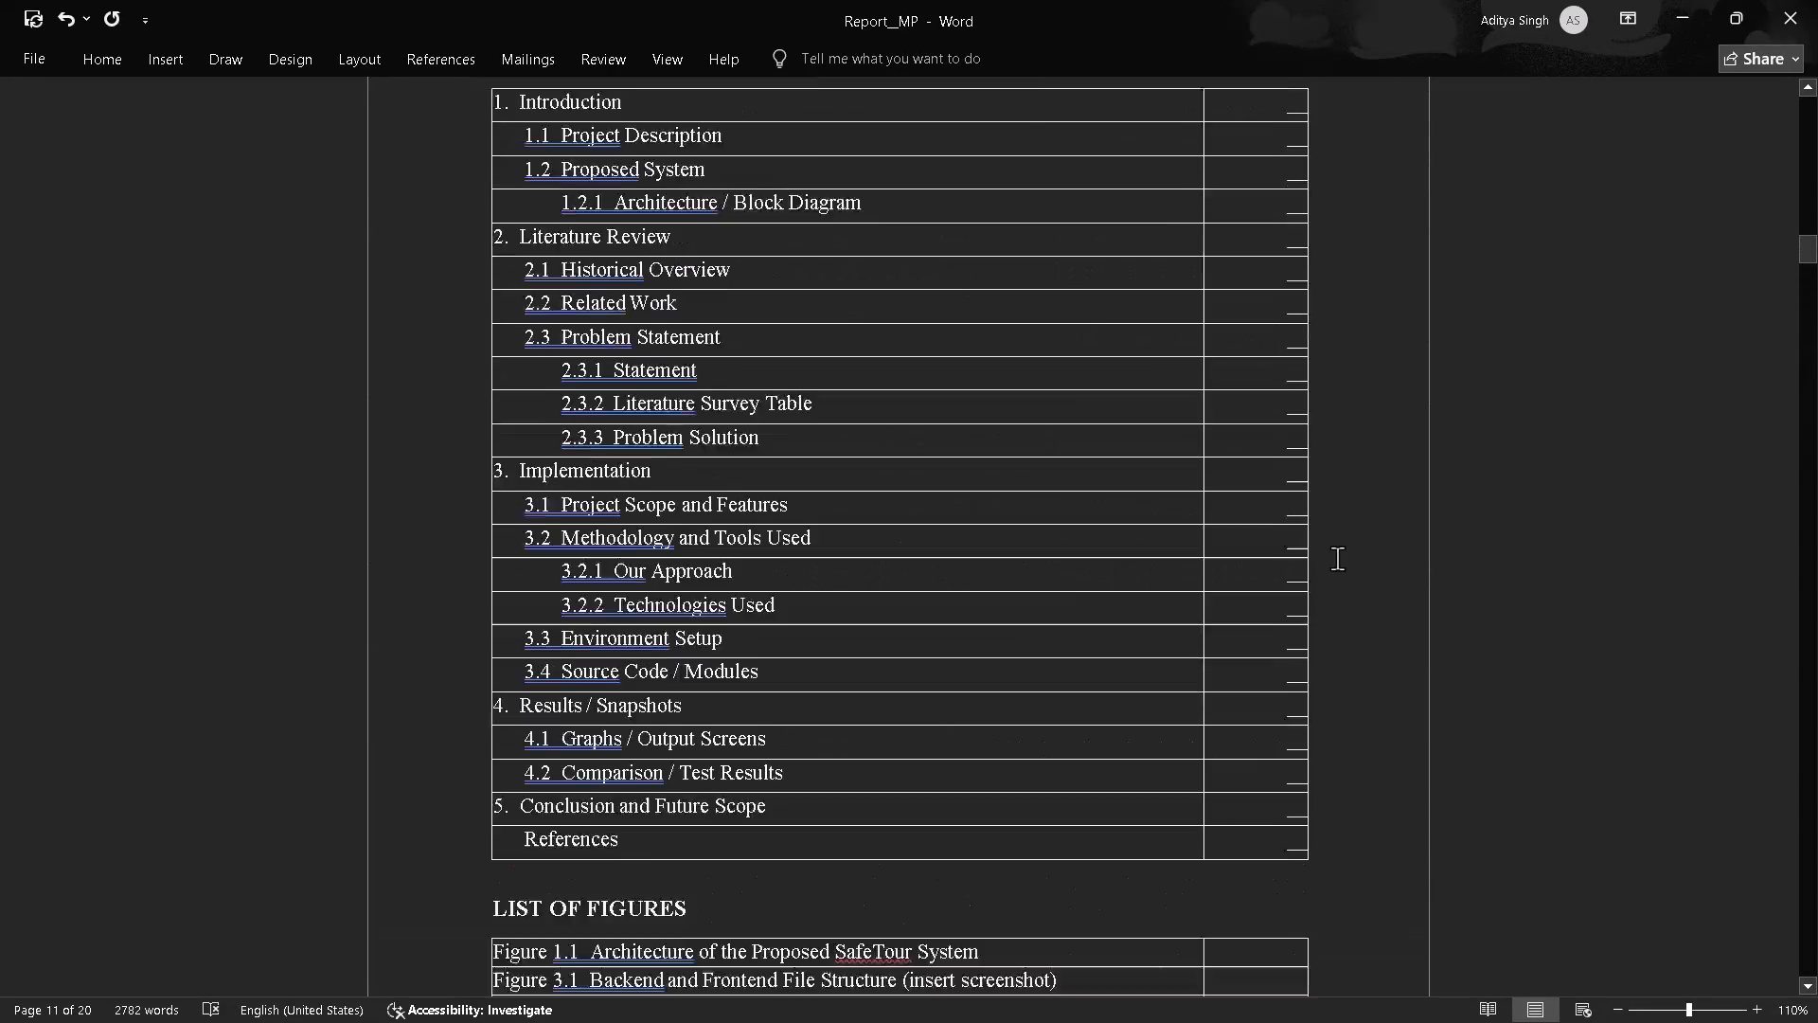
pyautogui.scroll(4, 1337, 558)
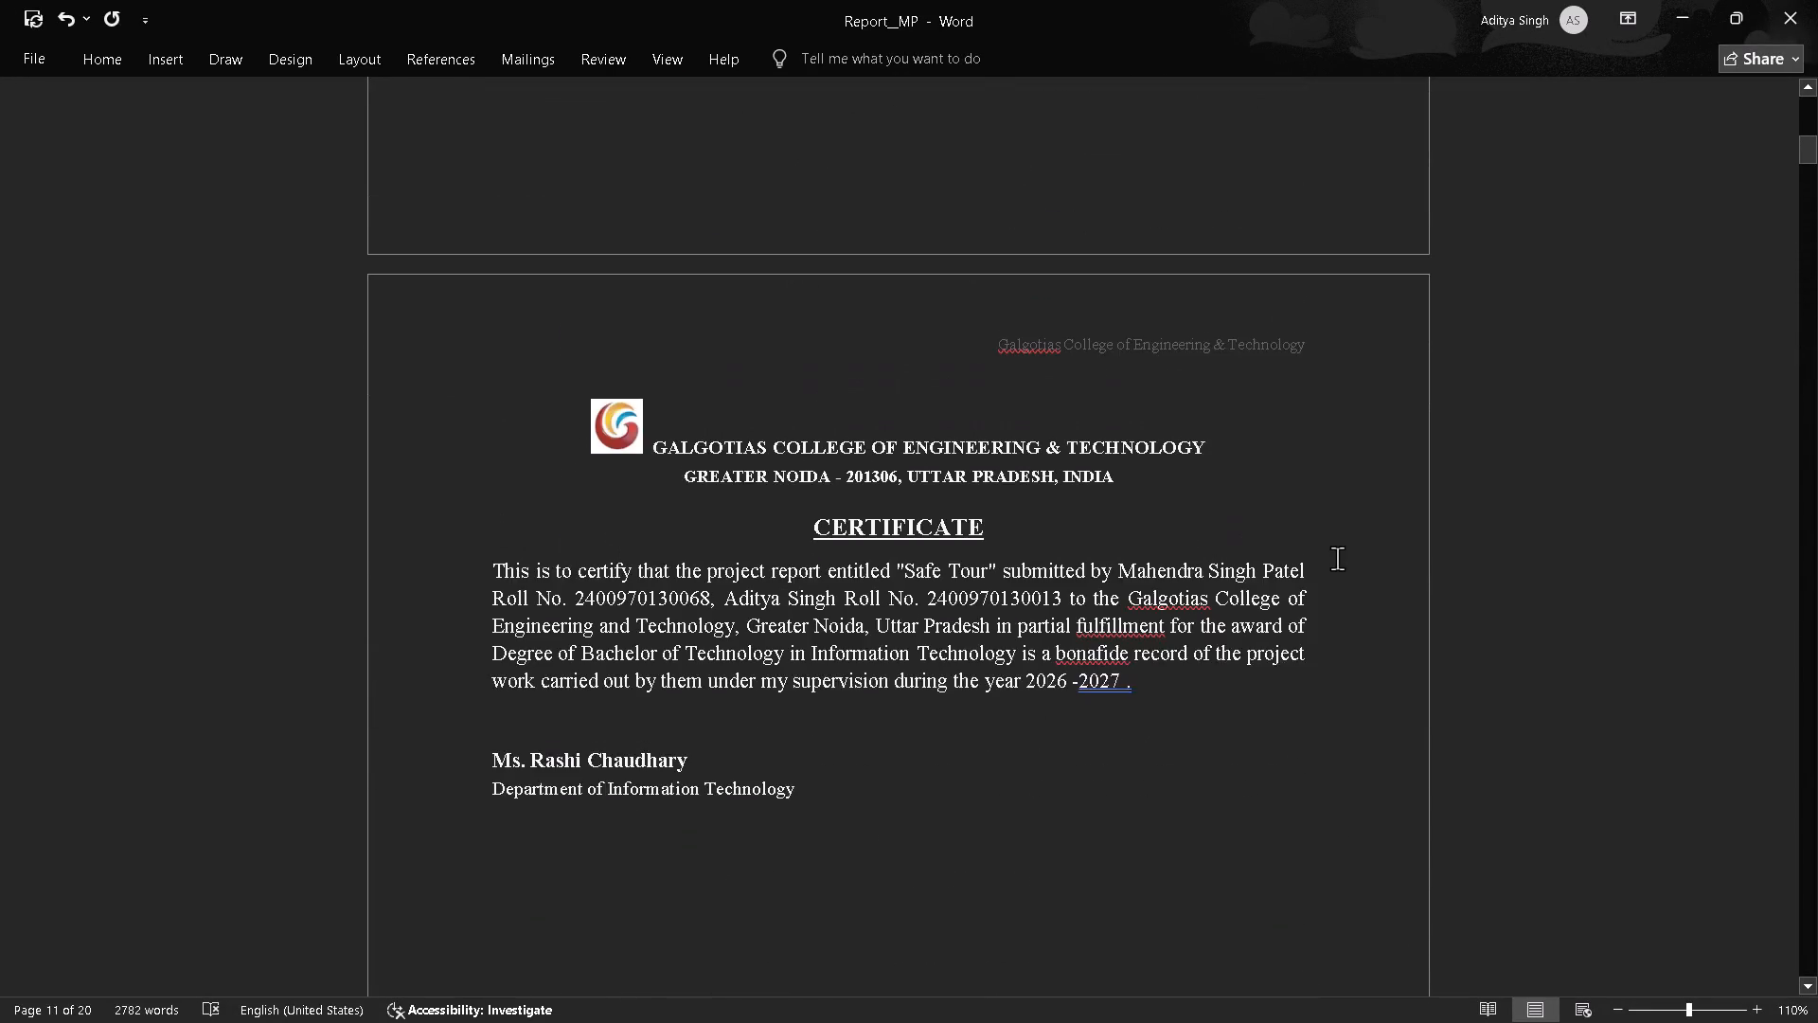
pyautogui.scroll(1, 1337, 558)
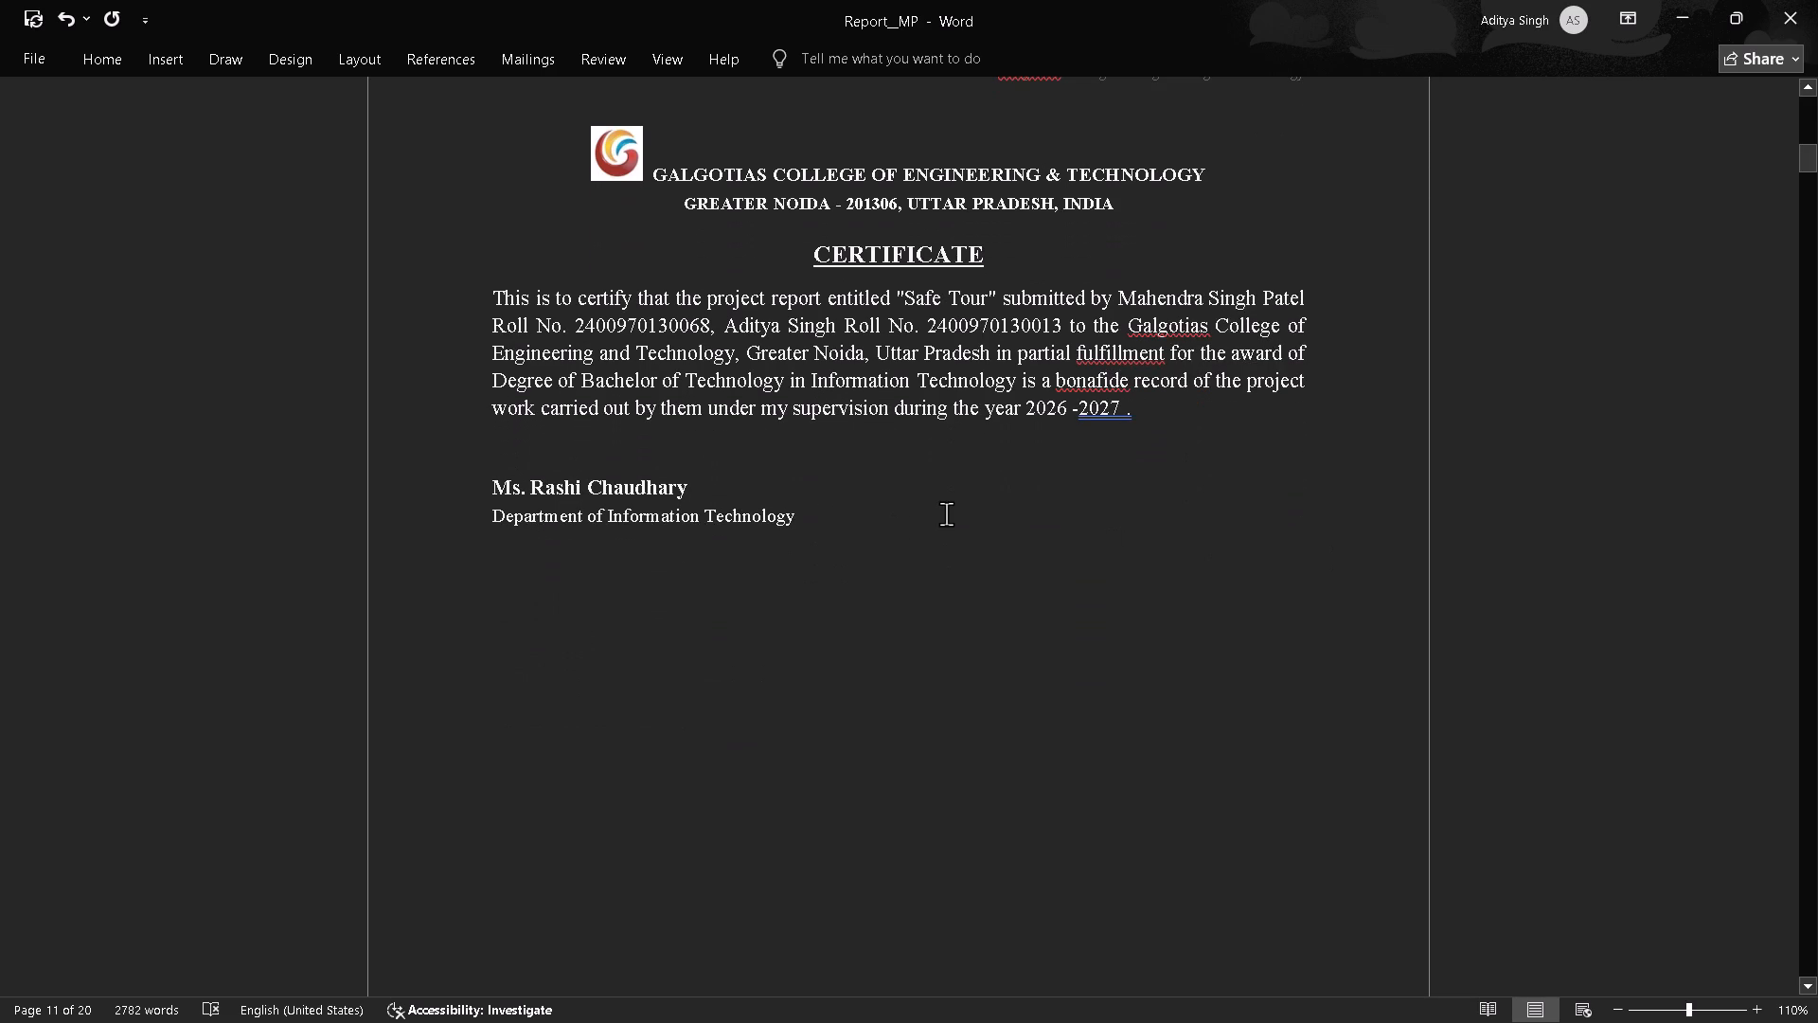
pyautogui.scroll(1, 946, 513)
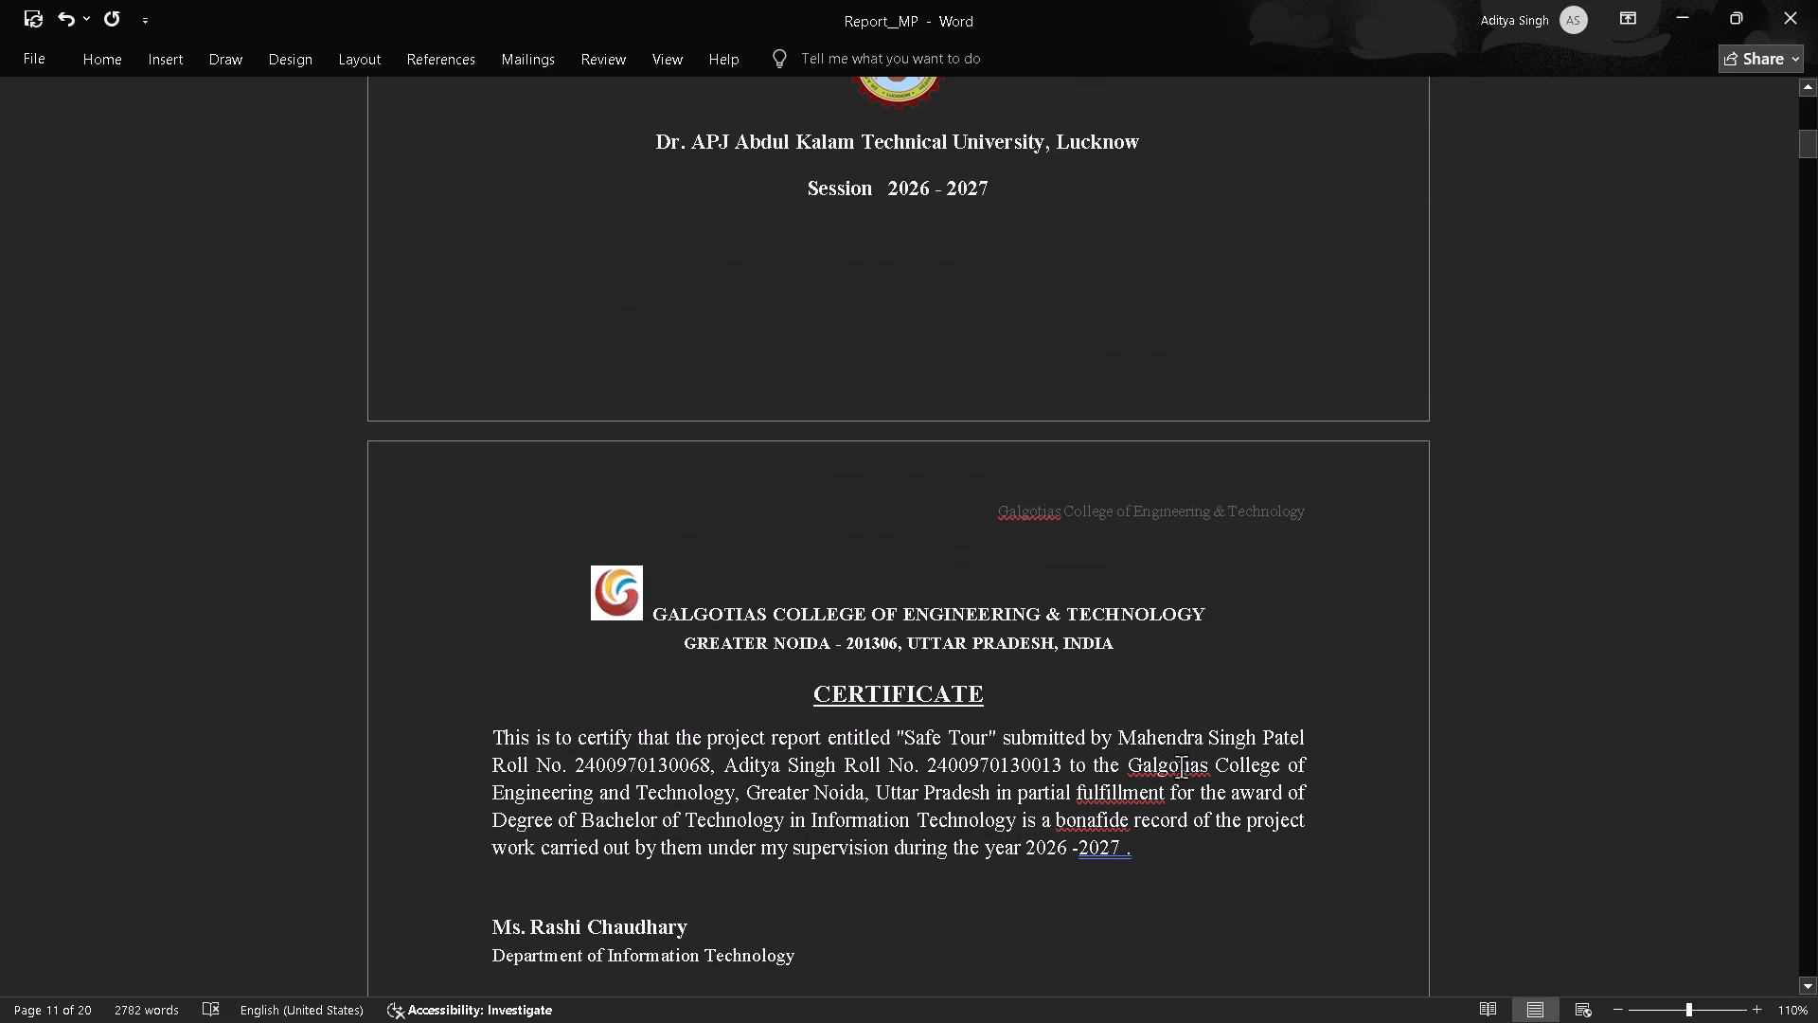
pyautogui.scroll(2, 1163, 773)
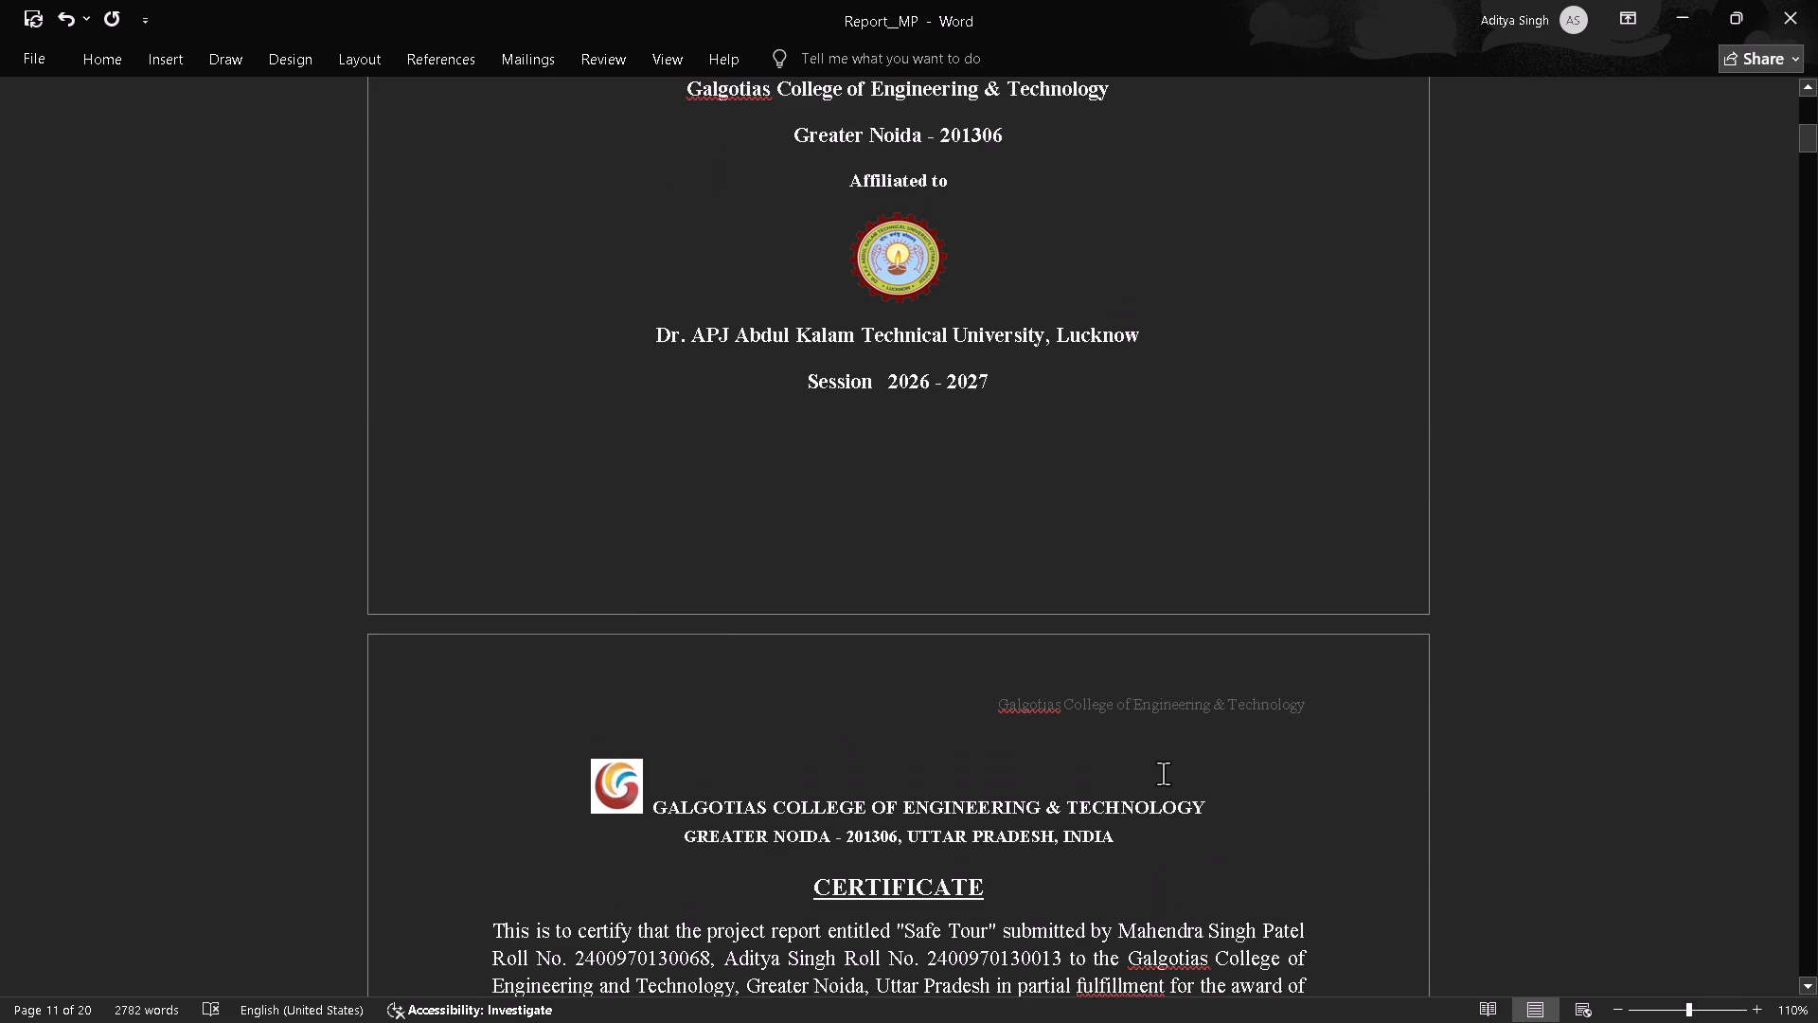
pyautogui.scroll(1, 1163, 773)
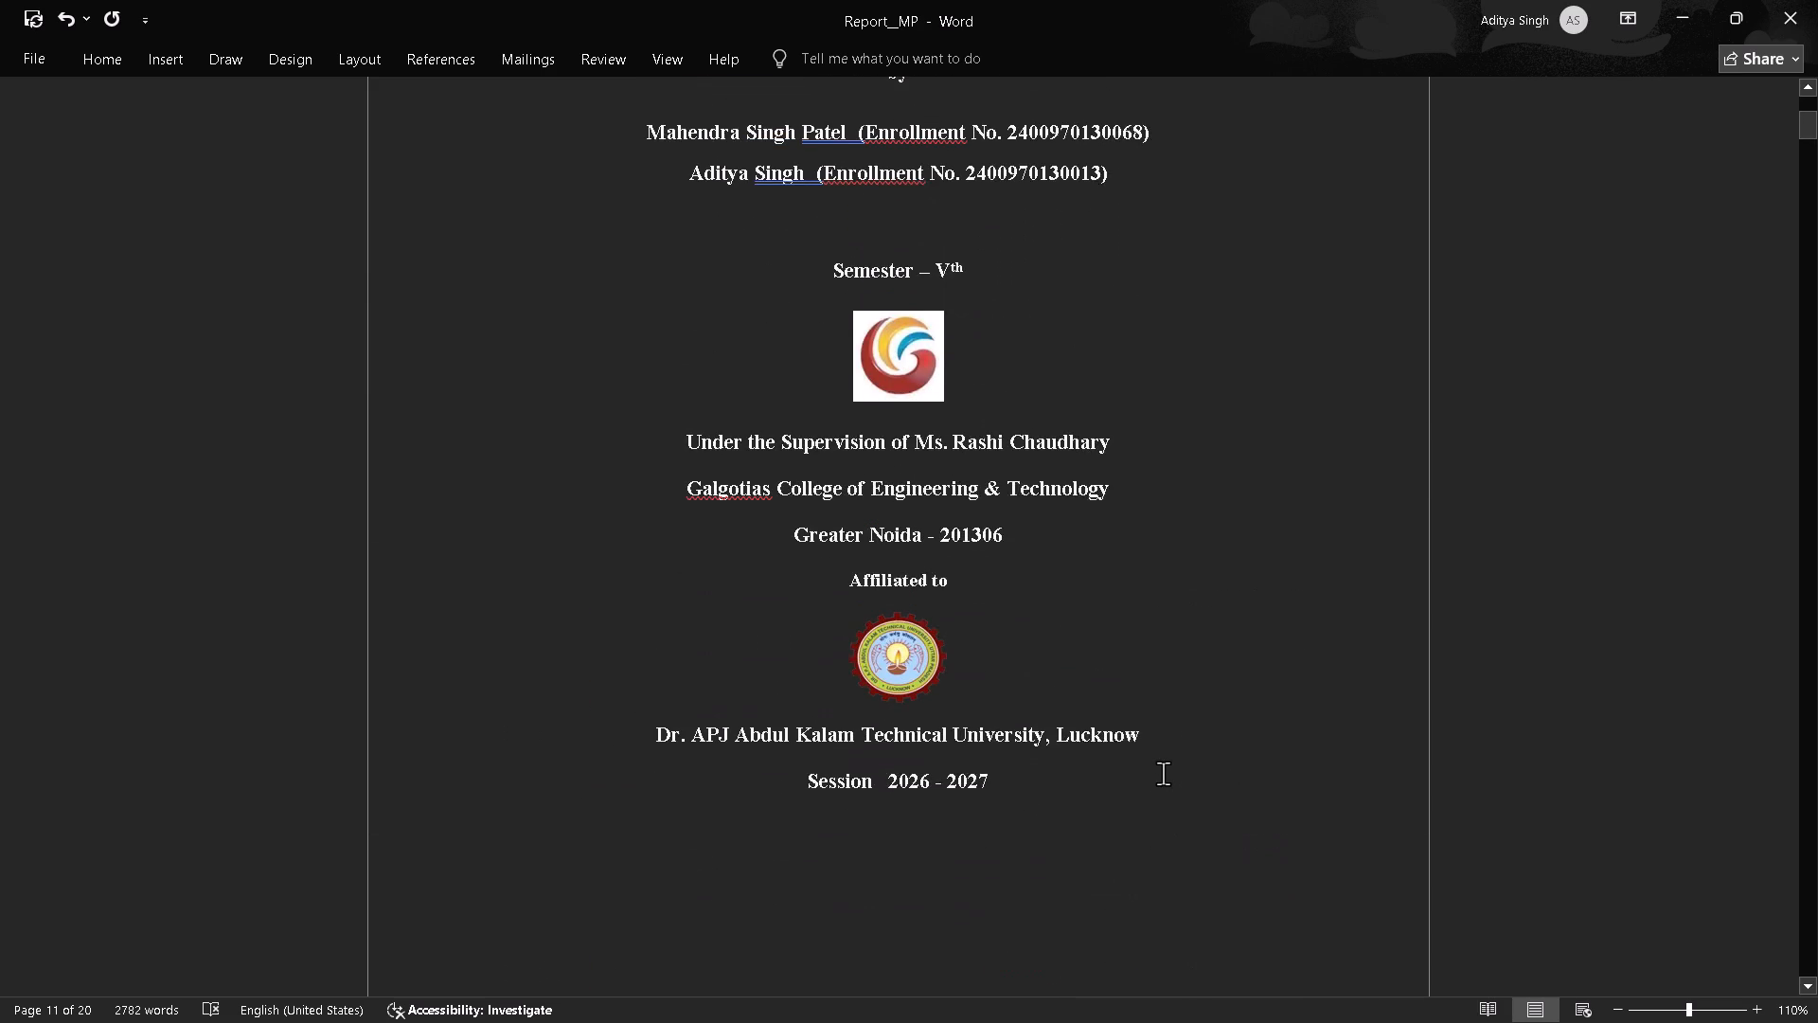
# Check the report's front matter again: declaration names, contents and figure lists, abstract, cover page and certificate.
pyautogui.scroll(-3, 1163, 773)
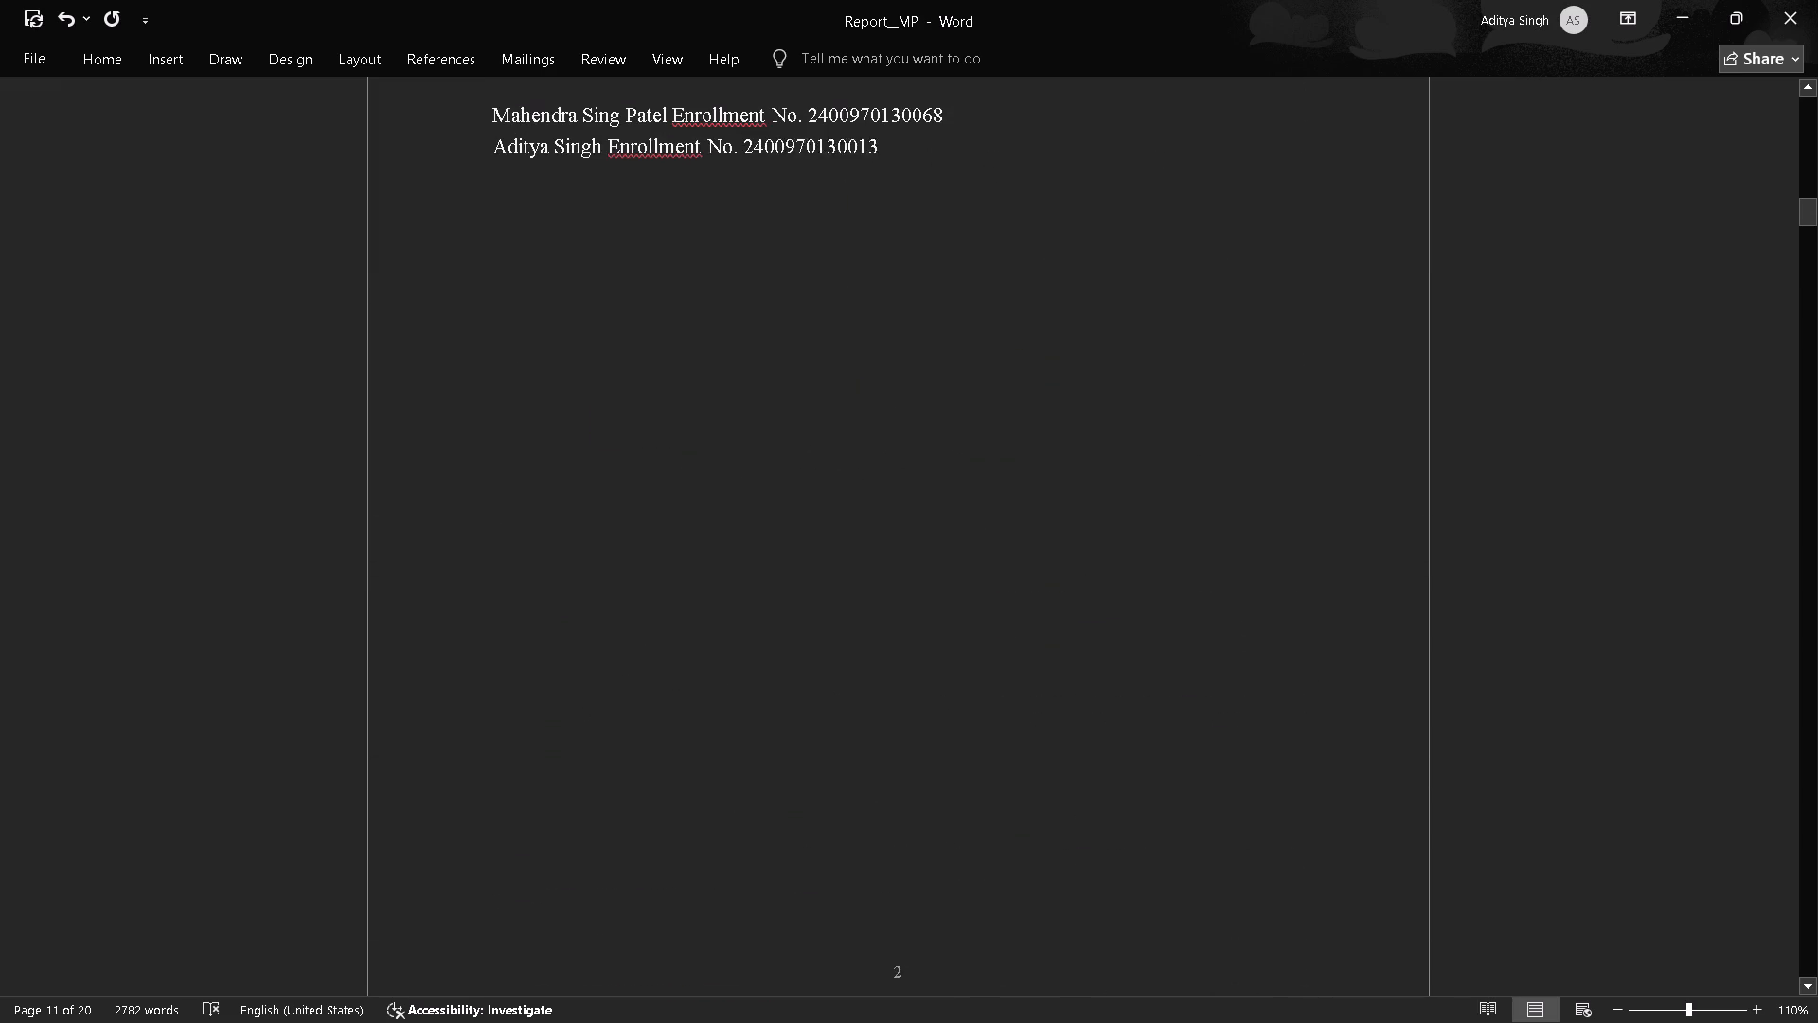
pyautogui.scroll(-2, 1163, 773)
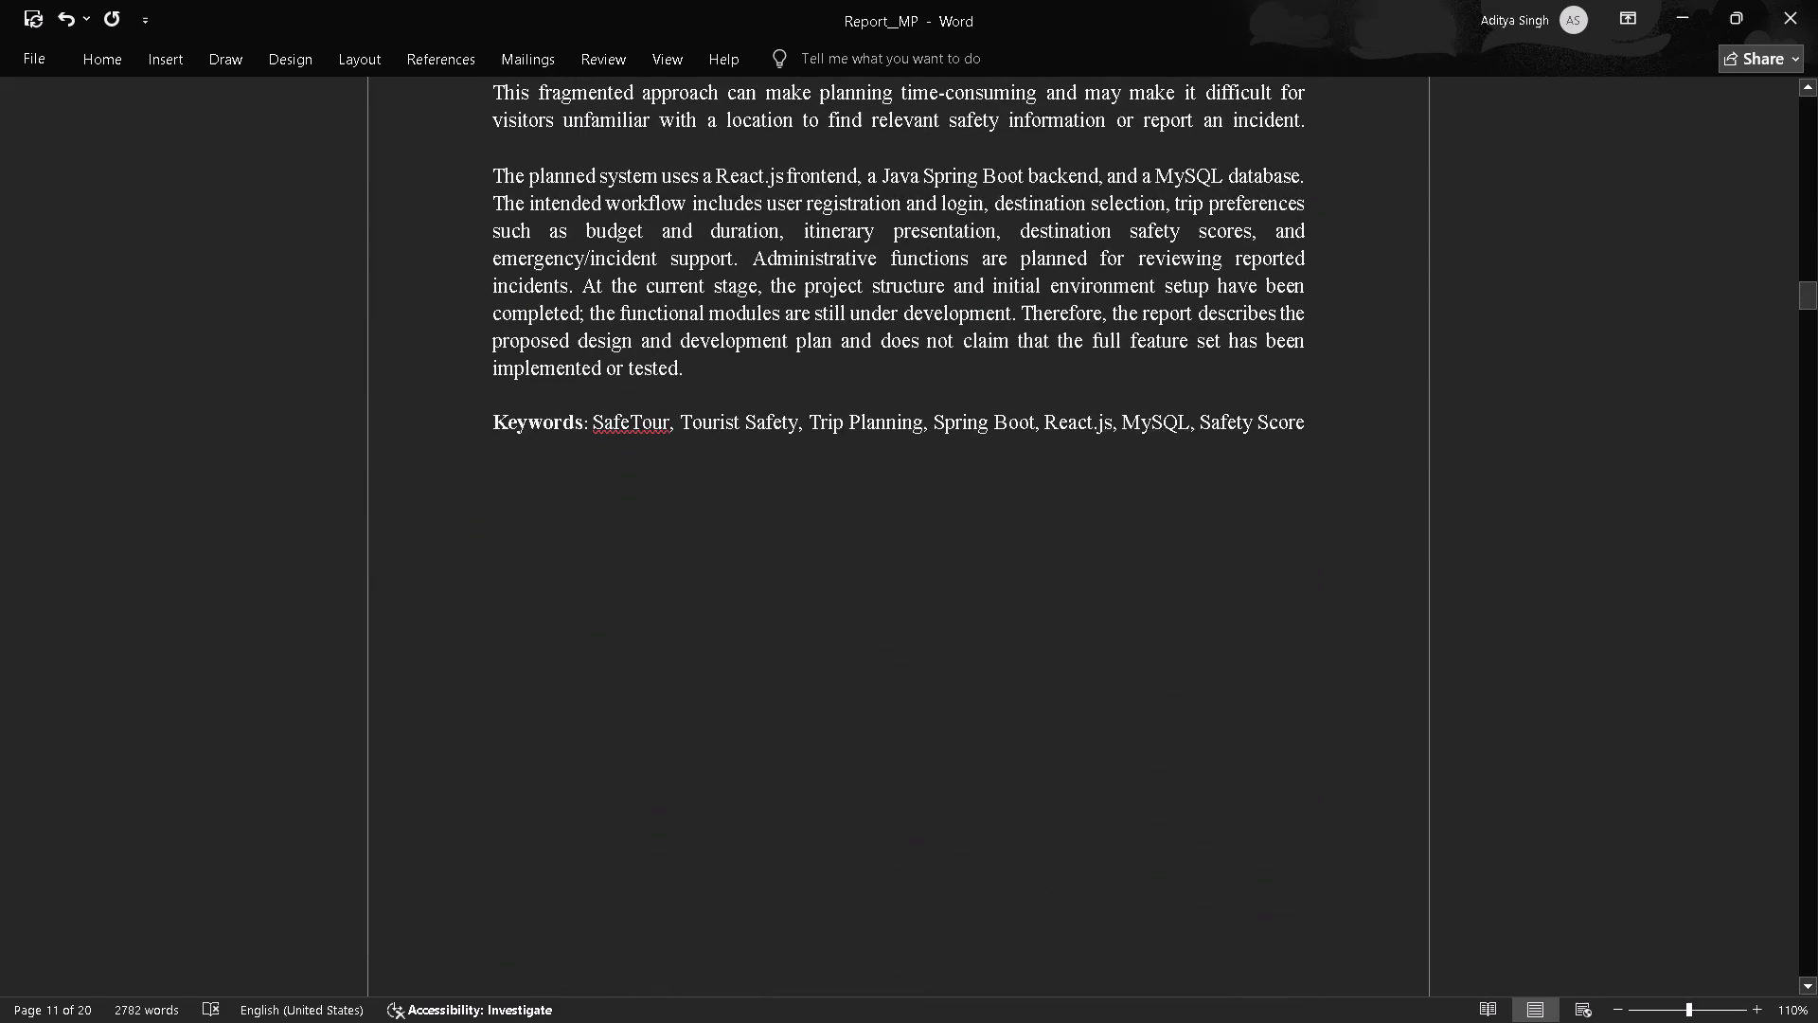
pyautogui.scroll(-2, 1163, 773)
pyautogui.scroll(1, 1163, 773)
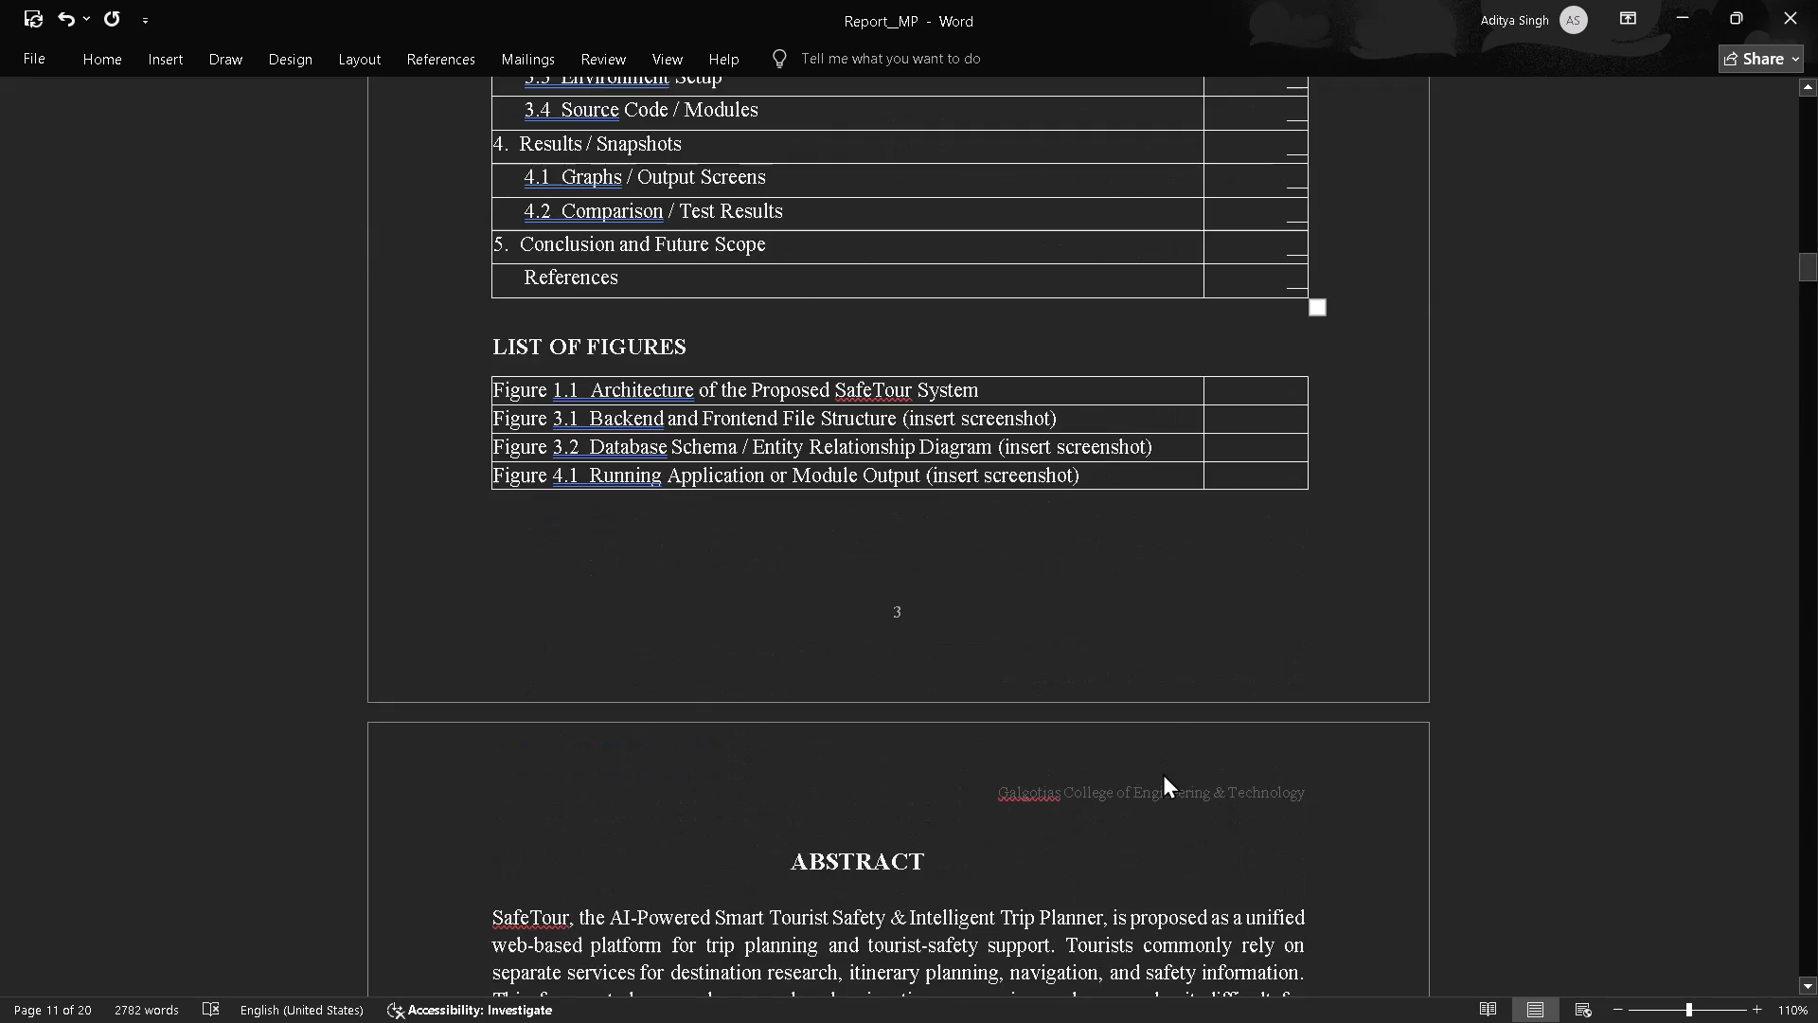
pyautogui.scroll(3, 1163, 773)
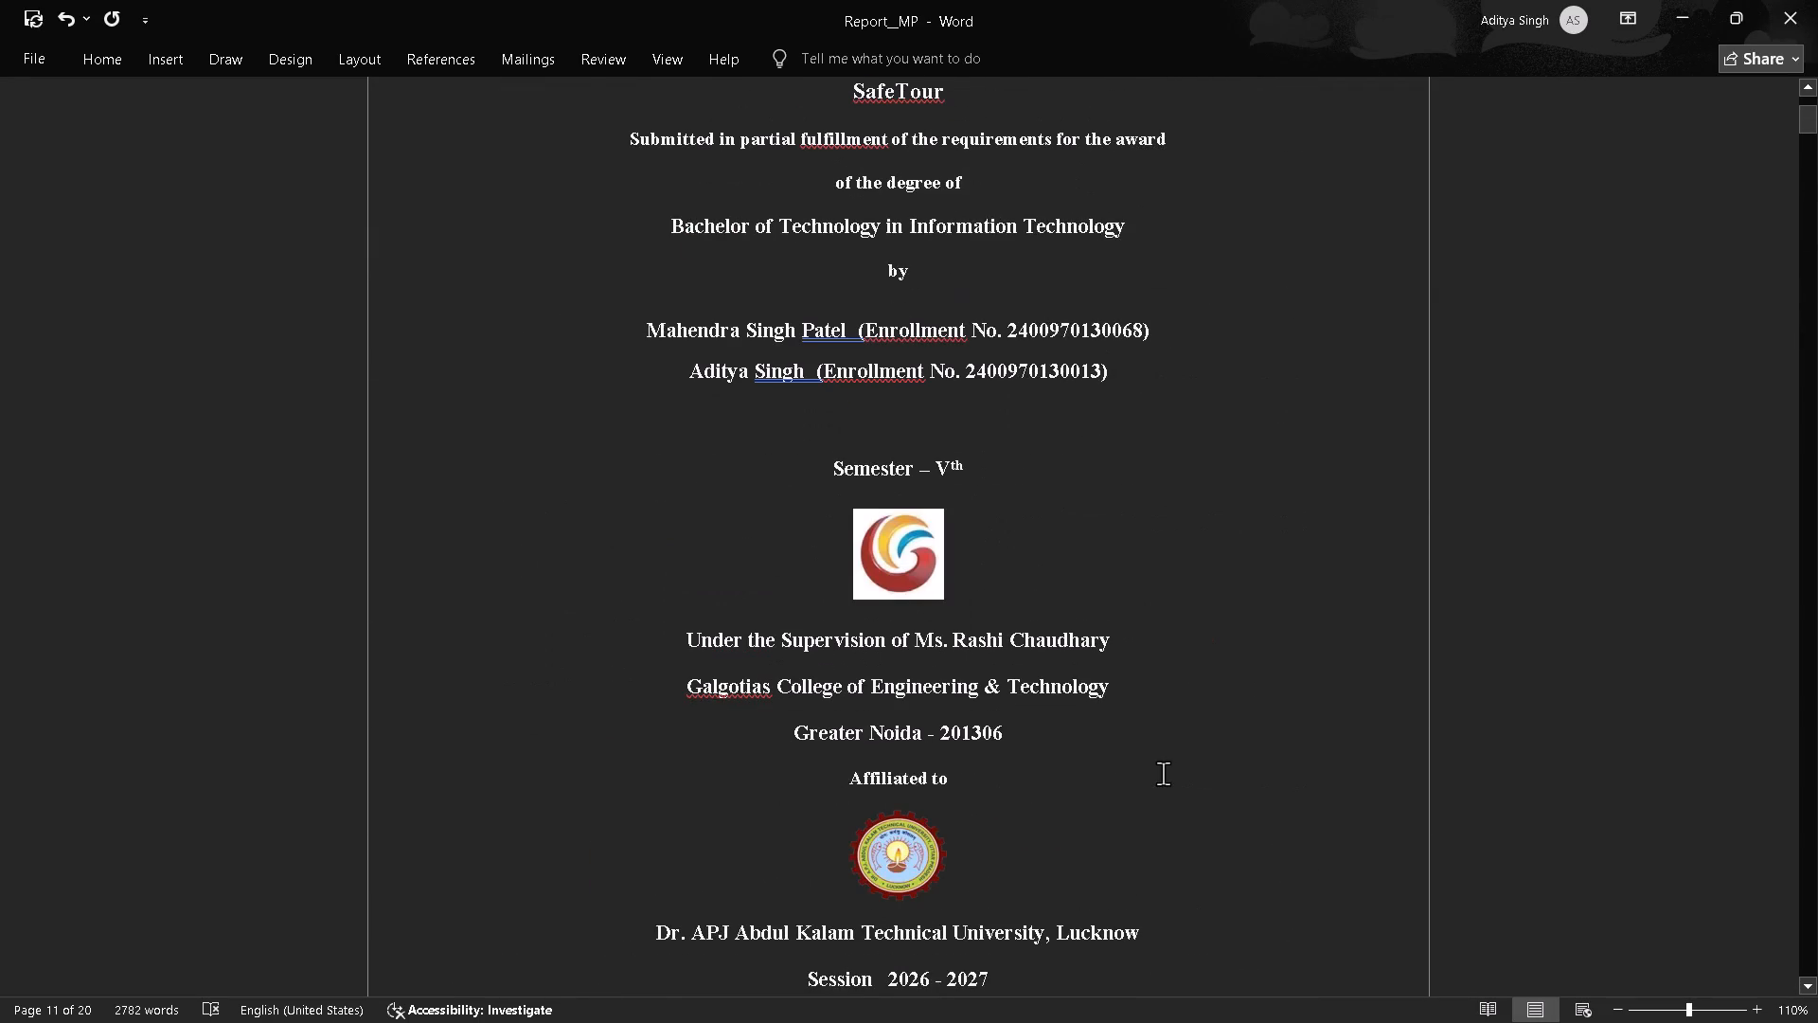
pyautogui.scroll(-1, 1163, 773)
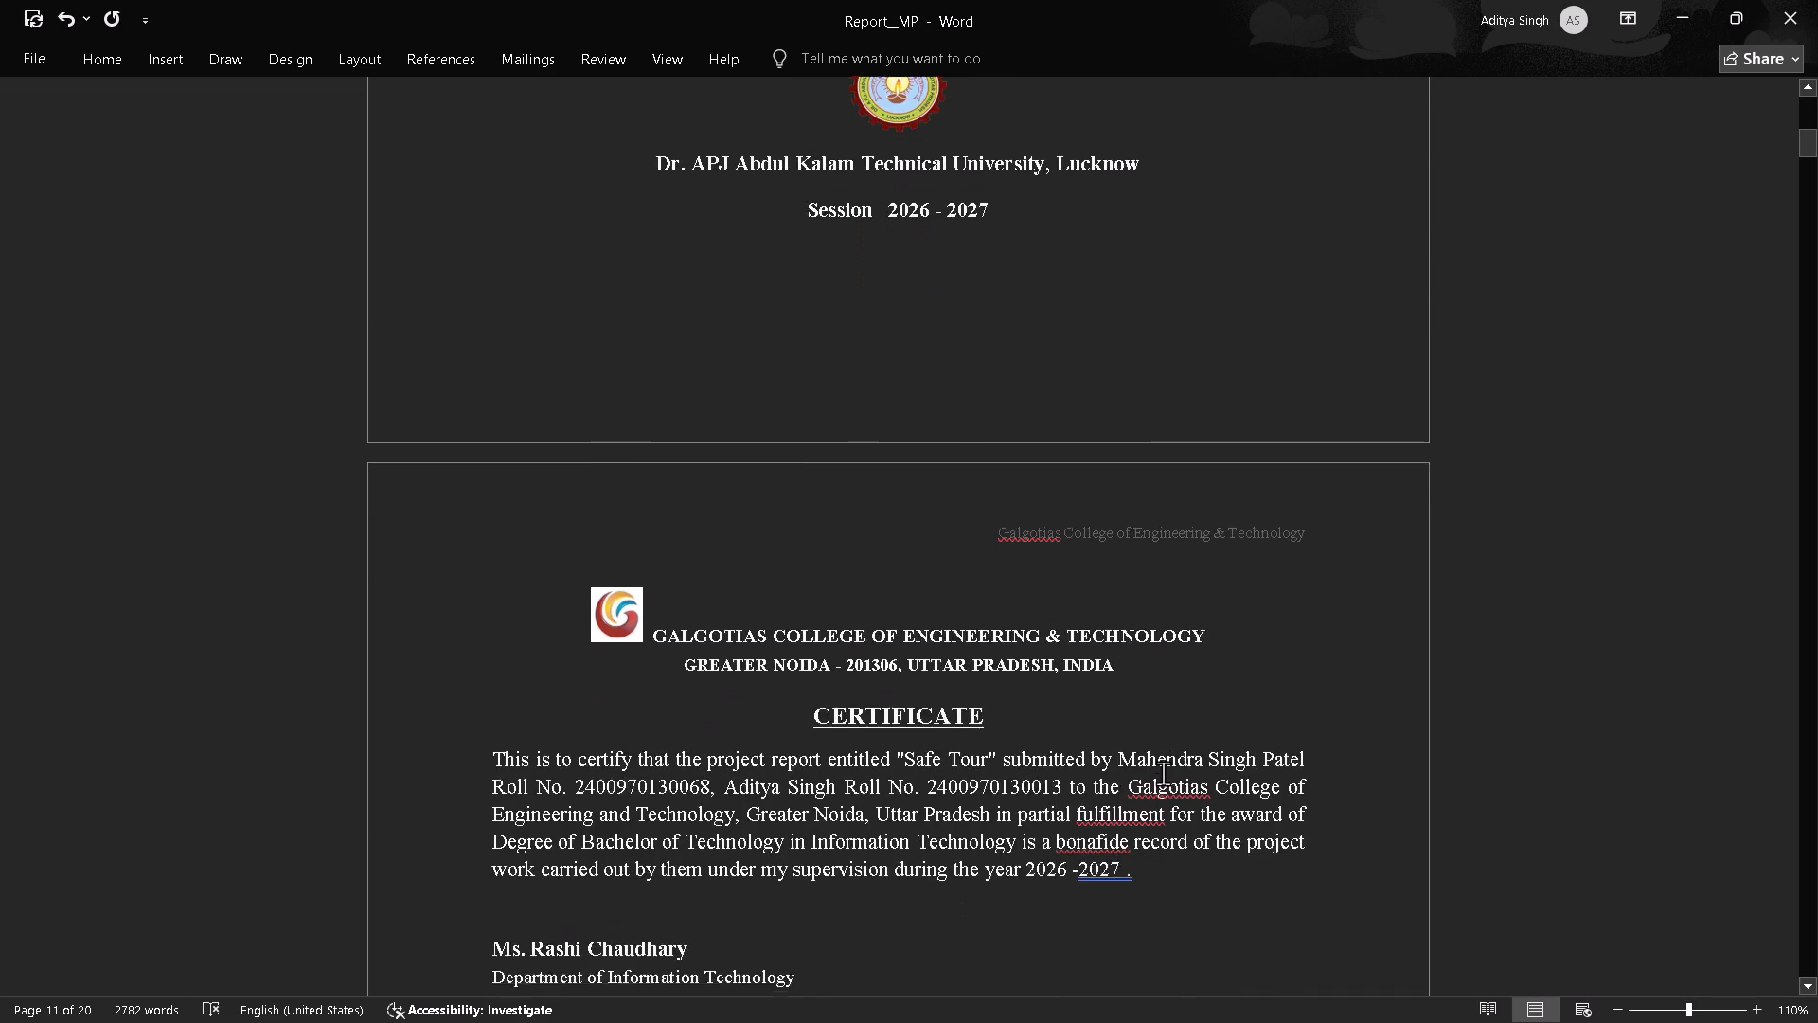
pyautogui.scroll(-2, 1163, 773)
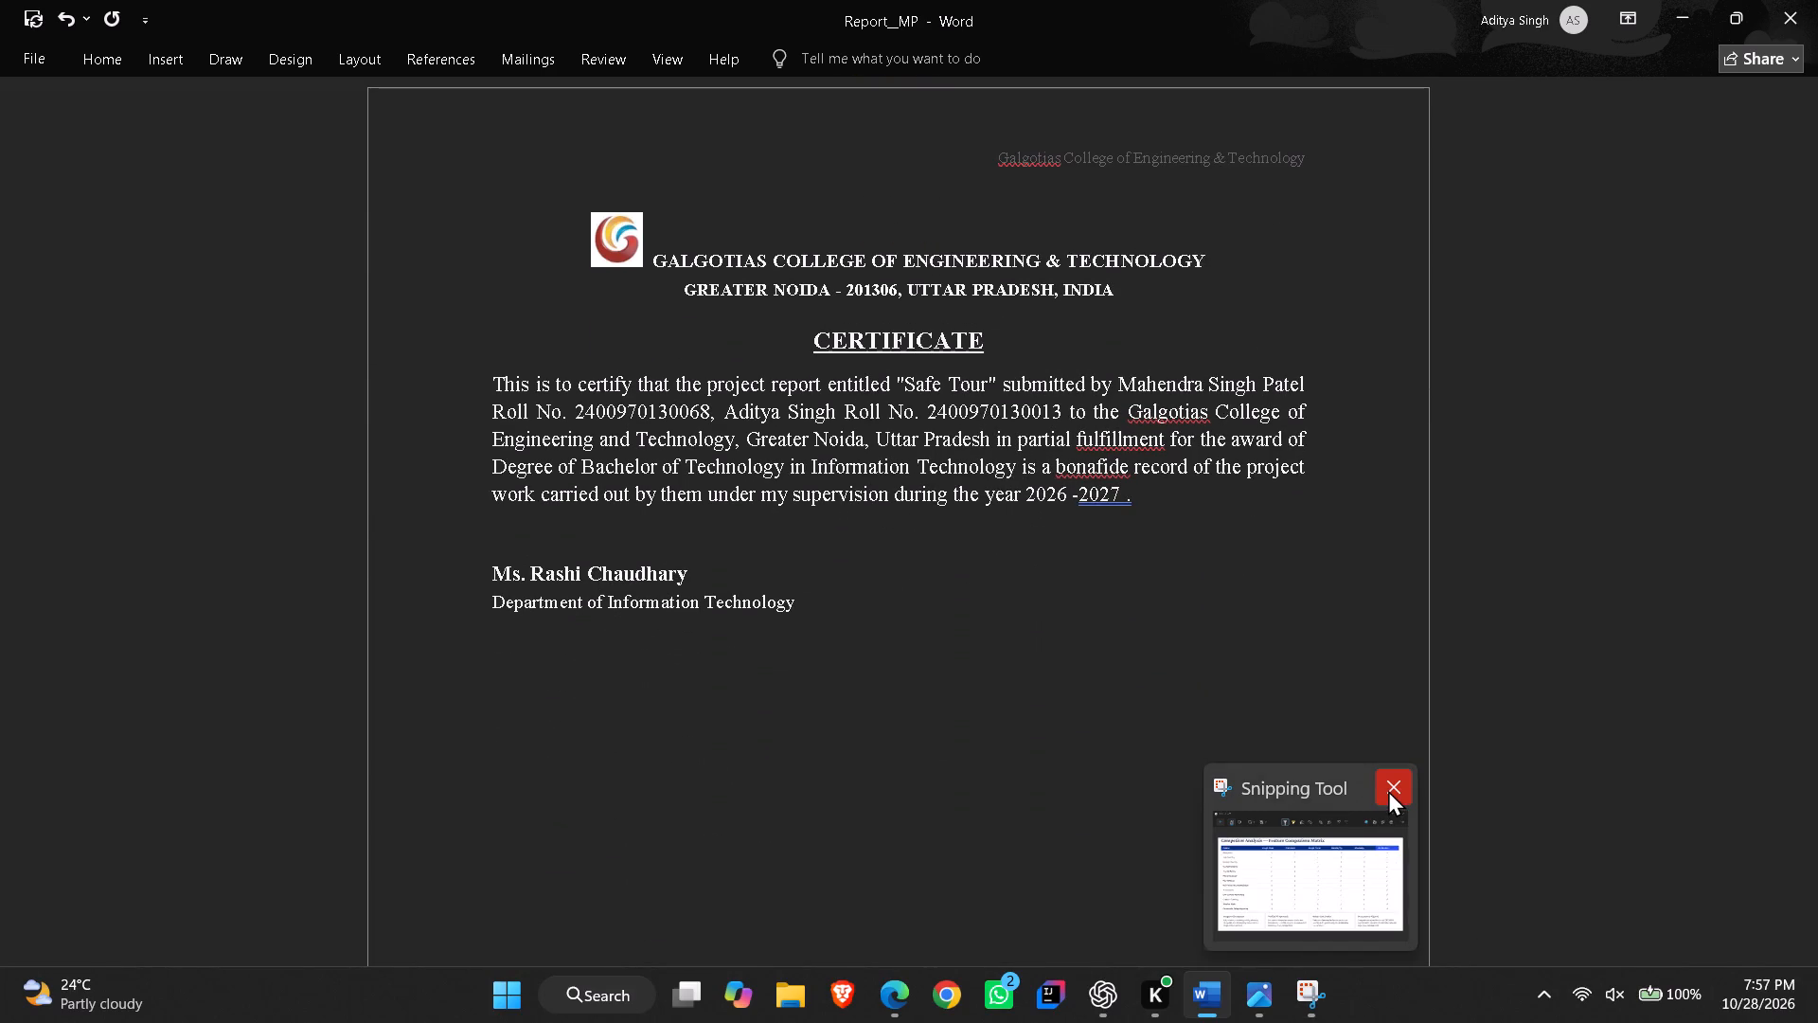
# Close the leftover Snipping Tool, kl.jpeg image and Smart-Tourist-Safety-Monitoring-and-Incident-Response-System PDF windows.
pyautogui.click(1388, 790)
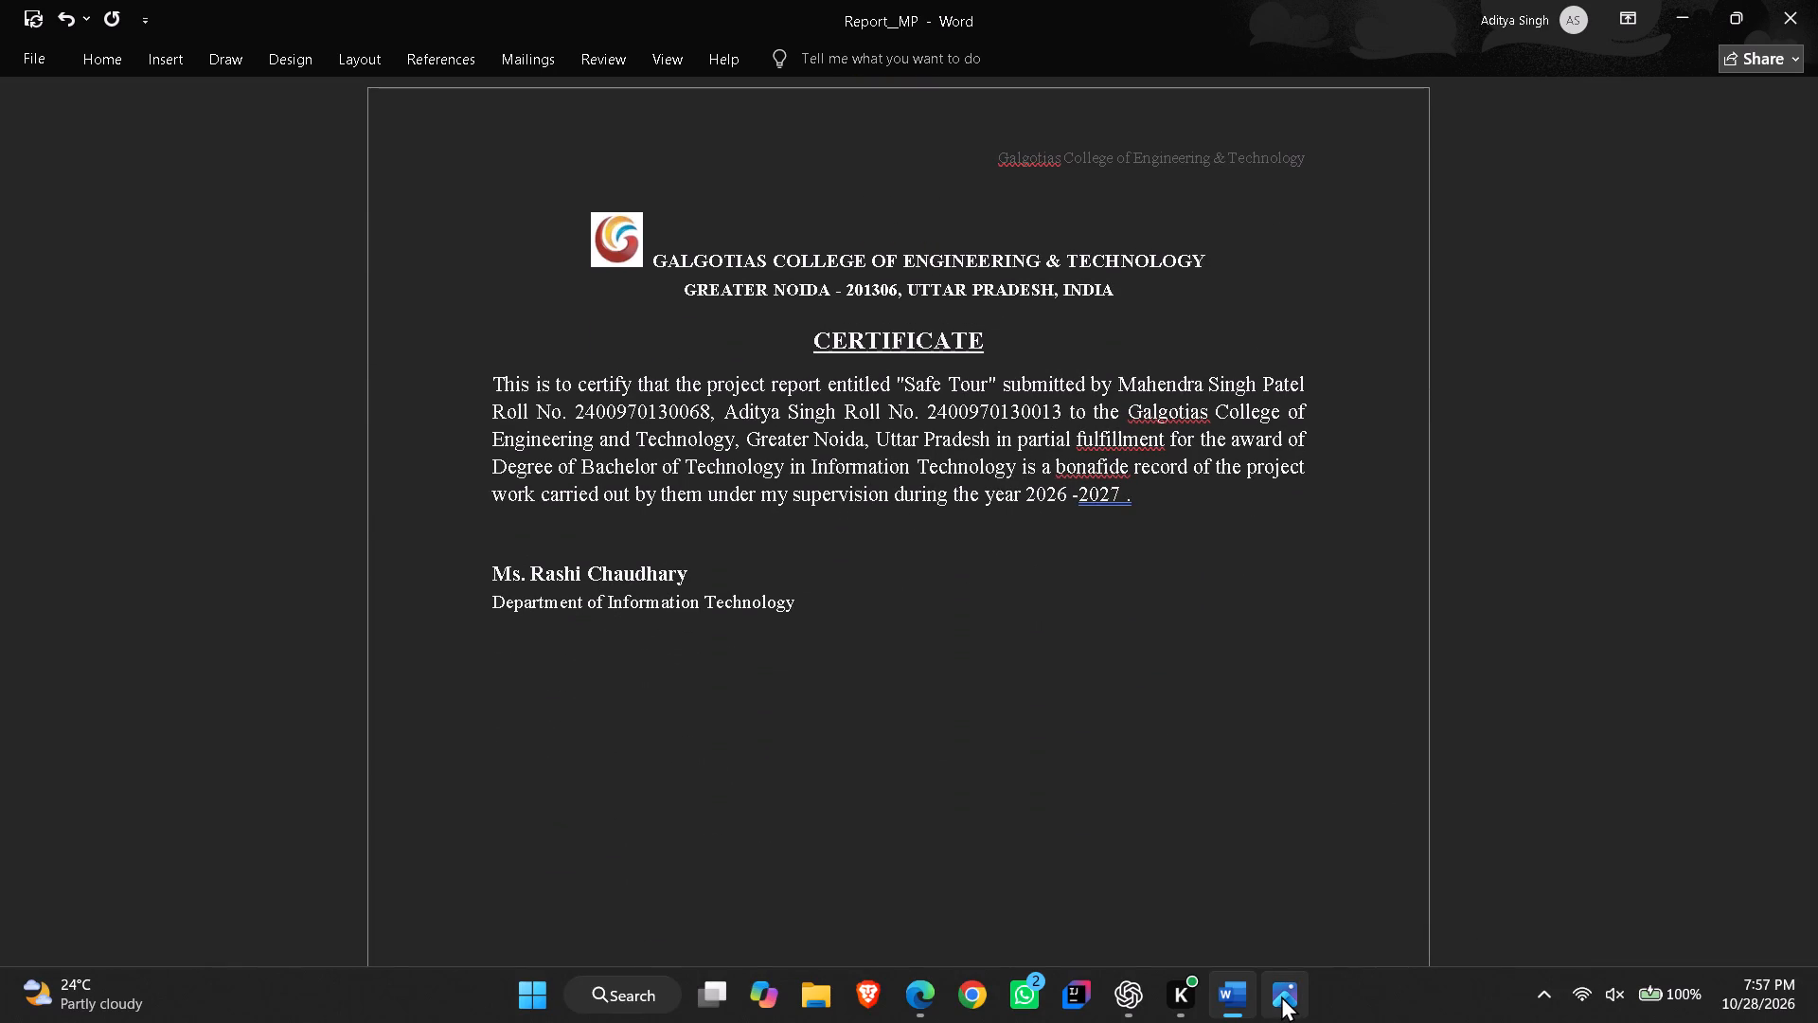
pyautogui.click(1399, 791)
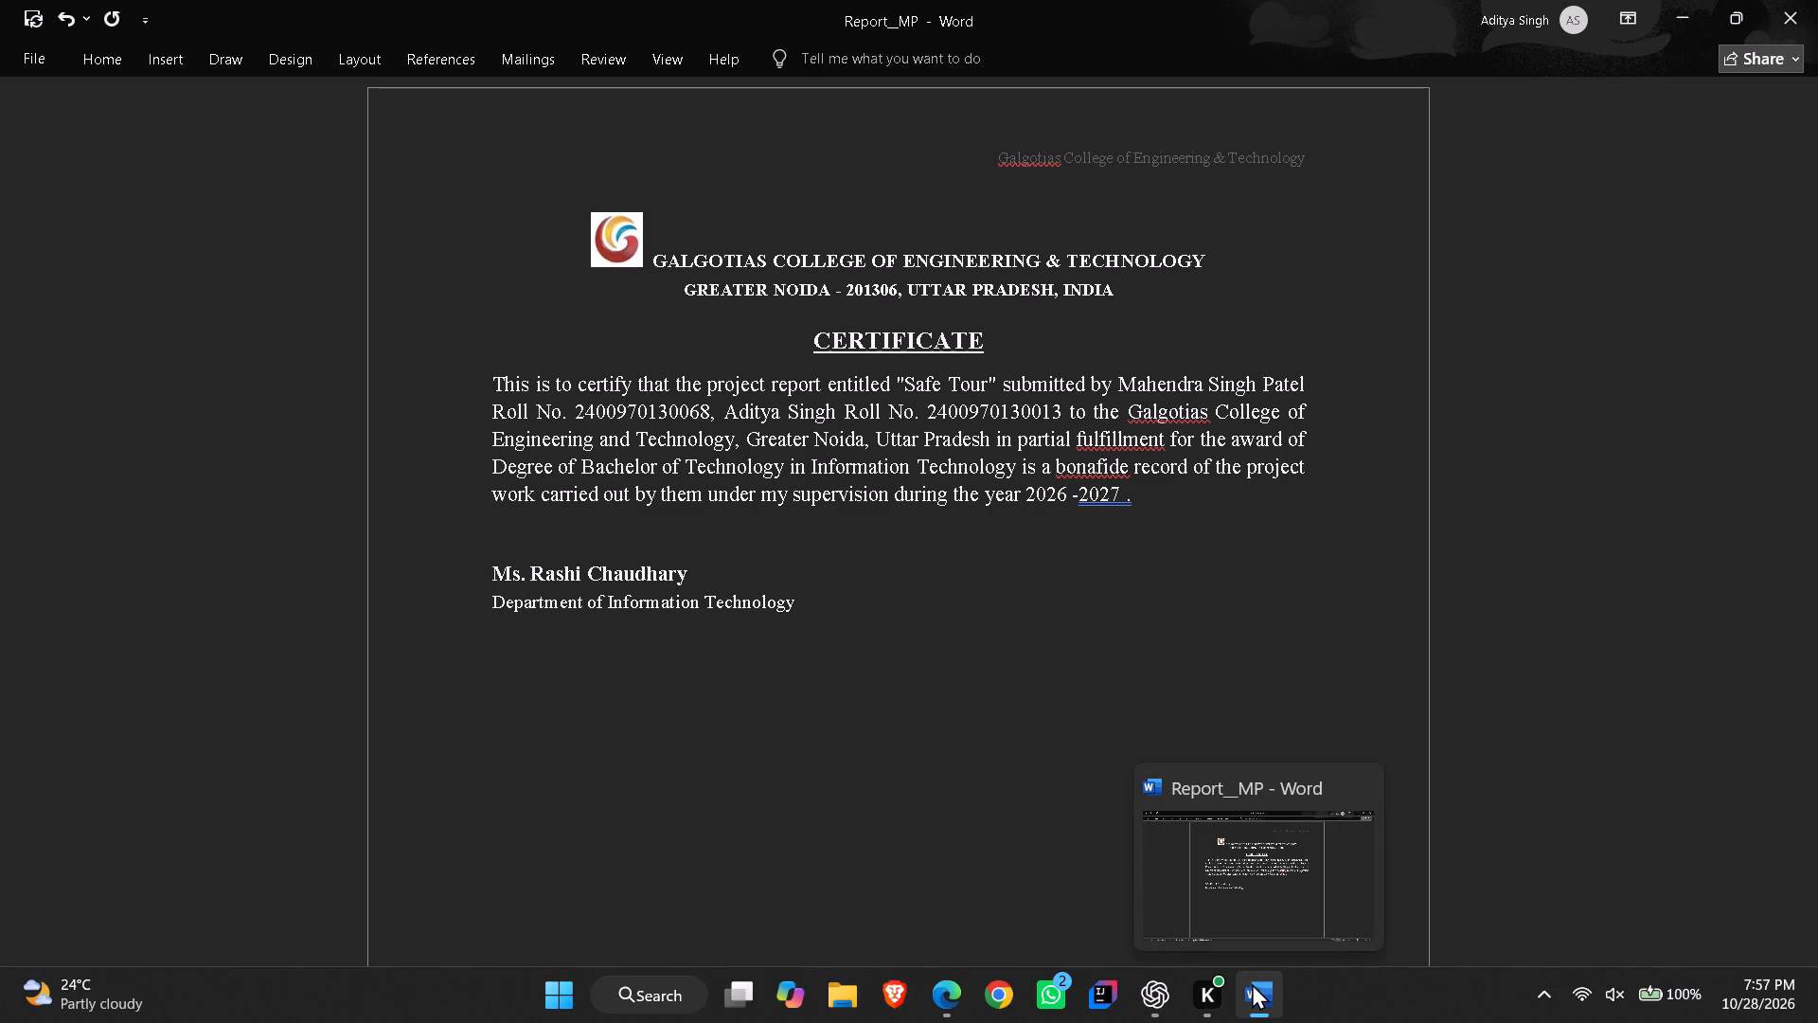
pyautogui.click(940, 1001)
pyautogui.click(1817, 0)
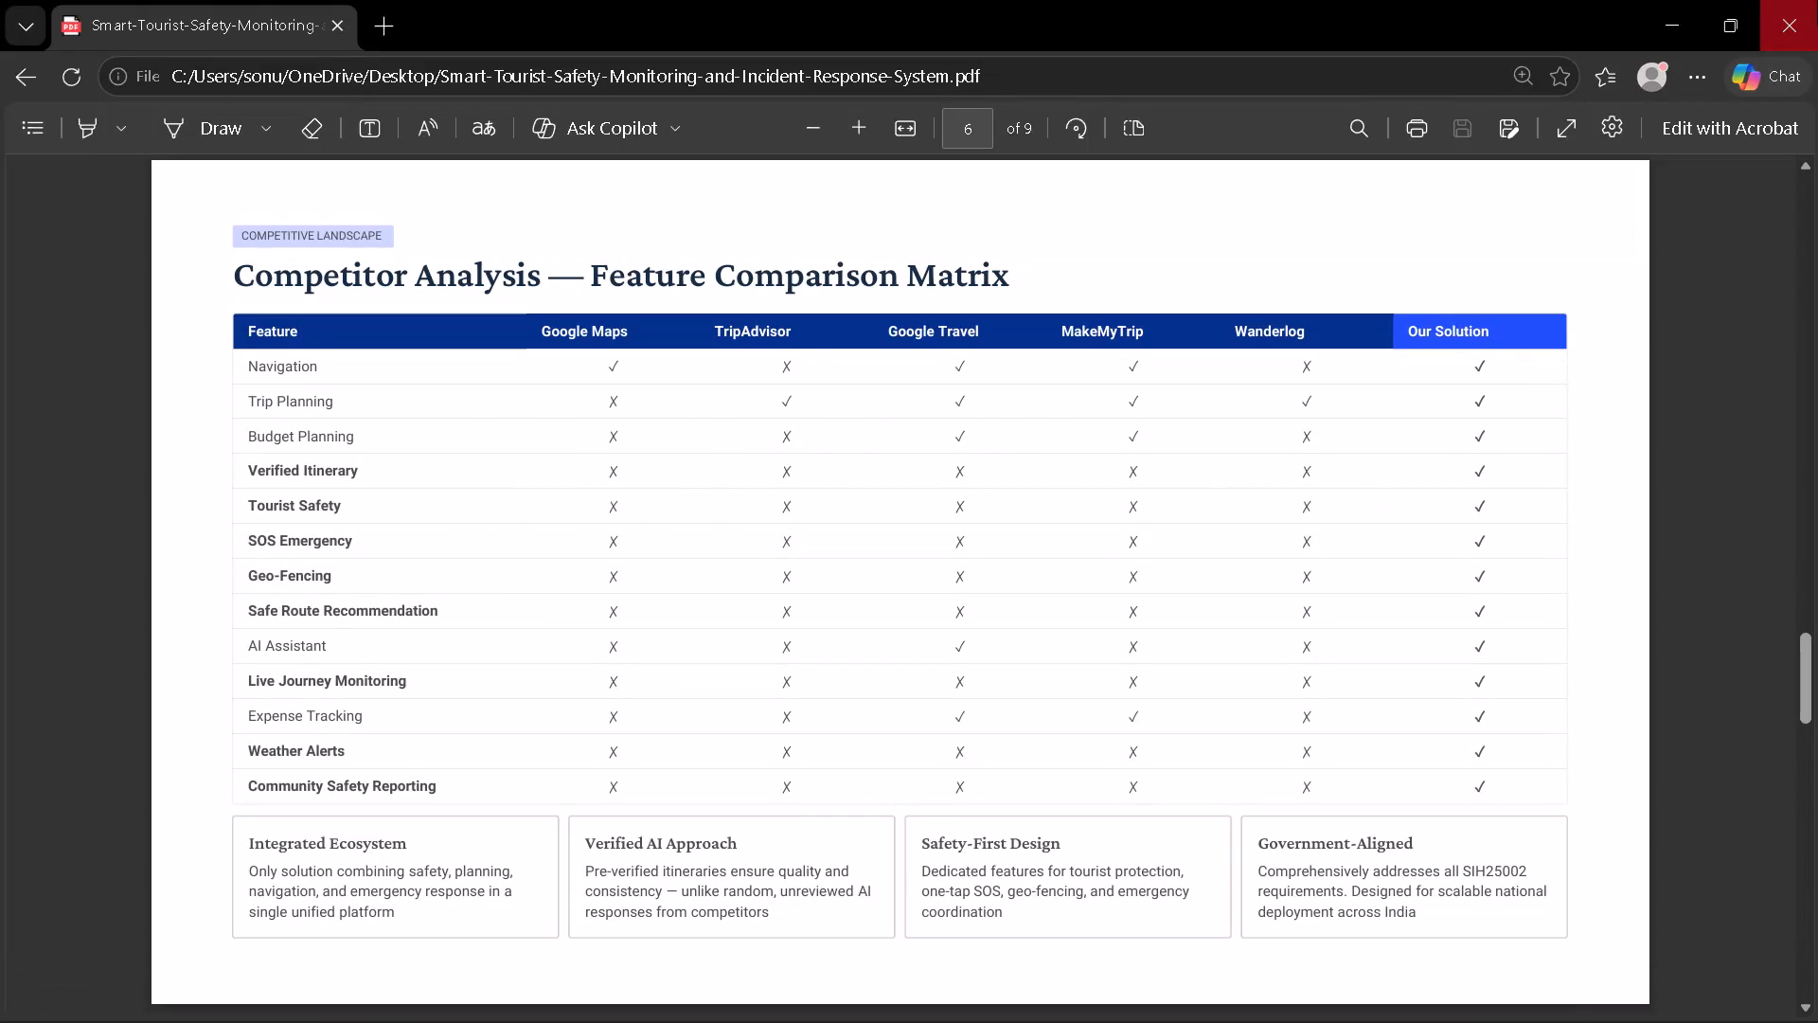